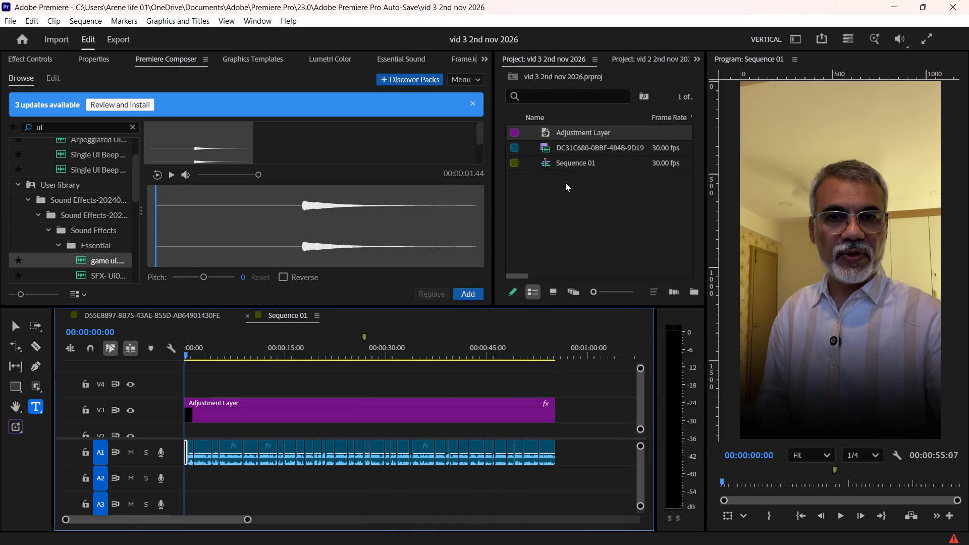
{"action": "left_click", "coordinate": [577, 186]}
{"action": "right_click", "coordinate": [577, 186]}
{"action": "left_click", "coordinate": [615, 212]}
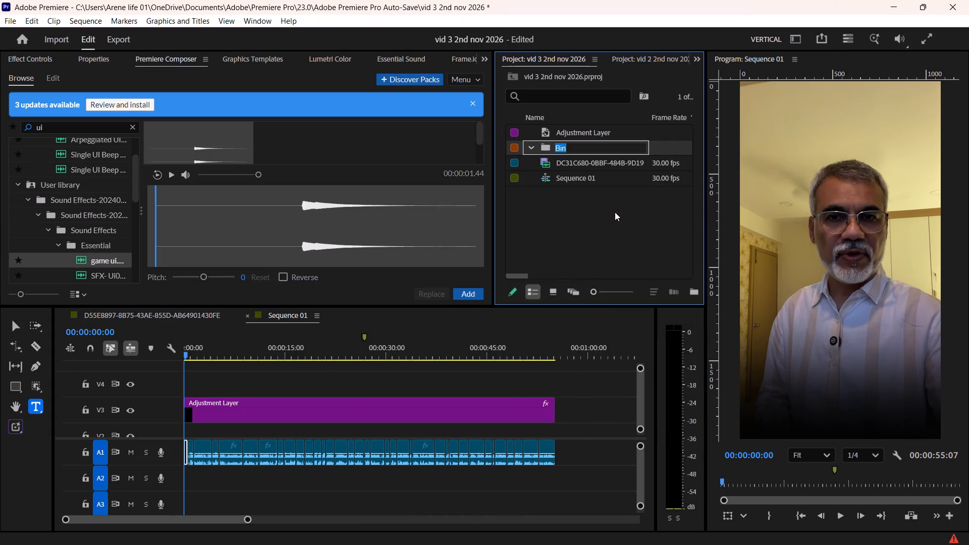
{"action": "type", "text": "broll"}
{"action": "key", "text": "Return"}
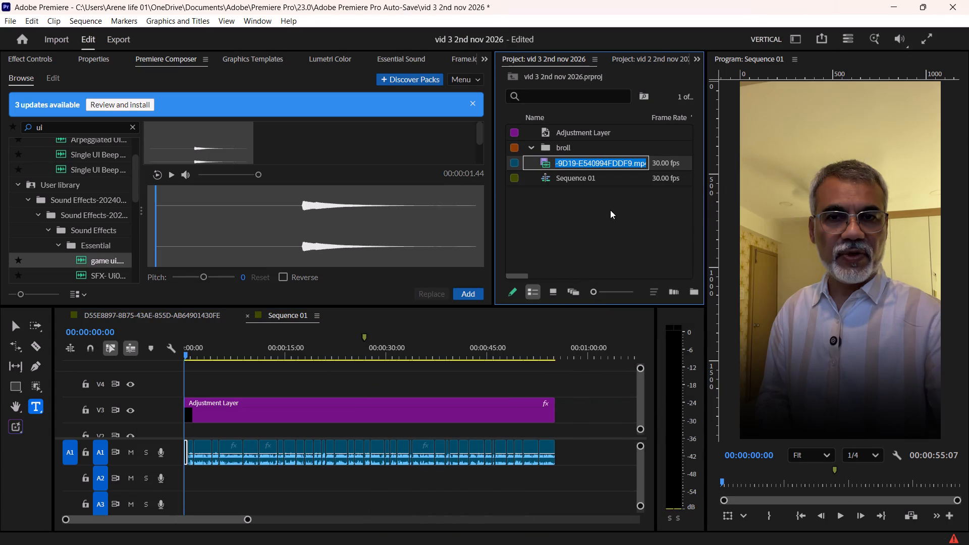
Import Hook_3_hinglish.srt from Desktop > VIDEO EDITING > unixmedia > nov > audio into the broll bin.
{"action": "double_click", "coordinate": [606, 152]}
{"action": "double_click", "coordinate": [561, 168]}
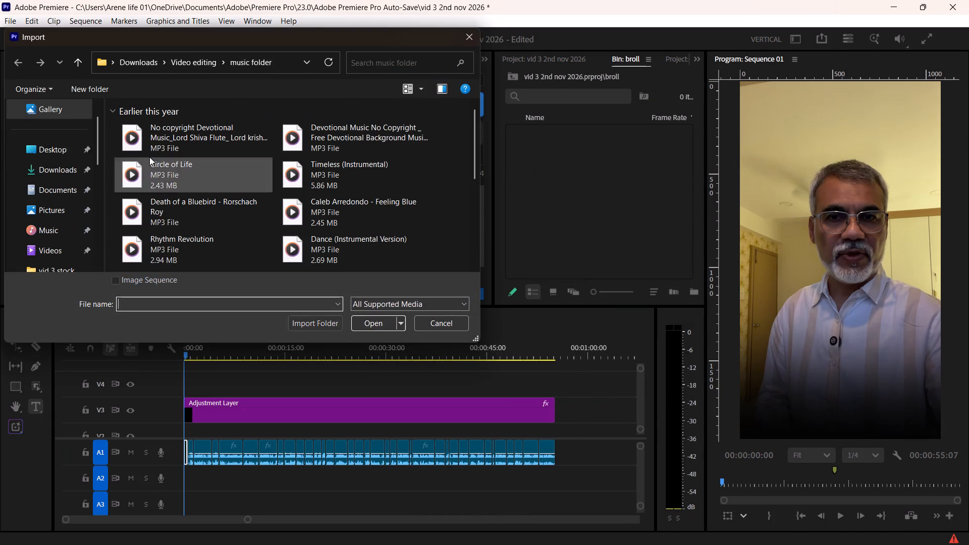
{"action": "left_click", "coordinate": [64, 154]}
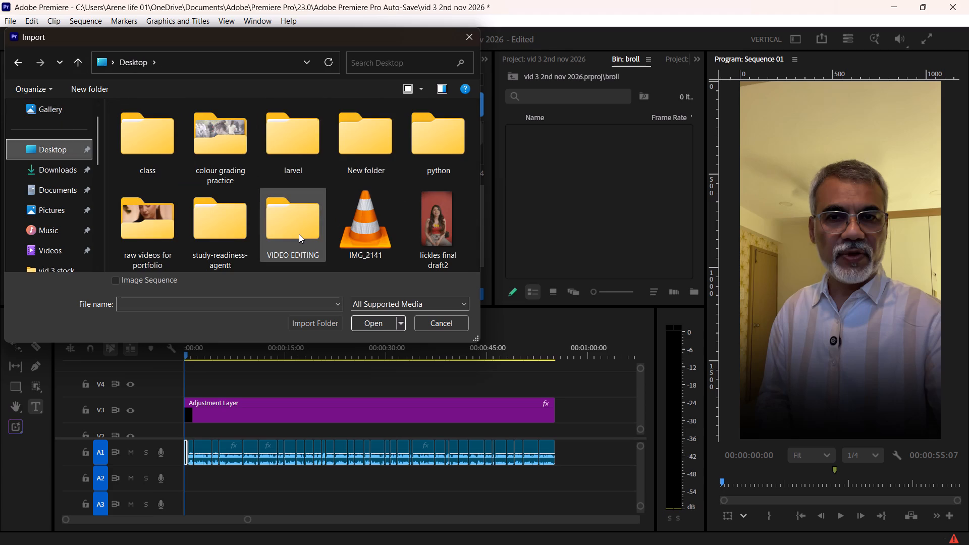
{"action": "double_click", "coordinate": [299, 234]}
{"action": "double_click", "coordinate": [182, 207]}
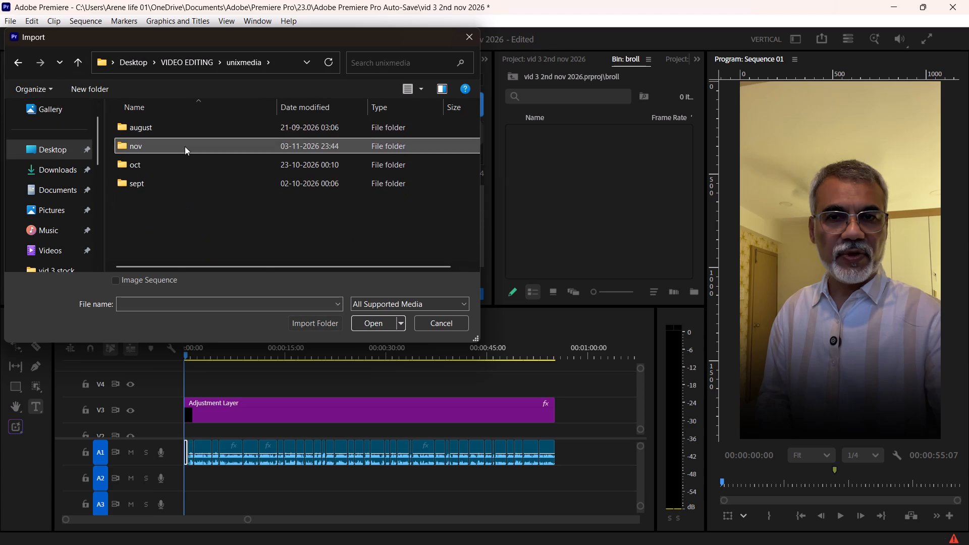
{"action": "double_click", "coordinate": [185, 146]}
{"action": "double_click", "coordinate": [175, 139]}
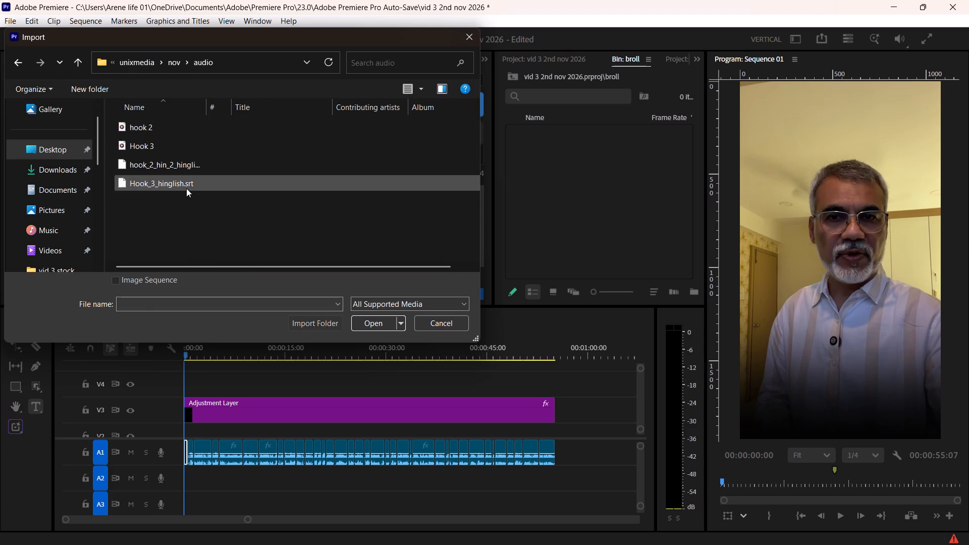
{"action": "left_click", "coordinate": [196, 185]}
{"action": "left_click", "coordinate": [375, 320]}
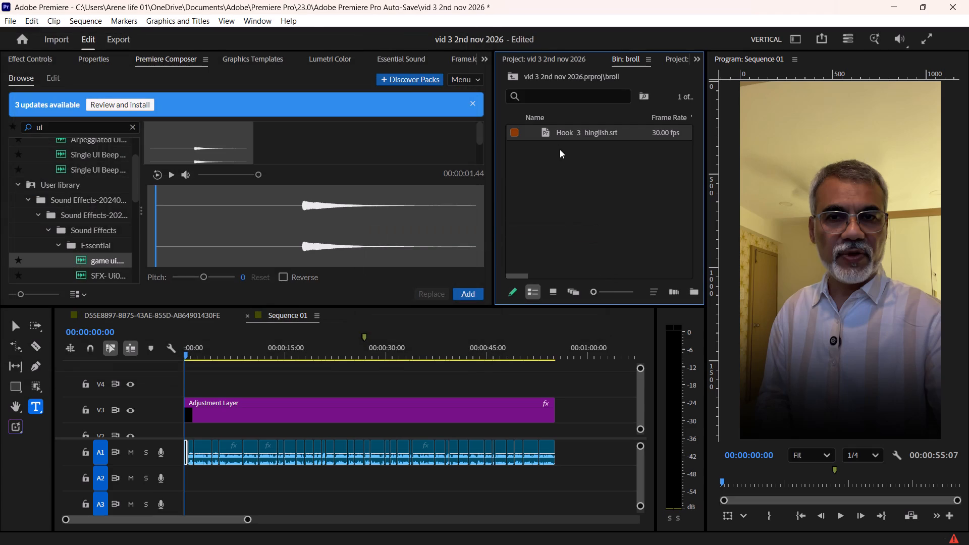
Add Hook_3_hinglish.srt to Sequence 01 as a new Subtitle caption track with no style, starting at source timecode.
{"action": "left_click_drag", "start_coordinate": [565, 136], "coordinate": [271, 391]}
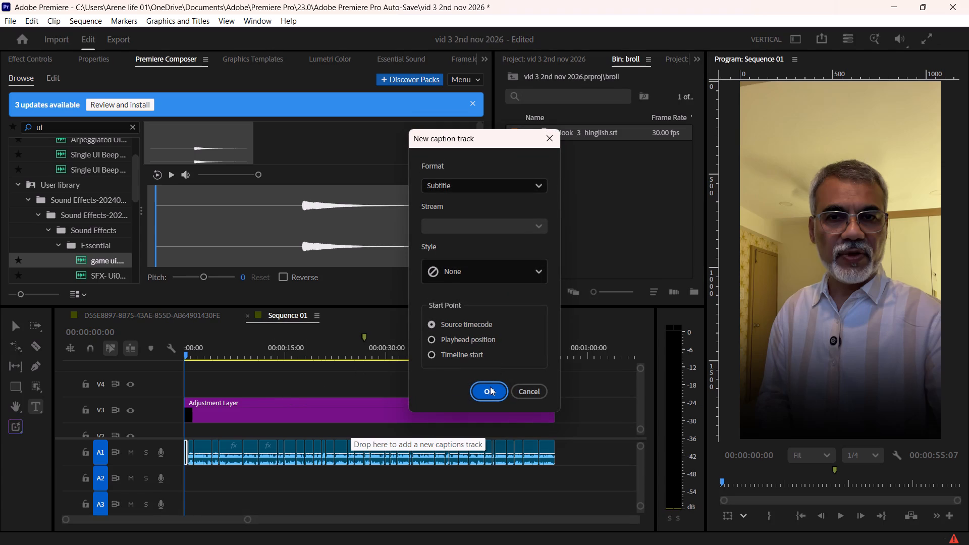
{"action": "left_click", "coordinate": [488, 388]}
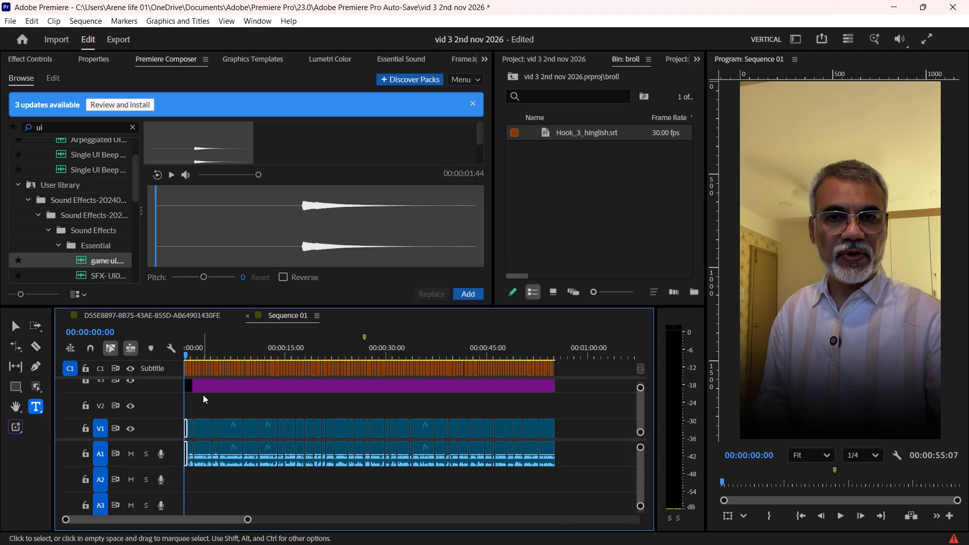
Play the opening of Sequence 01 to check the first captions against the speech.
{"action": "scroll", "coordinate": [203, 395], "scroll_direction": "up", "scroll_amount": 20}
{"action": "scroll", "coordinate": [203, 395], "scroll_direction": "up", "scroll_amount": 20}
{"action": "scroll", "coordinate": [203, 395], "scroll_direction": "up", "scroll_amount": 3}
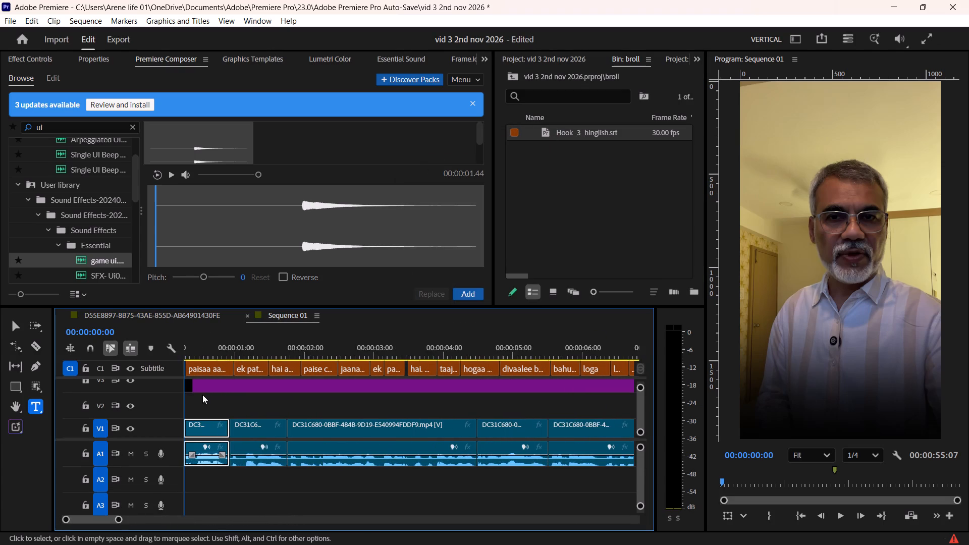
{"action": "scroll", "coordinate": [202, 395], "scroll_direction": "up", "scroll_amount": 2}
{"action": "key", "text": "space"}
{"action": "key", "text": "space"}
{"action": "scroll", "coordinate": [202, 395], "scroll_direction": "up", "scroll_amount": 13, "text": "alt"}
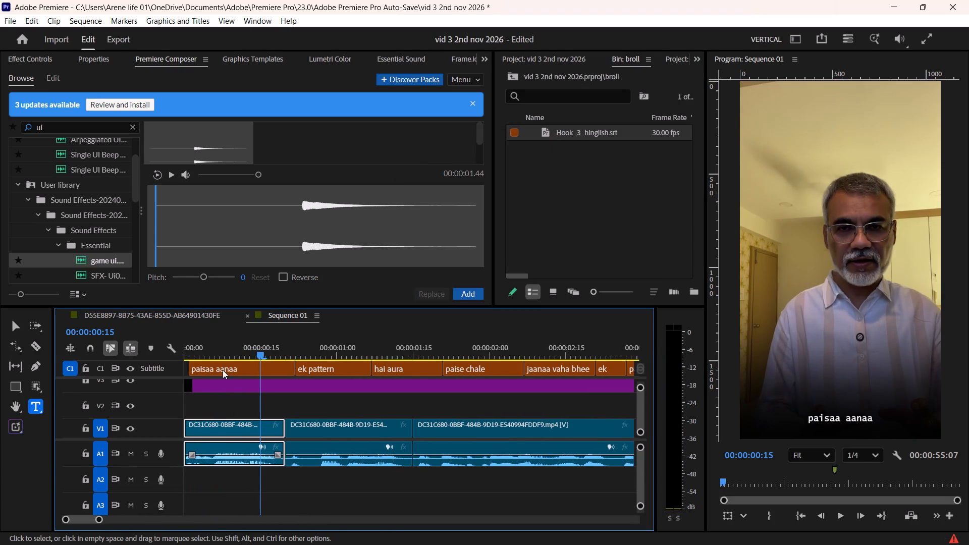
Set the first caption, "paisaa aanaa", to SF Pro Display Ultralight Italic at font size 94.
{"action": "left_click", "coordinate": [229, 366]}
{"action": "left_click", "coordinate": [99, 57]}
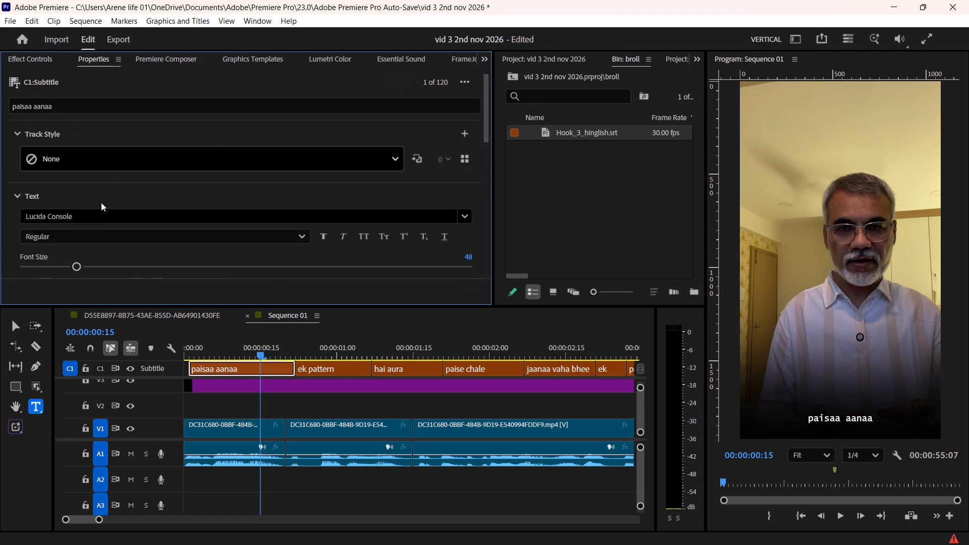
{"action": "left_click", "coordinate": [103, 218]}
{"action": "type", "text": "sf"}
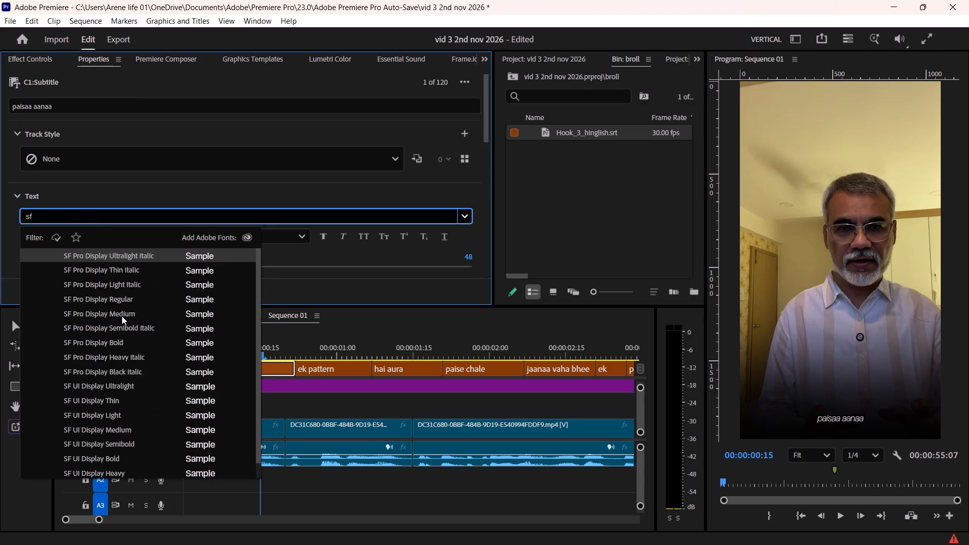
{"action": "left_click", "coordinate": [137, 256]}
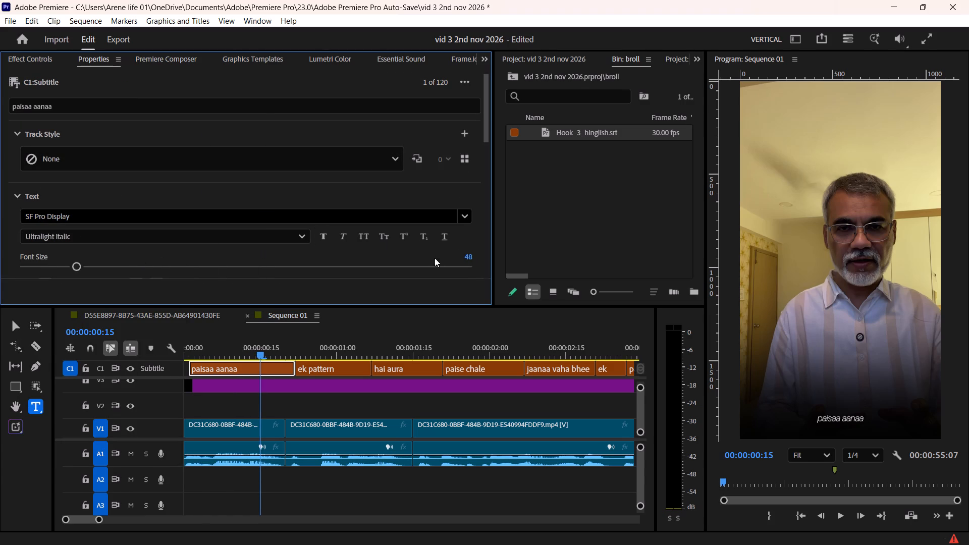
{"action": "left_click_drag", "start_coordinate": [470, 256], "coordinate": [499, 249]}
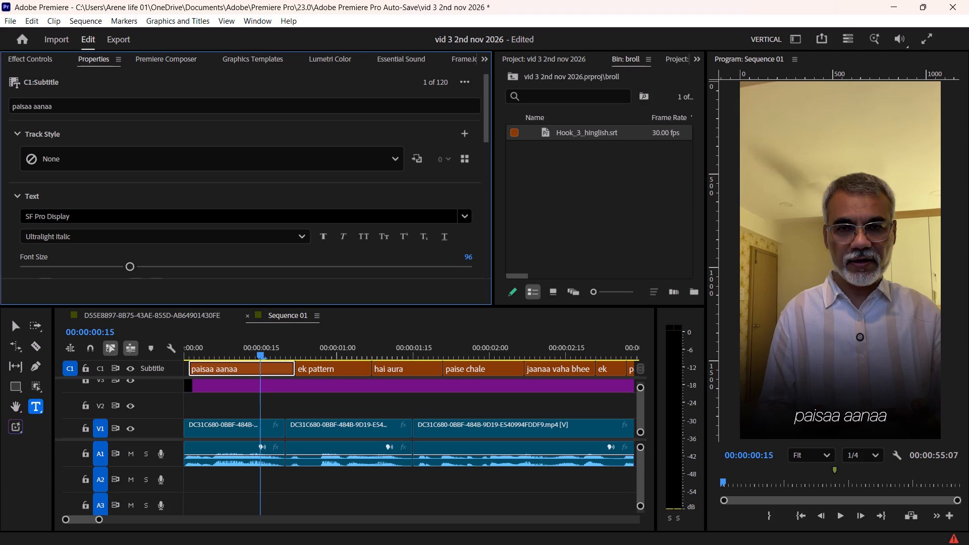
{"action": "left_click_drag", "start_coordinate": [499, 249], "coordinate": [498, 249]}
Align the caption to the middle-centre zone and set its vertical position offset to 324.
{"action": "scroll", "coordinate": [251, 188], "scroll_direction": "down", "scroll_amount": 9}
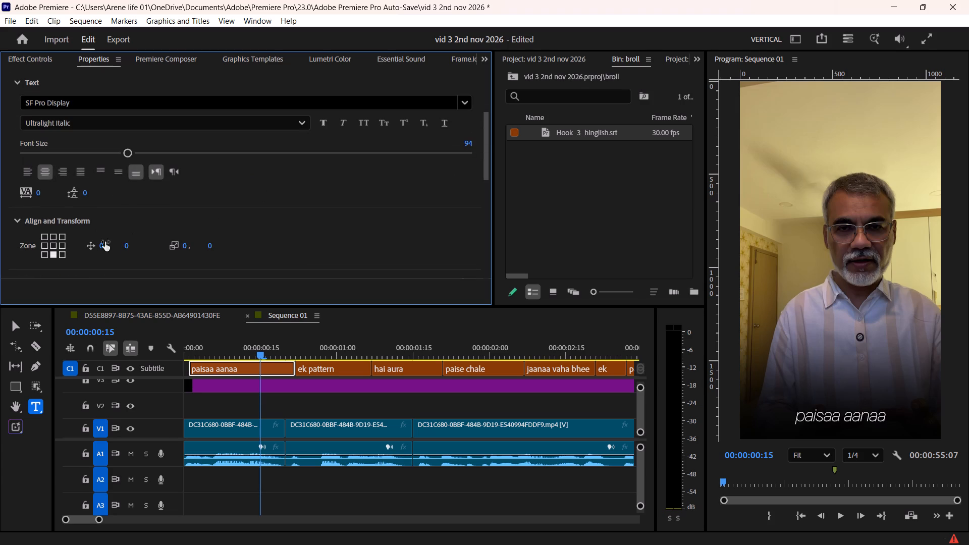
{"action": "left_click", "coordinate": [55, 243]}
{"action": "left_click_drag", "start_coordinate": [128, 248], "coordinate": [137, 238]}
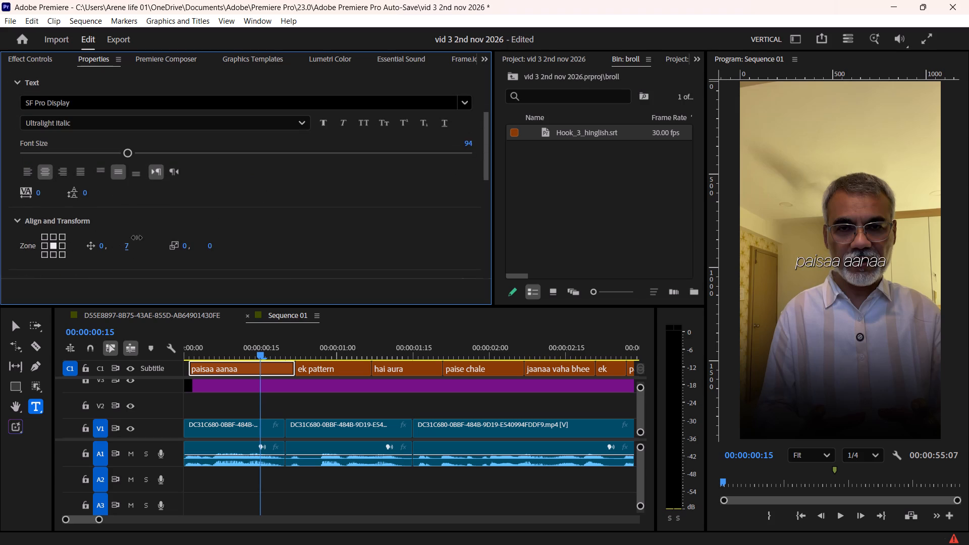
{"action": "left_click_drag", "start_coordinate": [137, 238], "coordinate": [167, 80]}
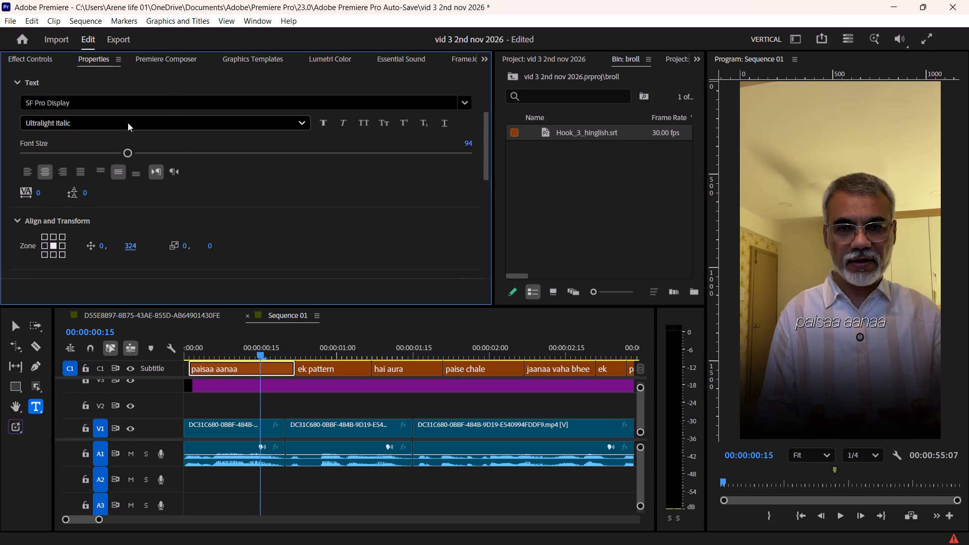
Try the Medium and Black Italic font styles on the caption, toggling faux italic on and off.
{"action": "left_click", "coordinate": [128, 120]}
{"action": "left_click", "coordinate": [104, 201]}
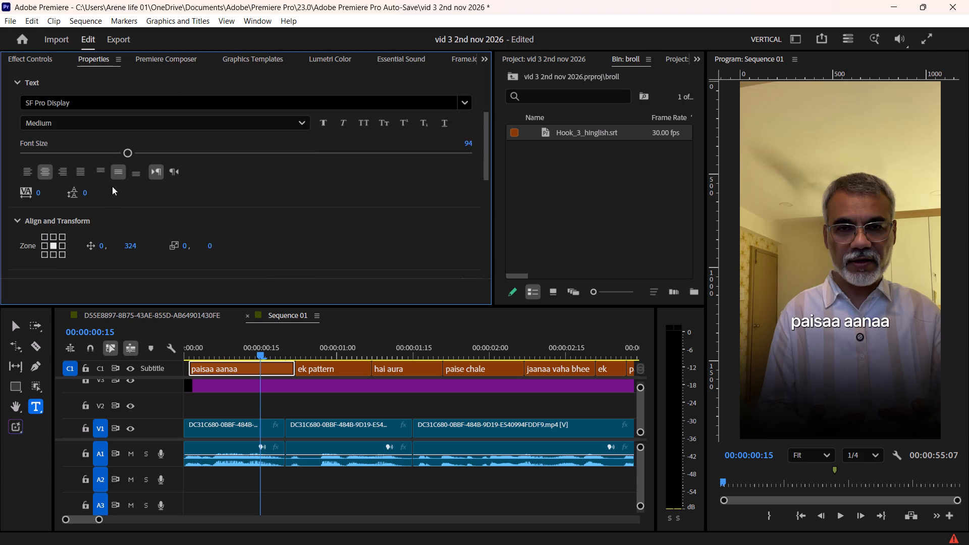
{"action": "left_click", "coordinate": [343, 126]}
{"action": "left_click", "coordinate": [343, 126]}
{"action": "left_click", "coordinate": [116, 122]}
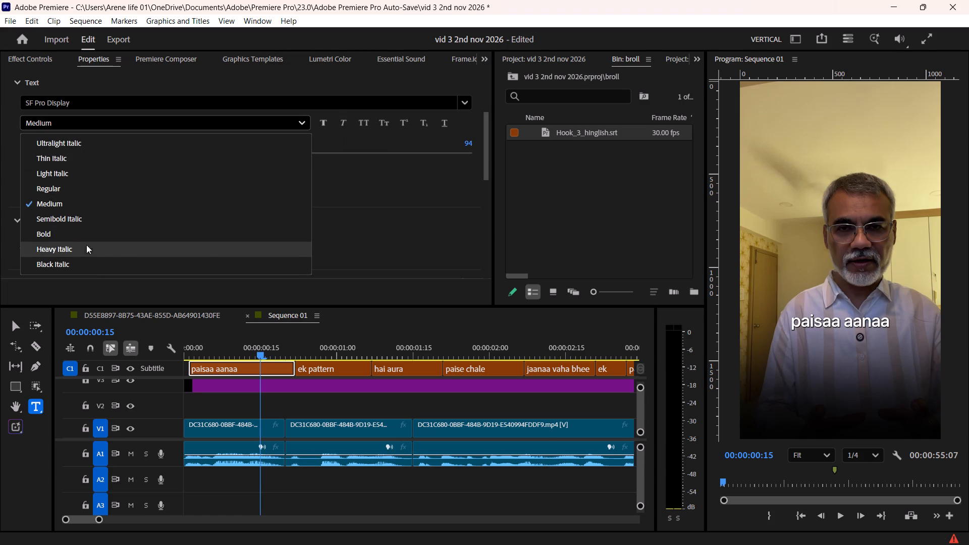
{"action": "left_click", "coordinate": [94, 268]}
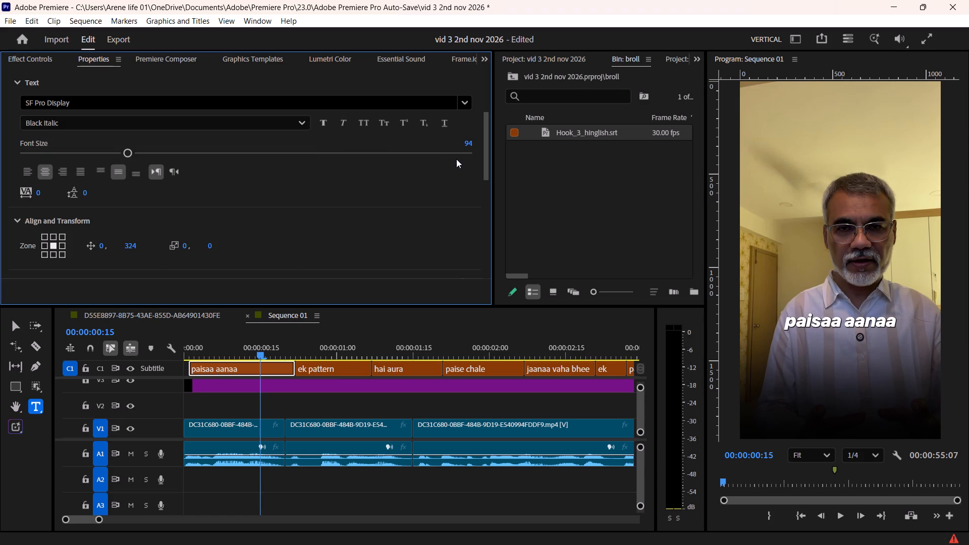
Set the caption's font style to Bold and its font size to 90.
{"action": "left_click", "coordinate": [115, 123]}
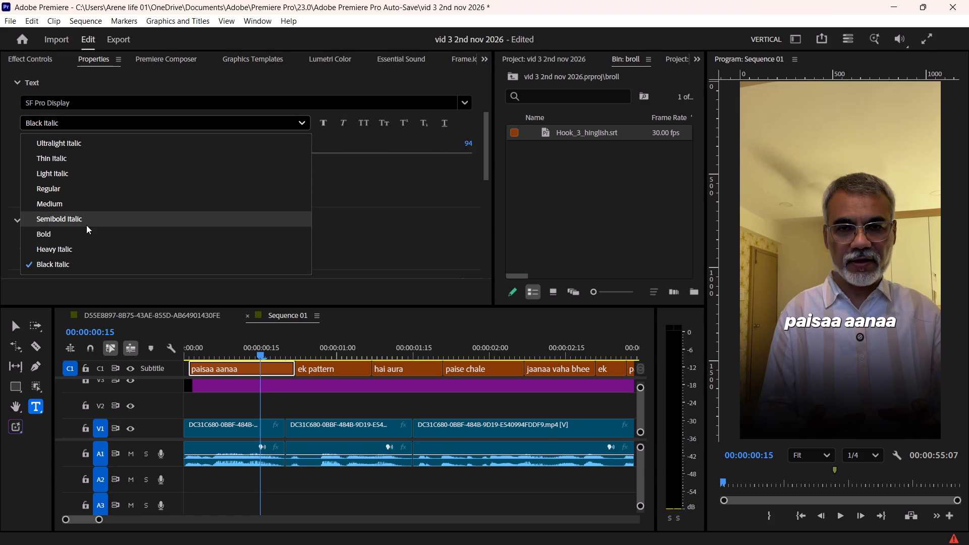
{"action": "left_click", "coordinate": [82, 236]}
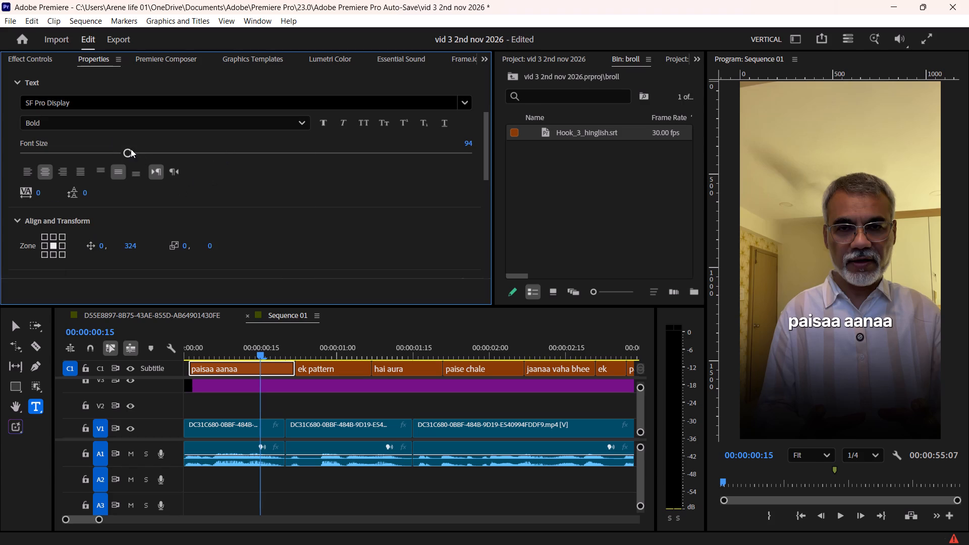
{"action": "left_click", "coordinate": [129, 149]}
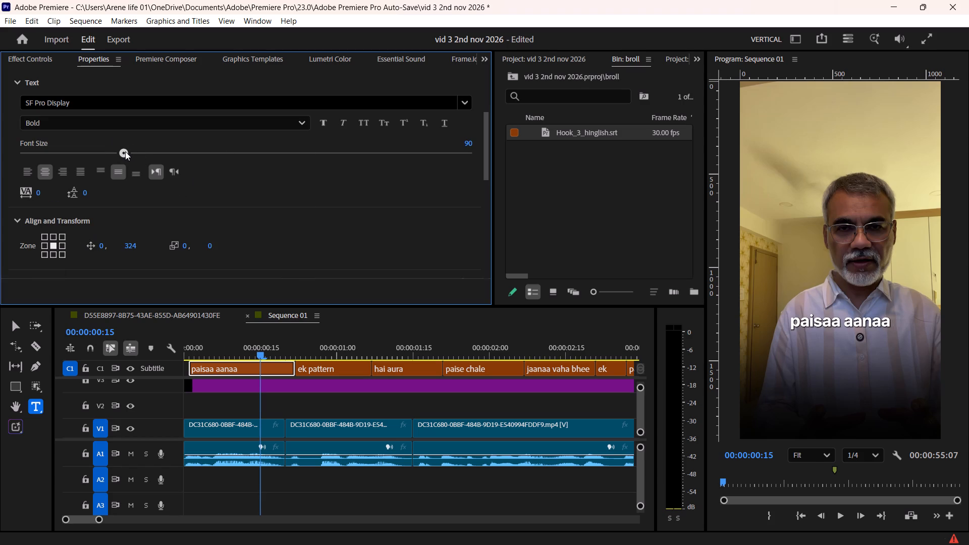
Enable the caption's background with opacity 59, size 19.8 and corner radius 13.
{"action": "scroll", "coordinate": [240, 200], "scroll_direction": "down", "scroll_amount": 8}
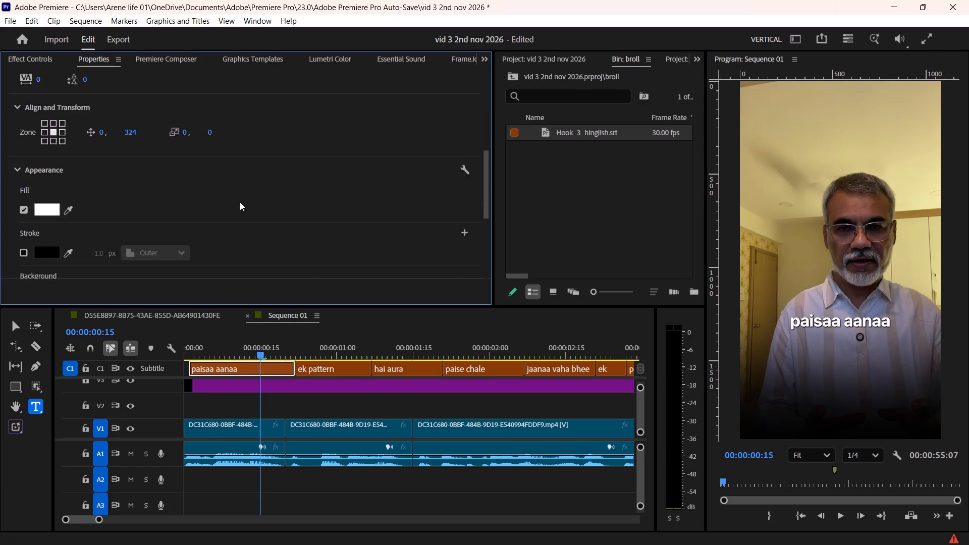
{"action": "scroll", "coordinate": [240, 202], "scroll_direction": "down", "scroll_amount": 16}
{"action": "left_click", "coordinate": [23, 118]}
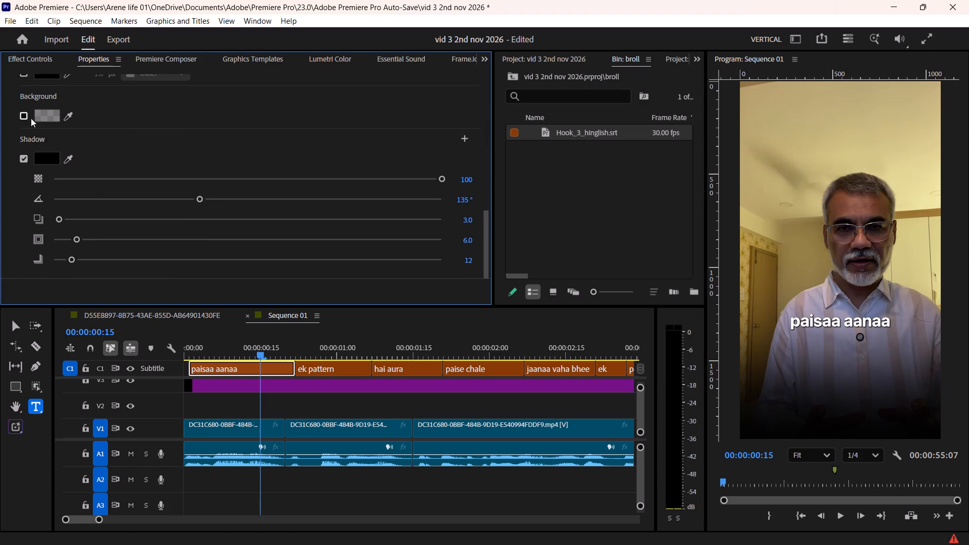
{"action": "left_click_drag", "start_coordinate": [54, 135], "coordinate": [301, 141]}
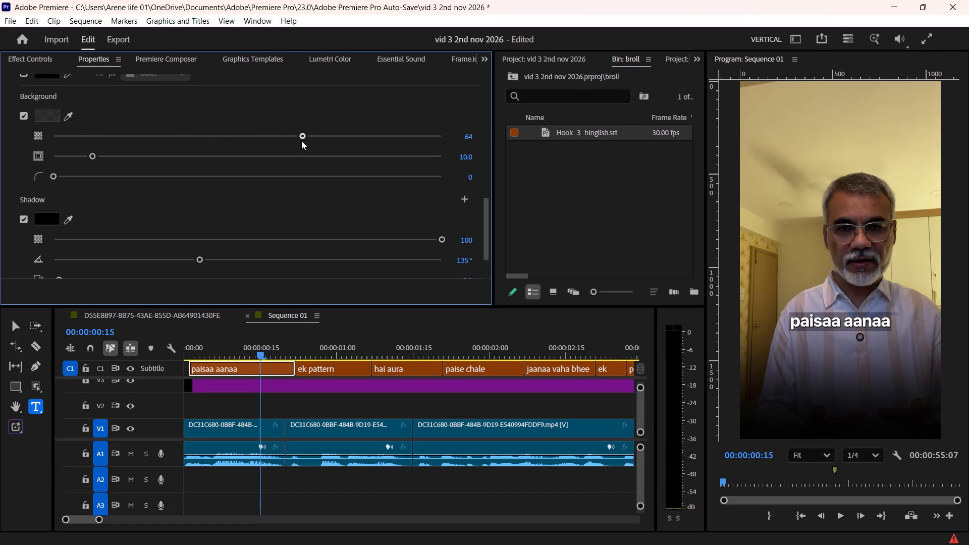
{"action": "left_click_drag", "start_coordinate": [301, 141], "coordinate": [303, 141]}
{"action": "left_click_drag", "start_coordinate": [91, 156], "coordinate": [108, 154]}
{"action": "left_click_drag", "start_coordinate": [108, 154], "coordinate": [129, 153]}
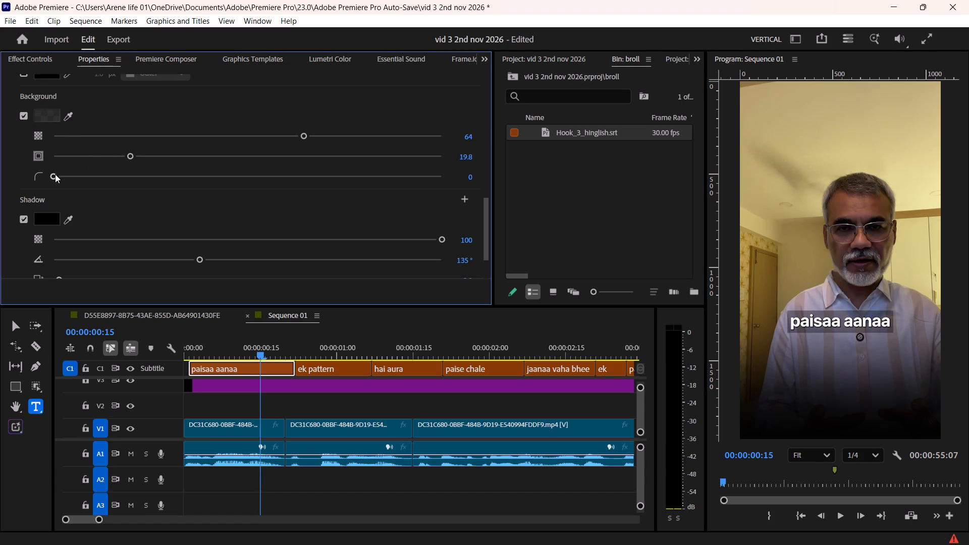
{"action": "left_click_drag", "start_coordinate": [55, 174], "coordinate": [92, 178]}
{"action": "left_click_drag", "start_coordinate": [91, 176], "coordinate": [102, 175]}
{"action": "left_click_drag", "start_coordinate": [301, 134], "coordinate": [282, 142]}
Sample the caption's background colour from the beige ceiling at the top of the video frame.
{"action": "scroll", "coordinate": [239, 131], "scroll_direction": "up", "scroll_amount": 2}
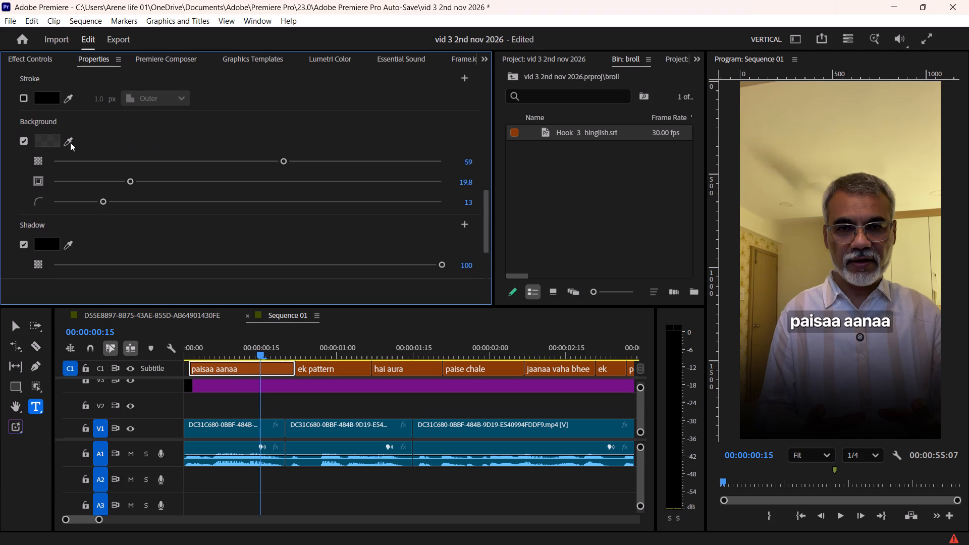
{"action": "left_click", "coordinate": [65, 142]}
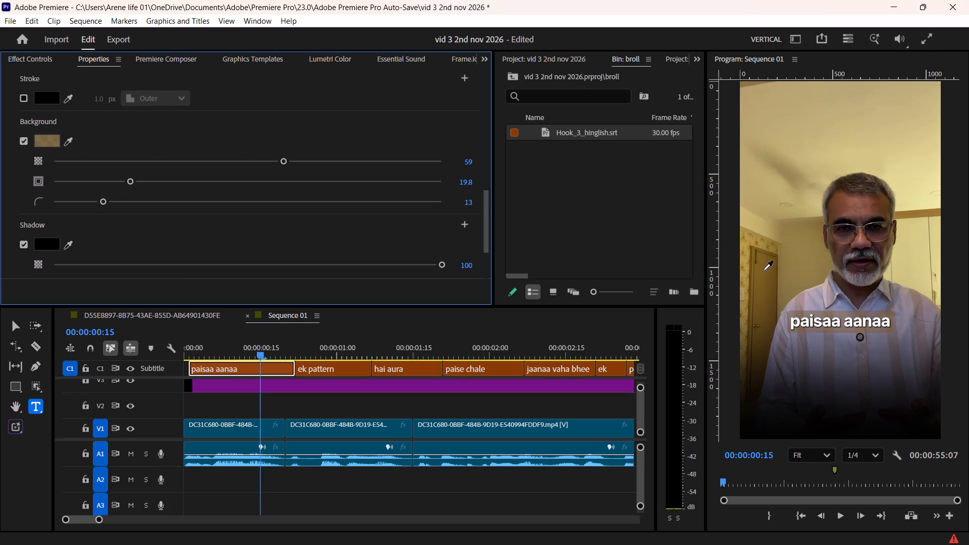
{"action": "left_click", "coordinate": [819, 110]}
Toggle the caption's shadow off and back on, and increase its blur.
{"action": "scroll", "coordinate": [252, 224], "scroll_direction": "down", "scroll_amount": 10}
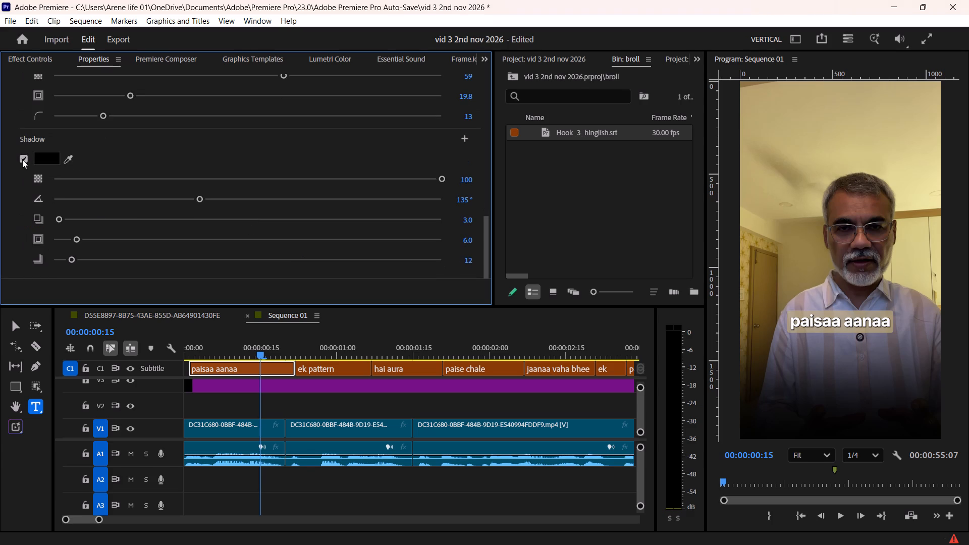
{"action": "left_click", "coordinate": [22, 159]}
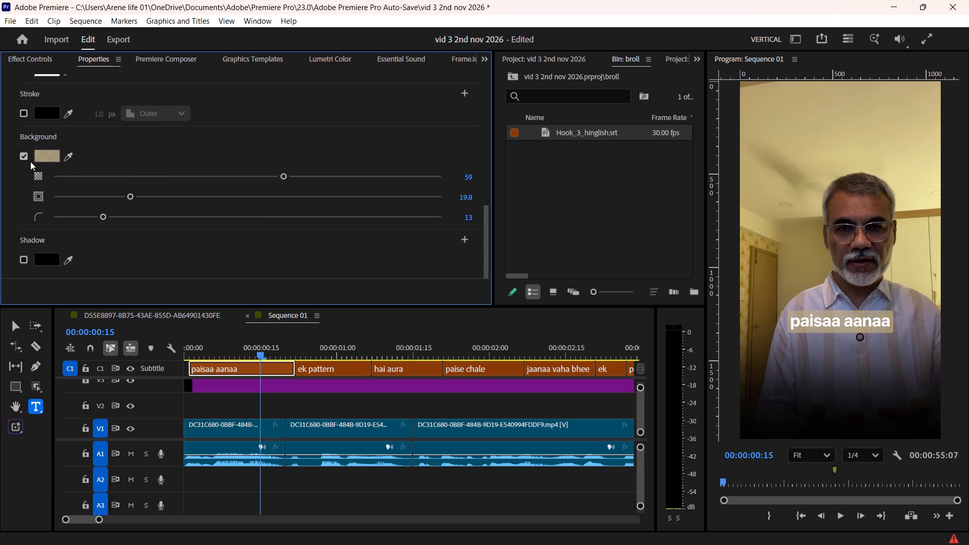
{"action": "left_click", "coordinate": [26, 261]}
{"action": "scroll", "coordinate": [189, 243], "scroll_direction": "down", "scroll_amount": 11}
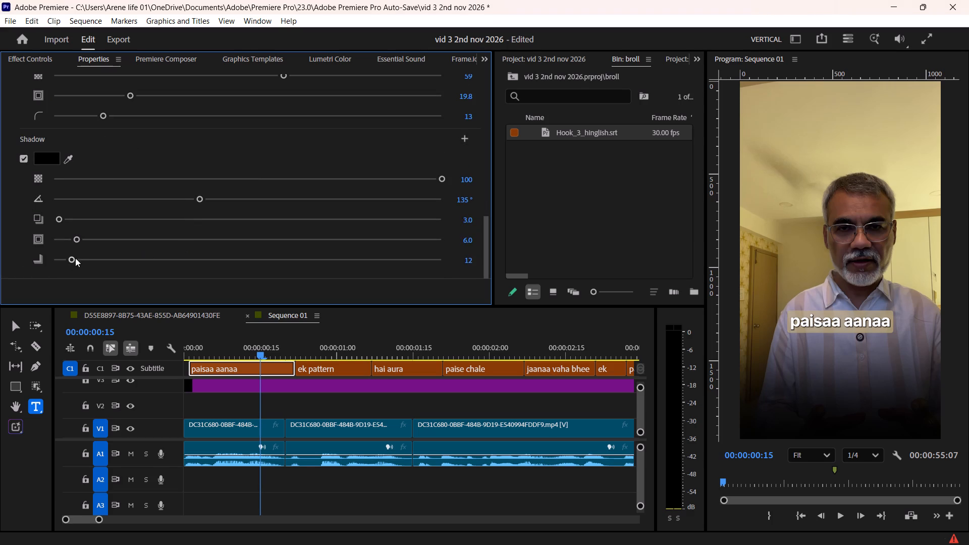
{"action": "left_click_drag", "start_coordinate": [74, 260], "coordinate": [148, 258]}
Set the caption background's opacity to 64, its size to 14.1 and its corner radius to 23.
{"action": "scroll", "coordinate": [200, 163], "scroll_direction": "up", "scroll_amount": 10}
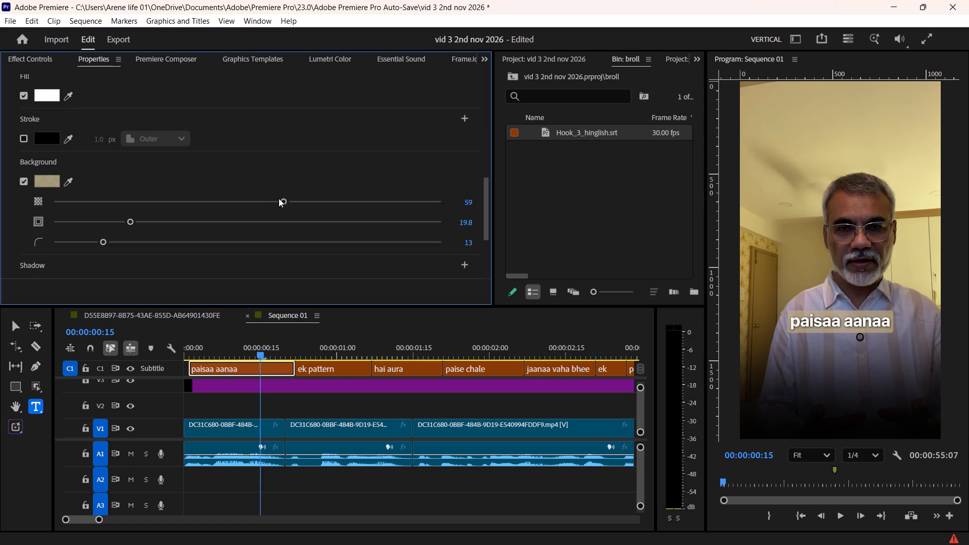
{"action": "left_click_drag", "start_coordinate": [282, 199], "coordinate": [303, 203]}
{"action": "left_click_drag", "start_coordinate": [128, 219], "coordinate": [107, 227]}
{"action": "left_click_drag", "start_coordinate": [102, 241], "coordinate": [136, 241]}
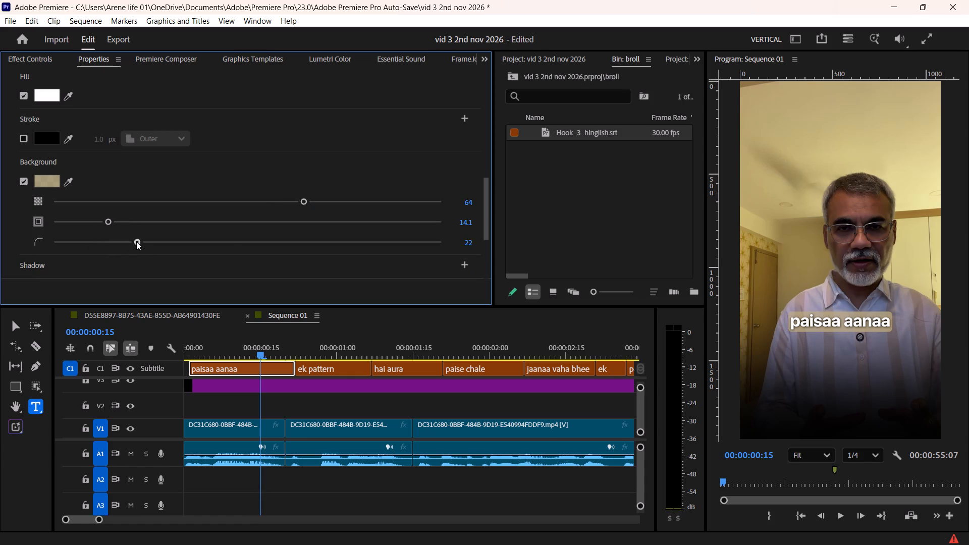
{"action": "left_click_drag", "start_coordinate": [136, 241], "coordinate": [142, 241]}
Create a new track style from this caption's formatting, keeping the default name, for the subtitle track.
{"action": "scroll", "coordinate": [287, 187], "scroll_direction": "up", "scroll_amount": 6}
{"action": "scroll", "coordinate": [287, 187], "scroll_direction": "down", "scroll_amount": 1}
{"action": "scroll", "coordinate": [287, 187], "scroll_direction": "up", "scroll_amount": 17}
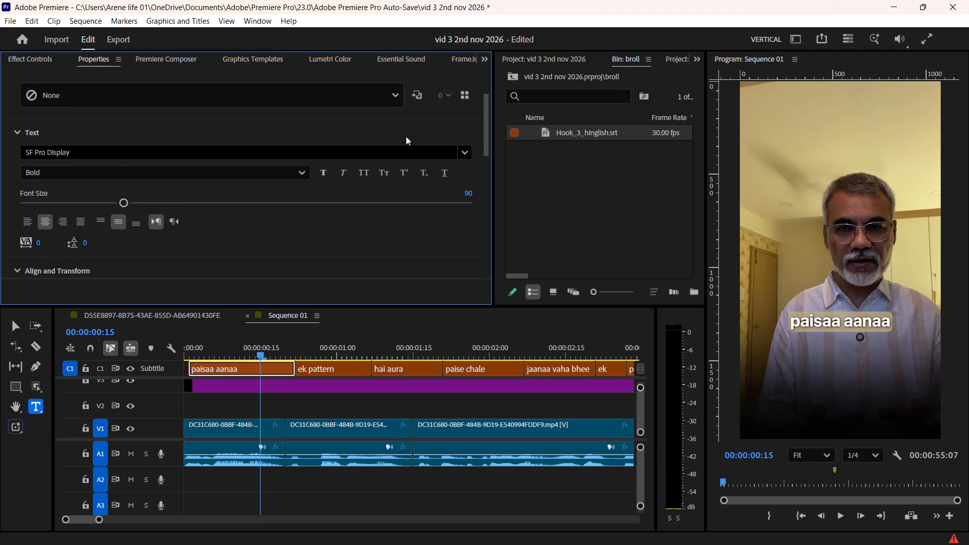
{"action": "scroll", "coordinate": [406, 136], "scroll_direction": "up", "scroll_amount": 8}
{"action": "left_click", "coordinate": [461, 132]}
{"action": "left_click", "coordinate": [482, 155]}
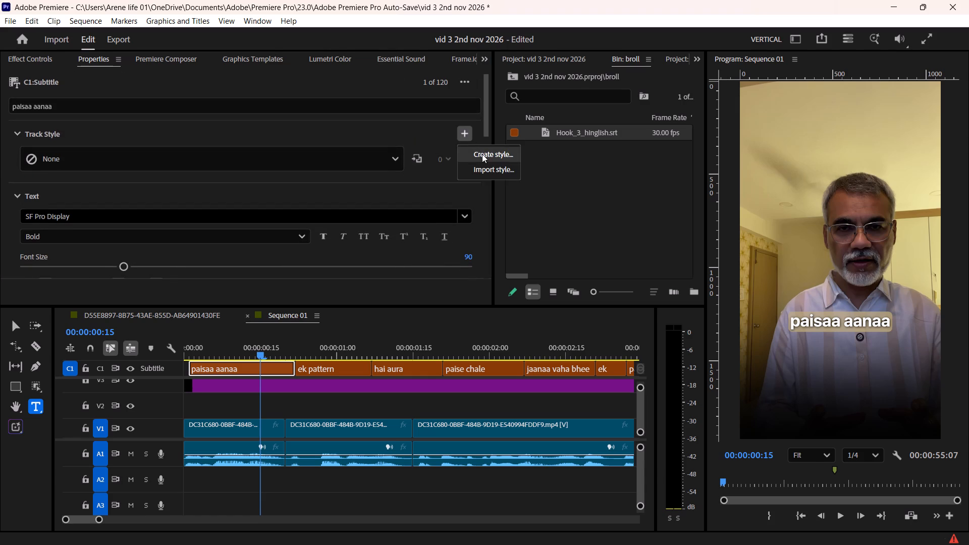
{"action": "left_click", "coordinate": [503, 336]}
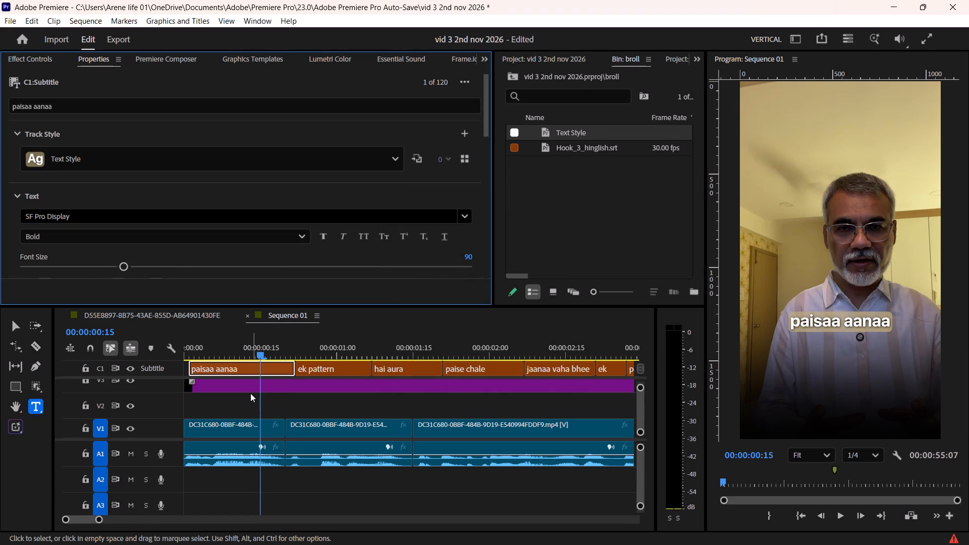
Scrub Sequence 01 back to 00:00:00:10 to check the styled first caption.
{"action": "scroll", "coordinate": [249, 393], "scroll_direction": "up", "scroll_amount": 4, "text": "ctrl"}
{"action": "left_click", "coordinate": [247, 396]}
{"action": "left_click", "coordinate": [241, 369]}
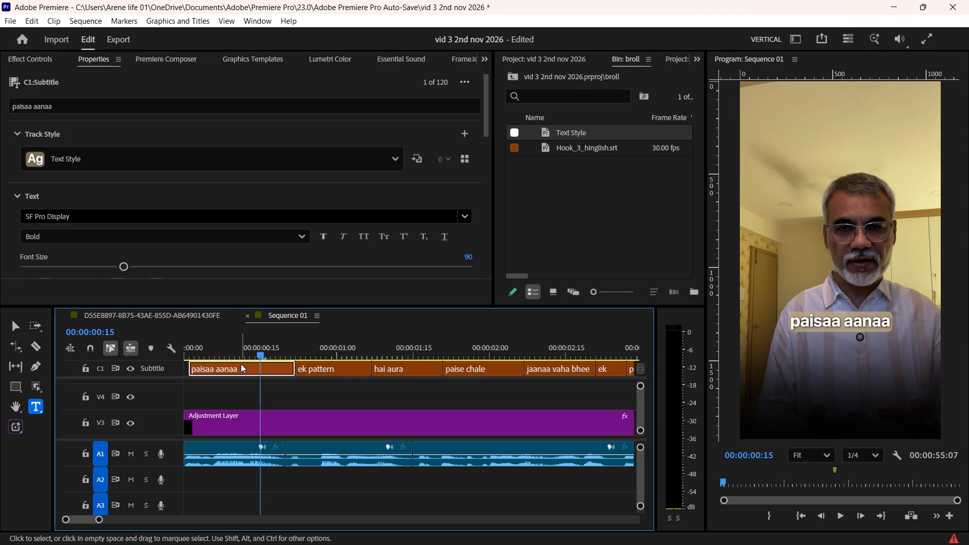
{"action": "left_click_drag", "start_coordinate": [301, 348], "coordinate": [235, 364]}
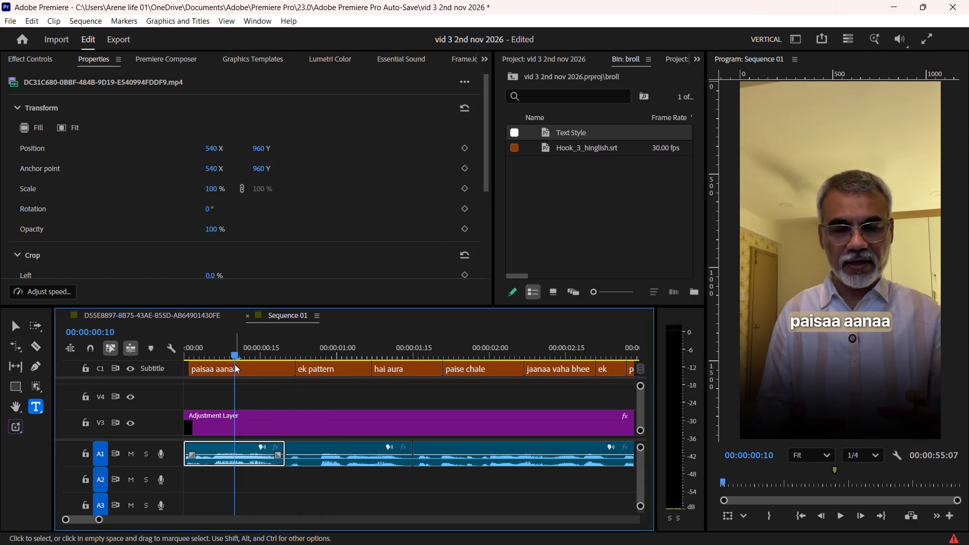
Select all captions on the Subtitle track and upgrade them to graphics.
{"action": "left_click", "coordinate": [242, 368]}
{"action": "key", "text": "a"}
{"action": "left_click", "coordinate": [242, 368], "text": "shift"}
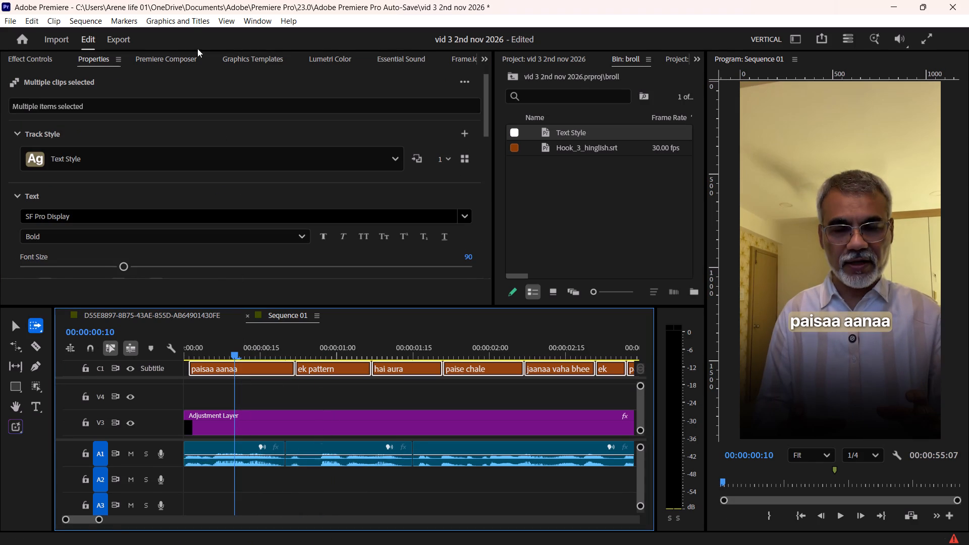
{"action": "left_click", "coordinate": [182, 17]}
{"action": "left_click", "coordinate": [218, 177]}
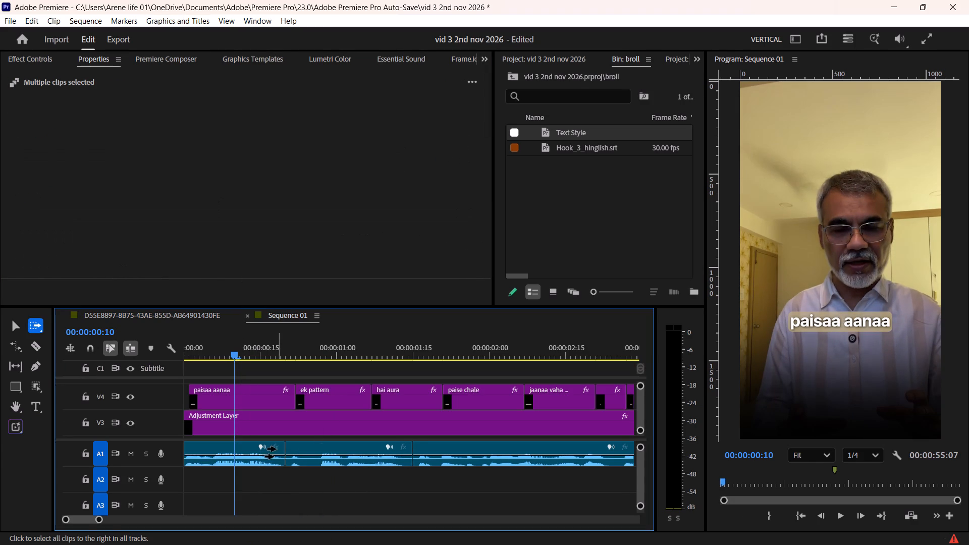
Play Sequence 01 from the start to check the caption graphics on V4.
{"action": "scroll", "coordinate": [235, 406], "scroll_direction": "up", "scroll_amount": 4, "text": "ctrl"}
{"action": "left_click_drag", "start_coordinate": [213, 347], "coordinate": [169, 366]}
{"action": "key", "text": "v"}
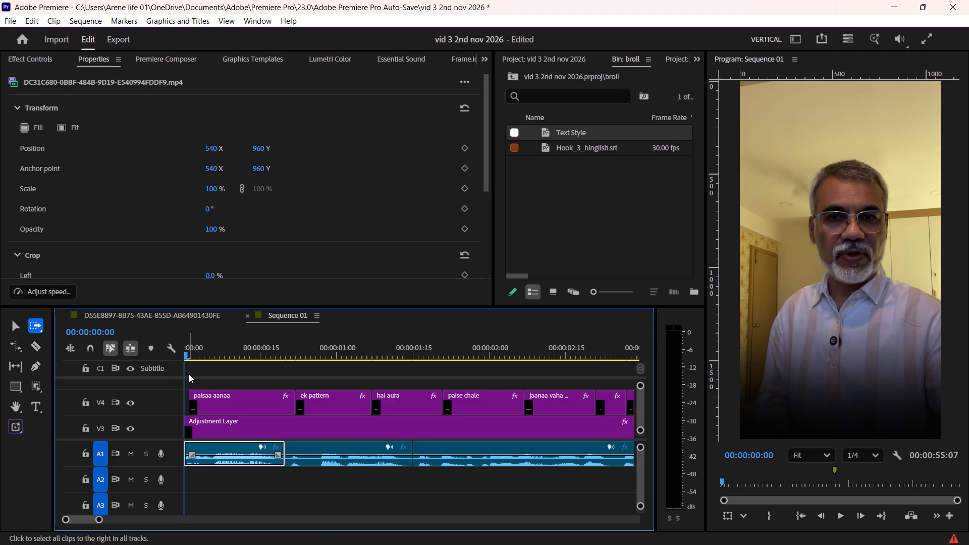
{"action": "key", "text": "space"}
{"action": "scroll", "coordinate": [203, 396], "scroll_direction": "down", "scroll_amount": 8, "text": "alt"}
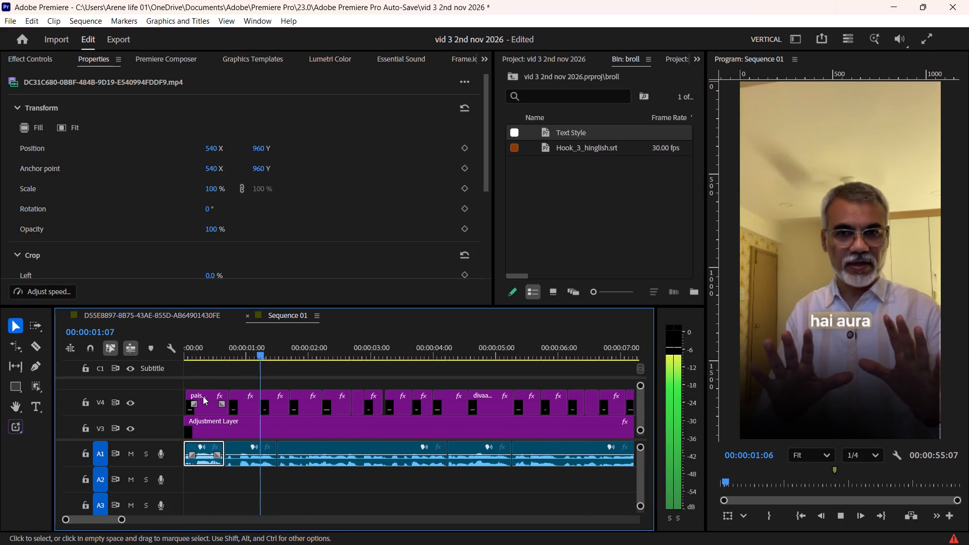
{"action": "scroll", "coordinate": [203, 396], "scroll_direction": "up", "scroll_amount": 2}
{"action": "key", "text": "space"}
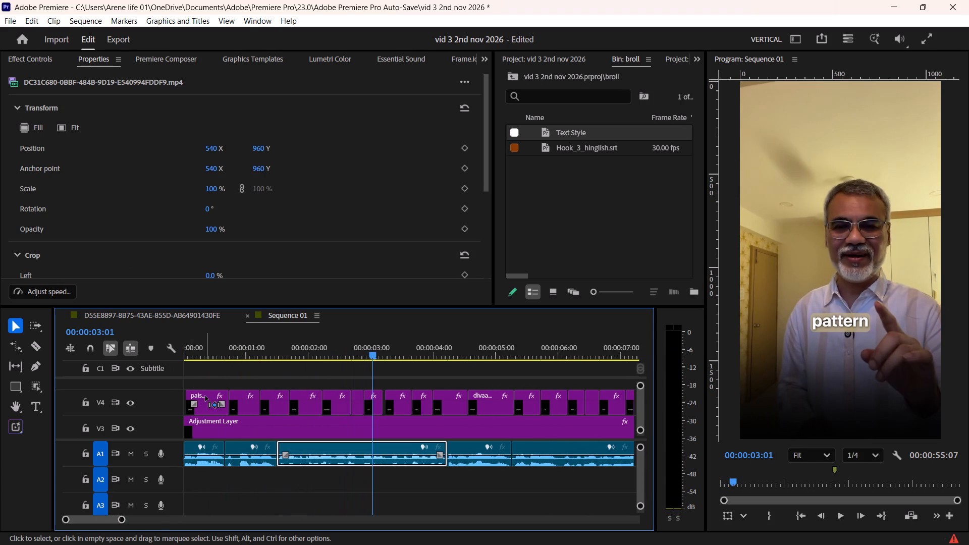
Save the Premiere project.
{"action": "key", "text": "ctrl+s"}
{"action": "key", "text": "ctrl+s"}
Switch to Chrome and search Pinterest for "money motion grpahics".
{"action": "key", "text": "alt+Tab"}
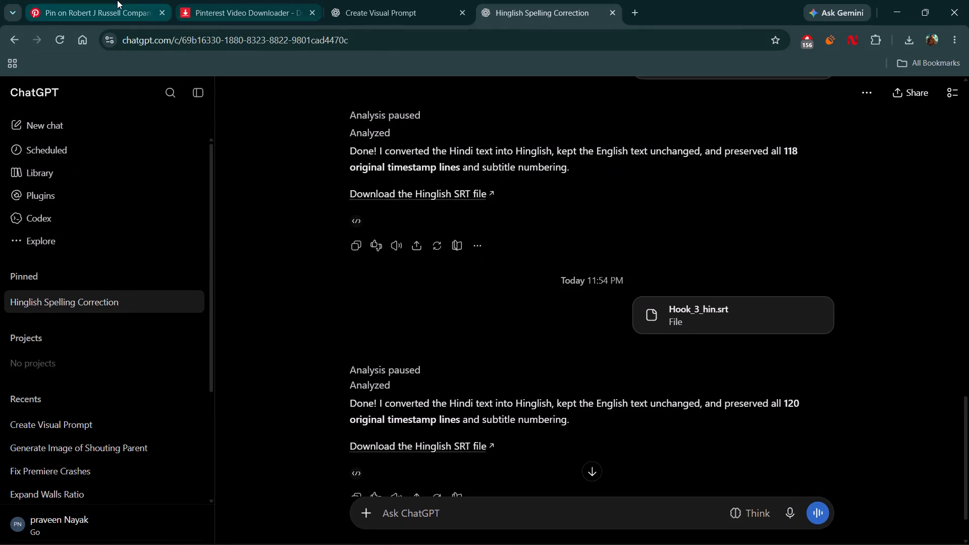
{"action": "left_click", "coordinate": [117, 0]}
{"action": "left_click", "coordinate": [203, 101]}
{"action": "left_click", "coordinate": [198, 100]}
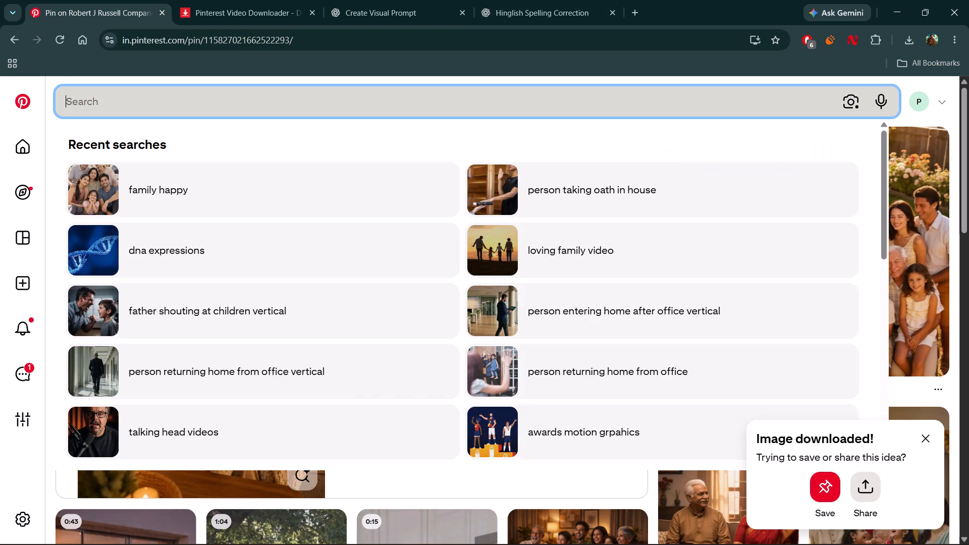
{"action": "type", "text": "money motion grpahics"}
{"action": "key", "text": "Return"}
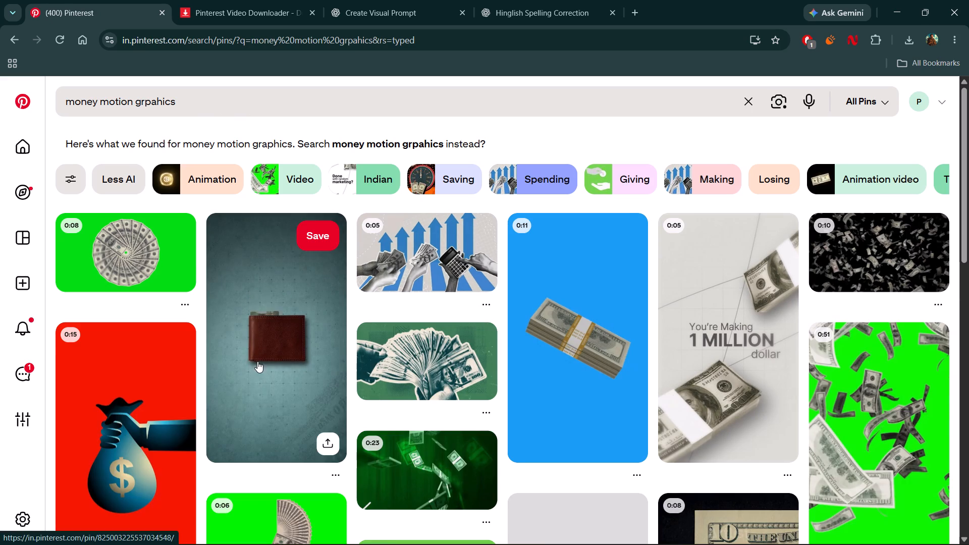
Open the pin of the brown wallet with banknotes, pause its video and copy the pin's share link.
{"action": "left_click", "coordinate": [268, 356]}
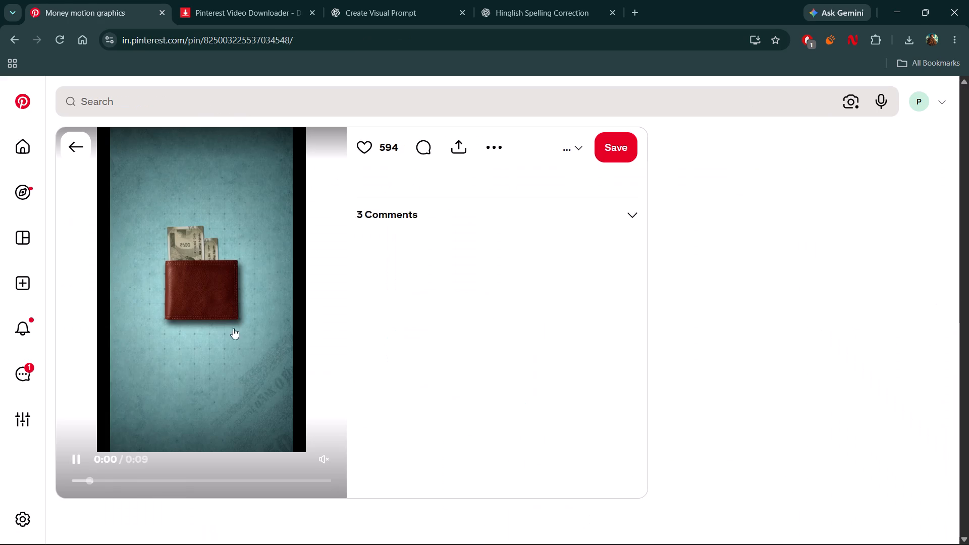
{"action": "left_click", "coordinate": [212, 312]}
{"action": "left_click", "coordinate": [455, 150]}
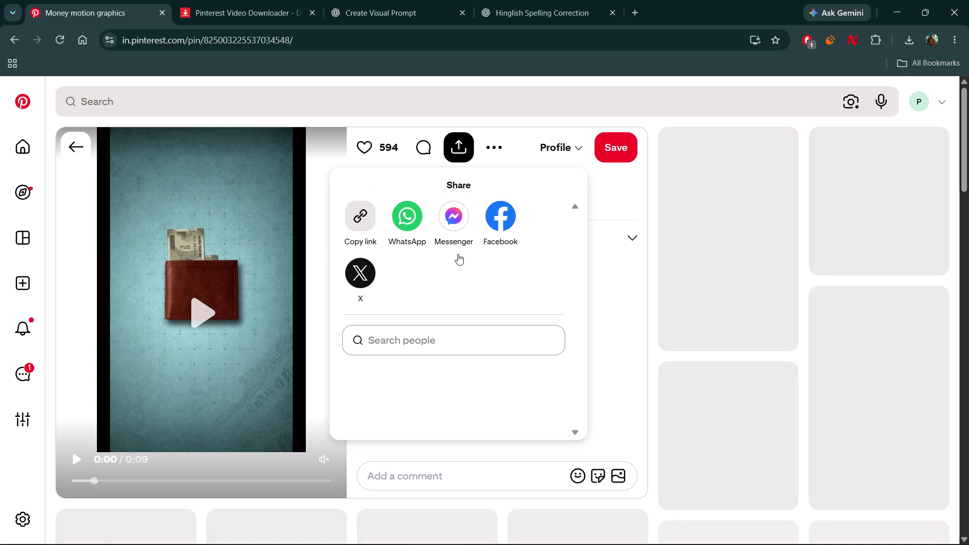
{"action": "left_click", "coordinate": [361, 214]}
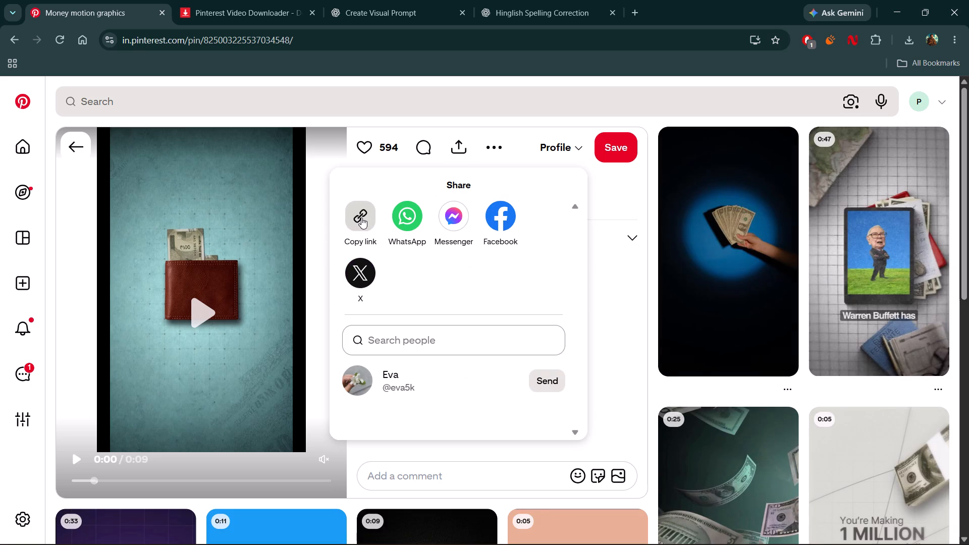
{"action": "left_click", "coordinate": [361, 217]}
Submit the copied pin link to the PinDown Pinterest Video Downloader in place of the previous image result.
{"action": "left_click", "coordinate": [213, 0]}
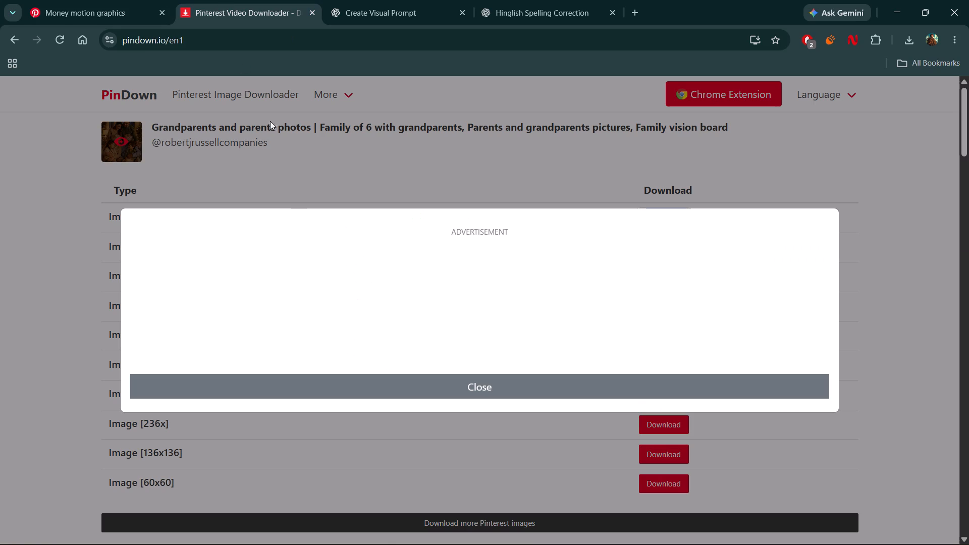
{"action": "left_click", "coordinate": [324, 187]}
{"action": "scroll", "coordinate": [337, 323], "scroll_direction": "down", "scroll_amount": 3}
{"action": "left_click", "coordinate": [411, 338]}
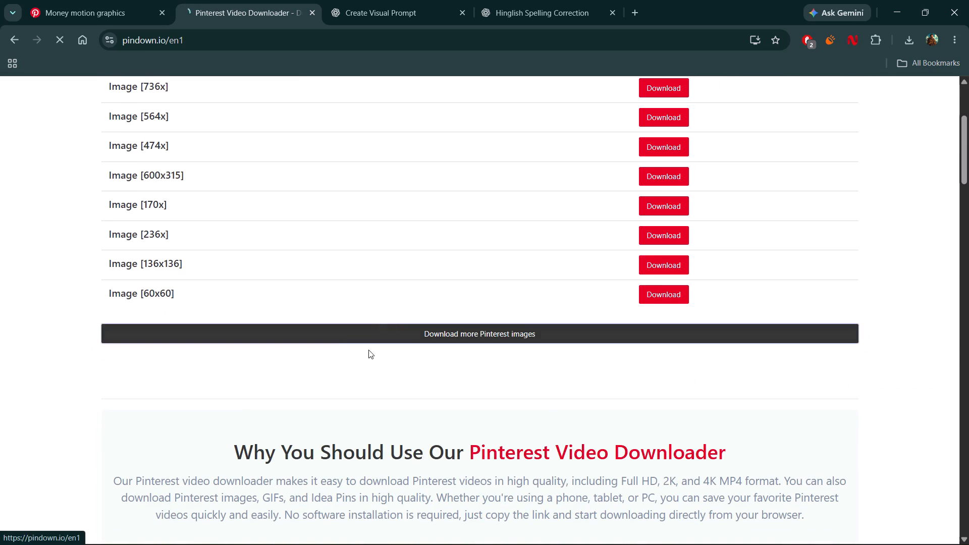
{"action": "left_click", "coordinate": [357, 294]}
{"action": "key", "text": "ctrl+v"}
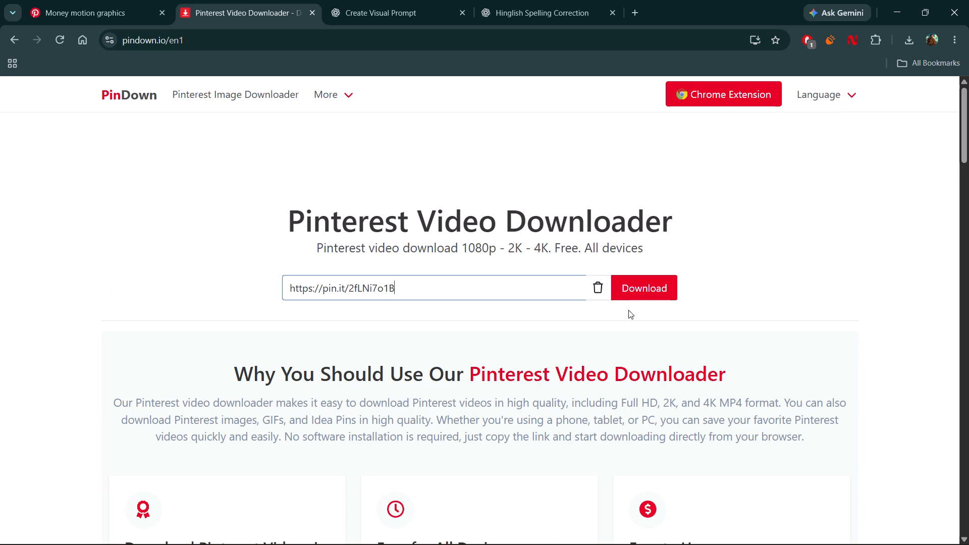
{"action": "left_click", "coordinate": [632, 289]}
Open YouTube in a new browser tab.
{"action": "left_click", "coordinate": [628, 11]}
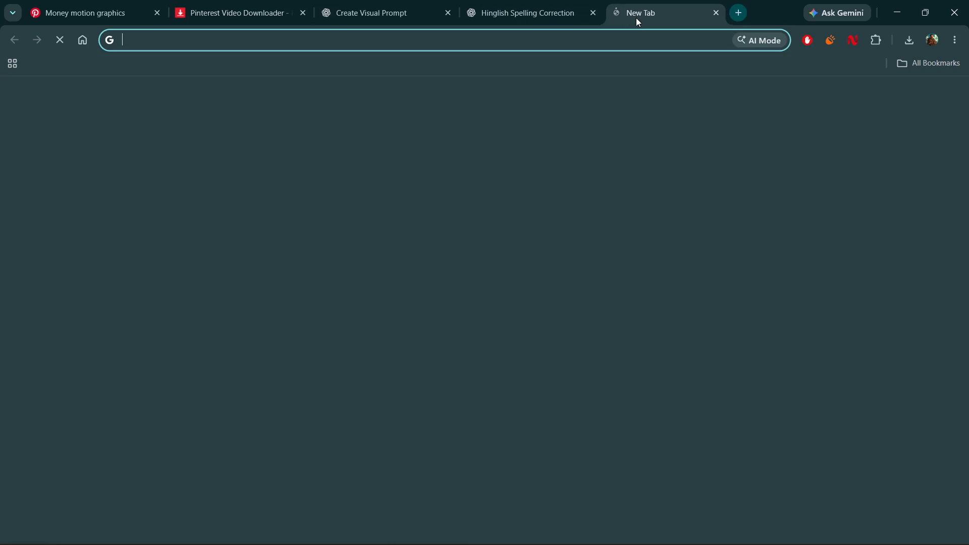
{"action": "key", "text": "y"}
{"action": "key", "text": "Return"}
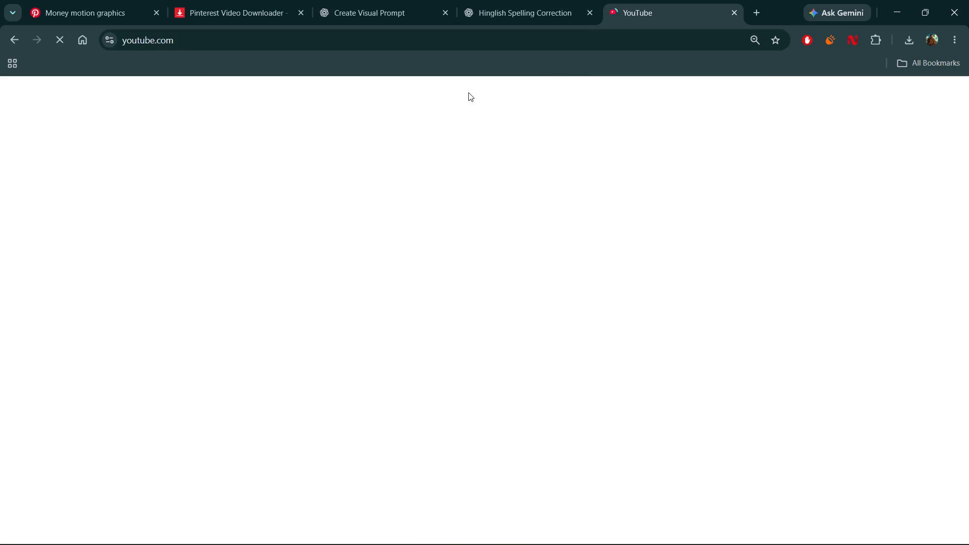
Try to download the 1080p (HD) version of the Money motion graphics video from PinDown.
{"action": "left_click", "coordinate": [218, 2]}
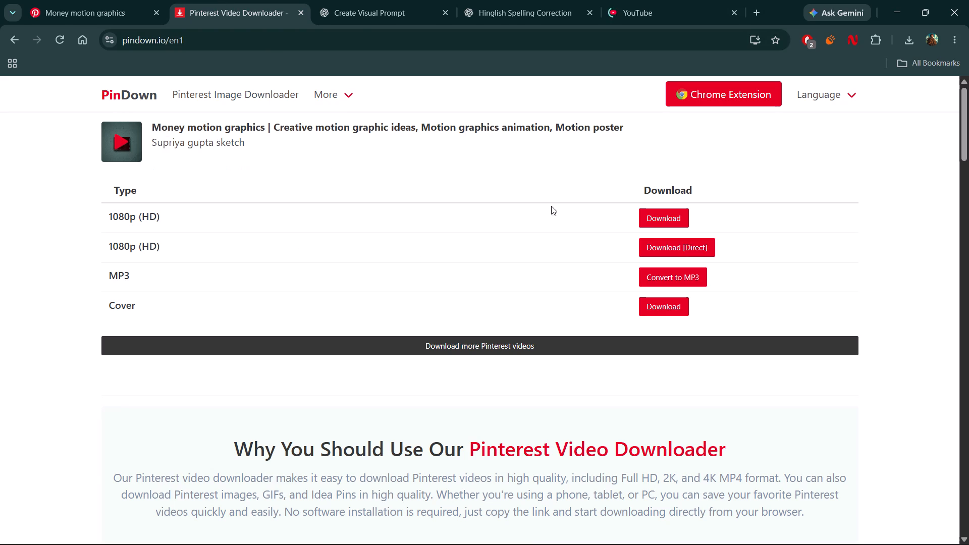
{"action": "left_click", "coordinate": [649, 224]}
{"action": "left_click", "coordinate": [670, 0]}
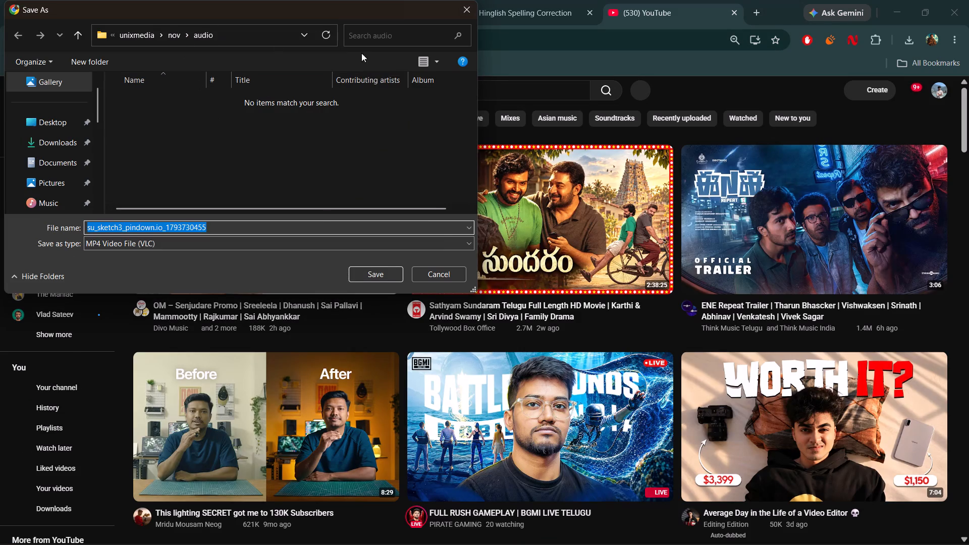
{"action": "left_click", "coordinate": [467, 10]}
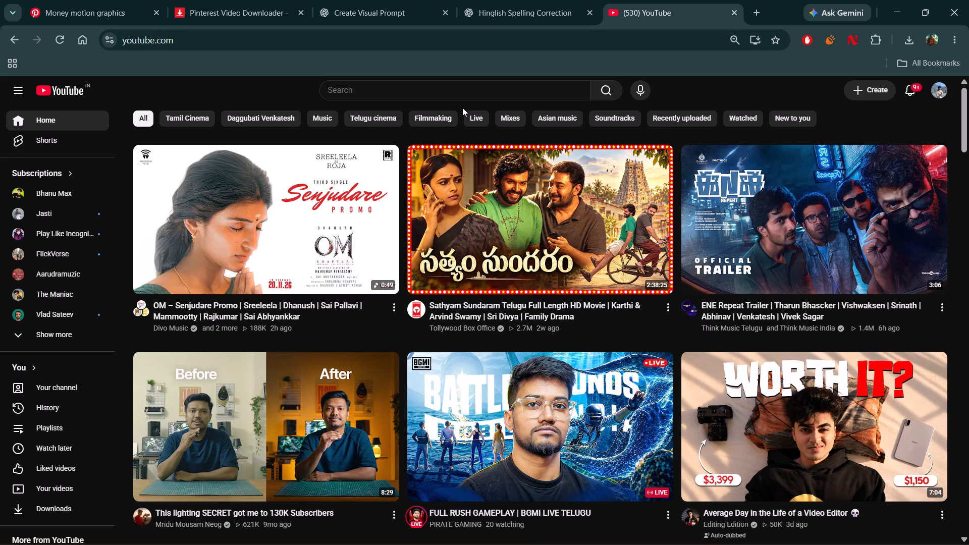
Search YouTube for "why is my laptop working slow" using the matching suggestion.
{"action": "left_click", "coordinate": [435, 94]}
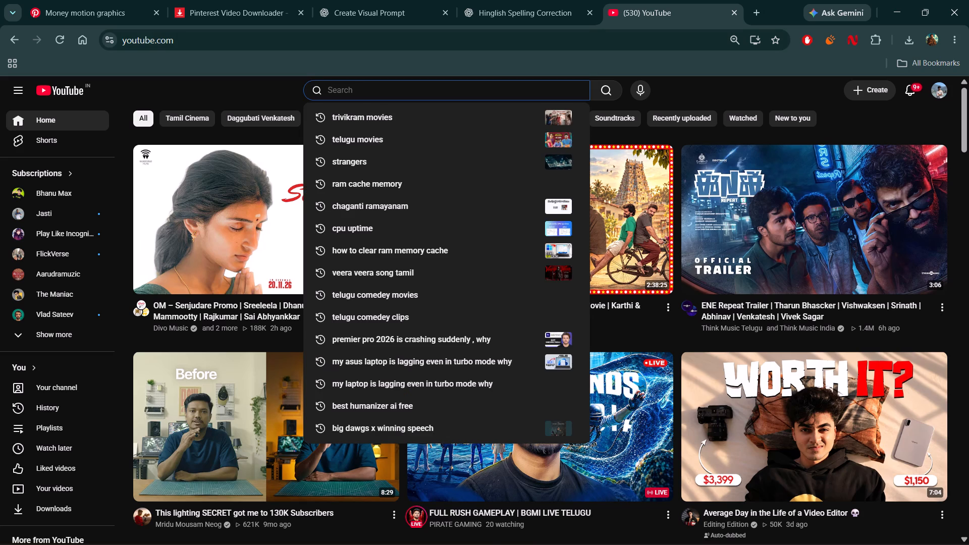
{"action": "type", "text": "why does my laptop"}
{"action": "key", "text": "space"}
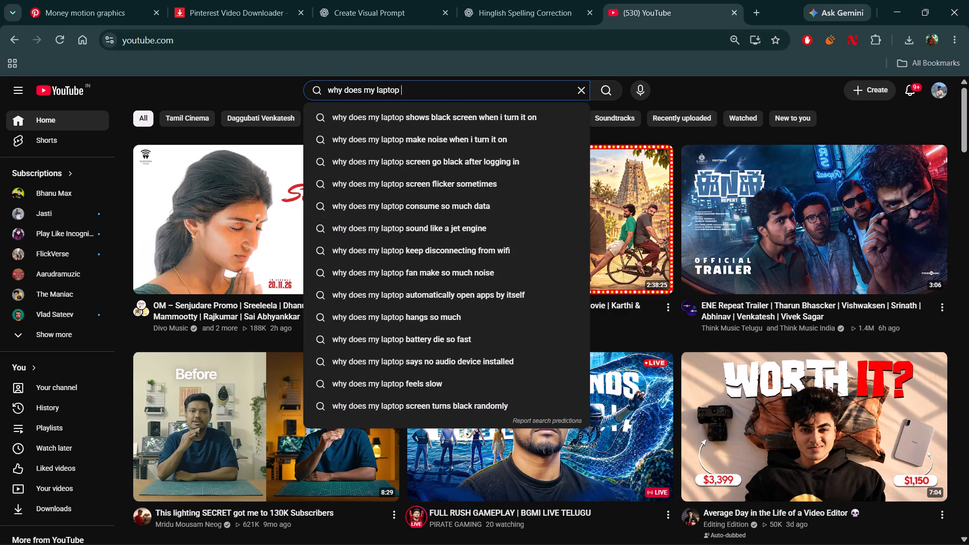
{"action": "type", "text": "work"}
{"action": "key", "text": "BackSpace"}
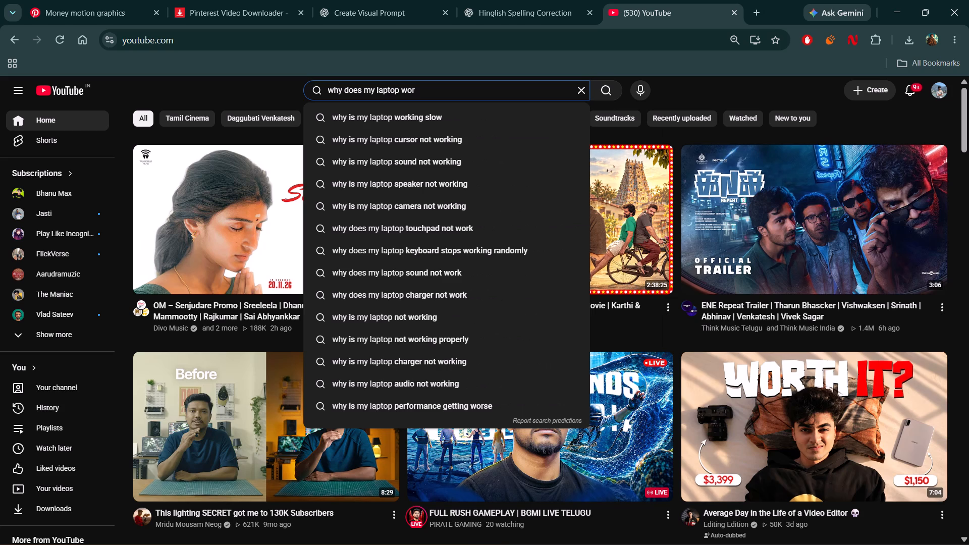
{"action": "key", "text": "Down"}
{"action": "key", "text": "Return"}
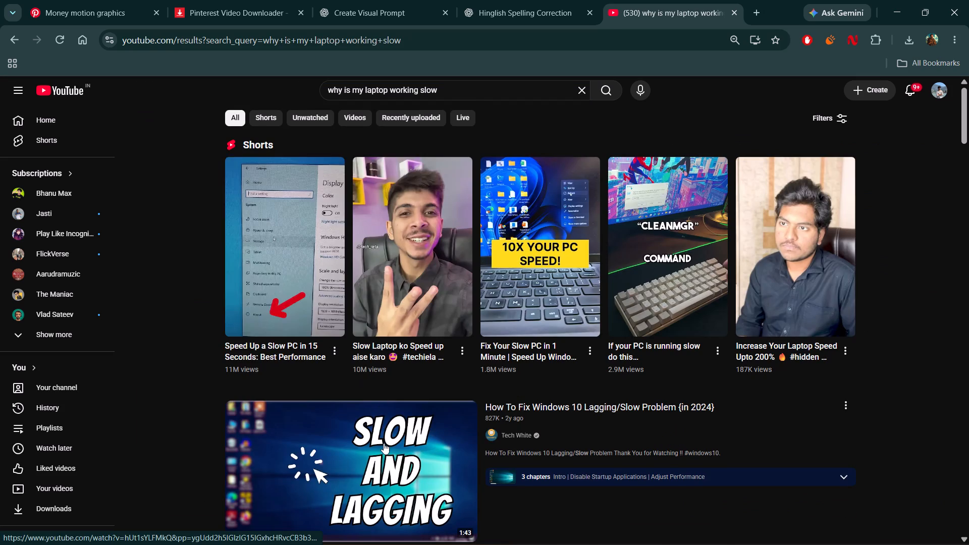
Preview the search results, watch "FIX Windows 11 LAGGING and SLOW PROBLEM (NEW) 2026" from about 1:53, adjust its volume and pause it.
{"action": "scroll", "coordinate": [384, 443], "scroll_direction": "down", "scroll_amount": 2}
{"action": "left_click", "coordinate": [458, 290]}
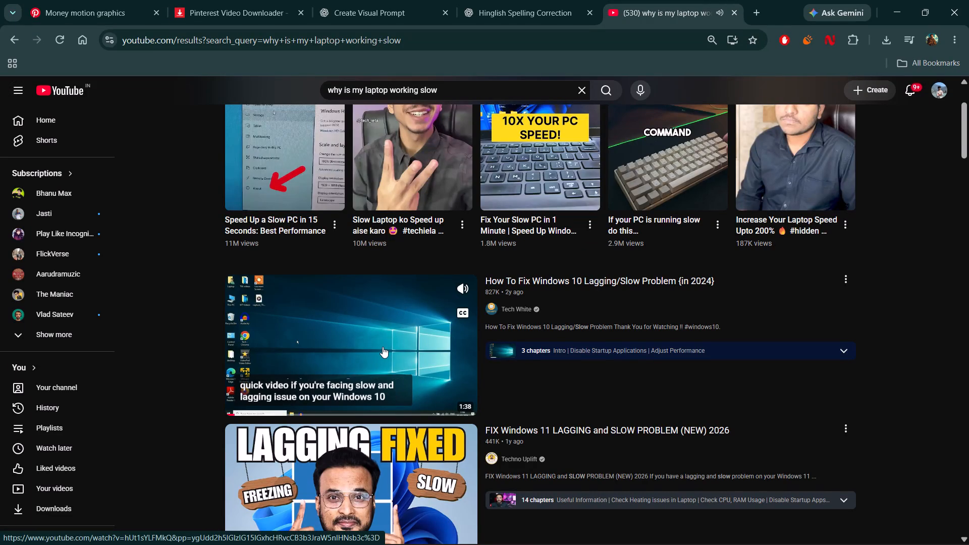
{"action": "scroll", "coordinate": [383, 347], "scroll_direction": "down", "scroll_amount": 2}
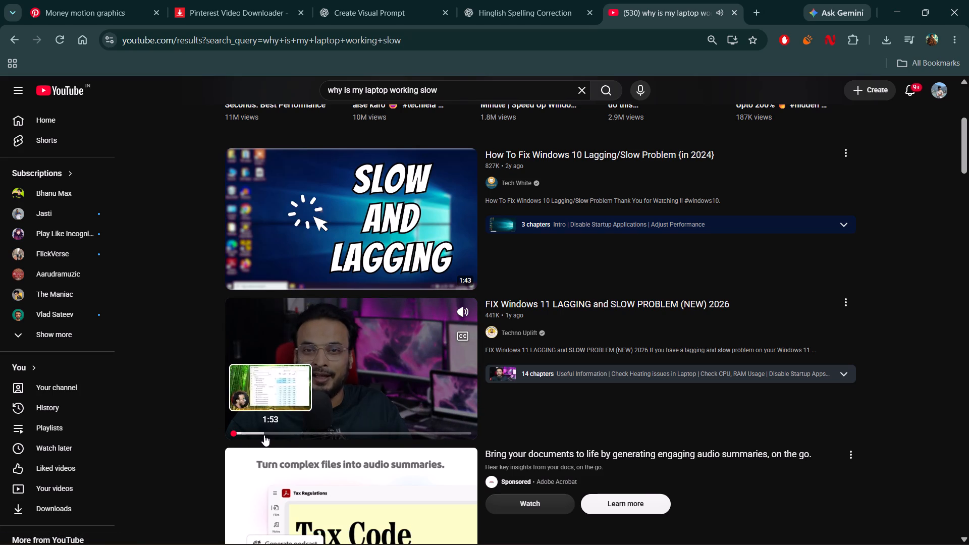
{"action": "left_click", "coordinate": [266, 435]}
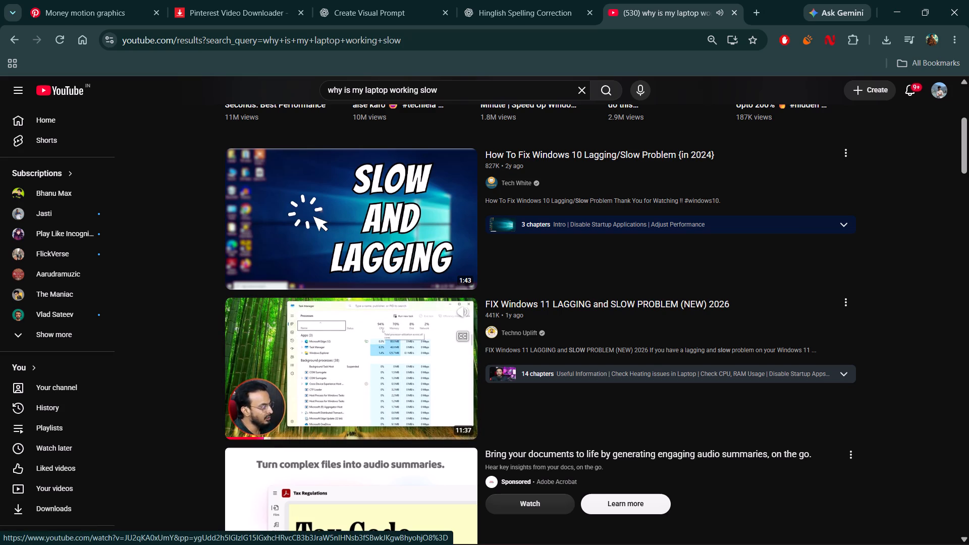
{"action": "left_click", "coordinate": [332, 379]}
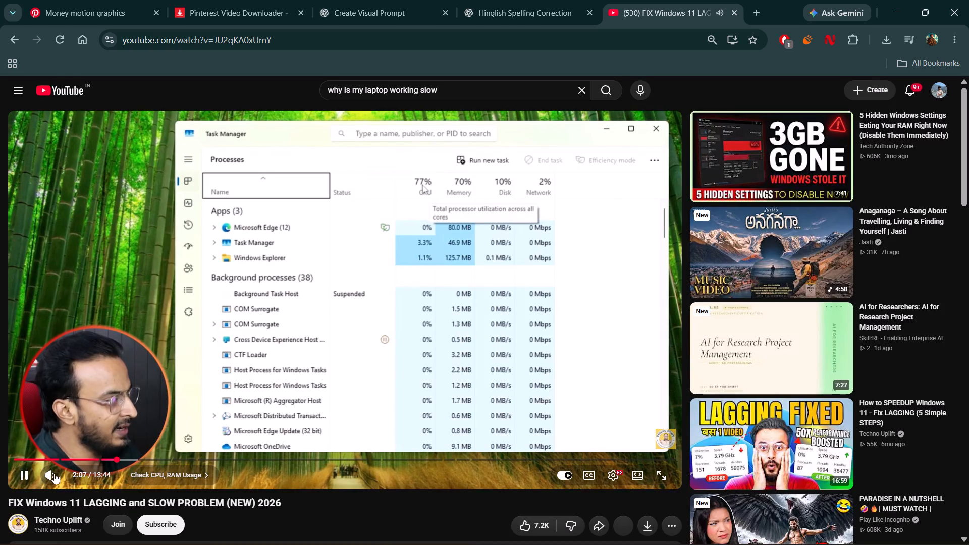
{"action": "left_click", "coordinate": [77, 474]}
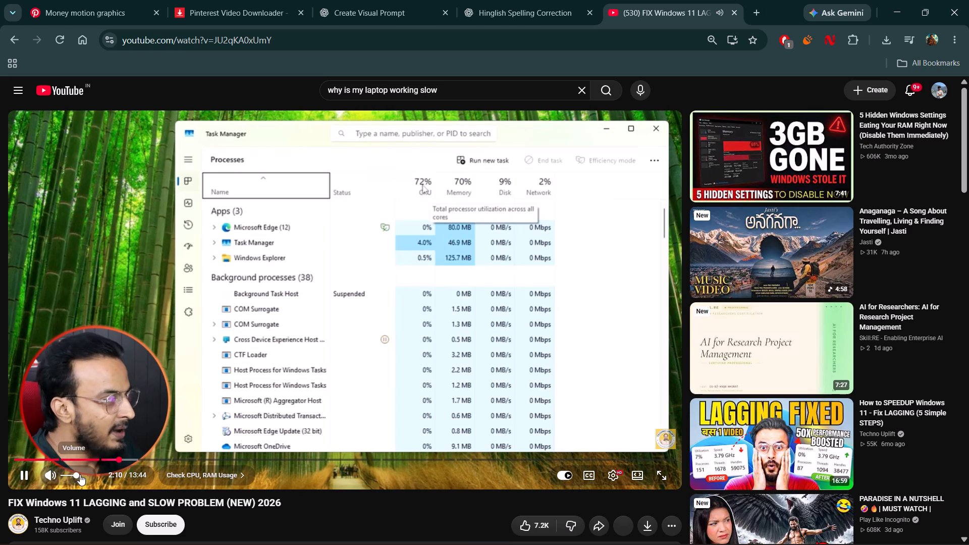
{"action": "left_click", "coordinate": [383, 236]}
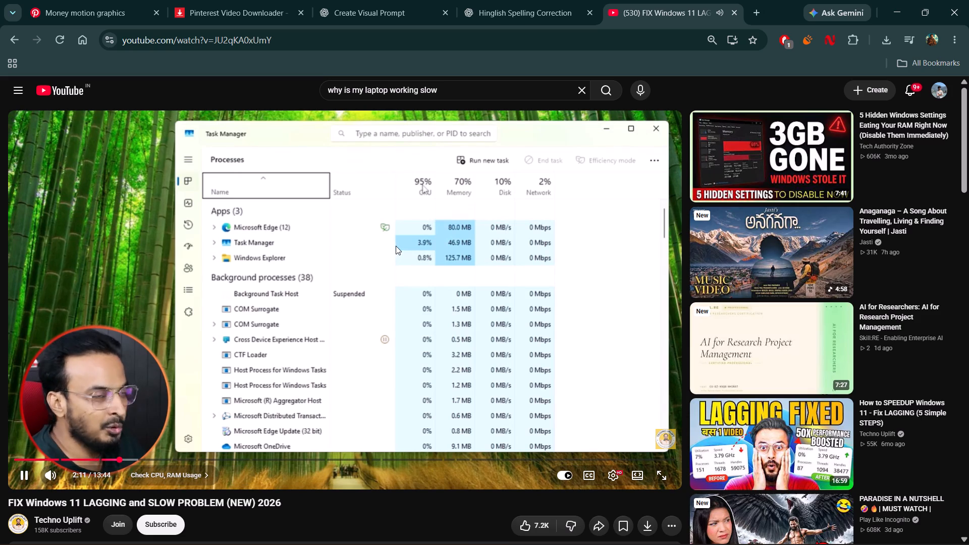
Open Task Manager to examine the running processes' CPU and memory use, and resume the YouTube video.
{"action": "right_click", "coordinate": [373, 534]}
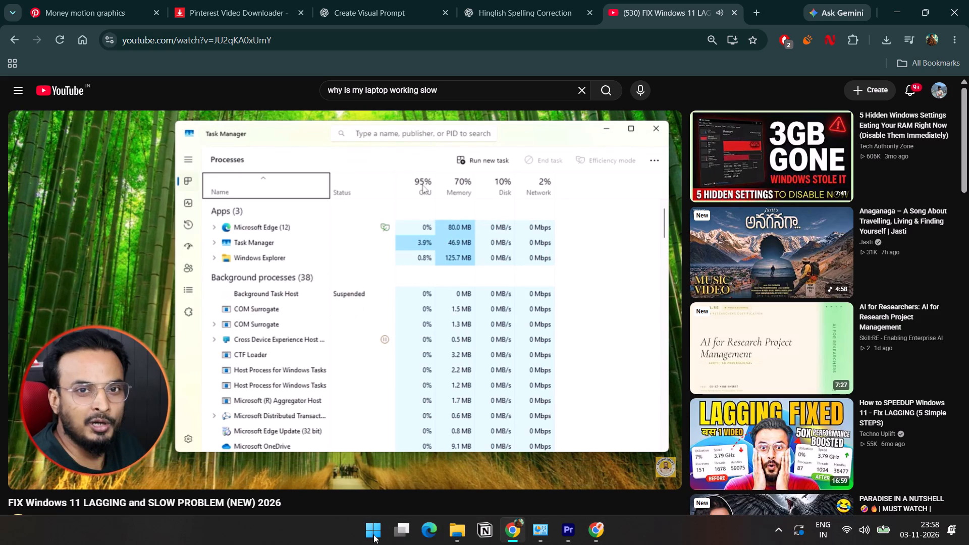
{"action": "left_click", "coordinate": [370, 369]}
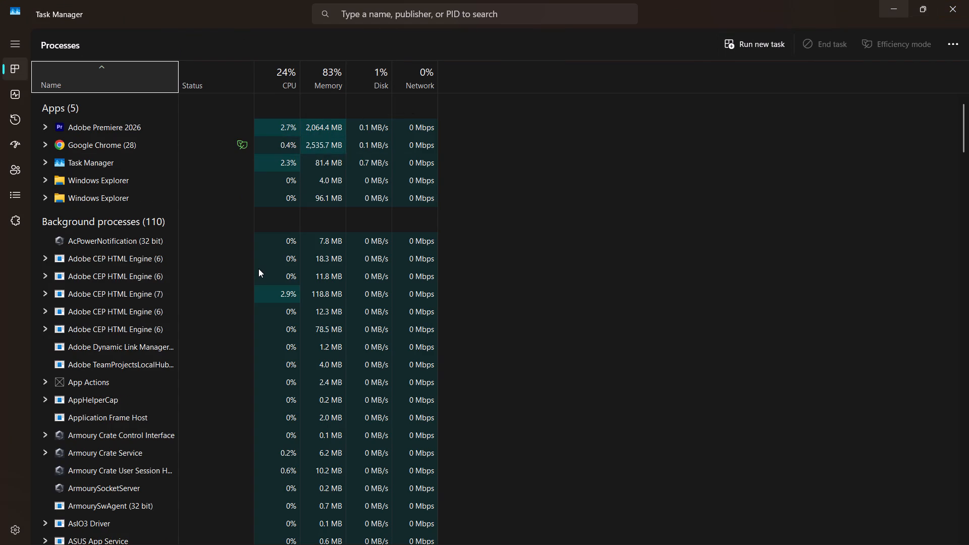
{"action": "left_click", "coordinate": [389, 262]}
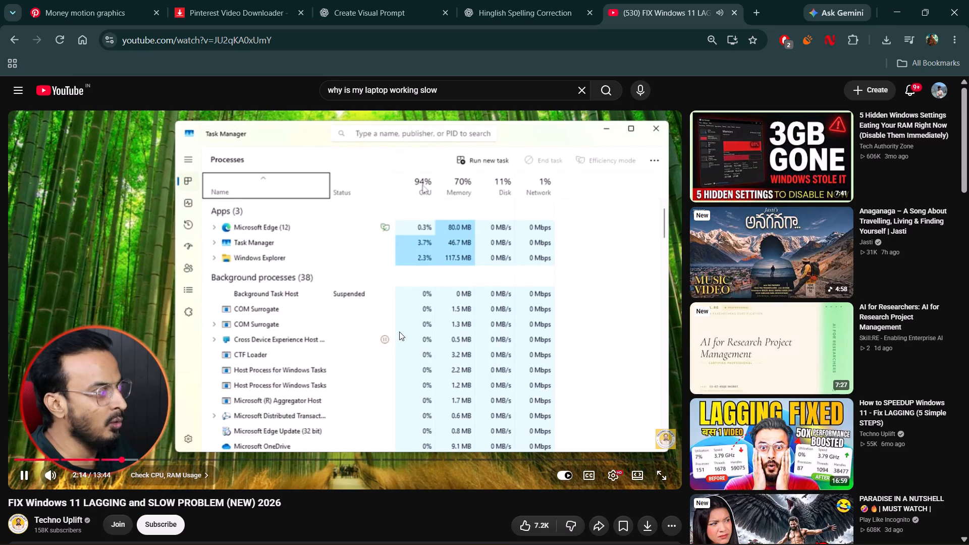
{"action": "left_click", "coordinate": [618, 531]}
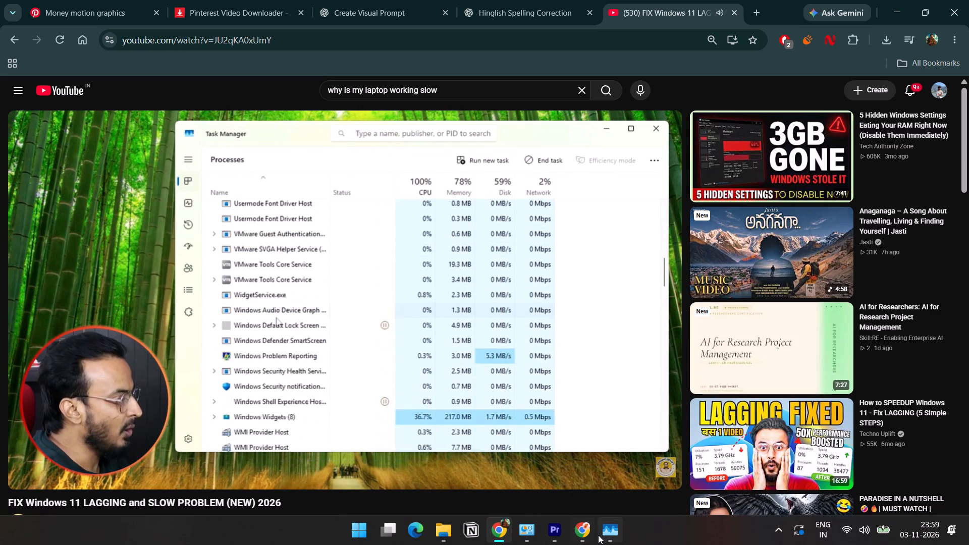
{"action": "left_click", "coordinate": [604, 535]}
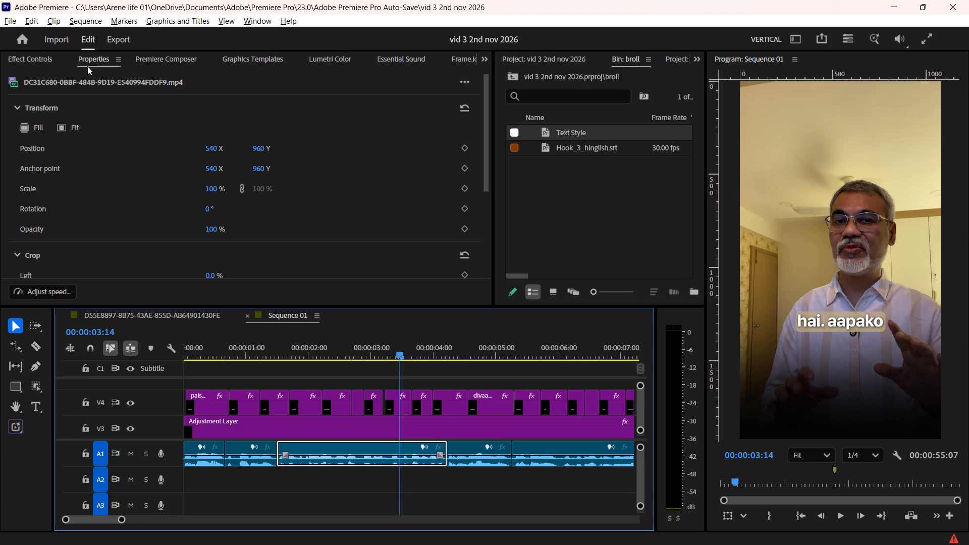
{"action": "left_click", "coordinate": [36, 57]}
{"action": "left_click", "coordinate": [151, 151]}
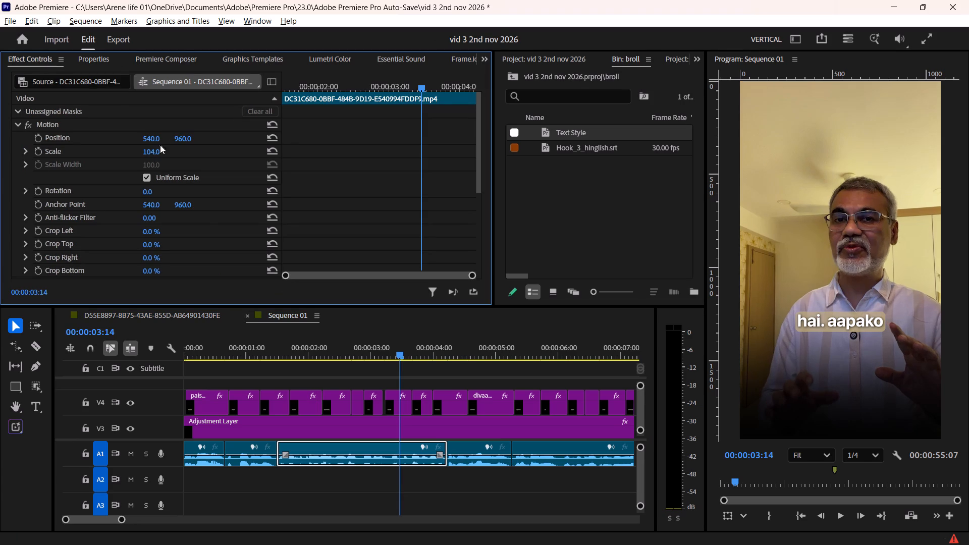
{"action": "left_click_drag", "start_coordinate": [158, 137], "coordinate": [104, 150]}
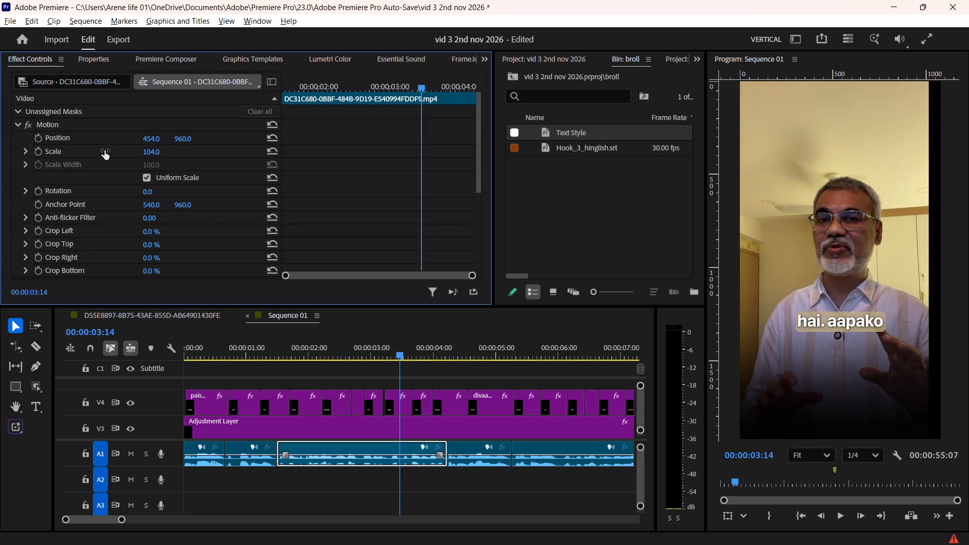
{"action": "key", "text": "ctrl+z"}
{"action": "left_click_drag", "start_coordinate": [158, 154], "coordinate": [168, 151]}
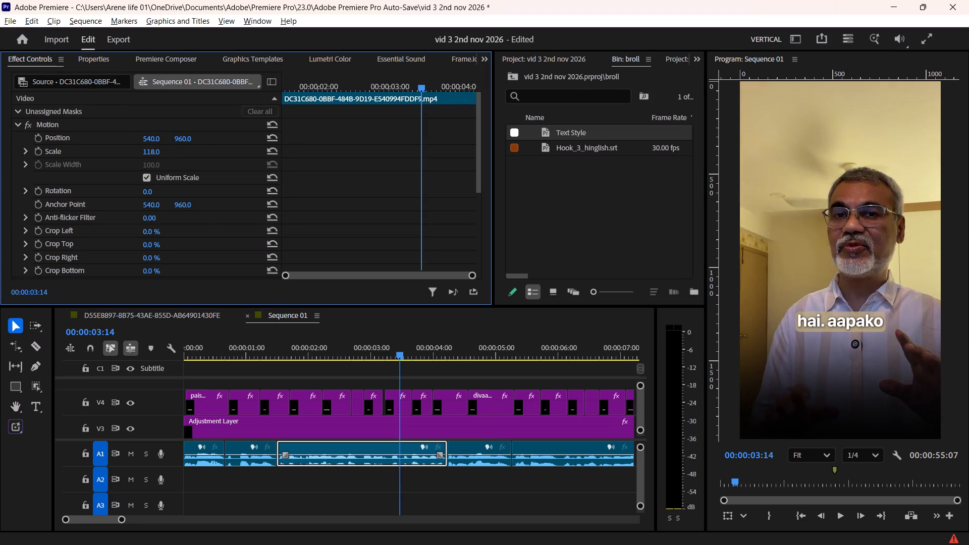
{"action": "left_click_drag", "start_coordinate": [168, 151], "coordinate": [175, 147]}
{"action": "left_click_drag", "start_coordinate": [151, 140], "coordinate": [53, 139]}
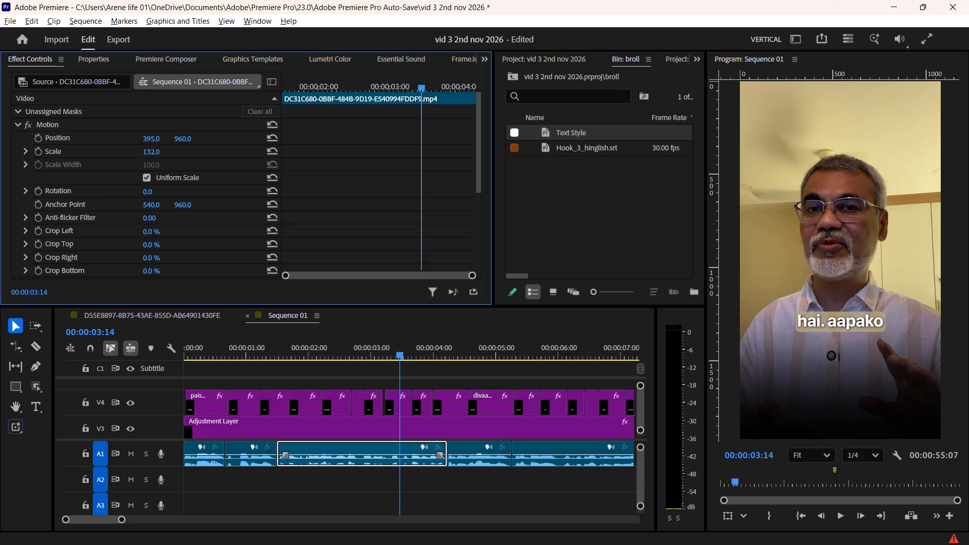
{"action": "left_click_drag", "start_coordinate": [53, 139], "coordinate": [41, 139]}
{"action": "left_click_drag", "start_coordinate": [185, 135], "coordinate": [188, 156]}
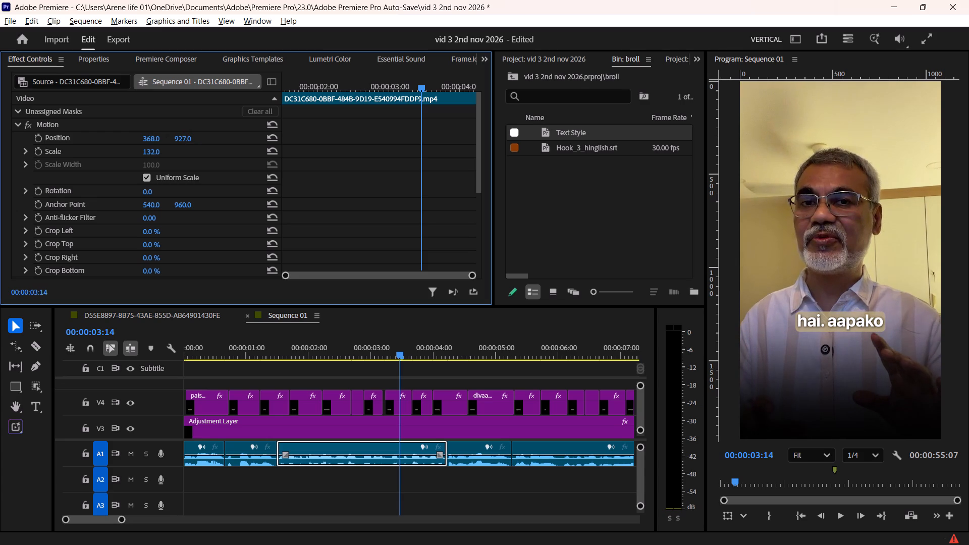
{"action": "left_click_drag", "start_coordinate": [188, 156], "coordinate": [189, 161]}
{"action": "left_click_drag", "start_coordinate": [154, 139], "coordinate": [161, 139]}
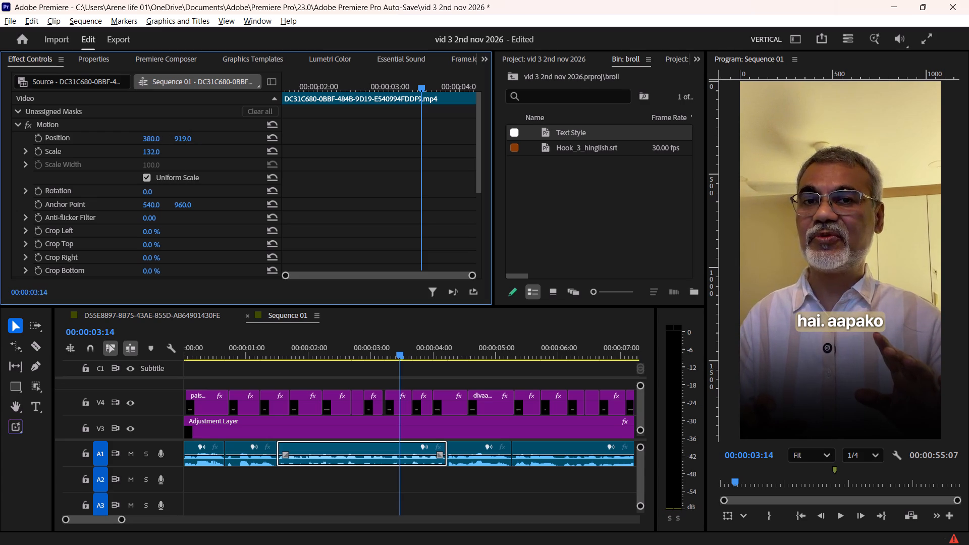
{"action": "left_click_drag", "start_coordinate": [161, 139], "coordinate": [164, 139]}
Copy the reframed clip and paste its Motion, Volume, Channel Volume and Panner attributes onto all the V1 talking-head clips.
{"action": "right_click", "coordinate": [351, 444]}
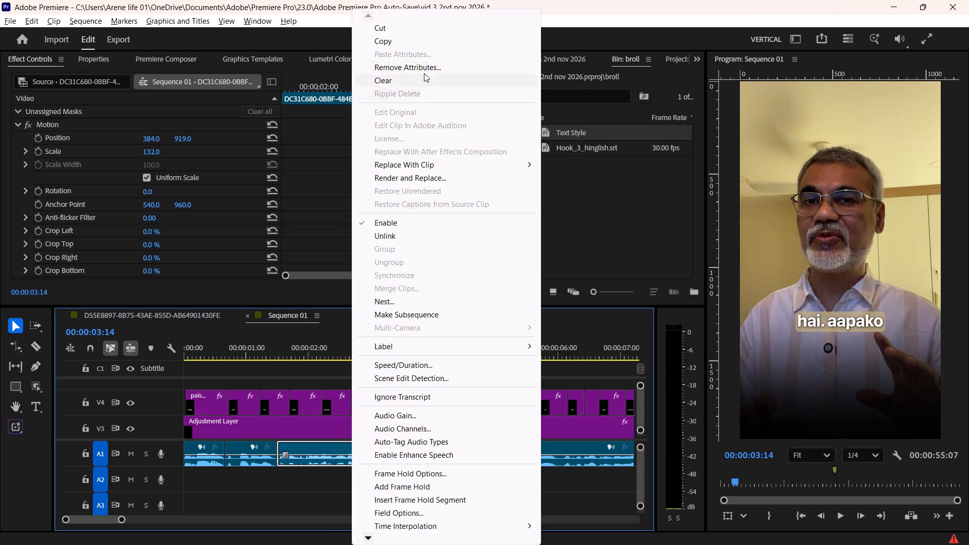
{"action": "left_click", "coordinate": [412, 44]}
{"action": "scroll", "coordinate": [313, 419], "scroll_direction": "down", "scroll_amount": 6, "text": "alt"}
{"action": "scroll", "coordinate": [230, 417], "scroll_direction": "up", "scroll_amount": 6}
{"action": "scroll", "coordinate": [231, 412], "scroll_direction": "down", "scroll_amount": 10, "text": "ctrl"}
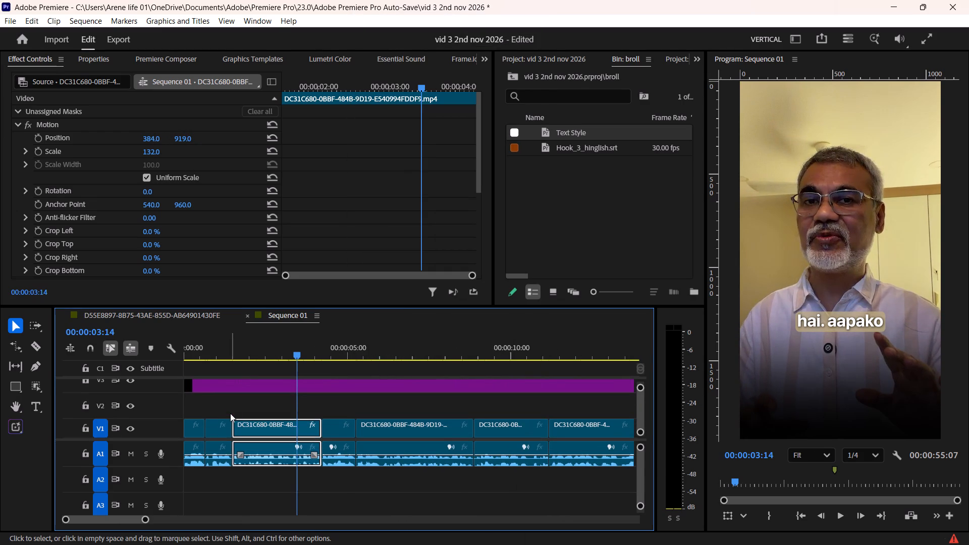
{"action": "key", "text": "a"}
{"action": "left_click", "coordinate": [193, 433], "text": "shift"}
{"action": "key", "text": "v"}
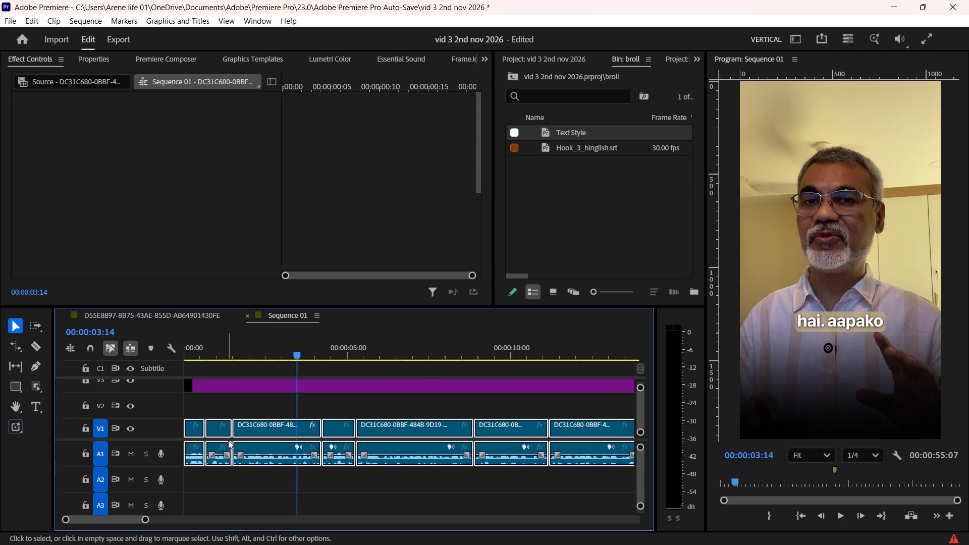
{"action": "right_click", "coordinate": [221, 429]}
{"action": "left_click", "coordinate": [294, 51]}
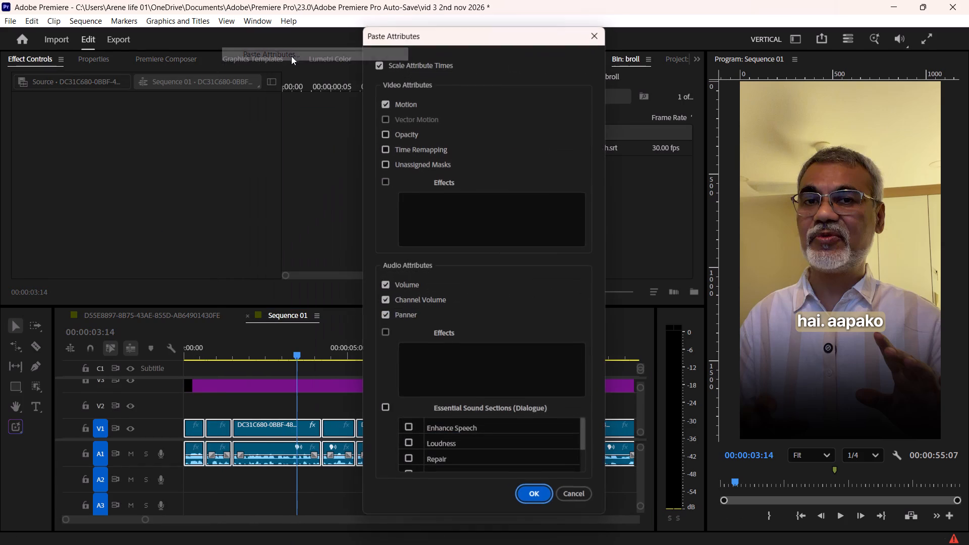
{"action": "left_click", "coordinate": [539, 500]}
Play the opening of the sequence to check the new framing, and save the project.
{"action": "left_click_drag", "start_coordinate": [213, 350], "coordinate": [161, 375]}
{"action": "key", "text": "space"}
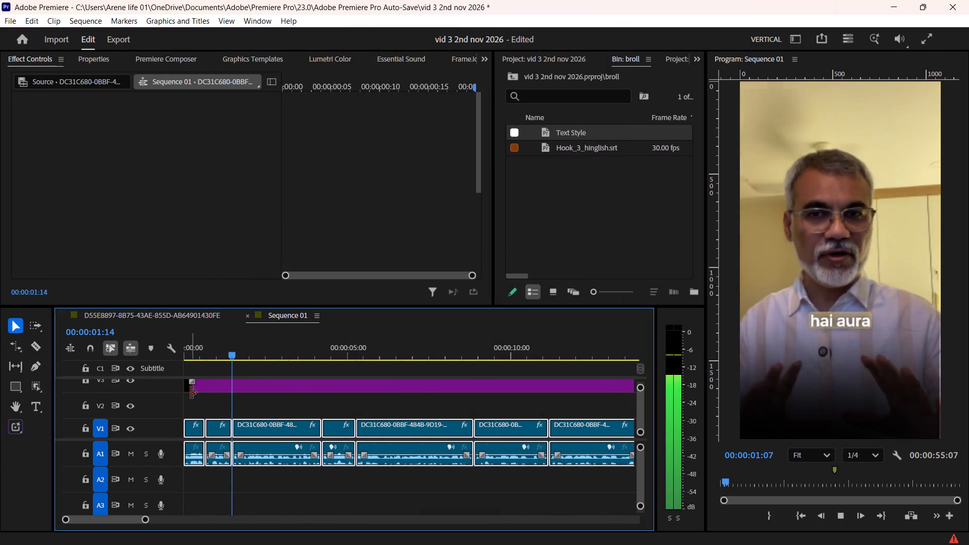
{"action": "key", "text": "space"}
{"action": "key", "text": "ctrl+s"}
{"action": "key", "text": "ctrl+s"}
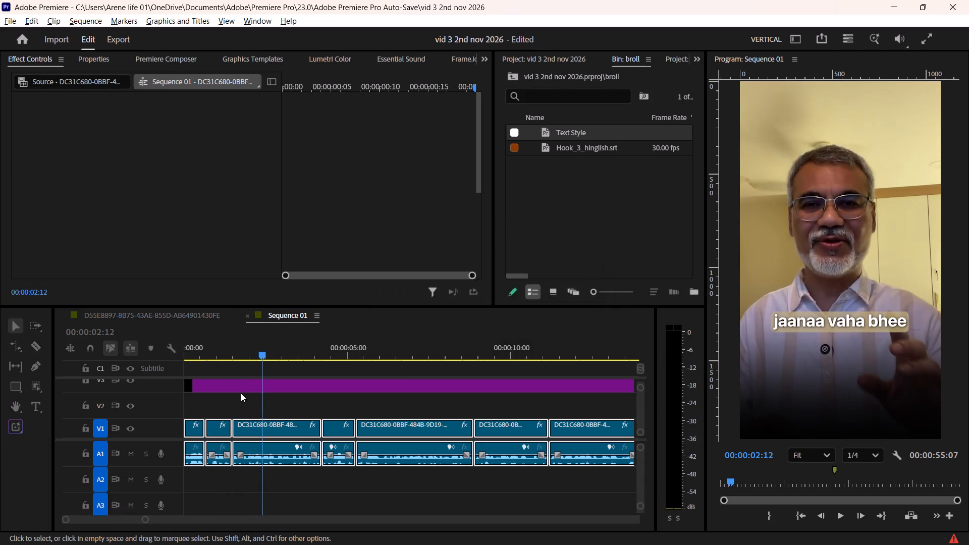
Download the money motion graphics video from PinDown into a new "vid 3" folder inside the nov folder.
{"action": "key", "text": "alt+Tab"}
{"action": "left_click", "coordinate": [279, 0]}
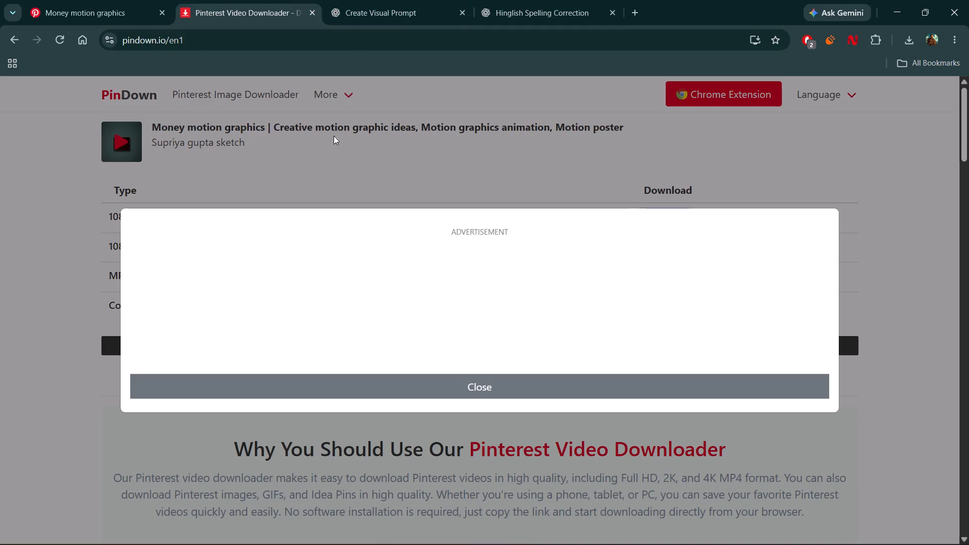
{"action": "left_click", "coordinate": [386, 181]}
{"action": "left_click", "coordinate": [668, 223]}
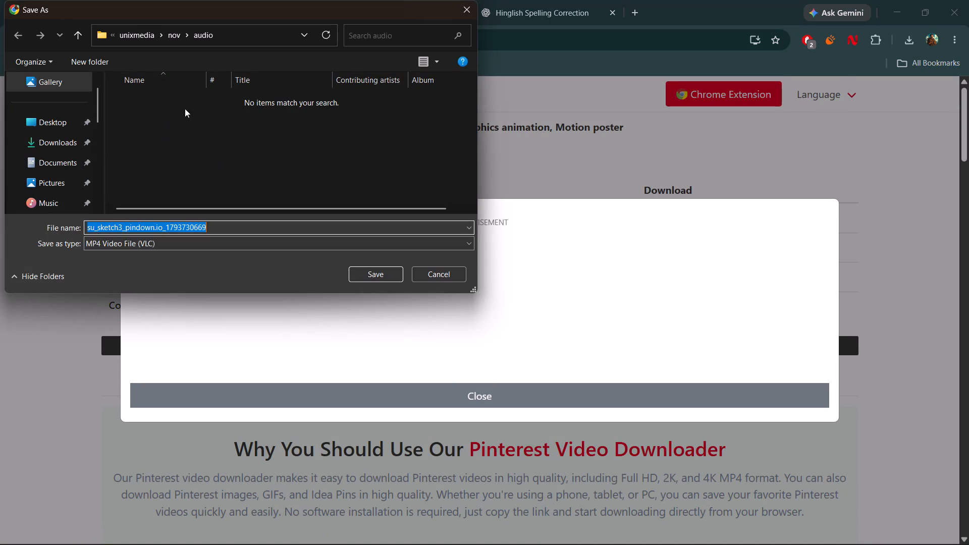
{"action": "left_click", "coordinate": [79, 31]}
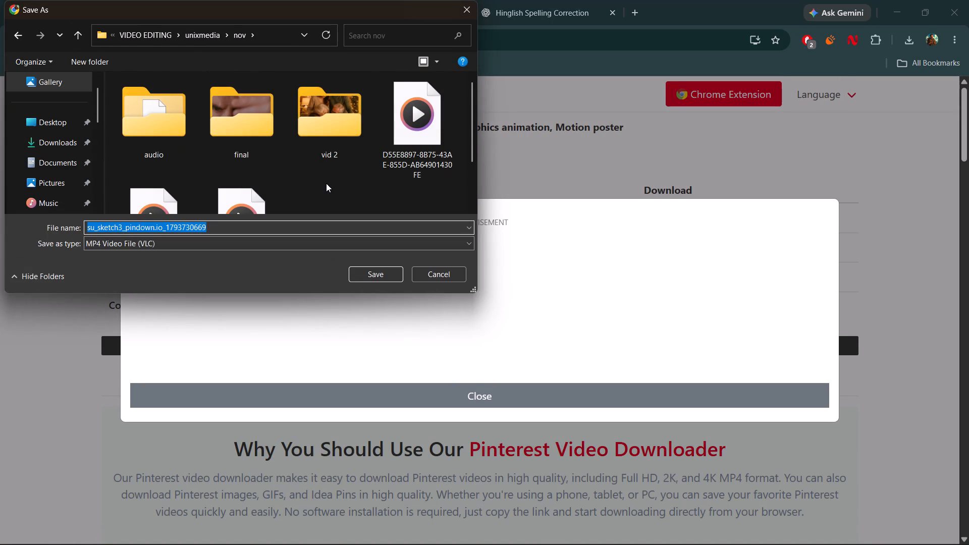
{"action": "left_click", "coordinate": [328, 184]}
{"action": "right_click", "coordinate": [328, 184]}
{"action": "left_click", "coordinate": [403, 357]}
{"action": "left_click", "coordinate": [517, 362]}
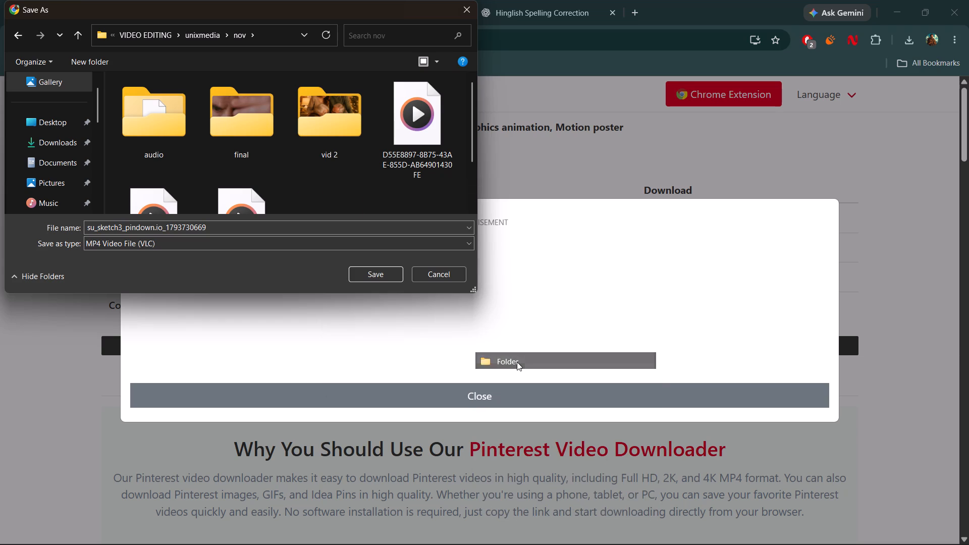
{"action": "type", "text": "vid 3"}
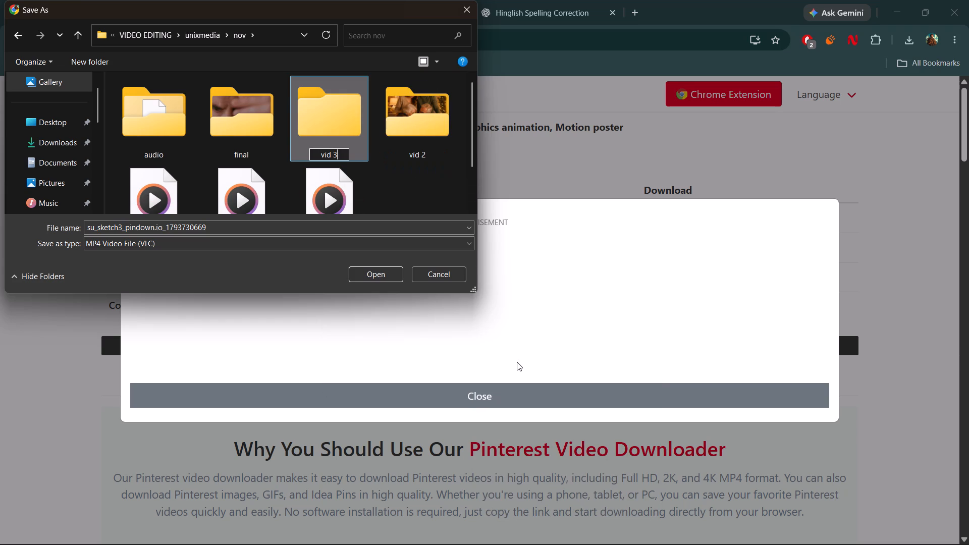
{"action": "key", "text": "Return"}
{"action": "key", "text": "Return"}
{"action": "left_click", "coordinate": [374, 272]}
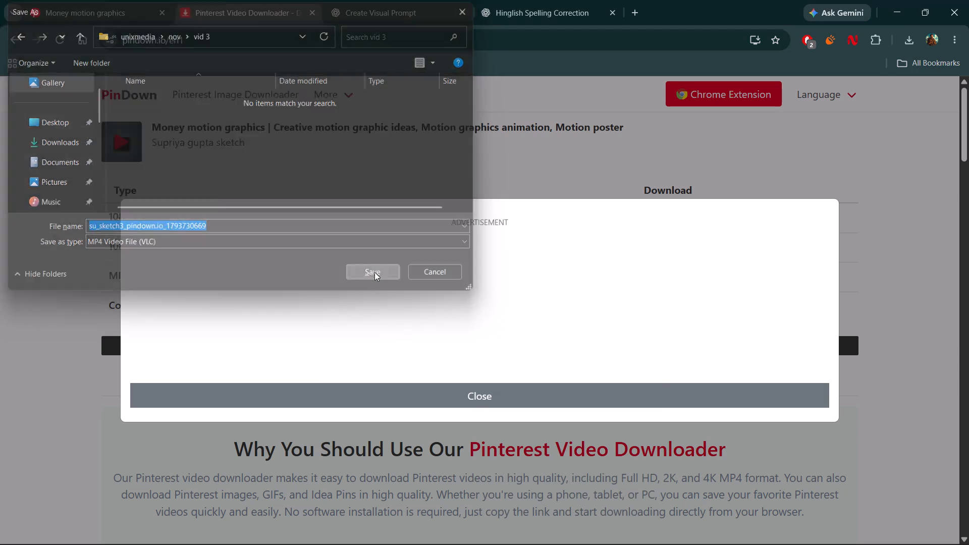
Import the downloaded su_sketch3_pindown.io video from the vid 3 folder into Premiere's broll bin.
{"action": "key", "text": "alt+Tab"}
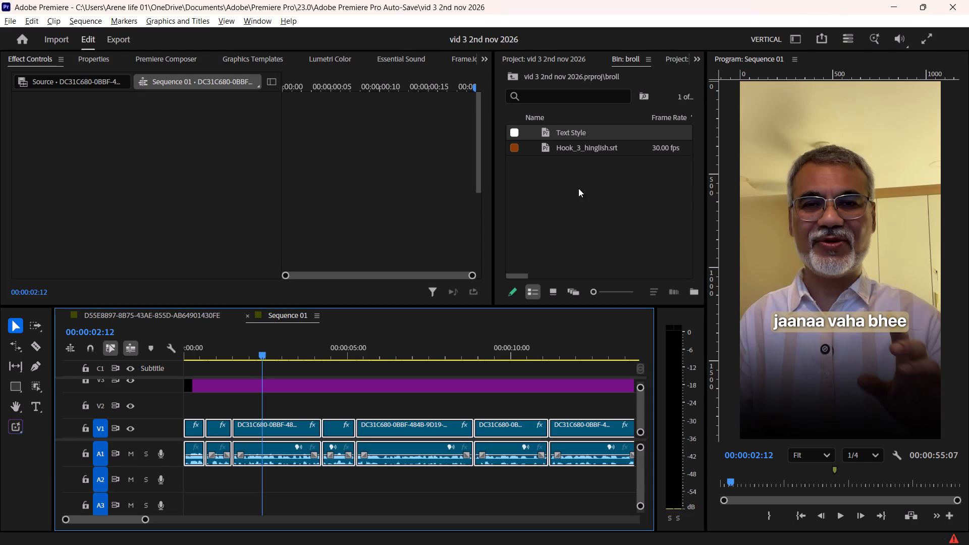
{"action": "double_click", "coordinate": [578, 188]}
{"action": "left_click", "coordinate": [80, 59]}
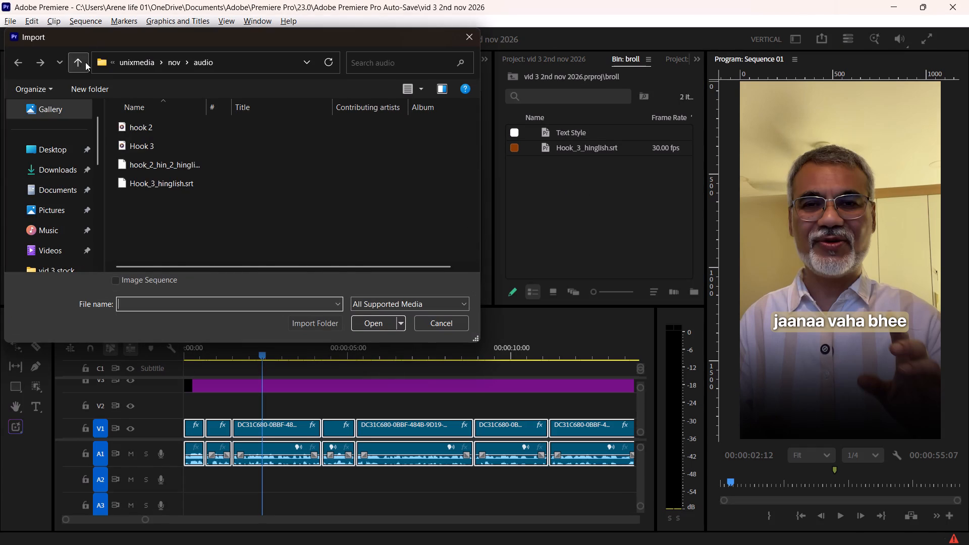
{"action": "double_click", "coordinate": [419, 132]}
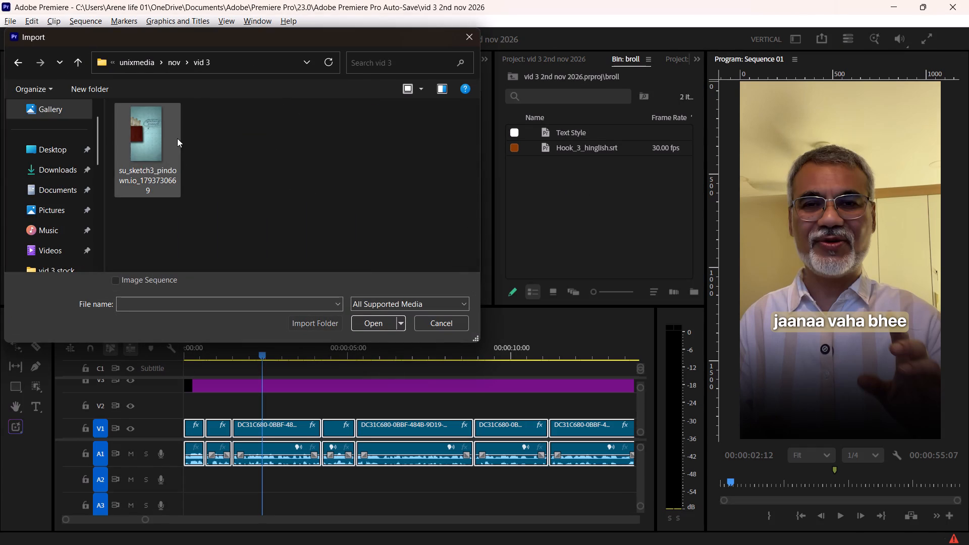
{"action": "left_click", "coordinate": [175, 138]}
{"action": "left_click", "coordinate": [372, 326]}
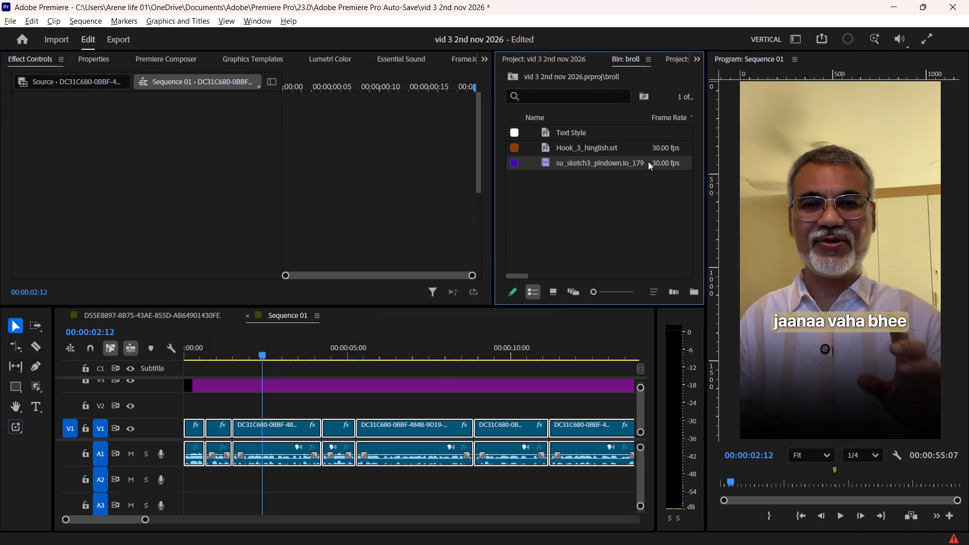
Place the wallet B-roll's video on track V2 at the start of Sequence 01.
{"action": "double_click", "coordinate": [660, 162]}
{"action": "left_click_drag", "start_coordinate": [637, 240], "coordinate": [580, 282]}
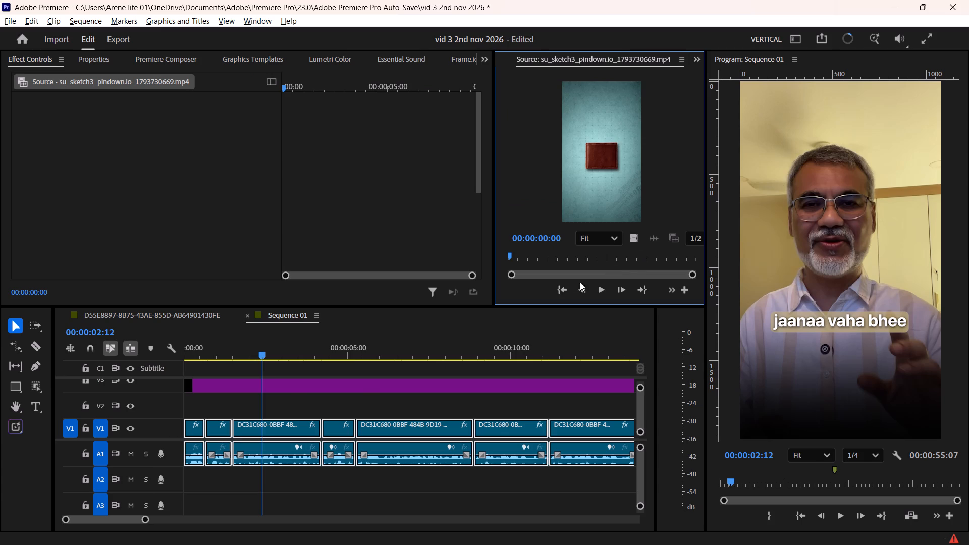
{"action": "left_click_drag", "start_coordinate": [580, 282], "coordinate": [168, 406]}
{"action": "left_click", "coordinate": [236, 401]}
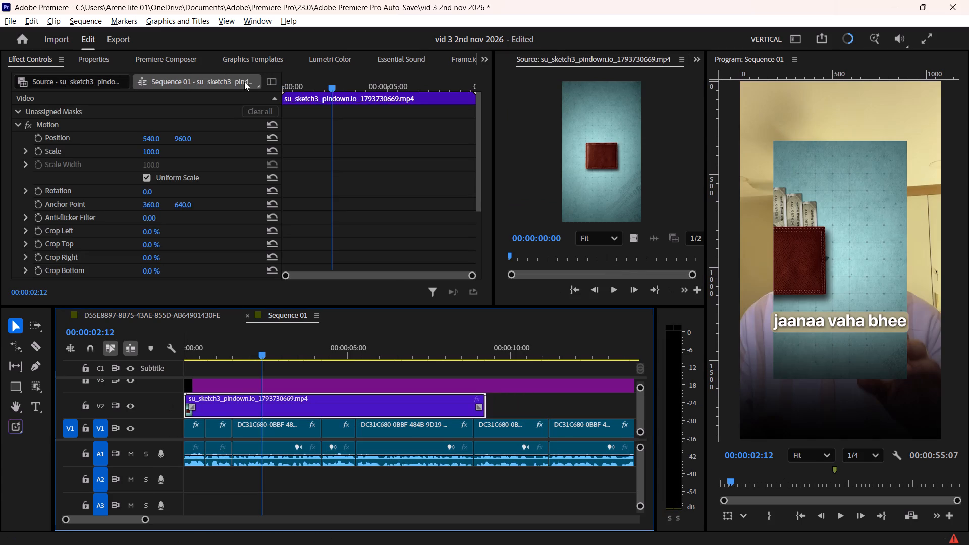
Fill the frame with the wallet B-roll clip and set its scale to 154.
{"action": "left_click", "coordinate": [87, 54]}
{"action": "left_click", "coordinate": [60, 127]}
{"action": "left_click", "coordinate": [43, 62]}
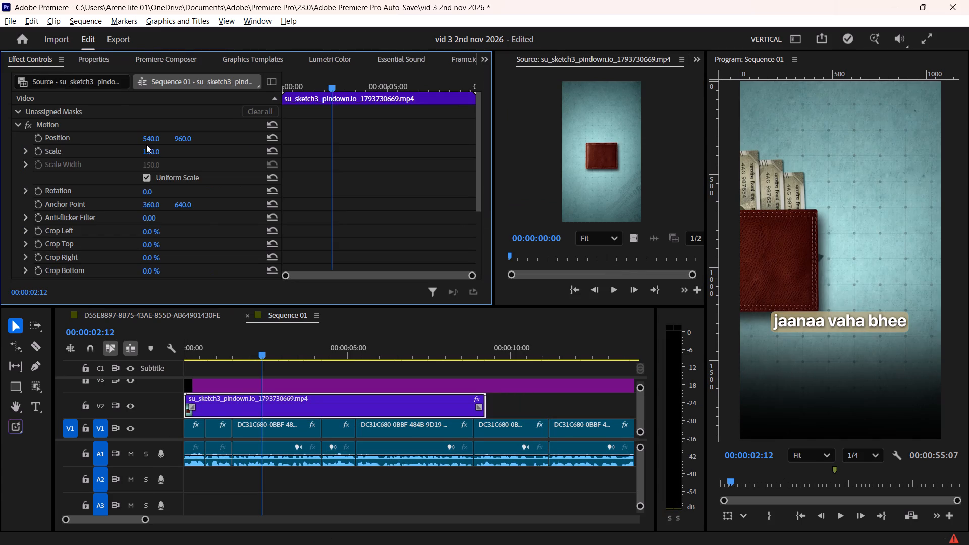
{"action": "left_click", "coordinate": [151, 149]}
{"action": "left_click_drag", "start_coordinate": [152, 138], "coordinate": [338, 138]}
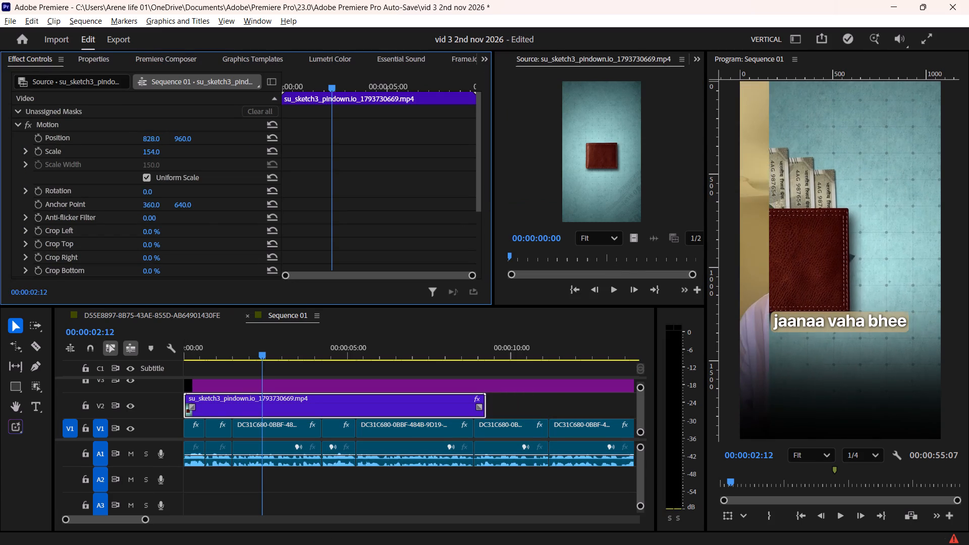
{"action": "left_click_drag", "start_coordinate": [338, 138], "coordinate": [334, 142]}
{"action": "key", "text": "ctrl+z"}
Play the wallet B-roll from the sequence start to check its framing and timing against the captions.
{"action": "key", "text": "space"}
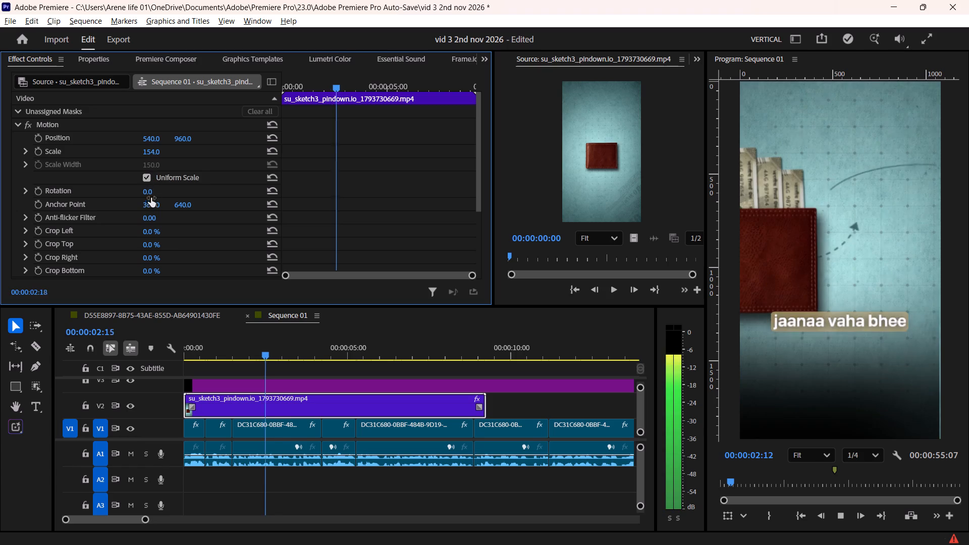
{"action": "key", "text": "space"}
{"action": "left_click_drag", "start_coordinate": [236, 359], "coordinate": [171, 371]}
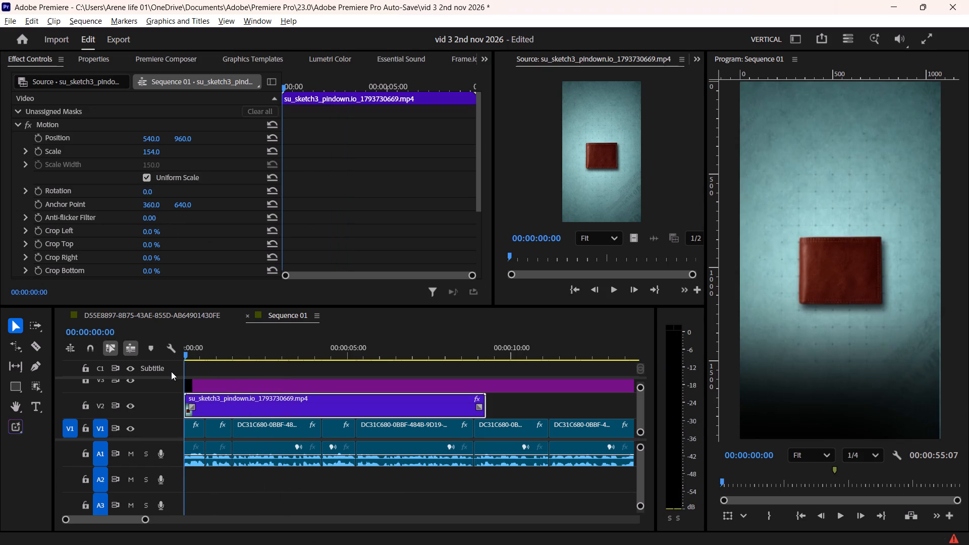
{"action": "left_click_drag", "start_coordinate": [171, 371], "coordinate": [170, 372]}
{"action": "key", "text": "space"}
{"action": "key", "text": "space"}
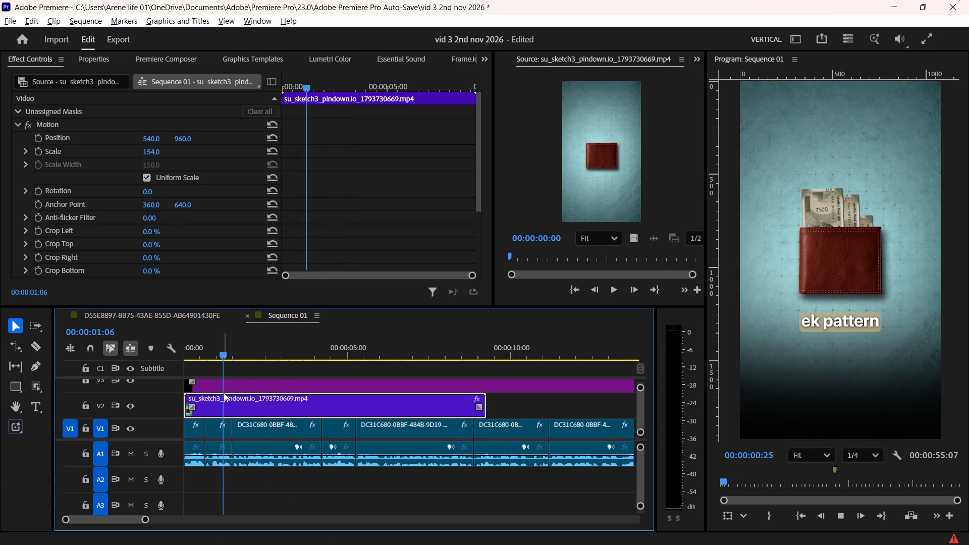
{"action": "scroll", "coordinate": [224, 393], "scroll_direction": "up", "scroll_amount": 4, "text": "alt"}
{"action": "key", "text": "space"}
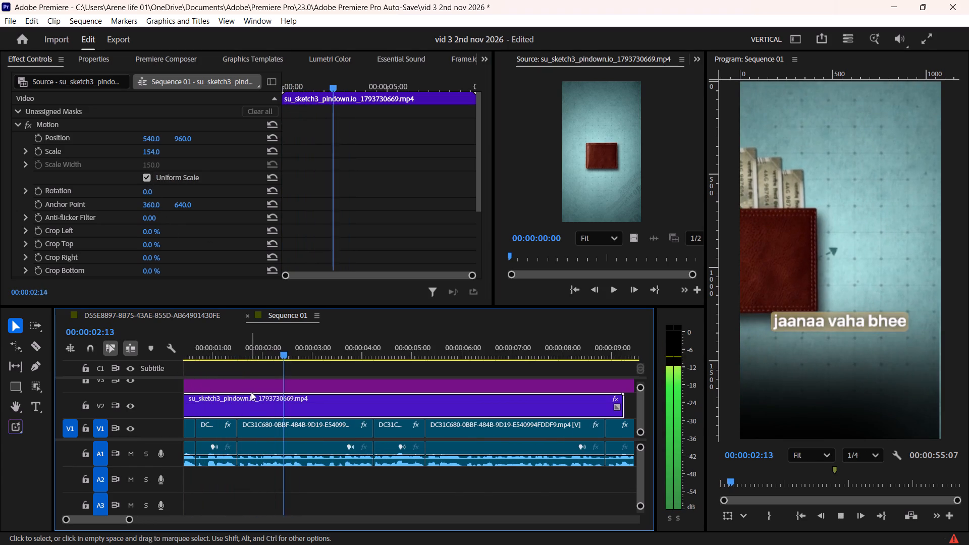
{"action": "key", "text": "space"}
Split the wallet B-roll on V2 at 00:00:02:10 and delete the part after the cut.
{"action": "left_click_drag", "start_coordinate": [291, 349], "coordinate": [275, 355]}
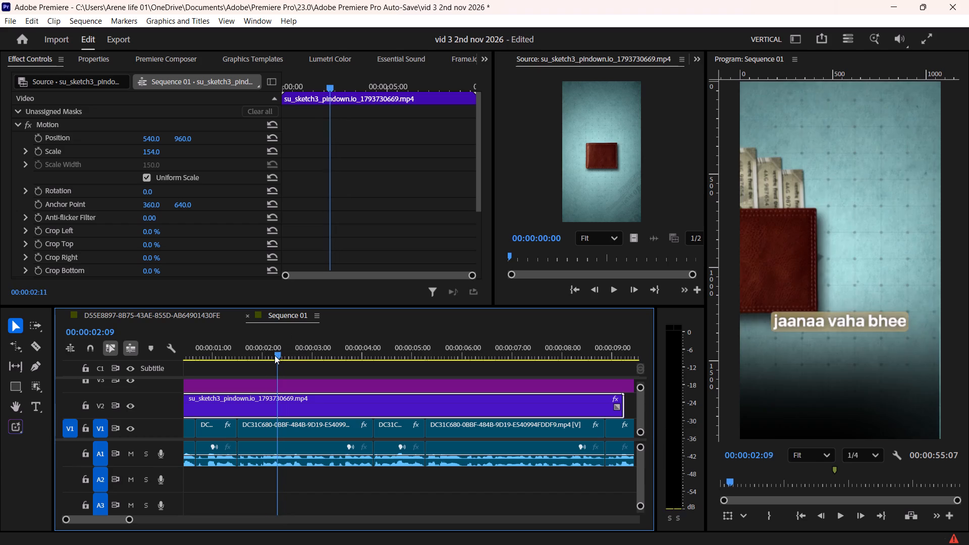
{"action": "left_click_drag", "start_coordinate": [275, 355], "coordinate": [264, 357]}
{"action": "key", "text": "space"}
{"action": "key", "text": "space"}
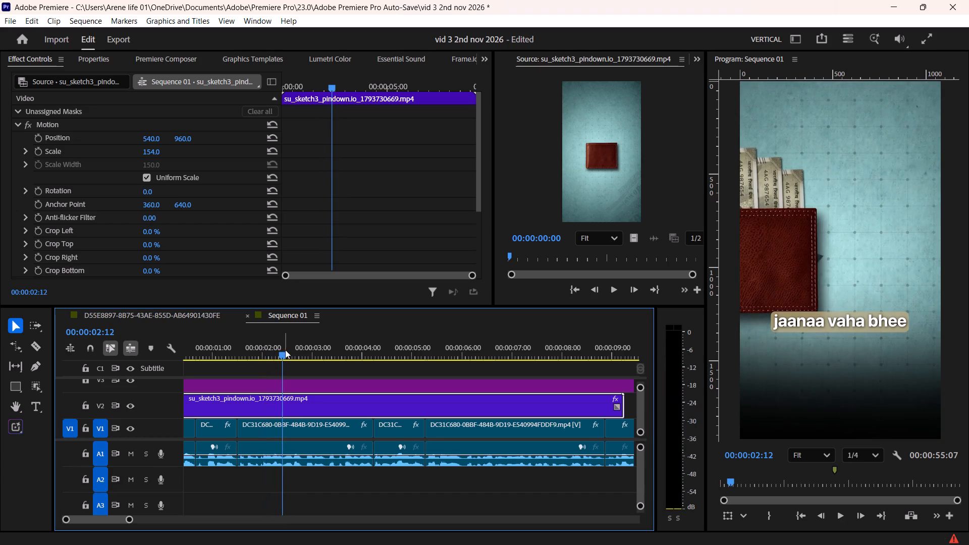
{"action": "left_click_drag", "start_coordinate": [284, 353], "coordinate": [265, 360]}
{"action": "key", "text": "space"}
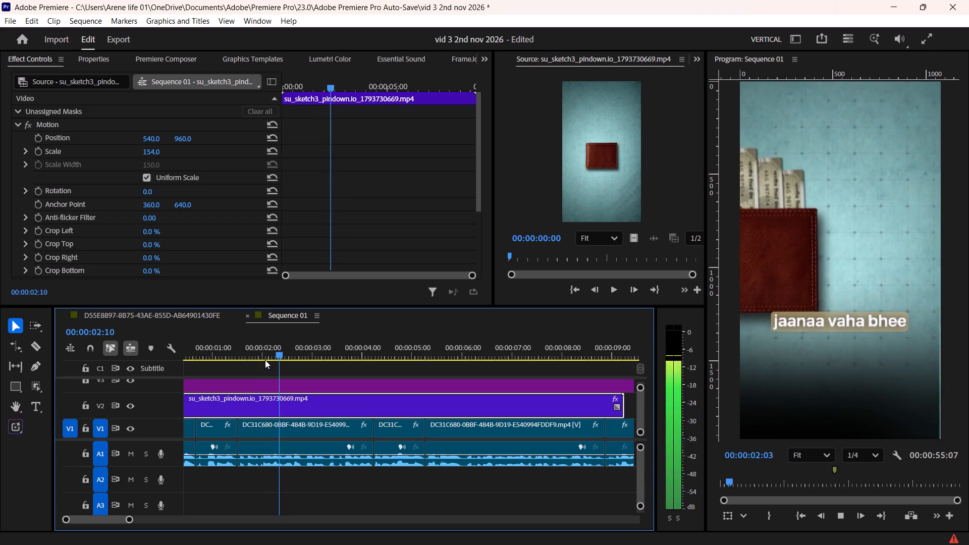
{"action": "key", "text": "space"}
{"action": "key", "text": "space"}
{"action": "key", "text": "space"}
{"action": "left_click_drag", "start_coordinate": [298, 351], "coordinate": [281, 358]}
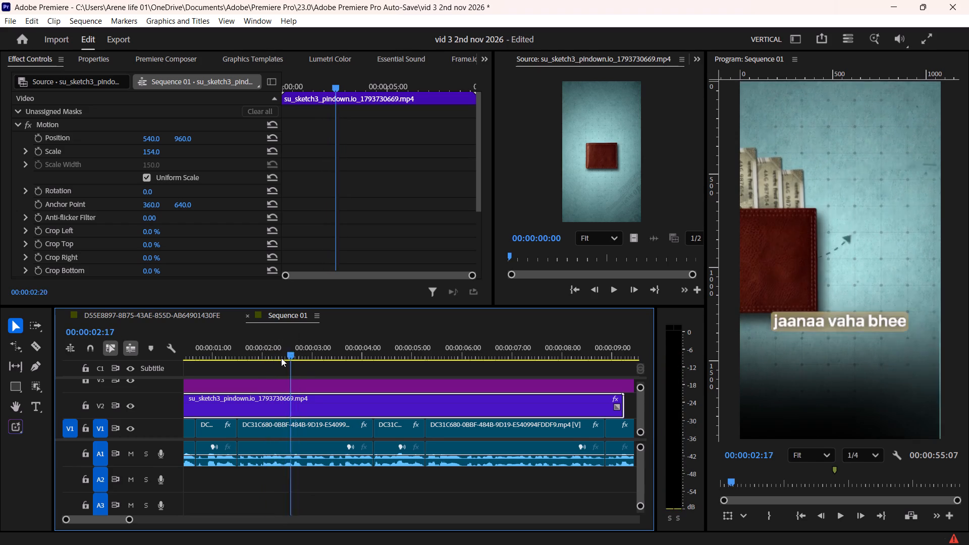
{"action": "left_click_drag", "start_coordinate": [281, 358], "coordinate": [280, 360]}
{"action": "left_click", "coordinate": [287, 401]}
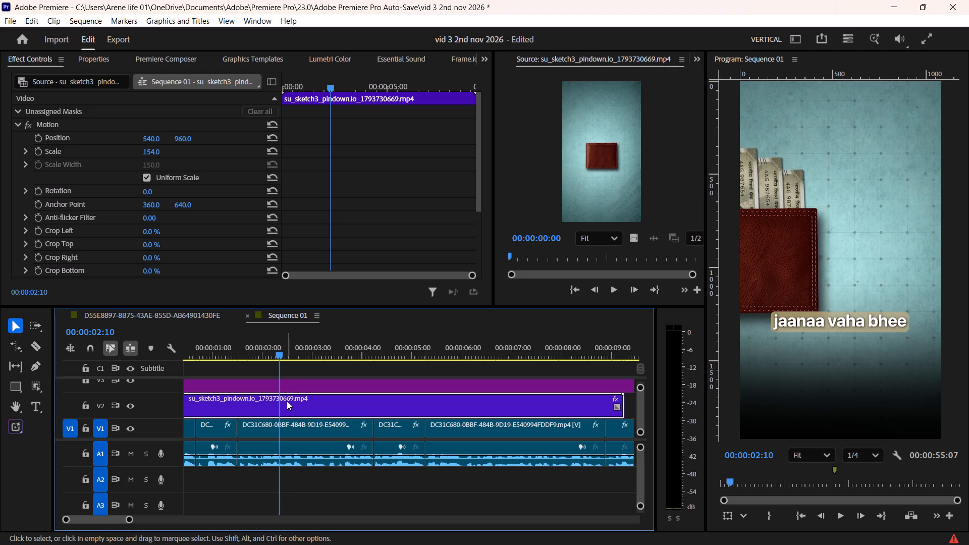
{"action": "key", "text": "F1"}
{"action": "left_click", "coordinate": [310, 401]}
{"action": "key", "text": "Delete"}
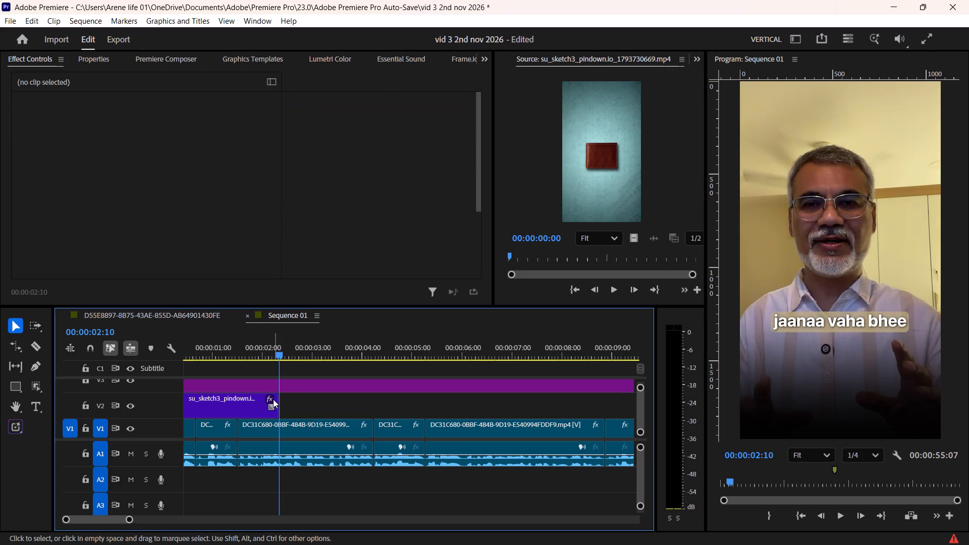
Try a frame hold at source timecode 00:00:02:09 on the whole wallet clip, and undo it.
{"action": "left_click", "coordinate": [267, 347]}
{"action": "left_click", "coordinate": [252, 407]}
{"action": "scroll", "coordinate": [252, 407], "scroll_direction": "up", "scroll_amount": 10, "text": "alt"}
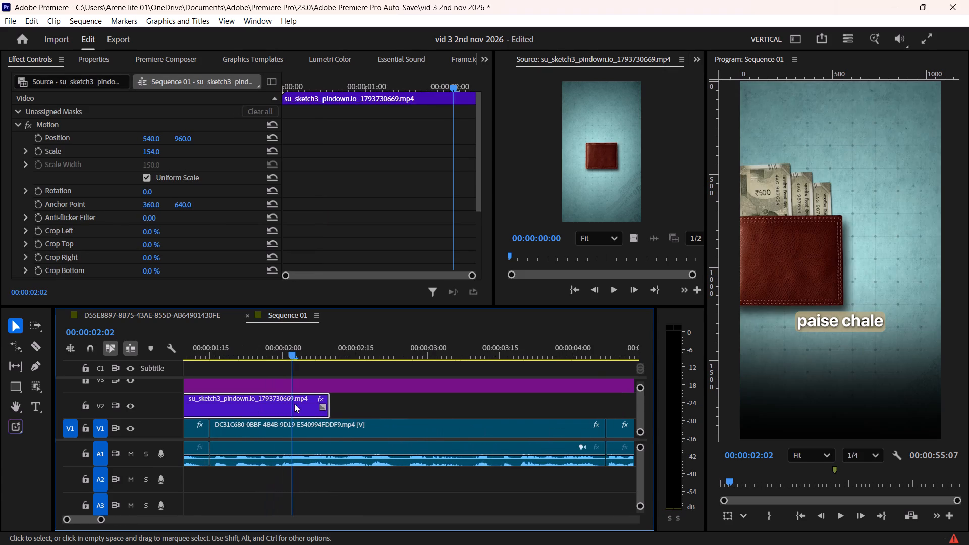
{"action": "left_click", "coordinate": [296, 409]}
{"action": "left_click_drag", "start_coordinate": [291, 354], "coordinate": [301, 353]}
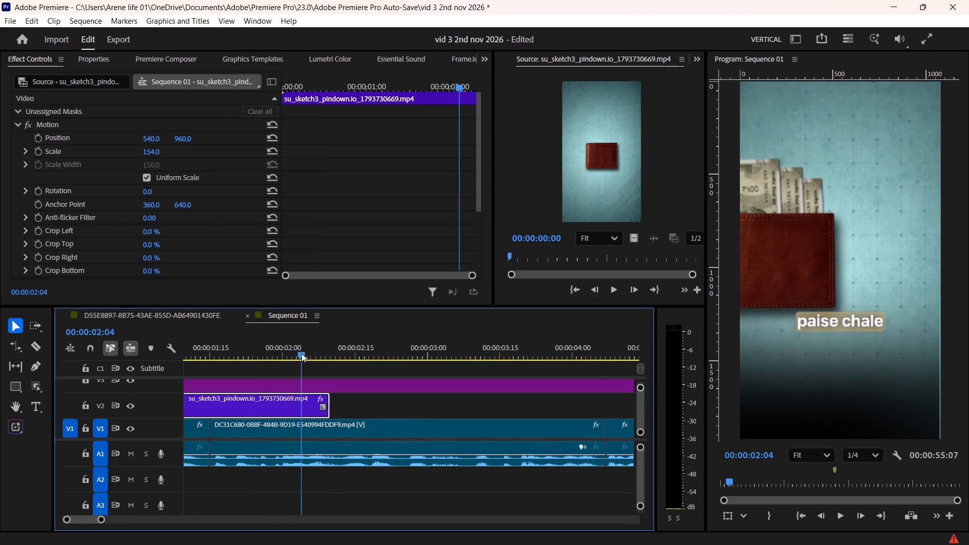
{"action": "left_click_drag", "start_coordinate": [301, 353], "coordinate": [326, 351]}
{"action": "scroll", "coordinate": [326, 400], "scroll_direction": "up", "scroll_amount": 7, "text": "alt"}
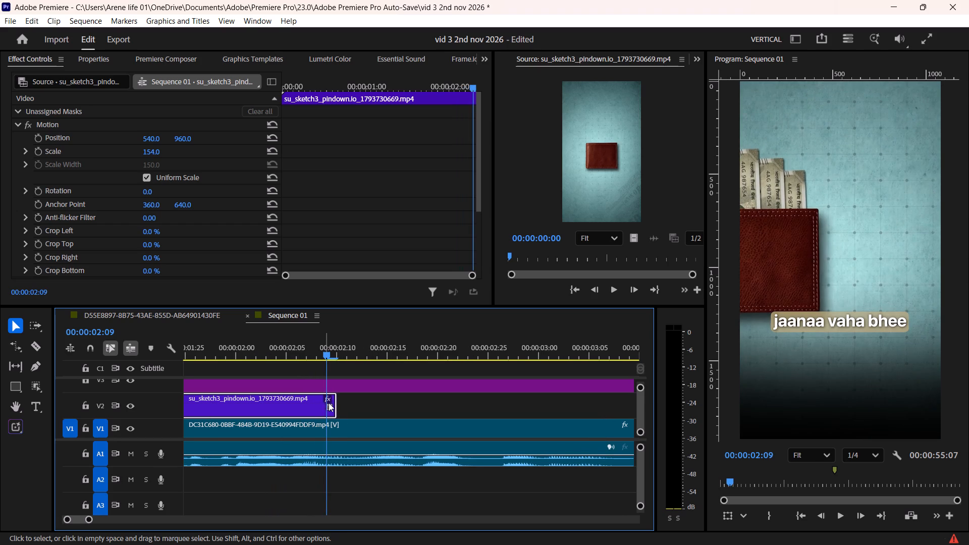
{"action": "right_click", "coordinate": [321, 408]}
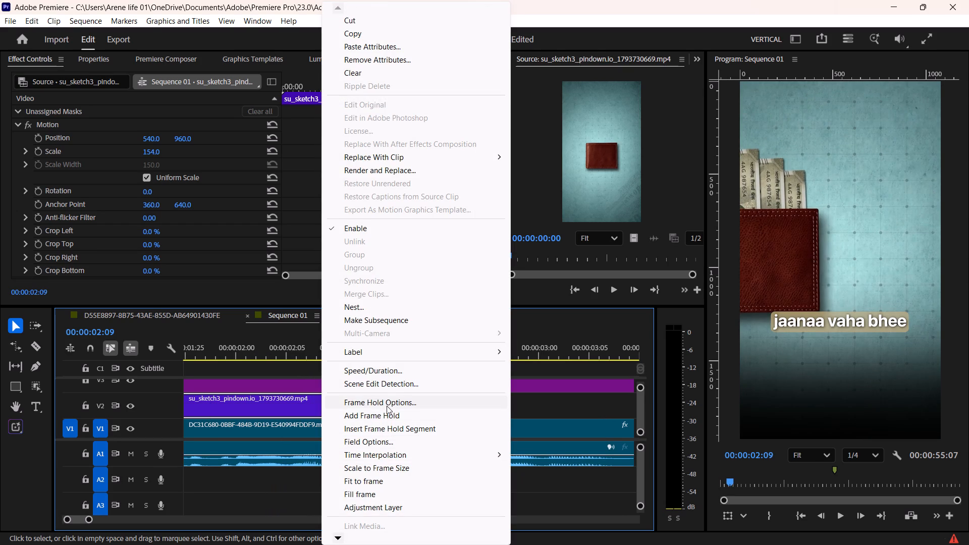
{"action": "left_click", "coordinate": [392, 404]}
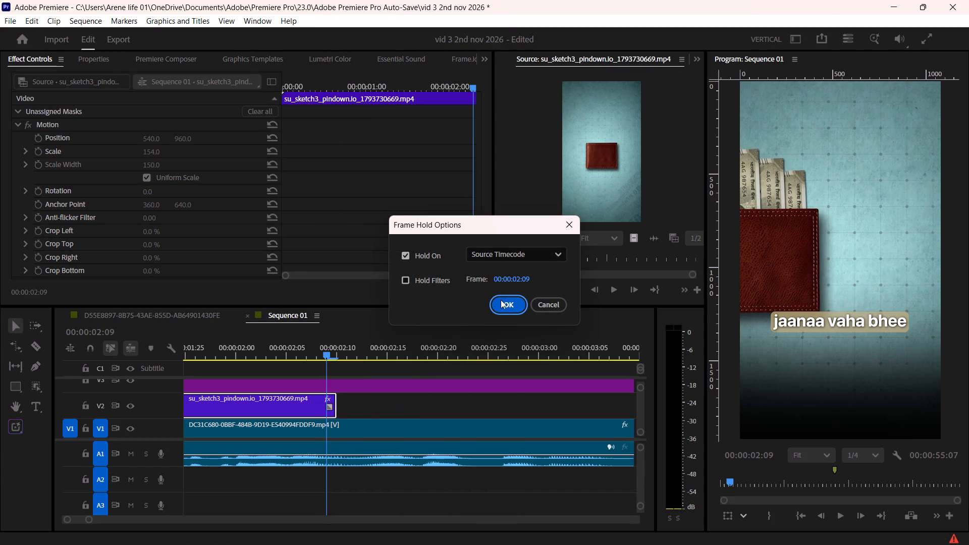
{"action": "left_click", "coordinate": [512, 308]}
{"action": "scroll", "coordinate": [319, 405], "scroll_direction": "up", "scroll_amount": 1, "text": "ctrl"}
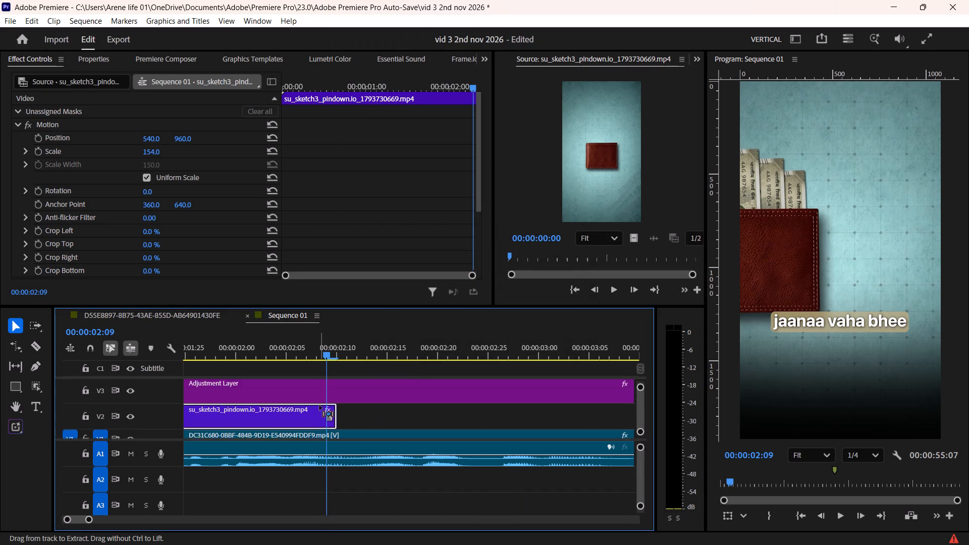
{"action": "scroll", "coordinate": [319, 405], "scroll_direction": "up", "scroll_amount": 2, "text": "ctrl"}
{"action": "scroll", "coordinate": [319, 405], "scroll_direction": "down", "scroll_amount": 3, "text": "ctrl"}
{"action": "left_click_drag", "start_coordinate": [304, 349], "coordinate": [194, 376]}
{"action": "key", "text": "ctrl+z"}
Split the wallet clip at 00:00:02:09 and apply a frame hold at source timecode 00:00:02:09 to the short end piece.
{"action": "left_click_drag", "start_coordinate": [307, 357], "coordinate": [324, 355]}
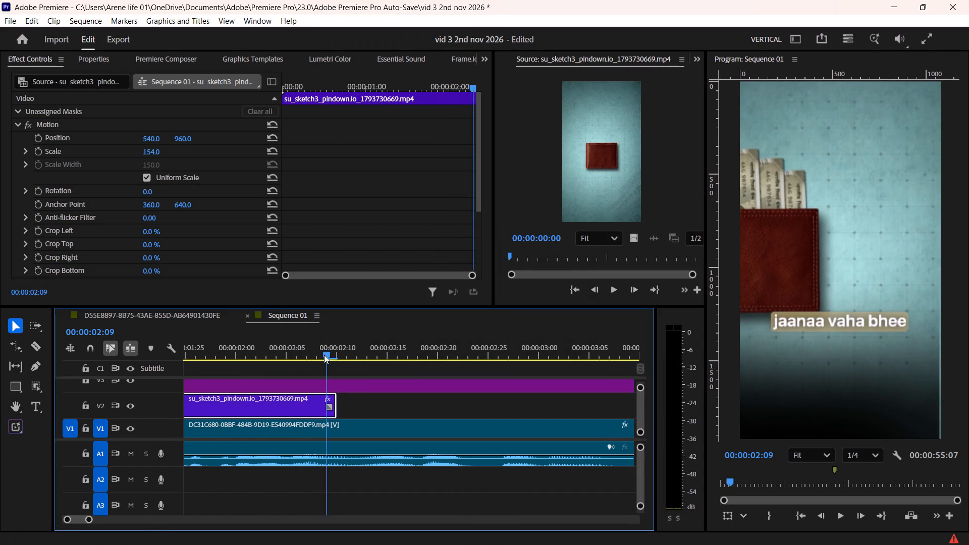
{"action": "left_click_drag", "start_coordinate": [324, 355], "coordinate": [327, 355]}
{"action": "scroll", "coordinate": [323, 397], "scroll_direction": "up", "scroll_amount": 13, "text": "alt"}
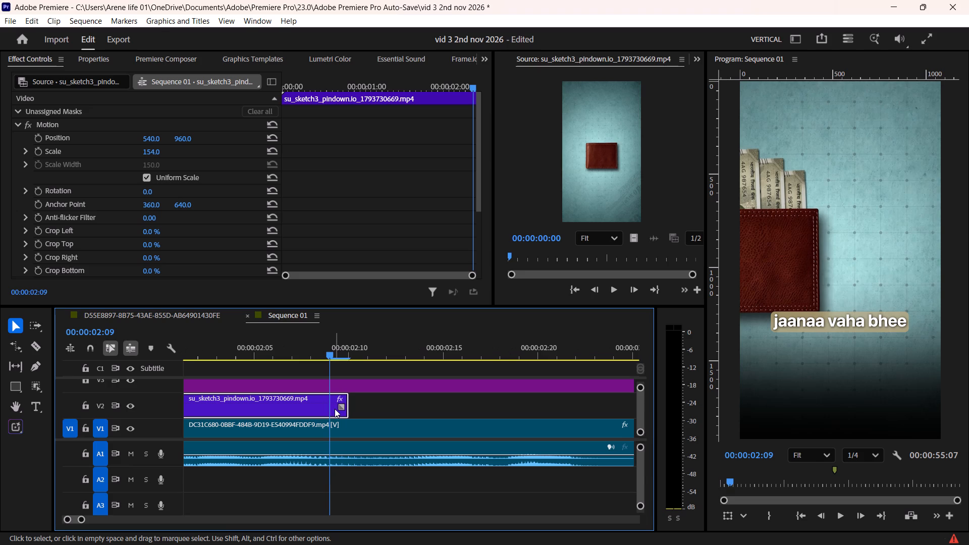
{"action": "left_click", "coordinate": [335, 409]}
{"action": "key", "text": "F1"}
{"action": "left_click", "coordinate": [339, 411]}
{"action": "right_click", "coordinate": [339, 411]}
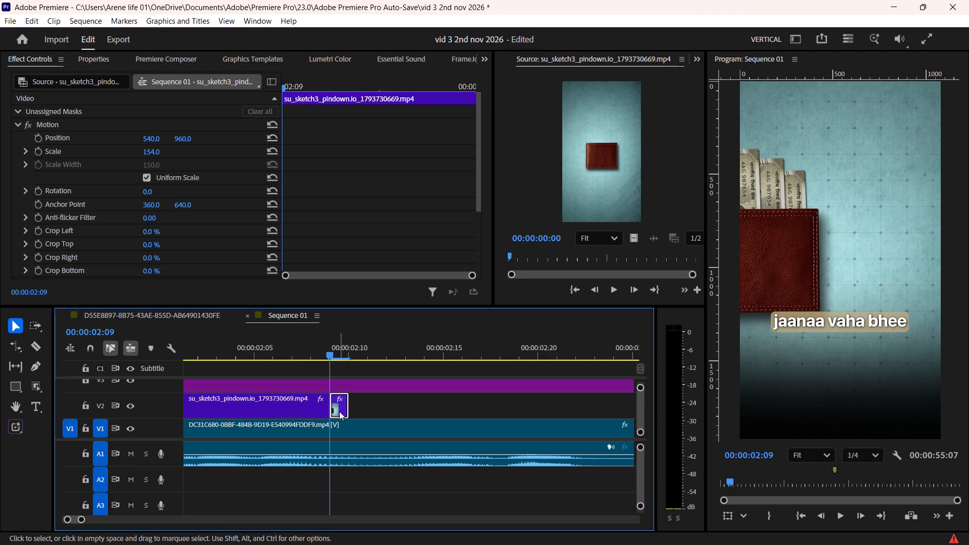
{"action": "left_click", "coordinate": [413, 406]}
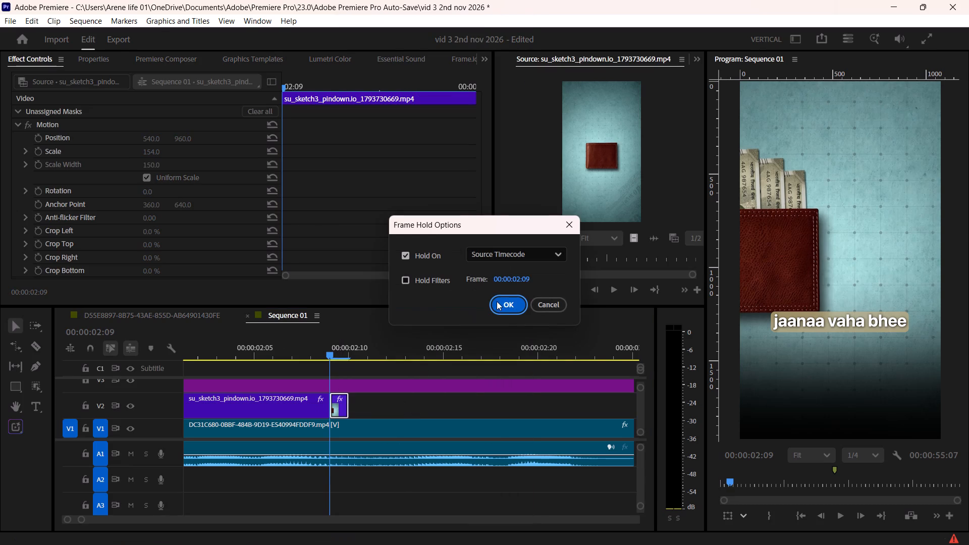
{"action": "left_click", "coordinate": [498, 302]}
Extend the held wallet frame on V2 over the talking head to about 00:00:03:11.
{"action": "left_click_drag", "start_coordinate": [350, 402], "coordinate": [473, 421]}
{"action": "key", "text": "space"}
{"action": "scroll", "coordinate": [409, 420], "scroll_direction": "down", "scroll_amount": 4, "text": "alt"}
{"action": "key", "text": "space"}
{"action": "left_click_drag", "start_coordinate": [303, 344], "coordinate": [230, 357]}
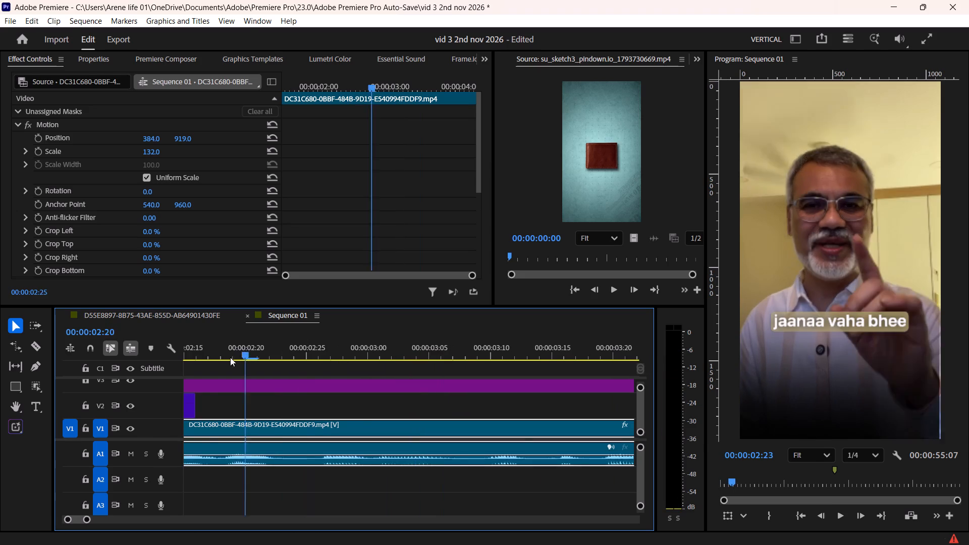
{"action": "left_click_drag", "start_coordinate": [230, 357], "coordinate": [221, 359]}
{"action": "scroll", "coordinate": [225, 375], "scroll_direction": "down", "scroll_amount": 6, "text": "alt"}
{"action": "scroll", "coordinate": [225, 375], "scroll_direction": "up", "scroll_amount": 12}
{"action": "scroll", "coordinate": [225, 375], "scroll_direction": "down", "scroll_amount": 6, "text": "alt"}
{"action": "scroll", "coordinate": [225, 375], "scroll_direction": "up", "scroll_amount": 5}
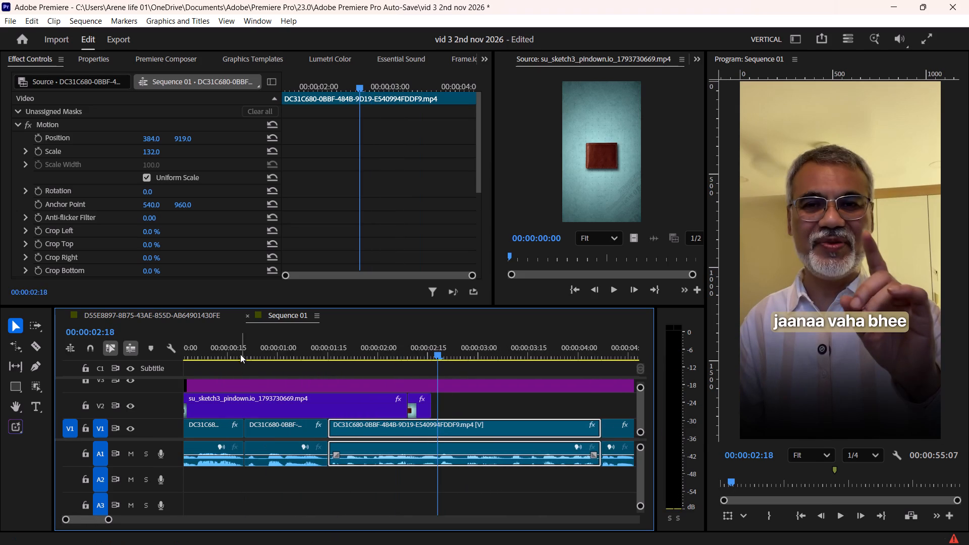
{"action": "left_click_drag", "start_coordinate": [236, 354], "coordinate": [195, 361]}
{"action": "key", "text": "space"}
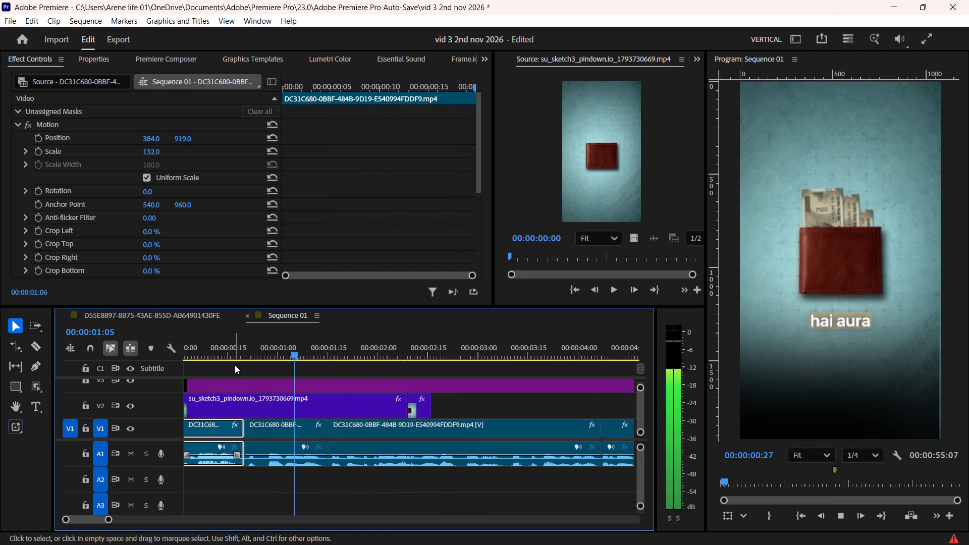
{"action": "scroll", "coordinate": [374, 393], "scroll_direction": "down", "scroll_amount": 2}
{"action": "key", "text": "space"}
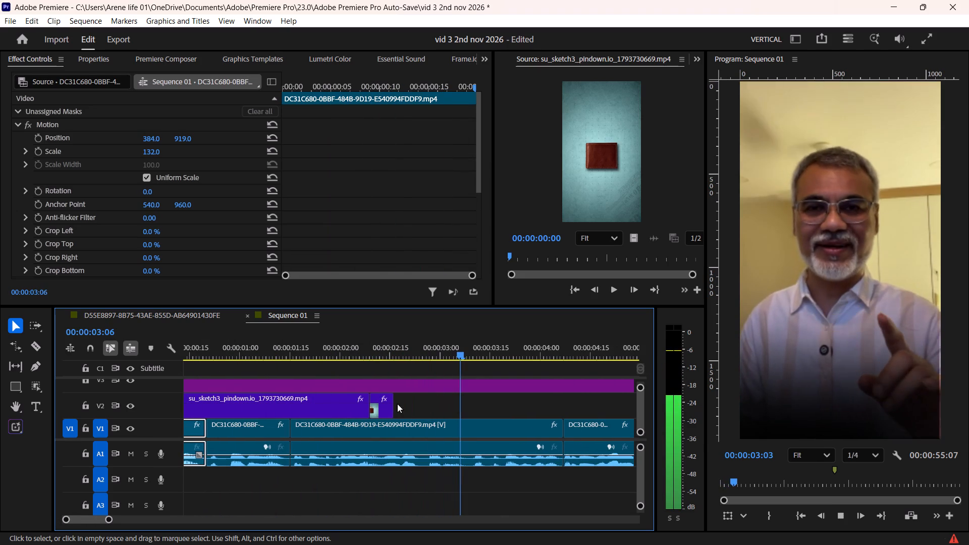
{"action": "left_click_drag", "start_coordinate": [391, 404], "coordinate": [483, 417]}
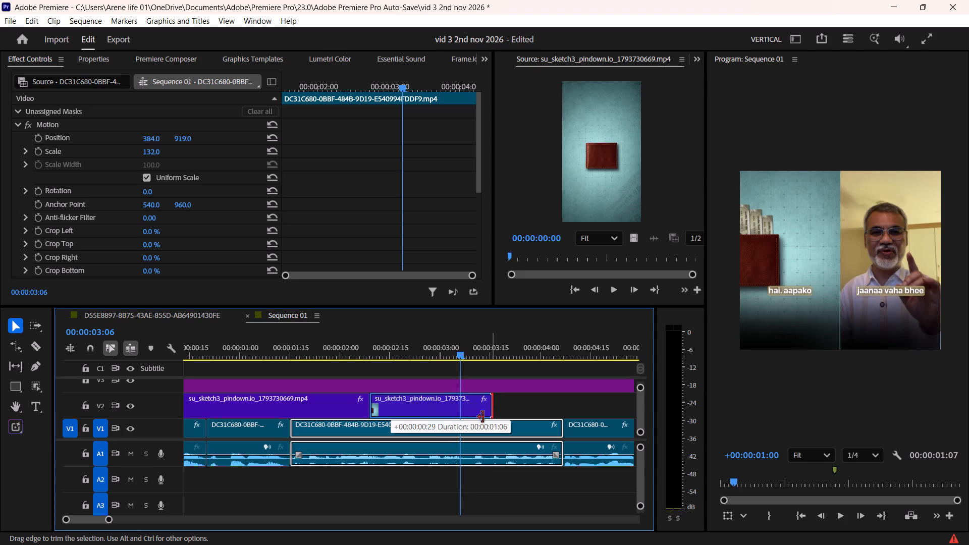
{"action": "left_click_drag", "start_coordinate": [483, 417], "coordinate": [477, 420]}
Trim the end of the held wallet frame to 00:00:03:10, before the "hai. aapako" caption is spoken.
{"action": "key", "text": "space"}
{"action": "key", "text": "space"}
{"action": "left_click_drag", "start_coordinate": [433, 345], "coordinate": [346, 366]}
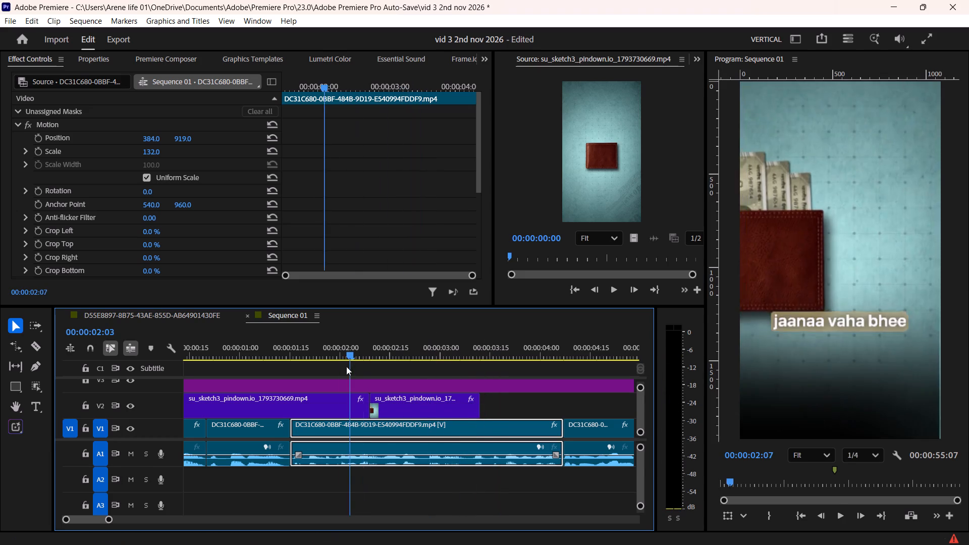
{"action": "left_click_drag", "start_coordinate": [346, 366], "coordinate": [345, 367]}
{"action": "key", "text": "space"}
{"action": "scroll", "coordinate": [395, 381], "scroll_direction": "down", "scroll_amount": 3}
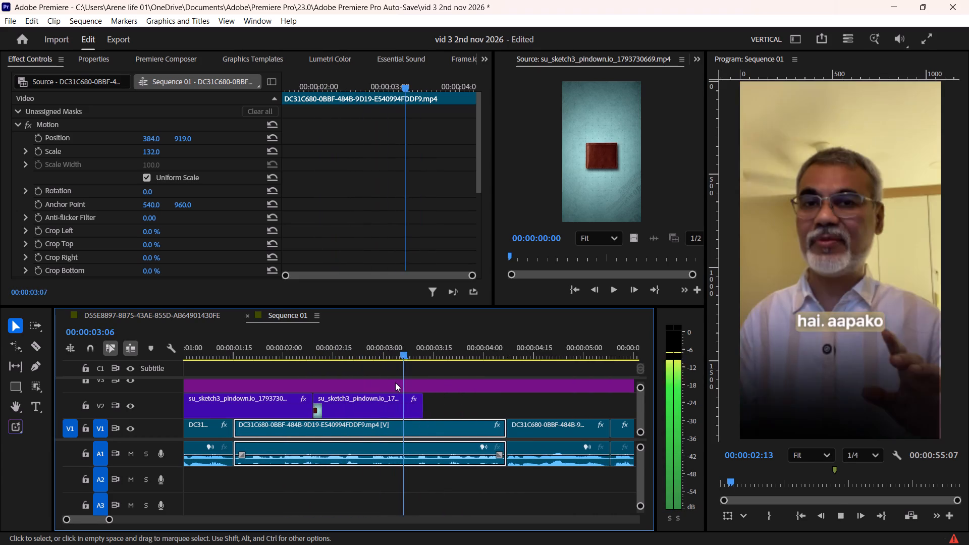
{"action": "key", "text": "space"}
{"action": "left_click_drag", "start_coordinate": [436, 345], "coordinate": [407, 363]}
{"action": "key", "text": "space"}
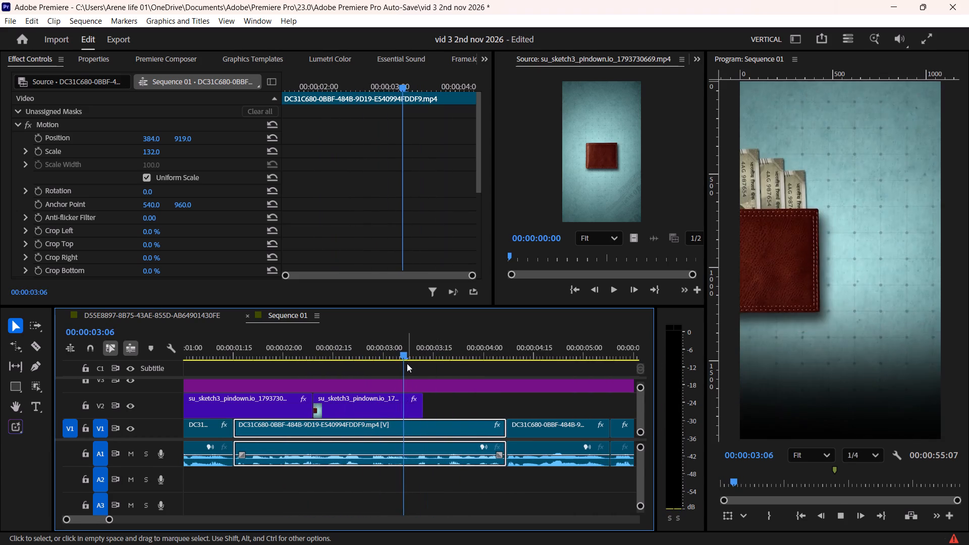
{"action": "key", "text": "space"}
{"action": "scroll", "coordinate": [397, 385], "scroll_direction": "up", "scroll_amount": 5, "text": "alt"}
{"action": "left_click_drag", "start_coordinate": [438, 349], "coordinate": [432, 356]}
{"action": "left_click_drag", "start_coordinate": [439, 402], "coordinate": [430, 408]}
Replay the wallet opening from the sequence start and save the project.
{"action": "scroll", "coordinate": [429, 408], "scroll_direction": "down", "scroll_amount": 4, "text": "alt"}
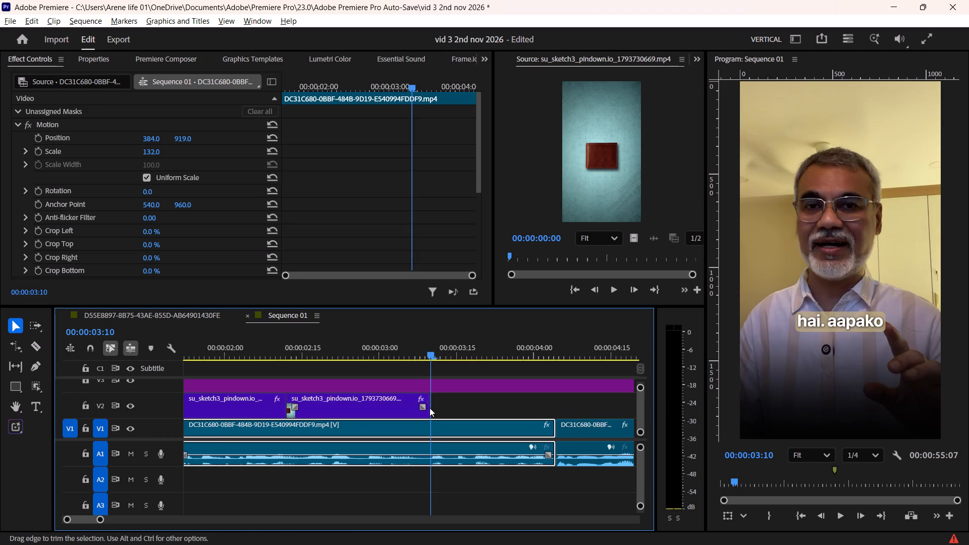
{"action": "scroll", "coordinate": [394, 409], "scroll_direction": "up", "scroll_amount": 5}
{"action": "scroll", "coordinate": [391, 409], "scroll_direction": "down", "scroll_amount": 6, "text": "alt"}
{"action": "scroll", "coordinate": [319, 402], "scroll_direction": "up", "scroll_amount": 6}
{"action": "left_click_drag", "start_coordinate": [209, 349], "coordinate": [170, 370]}
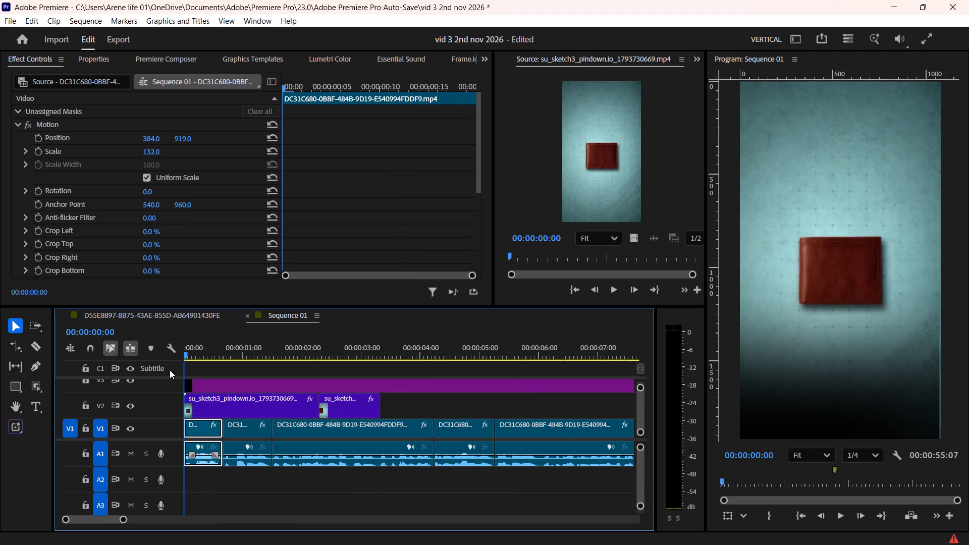
{"action": "key", "text": "ctrl+s"}
{"action": "key", "text": "space"}
{"action": "scroll", "coordinate": [216, 392], "scroll_direction": "up", "scroll_amount": 6, "text": "alt"}
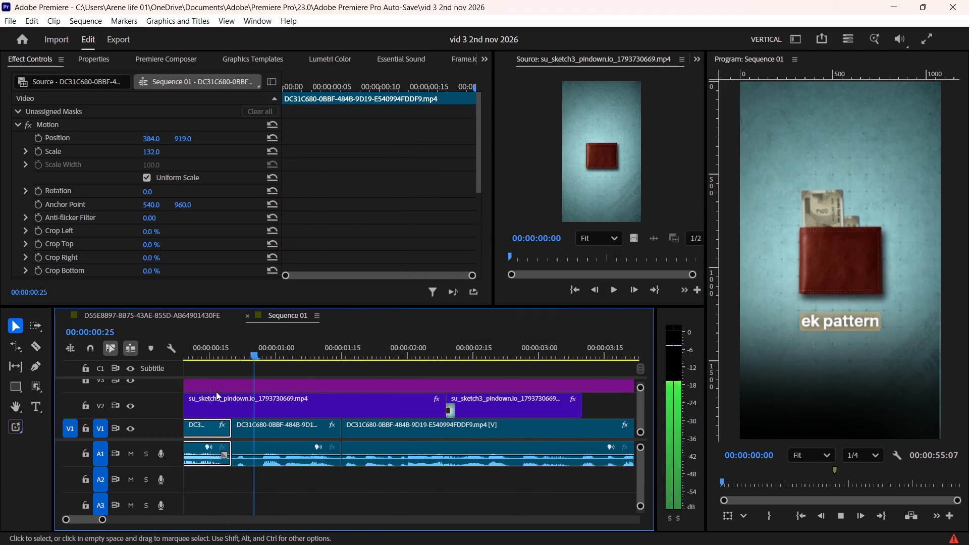
{"action": "key", "text": "space"}
{"action": "key", "text": "ctrl+s"}
{"action": "key", "text": "ctrl+s"}
Copy the opening Clean Style Text Animation clip from track V7 of the vid 2 sequence.
{"action": "left_click", "coordinate": [150, 315]}
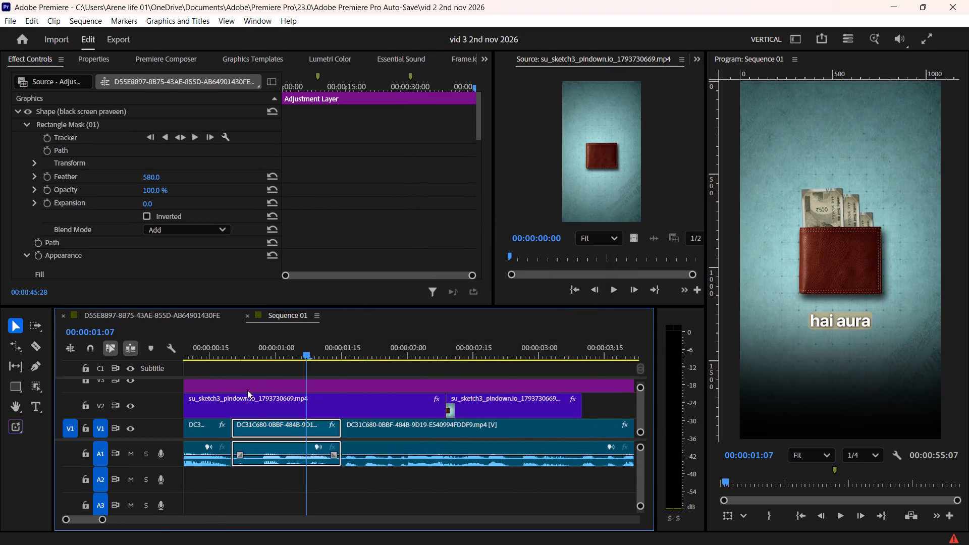
{"action": "scroll", "coordinate": [243, 391], "scroll_direction": "down", "scroll_amount": 5, "text": "alt"}
{"action": "scroll", "coordinate": [234, 394], "scroll_direction": "up", "scroll_amount": 7, "text": "ctrl"}
{"action": "scroll", "coordinate": [234, 395], "scroll_direction": "down", "scroll_amount": 4, "text": "ctrl"}
{"action": "scroll", "coordinate": [233, 395], "scroll_direction": "up", "scroll_amount": 6, "text": "alt"}
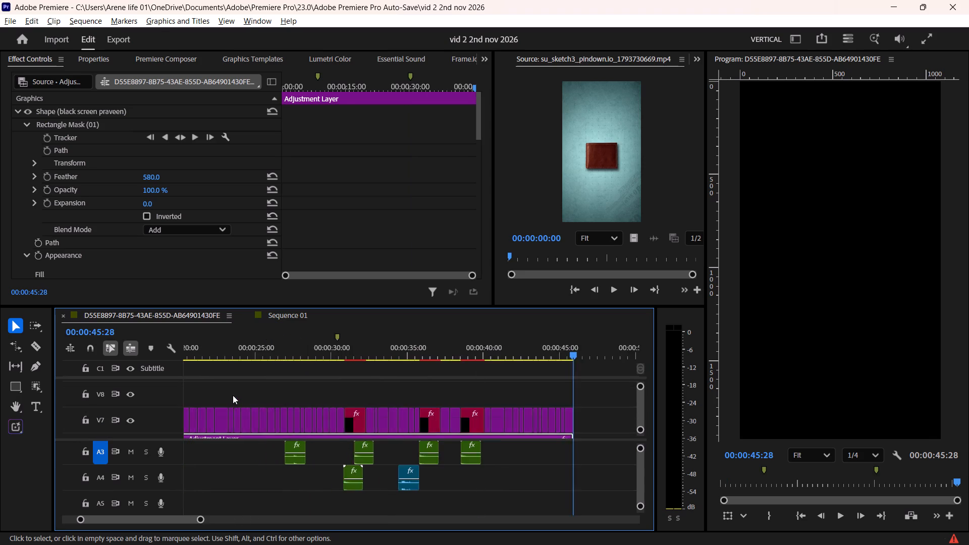
{"action": "scroll", "coordinate": [233, 395], "scroll_direction": "up", "scroll_amount": 8, "text": "alt"}
{"action": "scroll", "coordinate": [233, 395], "scroll_direction": "down", "scroll_amount": 3, "text": "ctrl"}
{"action": "scroll", "coordinate": [233, 395], "scroll_direction": "up", "scroll_amount": 6}
{"action": "scroll", "coordinate": [233, 395], "scroll_direction": "up", "scroll_amount": 5, "text": "ctrl"}
{"action": "scroll", "coordinate": [233, 395], "scroll_direction": "up", "scroll_amount": 6}
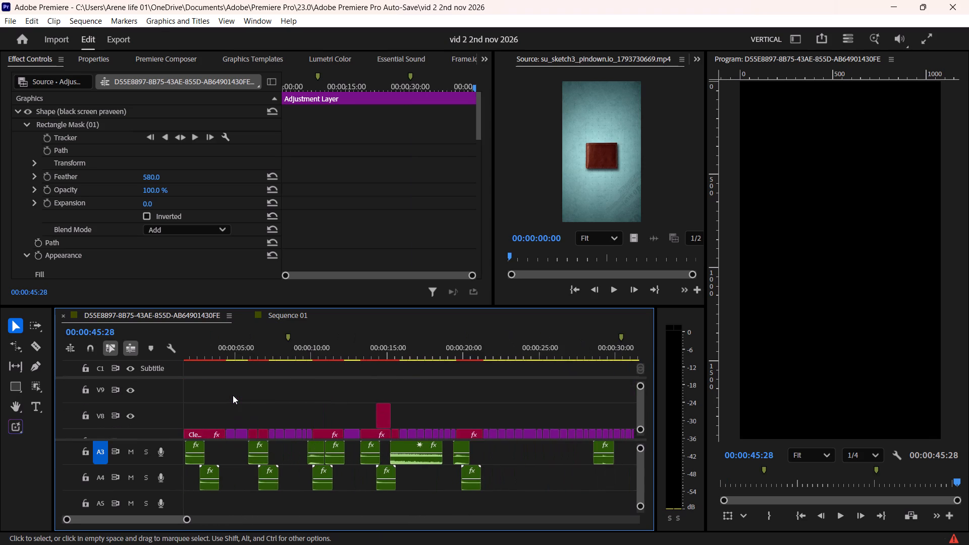
{"action": "scroll", "coordinate": [233, 395], "scroll_direction": "up", "scroll_amount": 7}
{"action": "scroll", "coordinate": [233, 395], "scroll_direction": "down", "scroll_amount": 2, "text": "ctrl"}
{"action": "left_click", "coordinate": [207, 419]}
{"action": "key", "text": "ctrl+c"}
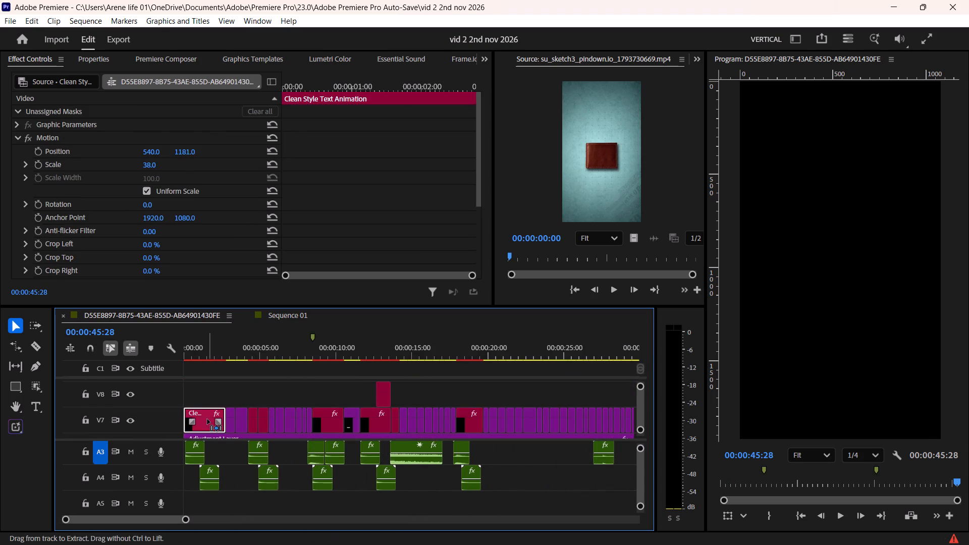
Paste the copied Clean Style Text Animation clip at the start of Sequence 01, on V5 above the captions.
{"action": "left_click", "coordinate": [288, 317]}
{"action": "left_click_drag", "start_coordinate": [230, 350], "coordinate": [179, 366]}
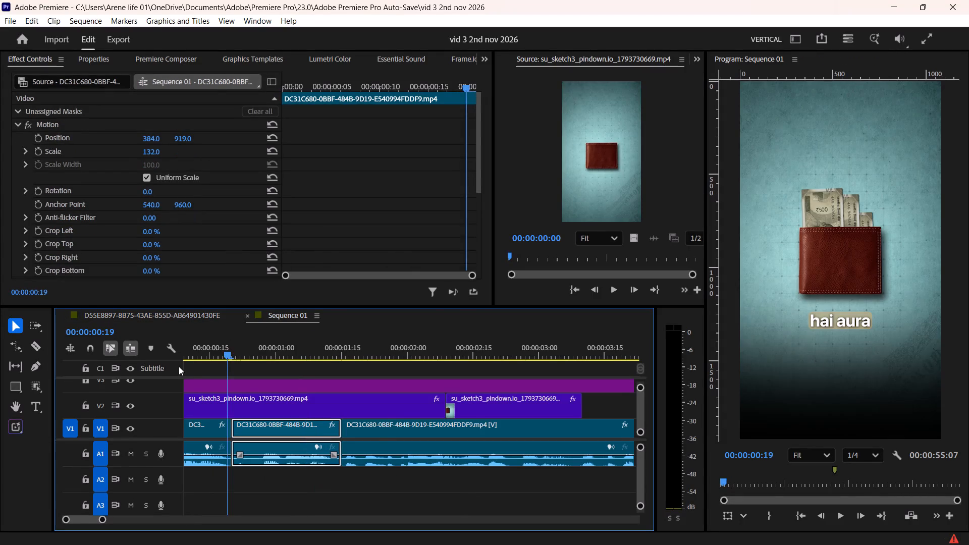
{"action": "left_click_drag", "start_coordinate": [179, 366], "coordinate": [167, 373]}
{"action": "scroll", "coordinate": [195, 397], "scroll_direction": "up", "scroll_amount": 9, "text": "ctrl"}
{"action": "left_click", "coordinate": [209, 381]}
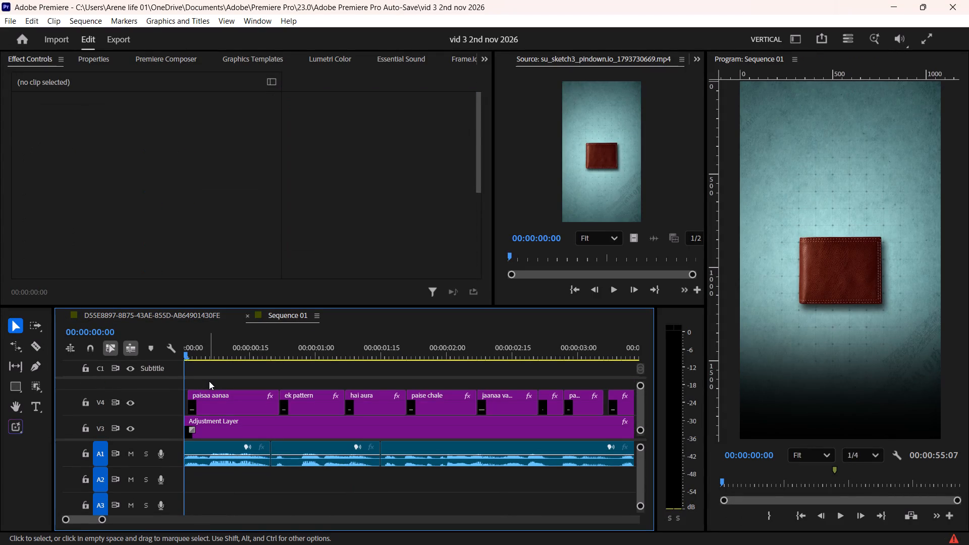
{"action": "key", "text": "ctrl+v"}
{"action": "scroll", "coordinate": [209, 381], "scroll_direction": "up", "scroll_amount": 9, "text": "ctrl"}
{"action": "left_click_drag", "start_coordinate": [245, 356], "coordinate": [222, 365]}
Copy the Transform effect from the opening talking-head clip on V1 of the vid 2 sequence.
{"action": "left_click", "coordinate": [161, 313]}
{"action": "scroll", "coordinate": [255, 402], "scroll_direction": "down", "scroll_amount": 4, "text": "alt"}
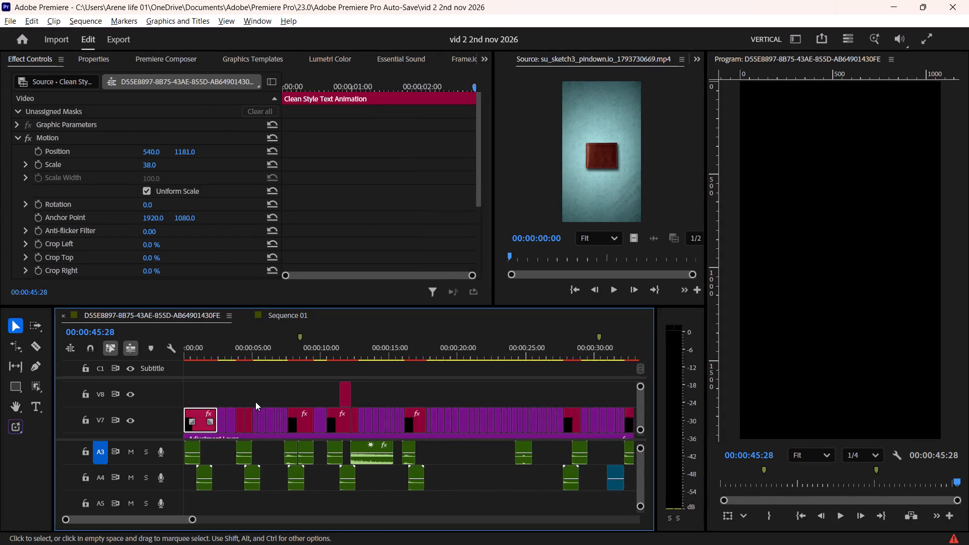
{"action": "scroll", "coordinate": [195, 396], "scroll_direction": "down", "scroll_amount": 5, "text": "ctrl"}
{"action": "left_click", "coordinate": [200, 351]}
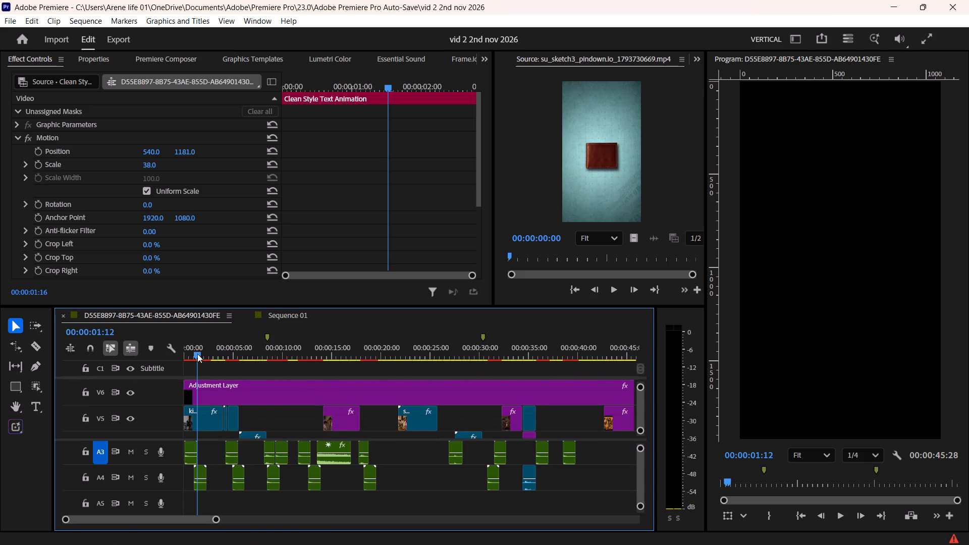
{"action": "scroll", "coordinate": [200, 396], "scroll_direction": "down", "scroll_amount": 14, "text": "ctrl"}
{"action": "scroll", "coordinate": [195, 413], "scroll_direction": "up", "scroll_amount": 18, "text": "alt"}
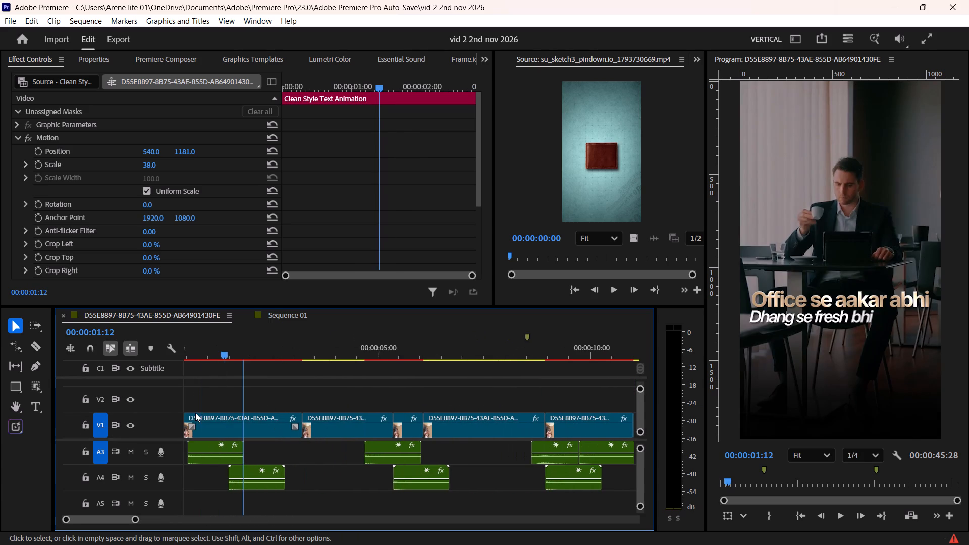
{"action": "scroll", "coordinate": [195, 413], "scroll_direction": "up", "scroll_amount": 1, "text": "alt"}
{"action": "left_click", "coordinate": [235, 426]}
{"action": "scroll", "coordinate": [235, 426], "scroll_direction": "down", "scroll_amount": 5, "text": "ctrl"}
{"action": "scroll", "coordinate": [90, 200], "scroll_direction": "down", "scroll_amount": 3}
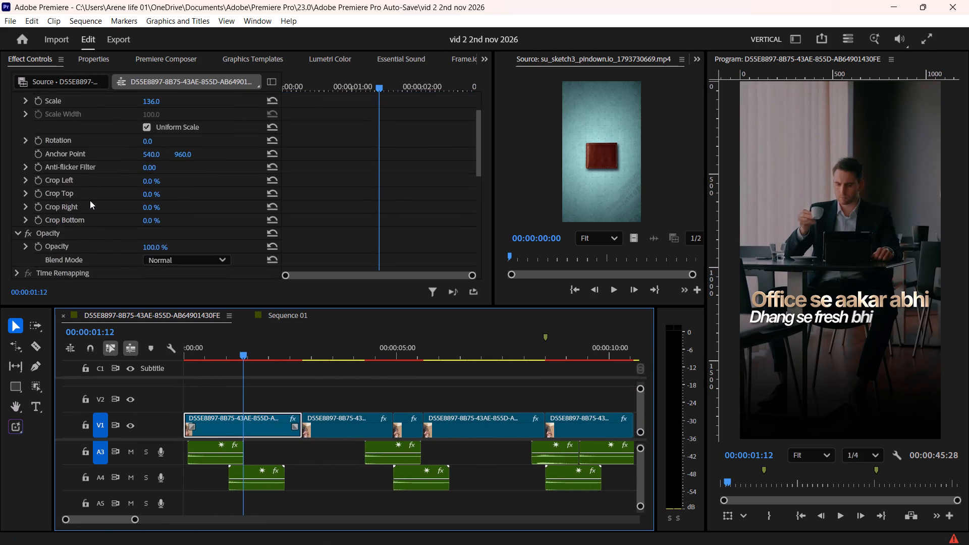
{"action": "scroll", "coordinate": [90, 200], "scroll_direction": "down", "scroll_amount": 6}
{"action": "left_click", "coordinate": [81, 219]}
{"action": "right_click", "coordinate": [80, 219]}
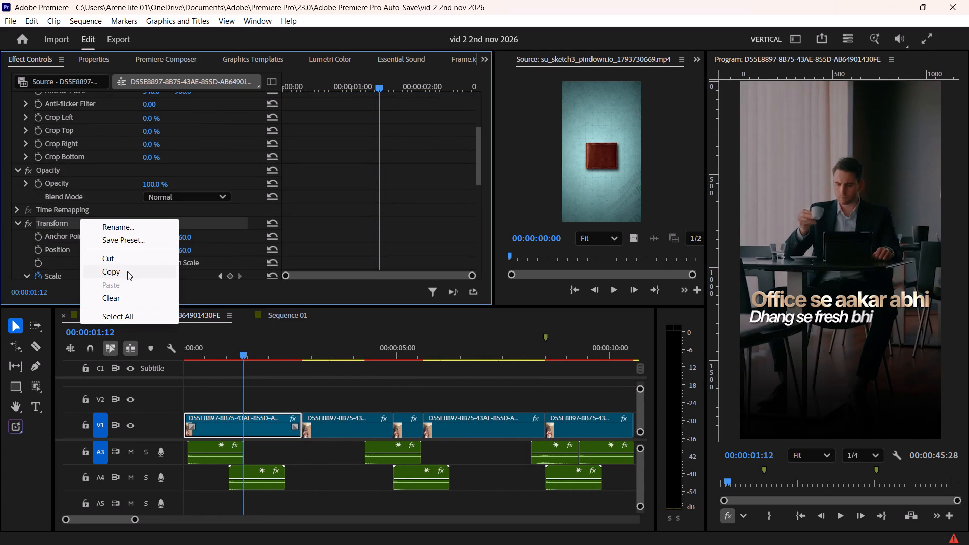
{"action": "left_click", "coordinate": [129, 269]}
Split the Sequence 01 talking-head clip at 00:00:03:10 and paste the Transform effect onto the part after the cut.
{"action": "left_click", "coordinate": [294, 317]}
{"action": "scroll", "coordinate": [336, 397], "scroll_direction": "down", "scroll_amount": 10, "text": "alt"}
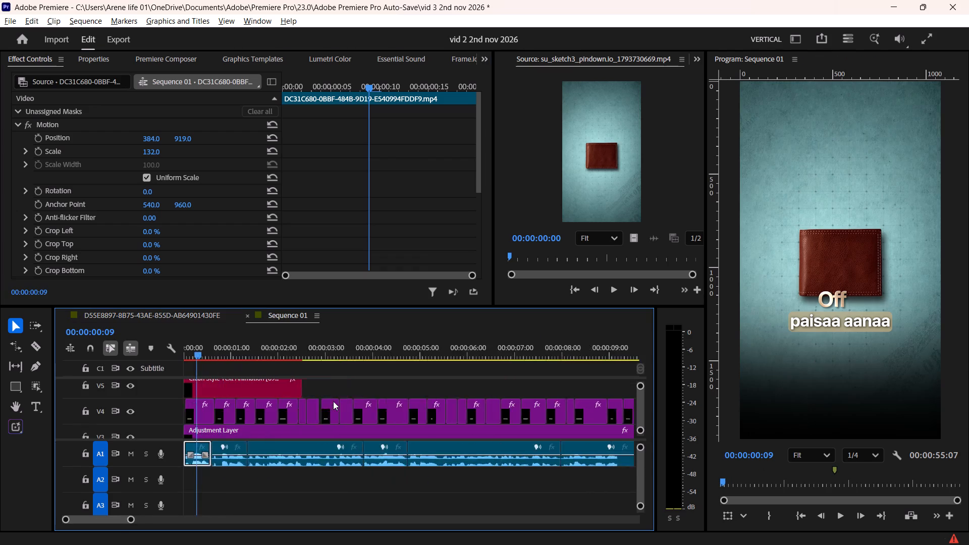
{"action": "scroll", "coordinate": [249, 403], "scroll_direction": "down", "scroll_amount": 6, "text": "ctrl"}
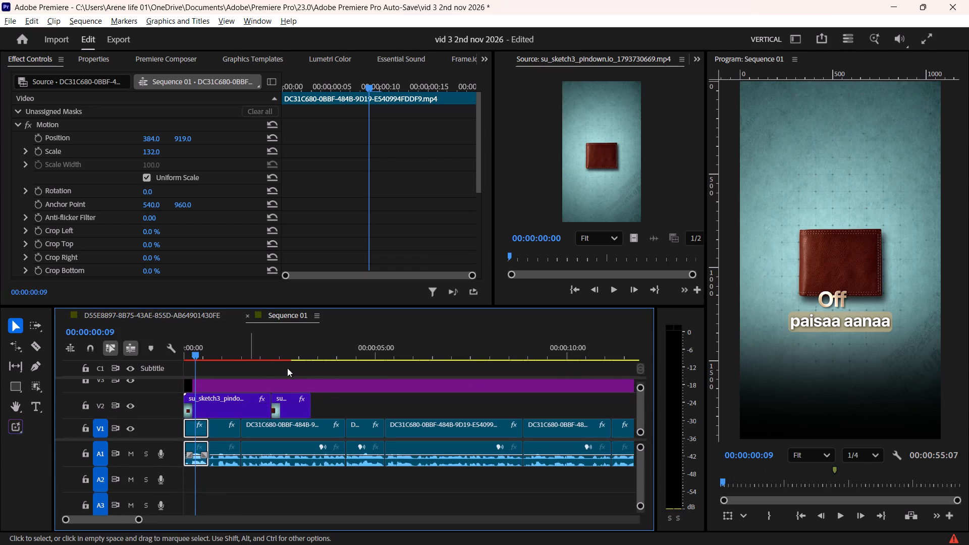
{"action": "left_click_drag", "start_coordinate": [300, 346], "coordinate": [311, 355]}
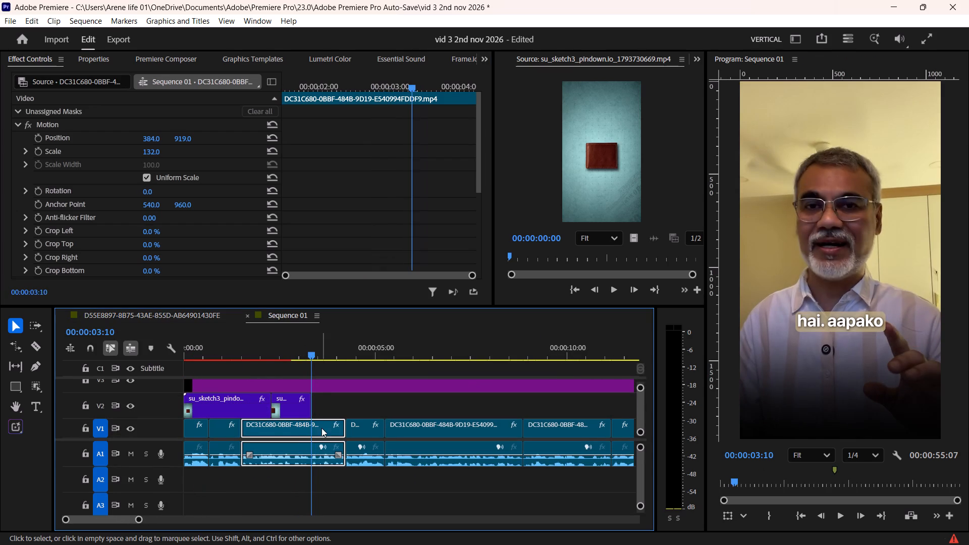
{"action": "left_click", "coordinate": [322, 435]}
{"action": "key", "text": "F1"}
{"action": "left_click", "coordinate": [326, 433]}
{"action": "key", "text": "ctrl+v"}
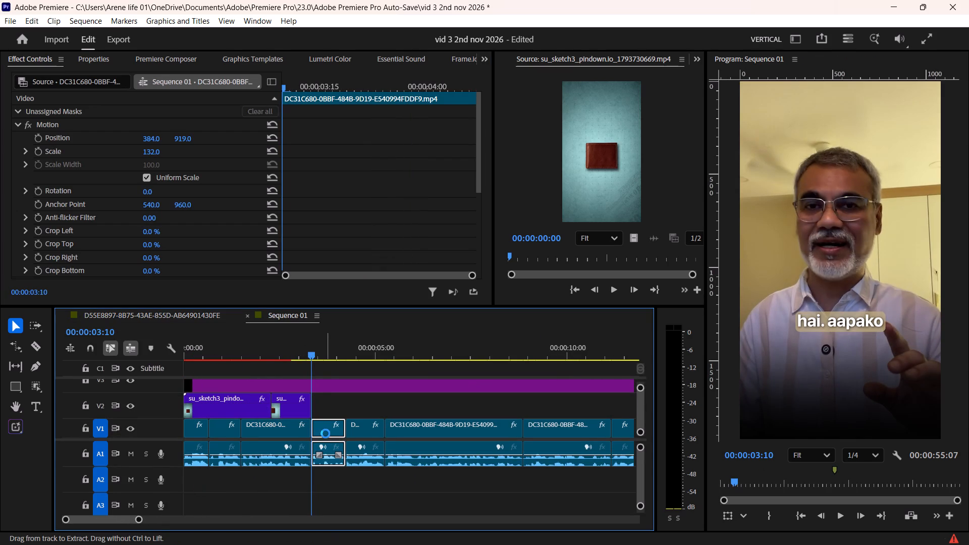
Set the first Transform Scale keyframe of the clip after the cut to 217 and place it at the clip's start.
{"action": "left_click", "coordinate": [299, 356]}
{"action": "key", "text": "space"}
{"action": "scroll", "coordinate": [318, 400], "scroll_direction": "up", "scroll_amount": 4, "text": "alt"}
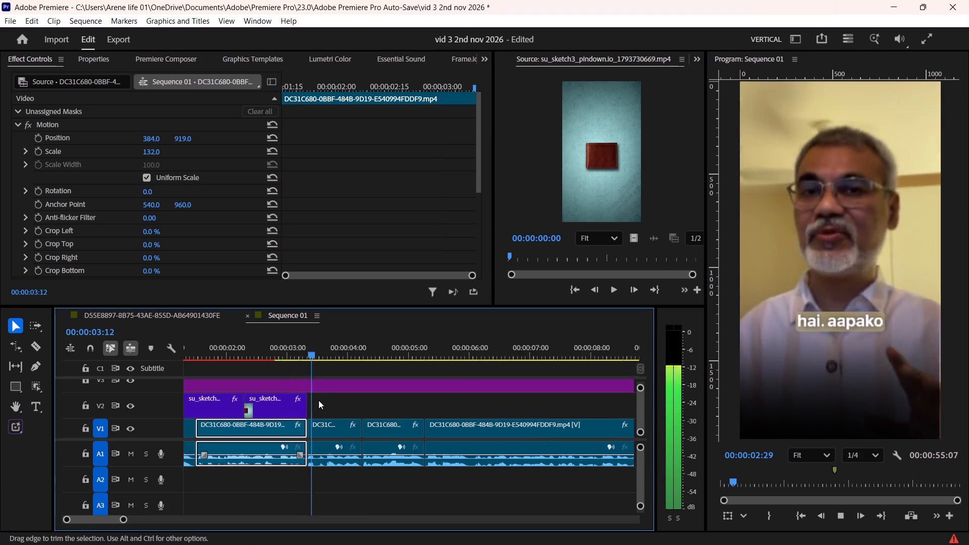
{"action": "key", "text": "space"}
{"action": "left_click_drag", "start_coordinate": [330, 352], "coordinate": [314, 367]}
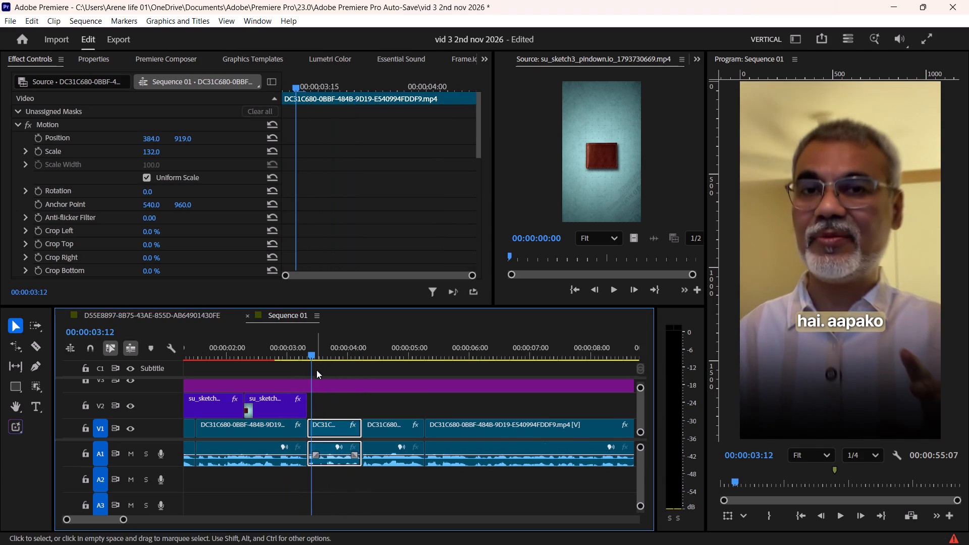
{"action": "scroll", "coordinate": [130, 235], "scroll_direction": "down", "scroll_amount": 16}
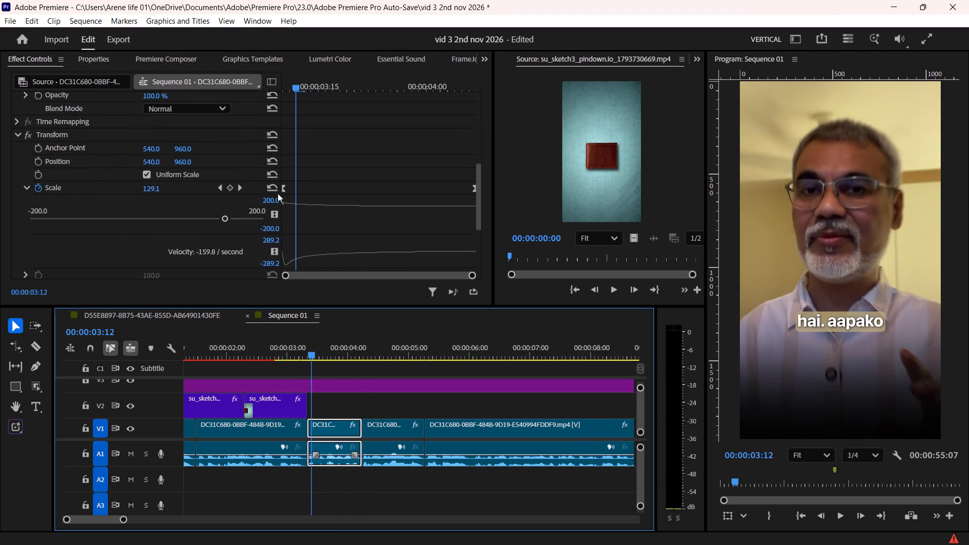
{"action": "left_click", "coordinate": [284, 190]}
{"action": "left_click", "coordinate": [220, 187]}
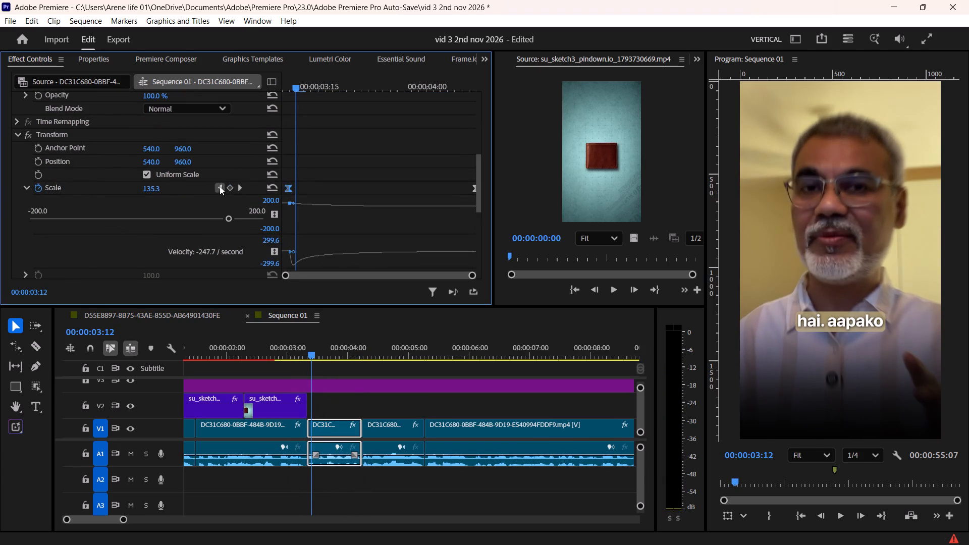
{"action": "left_click_drag", "start_coordinate": [151, 189], "coordinate": [198, 187]}
{"action": "key", "text": "space"}
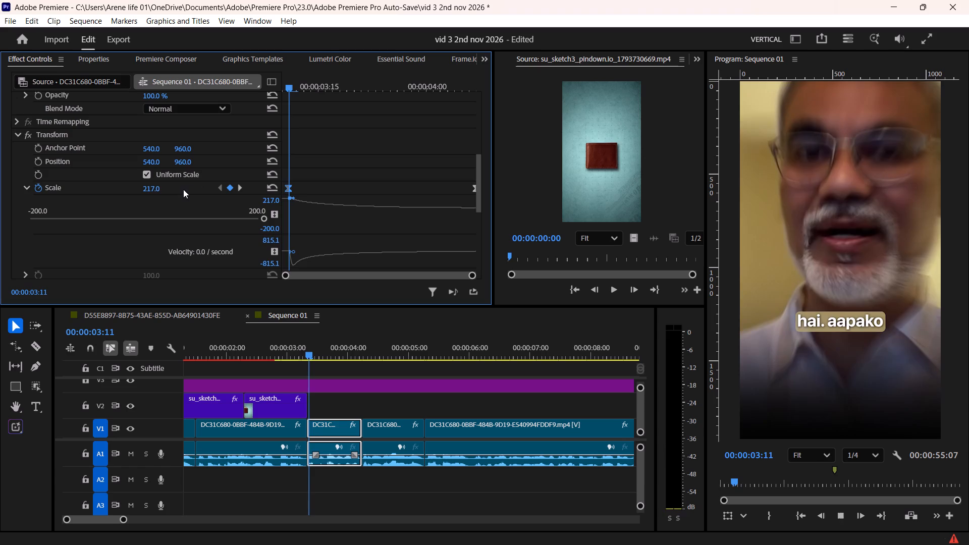
{"action": "key", "text": "space"}
{"action": "left_click_drag", "start_coordinate": [286, 191], "coordinate": [282, 190]}
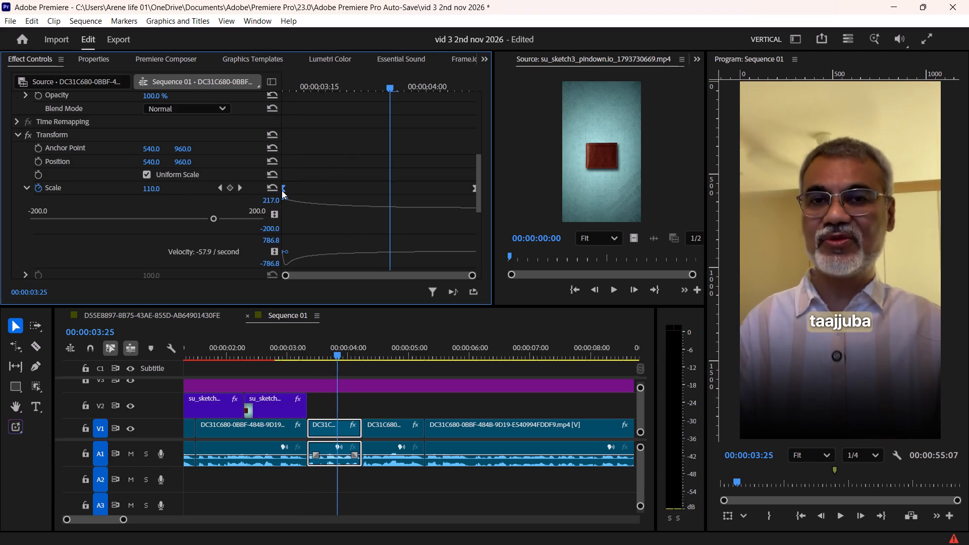
Replay the transition from the wallet to the zoomed talking head and save the project.
{"action": "left_click", "coordinate": [298, 345]}
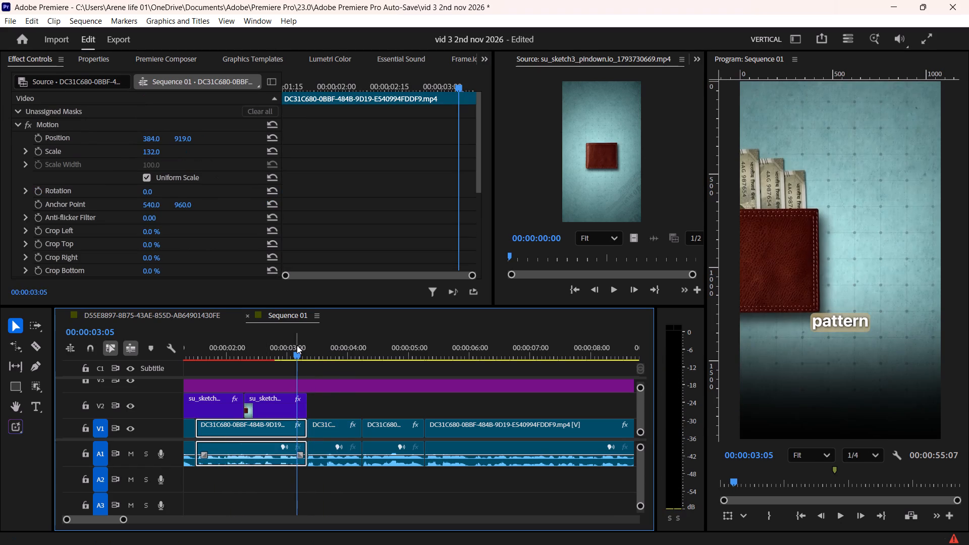
{"action": "key", "text": "space"}
{"action": "key", "text": "space"}
{"action": "scroll", "coordinate": [361, 420], "scroll_direction": "down", "scroll_amount": 5, "text": "alt"}
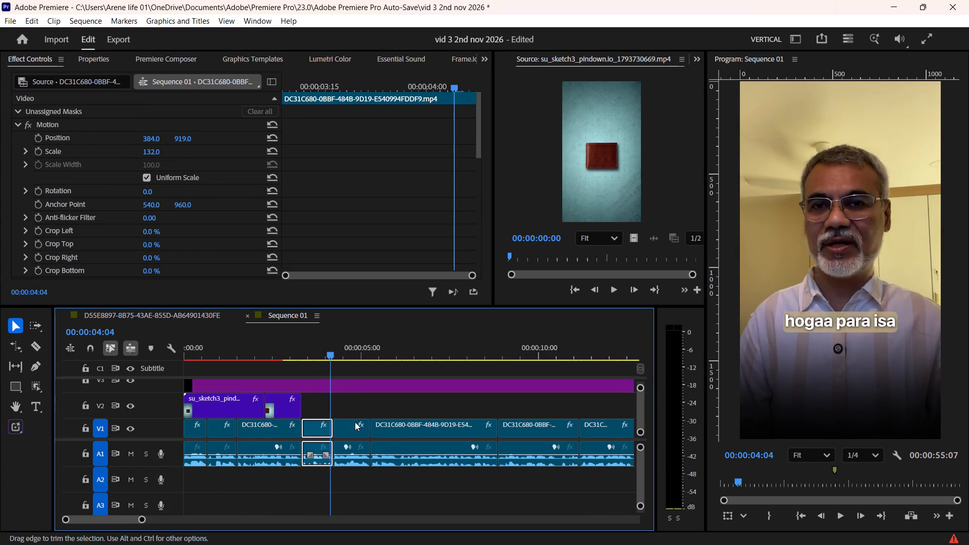
{"action": "left_click_drag", "start_coordinate": [283, 353], "coordinate": [238, 366]}
{"action": "scroll", "coordinate": [220, 406], "scroll_direction": "up", "scroll_amount": 15, "text": "ctrl"}
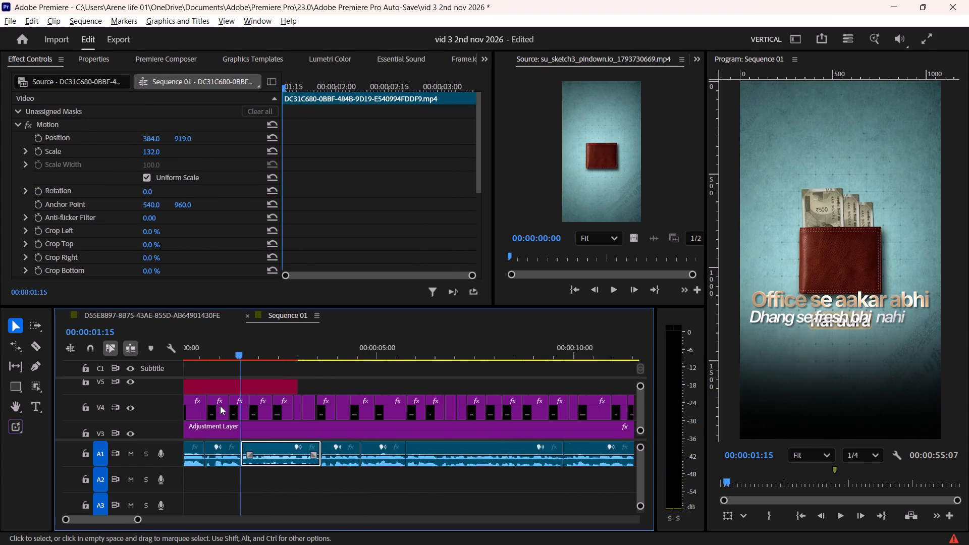
{"action": "scroll", "coordinate": [220, 406], "scroll_direction": "up", "scroll_amount": 6, "text": "ctrl"}
{"action": "key", "text": "ctrl+s"}
{"action": "key", "text": "ctrl+s"}
Close the vid 2 sequence, keeping Sequence 01 open in the timeline.
{"action": "left_click", "coordinate": [165, 318]}
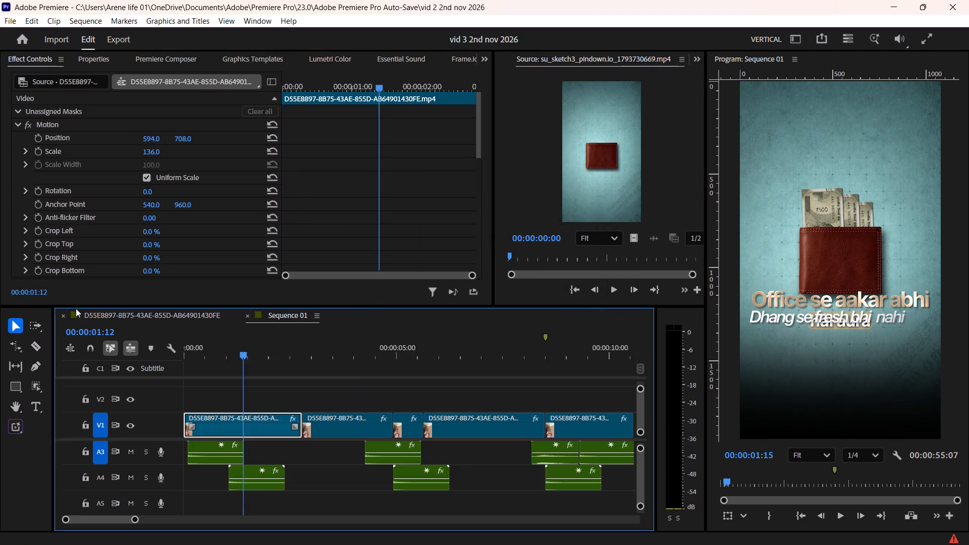
{"action": "left_click", "coordinate": [64, 316]}
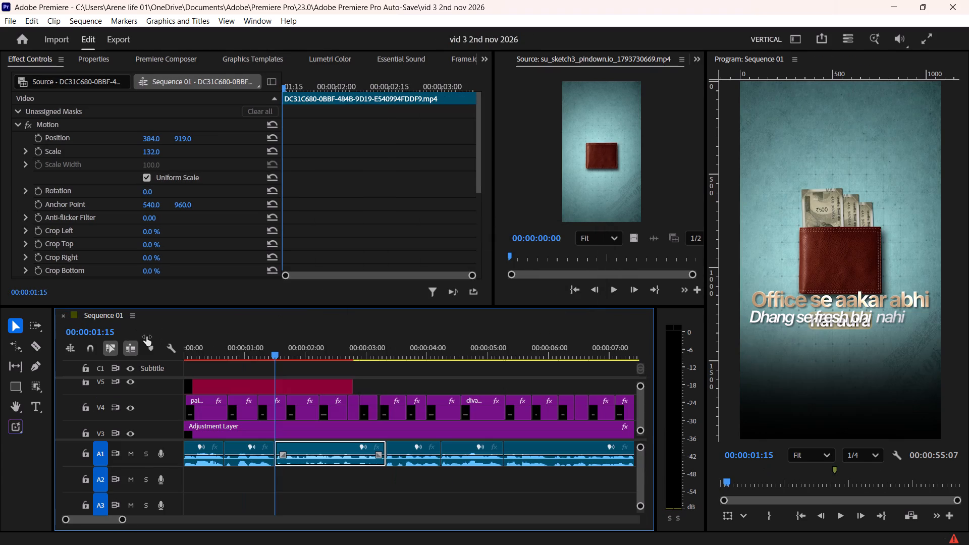
Close the sfx bin view belonging to the vid 2 project.
{"action": "scroll", "coordinate": [146, 337], "scroll_direction": "down", "scroll_amount": 5, "text": "alt"}
{"action": "scroll", "coordinate": [224, 391], "scroll_direction": "down", "scroll_amount": 14, "text": "alt"}
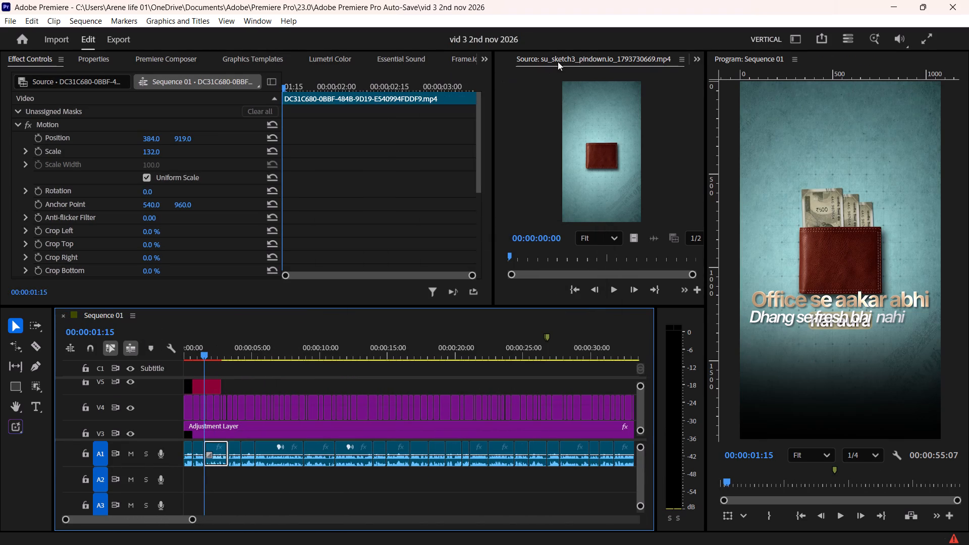
{"action": "scroll", "coordinate": [567, 58], "scroll_direction": "down", "scroll_amount": 3}
{"action": "scroll", "coordinate": [567, 58], "scroll_direction": "up", "scroll_amount": 4}
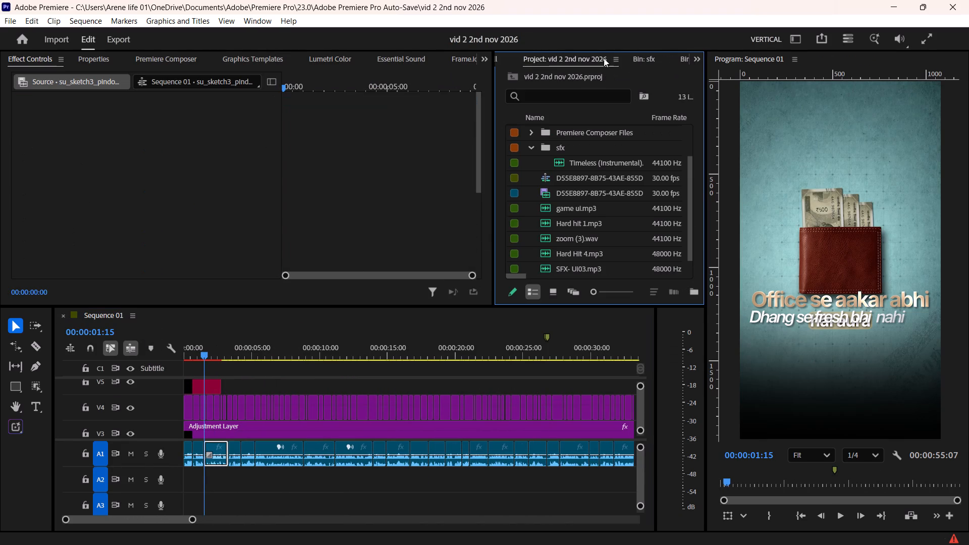
{"action": "scroll", "coordinate": [560, 68], "scroll_direction": "up", "scroll_amount": 5}
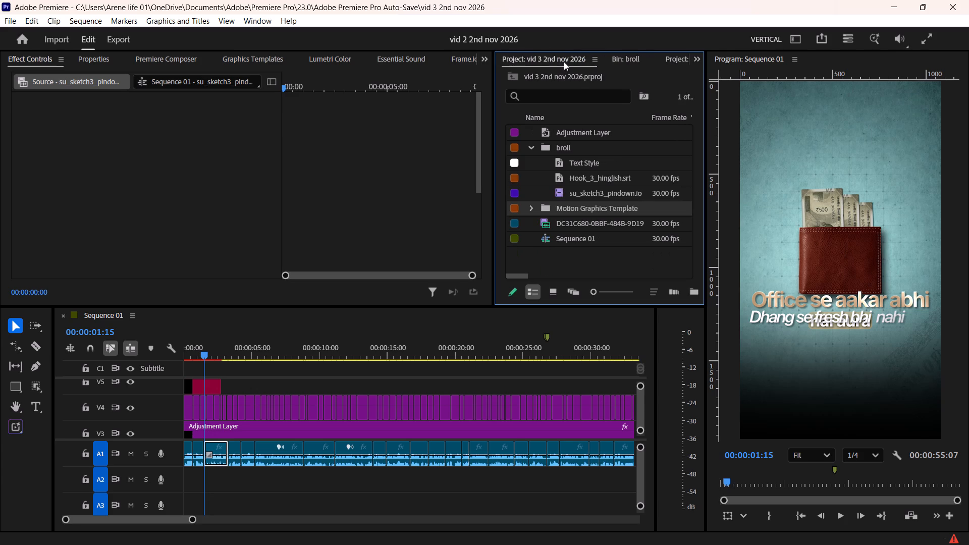
{"action": "scroll", "coordinate": [564, 62], "scroll_direction": "up", "scroll_amount": 1}
{"action": "scroll", "coordinate": [564, 62], "scroll_direction": "down", "scroll_amount": 3}
{"action": "left_click", "coordinate": [656, 58]}
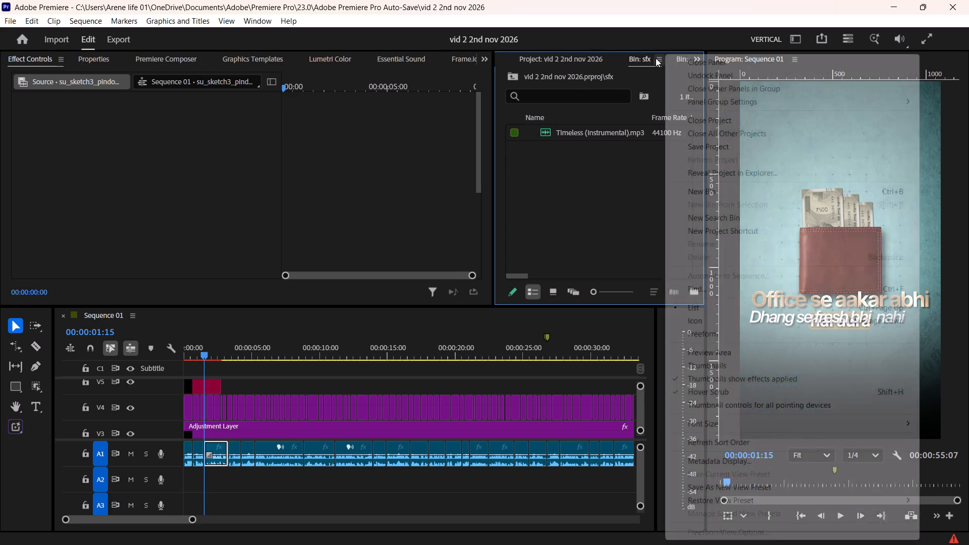
{"action": "left_click", "coordinate": [688, 61]}
Close the vid 2 project view and its broll bin view.
{"action": "left_click", "coordinate": [581, 59]}
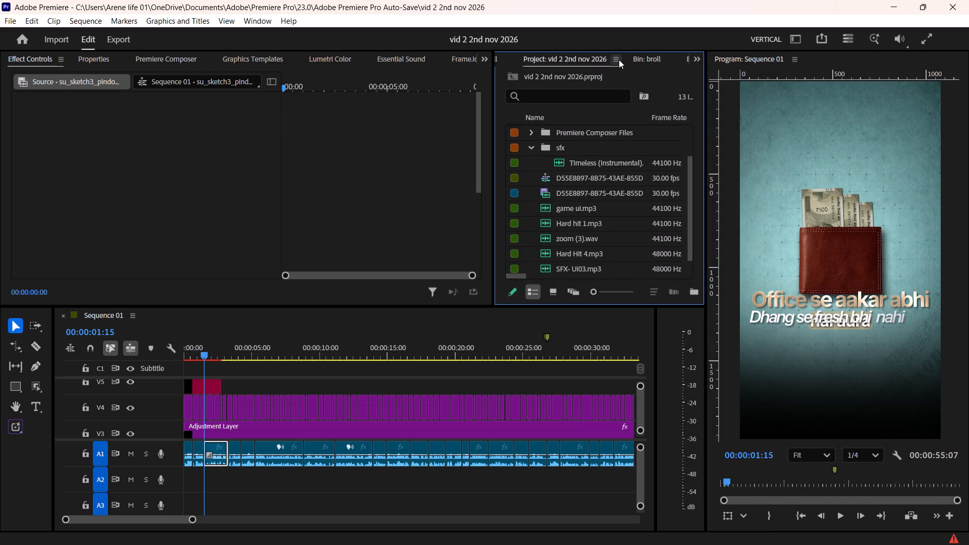
{"action": "left_click", "coordinate": [619, 60]}
{"action": "left_click", "coordinate": [647, 59]}
{"action": "left_click", "coordinate": [560, 60]}
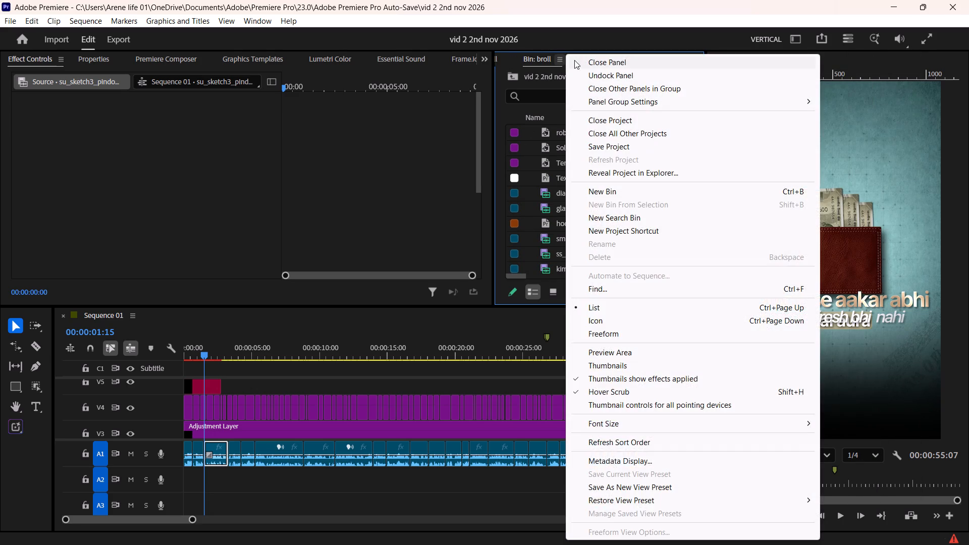
{"action": "left_click", "coordinate": [532, 61]}
{"action": "scroll", "coordinate": [530, 61], "scroll_direction": "up", "scroll_amount": 3}
{"action": "scroll", "coordinate": [530, 61], "scroll_direction": "down", "scroll_amount": 2}
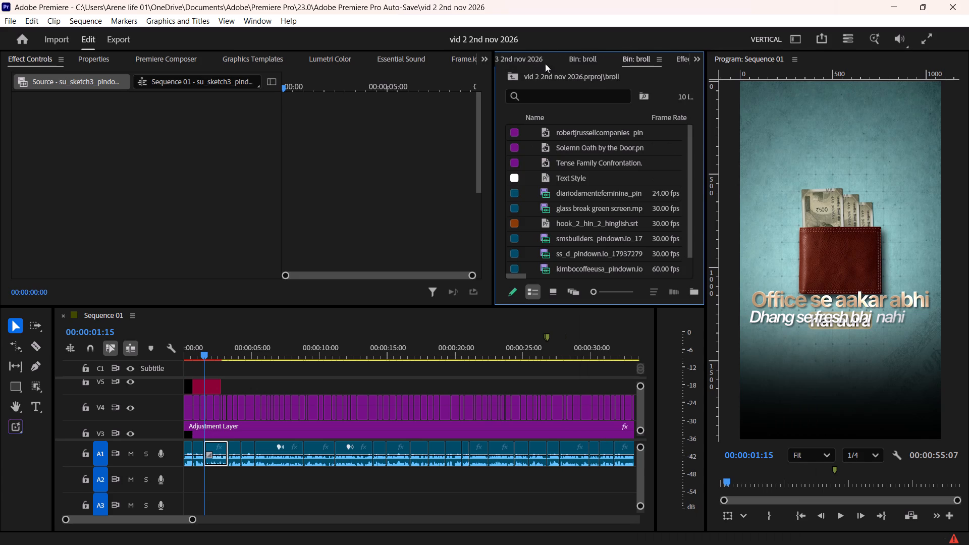
{"action": "left_click", "coordinate": [660, 56]}
{"action": "left_click", "coordinate": [705, 63]}
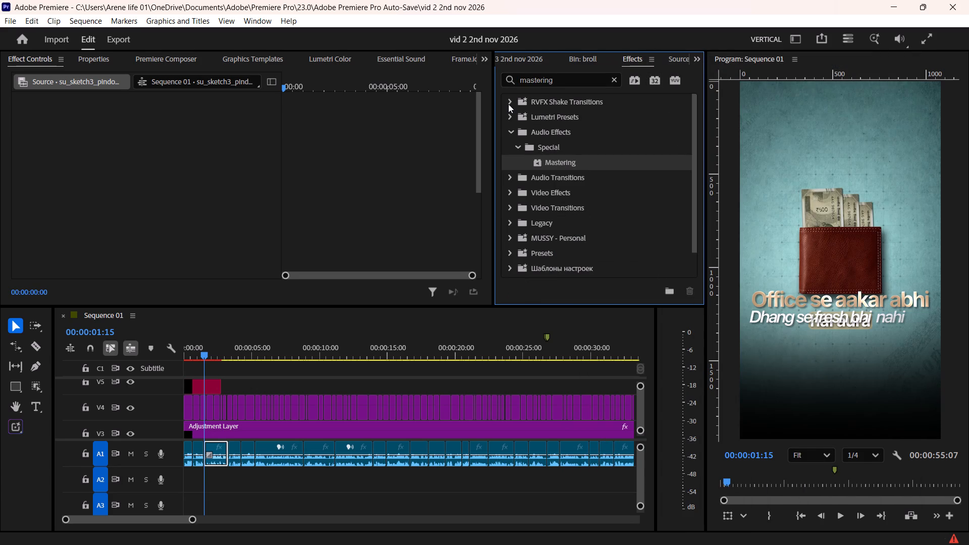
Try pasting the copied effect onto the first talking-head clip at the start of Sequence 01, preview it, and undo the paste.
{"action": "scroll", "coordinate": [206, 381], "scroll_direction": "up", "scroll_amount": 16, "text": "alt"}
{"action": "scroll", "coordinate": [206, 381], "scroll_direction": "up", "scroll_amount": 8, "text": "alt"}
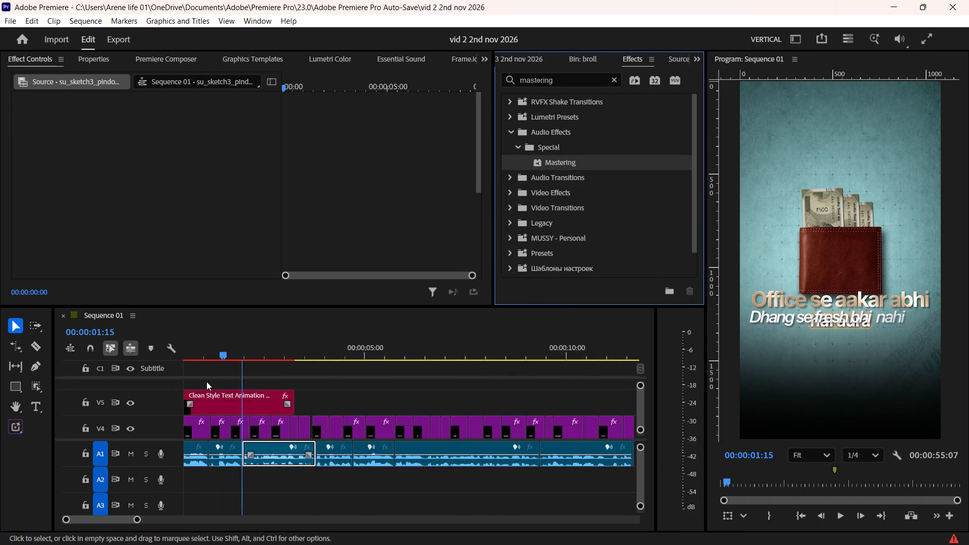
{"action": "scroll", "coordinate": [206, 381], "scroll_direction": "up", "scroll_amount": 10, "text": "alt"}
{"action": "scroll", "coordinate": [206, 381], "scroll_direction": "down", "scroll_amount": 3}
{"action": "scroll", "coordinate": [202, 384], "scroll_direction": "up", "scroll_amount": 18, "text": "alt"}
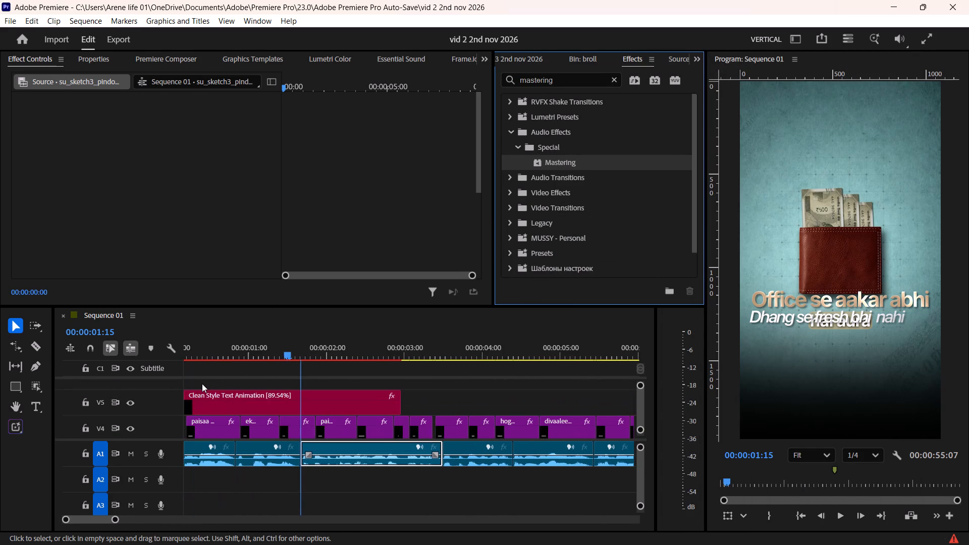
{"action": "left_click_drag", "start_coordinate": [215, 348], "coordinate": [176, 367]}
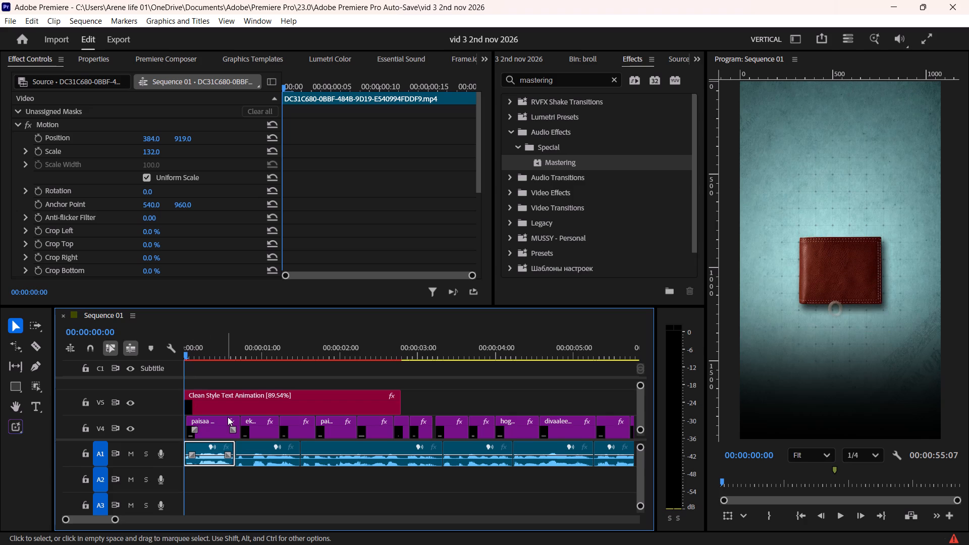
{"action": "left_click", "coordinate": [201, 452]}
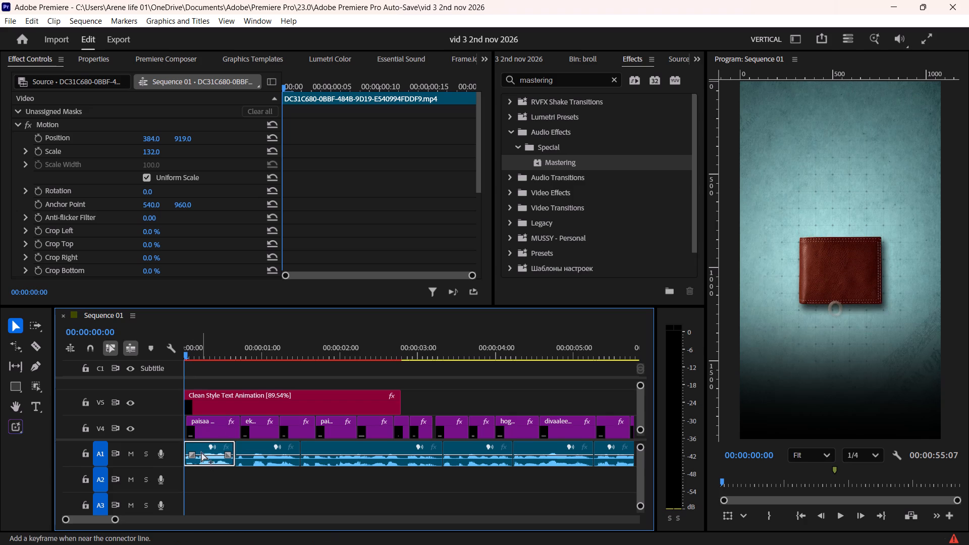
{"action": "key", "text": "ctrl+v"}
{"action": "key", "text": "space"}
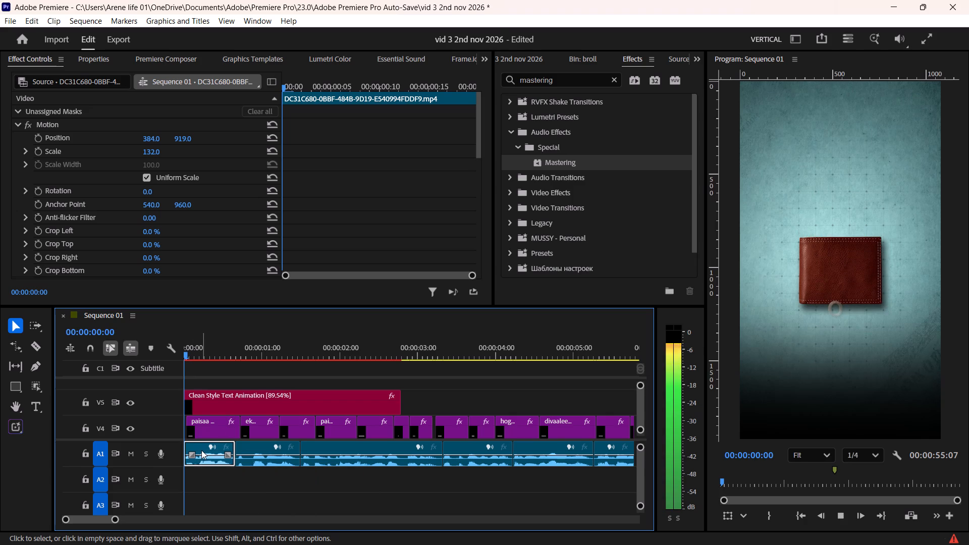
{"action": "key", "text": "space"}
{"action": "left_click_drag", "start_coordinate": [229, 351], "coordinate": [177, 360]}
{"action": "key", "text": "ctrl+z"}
Copy the Transform effect from the talking-head clip at 00:00:03:14 and paste it onto the first wallet clip on V2.
{"action": "scroll", "coordinate": [338, 405], "scroll_direction": "down", "scroll_amount": 4, "text": "ctrl"}
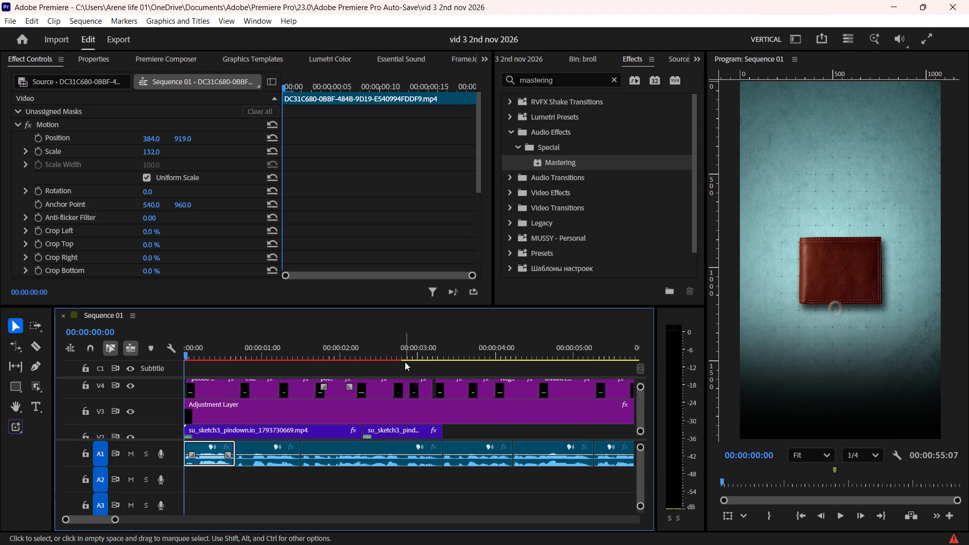
{"action": "left_click", "coordinate": [404, 357]}
{"action": "left_click_drag", "start_coordinate": [441, 354], "coordinate": [456, 372]}
{"action": "scroll", "coordinate": [99, 236], "scroll_direction": "down", "scroll_amount": 10}
{"action": "left_click", "coordinate": [83, 211]}
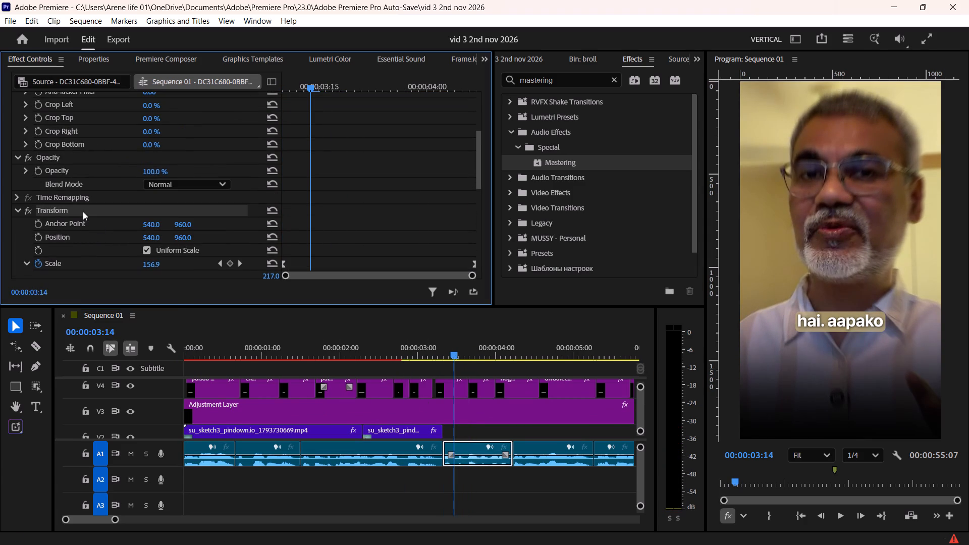
{"action": "right_click", "coordinate": [83, 211]}
{"action": "left_click", "coordinate": [122, 266]}
{"action": "left_click_drag", "start_coordinate": [217, 353], "coordinate": [171, 372]}
{"action": "scroll", "coordinate": [192, 422], "scroll_direction": "up", "scroll_amount": 4, "text": "ctrl"}
{"action": "left_click", "coordinate": [210, 409]}
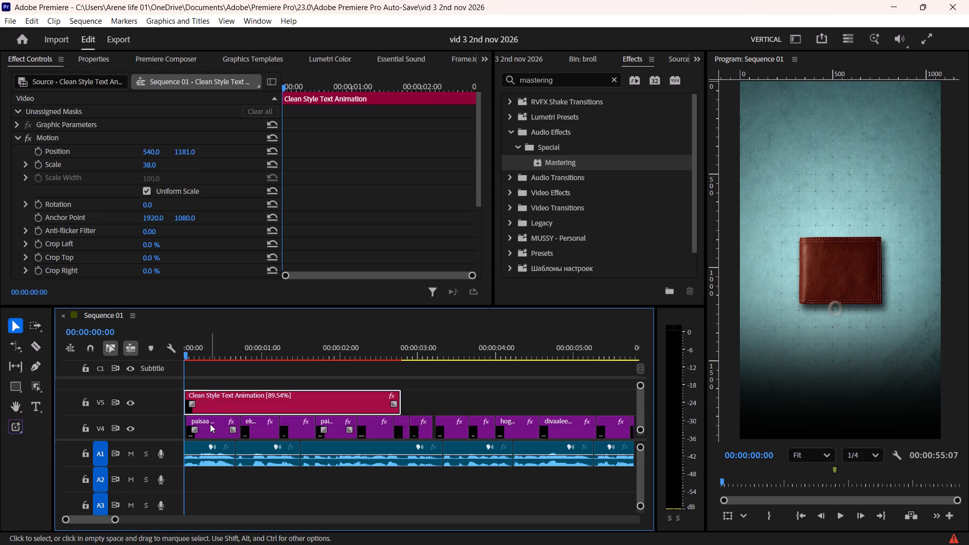
{"action": "scroll", "coordinate": [209, 424], "scroll_direction": "down", "scroll_amount": 8, "text": "ctrl"}
{"action": "left_click", "coordinate": [218, 412]}
{"action": "key", "text": "ctrl+v"}
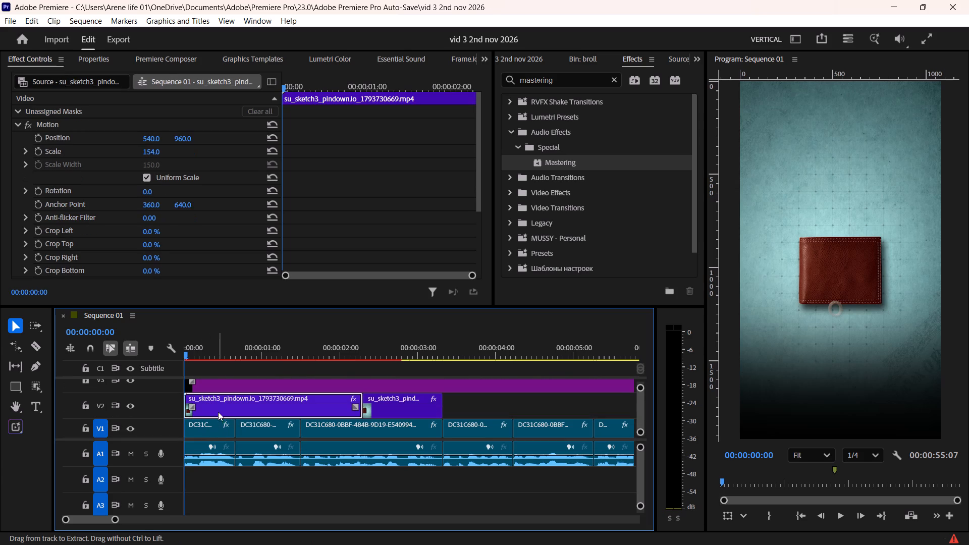
Play the opening from the sequence start to check the zoom on the wallet clip.
{"action": "key", "text": "space"}
{"action": "key", "text": "space"}
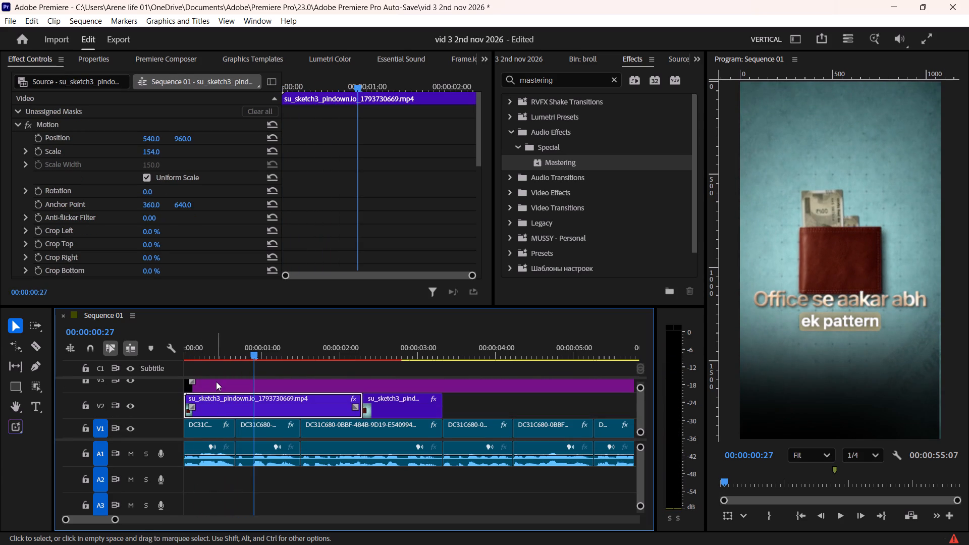
{"action": "left_click_drag", "start_coordinate": [217, 350], "coordinate": [172, 367]}
{"action": "key", "text": "space"}
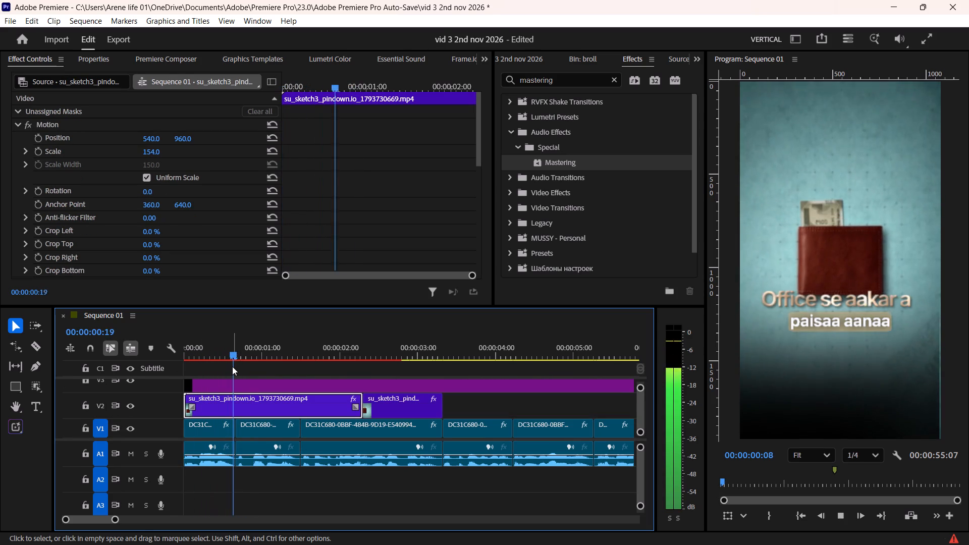
{"action": "key", "text": "space"}
Replace Text 1 of the Clean Style Text Animation with the first caption's text, "paisaa aanaa".
{"action": "scroll", "coordinate": [240, 370], "scroll_direction": "up", "scroll_amount": 5, "text": "alt"}
{"action": "scroll", "coordinate": [294, 391], "scroll_direction": "up", "scroll_amount": 8, "text": "ctrl"}
{"action": "left_click", "coordinate": [295, 403]}
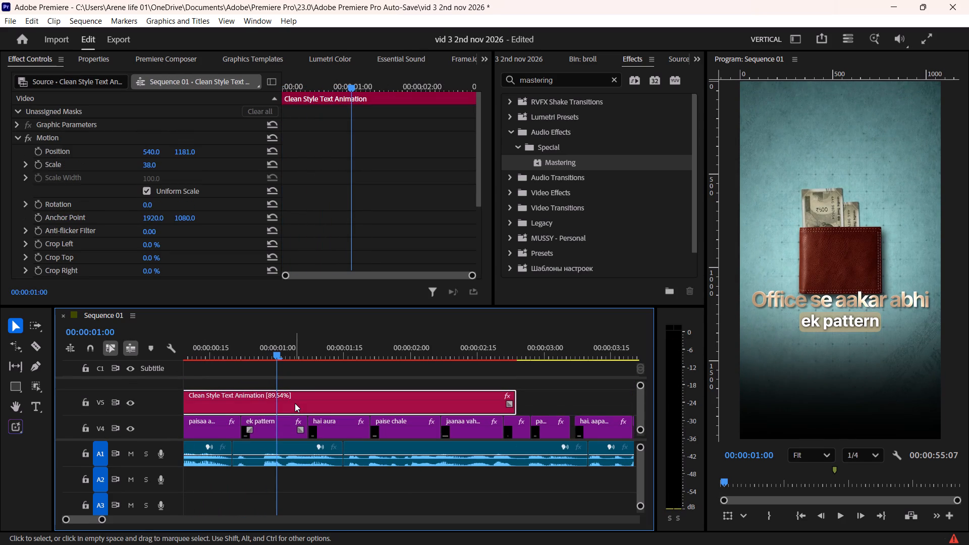
{"action": "left_click", "coordinate": [93, 63]}
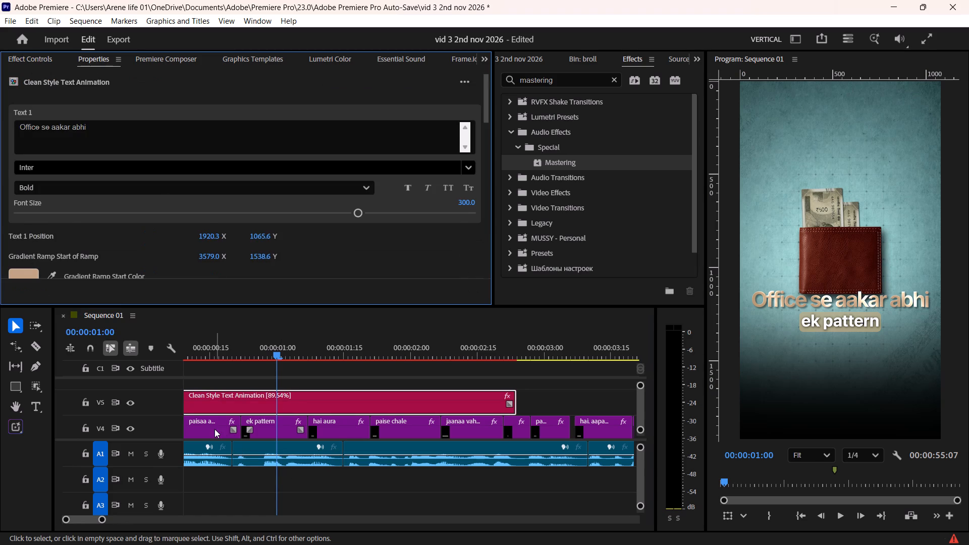
{"action": "left_click", "coordinate": [214, 429]}
{"action": "left_click", "coordinate": [219, 347]}
{"action": "double_click", "coordinate": [87, 106]}
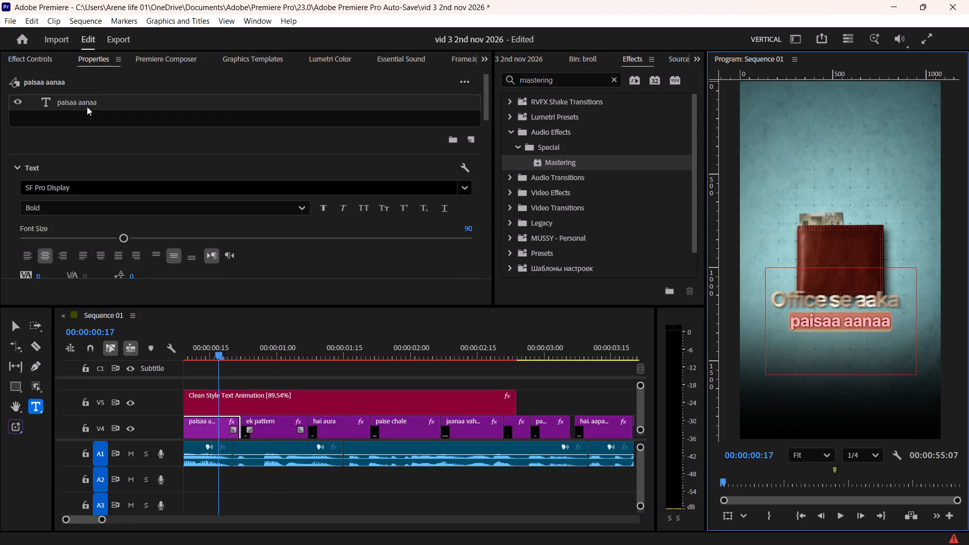
{"action": "key", "text": "ctrl+c"}
{"action": "left_click", "coordinate": [266, 408]}
{"action": "left_click_drag", "start_coordinate": [116, 129], "coordinate": [12, 143]}
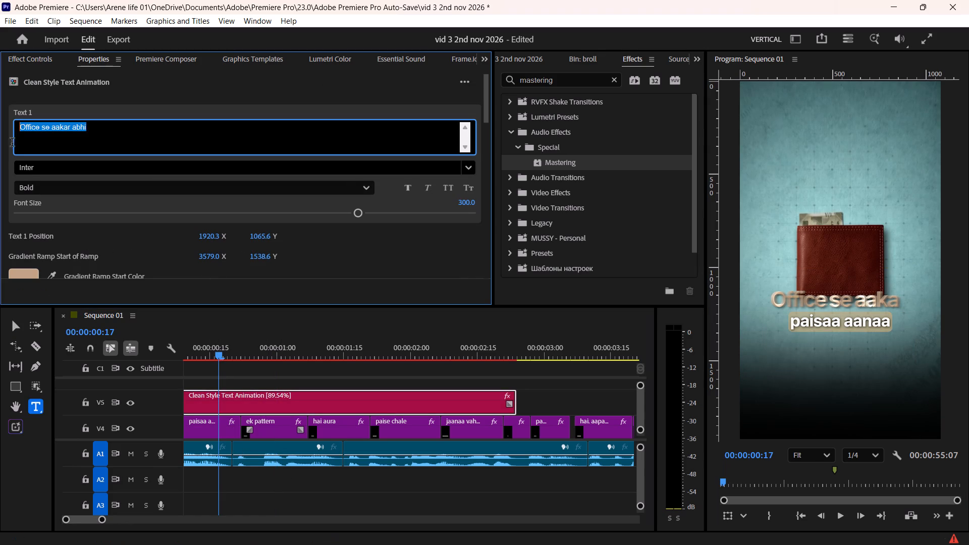
{"action": "left_click_drag", "start_coordinate": [12, 143], "coordinate": [10, 143]}
{"action": "key", "text": "ctrl+v"}
Correct Text 1 of the Clean Style Text Animation to read "Paisa aana".
{"action": "left_click", "coordinate": [22, 129]}
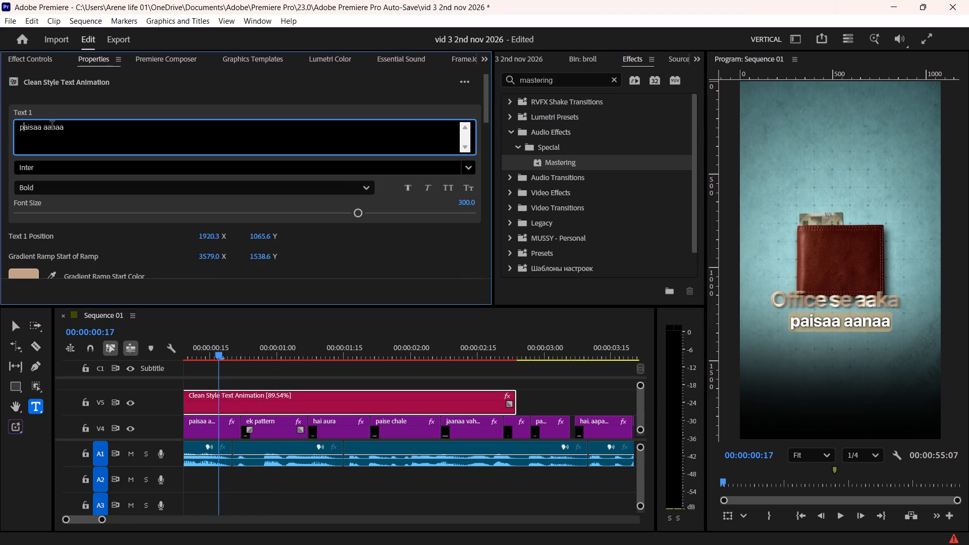
{"action": "key", "text": "Right"}
{"action": "key", "text": "Right"}
{"action": "key", "text": "Right"}
{"action": "key", "text": "Right"}
{"action": "key", "text": "Right"}
{"action": "key", "text": "BackSpace"}
{"action": "key", "text": "Right"}
{"action": "key", "text": "Right"}
{"action": "key", "text": "Right"}
{"action": "key", "text": "Right"}
{"action": "key", "text": "Right"}
{"action": "key", "text": "Right"}
{"action": "key", "text": "BackSpace"}
{"action": "left_click", "coordinate": [208, 95]}
Set Text 2 of the Clean Style Text Animation to "Ek pattern hai", reusing the wording of the "ek pattern" caption.
{"action": "scroll", "coordinate": [208, 95], "scroll_direction": "down", "scroll_amount": 9}
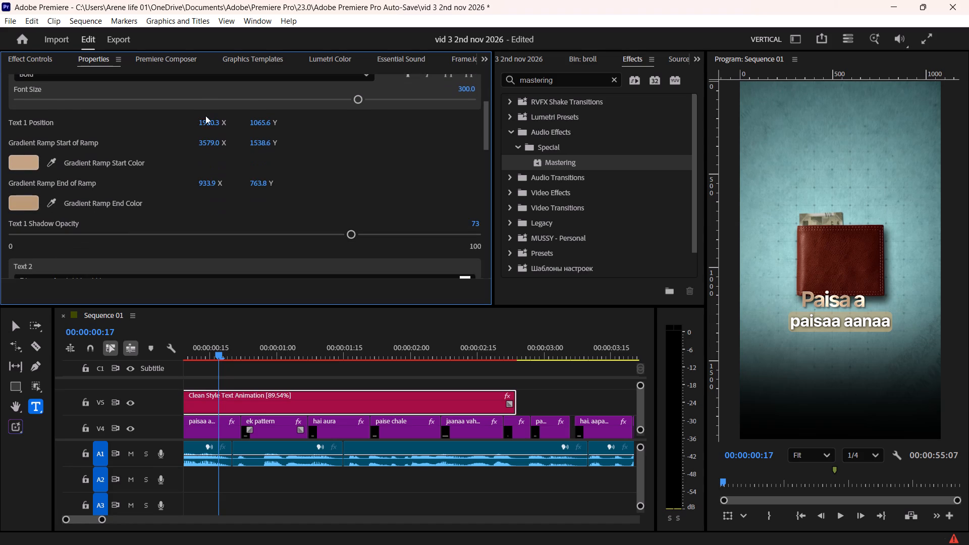
{"action": "scroll", "coordinate": [154, 160], "scroll_direction": "down", "scroll_amount": 6}
{"action": "left_click_drag", "start_coordinate": [153, 207], "coordinate": [0, 223]}
{"action": "left_click", "coordinate": [281, 350]}
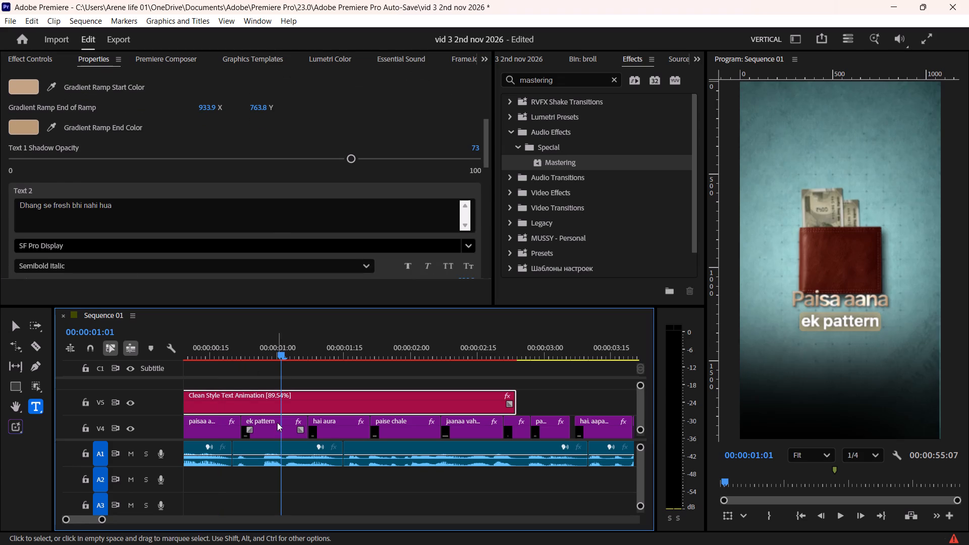
{"action": "left_click", "coordinate": [277, 429]}
{"action": "double_click", "coordinate": [93, 103]}
{"action": "key", "text": "ctrl+c"}
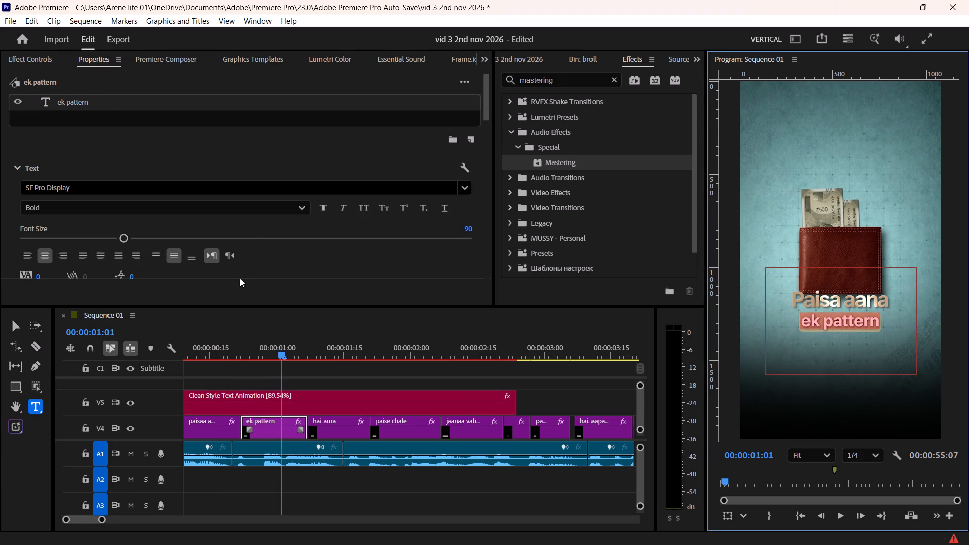
{"action": "left_click", "coordinate": [288, 406]}
{"action": "scroll", "coordinate": [343, 266], "scroll_direction": "down", "scroll_amount": 11}
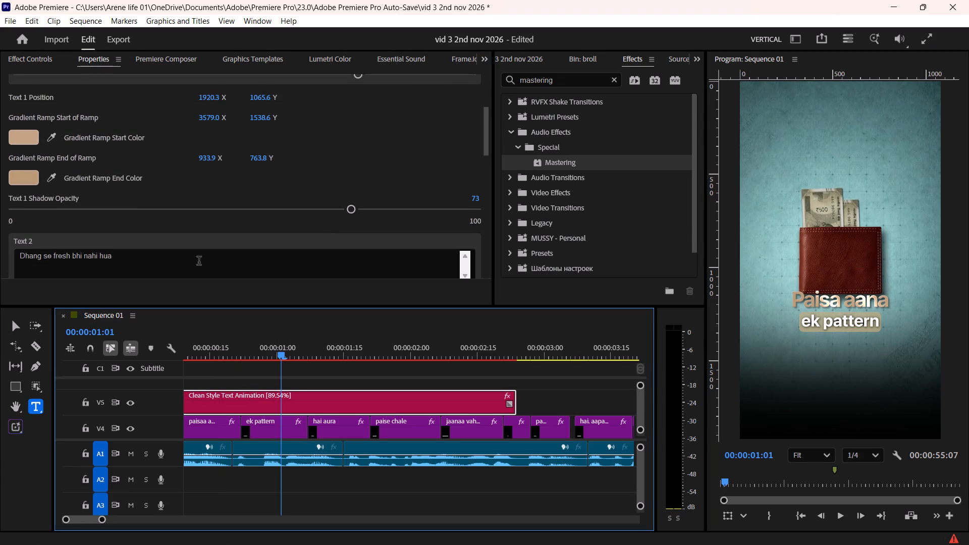
{"action": "left_click_drag", "start_coordinate": [196, 262], "coordinate": [0, 268]}
{"action": "key", "text": "ctrl+v"}
{"action": "left_click", "coordinate": [22, 255]}
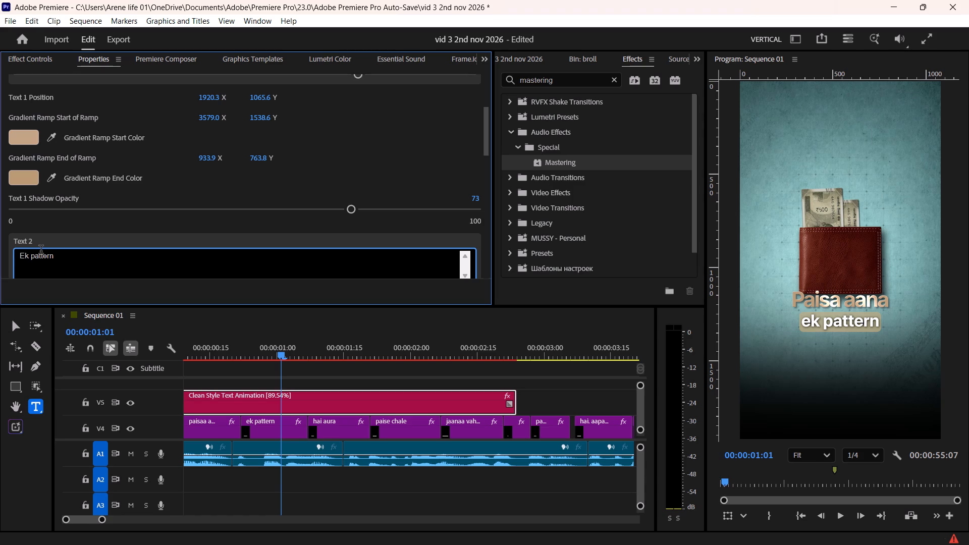
{"action": "left_click", "coordinate": [162, 271]}
{"action": "key", "text": "space"}
{"action": "type", "text": "hai"}
{"action": "left_click", "coordinate": [342, 386]}
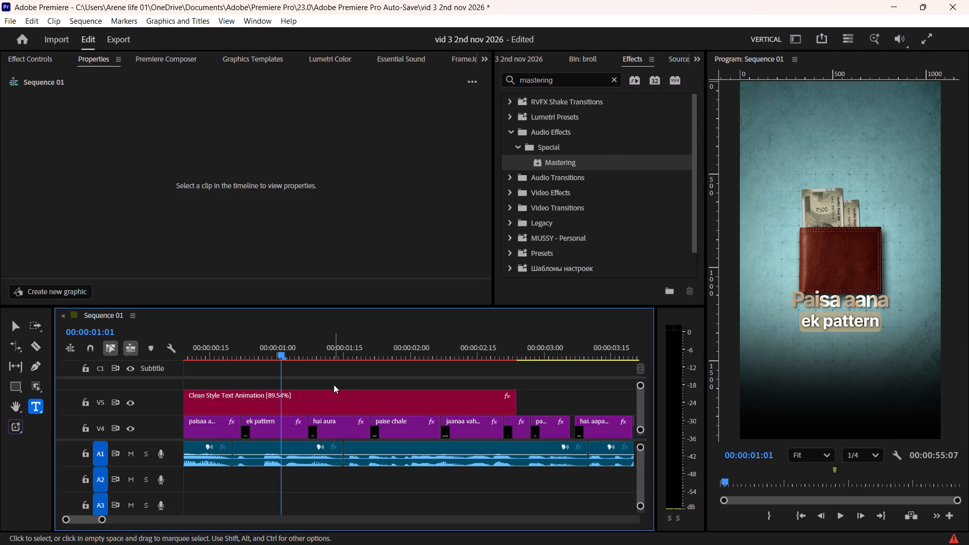
Split the text animation on V5 at 00:00:01:15, delete the part after the cut, and save the project.
{"action": "key", "text": "space"}
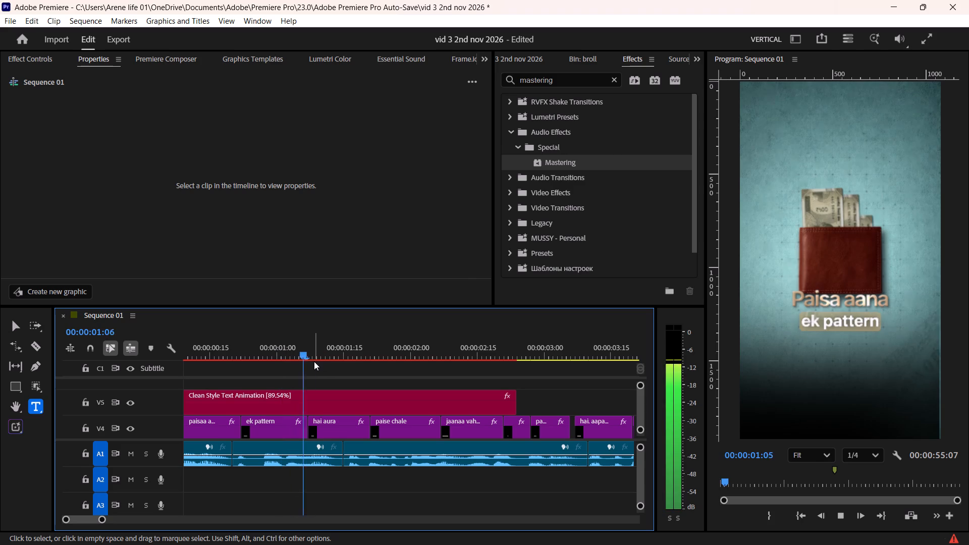
{"action": "key", "text": "space"}
{"action": "left_click_drag", "start_coordinate": [350, 348], "coordinate": [347, 354], "text": "shift"}
{"action": "left_click", "coordinate": [355, 405]}
{"action": "key", "text": "F1"}
{"action": "left_click", "coordinate": [390, 403]}
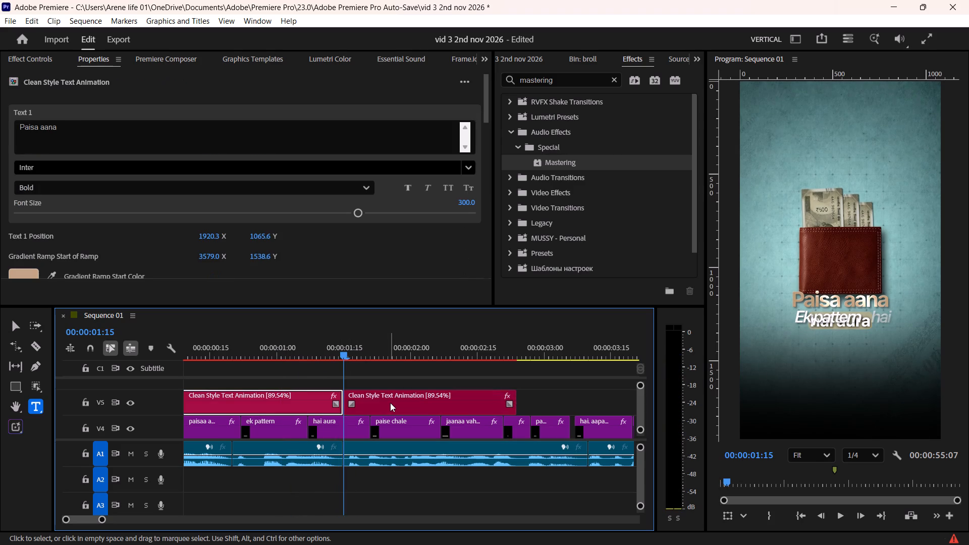
{"action": "key", "text": "Delete"}
{"action": "left_click", "coordinate": [302, 356]}
{"action": "key", "text": "ctrl+s"}
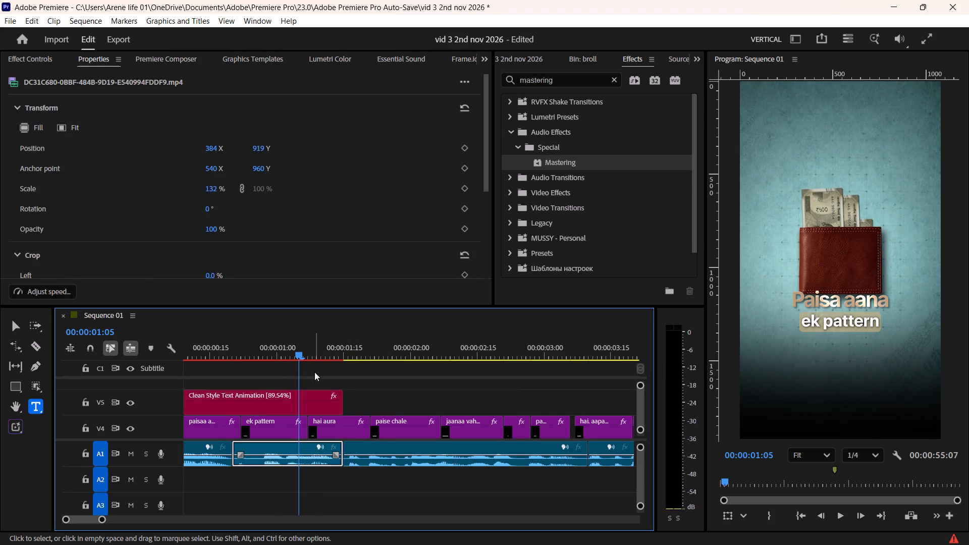
{"action": "key", "text": "ctrl+s"}
Move the text animation down to V4 so it overwrites the captions beneath it, and play the opening from the start.
{"action": "scroll", "coordinate": [306, 398], "scroll_direction": "down", "scroll_amount": 4, "text": "alt"}
{"action": "scroll", "coordinate": [303, 407], "scroll_direction": "up", "scroll_amount": 5}
{"action": "left_click_drag", "start_coordinate": [264, 402], "coordinate": [268, 419]}
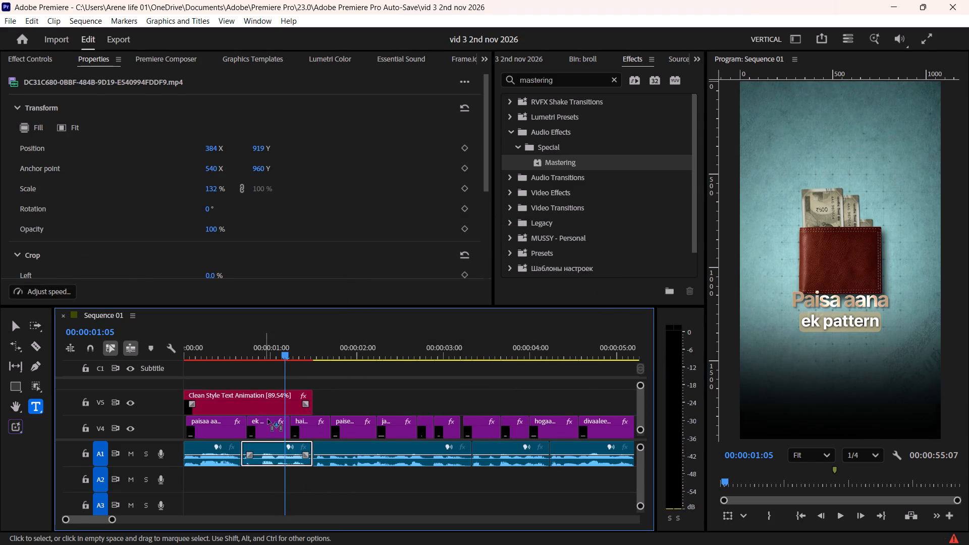
{"action": "left_click_drag", "start_coordinate": [268, 419], "coordinate": [268, 426]}
{"action": "left_click_drag", "start_coordinate": [204, 351], "coordinate": [164, 364]}
{"action": "left_click", "coordinate": [209, 397]}
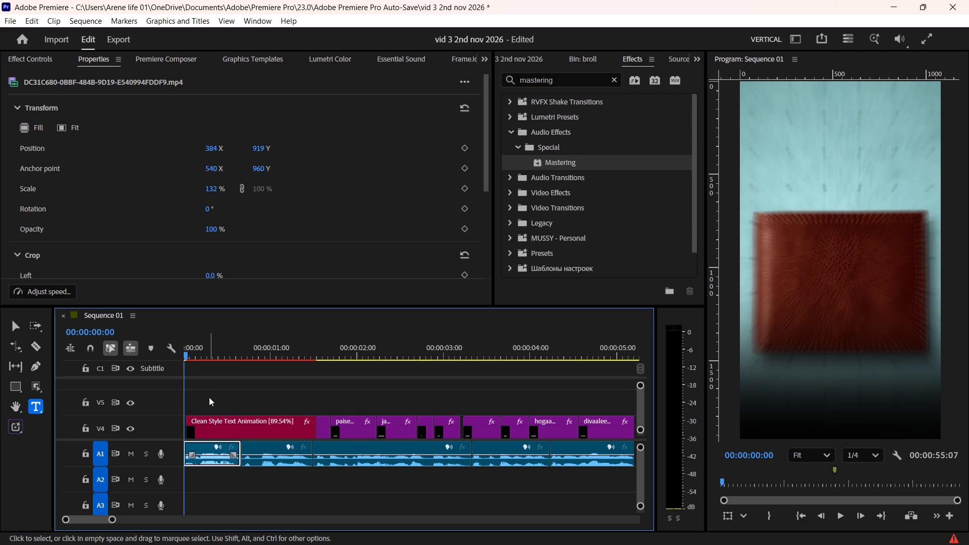
{"action": "key", "text": "space"}
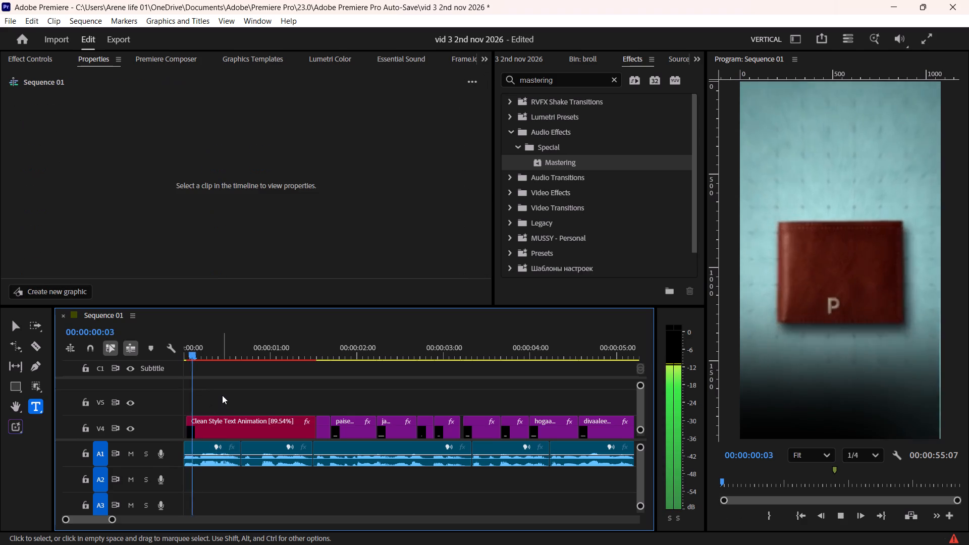
{"action": "key", "text": "space"}
Move the text animation back up to V5, aligned with the start of the sequence.
{"action": "left_click", "coordinate": [278, 422]}
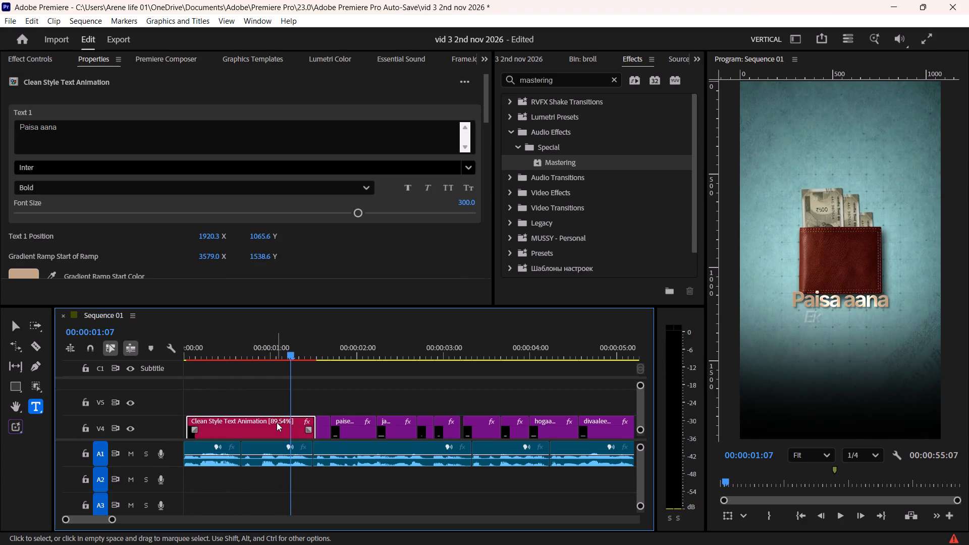
{"action": "left_click_drag", "start_coordinate": [275, 423], "coordinate": [274, 409]}
{"action": "left_click", "coordinate": [278, 399]}
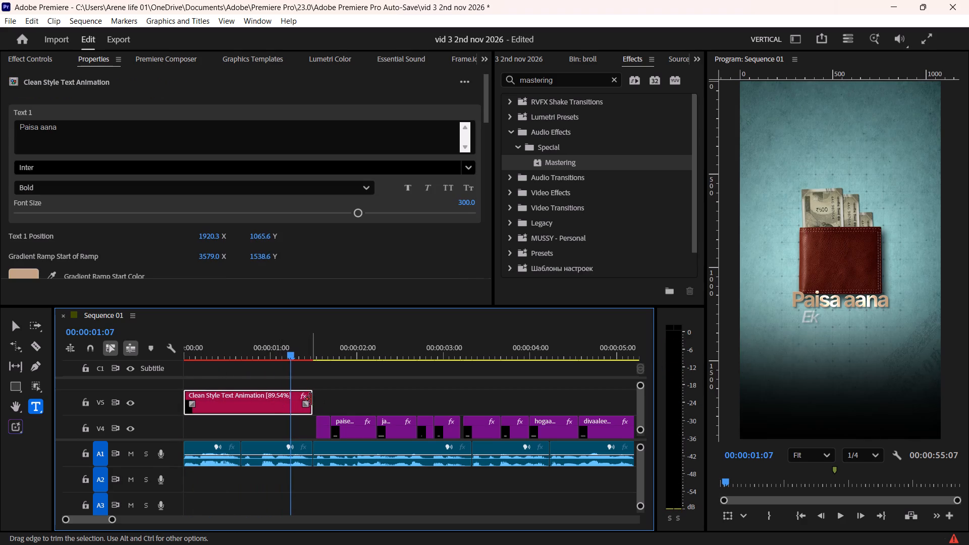
Extend the text animation's end to 00:00:02:07, and rate-stretch the clip to a duration of 00:00:01:15.
{"action": "left_click_drag", "start_coordinate": [311, 399], "coordinate": [377, 398]}
{"action": "key", "text": "r"}
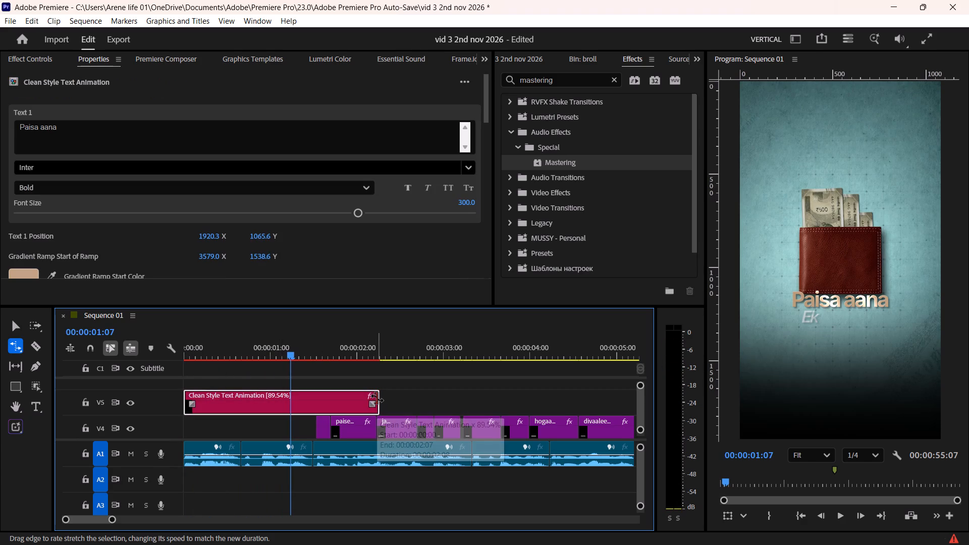
{"action": "left_click_drag", "start_coordinate": [378, 396], "coordinate": [311, 410]}
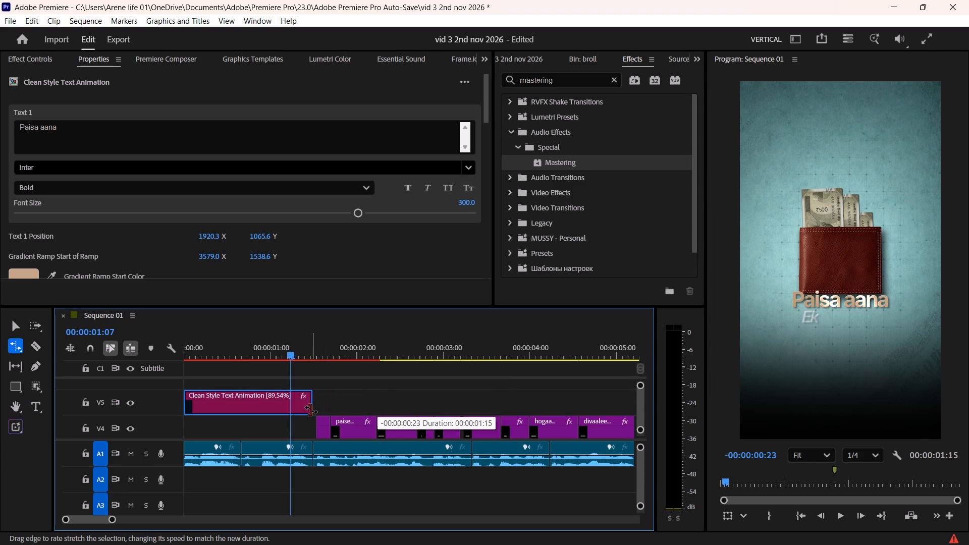
Finish rate-stretching the V5 text animation to 00:00:01:15, enable timeline snapping, save the project, and play the opening.
{"action": "left_click_drag", "start_coordinate": [311, 410], "coordinate": [312, 412]}
{"action": "key", "text": "s"}
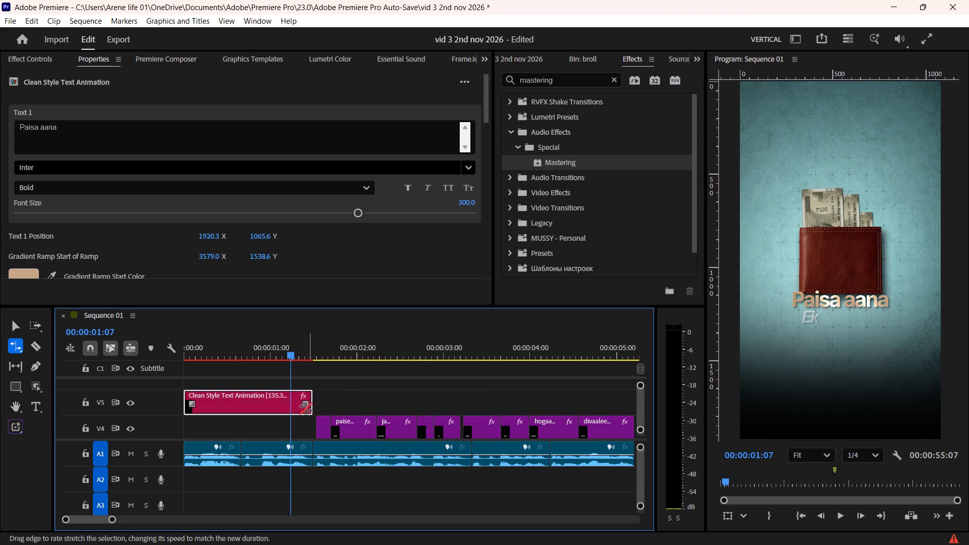
{"action": "left_click_drag", "start_coordinate": [227, 354], "coordinate": [178, 368]}
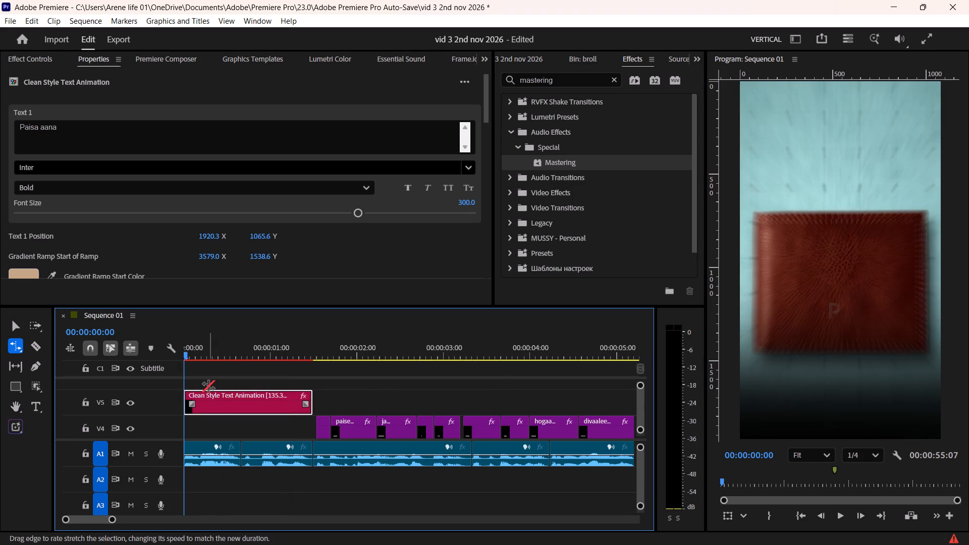
{"action": "key", "text": "ctrl+s"}
{"action": "key", "text": "space"}
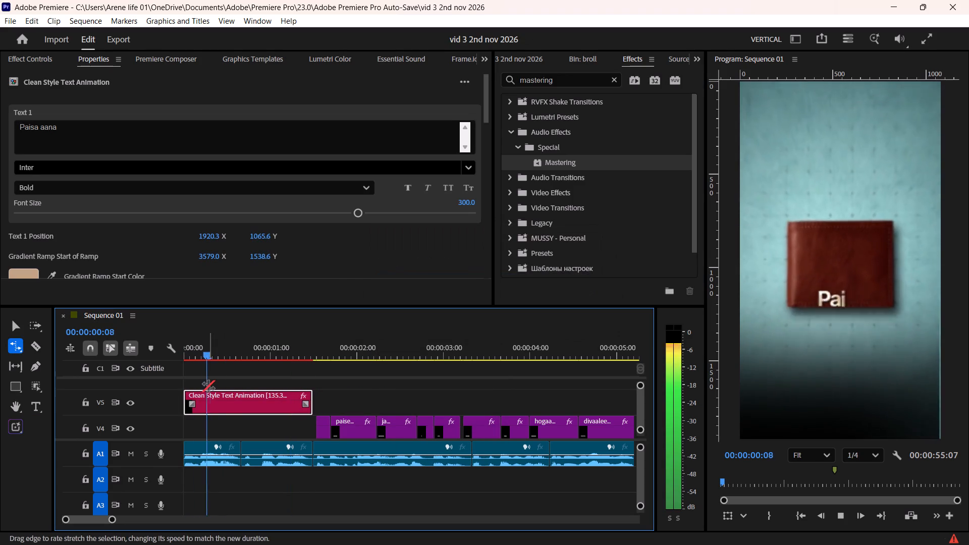
{"action": "key", "text": "space"}
{"action": "scroll", "coordinate": [211, 387], "scroll_direction": "up", "scroll_amount": 5, "text": "alt"}
{"action": "scroll", "coordinate": [211, 387], "scroll_direction": "up", "scroll_amount": 1}
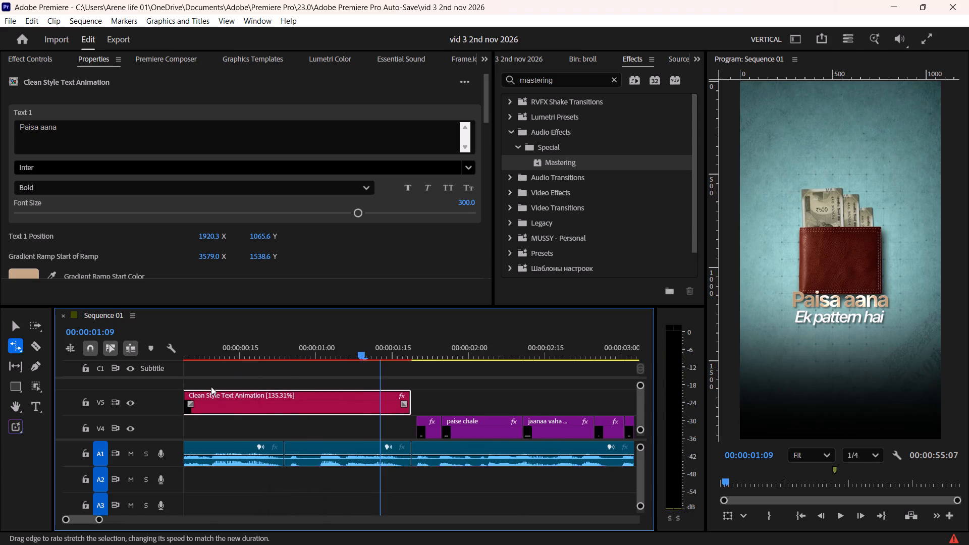
Move the opening text animation slightly lower in the frame so the text sits just below the wallet.
{"action": "key", "text": "v"}
{"action": "left_click", "coordinate": [284, 397]}
{"action": "scroll", "coordinate": [75, 62], "scroll_direction": "up", "scroll_amount": 2}
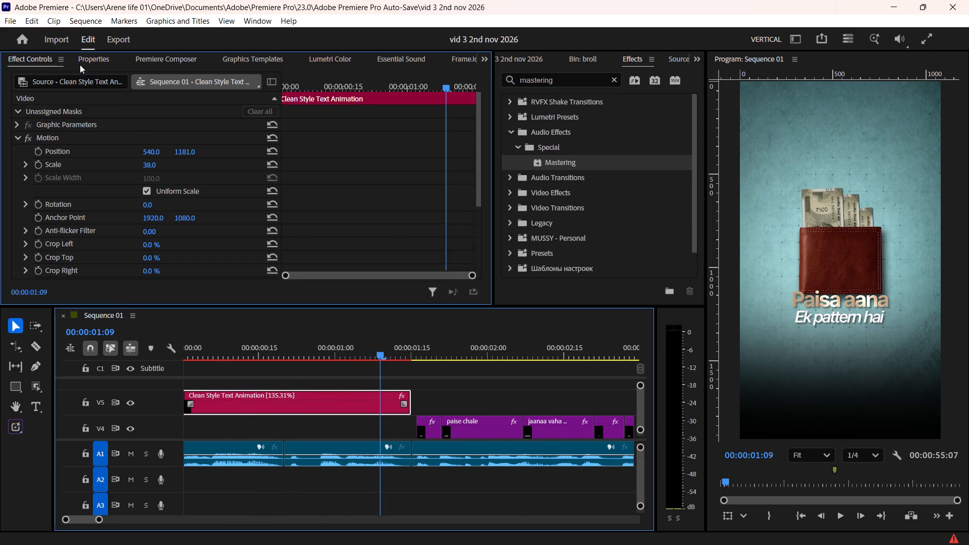
{"action": "left_click_drag", "start_coordinate": [180, 152], "coordinate": [195, 128]}
Sample dark reds from the wallet for Text 1's gradient ramp start and end colors.
{"action": "left_click", "coordinate": [100, 63]}
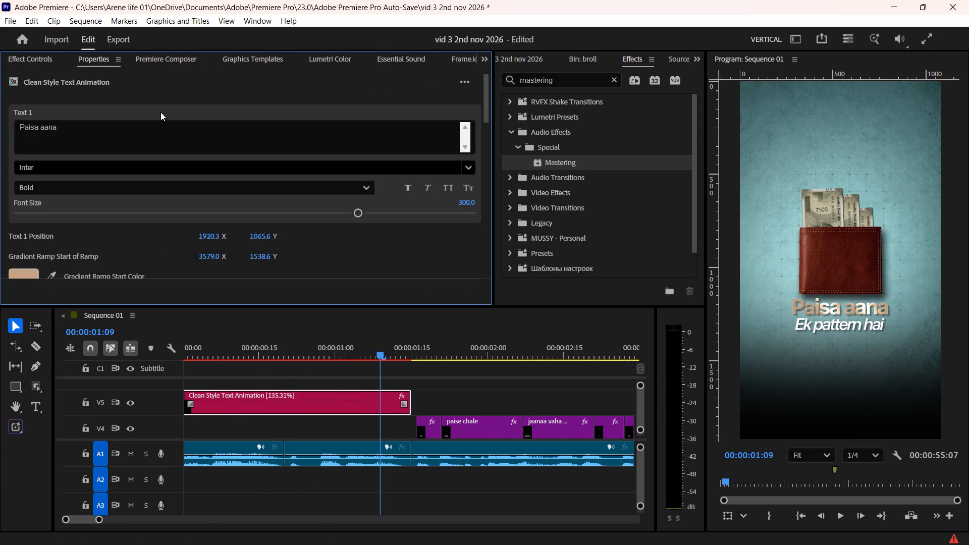
{"action": "scroll", "coordinate": [160, 112], "scroll_direction": "down", "scroll_amount": 4}
{"action": "scroll", "coordinate": [112, 226], "scroll_direction": "down", "scroll_amount": 4}
{"action": "left_click", "coordinate": [51, 176]}
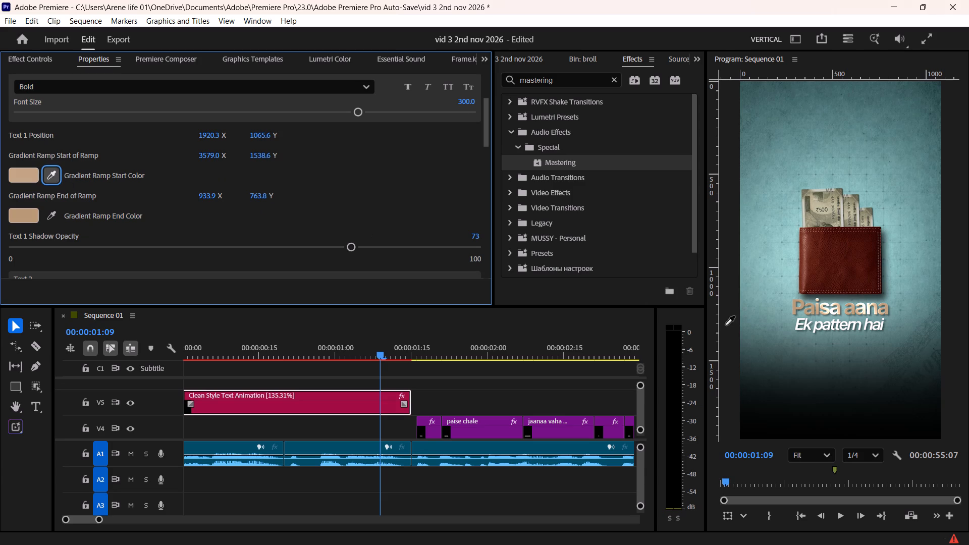
{"action": "left_click", "coordinate": [827, 246]}
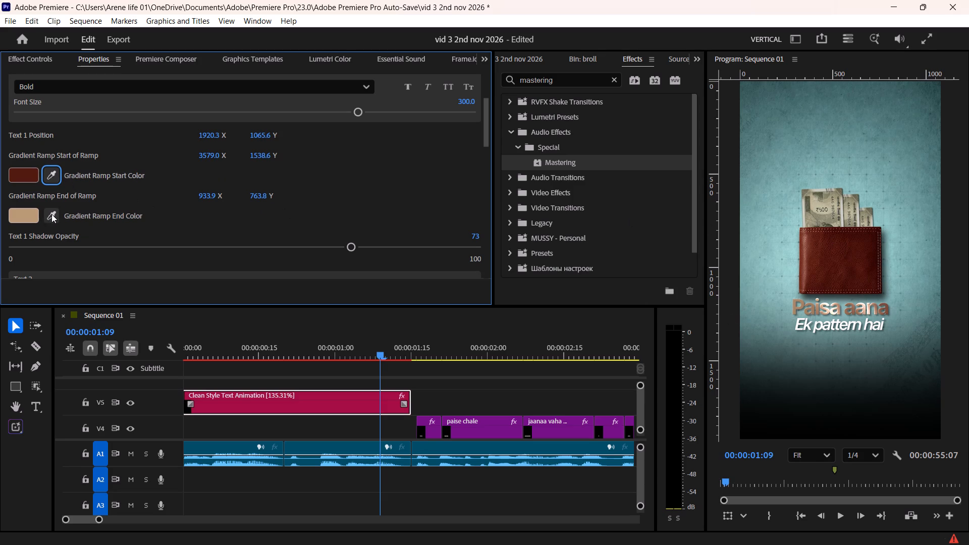
{"action": "left_click", "coordinate": [52, 214]}
{"action": "left_click", "coordinate": [830, 267]}
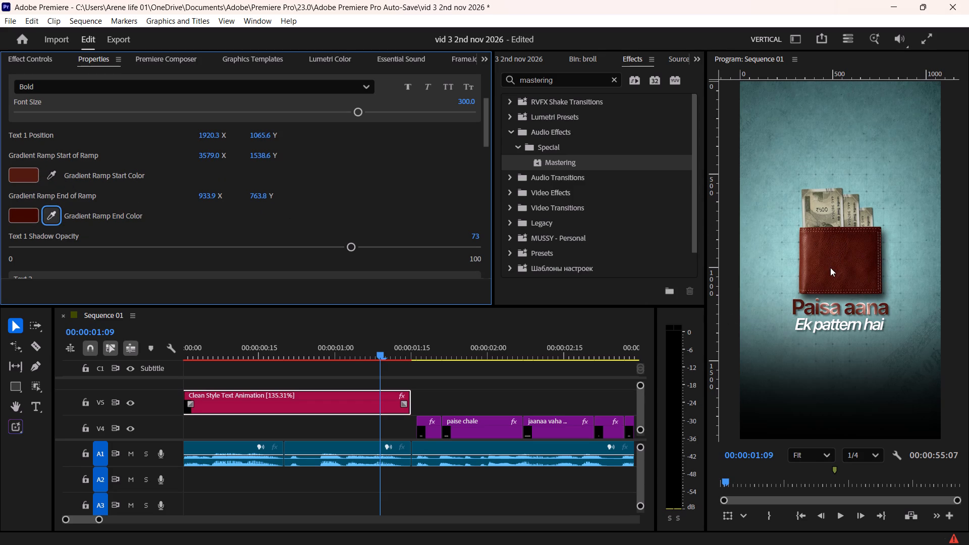
Set the "Paisa aana" text to Inter Black Italic with a font size of 343.1.
{"action": "scroll", "coordinate": [132, 184], "scroll_direction": "up", "scroll_amount": 5}
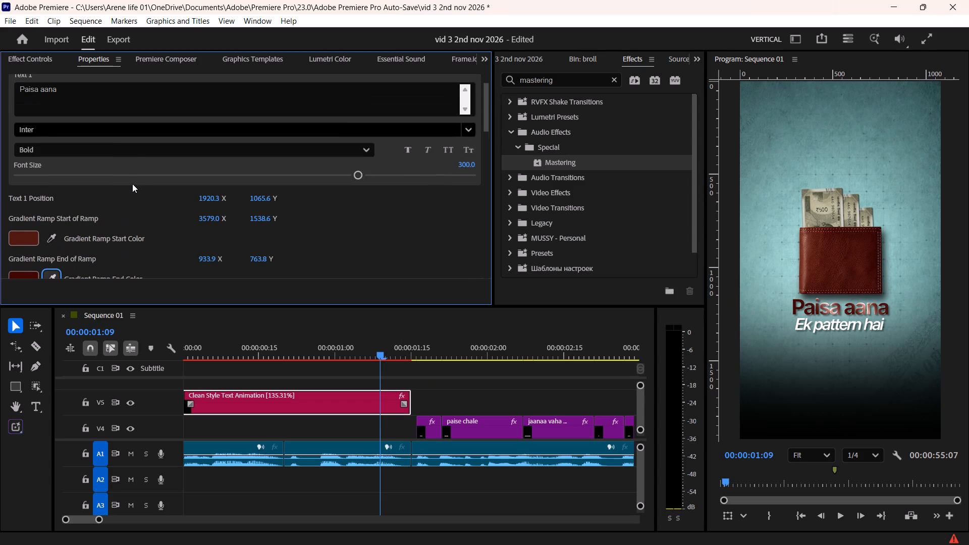
{"action": "left_click", "coordinate": [107, 146]}
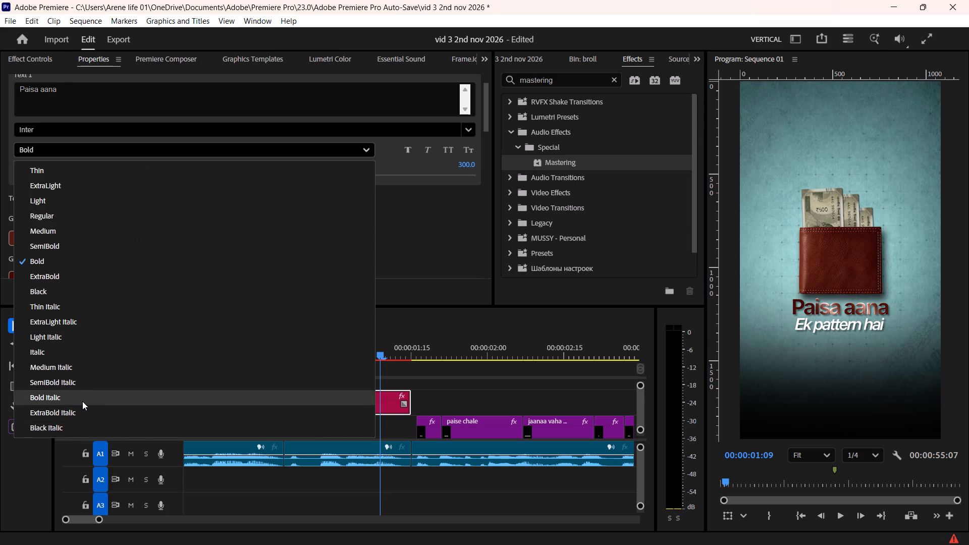
{"action": "left_click", "coordinate": [85, 398]}
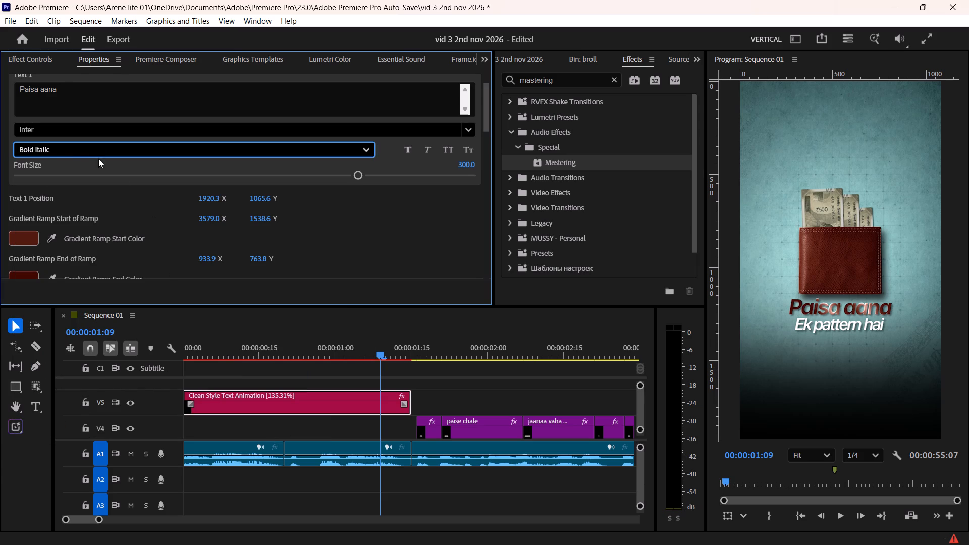
{"action": "left_click", "coordinate": [80, 151]}
{"action": "left_click", "coordinate": [69, 429]}
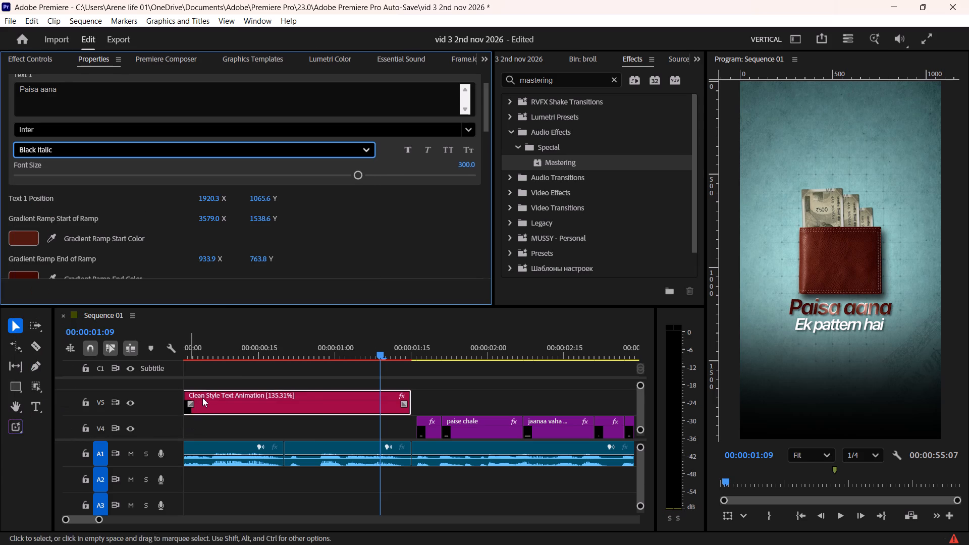
{"action": "left_click_drag", "start_coordinate": [357, 176], "coordinate": [361, 176]}
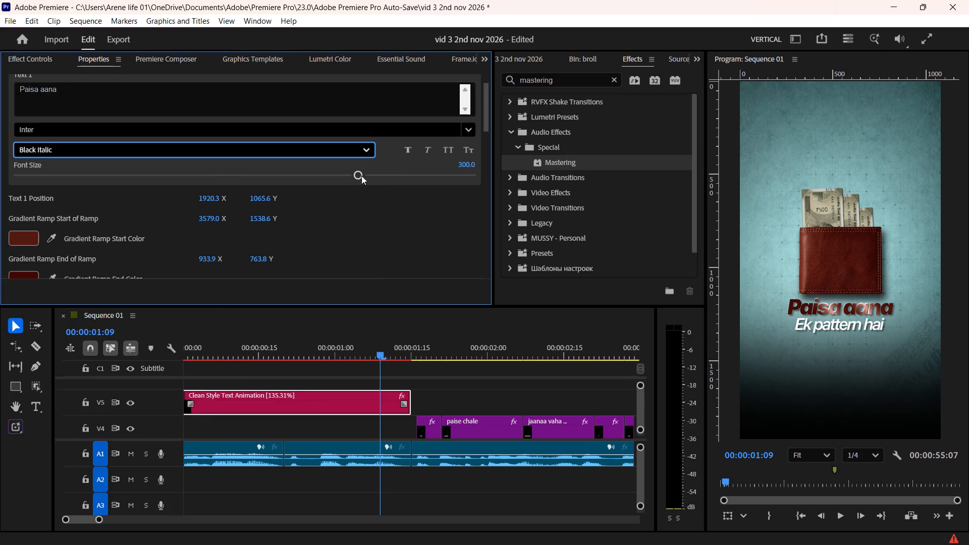
{"action": "left_click_drag", "start_coordinate": [361, 176], "coordinate": [406, 167]}
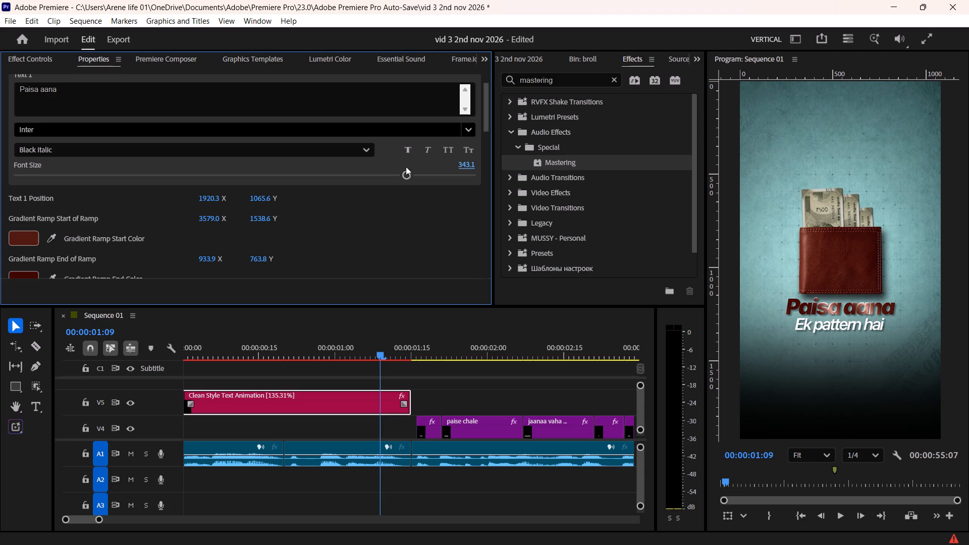
Set the "Ek pattern hai" text's font size to 359.0 and its vertical position to 1391.0.
{"action": "scroll", "coordinate": [289, 199], "scroll_direction": "down", "scroll_amount": 20}
{"action": "scroll", "coordinate": [289, 199], "scroll_direction": "down", "scroll_amount": 1}
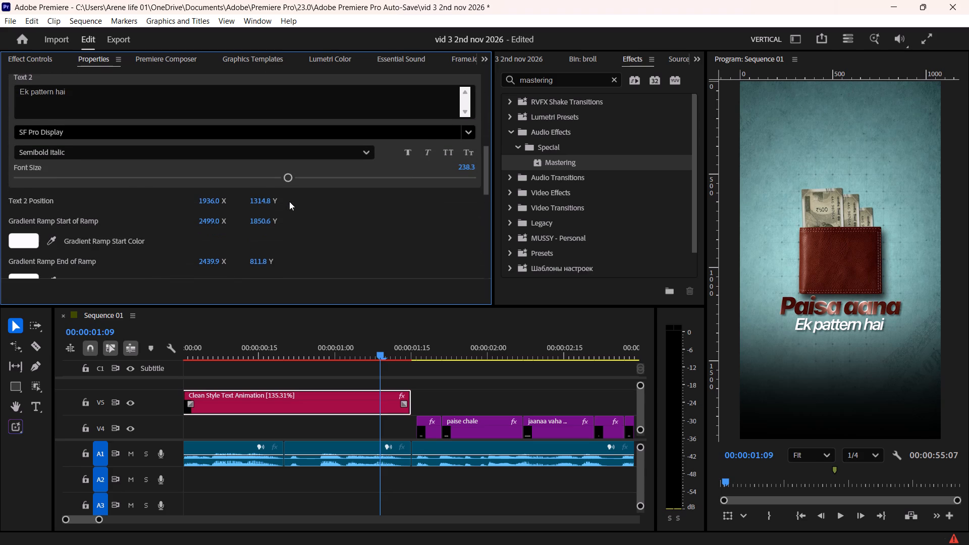
{"action": "left_click_drag", "start_coordinate": [288, 180], "coordinate": [423, 176]}
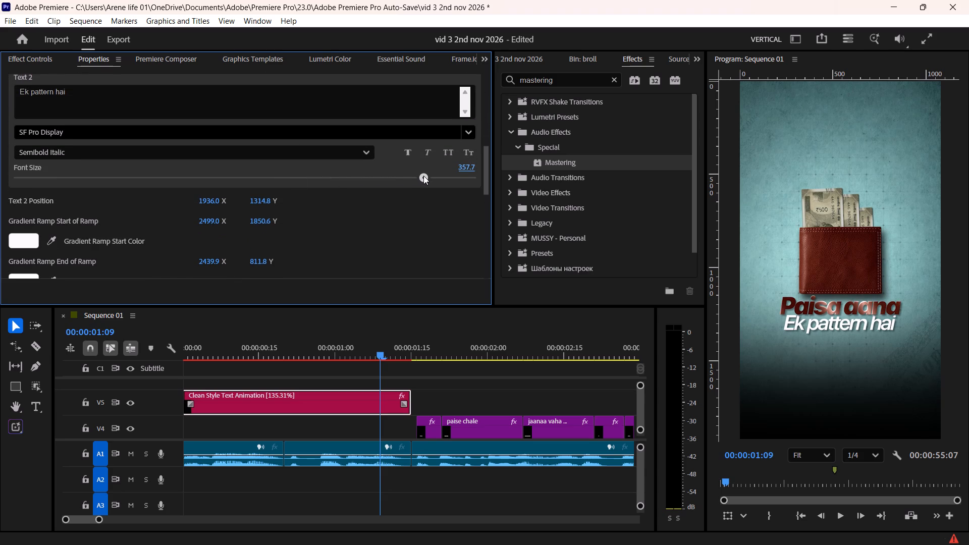
{"action": "left_click_drag", "start_coordinate": [423, 176], "coordinate": [425, 176]}
{"action": "left_click_drag", "start_coordinate": [263, 201], "coordinate": [273, 195]}
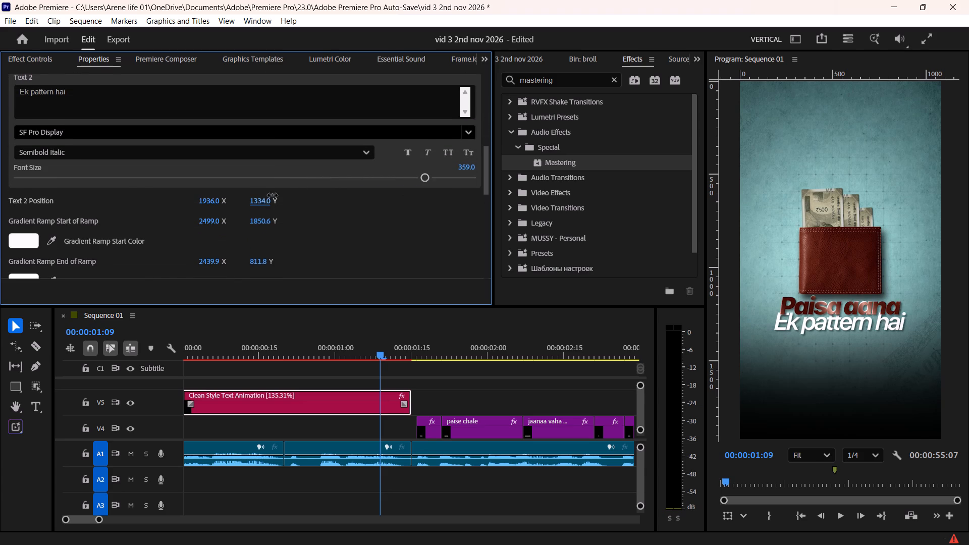
{"action": "left_click_drag", "start_coordinate": [273, 195], "coordinate": [288, 176]}
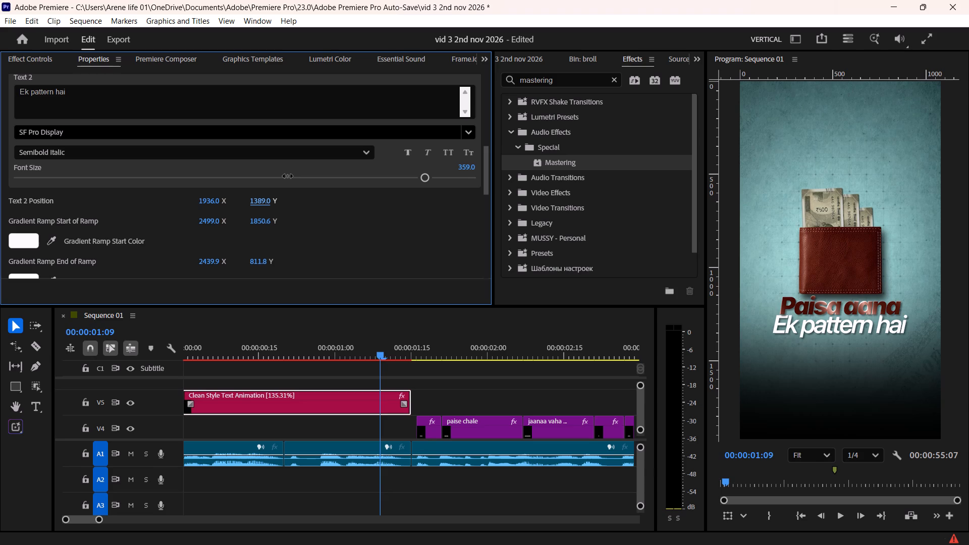
{"action": "left_click_drag", "start_coordinate": [288, 176], "coordinate": [289, 176]}
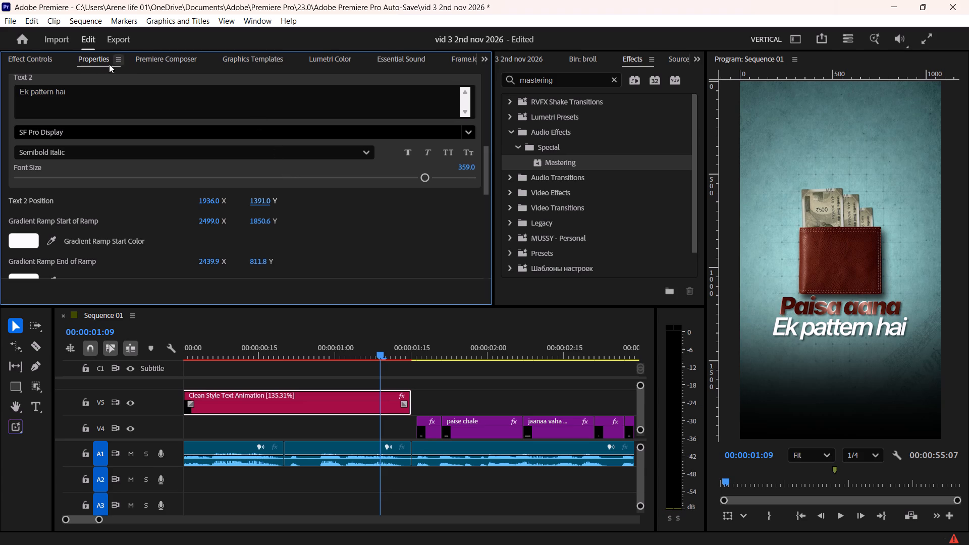
Set the text animation's vertical motion position to 1246.0, save the project, and play the opening from the start.
{"action": "left_click", "coordinate": [50, 59]}
{"action": "left_click_drag", "start_coordinate": [187, 149], "coordinate": [198, 137]}
{"action": "left_click_drag", "start_coordinate": [295, 354], "coordinate": [164, 372]}
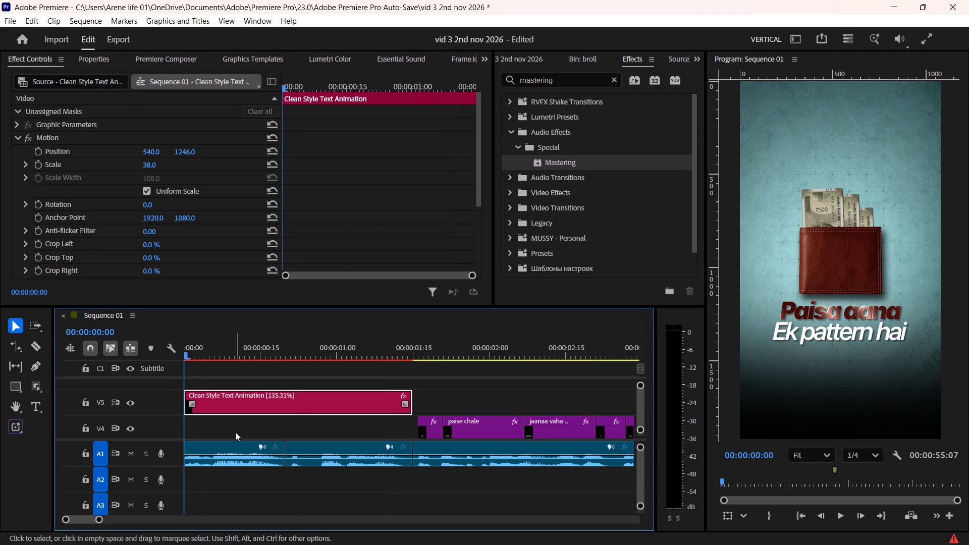
{"action": "left_click", "coordinate": [234, 430]}
{"action": "key", "text": "ctrl+s"}
{"action": "key", "text": "space"}
{"action": "scroll", "coordinate": [234, 430], "scroll_direction": "down", "scroll_amount": 4, "text": "alt"}
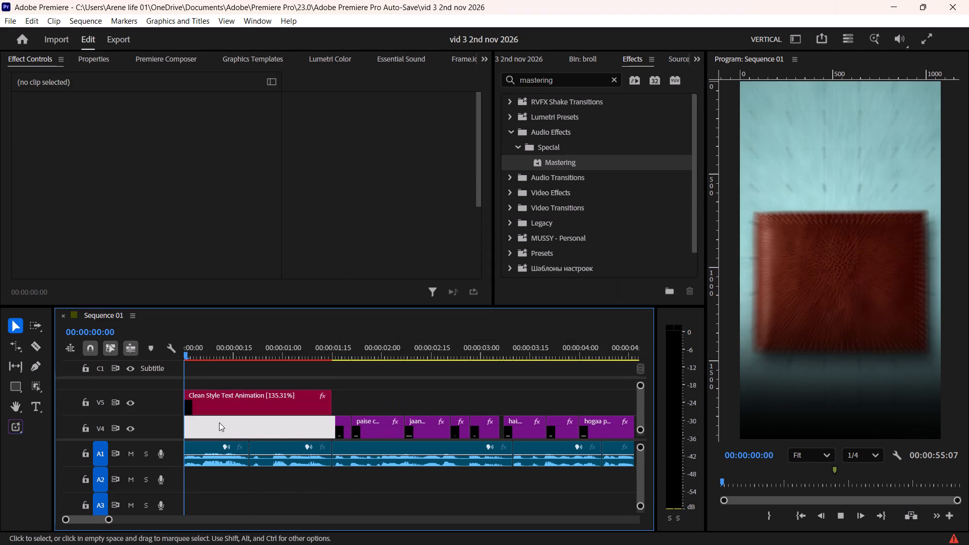
{"action": "scroll", "coordinate": [218, 422], "scroll_direction": "down", "scroll_amount": 3}
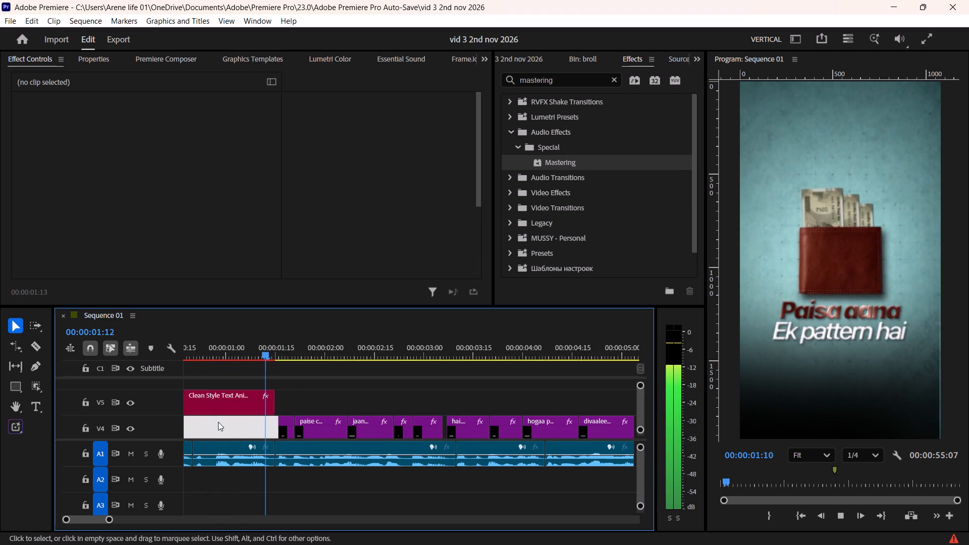
{"action": "key", "text": "space"}
Duplicate the text animation on V5 with the copy starting at 00:00:01:15, and play through it.
{"action": "left_click_drag", "start_coordinate": [301, 352], "coordinate": [282, 376], "text": "shift"}
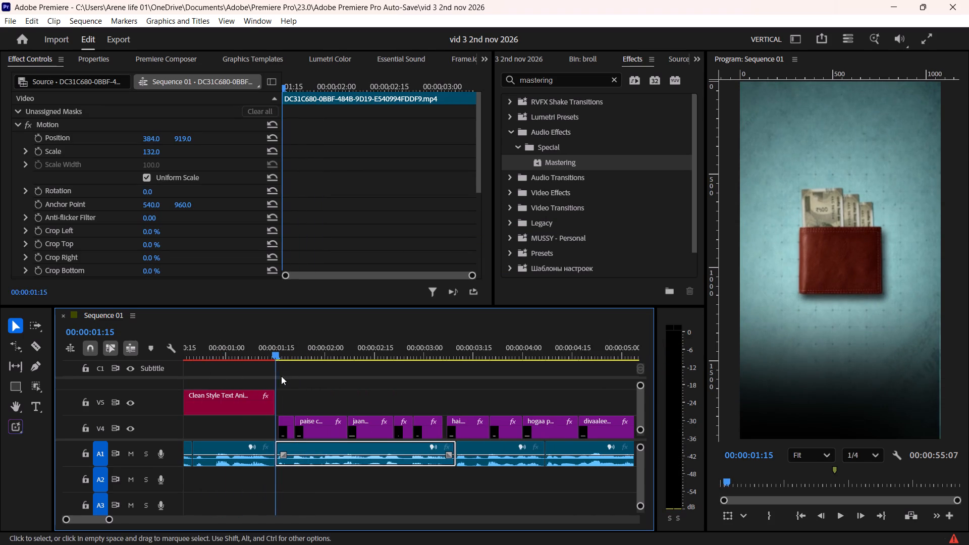
{"action": "left_click_drag", "start_coordinate": [237, 405], "coordinate": [389, 402], "text": "alt"}
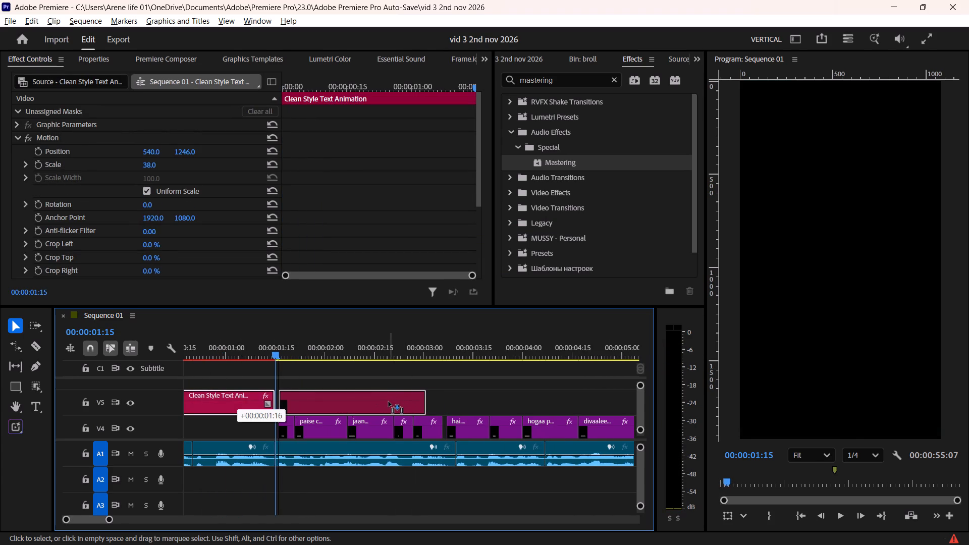
{"action": "left_click_drag", "start_coordinate": [389, 402], "coordinate": [386, 403], "text": "alt"}
{"action": "scroll", "coordinate": [385, 405], "scroll_direction": "up", "scroll_amount": 6, "text": "alt"}
{"action": "scroll", "coordinate": [313, 395], "scroll_direction": "up", "scroll_amount": 3}
{"action": "scroll", "coordinate": [312, 399], "scroll_direction": "up", "scroll_amount": 4, "text": "alt"}
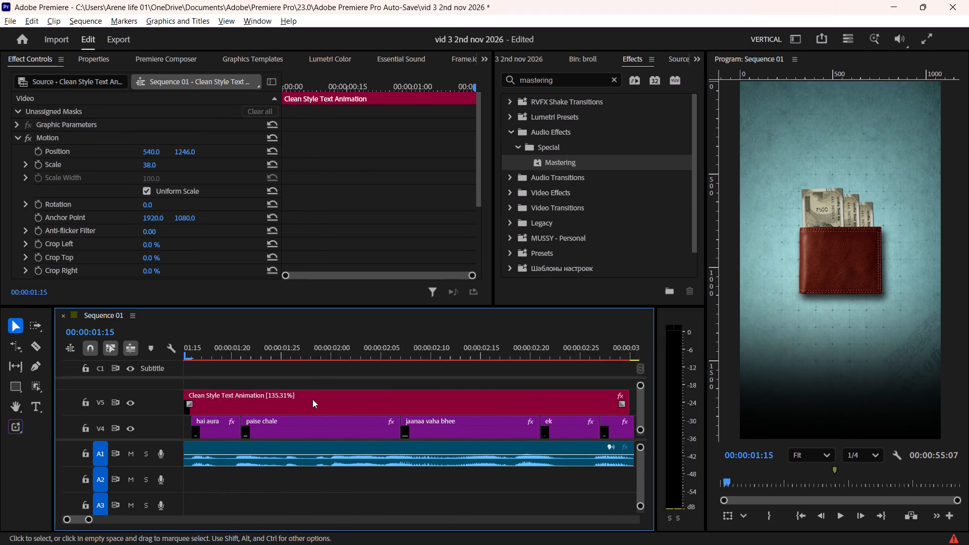
{"action": "scroll", "coordinate": [312, 399], "scroll_direction": "up", "scroll_amount": 5, "text": "alt"}
{"action": "key", "text": "space"}
{"action": "scroll", "coordinate": [315, 400], "scroll_direction": "down", "scroll_amount": 4, "text": "alt"}
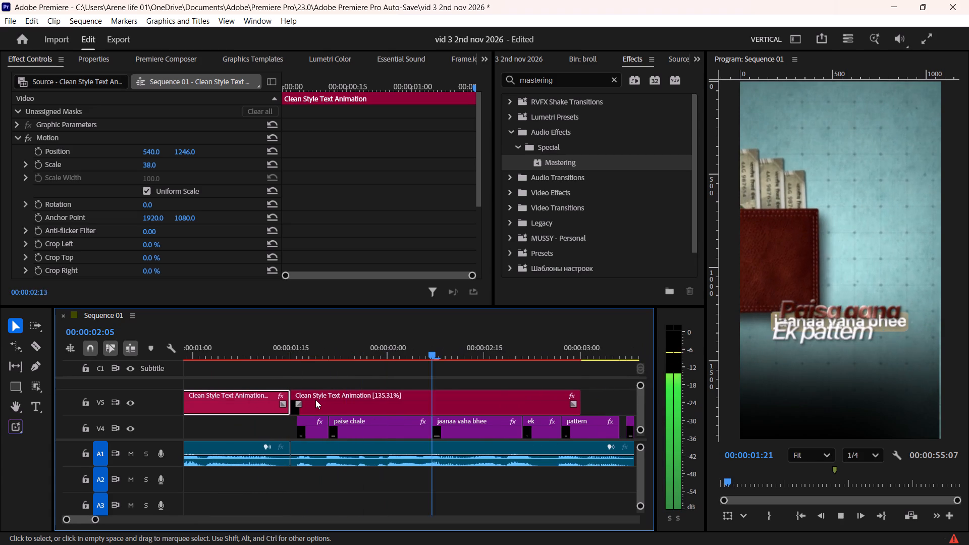
{"action": "scroll", "coordinate": [315, 400], "scroll_direction": "down", "scroll_amount": 4, "text": "alt"}
{"action": "key", "text": "space"}
Extend the copied text animation to a duration of 00:00:01:25, ending with the footage clip below, then save and play it.
{"action": "scroll", "coordinate": [393, 394], "scroll_direction": "down", "scroll_amount": 5, "text": "alt"}
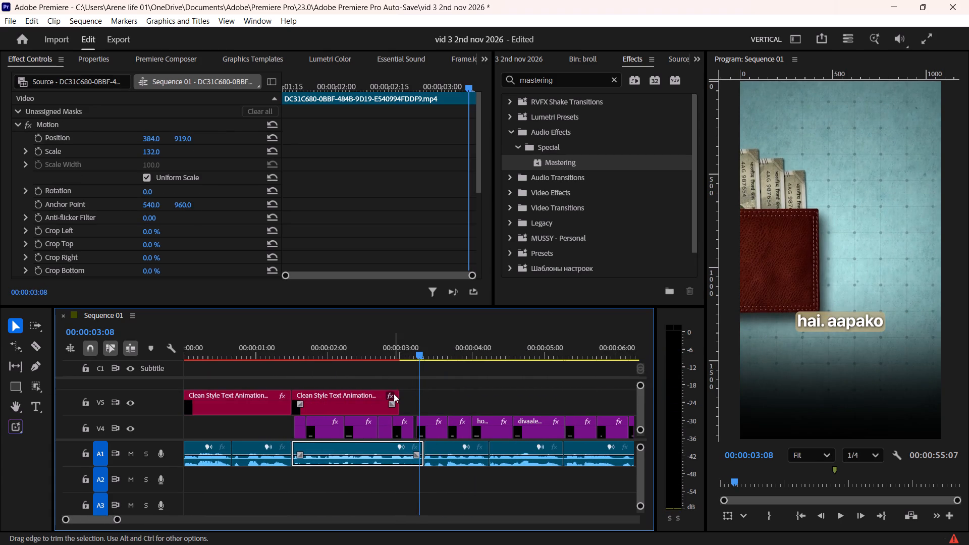
{"action": "left_click_drag", "start_coordinate": [397, 394], "coordinate": [425, 394]}
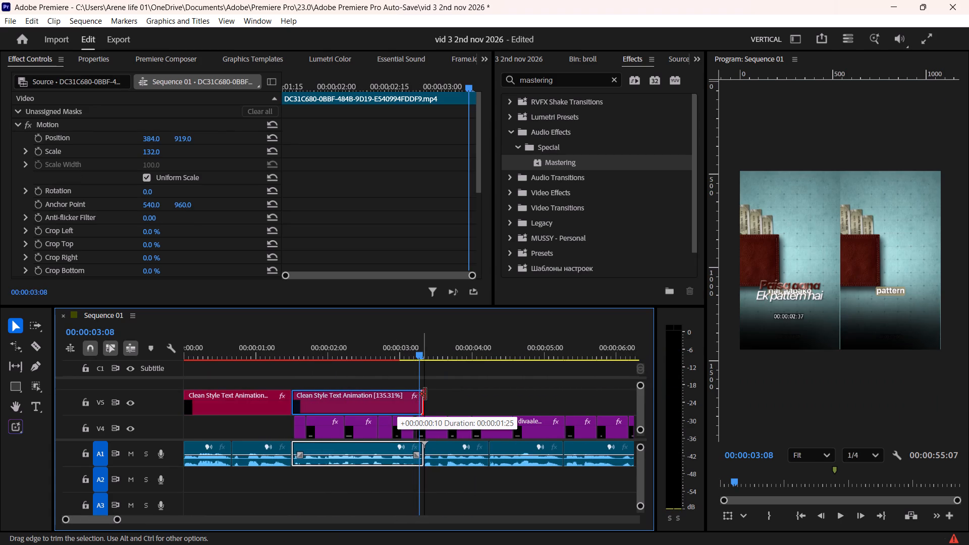
{"action": "left_click_drag", "start_coordinate": [425, 394], "coordinate": [424, 395]}
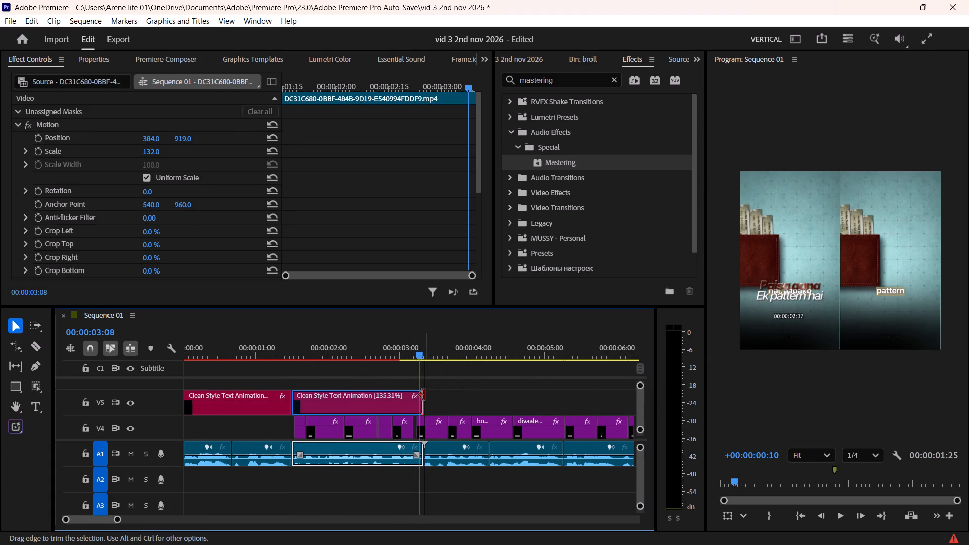
{"action": "scroll", "coordinate": [420, 403], "scroll_direction": "up", "scroll_amount": 9, "text": "alt"}
{"action": "scroll", "coordinate": [421, 402], "scroll_direction": "down", "scroll_amount": 8, "text": "ctrl"}
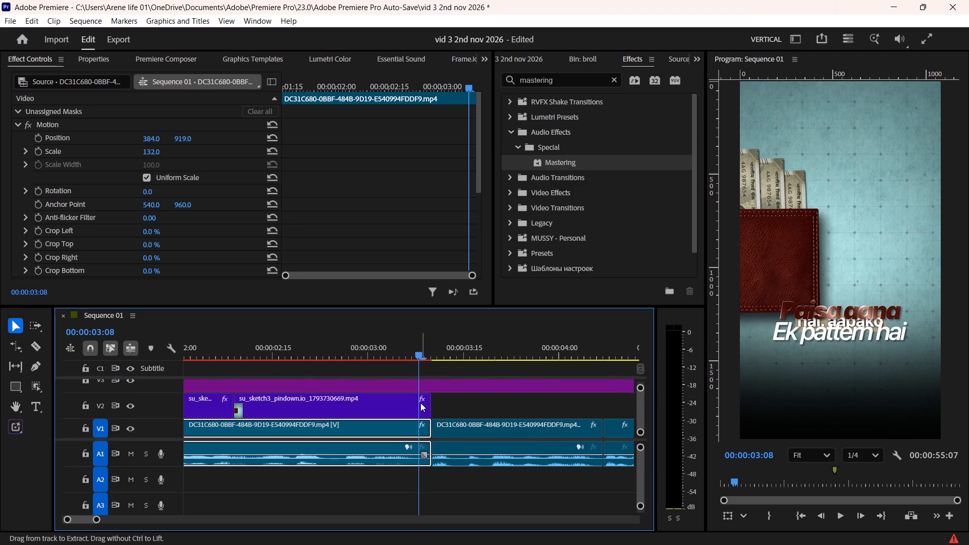
{"action": "scroll", "coordinate": [420, 403], "scroll_direction": "up", "scroll_amount": 7, "text": "ctrl"}
{"action": "scroll", "coordinate": [398, 404], "scroll_direction": "down", "scroll_amount": 9, "text": "alt"}
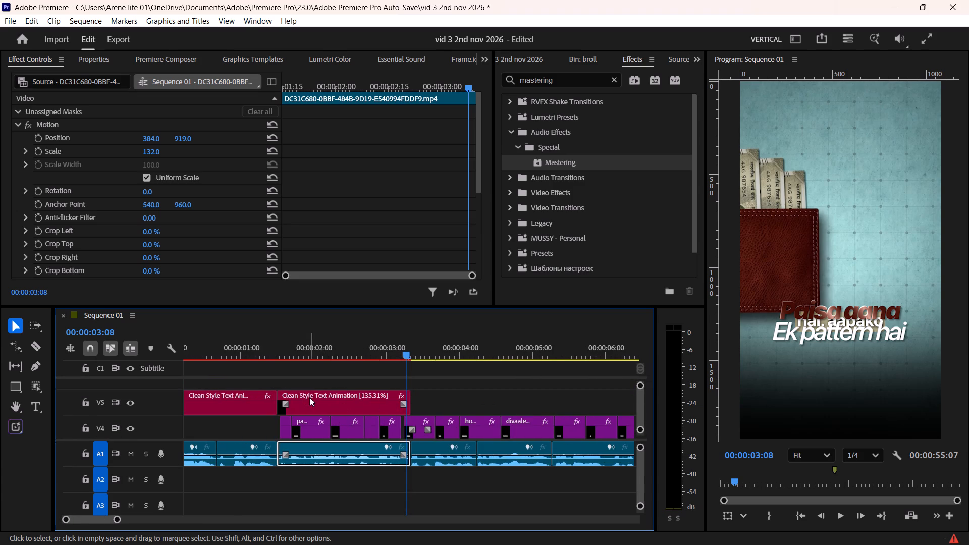
{"action": "left_click_drag", "start_coordinate": [280, 350], "coordinate": [270, 353]}
{"action": "key", "text": "ctrl+s"}
{"action": "key", "text": "space"}
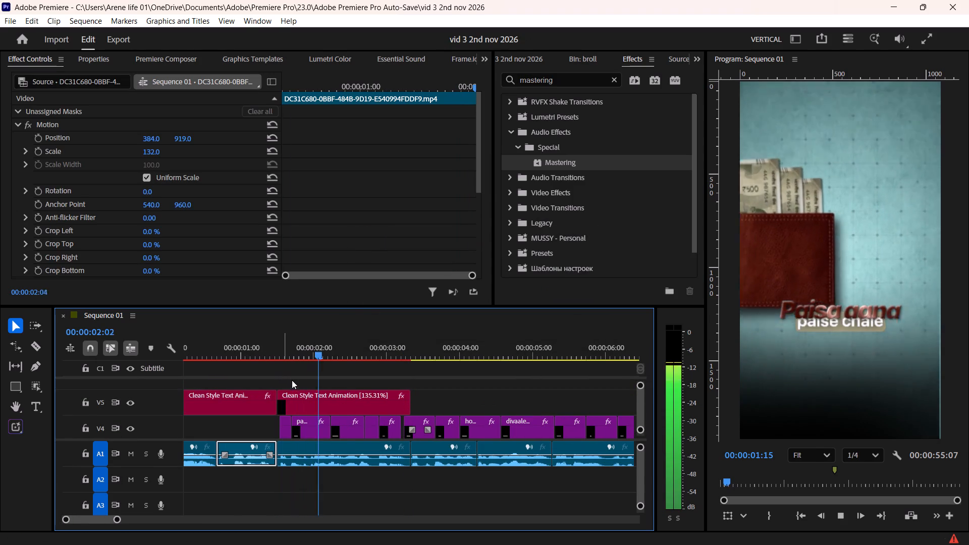
{"action": "key", "text": "space"}
Change the first text line of the second text animation on V5 to "Aur paise chale jana".
{"action": "left_click", "coordinate": [342, 408]}
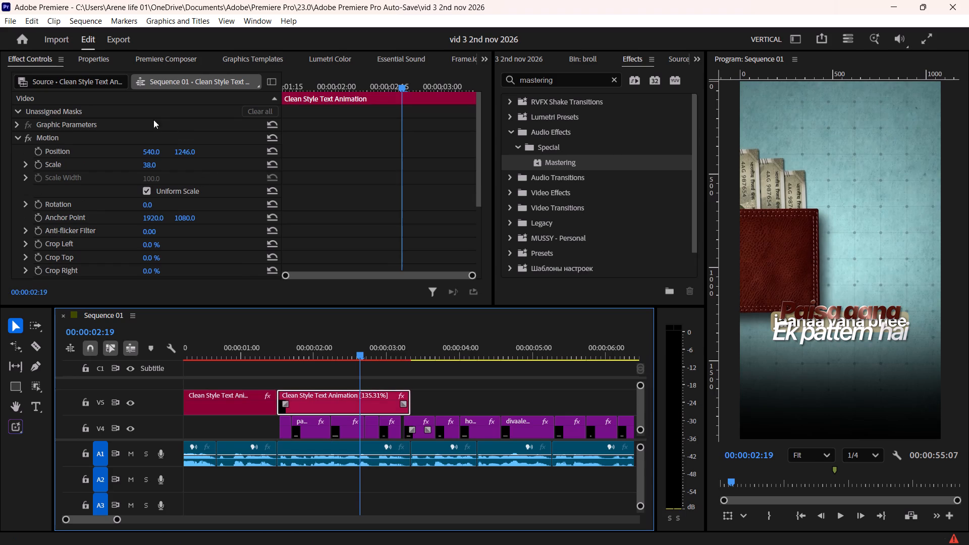
{"action": "left_click", "coordinate": [95, 67]}
{"action": "left_click", "coordinate": [102, 60]}
{"action": "scroll", "coordinate": [122, 191], "scroll_direction": "up", "scroll_amount": 3}
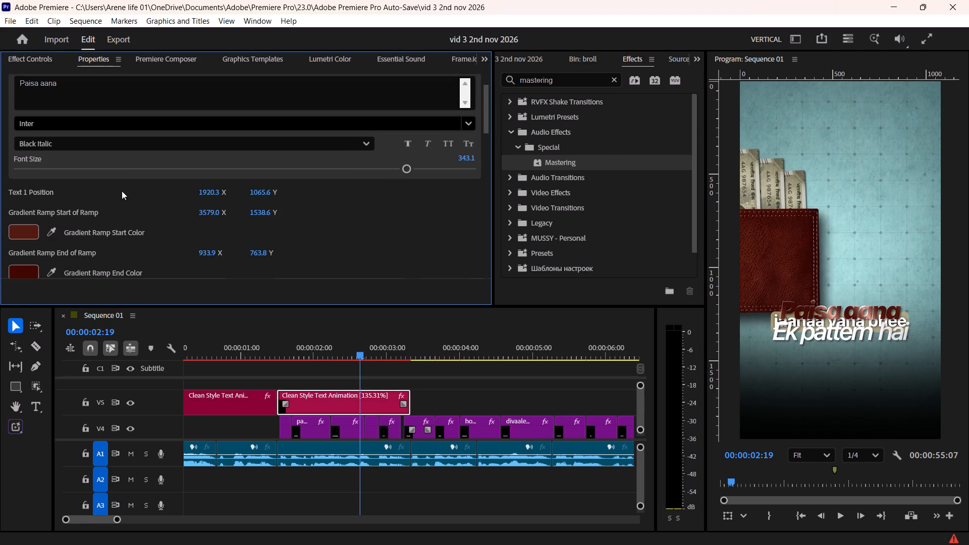
{"action": "scroll", "coordinate": [122, 191], "scroll_direction": "up", "scroll_amount": 7}
{"action": "left_click", "coordinate": [21, 128]}
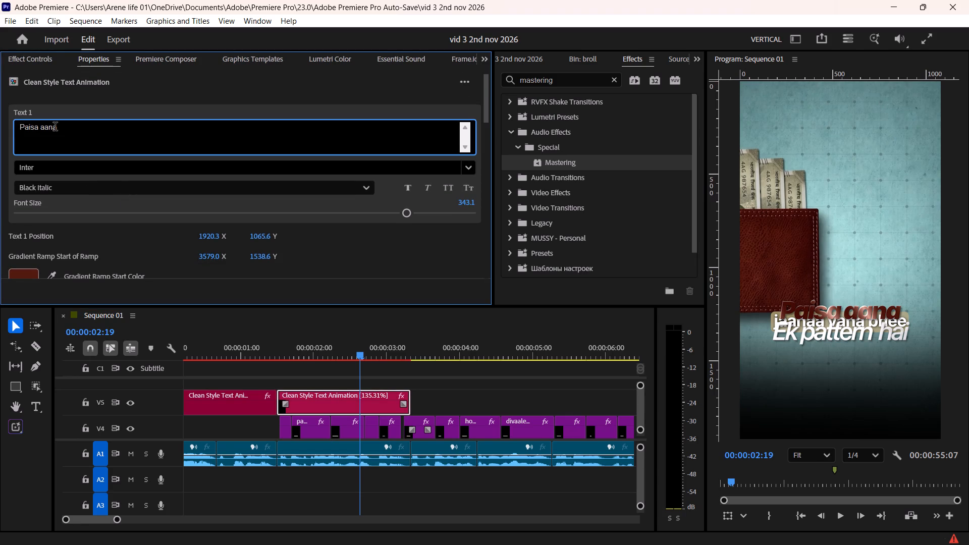
{"action": "key", "text": "Right"}
{"action": "key", "text": "BackSpace"}
{"action": "key", "text": "a"}
{"action": "key", "text": "BackSpace"}
{"action": "key", "text": "p"}
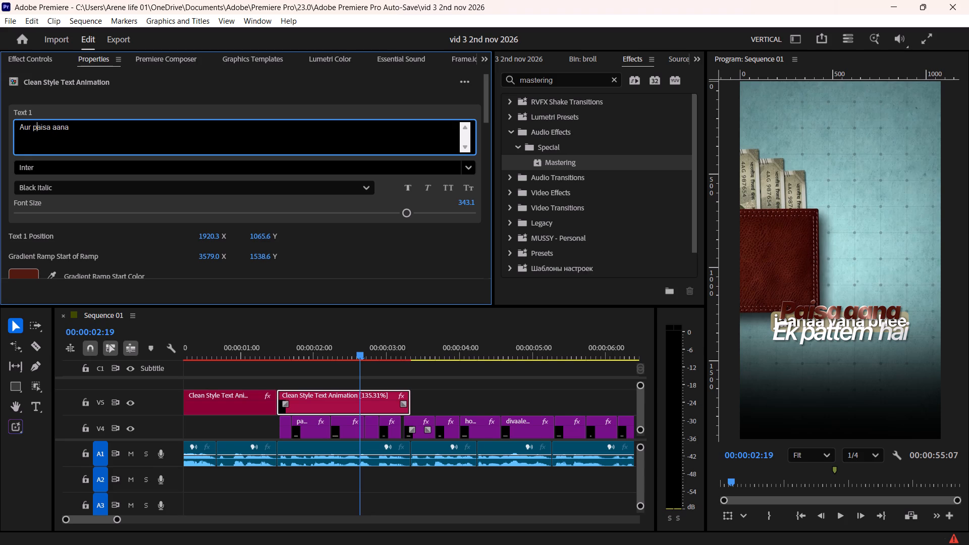
{"action": "key", "text": "Right"}
{"action": "key", "text": "Right"}
{"action": "key", "text": "Right"}
{"action": "key", "text": "Right"}
{"action": "key", "text": "Right"}
{"action": "key", "text": "BackSpace"}
{"action": "key", "text": "BackSpace"}
{"action": "type", "text": "e chale"}
{"action": "key", "text": "space"}
{"action": "key", "text": "Right"}
{"action": "key", "text": "BackSpace"}
{"action": "key", "text": "j"}
{"action": "left_click", "coordinate": [124, 93]}
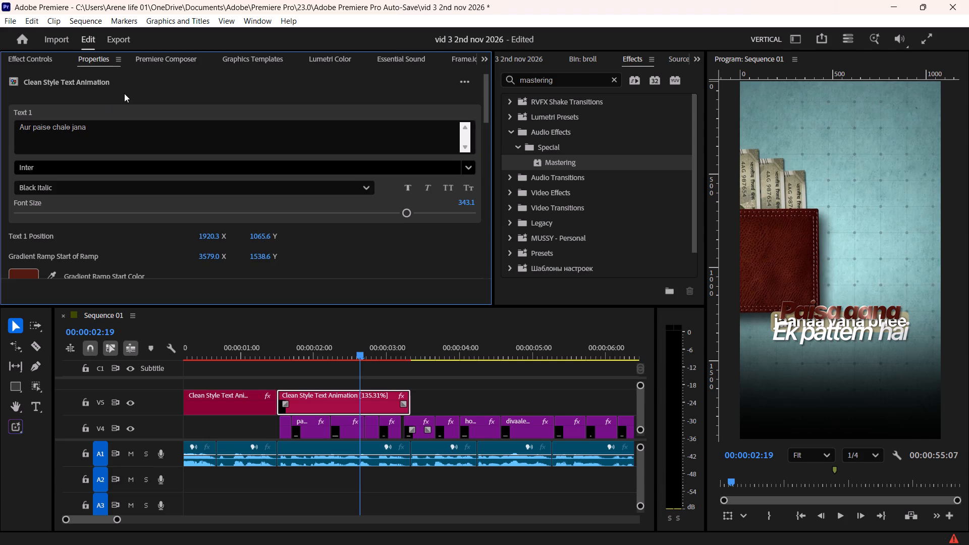
Change the second text line of the same text animation to "Woh bhi ek pattern hai".
{"action": "scroll", "coordinate": [124, 93], "scroll_direction": "down", "scroll_amount": 16}
{"action": "left_click", "coordinate": [21, 190]}
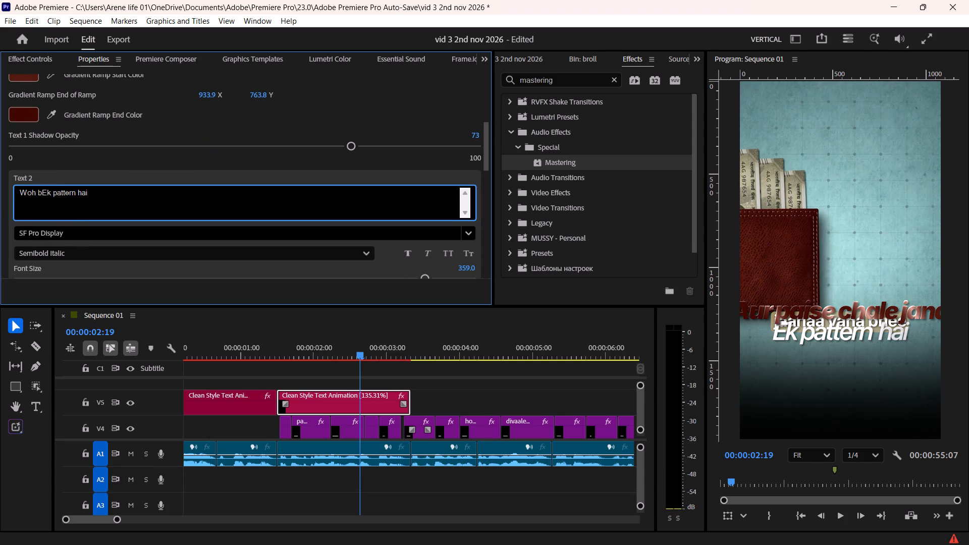
{"action": "key", "text": "Right"}
{"action": "key", "text": "BackSpace"}
{"action": "key", "text": "e"}
{"action": "left_click", "coordinate": [145, 167]}
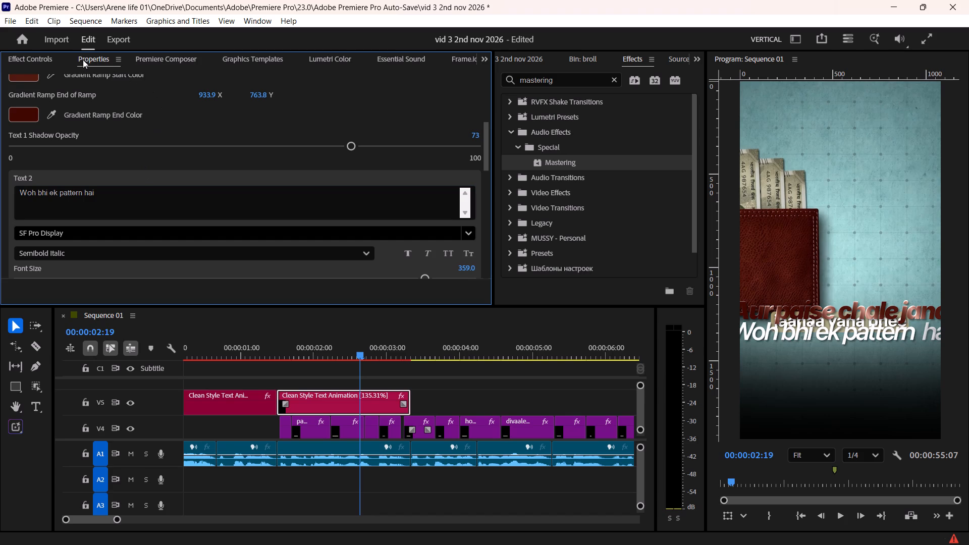
Set the second text animation's scale to 31.0 and position to 543.4, 934.5 over the wallet, and play it back.
{"action": "scroll", "coordinate": [77, 61], "scroll_direction": "up", "scroll_amount": 1}
{"action": "left_click_drag", "start_coordinate": [150, 163], "coordinate": [130, 183]}
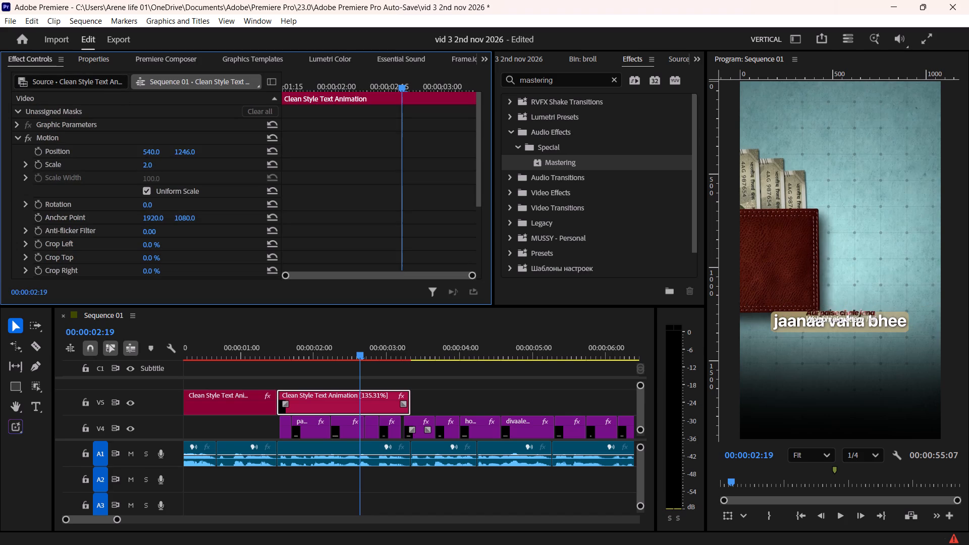
{"action": "left_click_drag", "start_coordinate": [130, 183], "coordinate": [142, 184]}
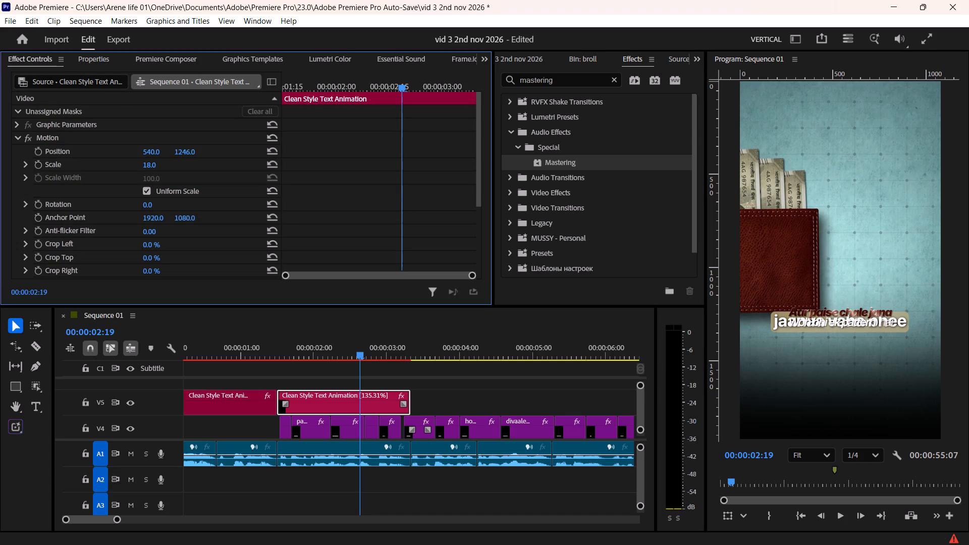
{"action": "left_click_drag", "start_coordinate": [142, 184], "coordinate": [143, 184]}
{"action": "left_click", "coordinate": [125, 135]}
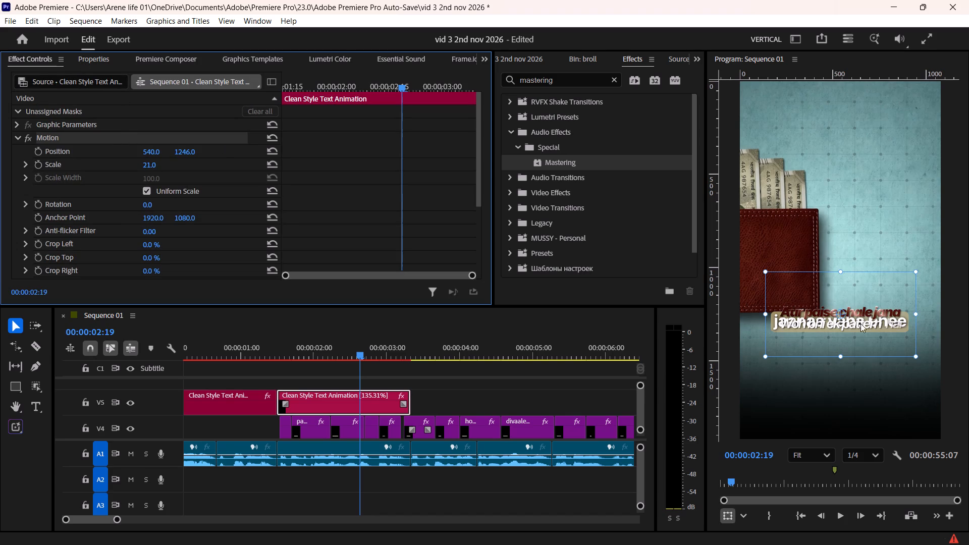
{"action": "left_click_drag", "start_coordinate": [881, 307], "coordinate": [920, 249]}
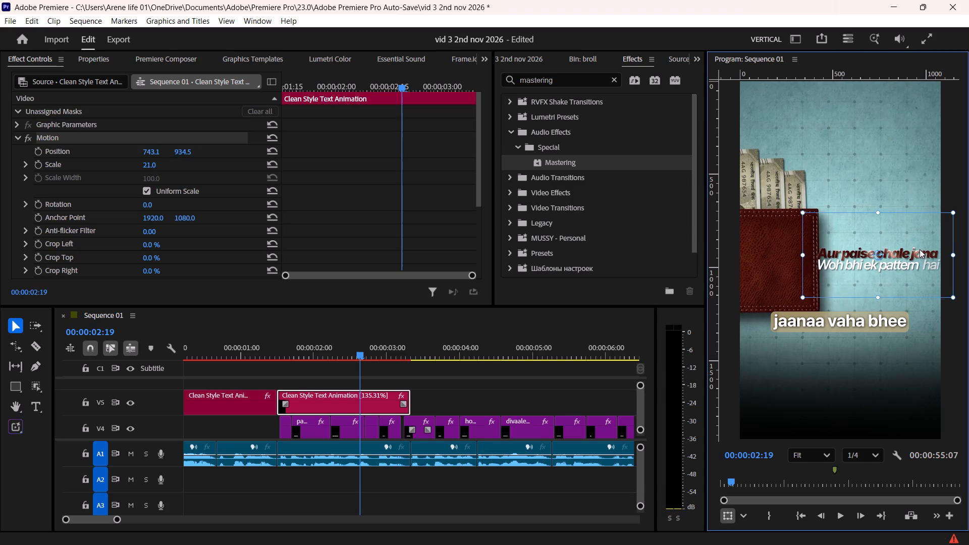
{"action": "left_click_drag", "start_coordinate": [920, 249], "coordinate": [915, 249]}
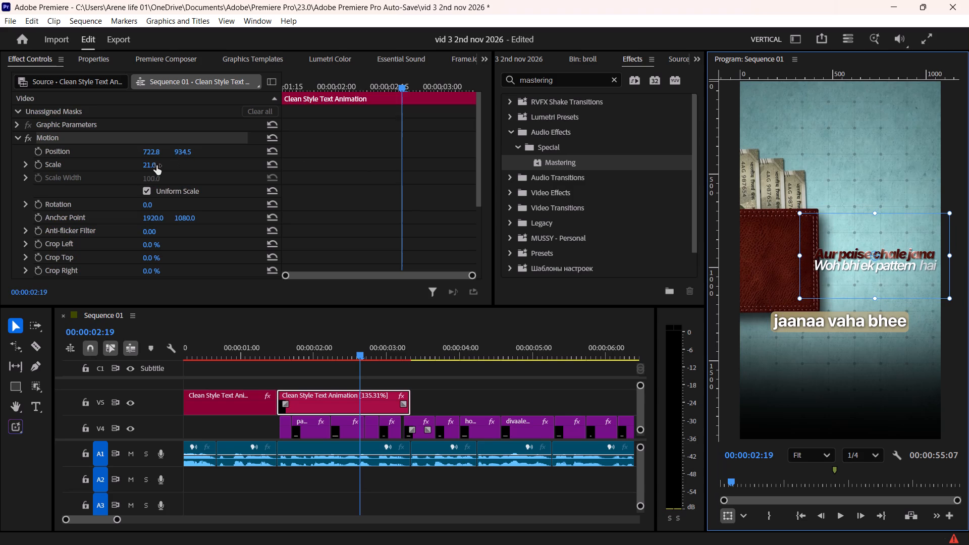
{"action": "left_click_drag", "start_coordinate": [152, 166], "coordinate": [158, 166]}
{"action": "left_click_drag", "start_coordinate": [853, 281], "coordinate": [831, 281]}
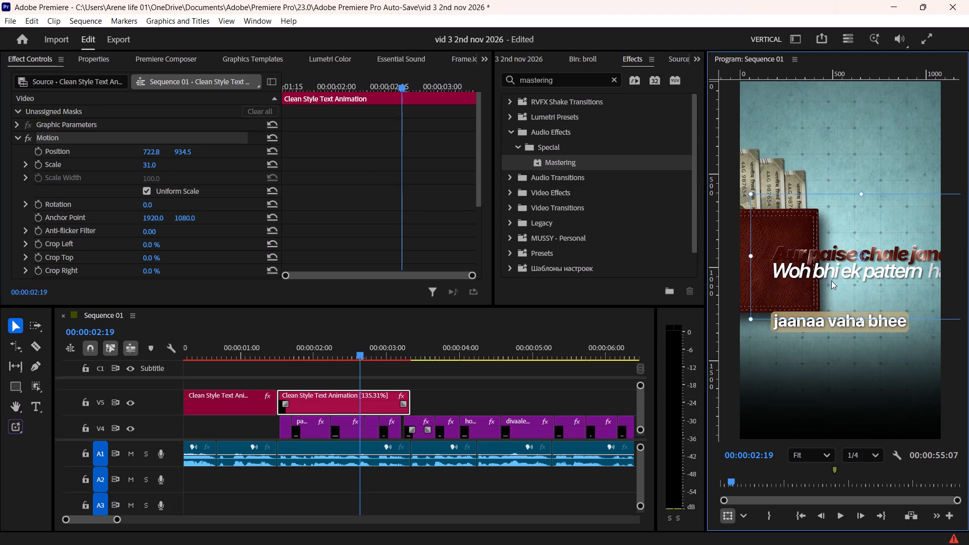
{"action": "left_click_drag", "start_coordinate": [831, 281], "coordinate": [820, 279]}
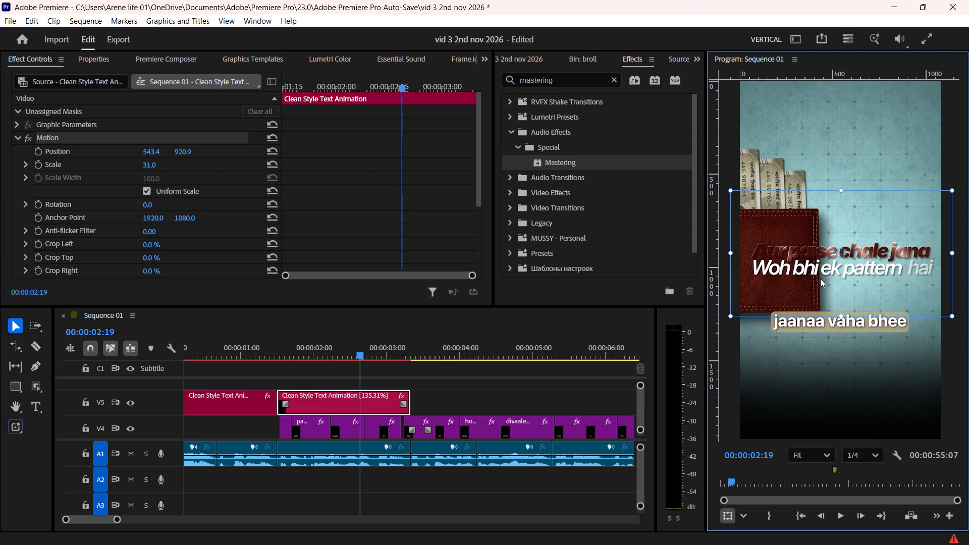
{"action": "left_click_drag", "start_coordinate": [820, 279], "coordinate": [820, 281]}
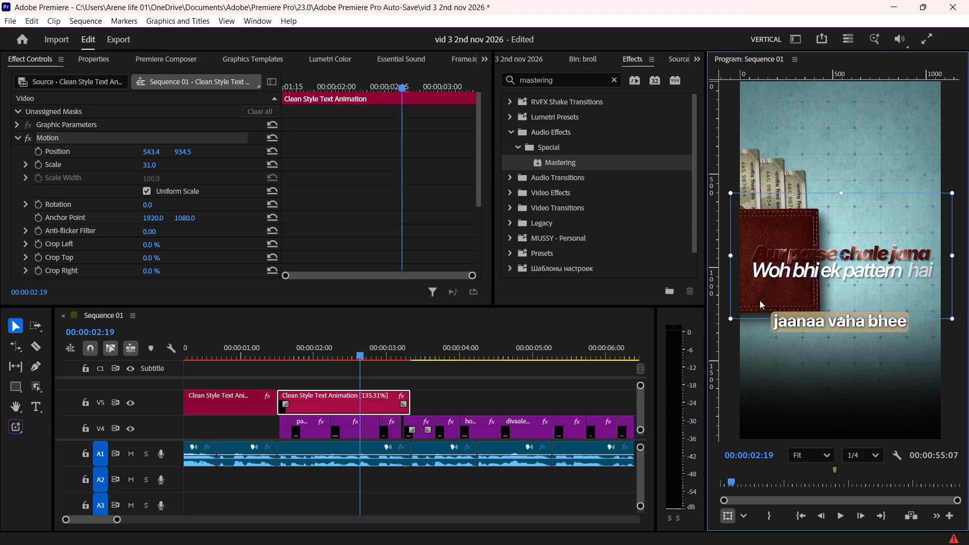
{"action": "left_click", "coordinate": [234, 354]}
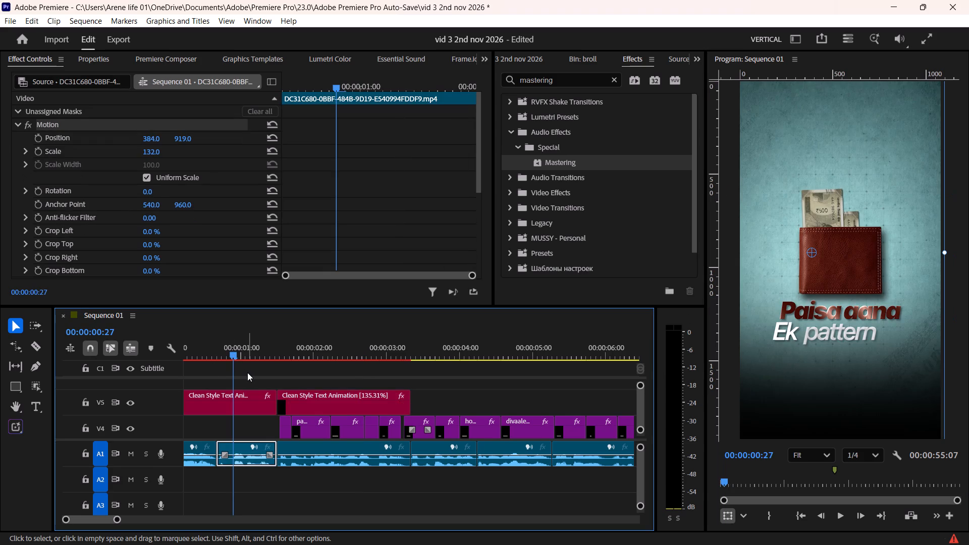
{"action": "key", "text": "space"}
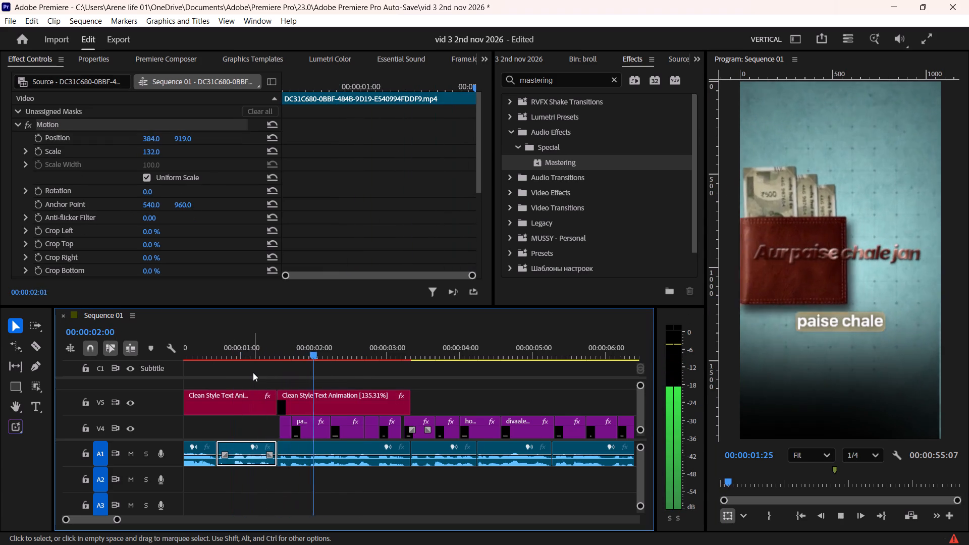
{"action": "key", "text": "space"}
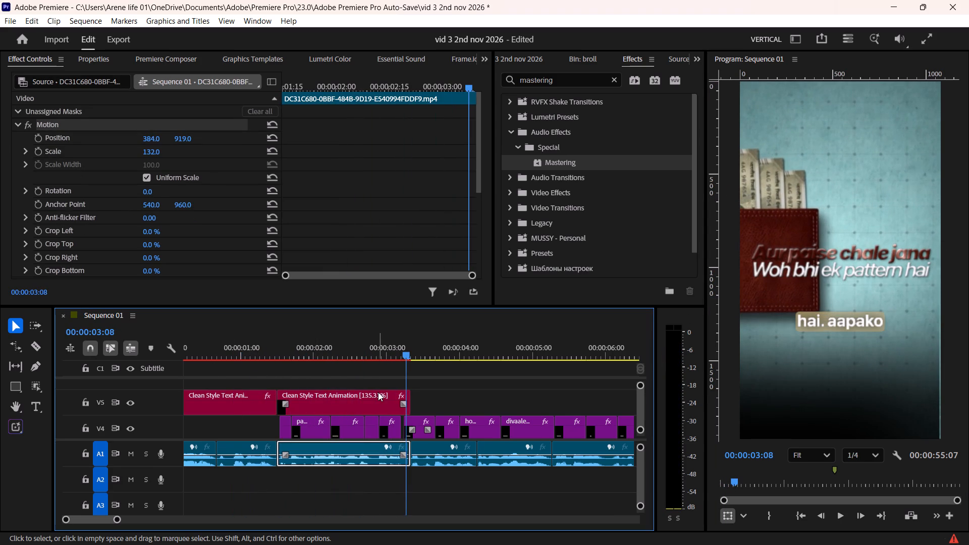
Cut the wallet clip on V2 at 00:00:01:15, select the piece after the cut, and play it.
{"action": "scroll", "coordinate": [370, 407], "scroll_direction": "up", "scroll_amount": 5, "text": "alt"}
{"action": "scroll", "coordinate": [370, 407], "scroll_direction": "down", "scroll_amount": 2, "text": "shift"}
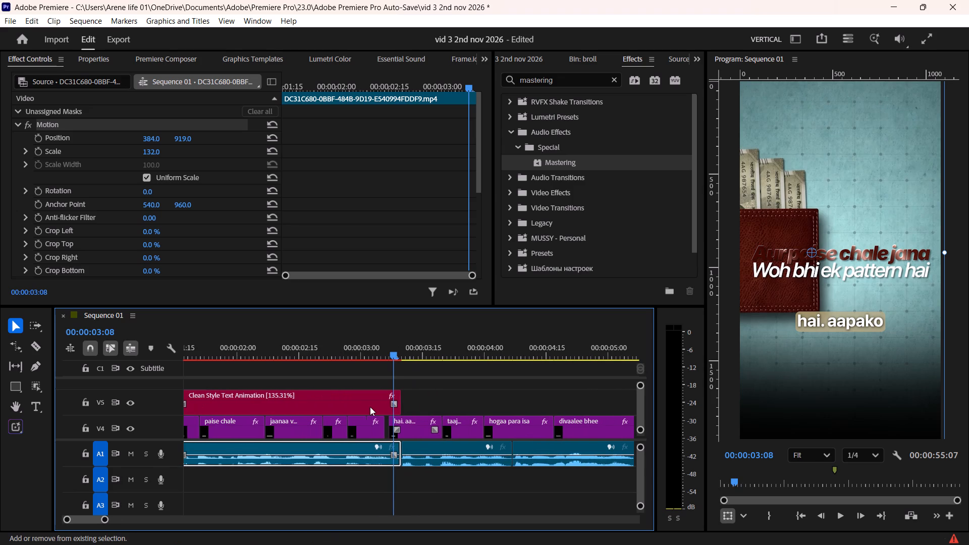
{"action": "scroll", "coordinate": [342, 411], "scroll_direction": "up", "scroll_amount": 5}
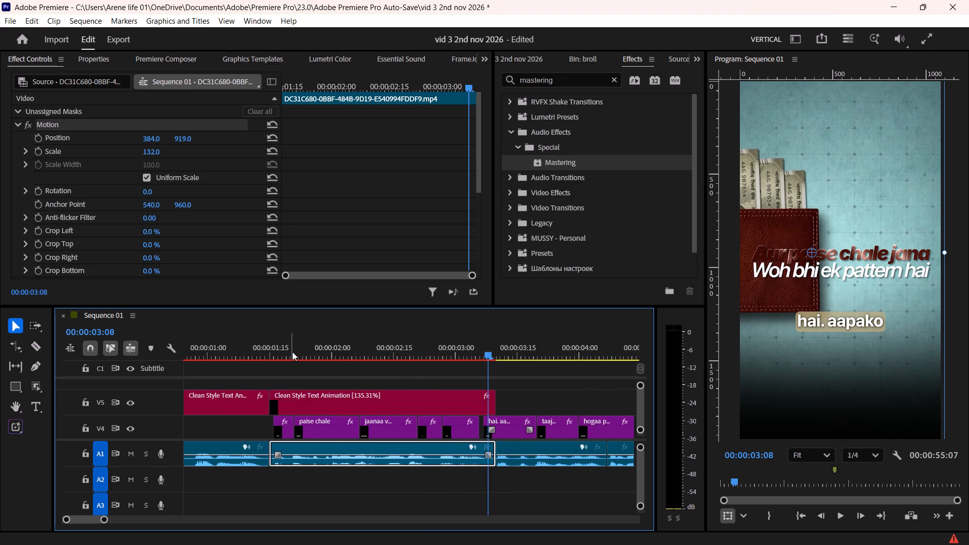
{"action": "scroll", "coordinate": [308, 415], "scroll_direction": "down", "scroll_amount": 5, "text": "ctrl"}
{"action": "left_click_drag", "start_coordinate": [294, 353], "coordinate": [271, 367], "text": "shift"}
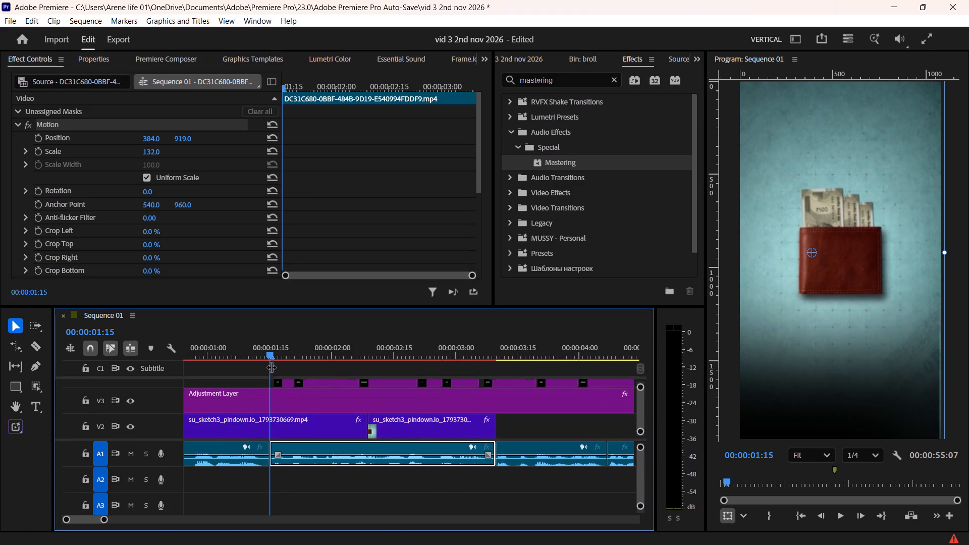
{"action": "left_click", "coordinate": [285, 416]}
{"action": "key", "text": "F1"}
{"action": "left_click", "coordinate": [314, 427]}
{"action": "key", "text": "space"}
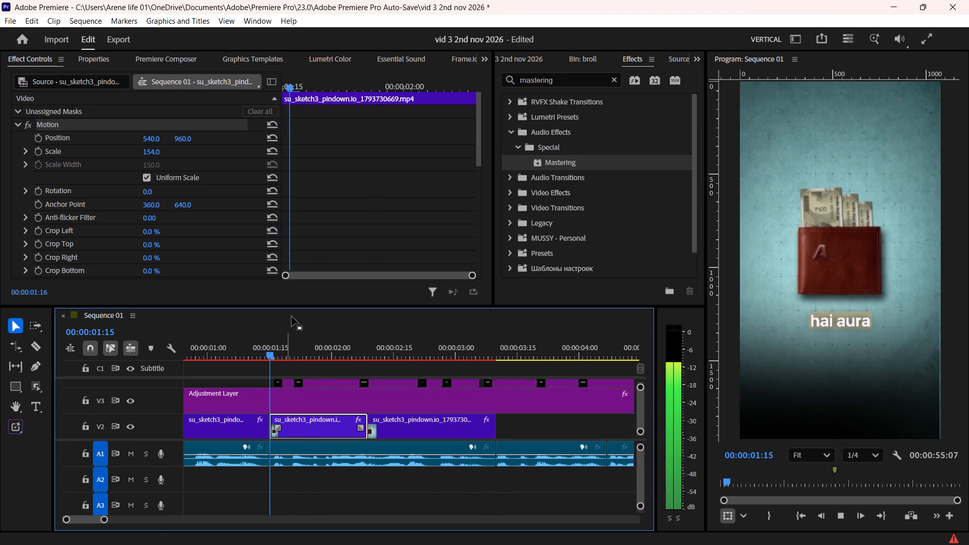
{"action": "key", "text": "space"}
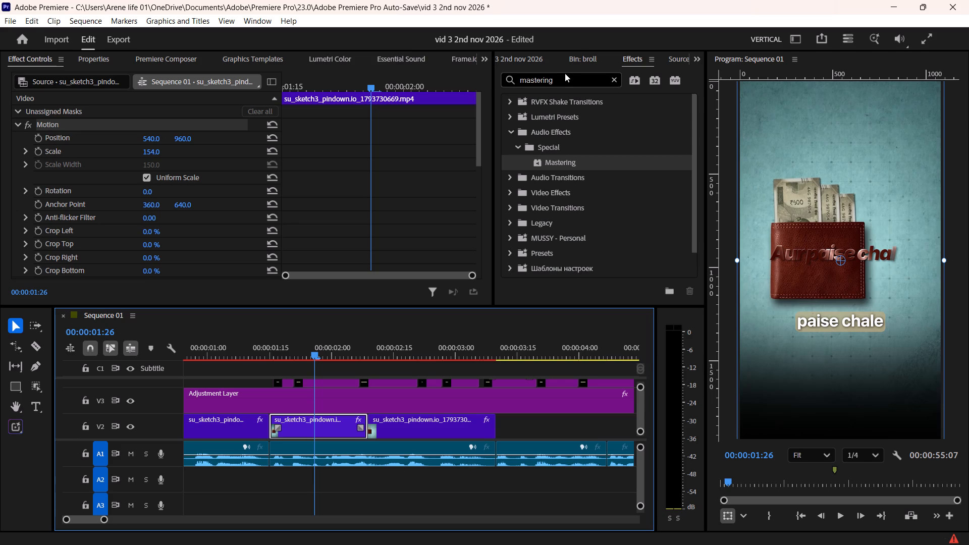
Apply the Tint effect to the two wallet clips on V2 after 00:00:01:15, and play through them.
{"action": "left_click_drag", "start_coordinate": [568, 78], "coordinate": [480, 82]}
{"action": "type", "text": "tint"}
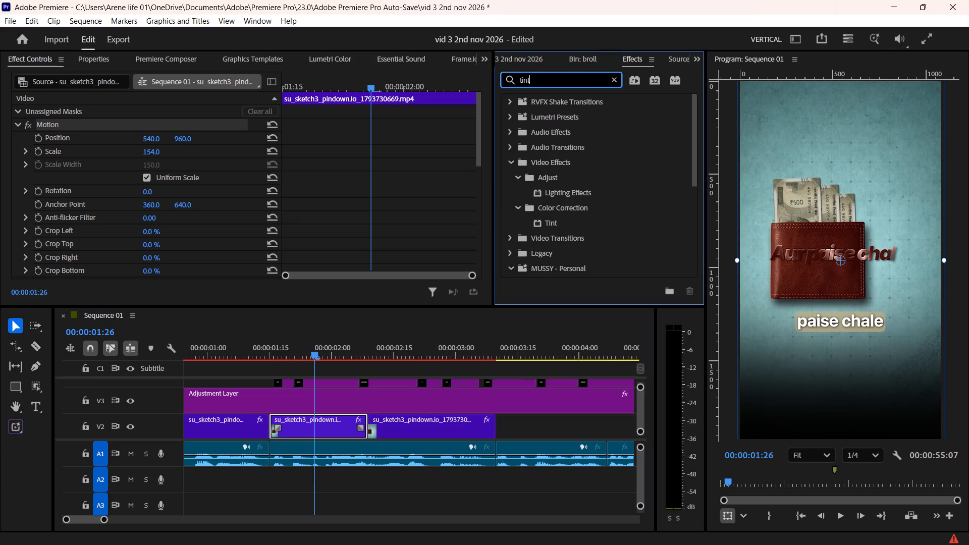
{"action": "left_click_drag", "start_coordinate": [573, 191], "coordinate": [339, 429]}
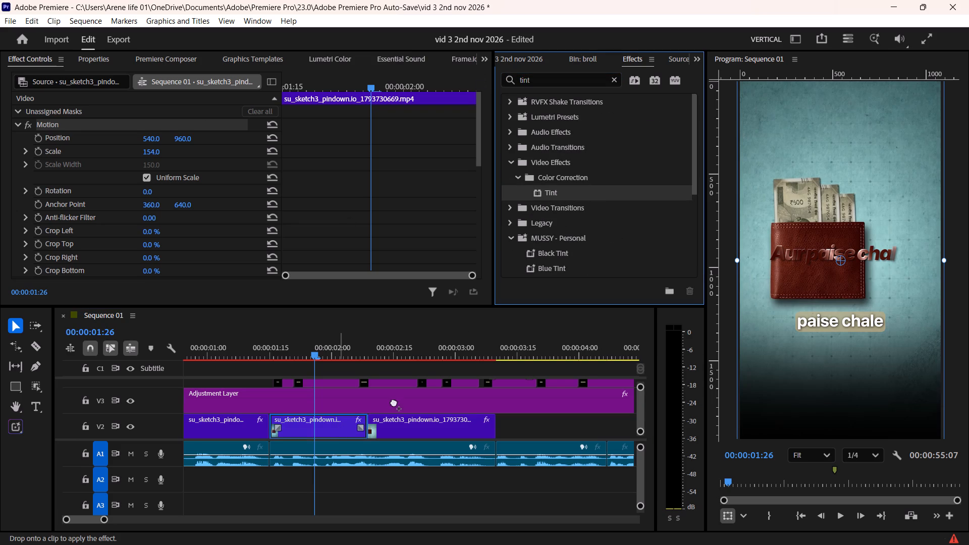
{"action": "left_click_drag", "start_coordinate": [562, 189], "coordinate": [442, 426]}
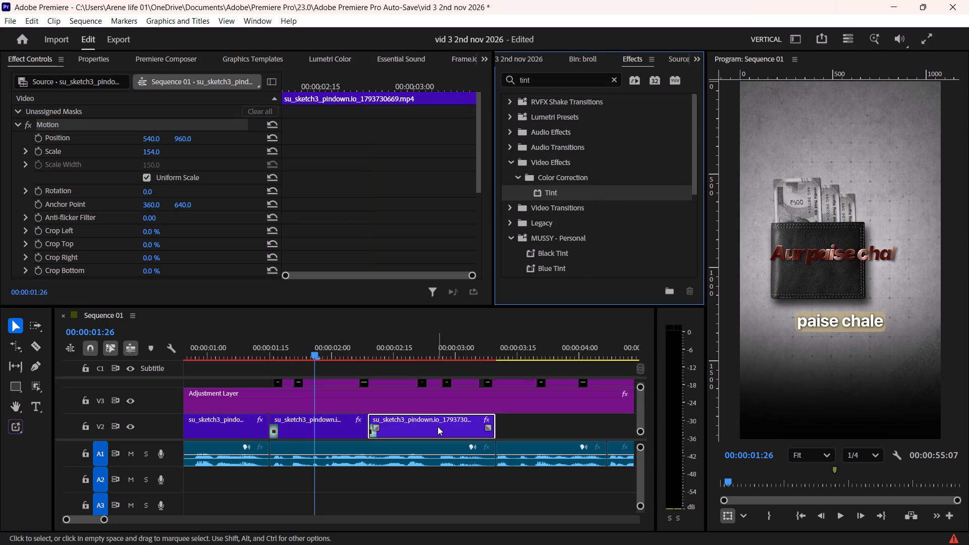
{"action": "key", "text": "space"}
{"action": "scroll", "coordinate": [434, 426], "scroll_direction": "down", "scroll_amount": 5, "text": "alt"}
{"action": "key", "text": "space"}
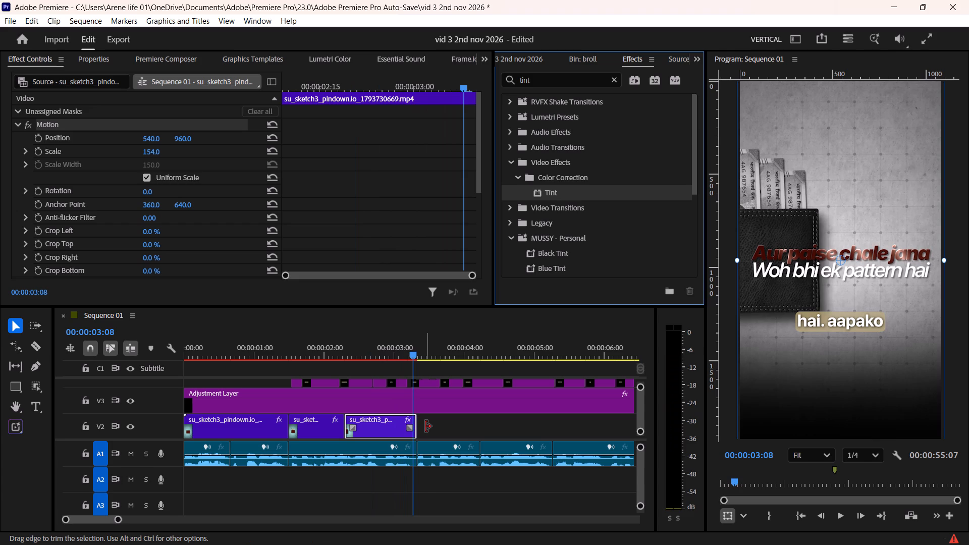
{"action": "key", "text": "space"}
{"action": "key", "text": "space"}
{"action": "key", "text": "space"}
{"action": "key", "text": "space"}
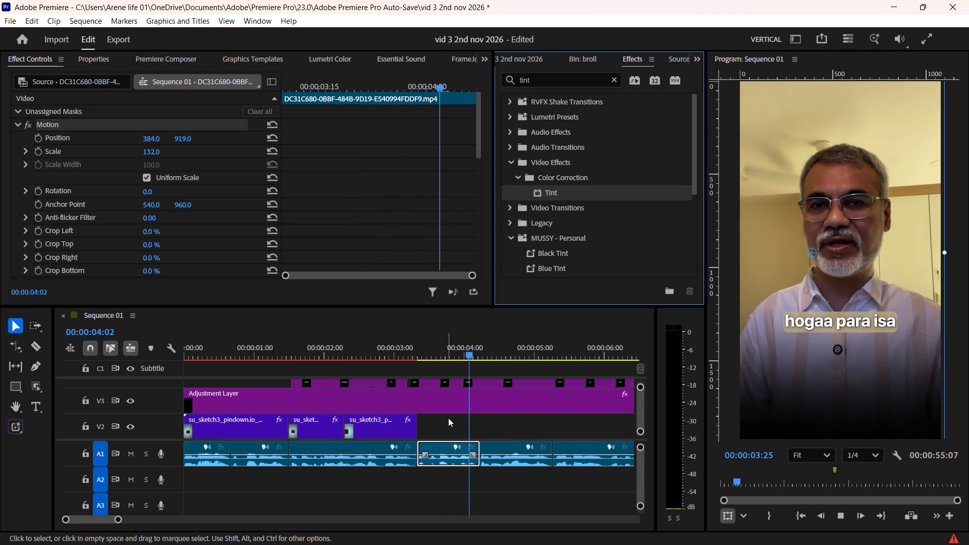
Duplicate the second text animation on V5, place the copy directly after it at about 00:00:03:10, and save the project.
{"action": "scroll", "coordinate": [449, 419], "scroll_direction": "up", "scroll_amount": 5, "text": "alt"}
{"action": "scroll", "coordinate": [449, 419], "scroll_direction": "up", "scroll_amount": 7, "text": "ctrl"}
{"action": "scroll", "coordinate": [449, 419], "scroll_direction": "down", "scroll_amount": 10, "text": "alt"}
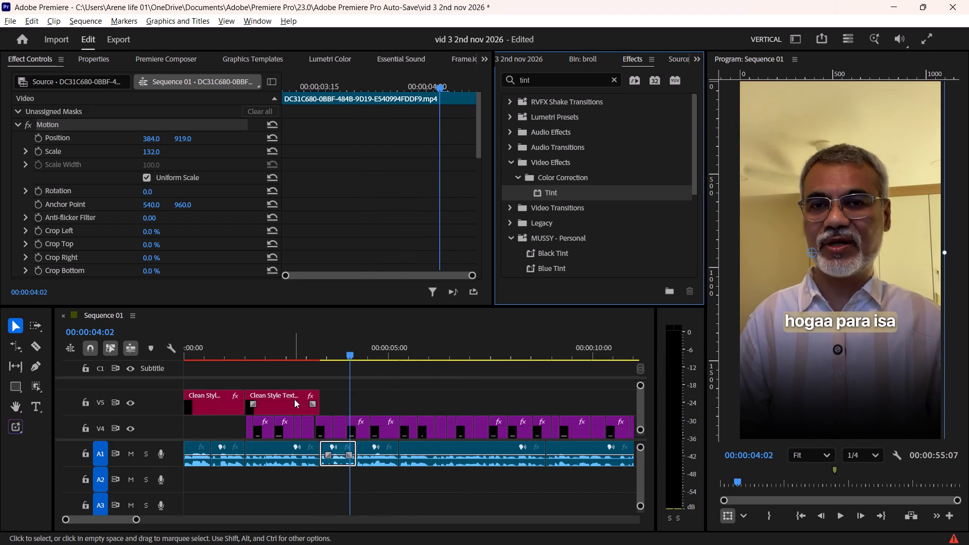
{"action": "left_click_drag", "start_coordinate": [287, 402], "coordinate": [379, 402], "text": "alt"}
{"action": "scroll", "coordinate": [377, 402], "scroll_direction": "up", "scroll_amount": 2, "text": "alt"}
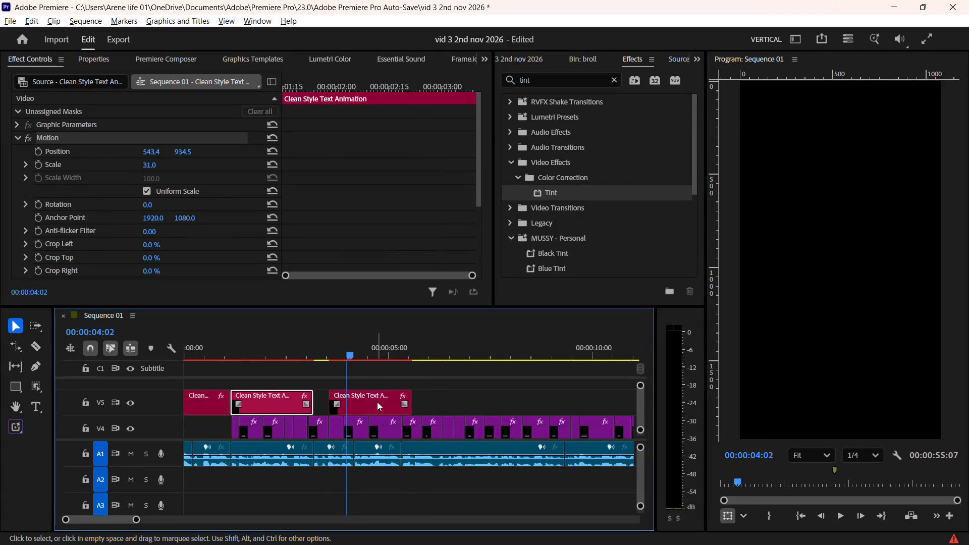
{"action": "scroll", "coordinate": [377, 402], "scroll_direction": "up", "scroll_amount": 13, "text": "alt"}
{"action": "left_click_drag", "start_coordinate": [412, 400], "coordinate": [366, 406]}
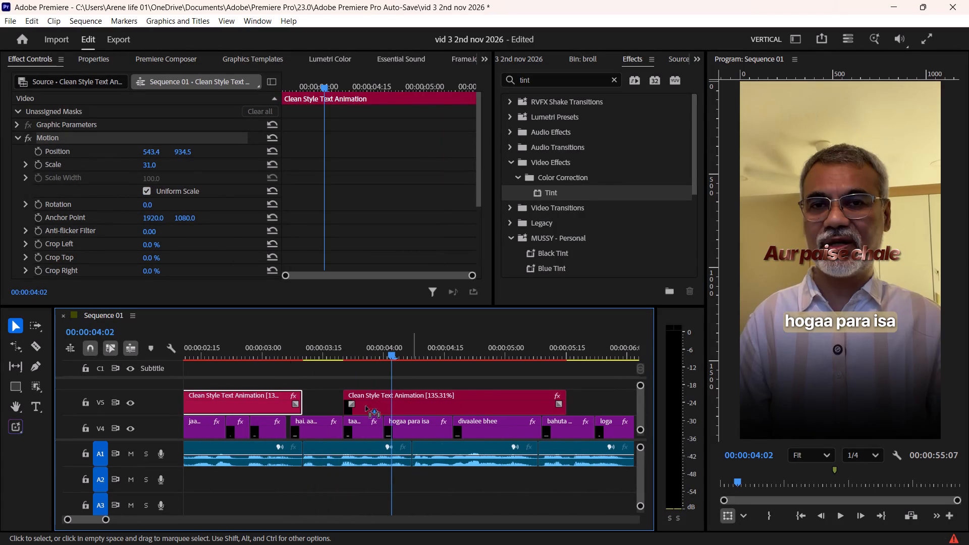
{"action": "left_click_drag", "start_coordinate": [366, 406], "coordinate": [373, 407]}
{"action": "scroll", "coordinate": [372, 407], "scroll_direction": "up", "scroll_amount": 4}
{"action": "left_click_drag", "start_coordinate": [387, 339], "coordinate": [386, 343]}
{"action": "key", "text": "ctrl+s"}
Play through the copied text animation over the speaker to check its timing against the speech.
{"action": "key", "text": "space"}
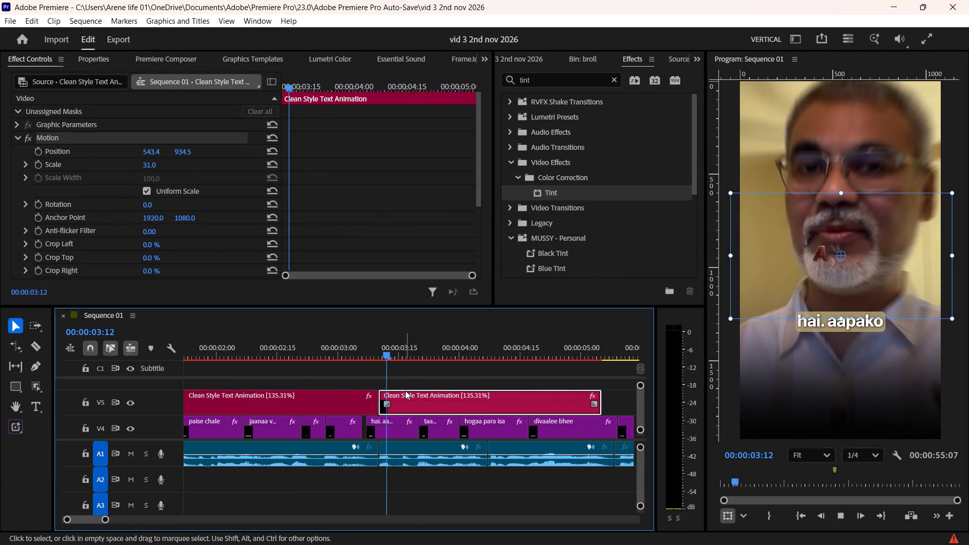
{"action": "scroll", "coordinate": [405, 391], "scroll_direction": "down", "scroll_amount": 3}
{"action": "key", "text": "space"}
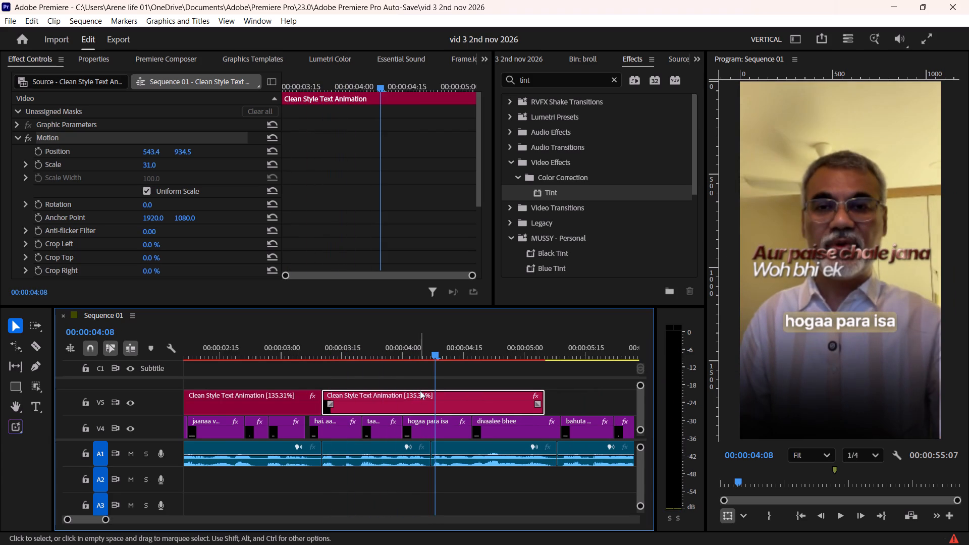
{"action": "left_click", "coordinate": [418, 398]}
{"action": "key", "text": "space"}
{"action": "scroll", "coordinate": [361, 355], "scroll_direction": "down", "scroll_amount": 4, "text": "alt"}
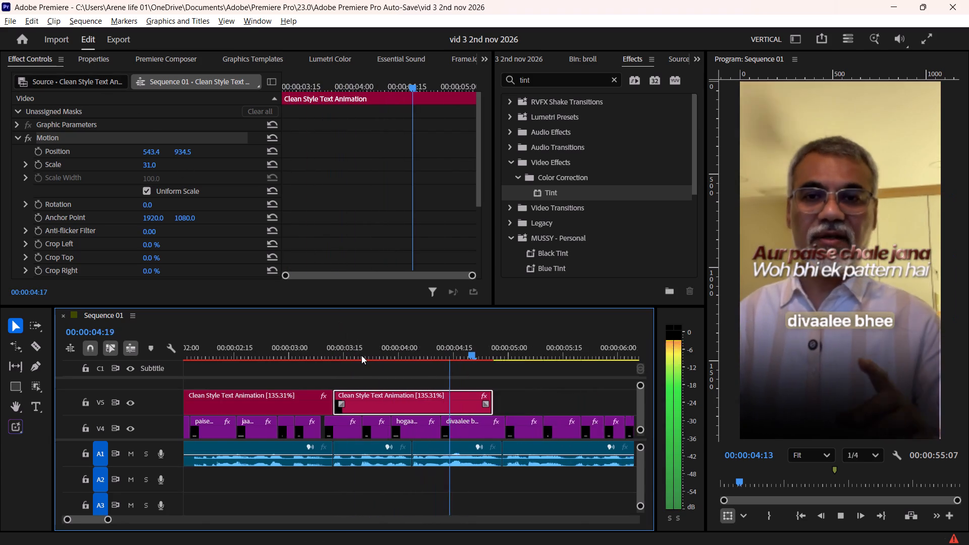
{"action": "key", "text": "space"}
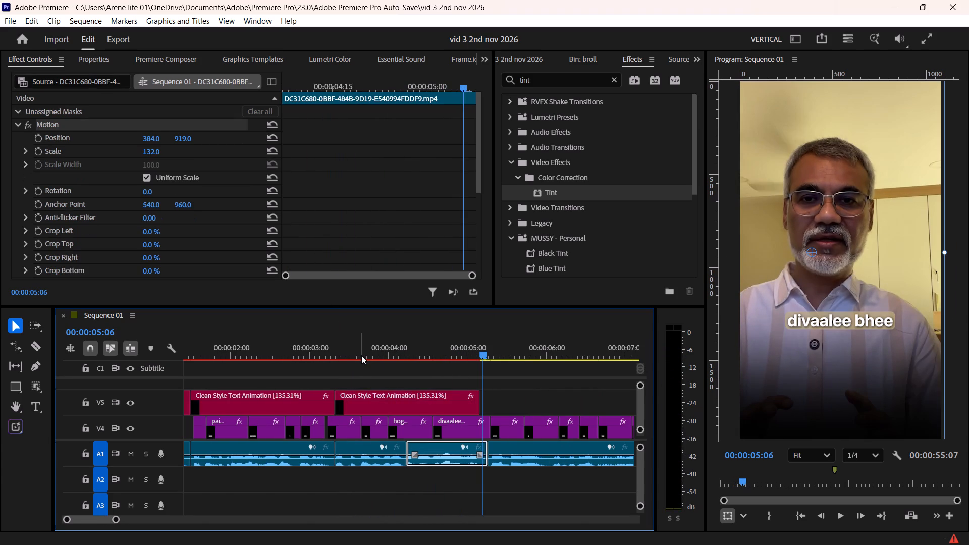
{"action": "left_click_drag", "start_coordinate": [418, 353], "coordinate": [368, 370]}
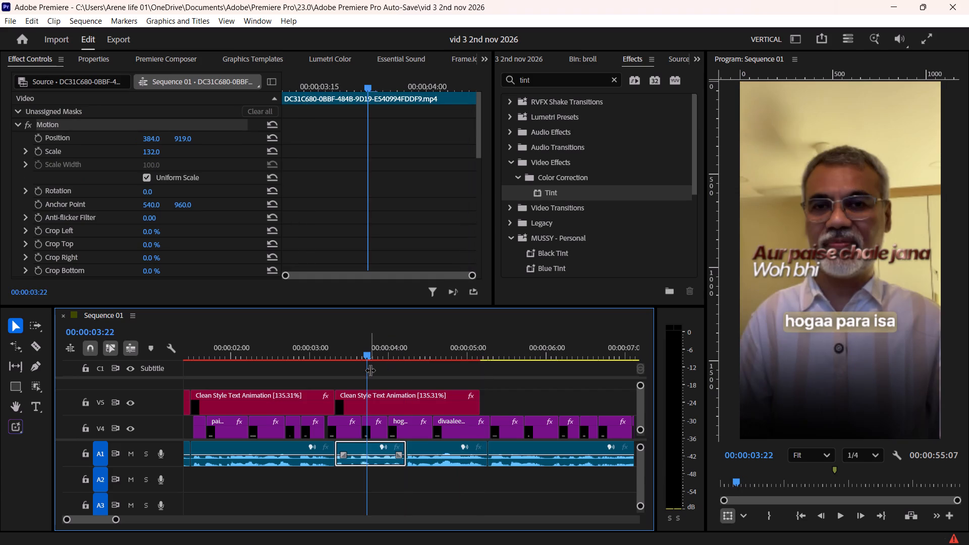
{"action": "key", "text": "space"}
{"action": "key", "text": "space"}
Change the first text line of the third text animation on V5 to "Aapko Tajub".
{"action": "left_click", "coordinate": [417, 403]}
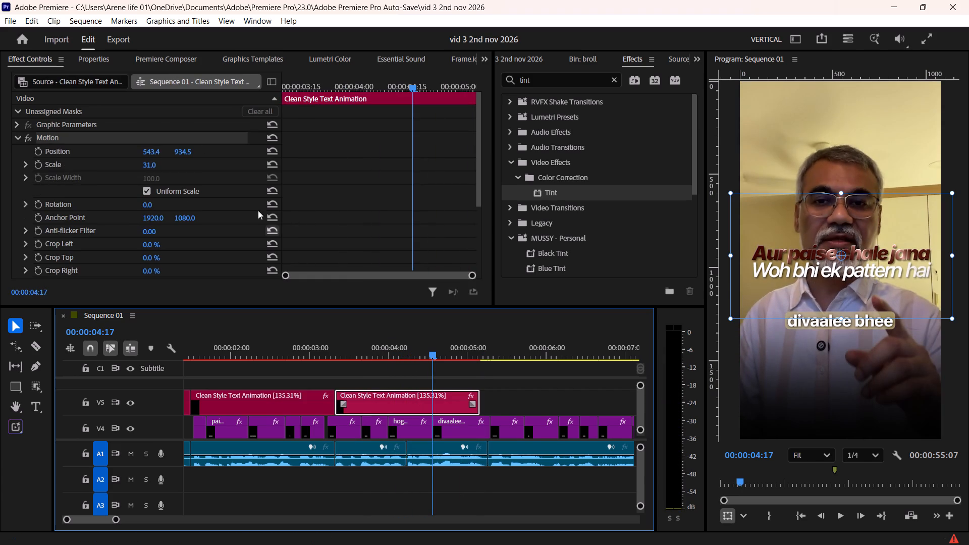
{"action": "left_click", "coordinate": [99, 58]}
{"action": "scroll", "coordinate": [128, 175], "scroll_direction": "up", "scroll_amount": 12}
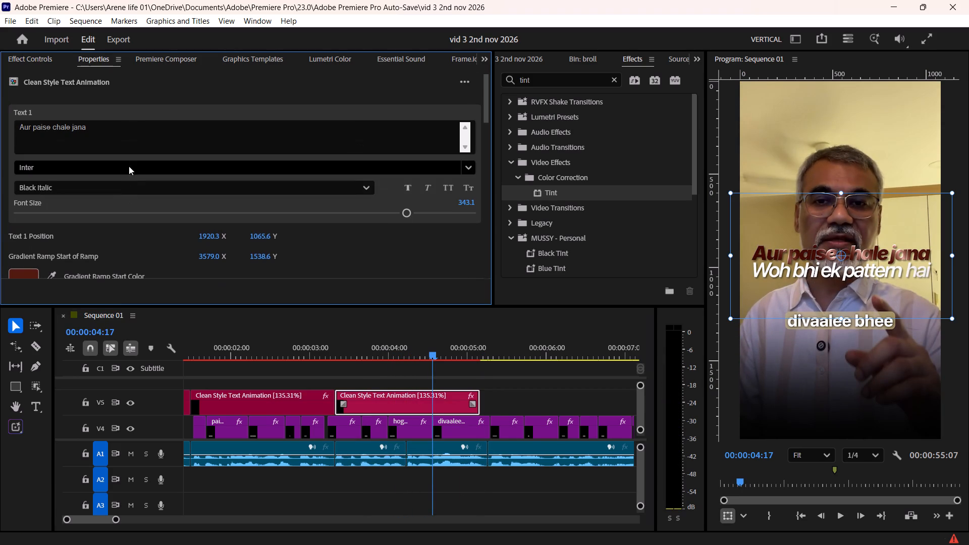
{"action": "left_click_drag", "start_coordinate": [117, 134], "coordinate": [15, 130]}
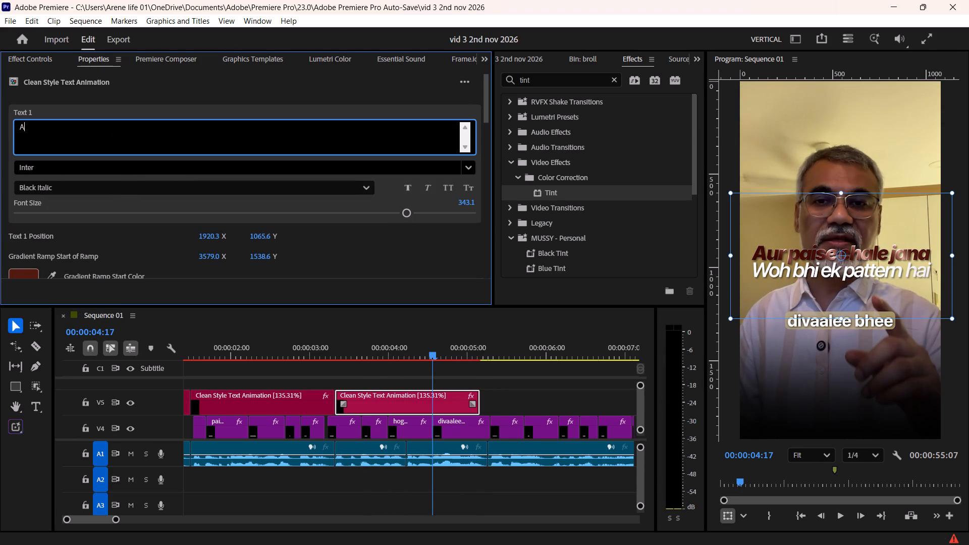
{"action": "type", "text": "apko"}
{"action": "key", "text": "space"}
{"action": "type", "text": "aj"}
{"action": "type", "text": "ub"}
{"action": "left_click", "coordinate": [160, 93]}
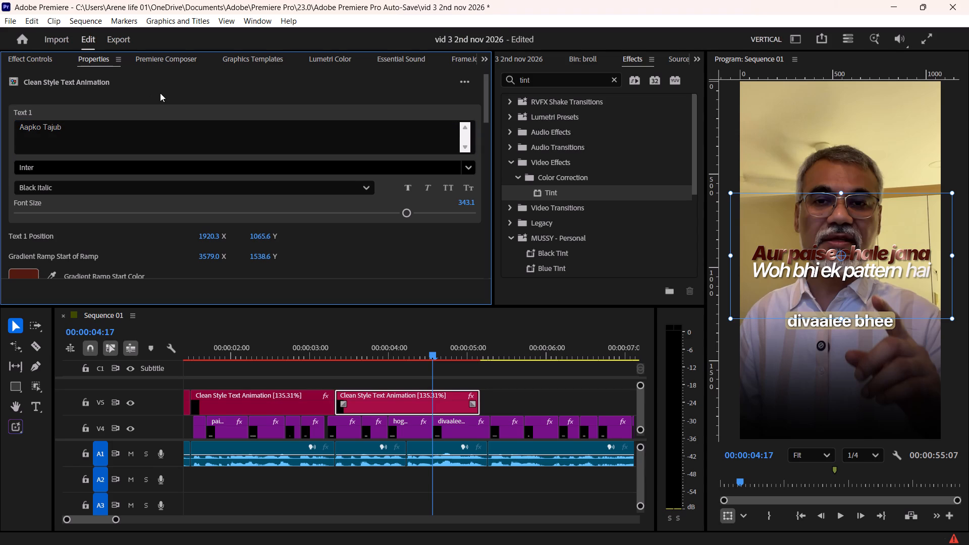
Change the second text line of the same text animation to "hoga".
{"action": "scroll", "coordinate": [160, 93], "scroll_direction": "down", "scroll_amount": 13}
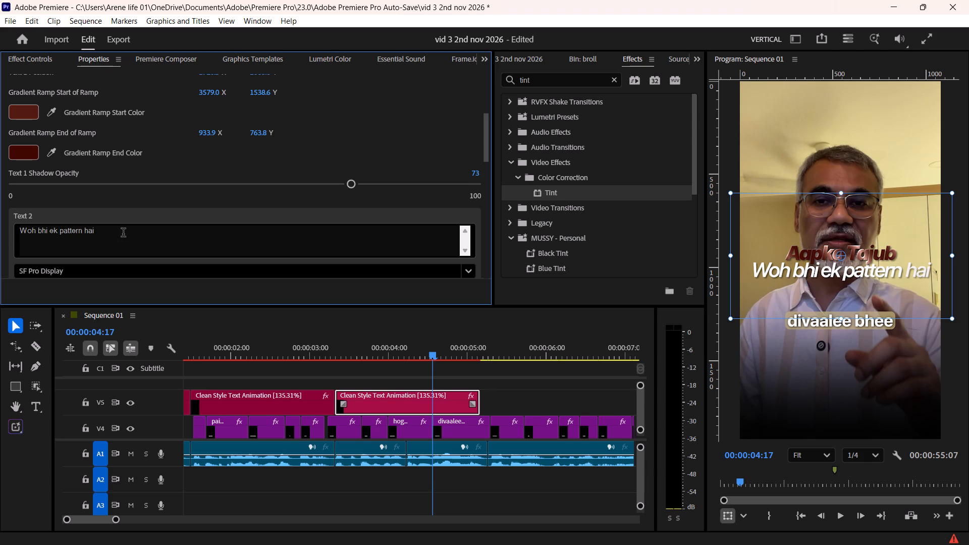
{"action": "left_click_drag", "start_coordinate": [123, 234], "coordinate": [0, 235]}
{"action": "type", "text": "hoga"}
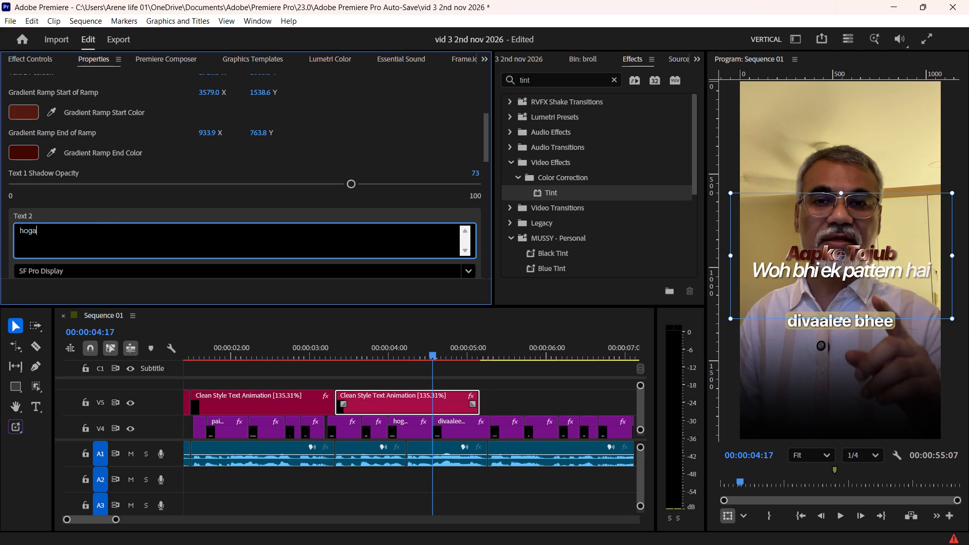
{"action": "left_click", "coordinate": [164, 203]}
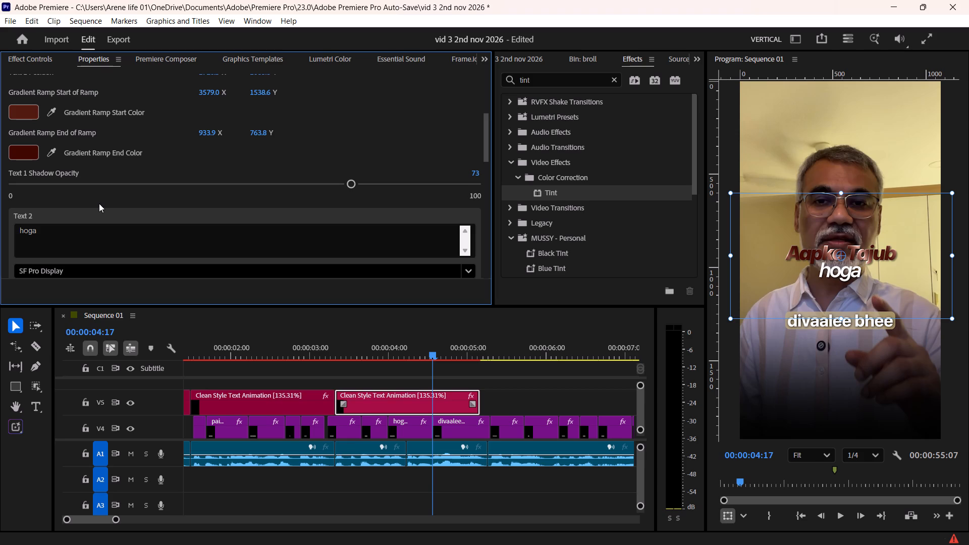
Move "Tajub" from the first text line to the second, giving "Aapko" and "Tajub hoga", and play it back.
{"action": "scroll", "coordinate": [99, 203], "scroll_direction": "up", "scroll_amount": 10}
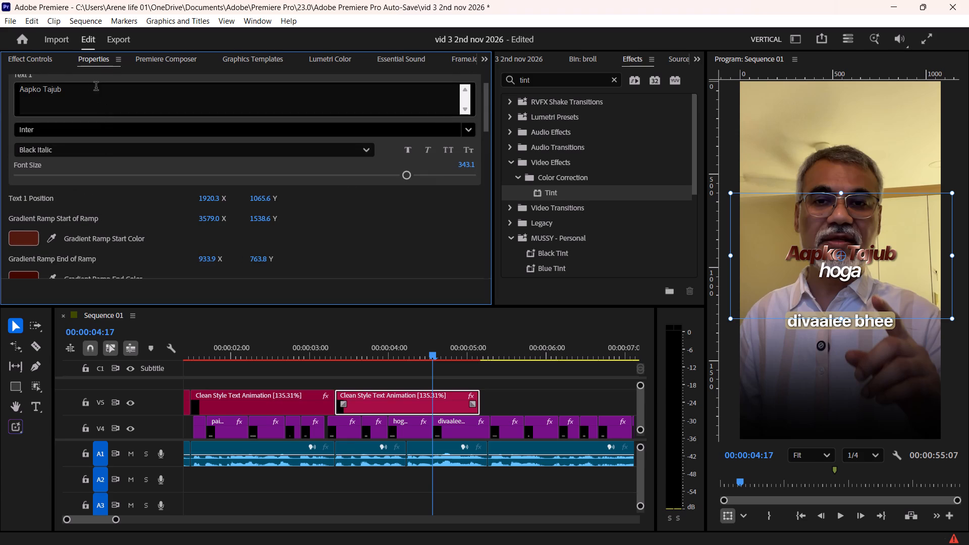
{"action": "left_click_drag", "start_coordinate": [92, 88], "coordinate": [43, 100]}
{"action": "key", "text": "ctrl+x"}
{"action": "scroll", "coordinate": [150, 220], "scroll_direction": "down", "scroll_amount": 10}
{"action": "left_click", "coordinate": [20, 233]}
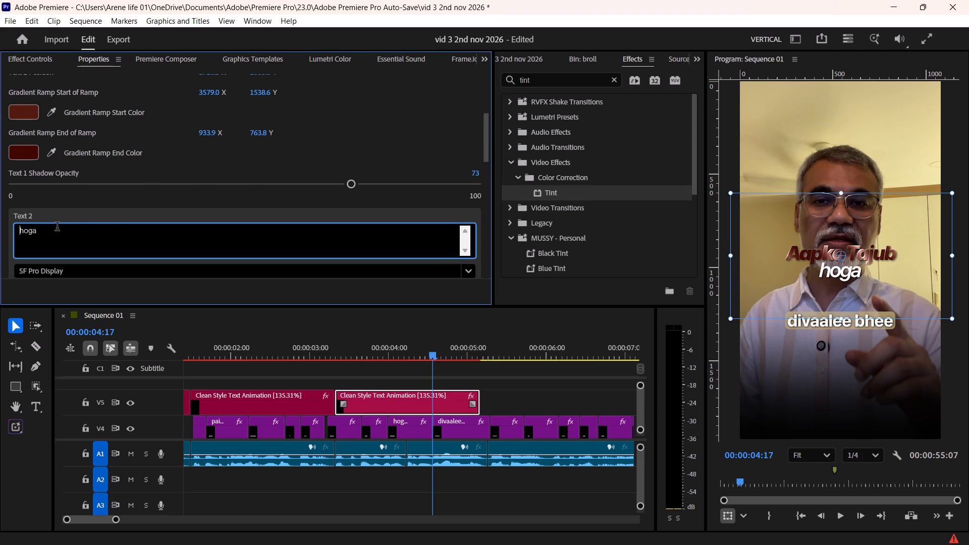
{"action": "key", "text": "ctrl+v"}
{"action": "key", "text": "space"}
{"action": "left_click", "coordinate": [105, 210]}
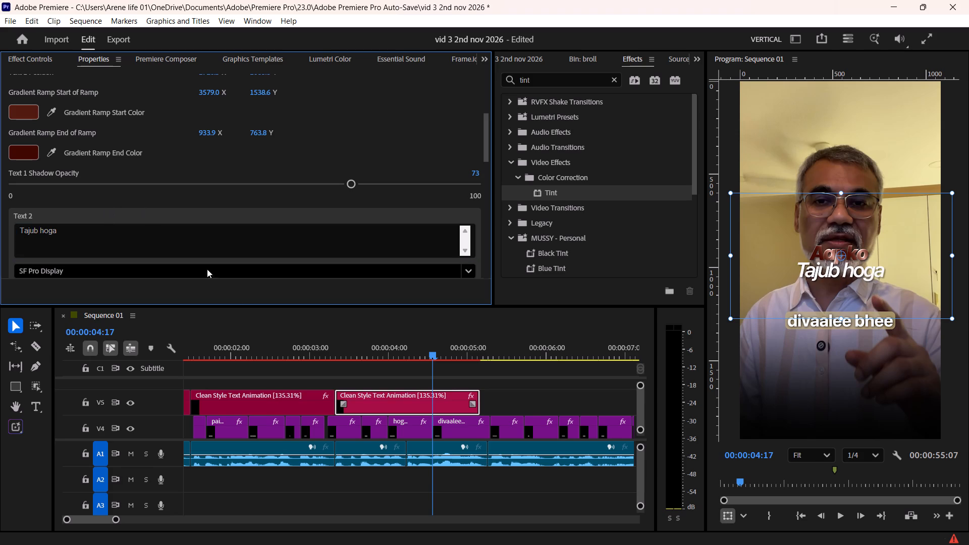
{"action": "left_click", "coordinate": [319, 346]}
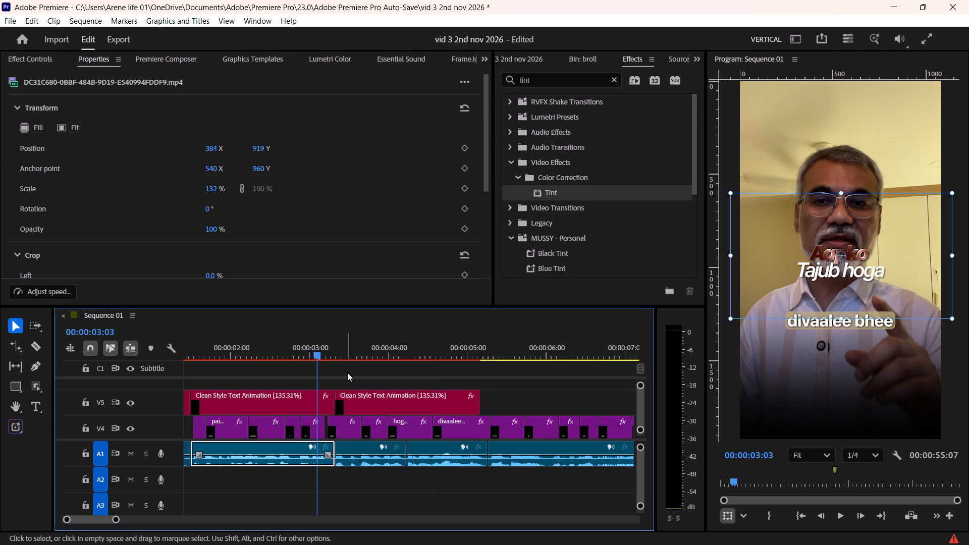
{"action": "key", "text": "space"}
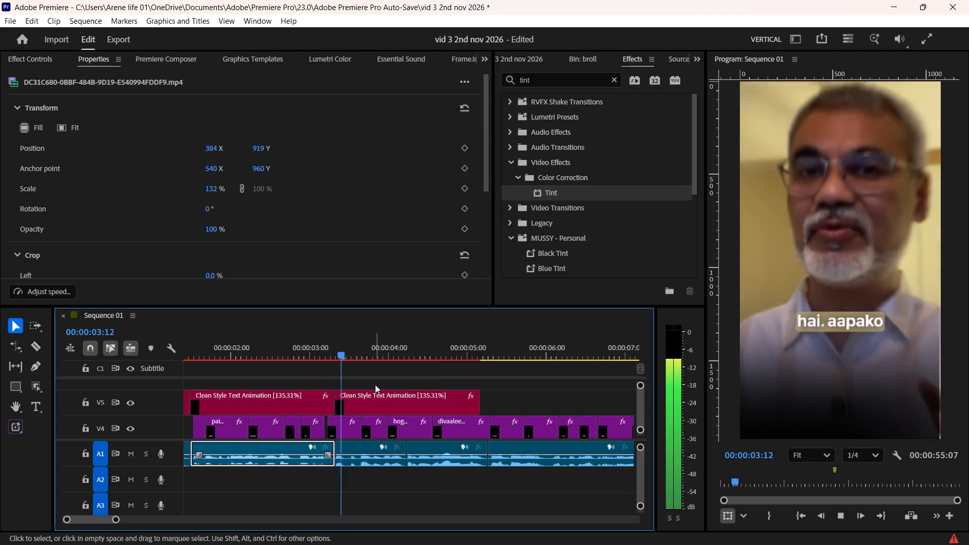
{"action": "key", "text": "space"}
Overwrite the V4 captions under the second text animation by moving it onto V4 and back to V5, and save.
{"action": "scroll", "coordinate": [279, 386], "scroll_direction": "up", "scroll_amount": 10}
{"action": "left_click_drag", "start_coordinate": [390, 405], "coordinate": [388, 422]}
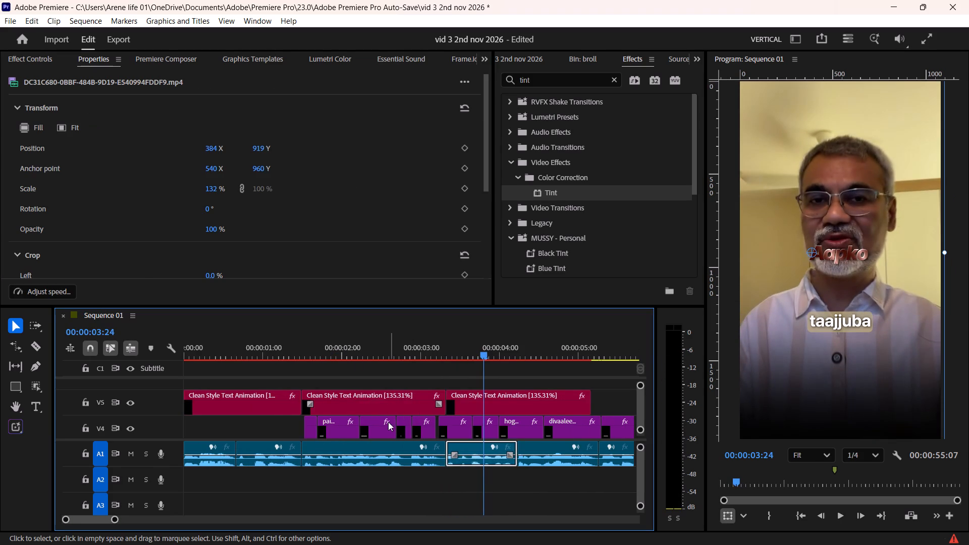
{"action": "left_click_drag", "start_coordinate": [388, 422], "coordinate": [388, 423]}
{"action": "left_click_drag", "start_coordinate": [359, 423], "coordinate": [360, 408]}
{"action": "left_click_drag", "start_coordinate": [271, 351], "coordinate": [265, 351]}
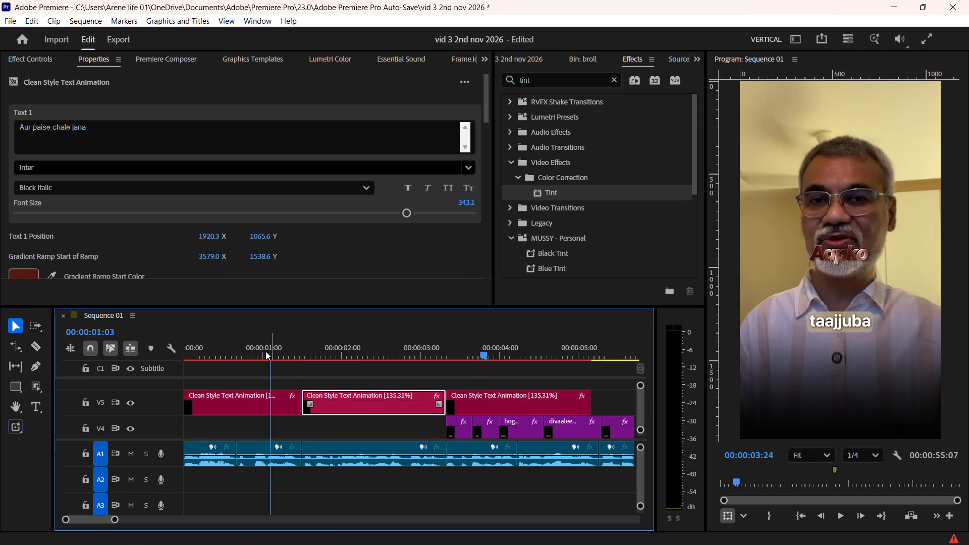
{"action": "left_click_drag", "start_coordinate": [265, 351], "coordinate": [149, 387]}
{"action": "left_click", "coordinate": [212, 427]}
{"action": "key", "text": "ctrl+s"}
Play the sequence from the start through the three text animations to review their timing.
{"action": "key", "text": "space"}
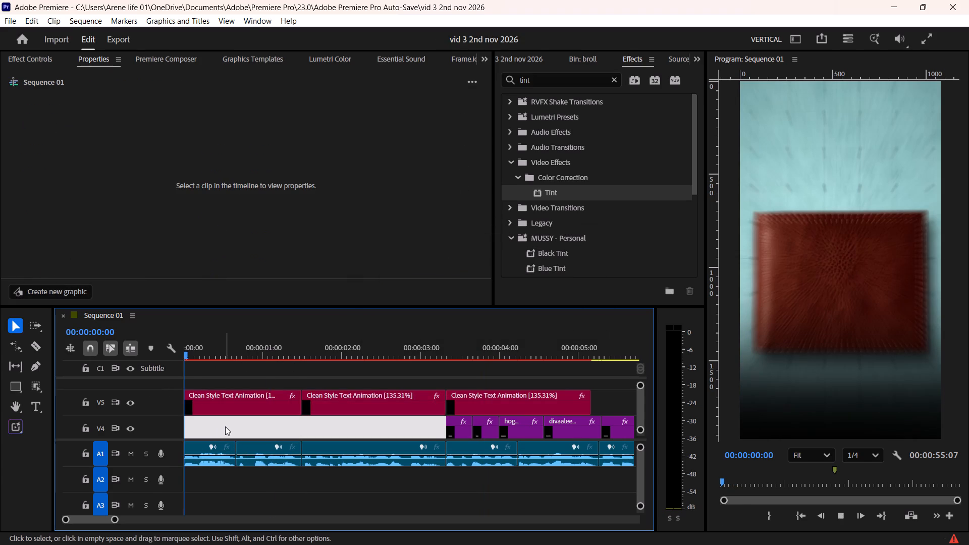
{"action": "scroll", "coordinate": [228, 426], "scroll_direction": "down", "scroll_amount": 7, "text": "alt"}
{"action": "scroll", "coordinate": [228, 426], "scroll_direction": "up", "scroll_amount": 4}
{"action": "key", "text": "space"}
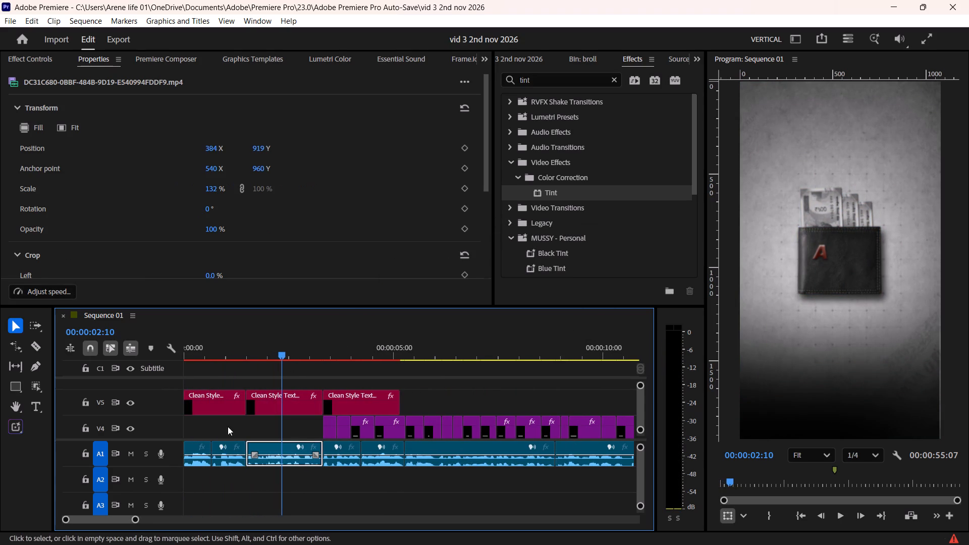
{"action": "key", "text": "space"}
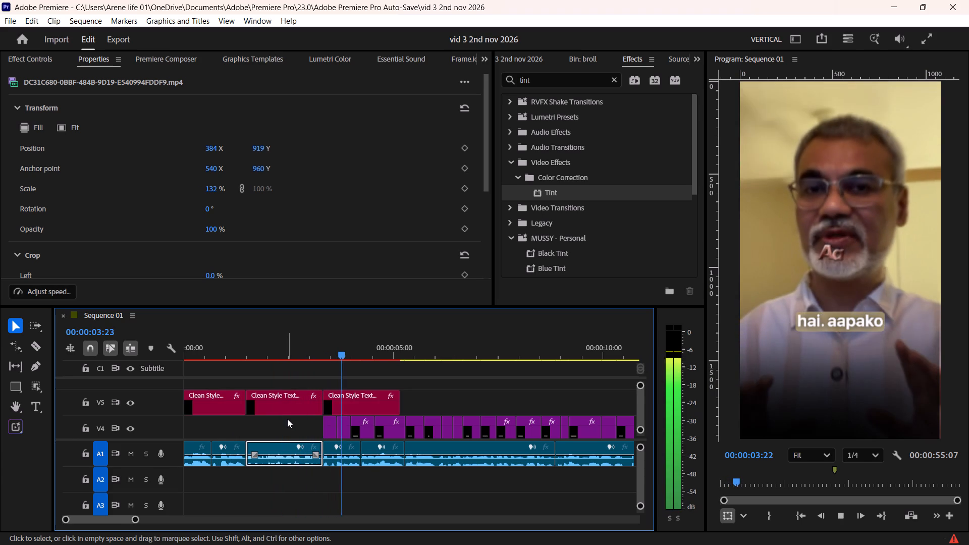
{"action": "scroll", "coordinate": [287, 419], "scroll_direction": "down", "scroll_amount": 3}
{"action": "key", "text": "space"}
{"action": "scroll", "coordinate": [297, 419], "scroll_direction": "up", "scroll_amount": 9, "text": "alt"}
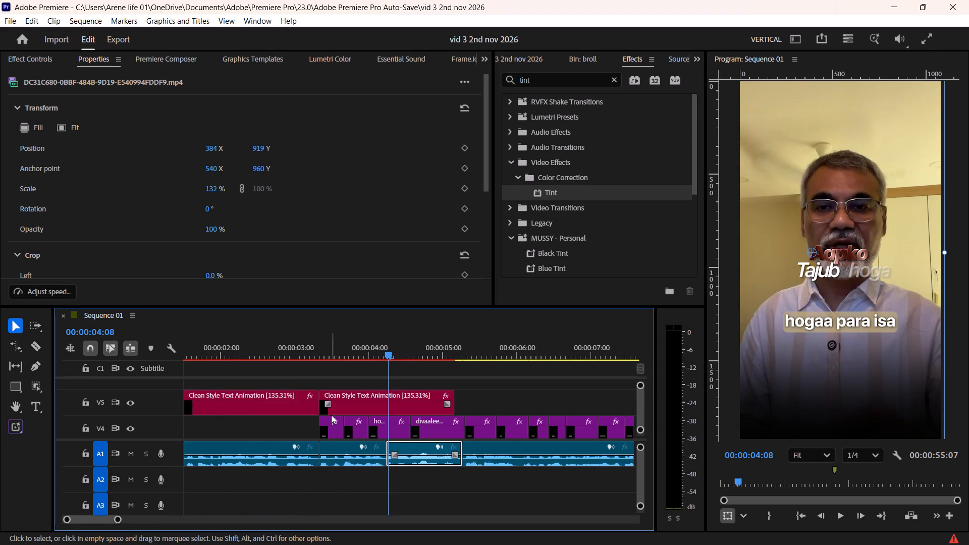
{"action": "scroll", "coordinate": [332, 415], "scroll_direction": "up", "scroll_amount": 3, "text": "alt"}
{"action": "key", "text": "space"}
{"action": "key", "text": "space"}
Rate-stretch the third text animation on V5 so it ends at about 00:00:04:17.
{"action": "left_click_drag", "start_coordinate": [432, 344], "coordinate": [426, 346], "text": "shift"}
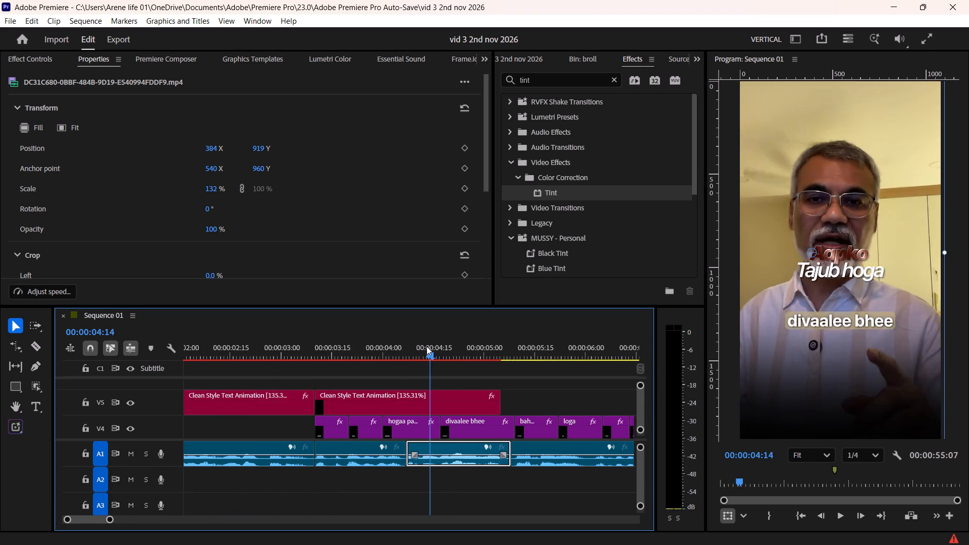
{"action": "left_click_drag", "start_coordinate": [426, 346], "coordinate": [395, 368], "text": "shift"}
{"action": "left_click_drag", "start_coordinate": [401, 354], "coordinate": [408, 353], "text": "shift"}
{"action": "left_click", "coordinate": [404, 401]}
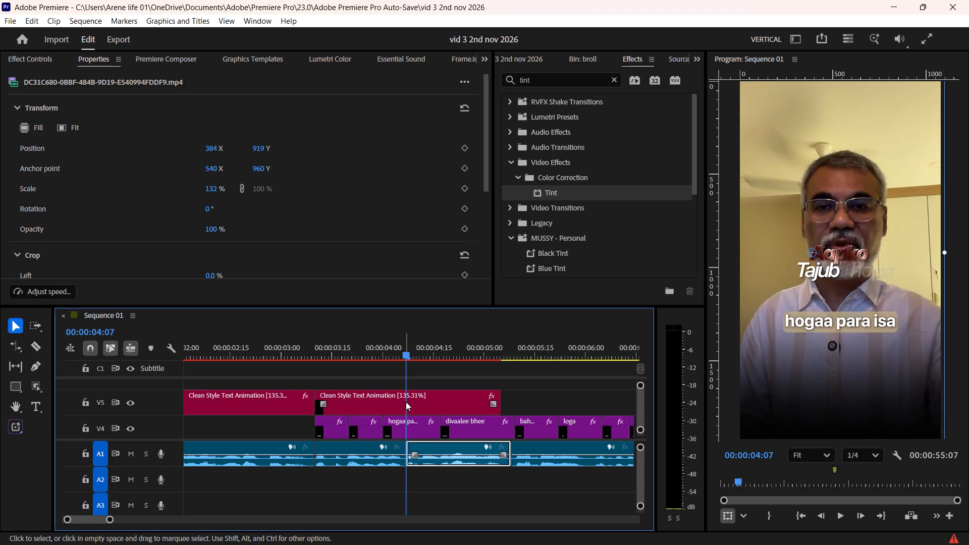
{"action": "key", "text": "r"}
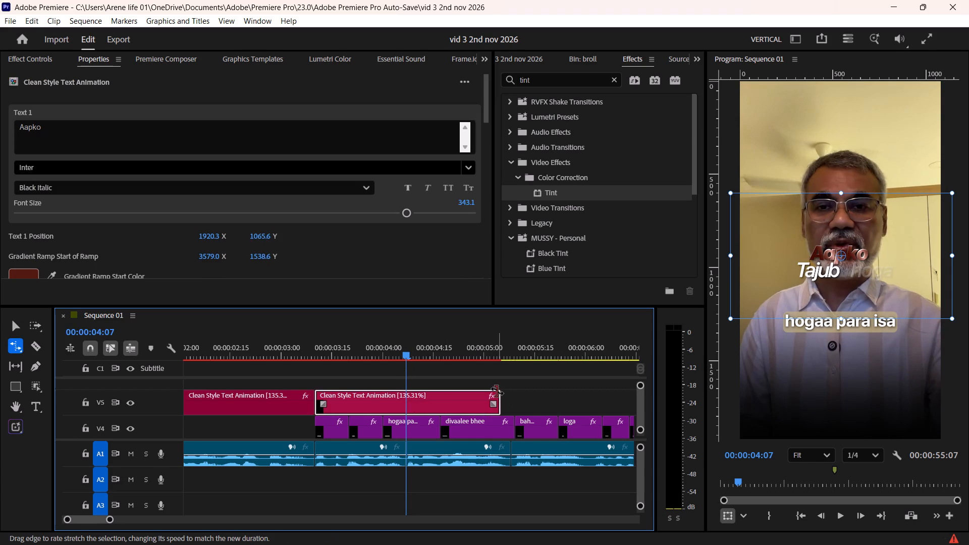
{"action": "left_click_drag", "start_coordinate": [497, 391], "coordinate": [433, 408]}
Cut the third text animation at 00:00:04:07 and delete the piece after the cut.
{"action": "left_click", "coordinate": [418, 402]}
{"action": "key", "text": "F1"}
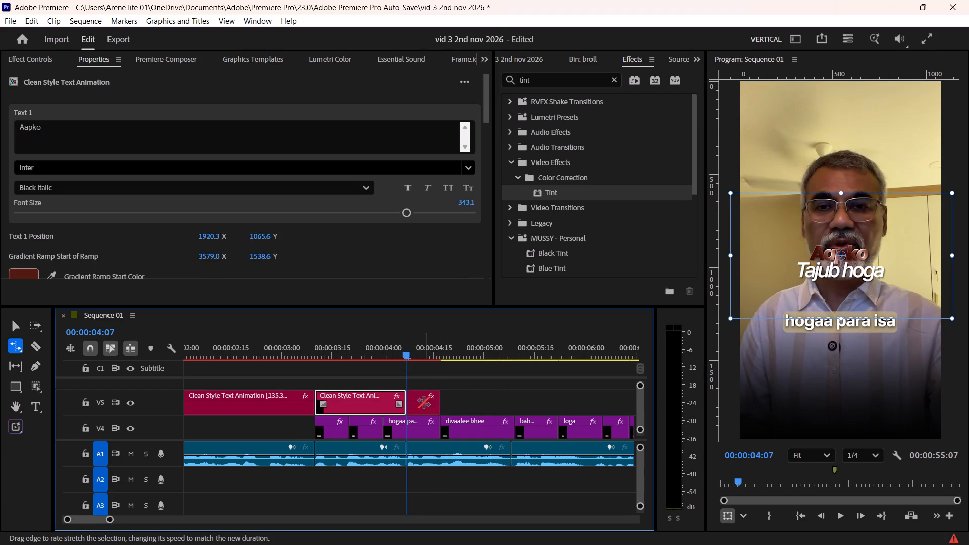
{"action": "left_click", "coordinate": [424, 402]}
{"action": "key", "text": "Delete"}
Move the trimmed third text animation from V5 straight down to V4, overwriting the captions there.
{"action": "left_click", "coordinate": [359, 346]}
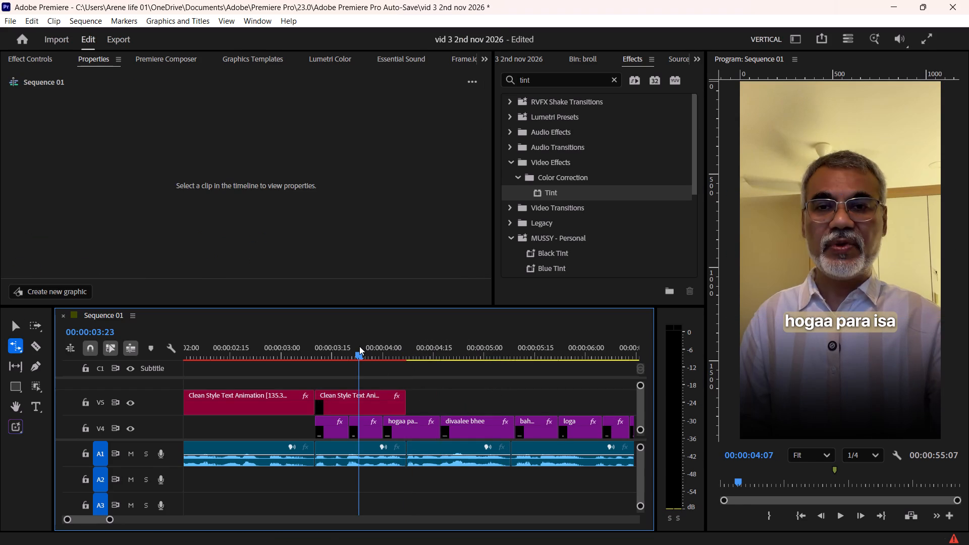
{"action": "key", "text": "v"}
{"action": "left_click_drag", "start_coordinate": [368, 398], "coordinate": [369, 423]}
{"action": "left_click", "coordinate": [366, 430]}
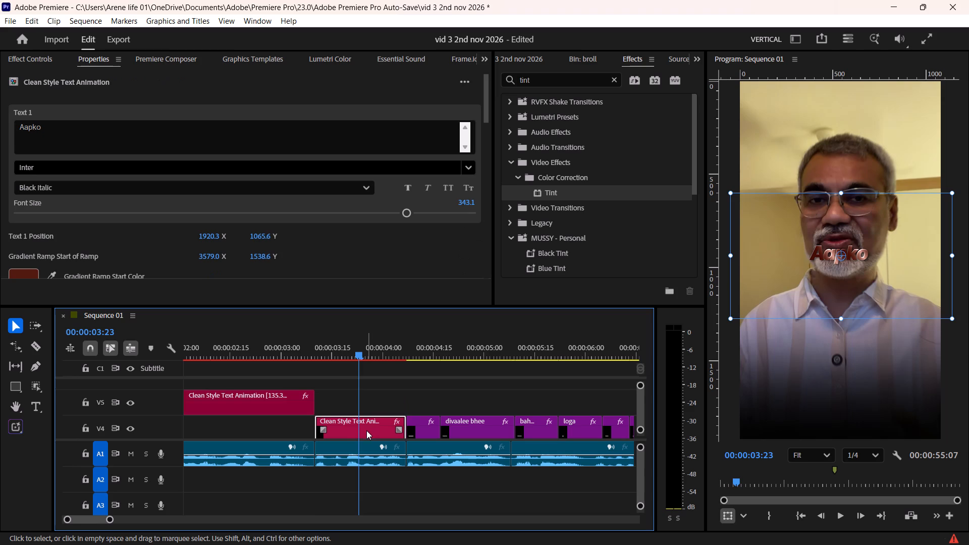
Lower the third text animation on V4 to a Motion Position of about 550, 1300 and preview it briefly.
{"action": "left_click", "coordinate": [48, 59]}
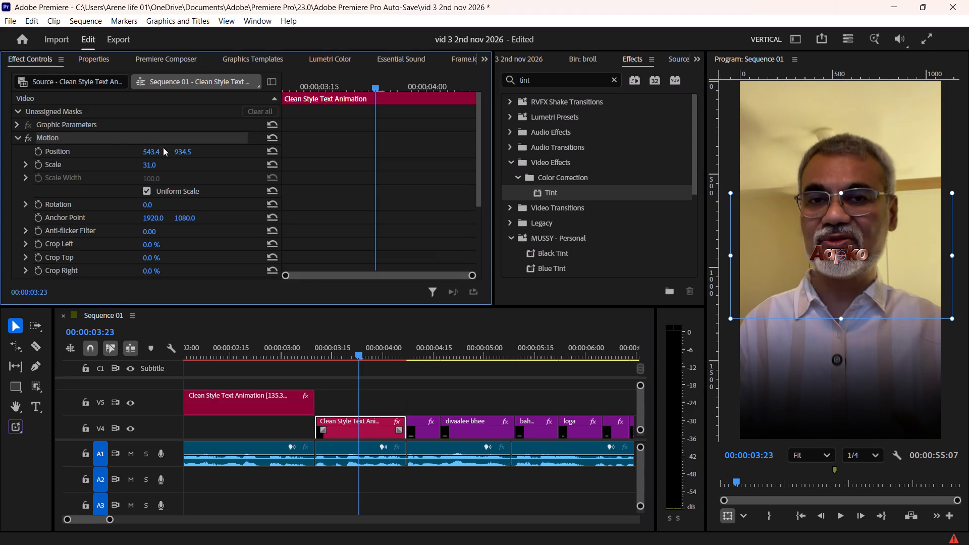
{"action": "left_click_drag", "start_coordinate": [872, 293], "coordinate": [872, 361]}
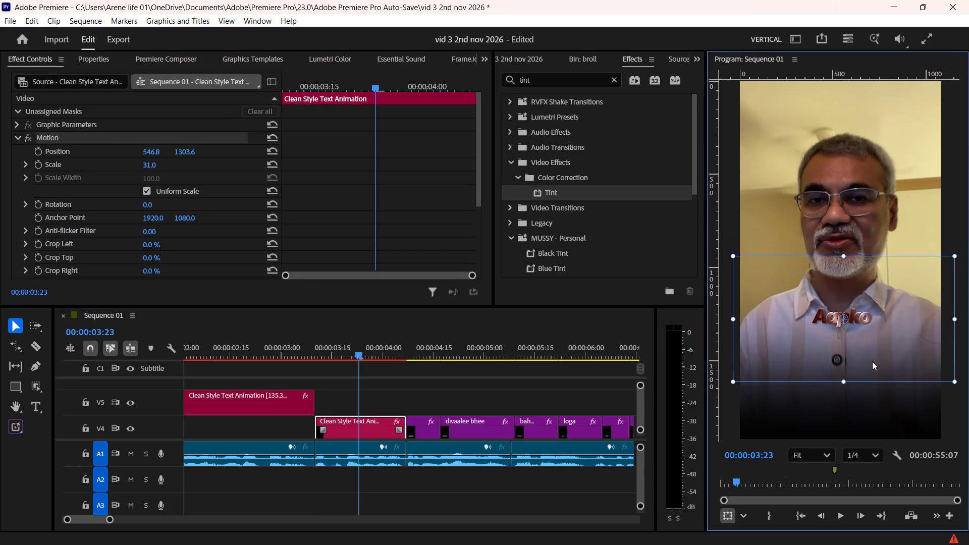
{"action": "left_click_drag", "start_coordinate": [872, 361], "coordinate": [873, 361]}
{"action": "key", "text": "space"}
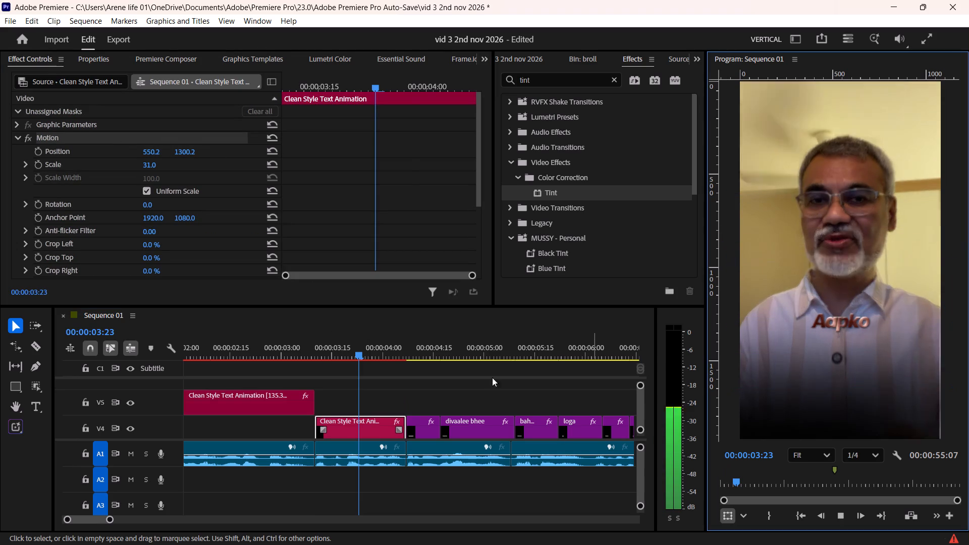
{"action": "key", "text": "space"}
Set the third text animation's Scale to 36 and its horizontal Position to about 541, checking it in playback.
{"action": "left_click", "coordinate": [374, 348]}
{"action": "left_click", "coordinate": [362, 417]}
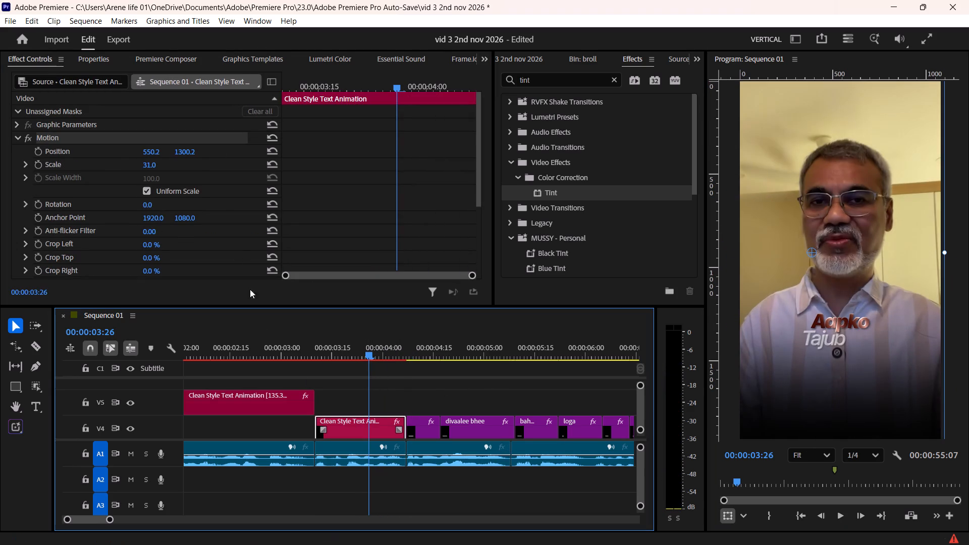
{"action": "left_click", "coordinate": [150, 163]}
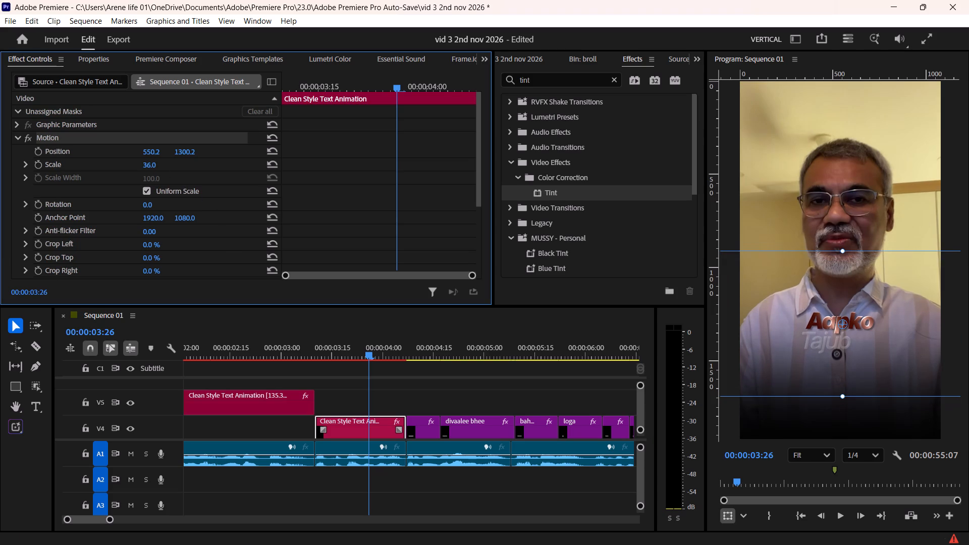
{"action": "left_click_drag", "start_coordinate": [154, 150], "coordinate": [148, 154]}
{"action": "key", "text": "space"}
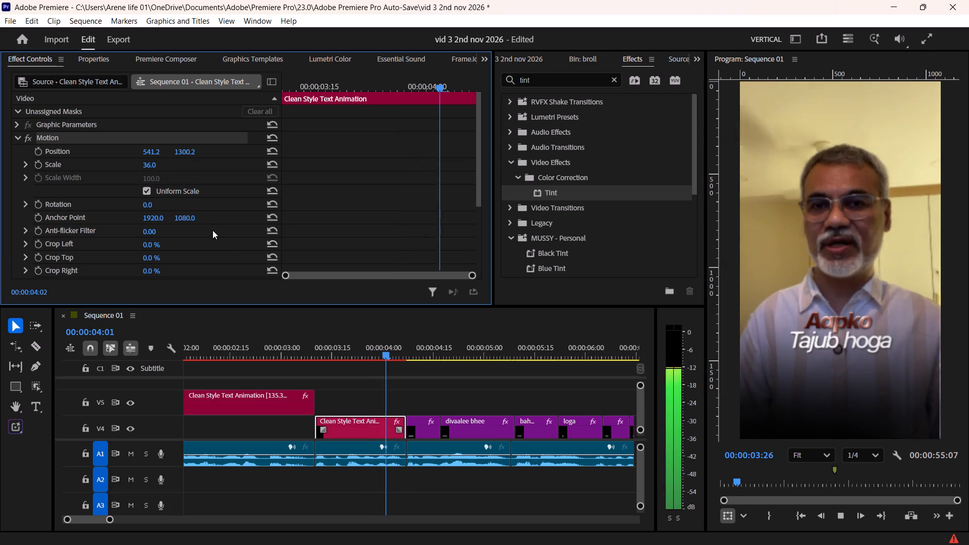
{"action": "key", "text": "space"}
Shift the "Tajub hoga" line of the third text animation to a Text 2 Position X of about 1895.
{"action": "left_click", "coordinate": [94, 58]}
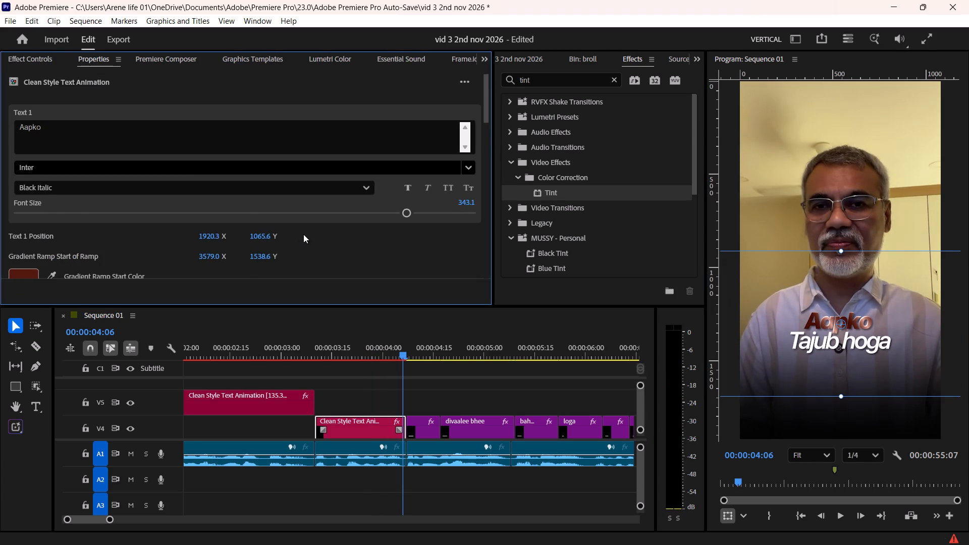
{"action": "scroll", "coordinate": [304, 235], "scroll_direction": "down", "scroll_amount": 16}
{"action": "scroll", "coordinate": [252, 158], "scroll_direction": "down", "scroll_amount": 9}
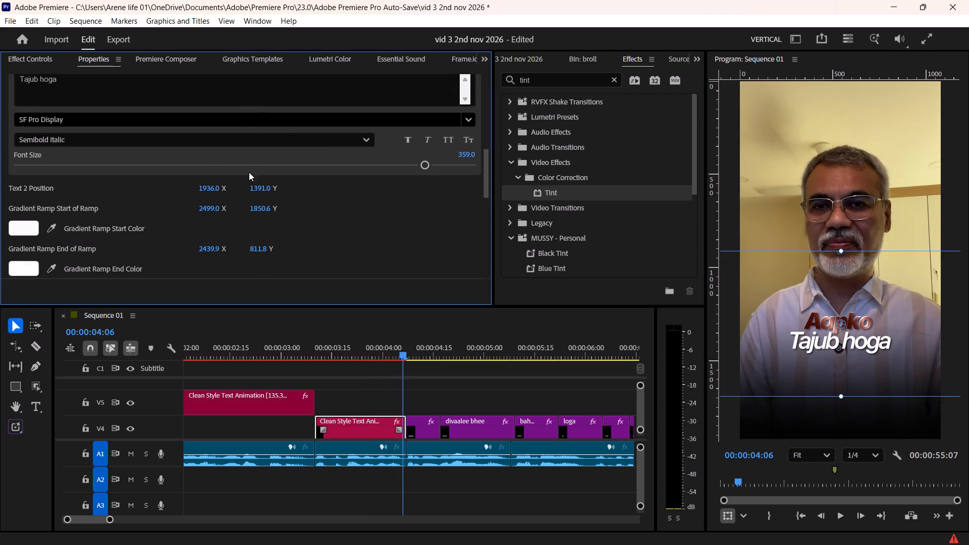
{"action": "left_click_drag", "start_coordinate": [211, 190], "coordinate": [188, 194]}
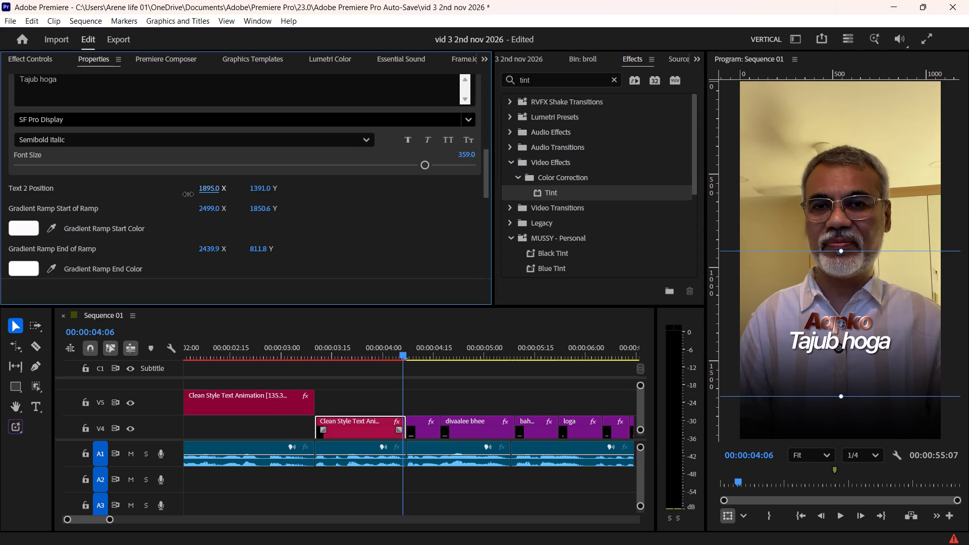
{"action": "left_click_drag", "start_coordinate": [188, 194], "coordinate": [192, 195]}
Save the project and play from 00:00:03:08 to about 00:00:07:06 to review the text animation and the captions after it.
{"action": "left_click", "coordinate": [310, 346]}
{"action": "left_click", "coordinate": [337, 397]}
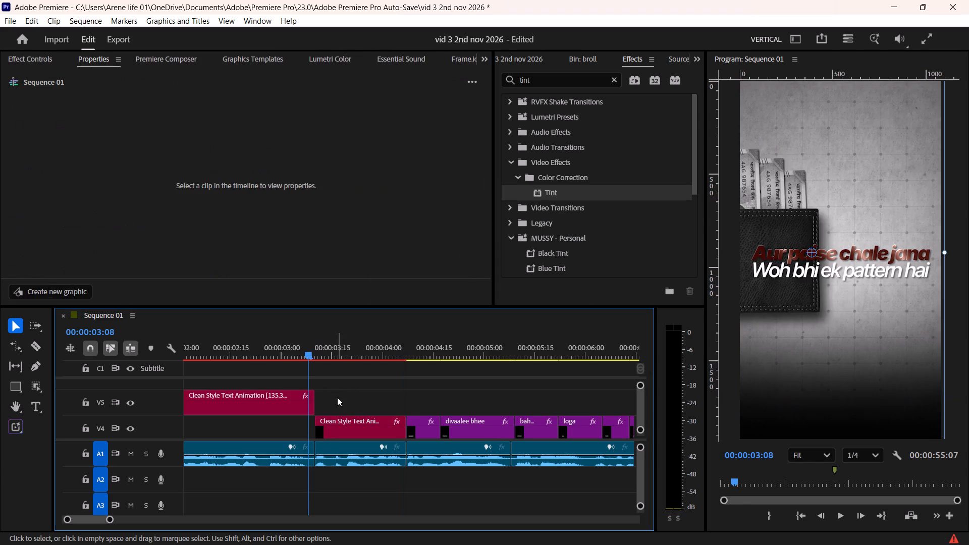
{"action": "key", "text": "ctrl+s"}
{"action": "key", "text": "space"}
{"action": "scroll", "coordinate": [338, 398], "scroll_direction": "down", "scroll_amount": 4}
{"action": "scroll", "coordinate": [333, 400], "scroll_direction": "down", "scroll_amount": 4, "text": "alt"}
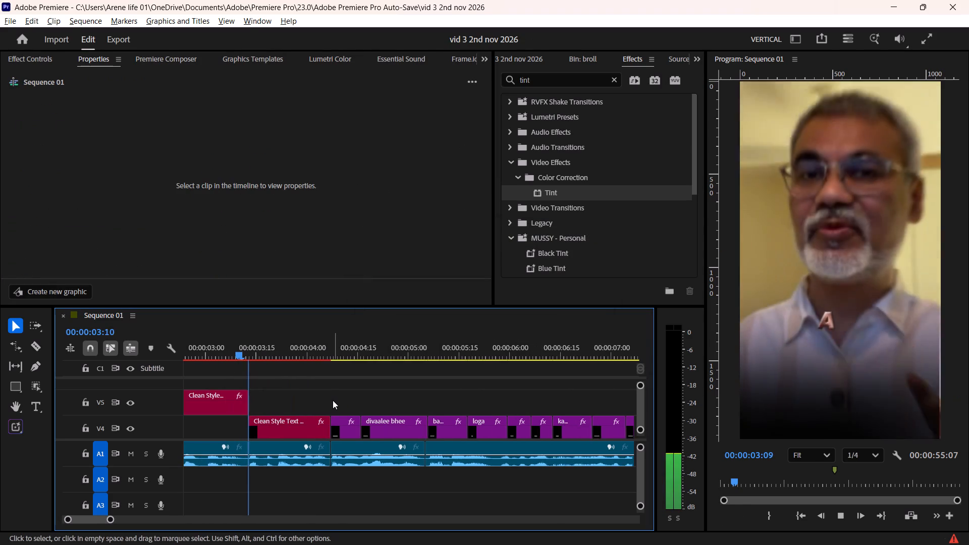
{"action": "key", "text": "space"}
{"action": "key", "text": "space"}
{"action": "key", "text": "space"}
{"action": "scroll", "coordinate": [341, 403], "scroll_direction": "up", "scroll_amount": 2, "text": "alt"}
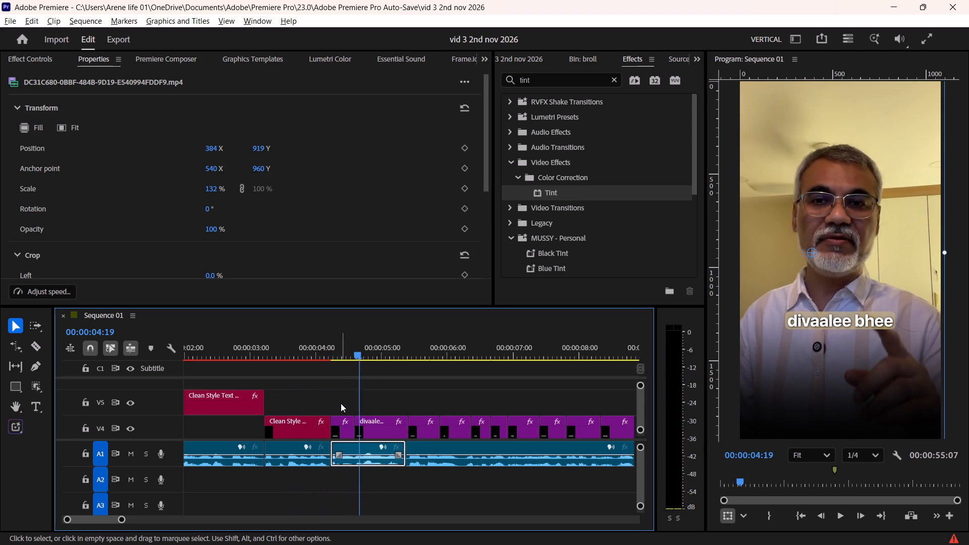
{"action": "scroll", "coordinate": [341, 403], "scroll_direction": "up", "scroll_amount": 9, "text": "alt"}
{"action": "key", "text": "space"}
{"action": "scroll", "coordinate": [360, 383], "scroll_direction": "down", "scroll_amount": 5, "text": "alt"}
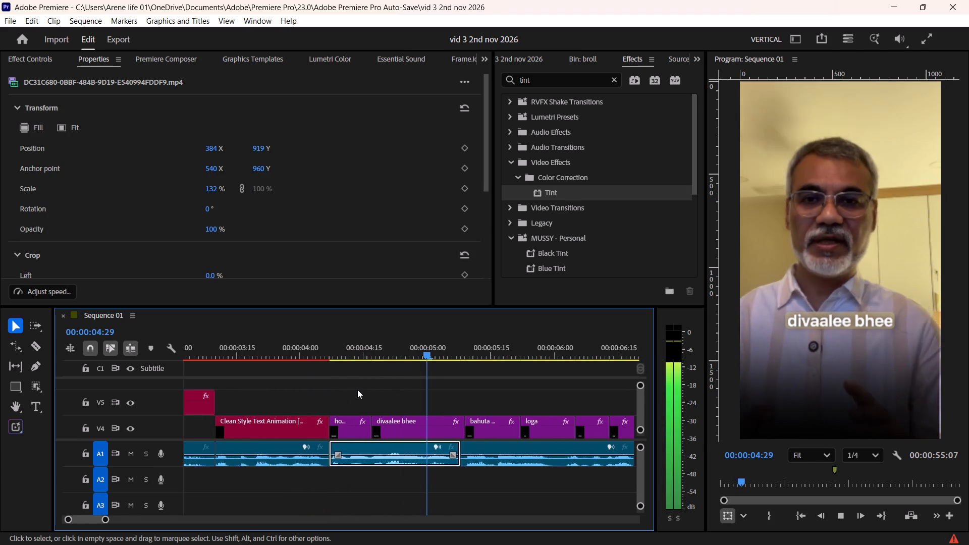
{"action": "scroll", "coordinate": [357, 390], "scroll_direction": "down", "scroll_amount": 8, "text": "alt"}
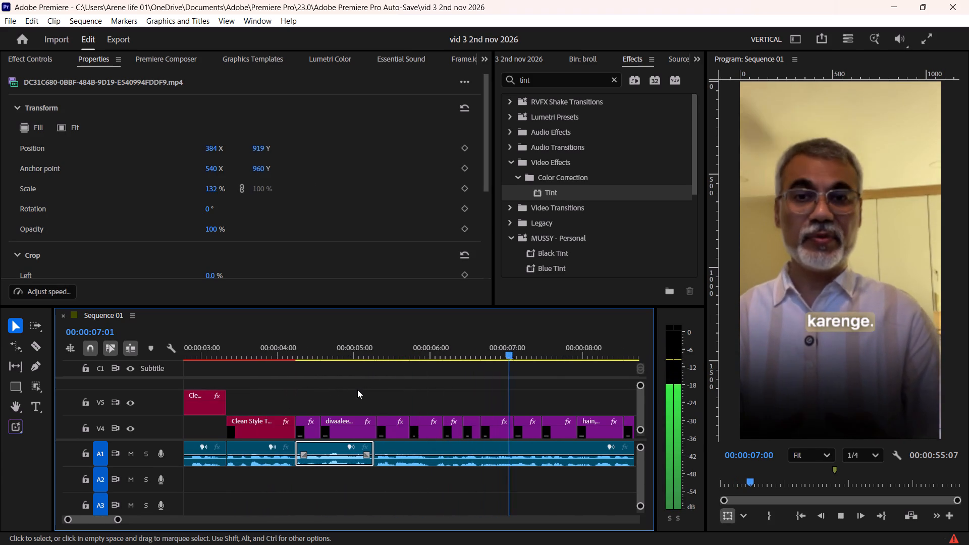
{"action": "key", "text": "space"}
{"action": "key", "text": "ctrl+s"}
{"action": "key", "text": "ctrl+s"}
Switch to Pinterest in Chrome and search for "laxmi pooja video".
{"action": "key", "text": "alt+Tab"}
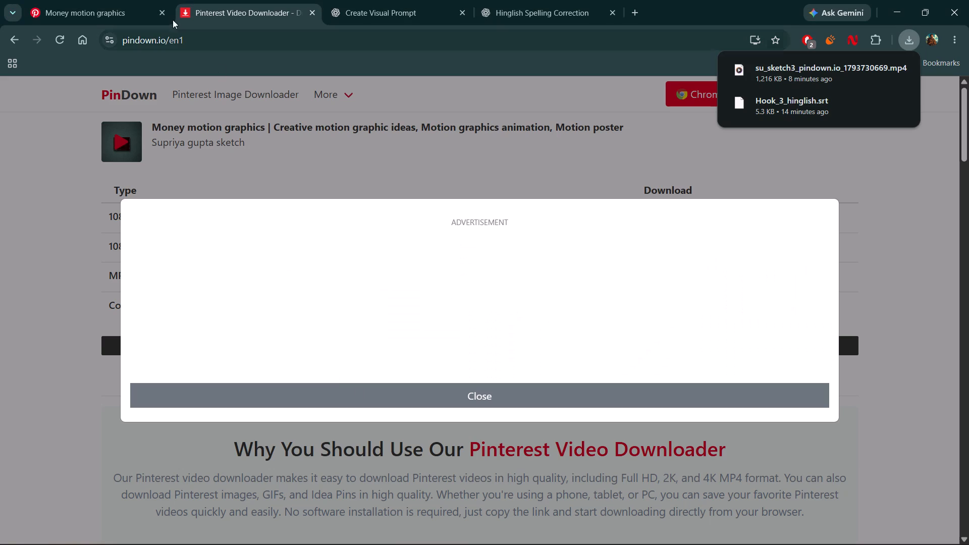
{"action": "left_click", "coordinate": [98, 0]}
{"action": "left_click", "coordinate": [226, 104]}
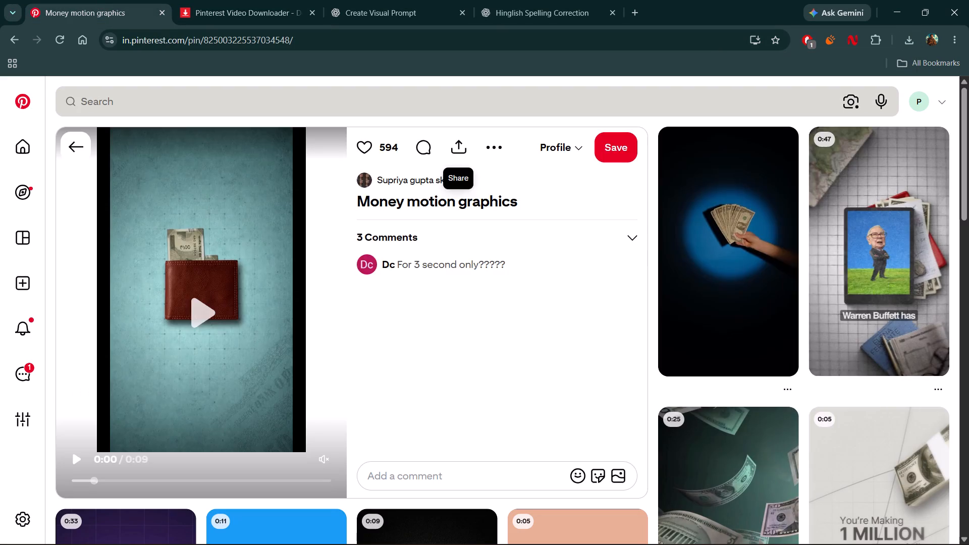
{"action": "left_click", "coordinate": [226, 104]}
{"action": "type", "text": "laxmi pooja video"}
{"action": "key", "text": "Return"}
Return to Premiere, play the sequence on to about 00:00:07:24 to hear the following lines, and save the project.
{"action": "key", "text": "alt+Tab"}
{"action": "key", "text": "space"}
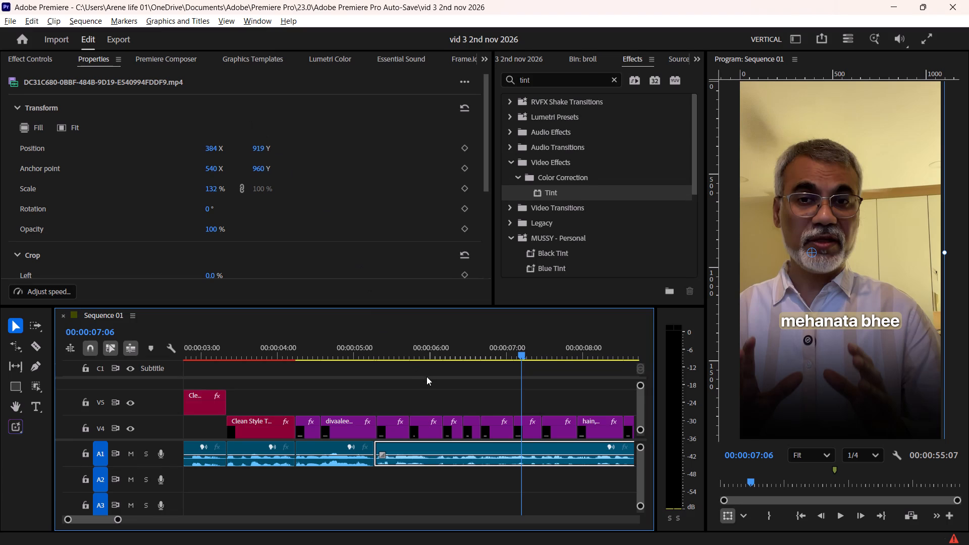
{"action": "scroll", "coordinate": [427, 378], "scroll_direction": "down", "scroll_amount": 3}
{"action": "key", "text": "space"}
{"action": "key", "text": "ctrl+s"}
Switch to Pinterest in Chrome and copy the link of the video pin showing a woman in a red sari praying at a decorated altar.
{"action": "key", "text": "alt+Tab"}
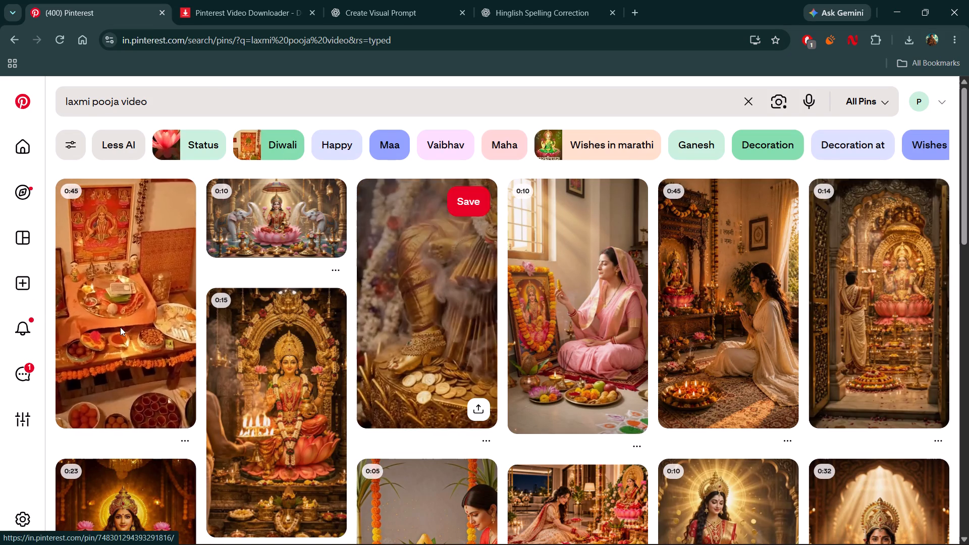
{"action": "left_click", "coordinate": [122, 327]}
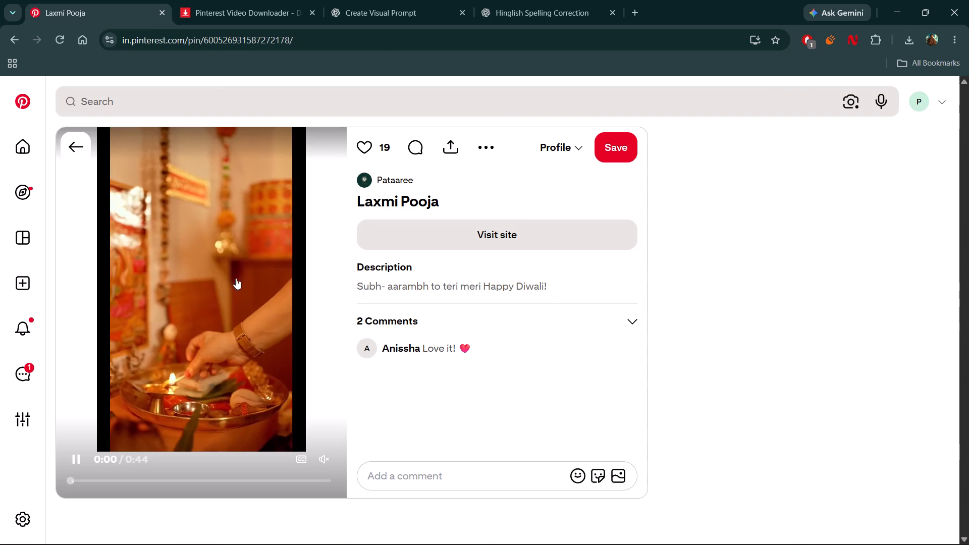
{"action": "left_click", "coordinate": [214, 275]}
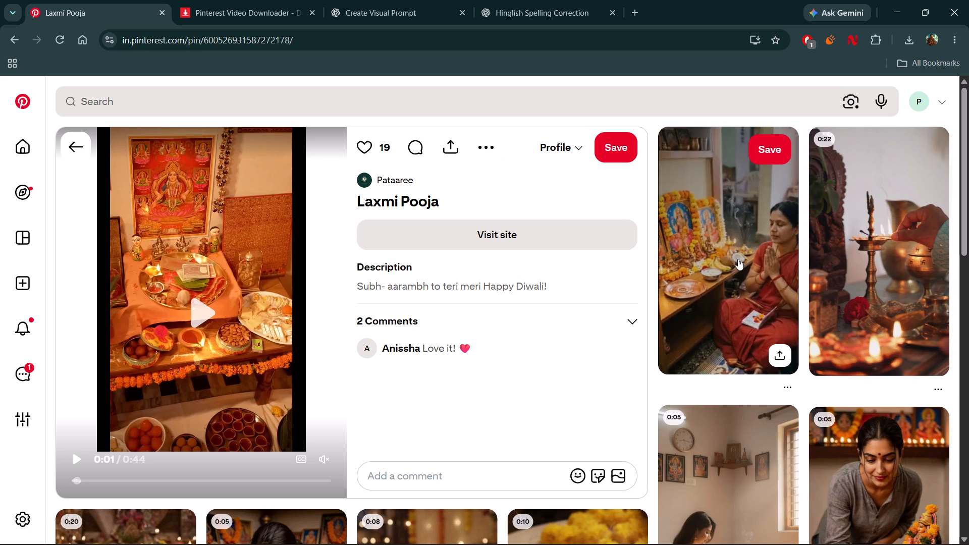
{"action": "left_click", "coordinate": [738, 259]}
{"action": "left_click", "coordinate": [263, 308]}
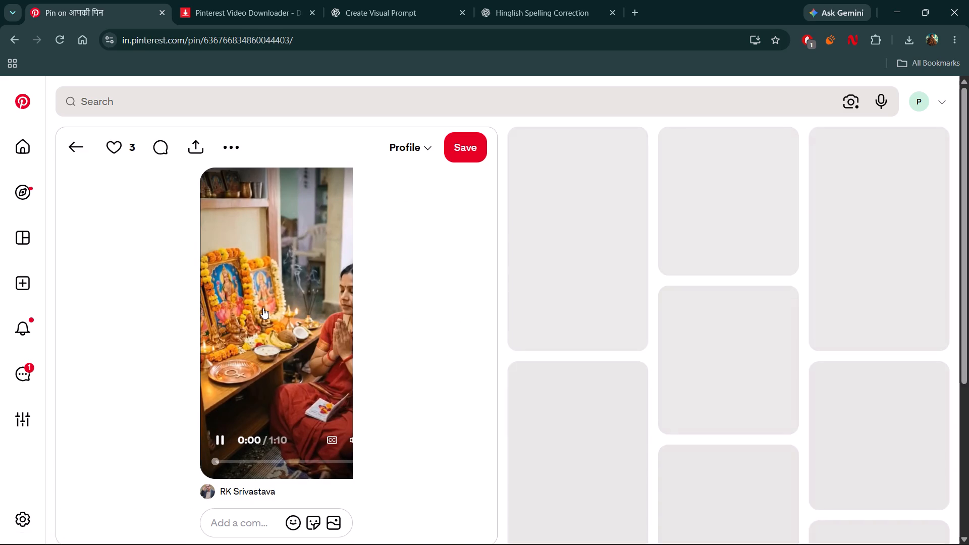
{"action": "left_click", "coordinate": [198, 142]}
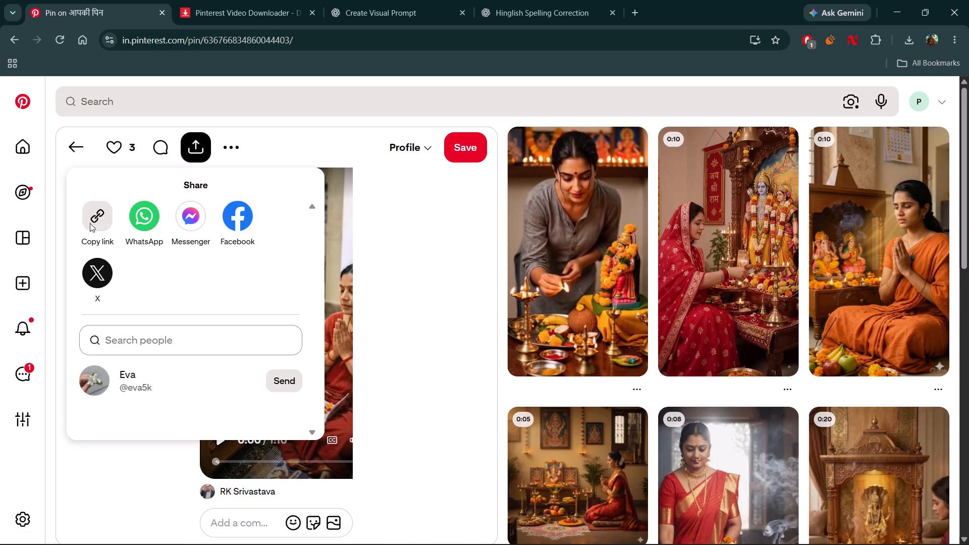
{"action": "left_click", "coordinate": [88, 223]}
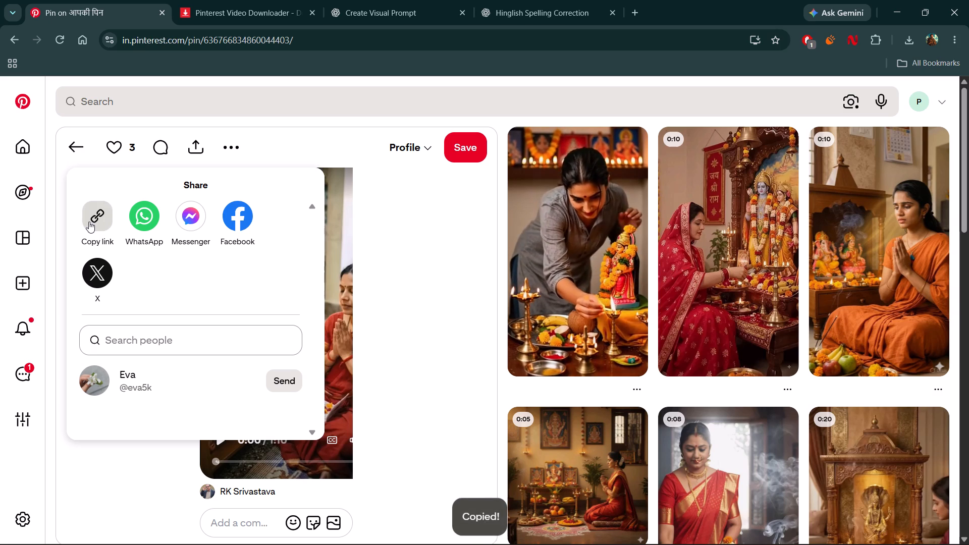
{"action": "left_click", "coordinate": [91, 220]}
Download the copied pin's video in 1080p (HD) through PinDown and save the file.
{"action": "left_click", "coordinate": [212, 0]}
{"action": "left_click", "coordinate": [362, 178]}
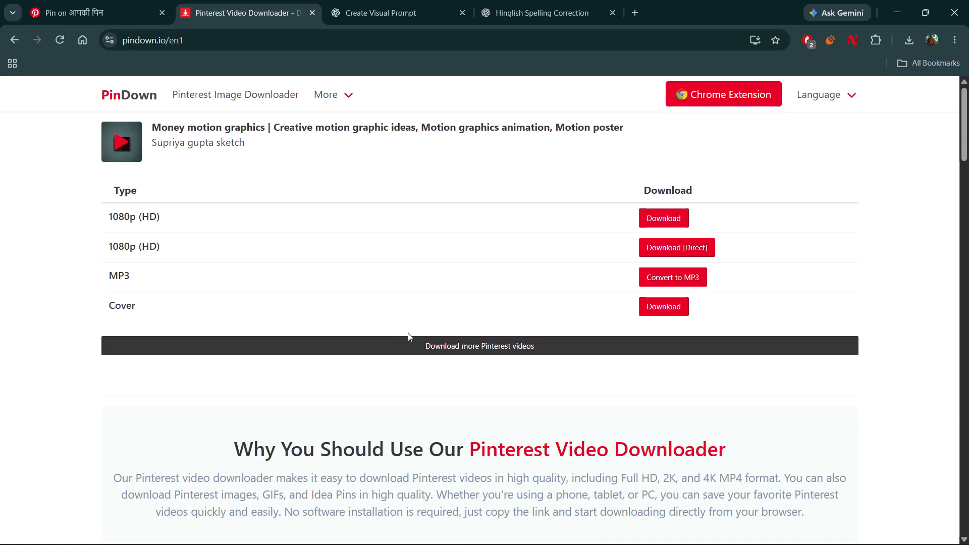
{"action": "left_click", "coordinate": [411, 347]}
{"action": "left_click", "coordinate": [414, 283]}
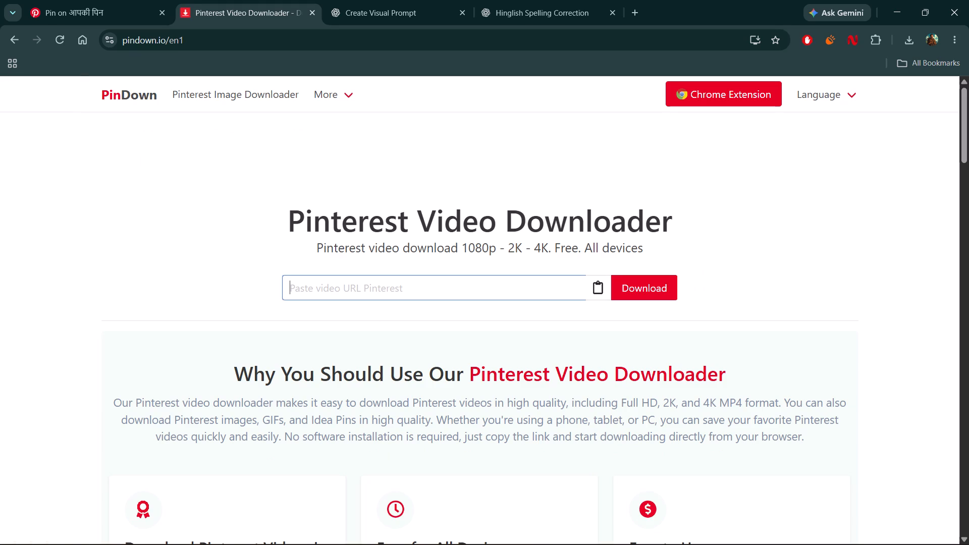
{"action": "key", "text": "ctrl+v"}
{"action": "left_click", "coordinate": [657, 290]}
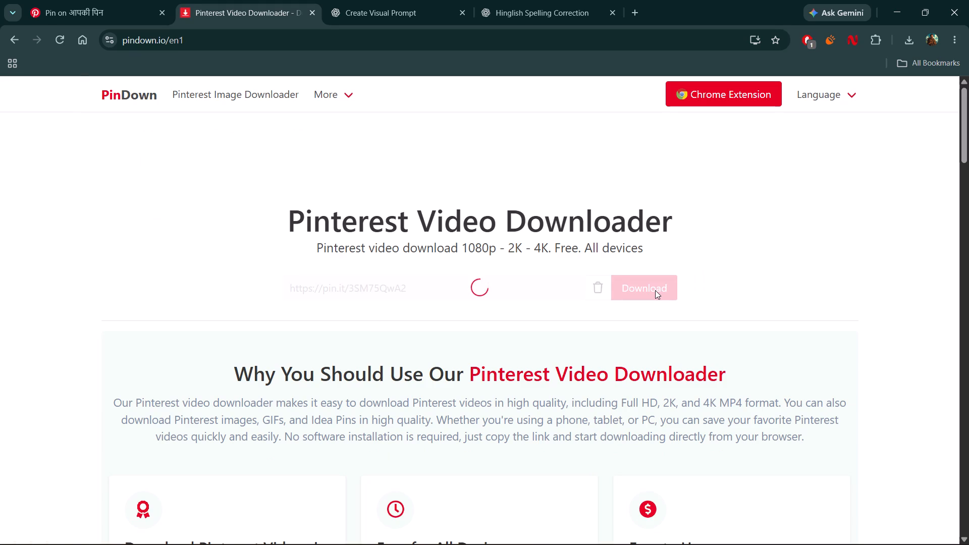
{"action": "left_click", "coordinate": [666, 223]}
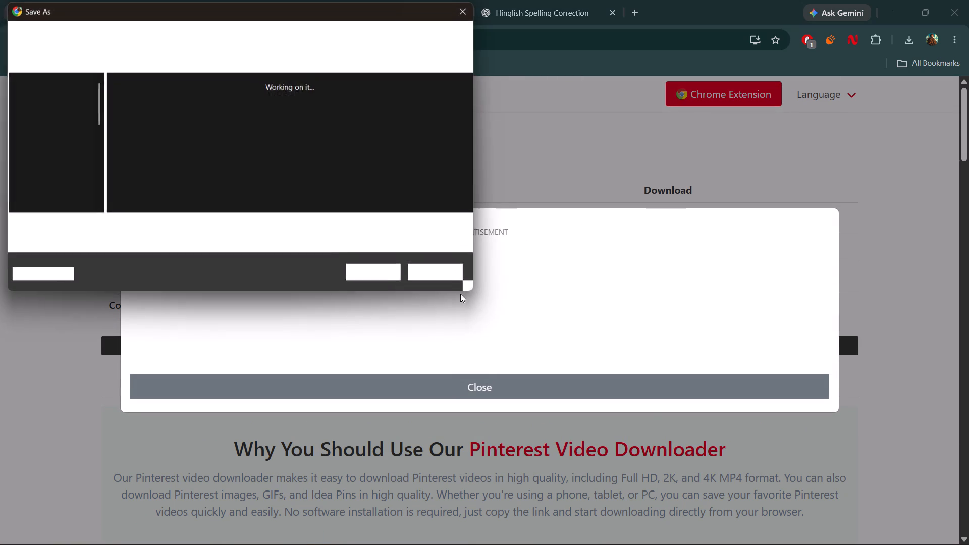
{"action": "left_click", "coordinate": [374, 276]}
Search Pinterest for "diwali green screen".
{"action": "left_click", "coordinate": [94, 0]}
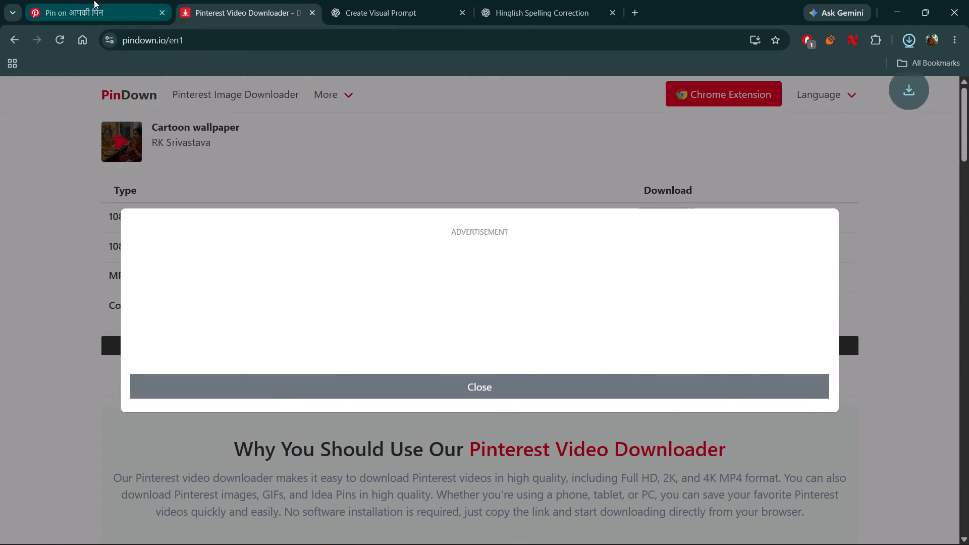
{"action": "left_click", "coordinate": [124, 102]}
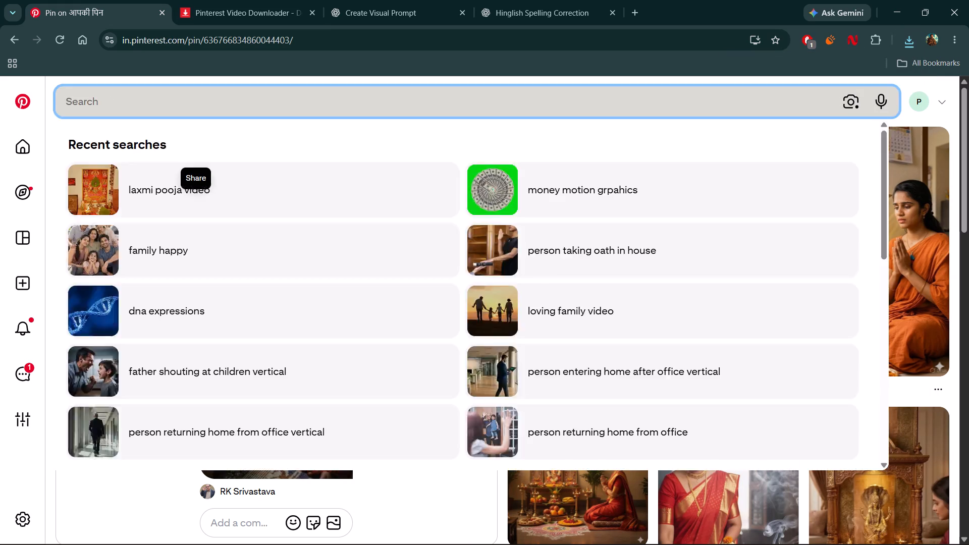
{"action": "left_click", "coordinate": [124, 102]}
{"action": "type", "text": "diwali green screen"}
{"action": "key", "text": "Return"}
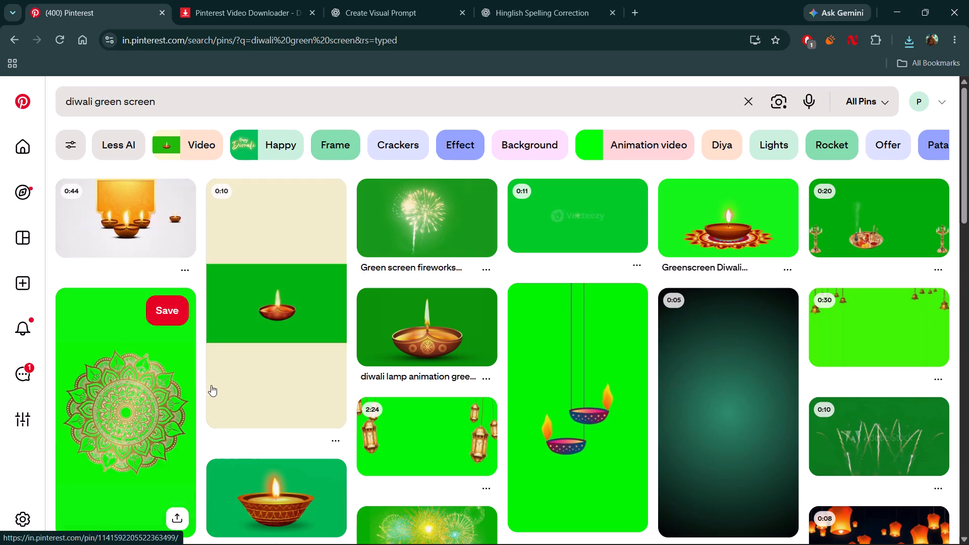
Switch back to Premiere and create an object mask of the man on the V1 clip at 00:00:04:21.
{"action": "key", "text": "alt+Tab"}
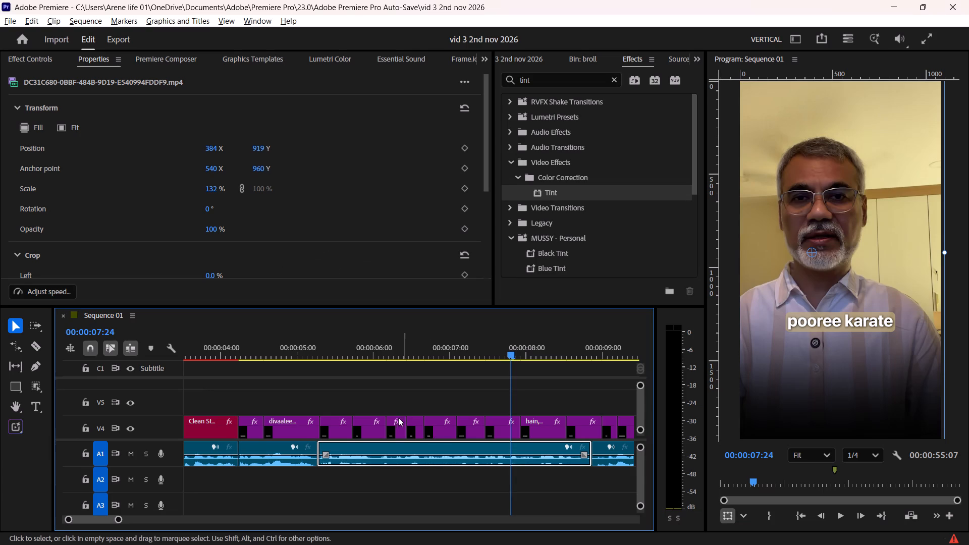
{"action": "scroll", "coordinate": [398, 440], "scroll_direction": "up", "scroll_amount": 3, "text": "alt"}
{"action": "scroll", "coordinate": [382, 420], "scroll_direction": "down", "scroll_amount": 5, "text": "alt"}
{"action": "scroll", "coordinate": [313, 411], "scroll_direction": "down", "scroll_amount": 3, "text": "ctrl"}
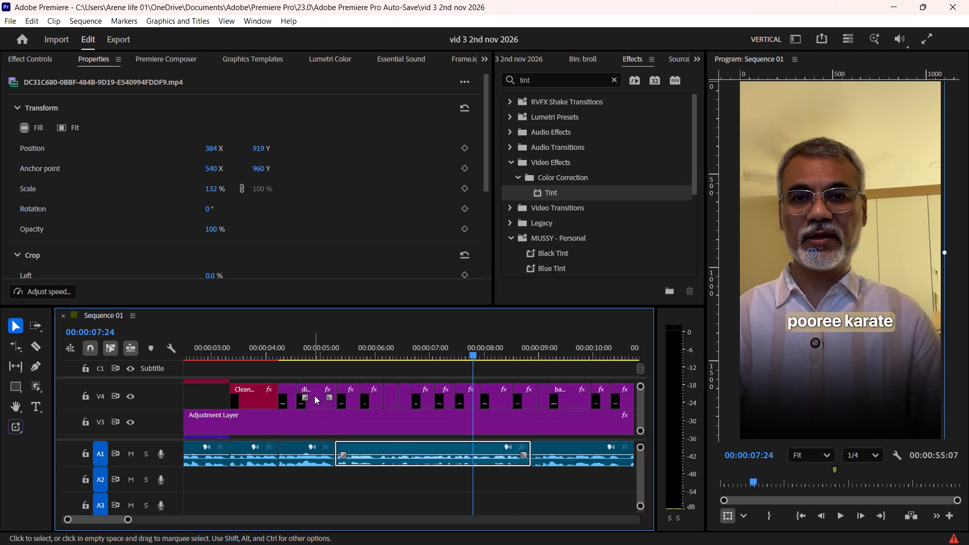
{"action": "left_click", "coordinate": [308, 351]}
{"action": "scroll", "coordinate": [304, 410], "scroll_direction": "down", "scroll_amount": 9, "text": "ctrl"}
{"action": "left_click", "coordinate": [307, 424]}
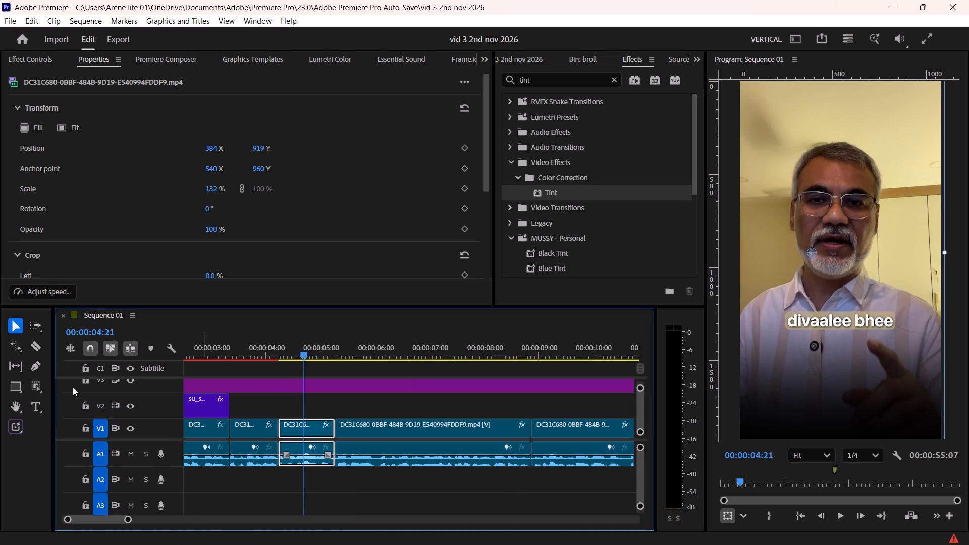
{"action": "left_click_drag", "start_coordinate": [34, 381], "coordinate": [81, 383]}
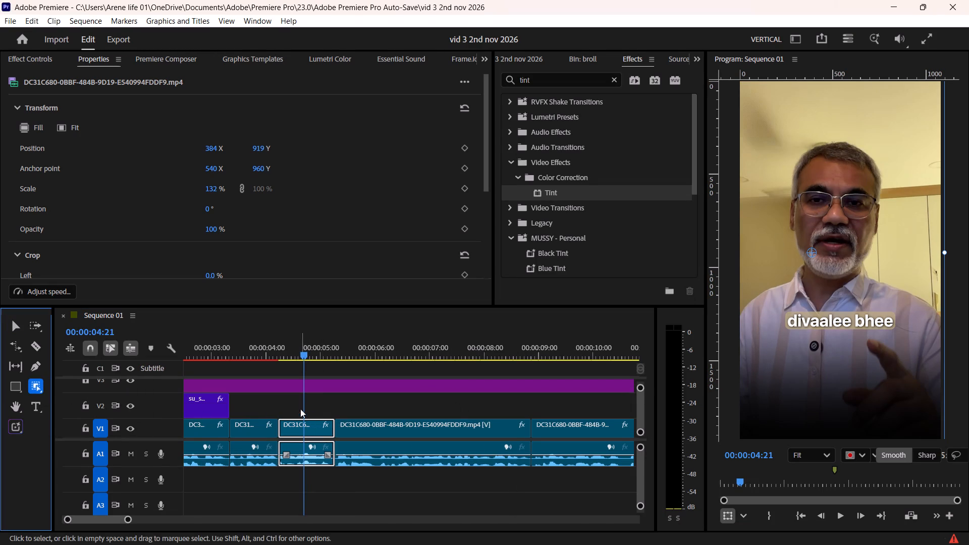
{"action": "left_click", "coordinate": [318, 399]}
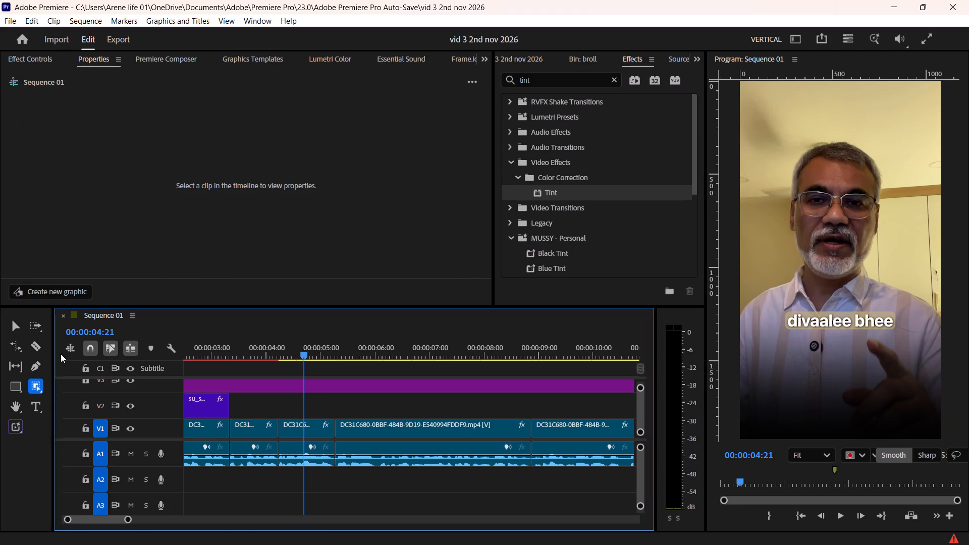
{"action": "left_click_drag", "start_coordinate": [38, 387], "coordinate": [87, 387]}
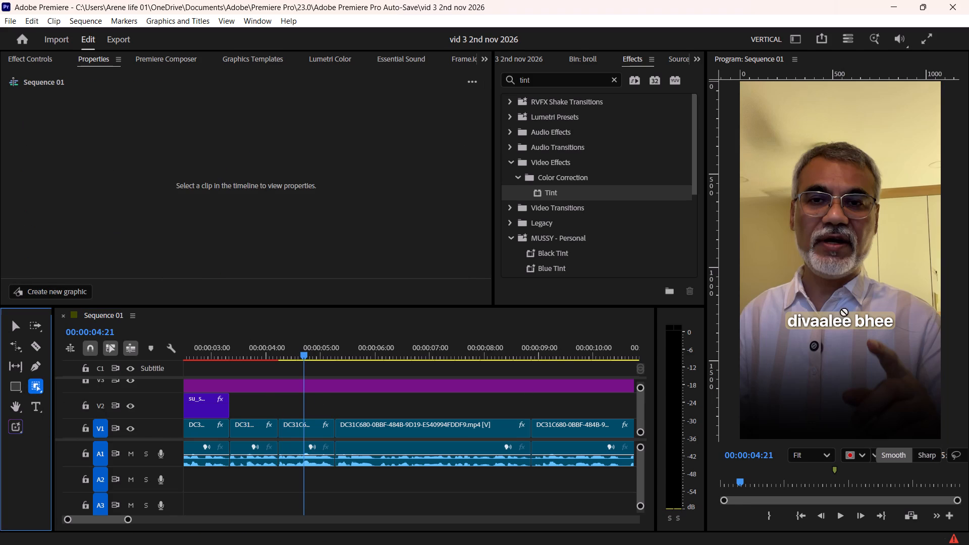
{"action": "left_click", "coordinate": [308, 433]}
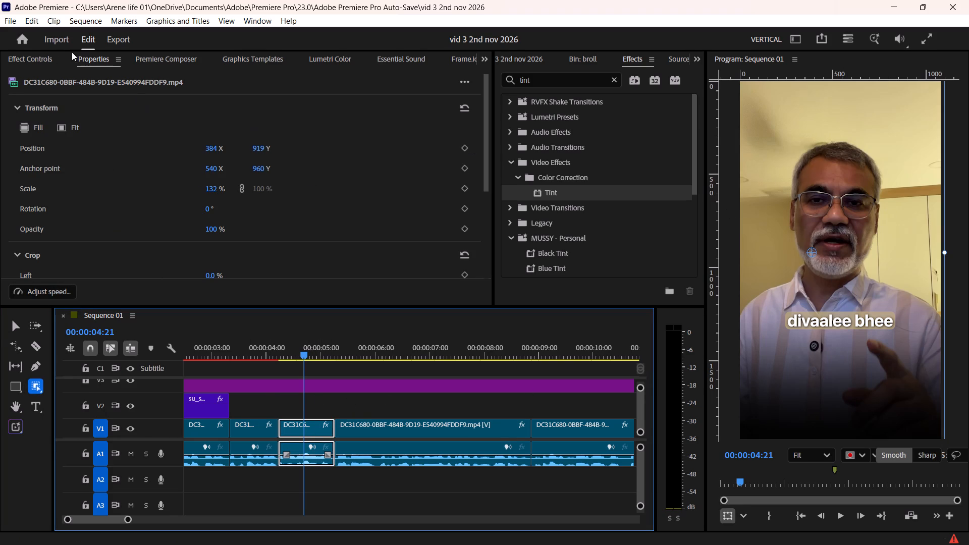
{"action": "scroll", "coordinate": [45, 58], "scroll_direction": "up", "scroll_amount": 2}
{"action": "left_click", "coordinate": [82, 112]}
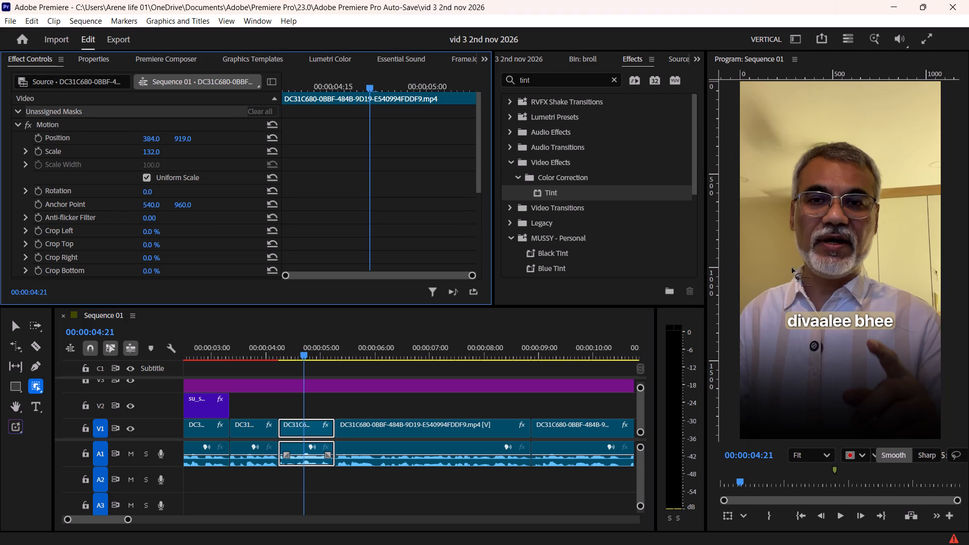
{"action": "left_click", "coordinate": [835, 255]}
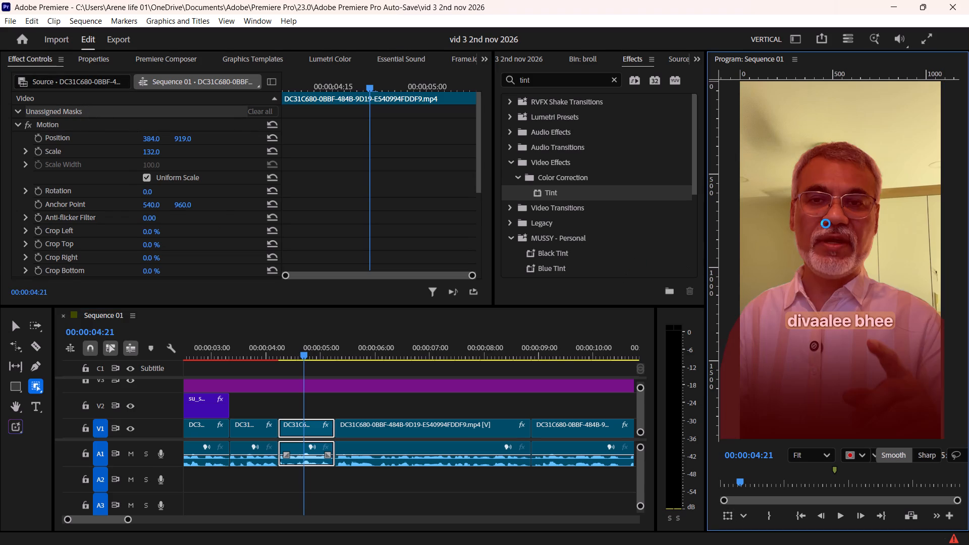
Track the man's object mask across the whole clip and assign it to the clip's Opacity.
{"action": "left_click", "coordinate": [177, 137]}
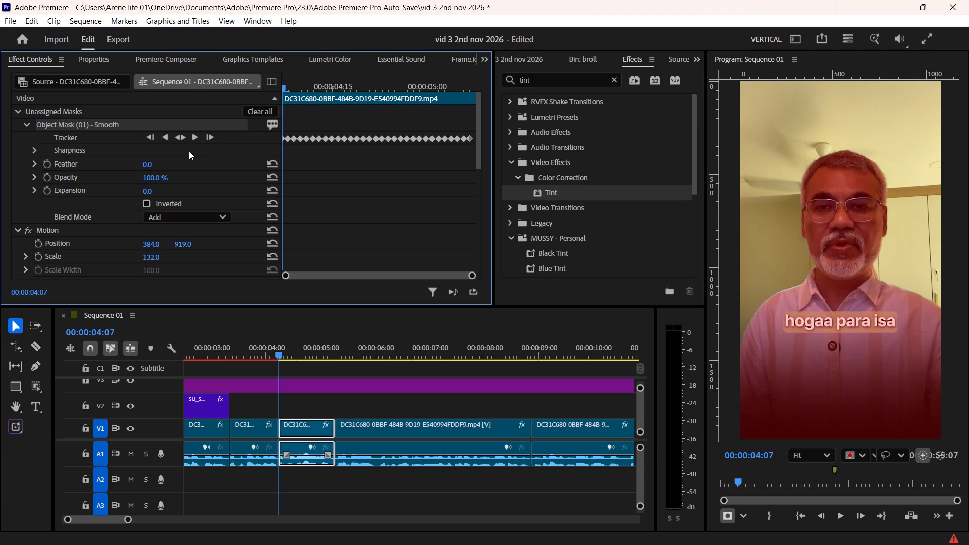
{"action": "right_click", "coordinate": [183, 122]}
{"action": "left_click", "coordinate": [236, 129]}
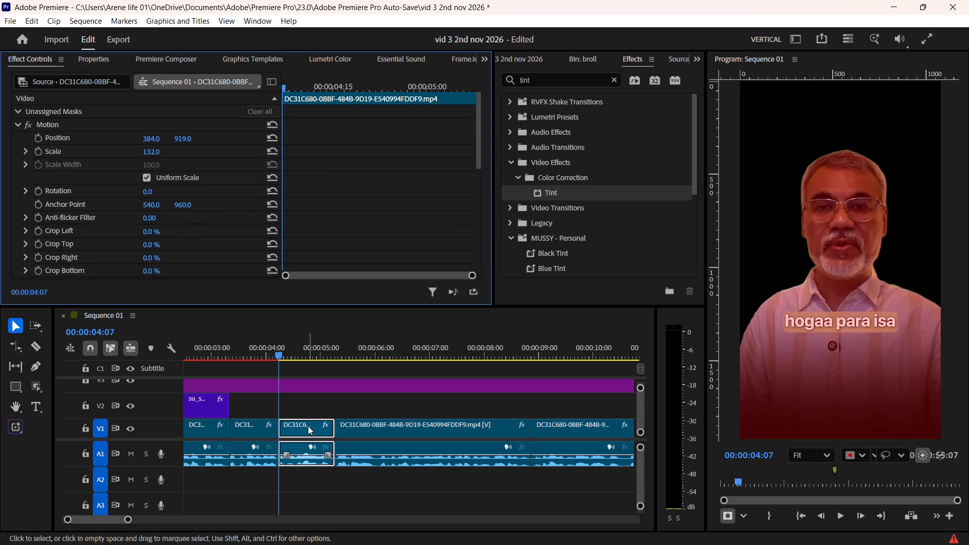
Duplicate the masked clip onto track V2, directly above the V1 original.
{"action": "left_click_drag", "start_coordinate": [308, 428], "coordinate": [308, 412], "text": "alt"}
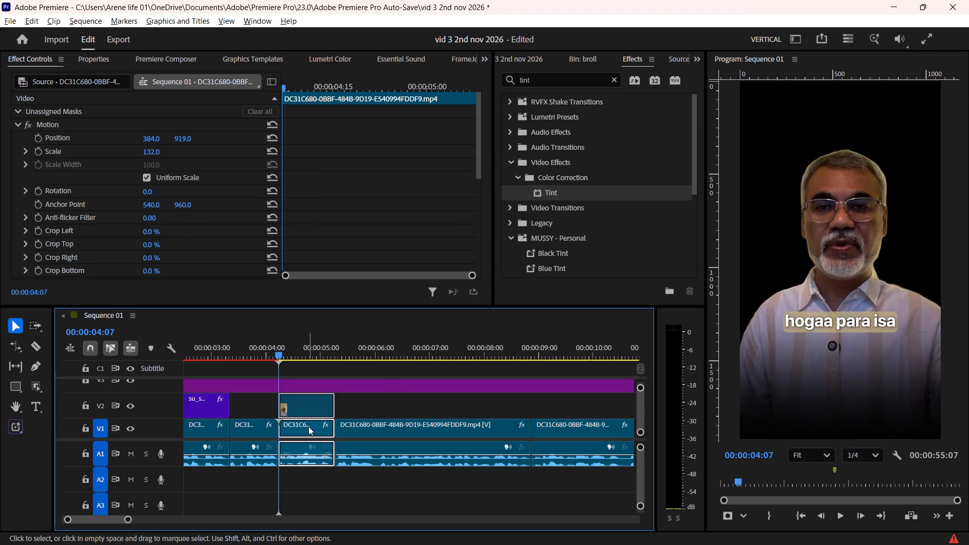
Remove the object mask from the Opacity of the V1 clip under the masked V2 copy.
{"action": "left_click", "coordinate": [307, 428]}
{"action": "scroll", "coordinate": [90, 176], "scroll_direction": "down", "scroll_amount": 12}
{"action": "left_click", "coordinate": [104, 147]}
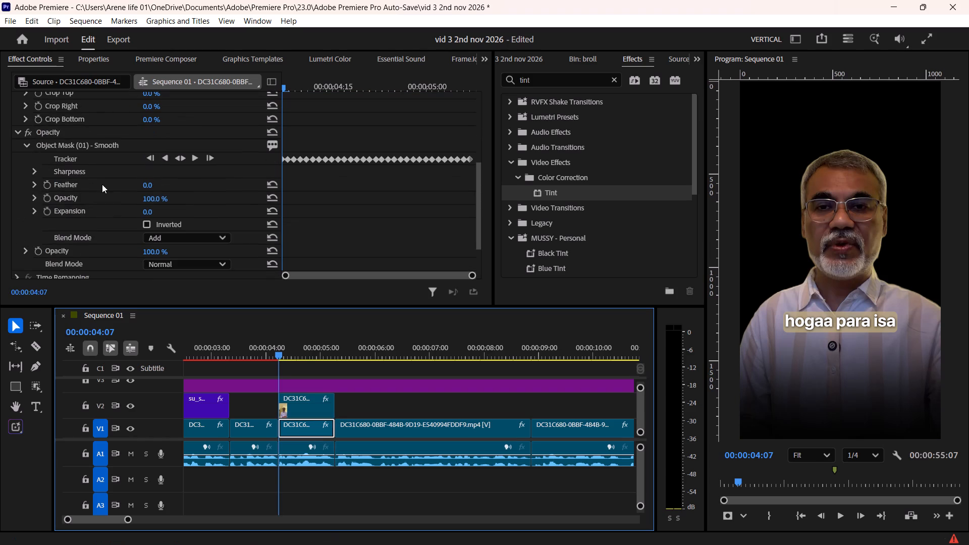
{"action": "right_click", "coordinate": [104, 146]}
{"action": "left_click", "coordinate": [158, 244]}
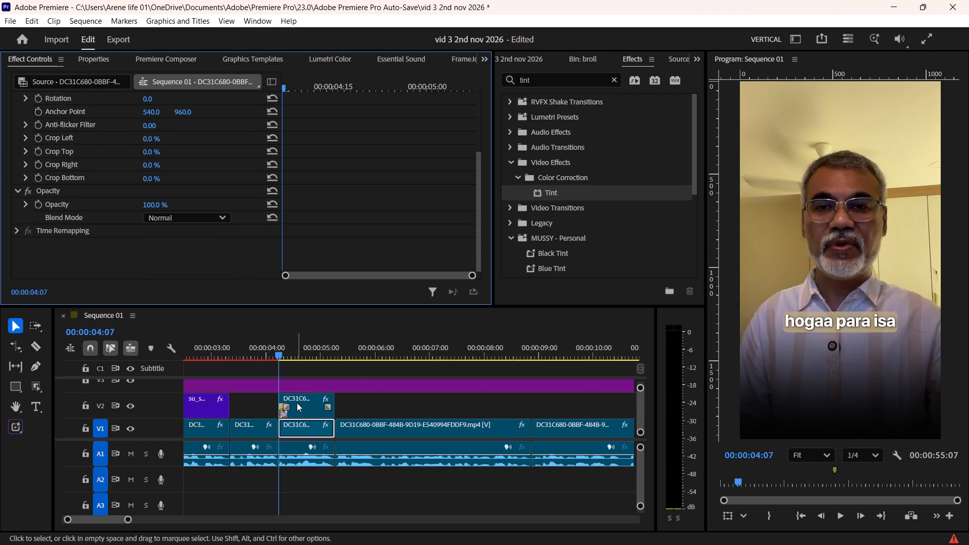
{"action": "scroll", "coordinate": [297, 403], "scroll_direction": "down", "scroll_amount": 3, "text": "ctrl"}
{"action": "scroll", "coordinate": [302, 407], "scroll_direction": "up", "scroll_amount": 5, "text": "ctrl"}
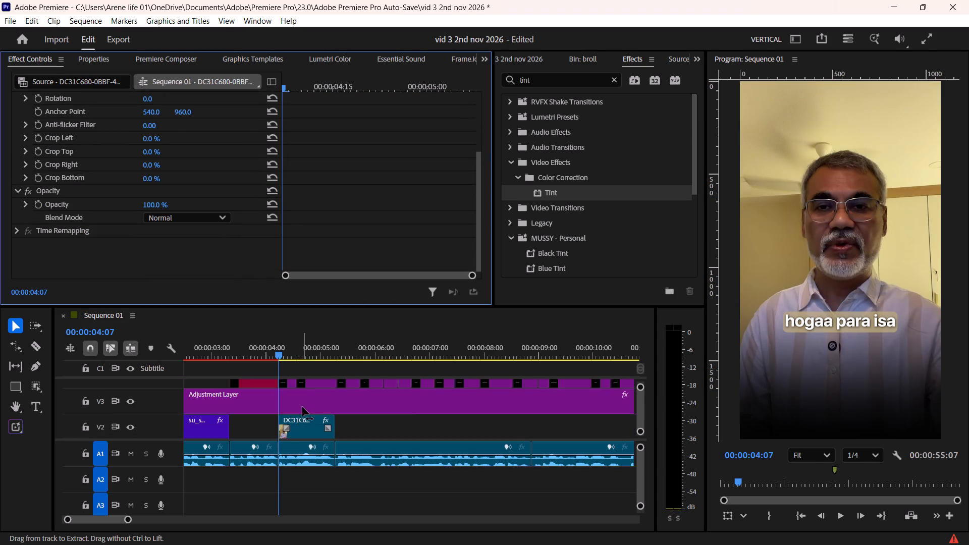
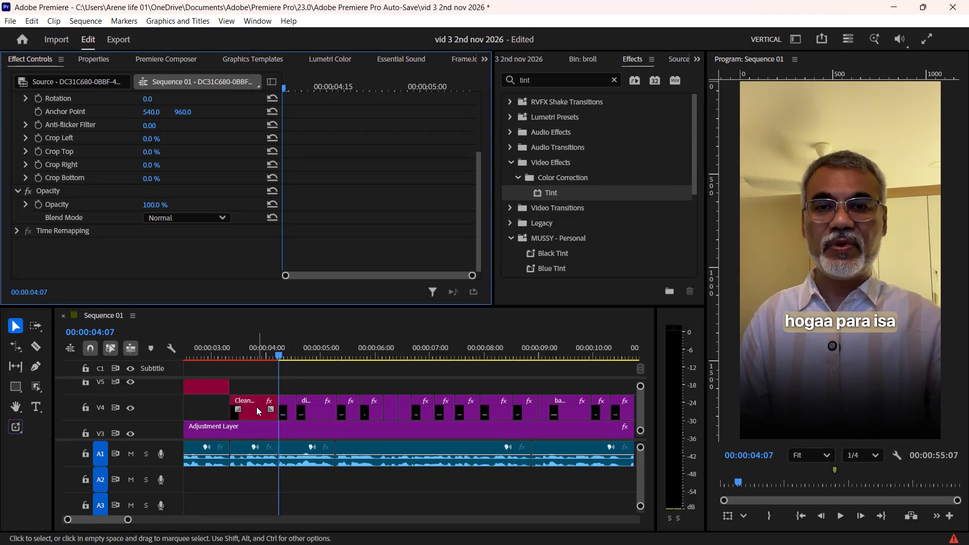
Switch to Pinterest in Chrome, open the gold mandala green-screen video from the Diwali results, and copy its link.
{"action": "scroll", "coordinate": [256, 407], "scroll_direction": "down", "scroll_amount": 3, "text": "ctrl"}
{"action": "key", "text": "alt+Tab"}
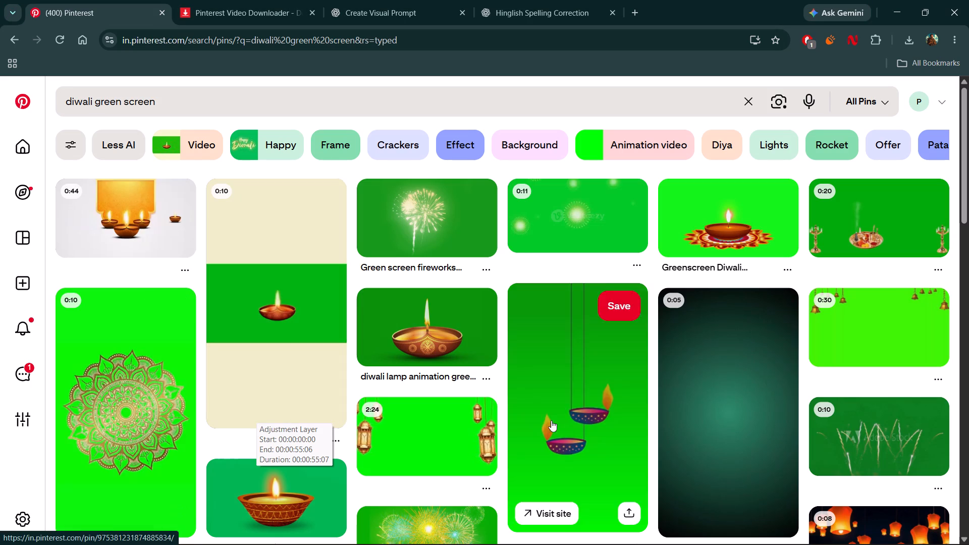
{"action": "scroll", "coordinate": [420, 441], "scroll_direction": "down", "scroll_amount": 3}
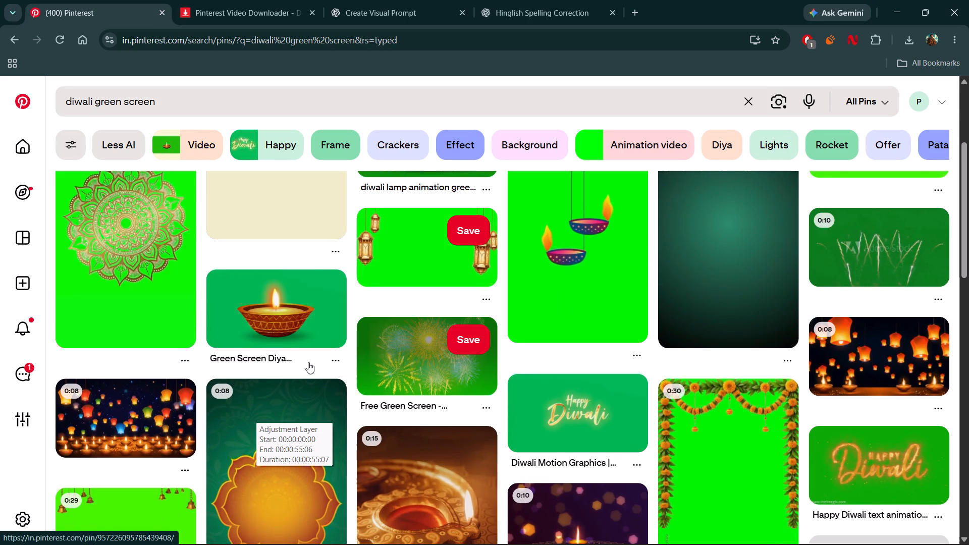
{"action": "scroll", "coordinate": [365, 430], "scroll_direction": "up", "scroll_amount": 4}
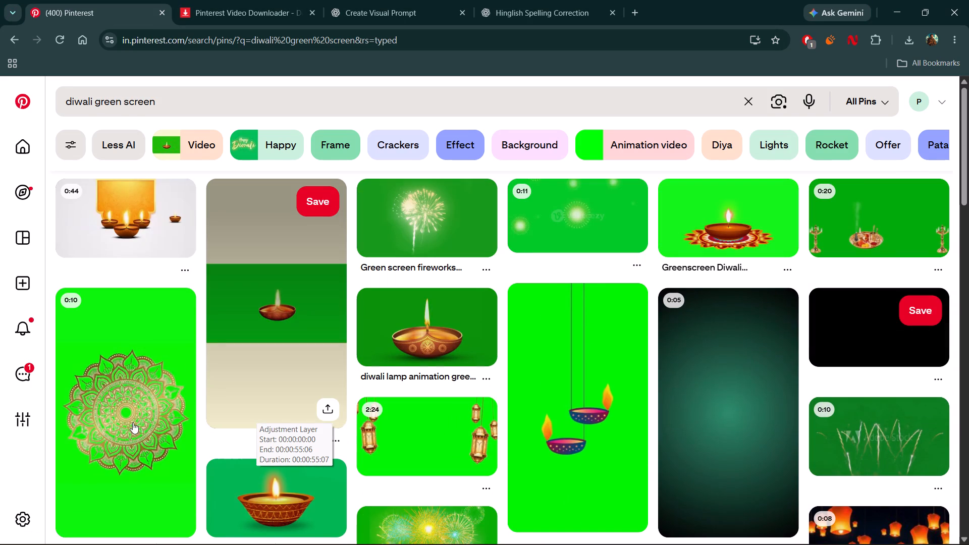
{"action": "left_click", "coordinate": [133, 422]}
{"action": "left_click", "coordinate": [126, 398]}
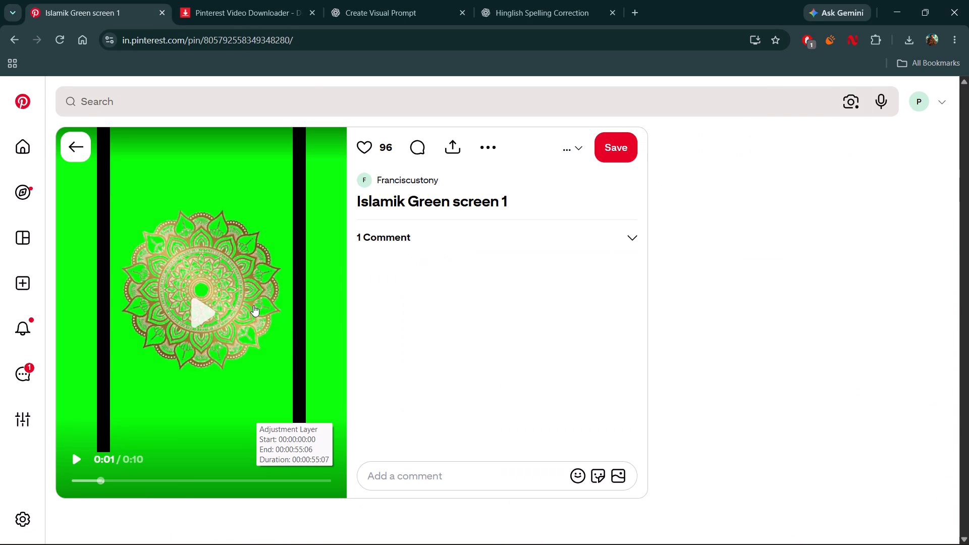
{"action": "left_click", "coordinate": [454, 151]}
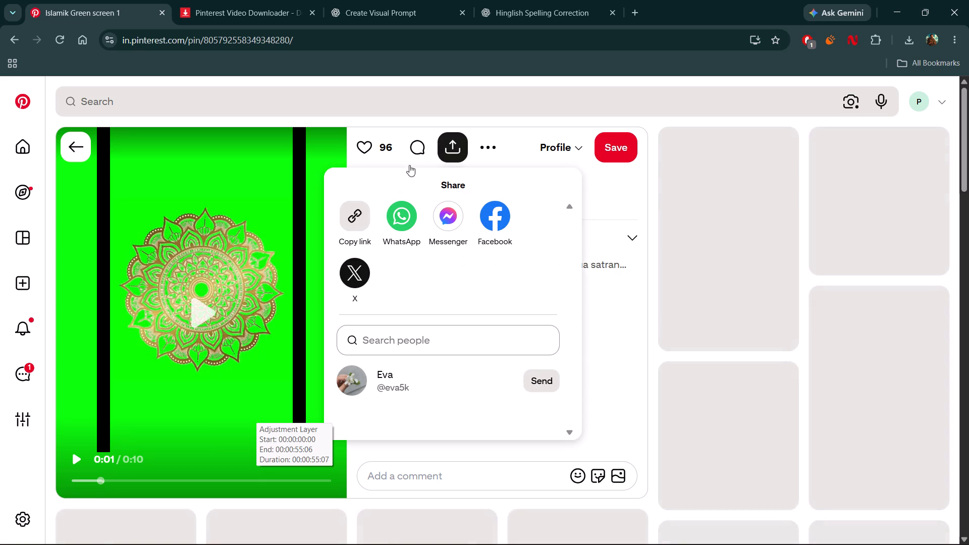
{"action": "left_click", "coordinate": [359, 216]}
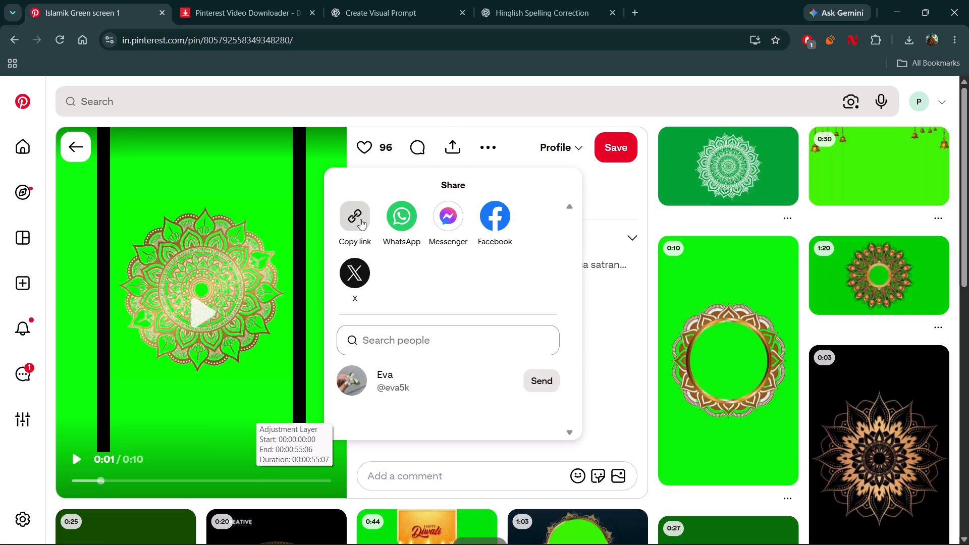
{"action": "left_click", "coordinate": [360, 219]}
Download the mandala green-screen video in 1080p through PinDown and save it in the vid 3 folder.
{"action": "left_click", "coordinate": [242, 0]}
{"action": "left_click", "coordinate": [414, 158]}
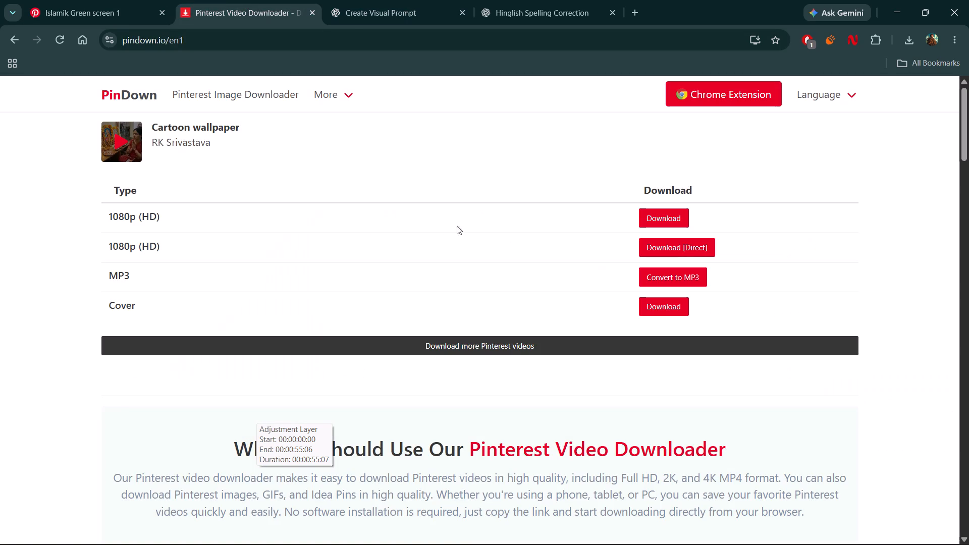
{"action": "left_click", "coordinate": [458, 342]}
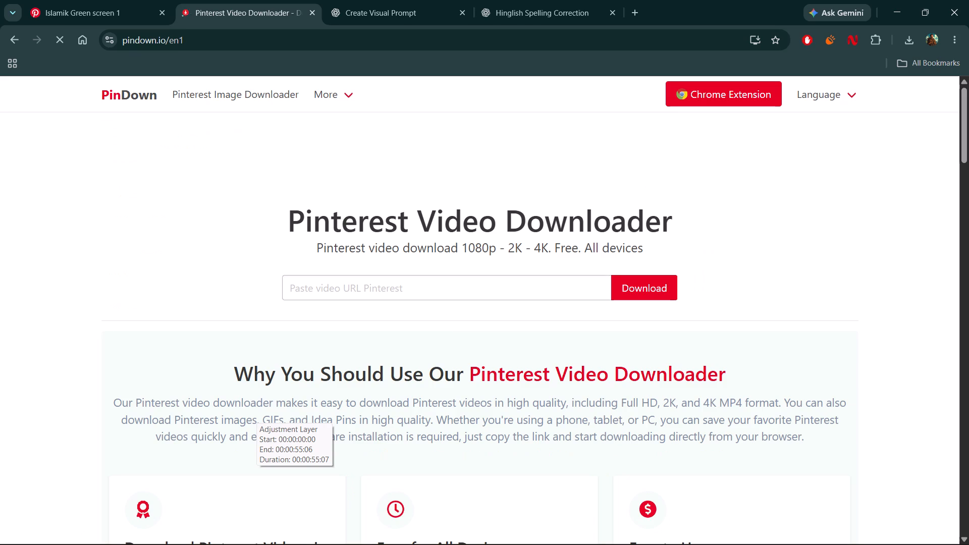
{"action": "left_click", "coordinate": [432, 296]}
{"action": "key", "text": "ctrl+v"}
{"action": "left_click", "coordinate": [639, 293]}
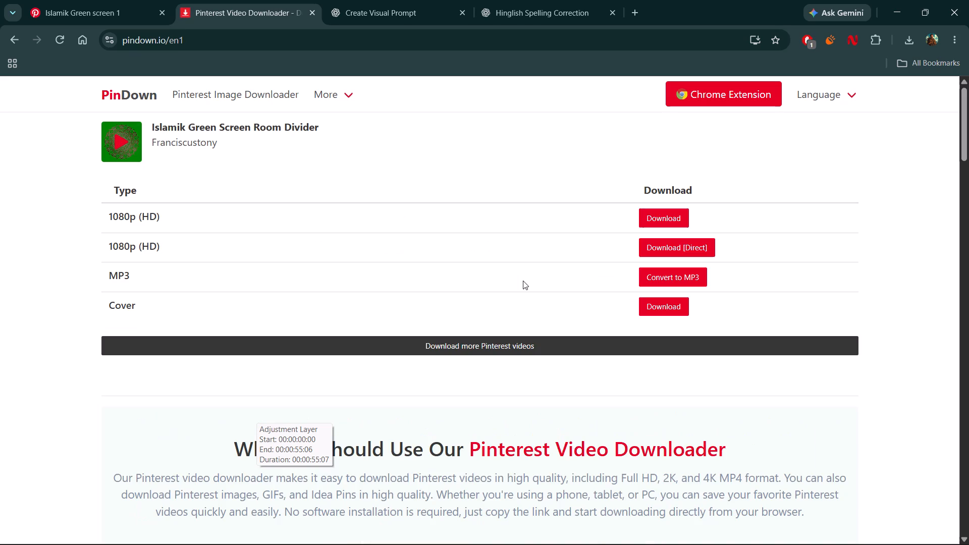
{"action": "left_click", "coordinate": [670, 224]}
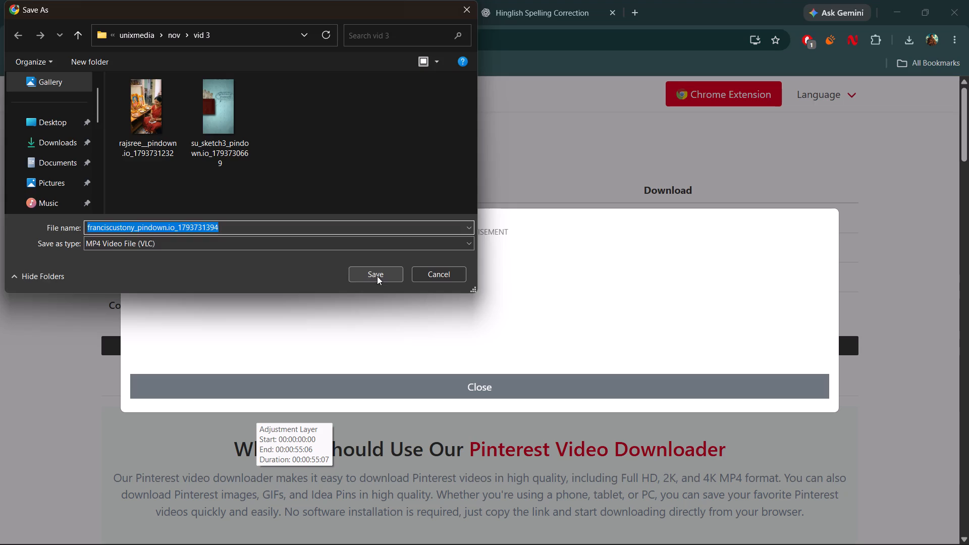
{"action": "left_click", "coordinate": [377, 276]}
Switch back to Premiere and save the project.
{"action": "key", "text": "alt+Tab"}
{"action": "scroll", "coordinate": [316, 400], "scroll_direction": "down", "scroll_amount": 3, "text": "ctrl"}
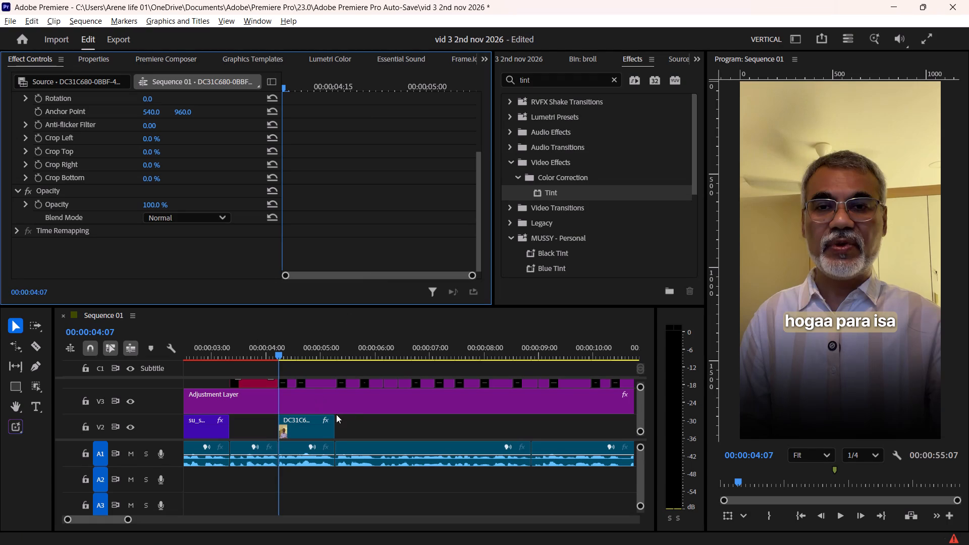
{"action": "left_click", "coordinate": [359, 423]}
{"action": "key", "text": "ctrl+s"}
{"action": "key", "text": "ctrl+s"}
Move the adjustment layer and all caption and hook text clips up two video tracks, leaving V3 and V4 free.
{"action": "left_click", "coordinate": [357, 398]}
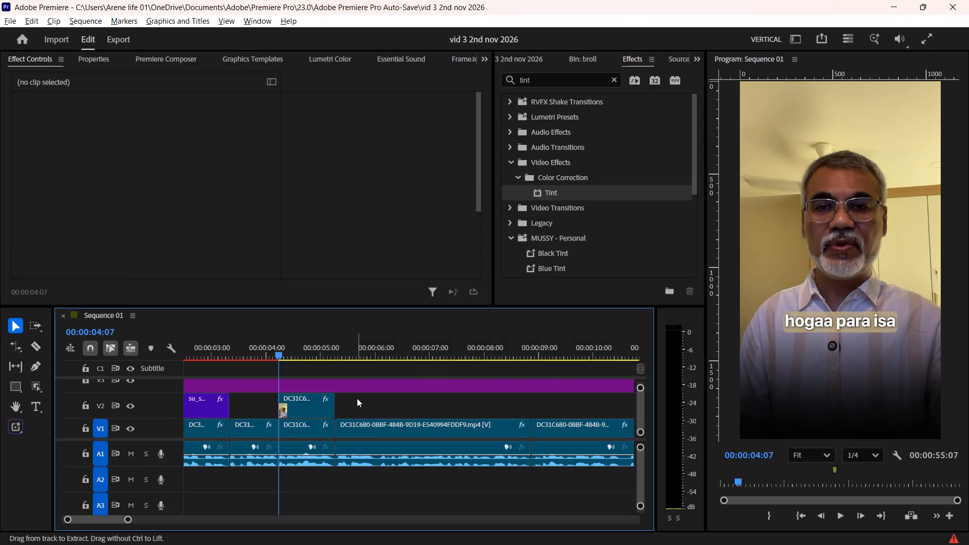
{"action": "key", "text": "grave"}
{"action": "scroll", "coordinate": [212, 204], "scroll_direction": "down", "scroll_amount": 17, "text": "alt"}
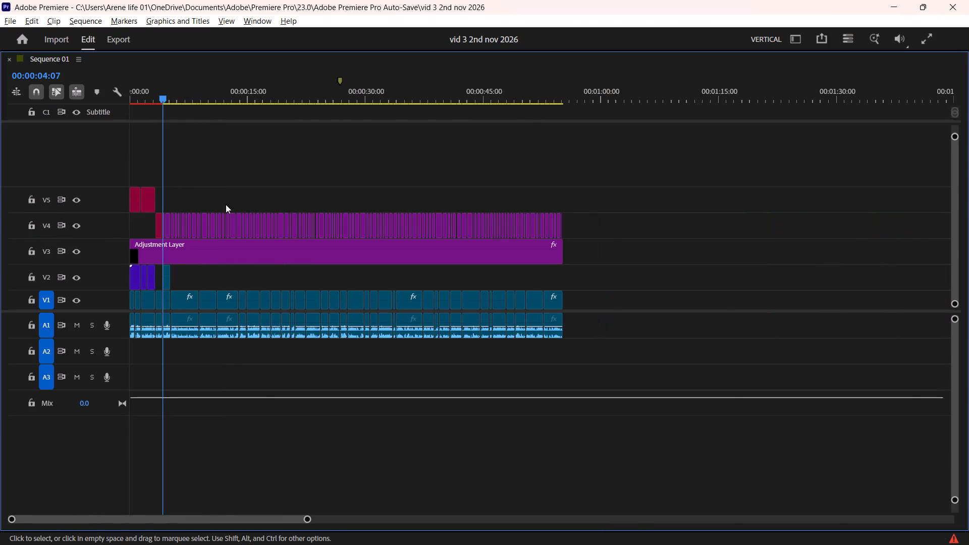
{"action": "left_click_drag", "start_coordinate": [614, 176], "coordinate": [126, 259]}
{"action": "scroll", "coordinate": [146, 256], "scroll_direction": "down", "scroll_amount": 3, "text": "ctrl"}
{"action": "key", "text": "alt+Up"}
{"action": "key", "text": "alt+Up"}
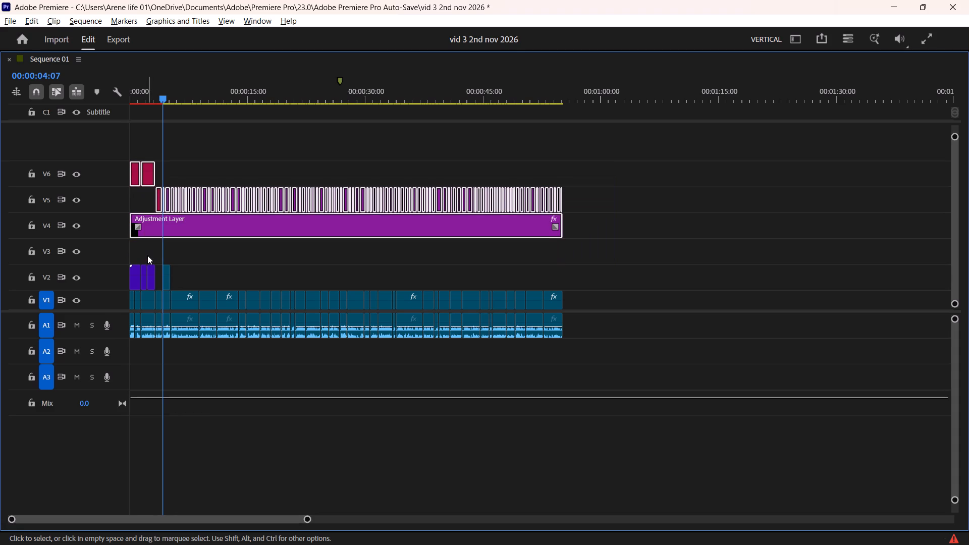
Move the masked clip of the man from V2 up to V4, keeping its start at 00:00:04:07.
{"action": "scroll", "coordinate": [147, 255], "scroll_direction": "up", "scroll_amount": 16, "text": "alt"}
{"action": "left_click", "coordinate": [274, 236]}
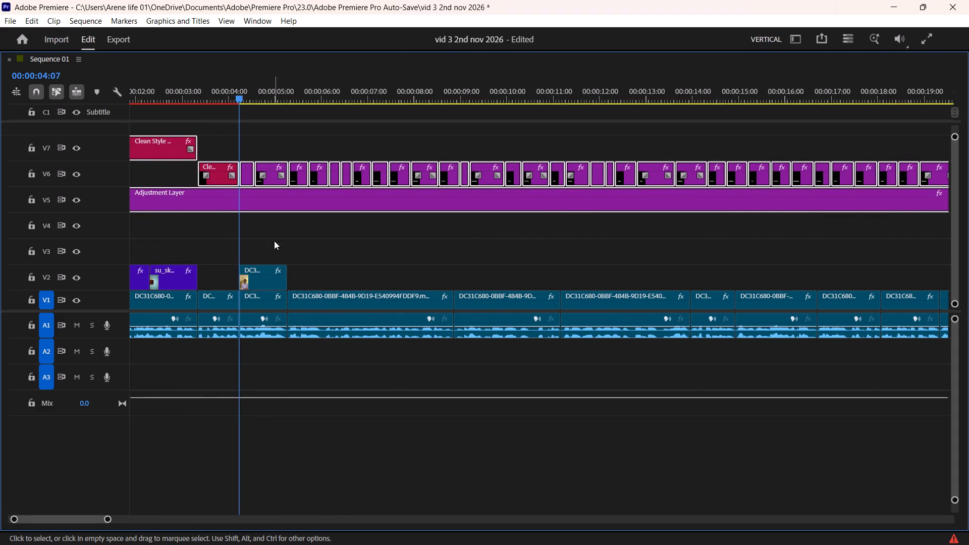
{"action": "left_click", "coordinate": [273, 234]}
{"action": "left_click_drag", "start_coordinate": [267, 273], "coordinate": [268, 247]}
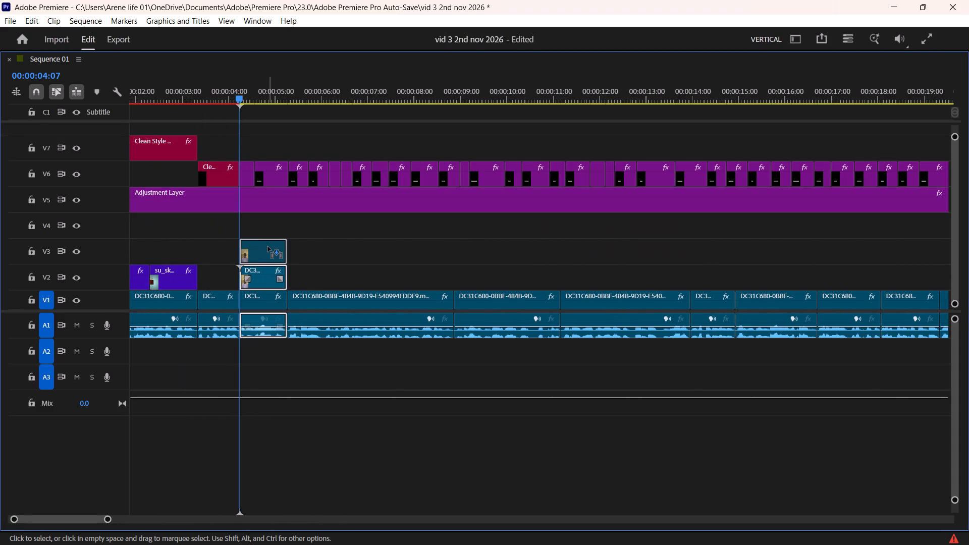
{"action": "left_click_drag", "start_coordinate": [268, 247], "coordinate": [268, 245]}
{"action": "left_click_drag", "start_coordinate": [266, 252], "coordinate": [267, 234]}
{"action": "left_click", "coordinate": [271, 267]}
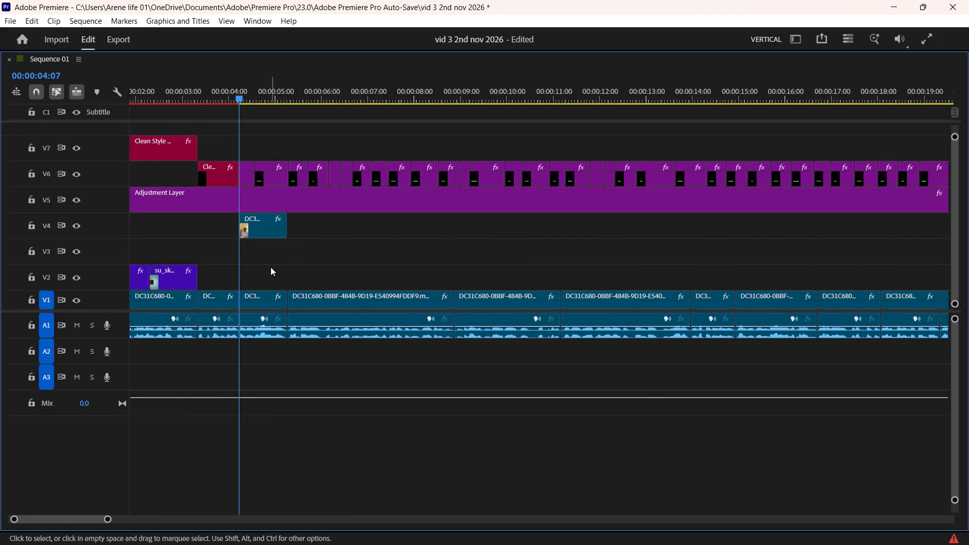
Import the downloaded mandala green-screen video into the broll bin.
{"action": "key", "text": "grave"}
{"action": "left_click", "coordinate": [587, 61]}
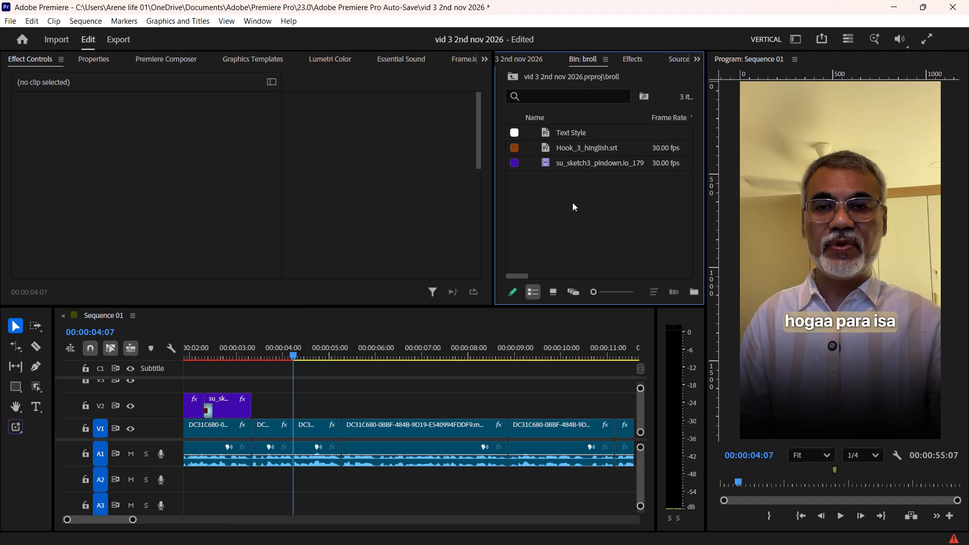
{"action": "double_click", "coordinate": [571, 198]}
{"action": "left_click", "coordinate": [158, 136]}
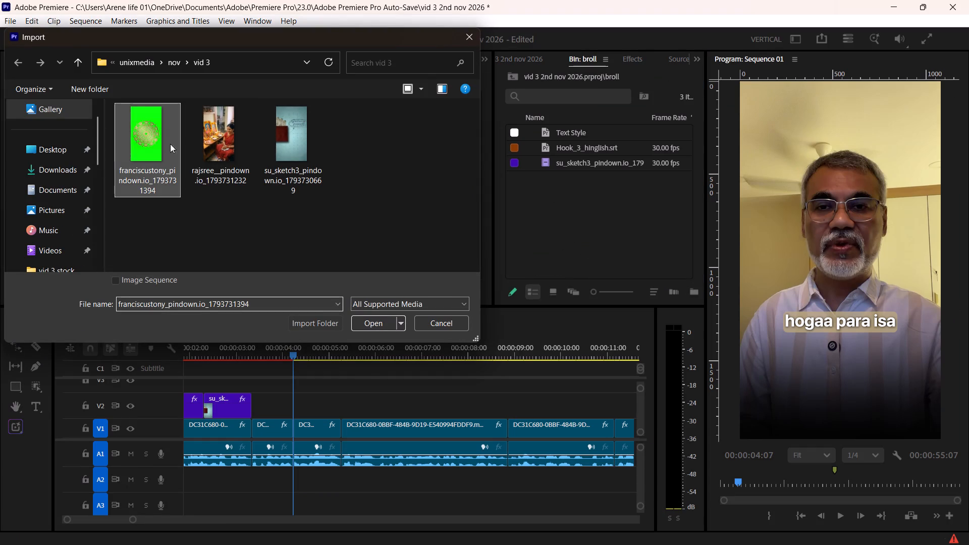
{"action": "left_click", "coordinate": [374, 322]}
Place only the video of the mandala clip on V3 at 00:00:04:07, beneath the masked clip.
{"action": "scroll", "coordinate": [301, 394], "scroll_direction": "up", "scroll_amount": 3, "text": "ctrl"}
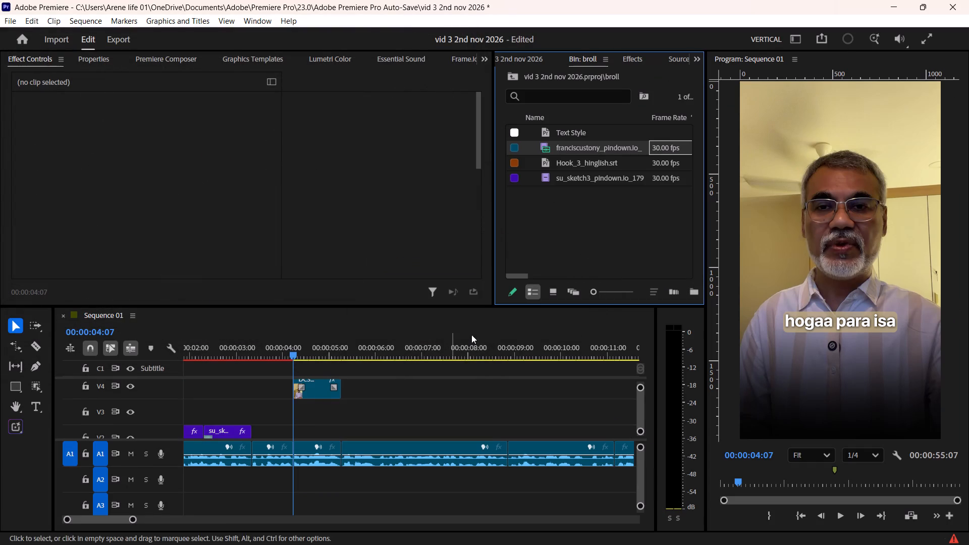
{"action": "double_click", "coordinate": [658, 147]}
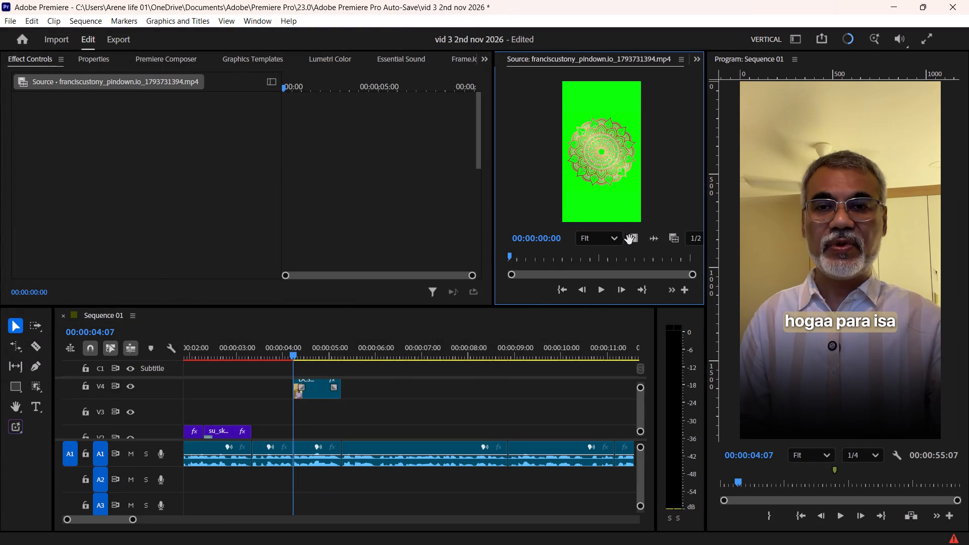
{"action": "left_click_drag", "start_coordinate": [630, 240], "coordinate": [291, 411]}
Scale the V3 mandala clip to 184 and set its vertical position to 648 so it sits behind the man's head.
{"action": "left_click", "coordinate": [330, 411]}
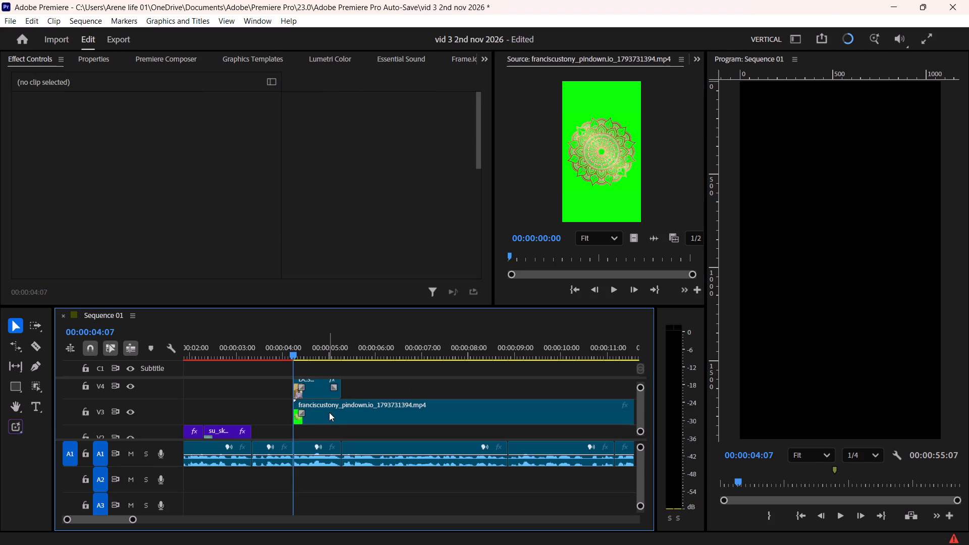
{"action": "key", "text": "space"}
{"action": "key", "text": "space"}
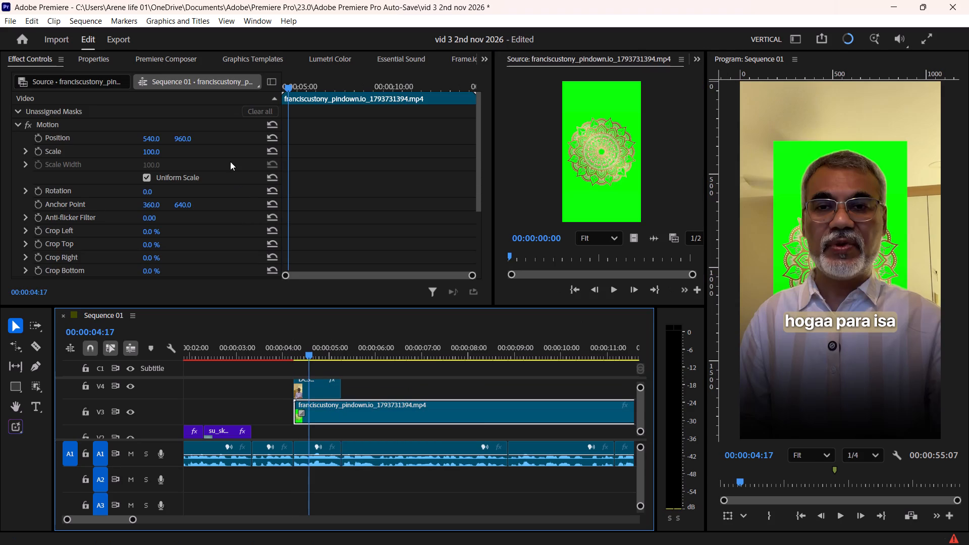
{"action": "left_click_drag", "start_coordinate": [156, 153], "coordinate": [202, 134]}
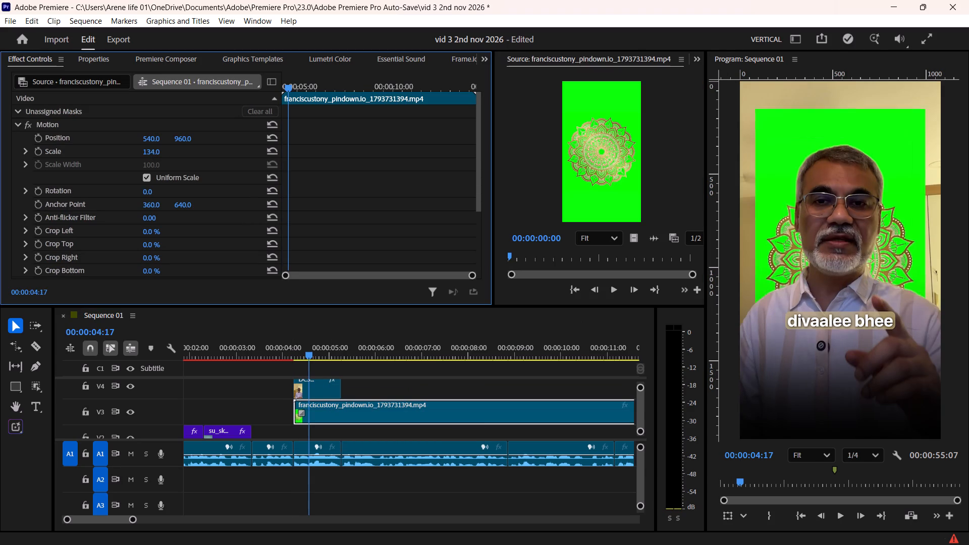
{"action": "left_click_drag", "start_coordinate": [202, 134], "coordinate": [207, 127]}
{"action": "left_click_drag", "start_coordinate": [184, 141], "coordinate": [194, 245]}
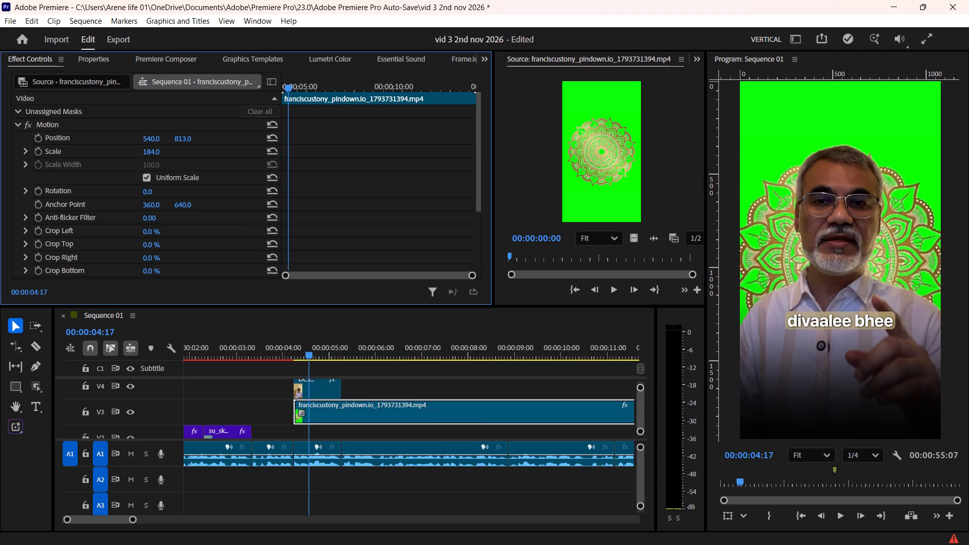
{"action": "left_click_drag", "start_coordinate": [194, 245], "coordinate": [188, 338]}
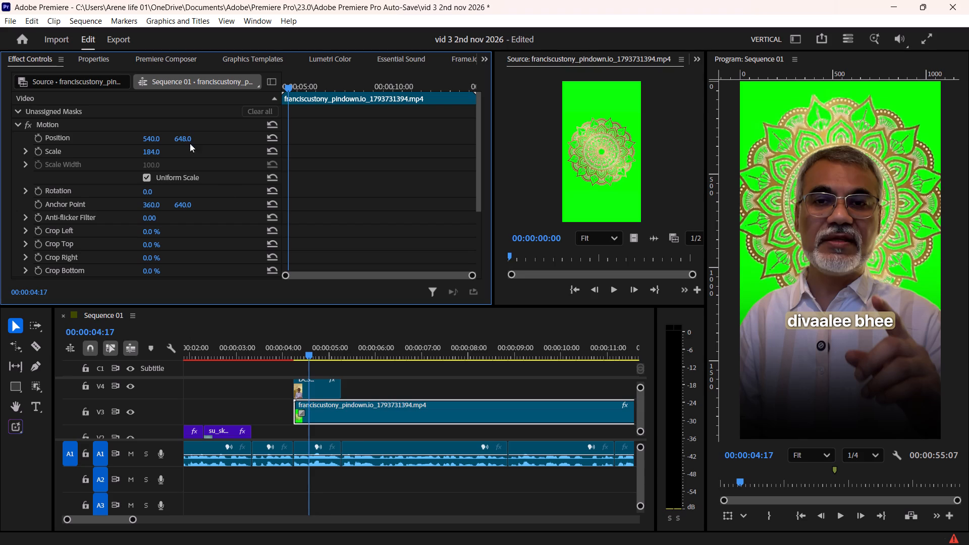
Cut the V3 mandala clip at 00:00:05:08, where the masked clip ends, and delete the remainder.
{"action": "key", "text": "space"}
{"action": "scroll", "coordinate": [348, 432], "scroll_direction": "up", "scroll_amount": 4, "text": "alt"}
{"action": "key", "text": "space"}
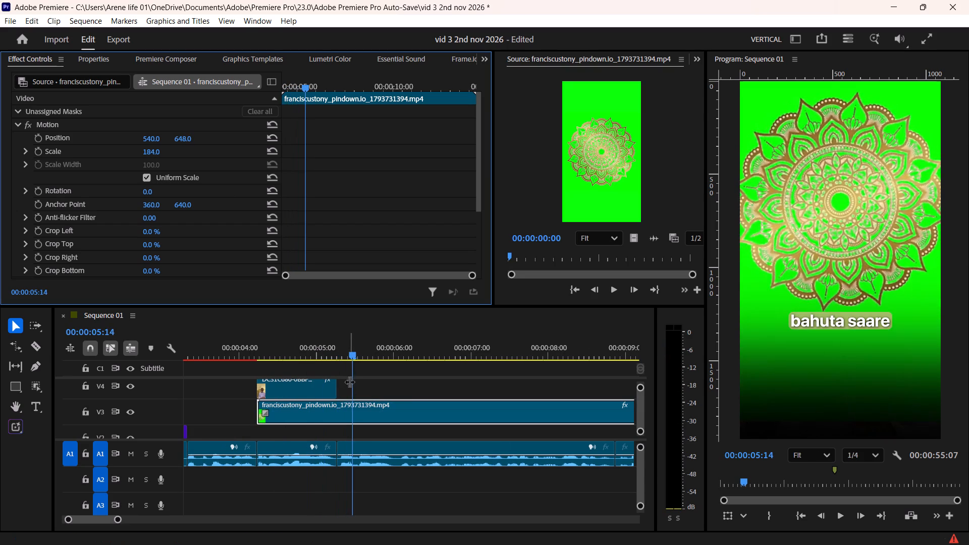
{"action": "left_click_drag", "start_coordinate": [355, 349], "coordinate": [337, 386], "text": "shift"}
{"action": "left_click", "coordinate": [350, 412]}
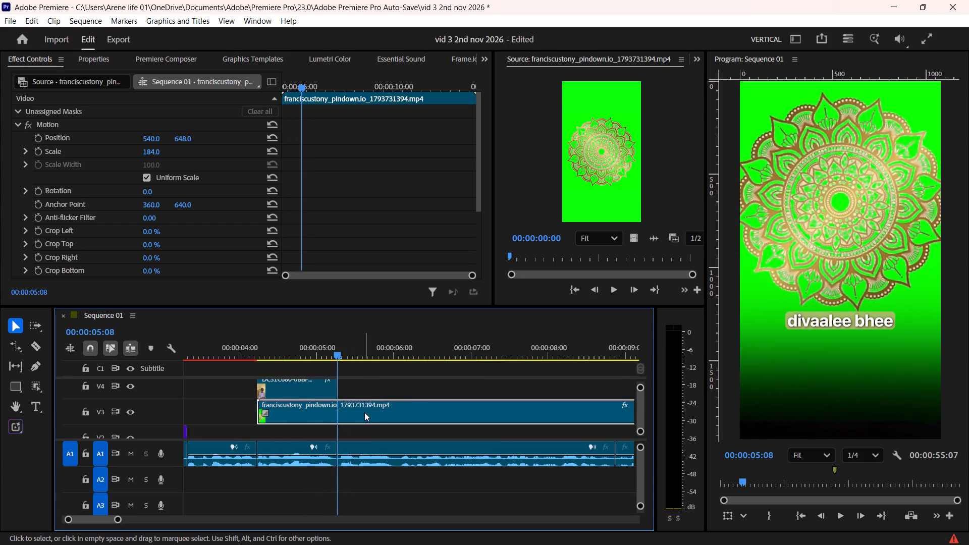
{"action": "key", "text": "F1"}
{"action": "left_click", "coordinate": [380, 405]}
{"action": "key", "text": "Delete"}
Apply Ultra Key to the V3 mandala clip and sample its green background as the key color.
{"action": "left_click", "coordinate": [306, 338]}
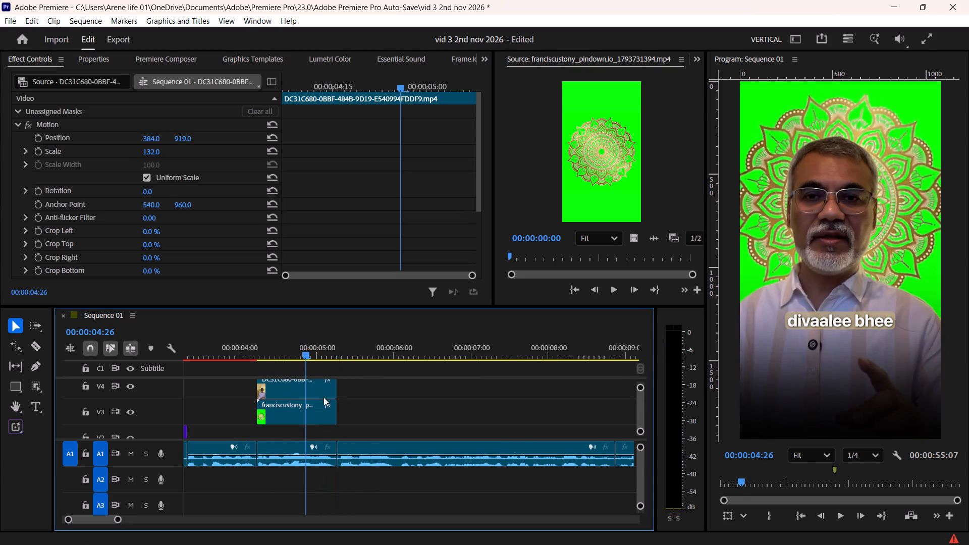
{"action": "left_click", "coordinate": [320, 413]}
{"action": "scroll", "coordinate": [555, 61], "scroll_direction": "up", "scroll_amount": 1}
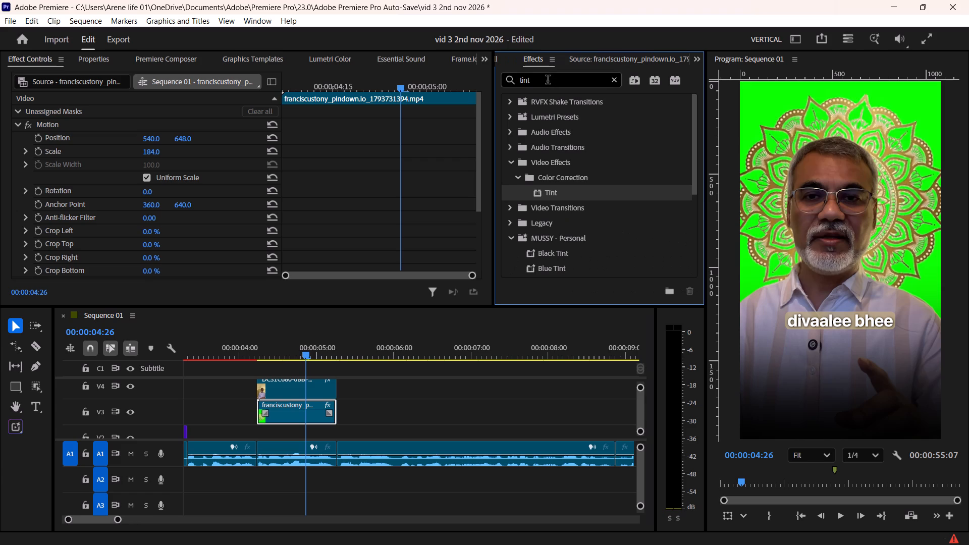
{"action": "left_click_drag", "start_coordinate": [547, 80], "coordinate": [479, 94]}
{"action": "type", "text": "ultra"}
{"action": "left_click_drag", "start_coordinate": [563, 192], "coordinate": [287, 414]}
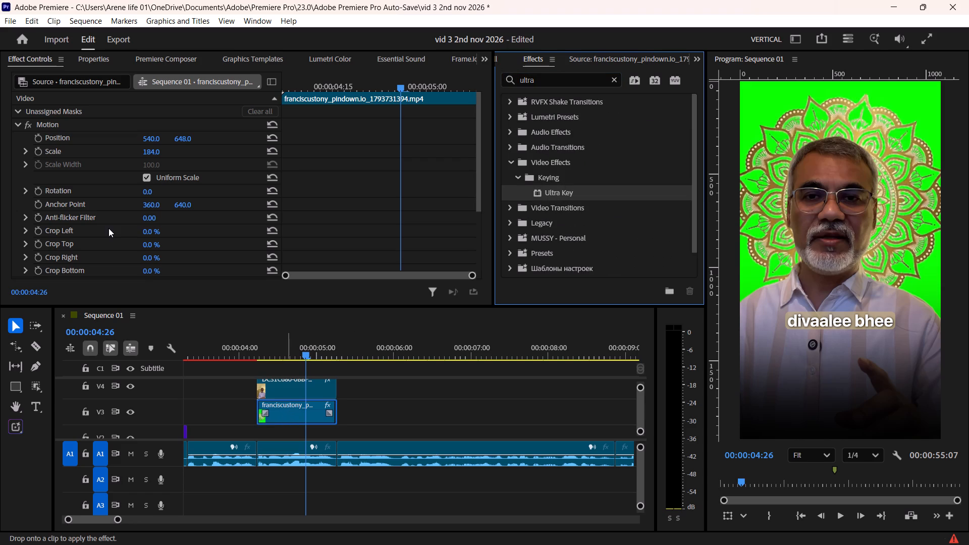
{"action": "scroll", "coordinate": [109, 228], "scroll_direction": "down", "scroll_amount": 12}
{"action": "left_click", "coordinate": [166, 226]}
{"action": "left_click", "coordinate": [768, 96]}
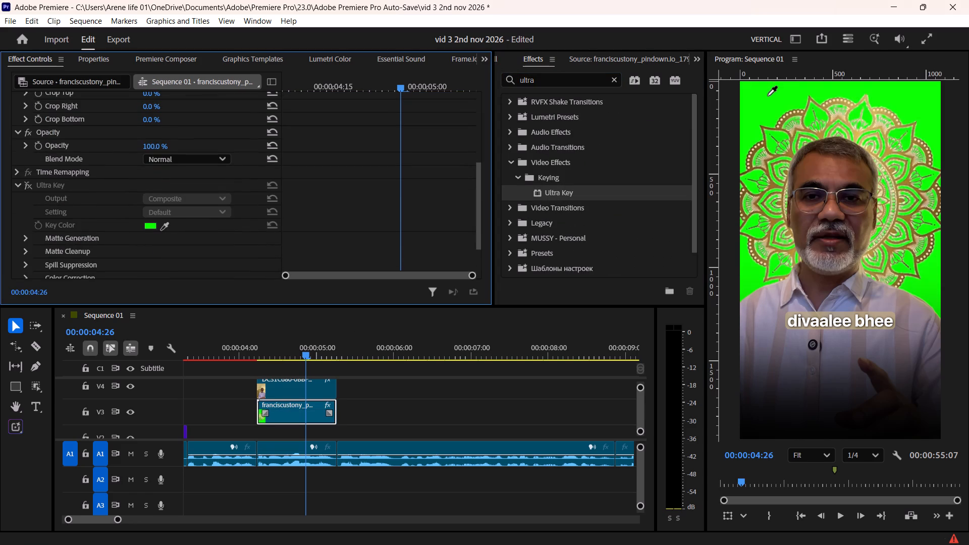
Set the V3 mandala clip's position to 500, 584 and its scale to 236, and save the project.
{"action": "scroll", "coordinate": [108, 179], "scroll_direction": "up", "scroll_amount": 8}
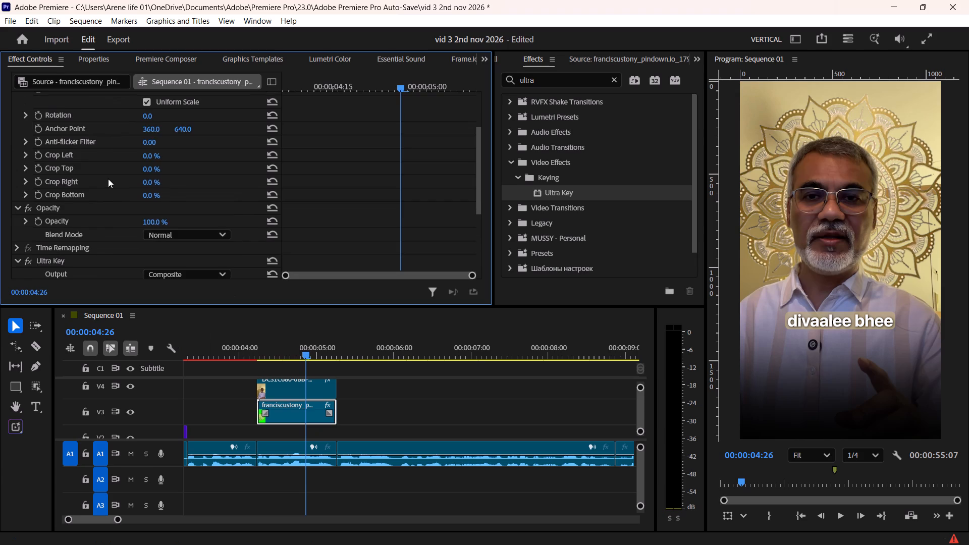
{"action": "scroll", "coordinate": [108, 179], "scroll_direction": "up", "scroll_amount": 4}
{"action": "left_click_drag", "start_coordinate": [150, 139], "coordinate": [106, 137]}
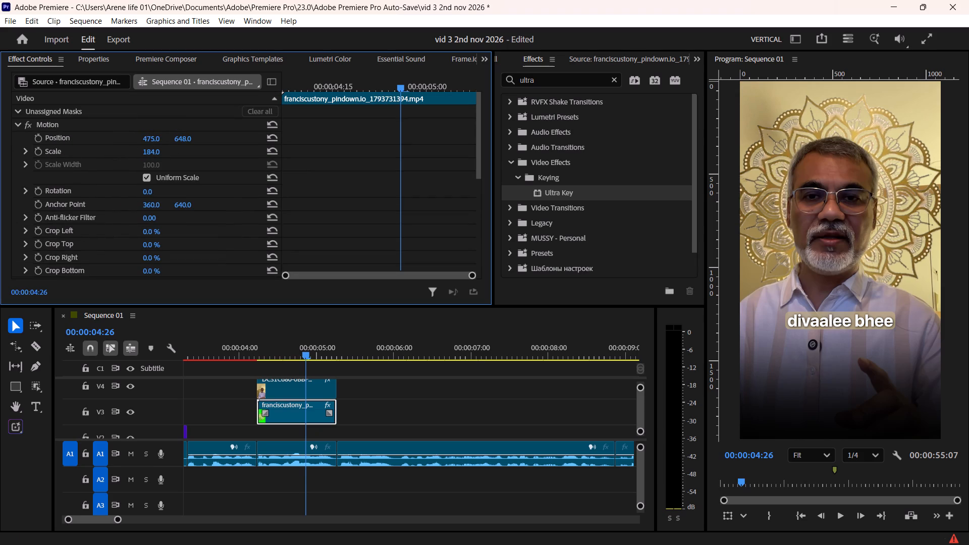
{"action": "left_click_drag", "start_coordinate": [106, 137], "coordinate": [122, 134]}
{"action": "left_click_drag", "start_coordinate": [183, 136], "coordinate": [183, 153]}
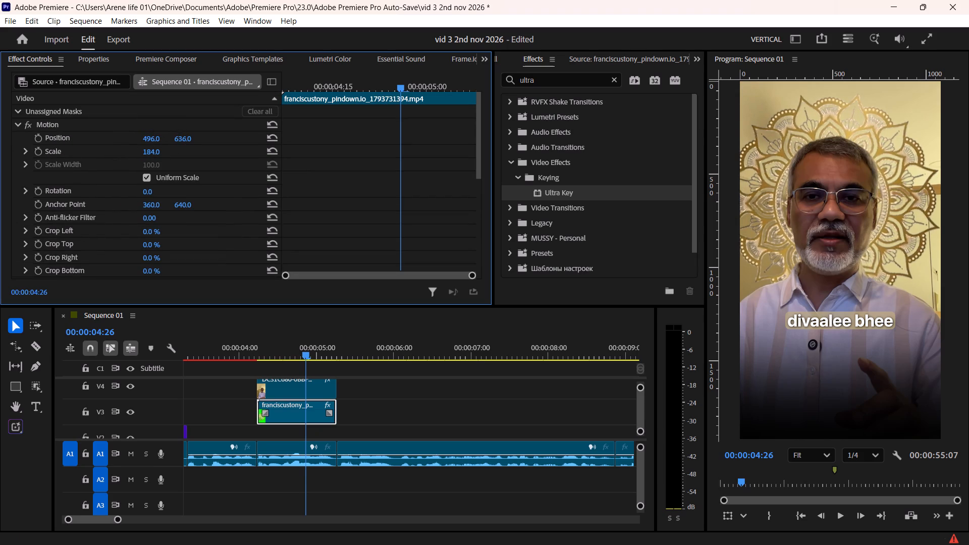
{"action": "left_click_drag", "start_coordinate": [183, 153], "coordinate": [192, 177]}
{"action": "left_click_drag", "start_coordinate": [159, 153], "coordinate": [172, 153]}
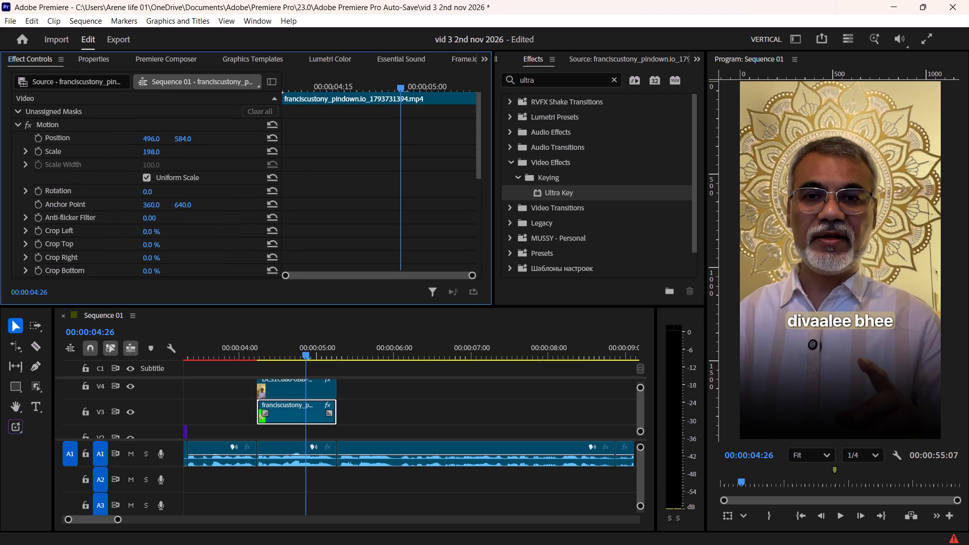
{"action": "left_click_drag", "start_coordinate": [172, 153], "coordinate": [192, 151]}
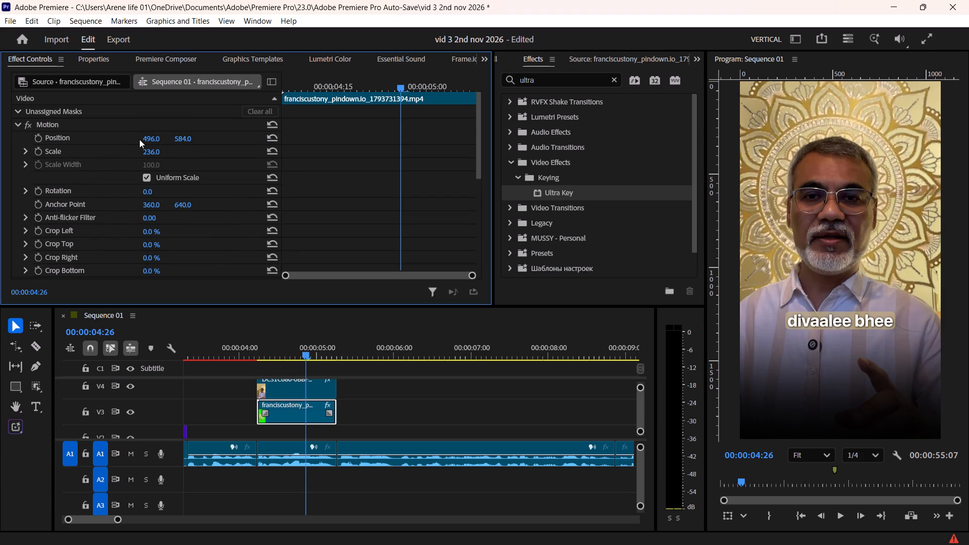
{"action": "left_click", "coordinate": [145, 136]}
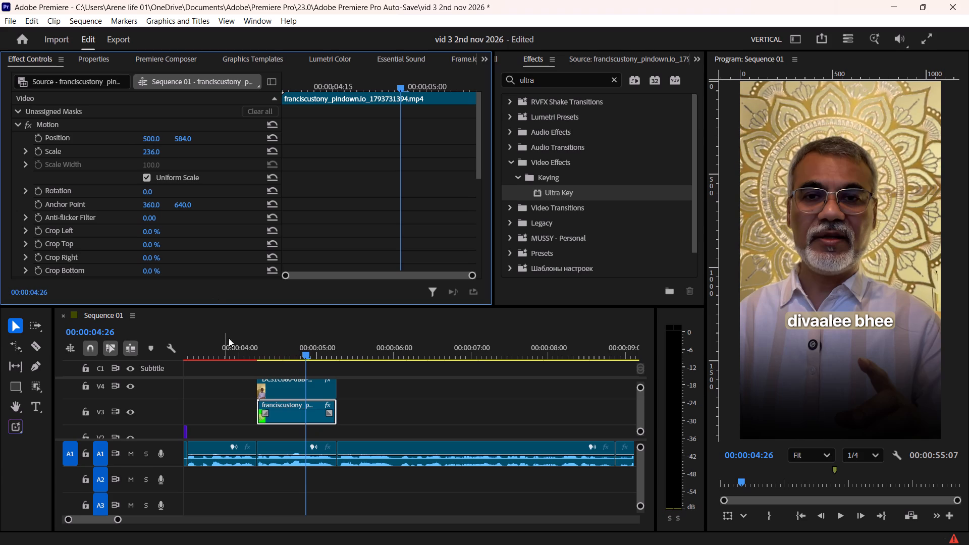
{"action": "left_click", "coordinate": [244, 359]}
{"action": "key", "text": "ctrl+s"}
{"action": "key", "text": "ctrl+s"}
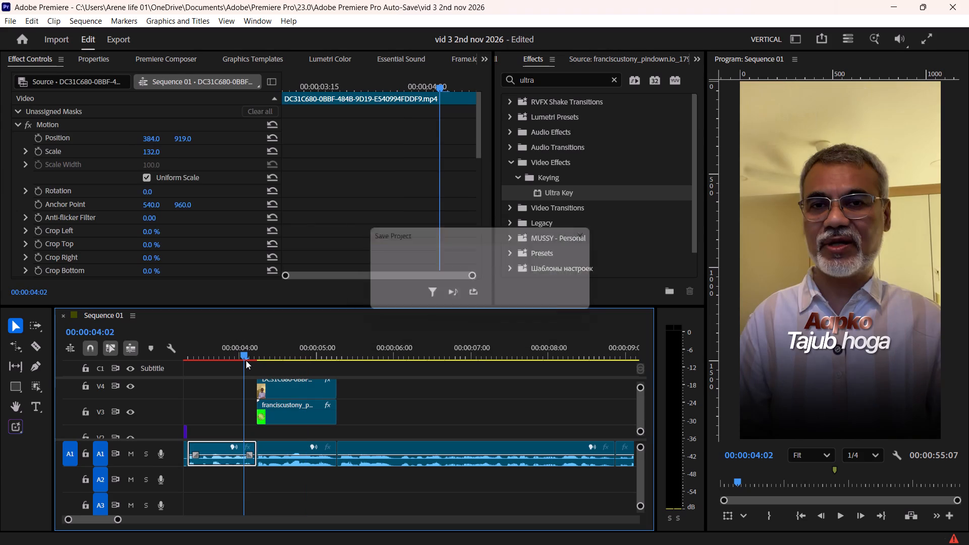
Play back the mandala section with its lead-in from 00:00:03:02 to check how the background appears behind the man.
{"action": "key", "text": "space"}
{"action": "key", "text": "space"}
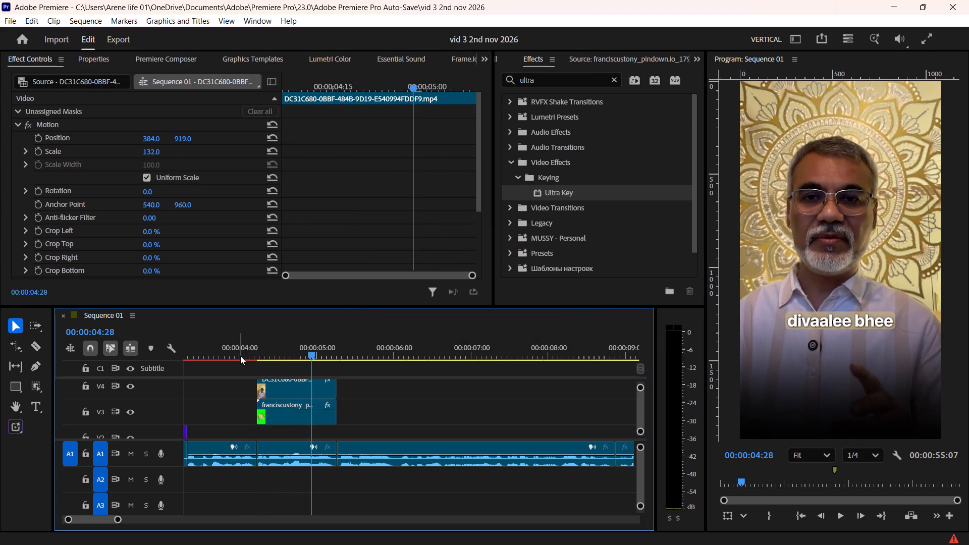
{"action": "left_click_drag", "start_coordinate": [208, 350], "coordinate": [202, 350]}
{"action": "scroll", "coordinate": [205, 364], "scroll_direction": "up", "scroll_amount": 6}
{"action": "left_click", "coordinate": [282, 353]}
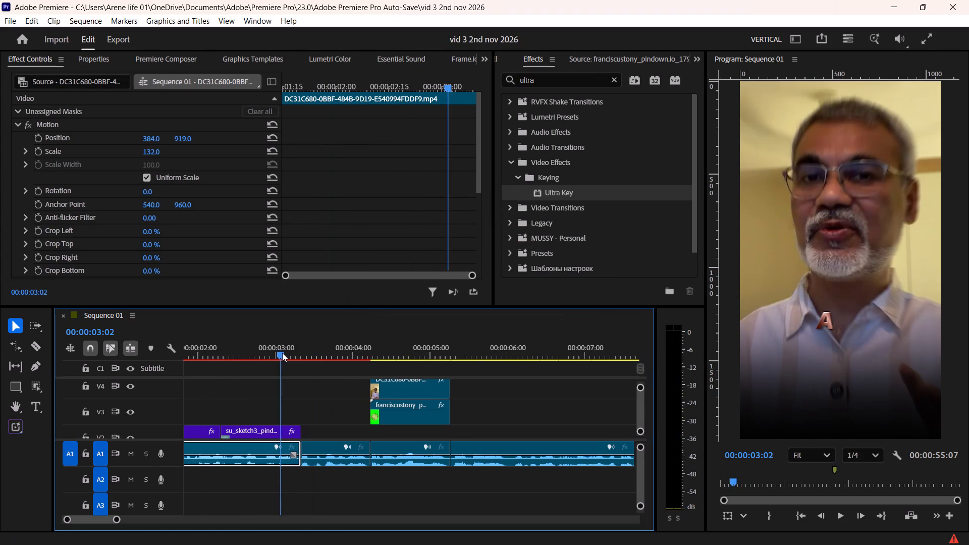
{"action": "key", "text": "ctrl+s"}
{"action": "key", "text": "space"}
{"action": "scroll", "coordinate": [299, 364], "scroll_direction": "down", "scroll_amount": 4, "text": "alt"}
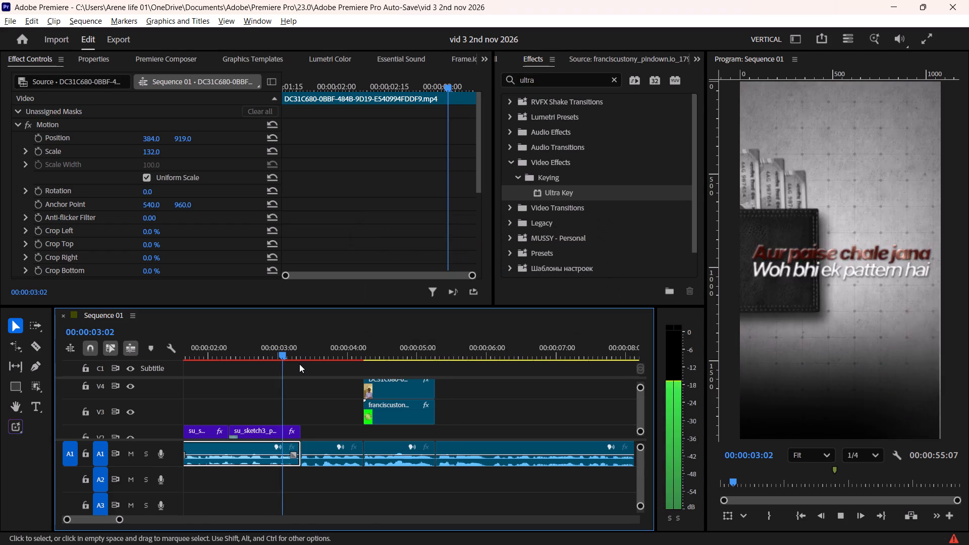
{"action": "scroll", "coordinate": [299, 364], "scroll_direction": "down", "scroll_amount": 1}
{"action": "key", "text": "space"}
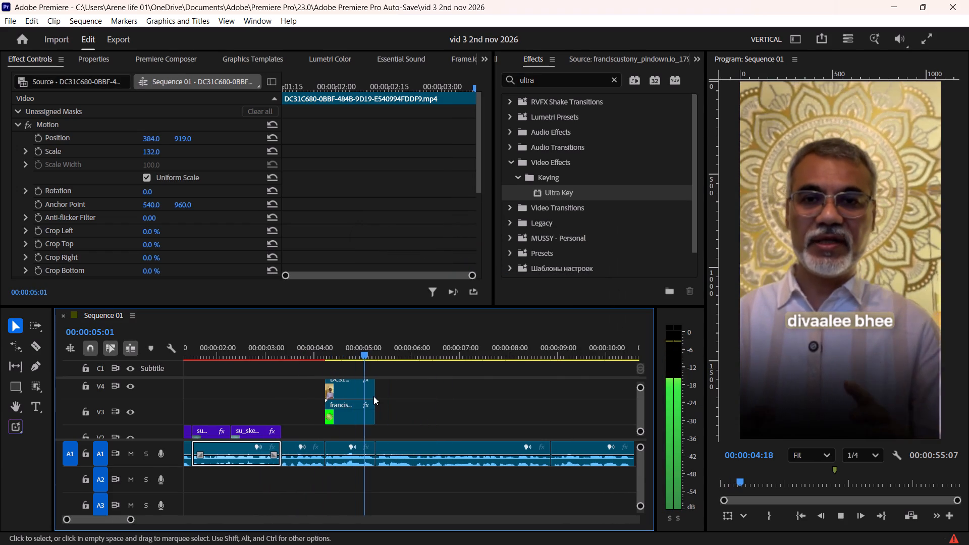
Add a short Cross Dissolve of a few frames to the start of the V3 mandala clip.
{"action": "scroll", "coordinate": [345, 413], "scroll_direction": "up", "scroll_amount": 10, "text": "alt"}
{"action": "left_click_drag", "start_coordinate": [298, 412], "coordinate": [303, 412]}
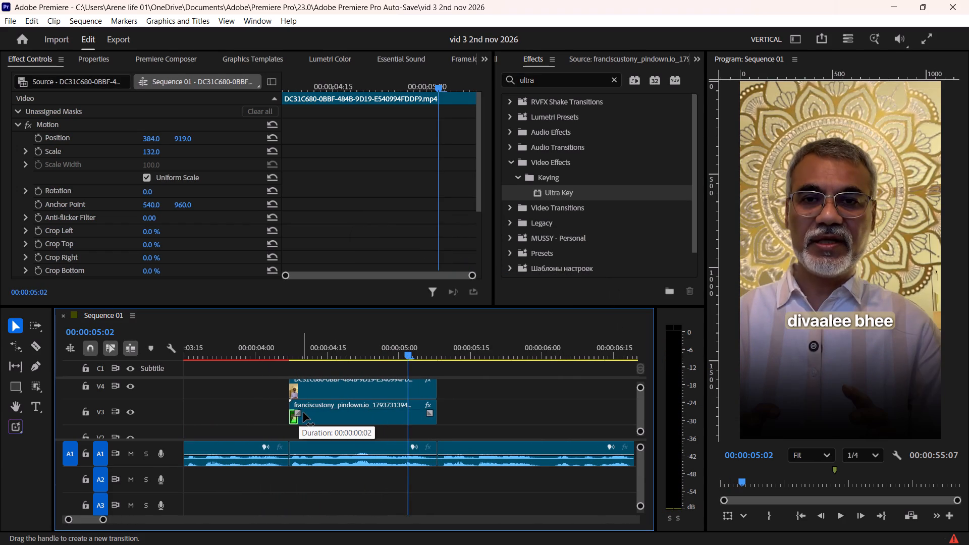
{"action": "left_click_drag", "start_coordinate": [303, 412], "coordinate": [305, 412]}
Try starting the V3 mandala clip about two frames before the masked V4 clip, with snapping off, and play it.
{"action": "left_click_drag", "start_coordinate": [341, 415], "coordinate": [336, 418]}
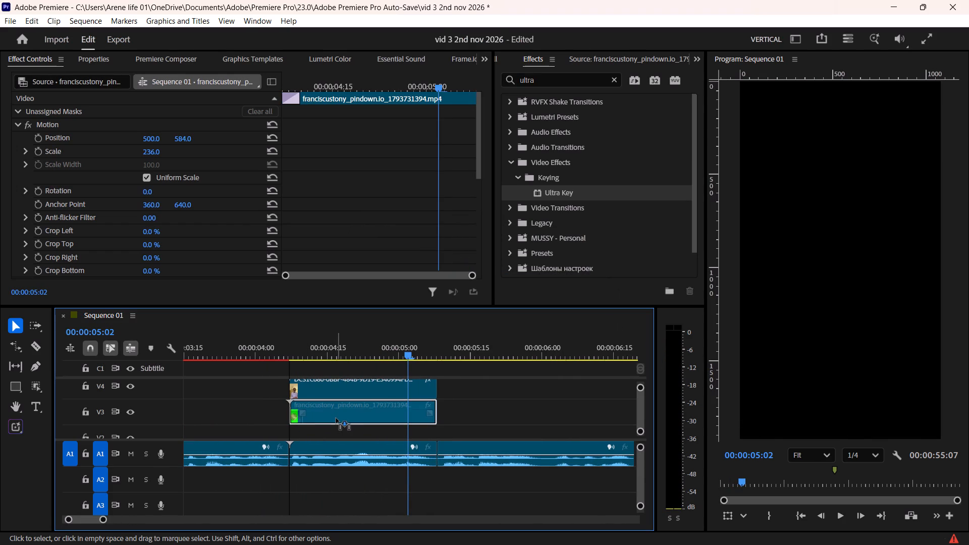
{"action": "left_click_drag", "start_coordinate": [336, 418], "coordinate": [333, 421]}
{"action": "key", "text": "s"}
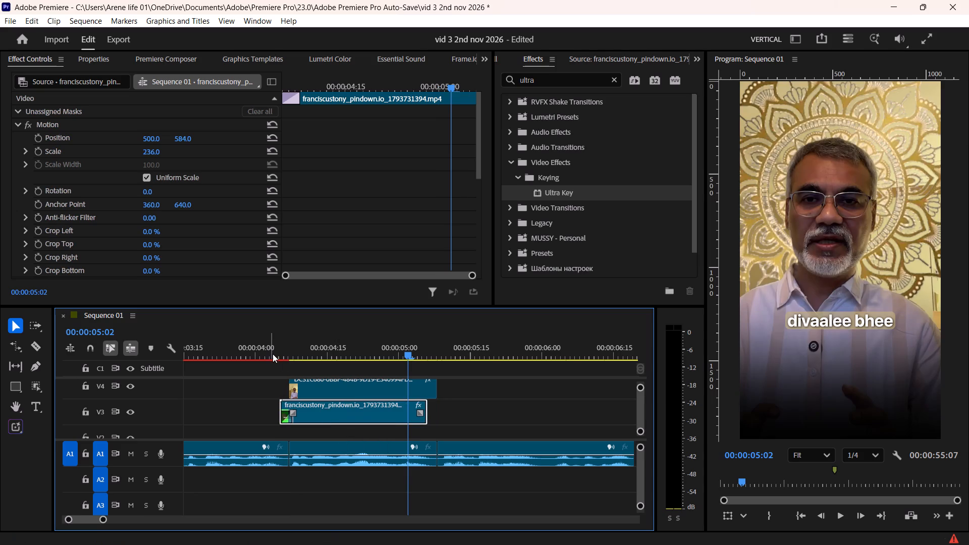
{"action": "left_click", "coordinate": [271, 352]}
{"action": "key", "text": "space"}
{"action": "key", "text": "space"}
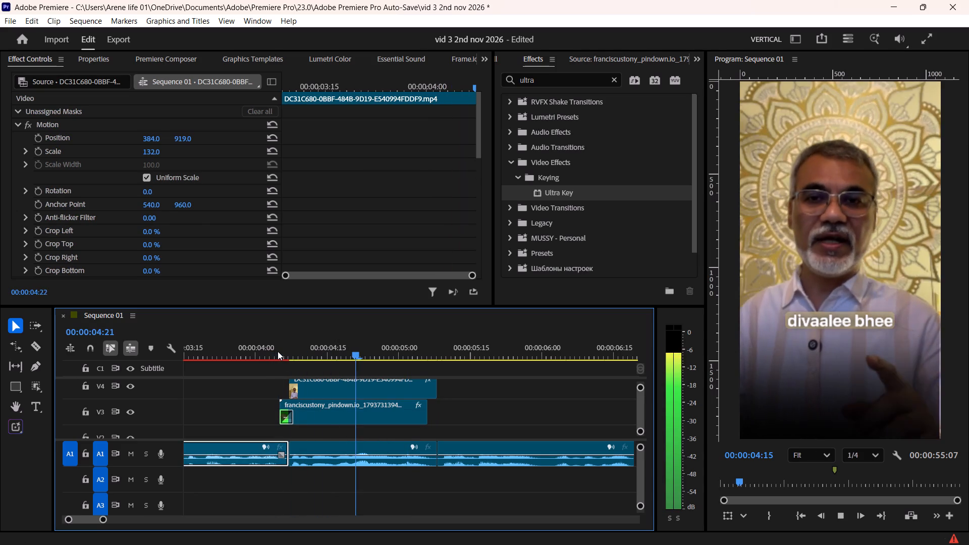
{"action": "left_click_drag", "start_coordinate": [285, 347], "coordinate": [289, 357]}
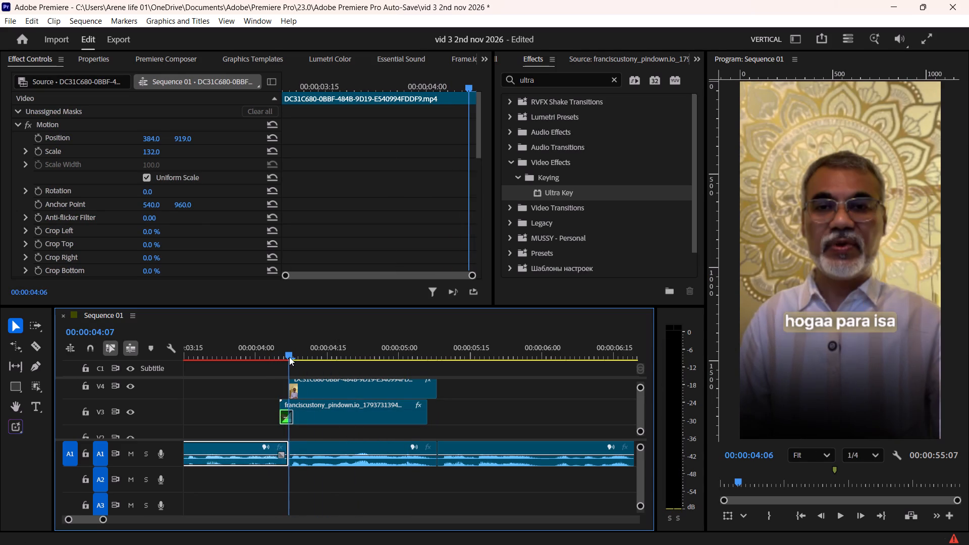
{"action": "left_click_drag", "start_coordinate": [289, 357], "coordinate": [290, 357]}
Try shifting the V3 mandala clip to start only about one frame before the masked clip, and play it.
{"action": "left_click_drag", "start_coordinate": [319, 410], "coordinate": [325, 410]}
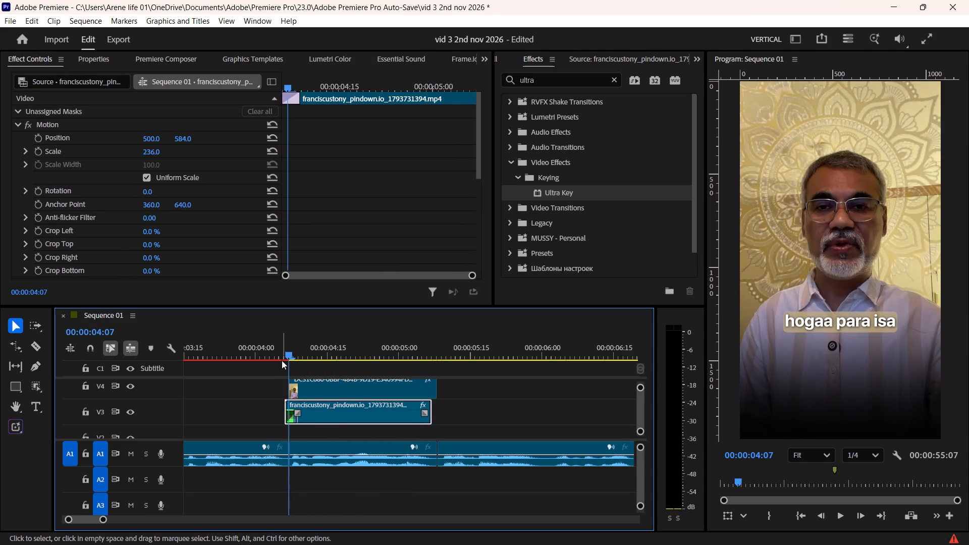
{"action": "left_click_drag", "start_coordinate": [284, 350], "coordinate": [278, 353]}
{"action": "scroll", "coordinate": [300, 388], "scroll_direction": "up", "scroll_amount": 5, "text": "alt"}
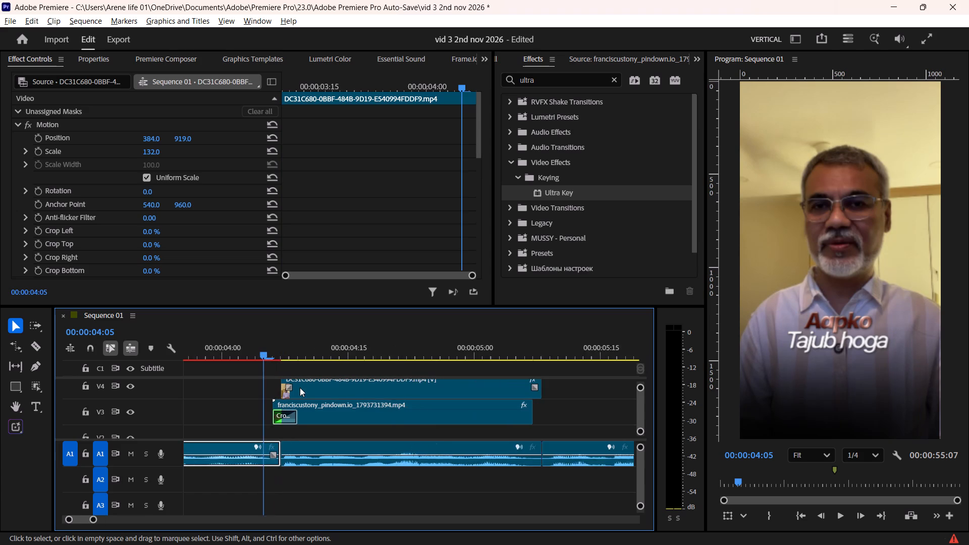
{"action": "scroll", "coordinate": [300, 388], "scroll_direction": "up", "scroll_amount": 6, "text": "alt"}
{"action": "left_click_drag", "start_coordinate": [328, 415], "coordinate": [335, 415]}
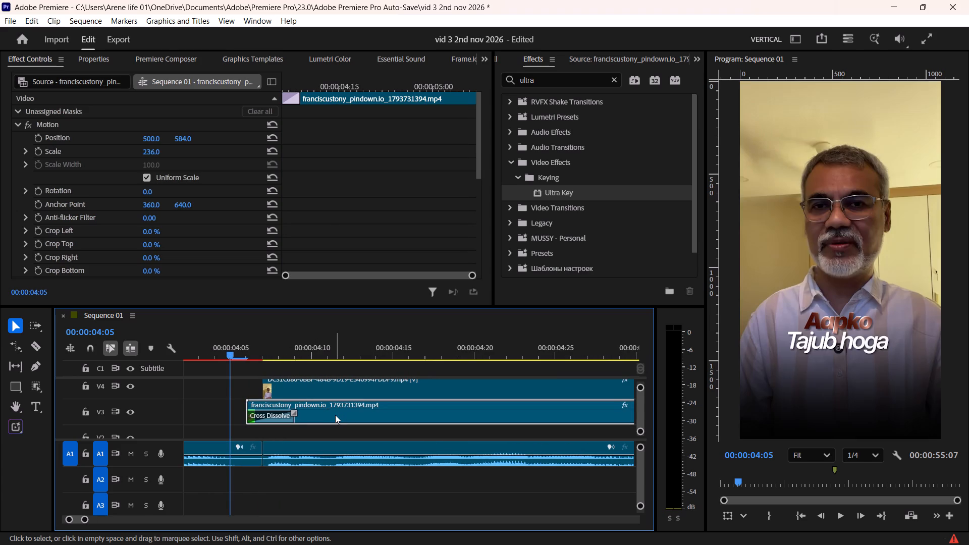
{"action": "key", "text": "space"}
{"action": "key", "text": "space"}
Realign the V3 mandala clip's start with the masked clip at 00:00:04:07, with snapping on, play it and save the project.
{"action": "left_click_drag", "start_coordinate": [334, 409], "coordinate": [340, 411]}
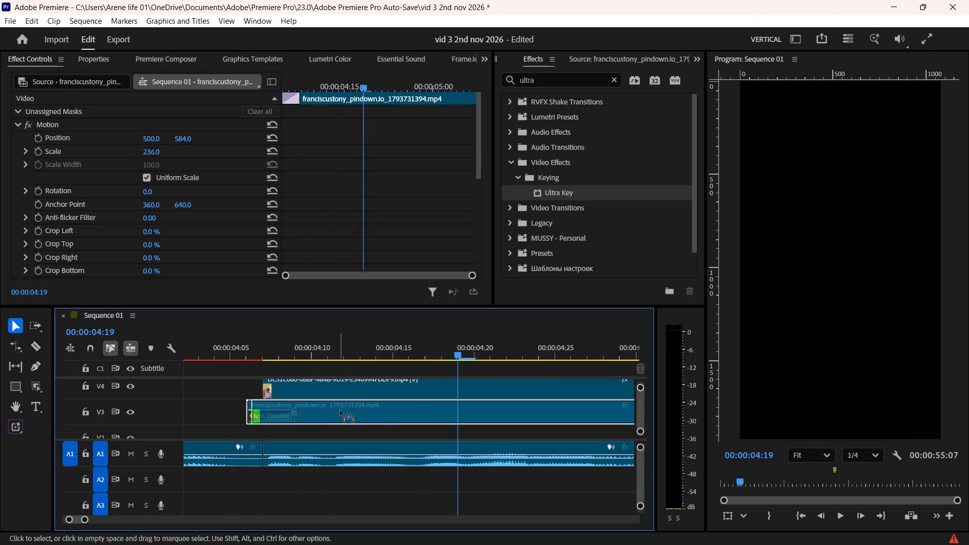
{"action": "left_click_drag", "start_coordinate": [340, 411], "coordinate": [356, 413]}
{"action": "key", "text": "s"}
{"action": "left_click", "coordinate": [242, 344]}
{"action": "key", "text": "space"}
{"action": "scroll", "coordinate": [281, 368], "scroll_direction": "down", "scroll_amount": 4, "text": "alt"}
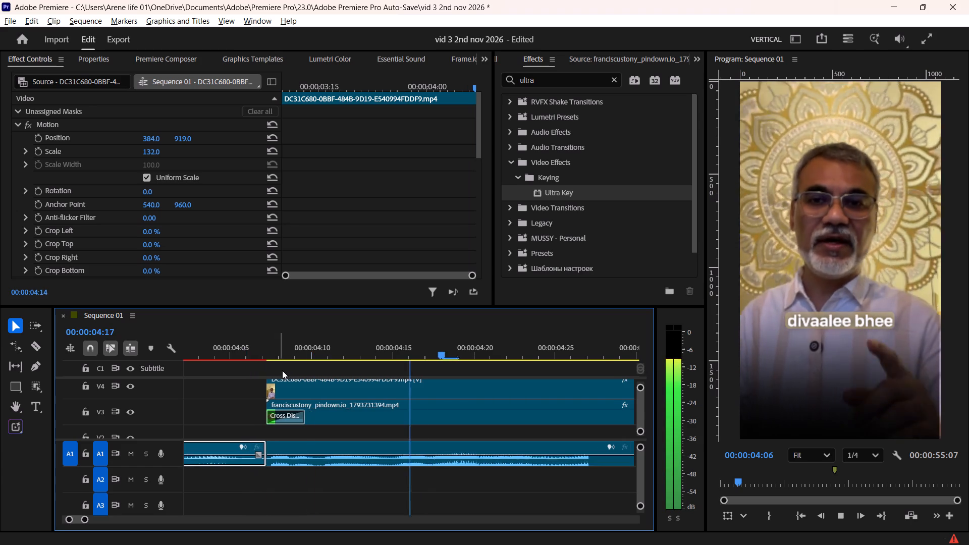
{"action": "scroll", "coordinate": [282, 370], "scroll_direction": "down", "scroll_amount": 6, "text": "alt"}
{"action": "key", "text": "space"}
{"action": "scroll", "coordinate": [397, 386], "scroll_direction": "down", "scroll_amount": 10, "text": "alt"}
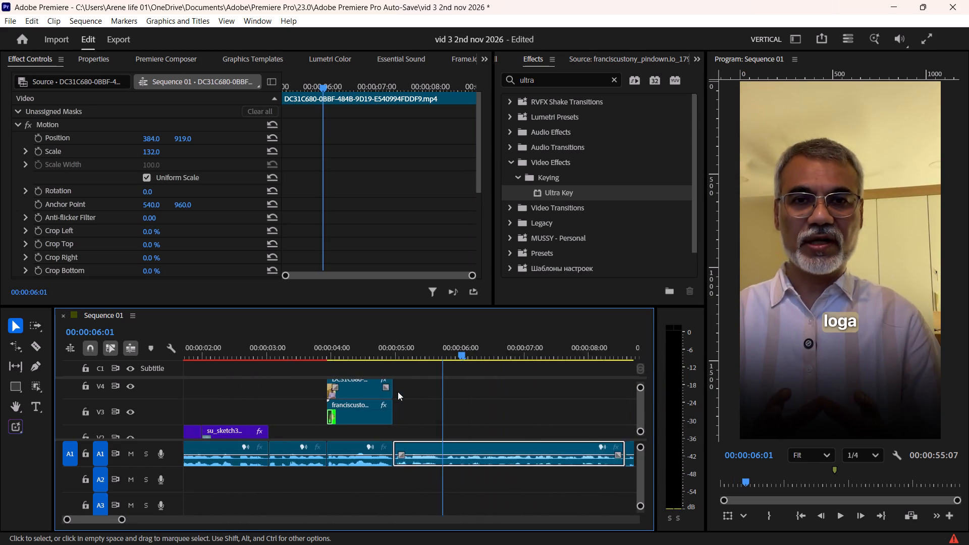
{"action": "key", "text": "ctrl+s"}
{"action": "scroll", "coordinate": [578, 60], "scroll_direction": "up", "scroll_amount": 1}
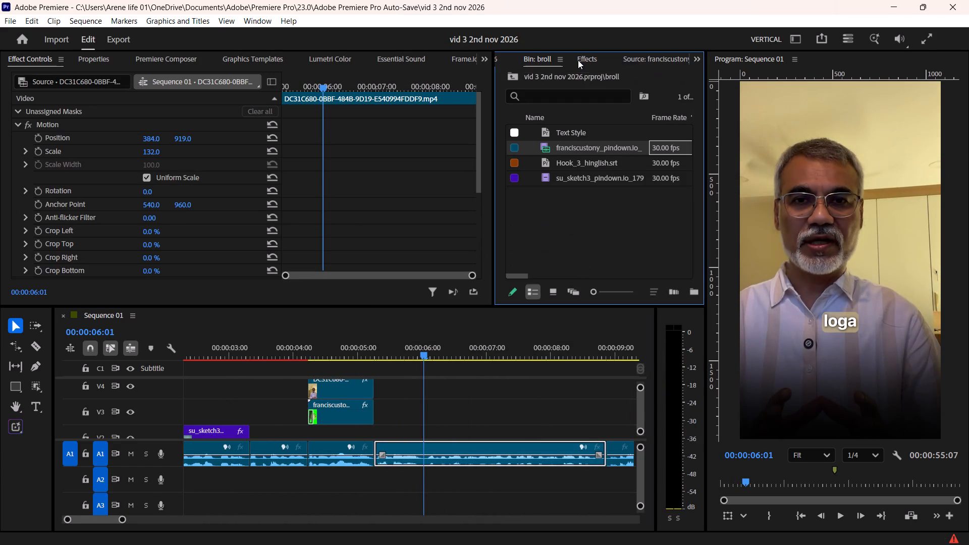
{"action": "double_click", "coordinate": [596, 215]}
{"action": "left_click", "coordinate": [213, 129]}
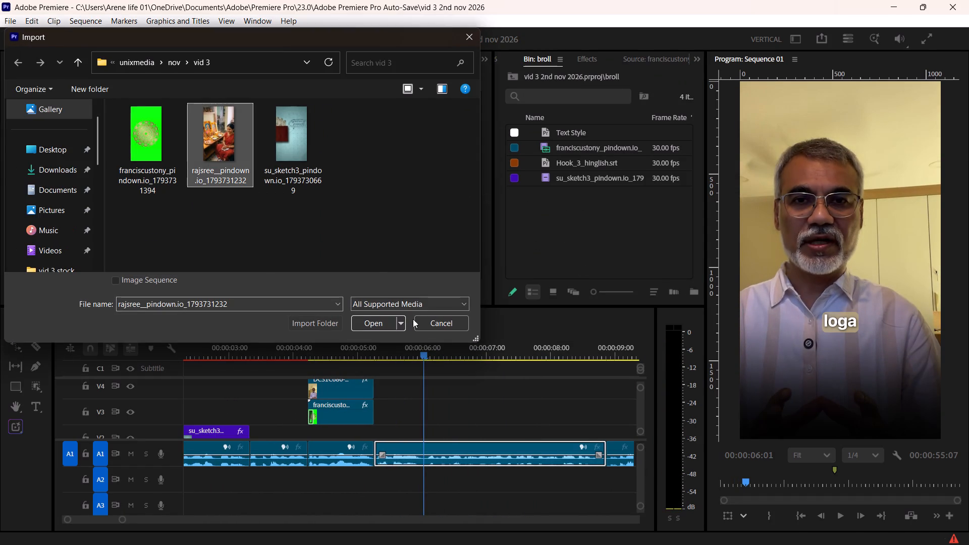
{"action": "left_click", "coordinate": [369, 325]}
Place only the video of the praying-woman clip on V4, directly after the masked clip.
{"action": "scroll", "coordinate": [436, 401], "scroll_direction": "down", "scroll_amount": 7, "text": "ctrl"}
{"action": "scroll", "coordinate": [429, 401], "scroll_direction": "up", "scroll_amount": 4, "text": "ctrl"}
{"action": "scroll", "coordinate": [429, 401], "scroll_direction": "down", "scroll_amount": 2}
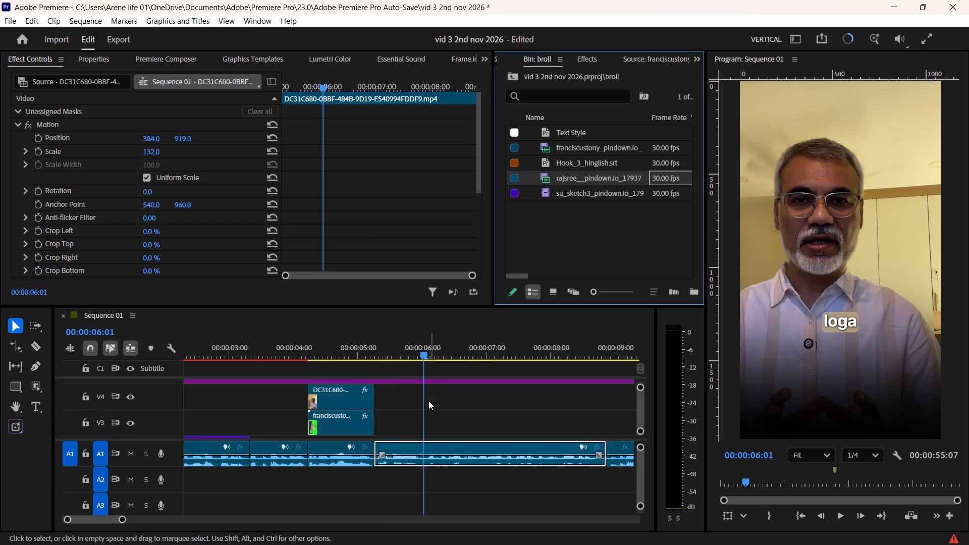
{"action": "scroll", "coordinate": [428, 401], "scroll_direction": "down", "scroll_amount": 1}
{"action": "double_click", "coordinate": [670, 181]}
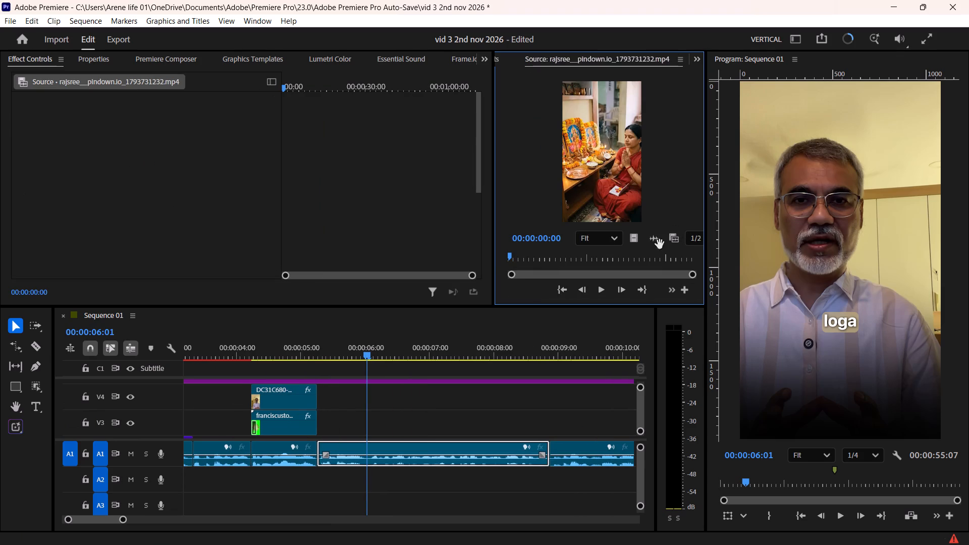
{"action": "left_click_drag", "start_coordinate": [634, 242], "coordinate": [322, 405]}
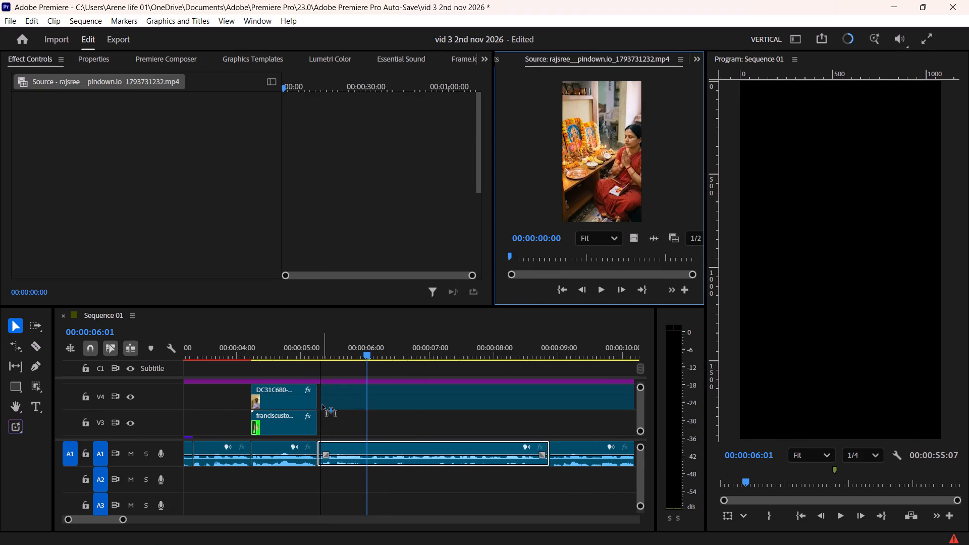
{"action": "left_click_drag", "start_coordinate": [322, 405], "coordinate": [319, 407]}
Fill the frame with the praying-woman clip, and raise its scale to 158.3.
{"action": "left_click", "coordinate": [373, 400]}
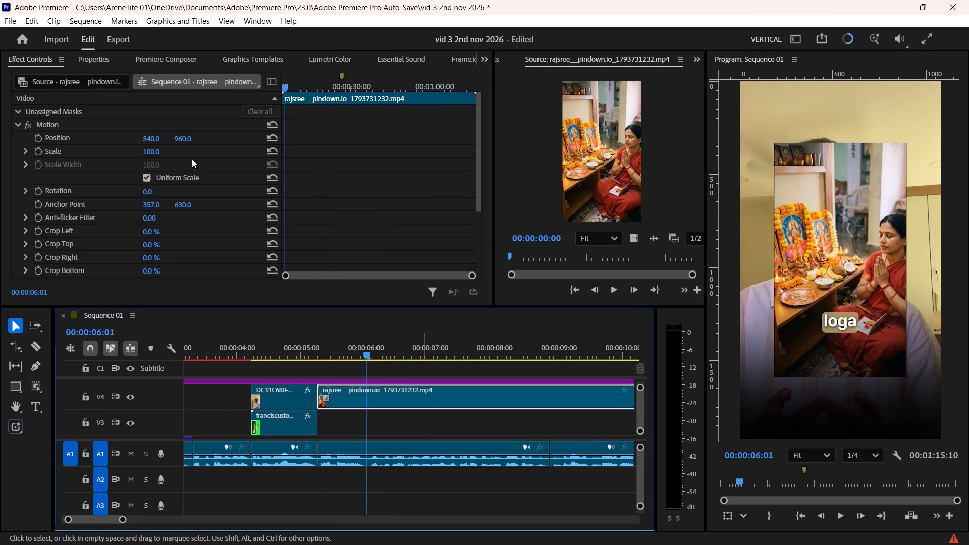
{"action": "left_click", "coordinate": [95, 62]}
{"action": "left_click", "coordinate": [59, 126]}
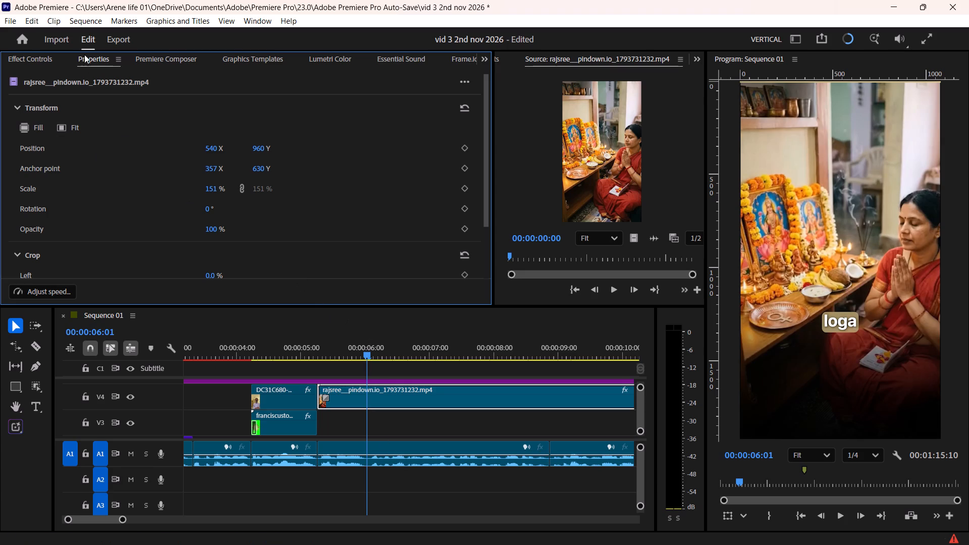
{"action": "left_click", "coordinate": [26, 58]}
{"action": "left_click_drag", "start_coordinate": [152, 151], "coordinate": [153, 151]}
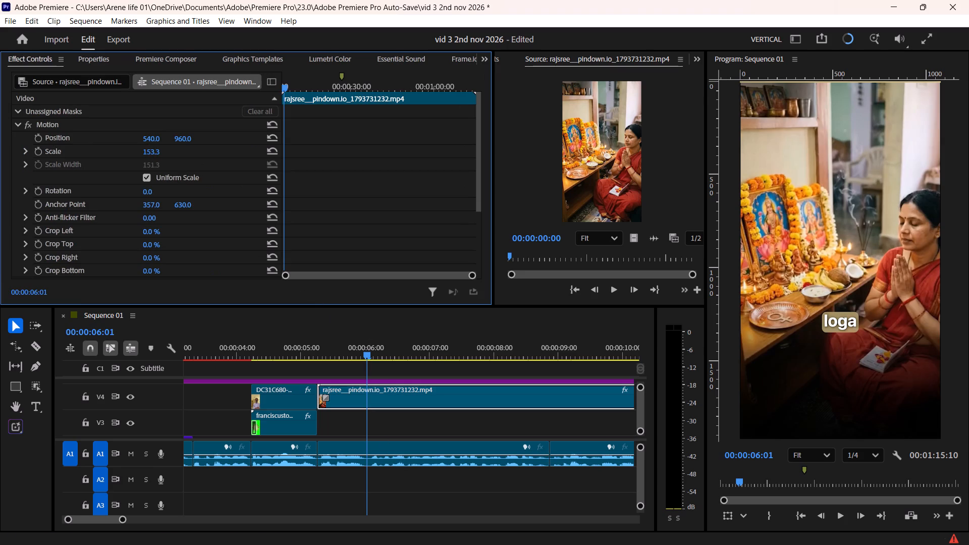
{"action": "left_click_drag", "start_coordinate": [153, 151], "coordinate": [156, 151]}
Cut the praying-woman clip on V4 at 00:00:07:03, where the "mehanata bhee" caption starts, and delete the part after the cut.
{"action": "key", "text": "space"}
{"action": "scroll", "coordinate": [375, 401], "scroll_direction": "down", "scroll_amount": 3, "text": "alt"}
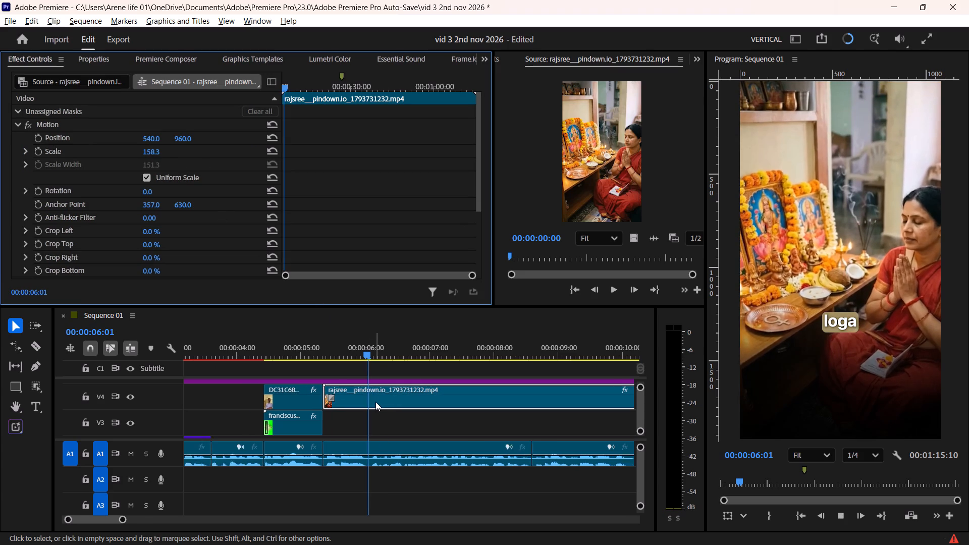
{"action": "scroll", "coordinate": [375, 402], "scroll_direction": "down", "scroll_amount": 2, "text": "alt"}
{"action": "key", "text": "space"}
{"action": "scroll", "coordinate": [380, 403], "scroll_direction": "up", "scroll_amount": 5, "text": "alt"}
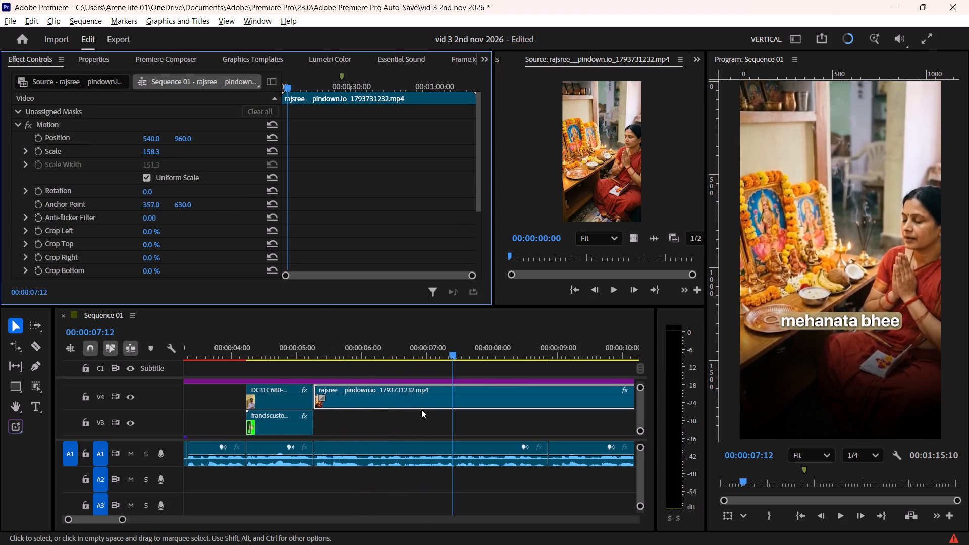
{"action": "scroll", "coordinate": [449, 412], "scroll_direction": "up", "scroll_amount": 8, "text": "ctrl"}
{"action": "scroll", "coordinate": [448, 412], "scroll_direction": "up", "scroll_amount": 5, "text": "alt"}
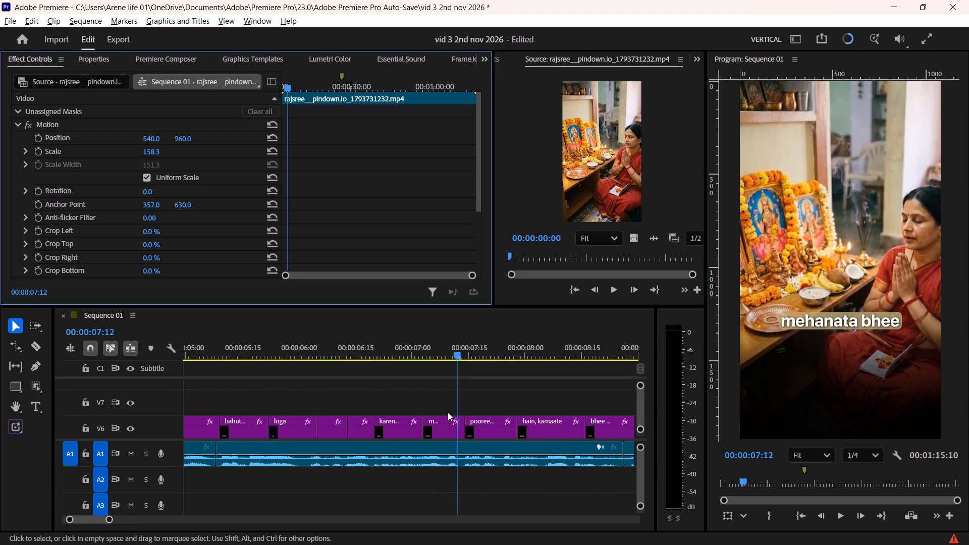
{"action": "scroll", "coordinate": [448, 412], "scroll_direction": "up", "scroll_amount": 4, "text": "alt"}
{"action": "left_click_drag", "start_coordinate": [443, 351], "coordinate": [410, 375]}
{"action": "scroll", "coordinate": [420, 402], "scroll_direction": "down", "scroll_amount": 4, "text": "ctrl"}
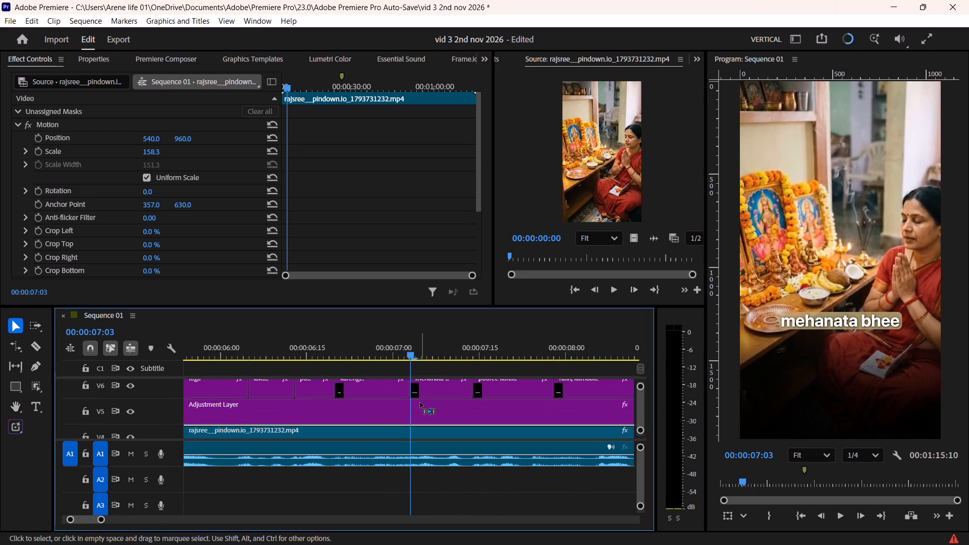
{"action": "scroll", "coordinate": [421, 408], "scroll_direction": "down", "scroll_amount": 3, "text": "ctrl"}
{"action": "left_click", "coordinate": [452, 407]}
{"action": "key", "text": "F1"}
{"action": "left_click", "coordinate": [488, 408]}
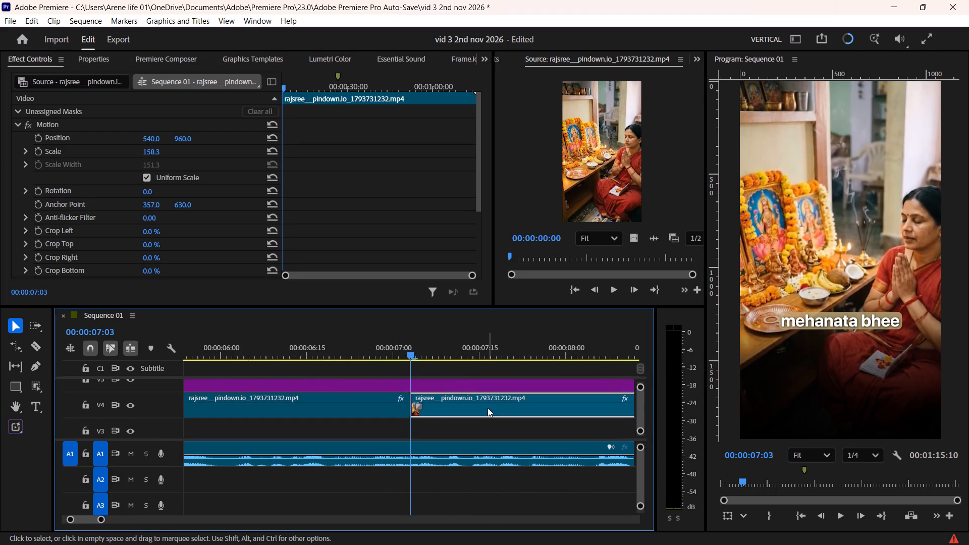
{"action": "key", "text": "Delete"}
Play the sequence from the new cut to about 00:00:09:01 and save the project.
{"action": "key", "text": "space"}
{"action": "scroll", "coordinate": [486, 409], "scroll_direction": "down", "scroll_amount": 8, "text": "alt"}
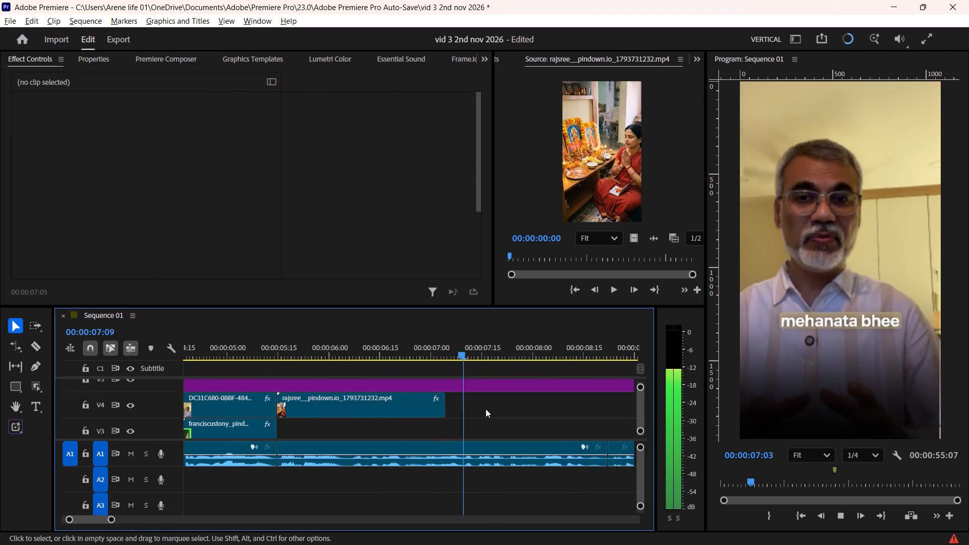
{"action": "scroll", "coordinate": [486, 409], "scroll_direction": "down", "scroll_amount": 1, "text": "alt"}
{"action": "scroll", "coordinate": [484, 409], "scroll_direction": "down", "scroll_amount": 3}
{"action": "key", "text": "space"}
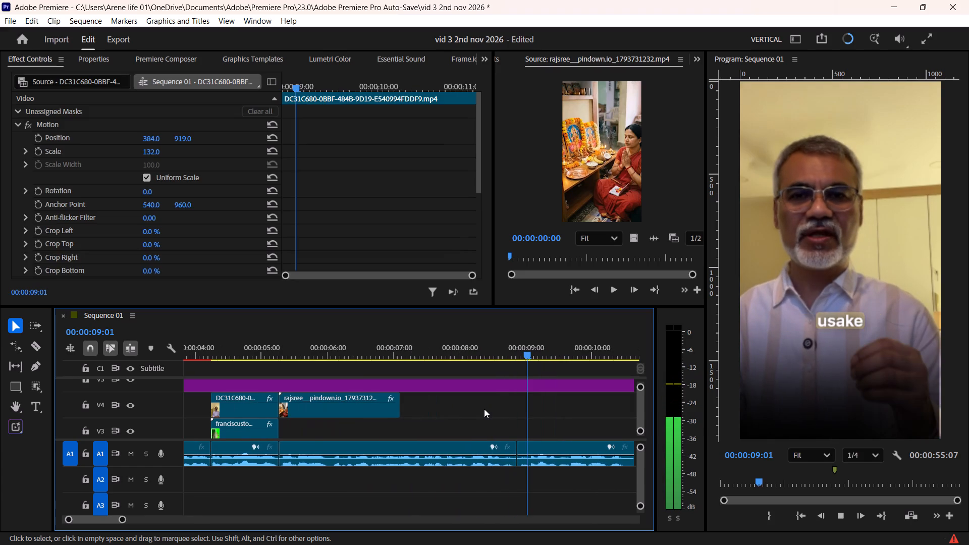
{"action": "key", "text": "ctrl+s"}
{"action": "key", "text": "ctrl+s"}
Switch to Chrome and search Pinterest for "hardworking person video".
{"action": "key", "text": "alt+Tab"}
{"action": "left_click", "coordinate": [105, 0]}
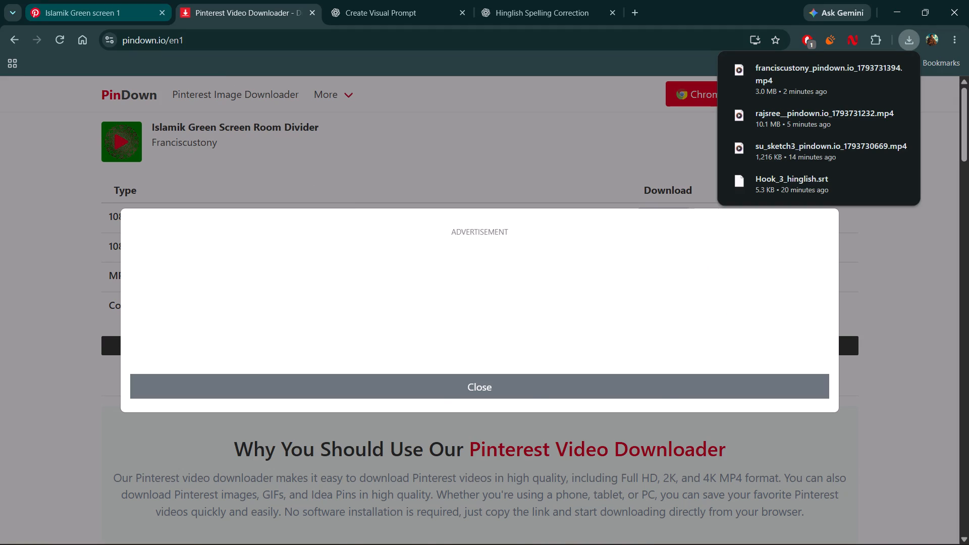
{"action": "left_click", "coordinate": [188, 103]}
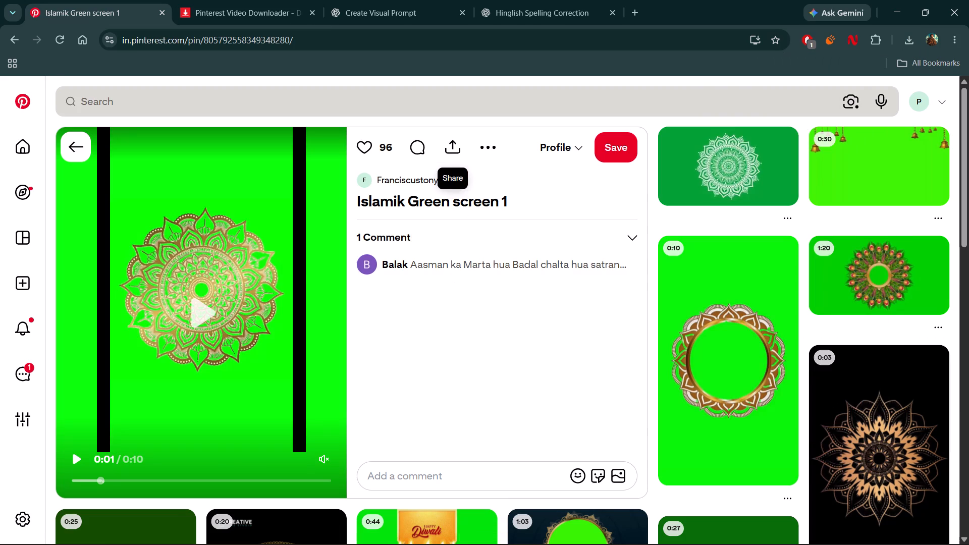
{"action": "left_click", "coordinate": [192, 103]}
{"action": "type", "text": "hardworking video"}
{"action": "key", "text": "BackSpace"}
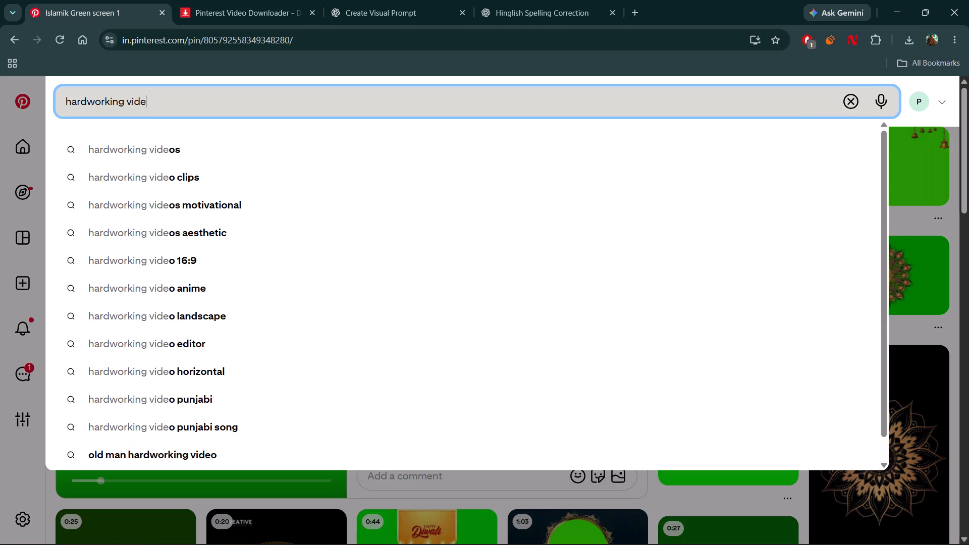
{"action": "key", "text": "BackSpace"}
{"action": "key", "text": "BackSpace"}
{"action": "key", "text": "BackSpace"}
{"action": "key", "text": "BackSpace"}
{"action": "type", "text": "person video"}
{"action": "key", "text": "Return"}
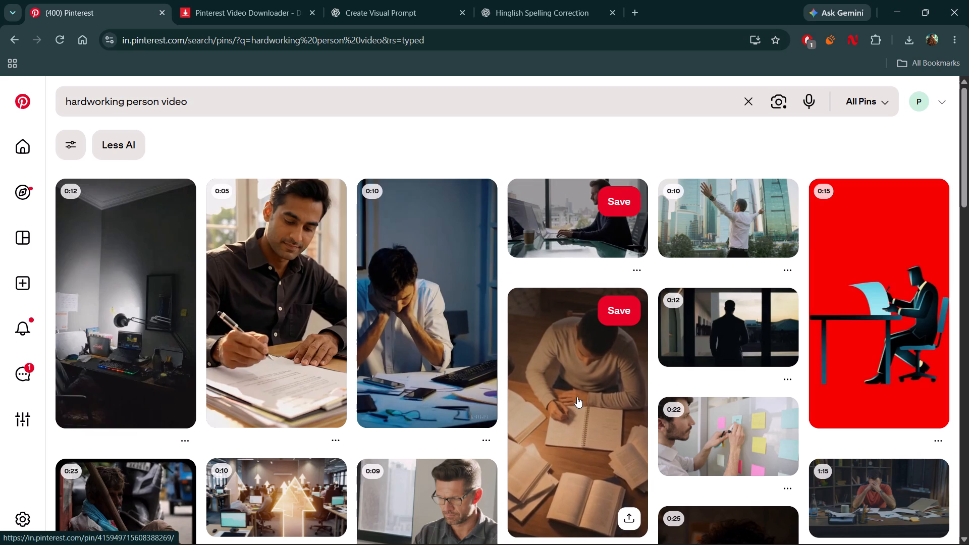
Look through the search results and open the 0:09 video of the man in glasses working on a laptop.
{"action": "scroll", "coordinate": [302, 446], "scroll_direction": "down", "scroll_amount": 2}
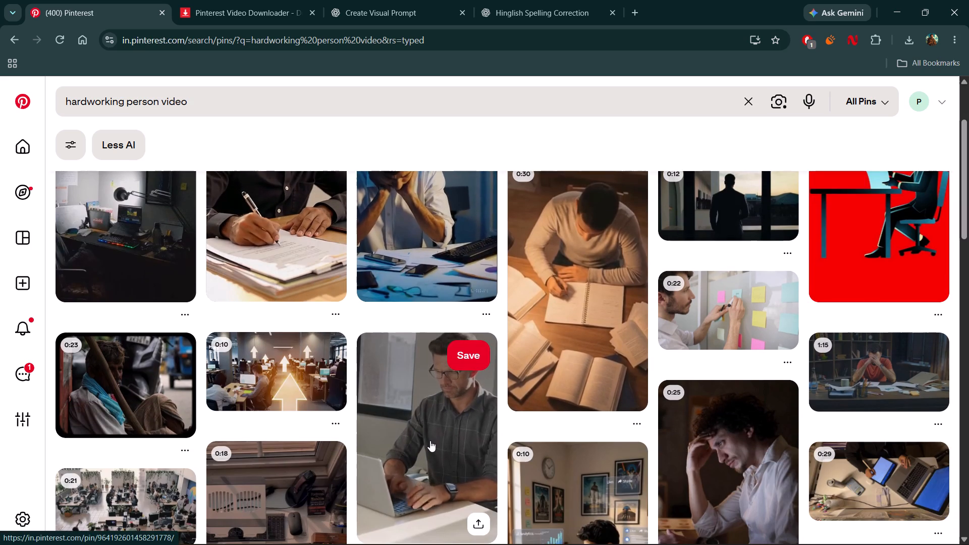
{"action": "scroll", "coordinate": [429, 441], "scroll_direction": "up", "scroll_amount": 2}
{"action": "scroll", "coordinate": [429, 441], "scroll_direction": "down", "scroll_amount": 2}
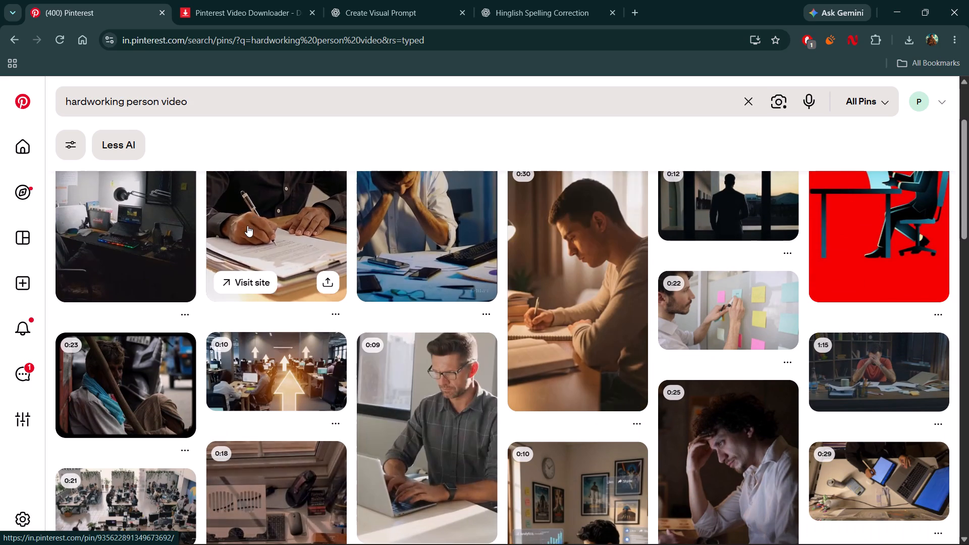
{"action": "scroll", "coordinate": [251, 231], "scroll_direction": "up", "scroll_amount": 2}
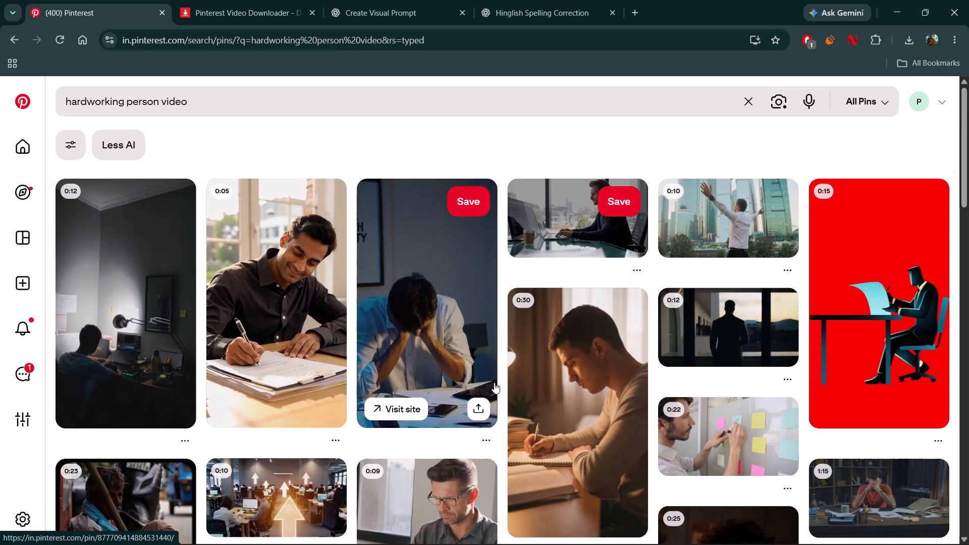
{"action": "scroll", "coordinate": [494, 384], "scroll_direction": "down", "scroll_amount": 2}
{"action": "left_click", "coordinate": [429, 423]}
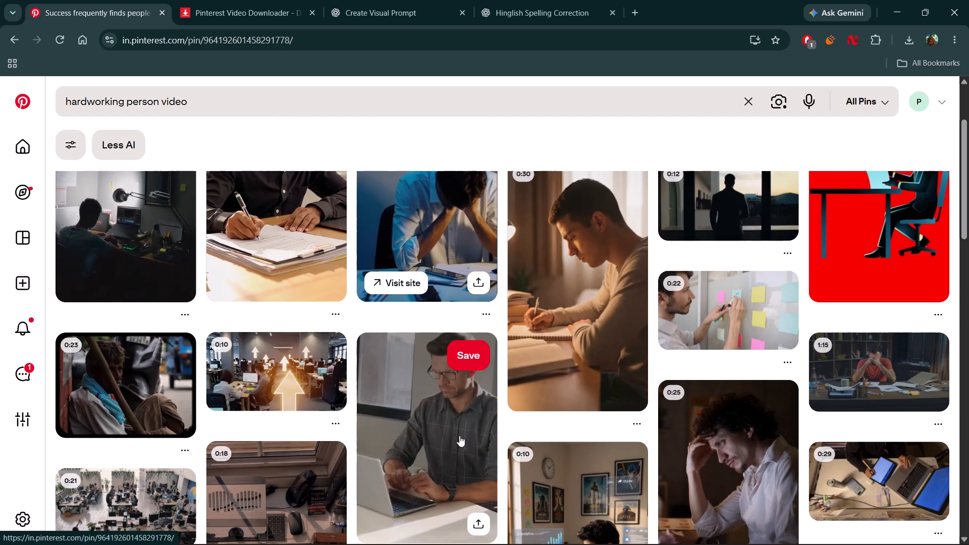
{"action": "left_click", "coordinate": [203, 275]}
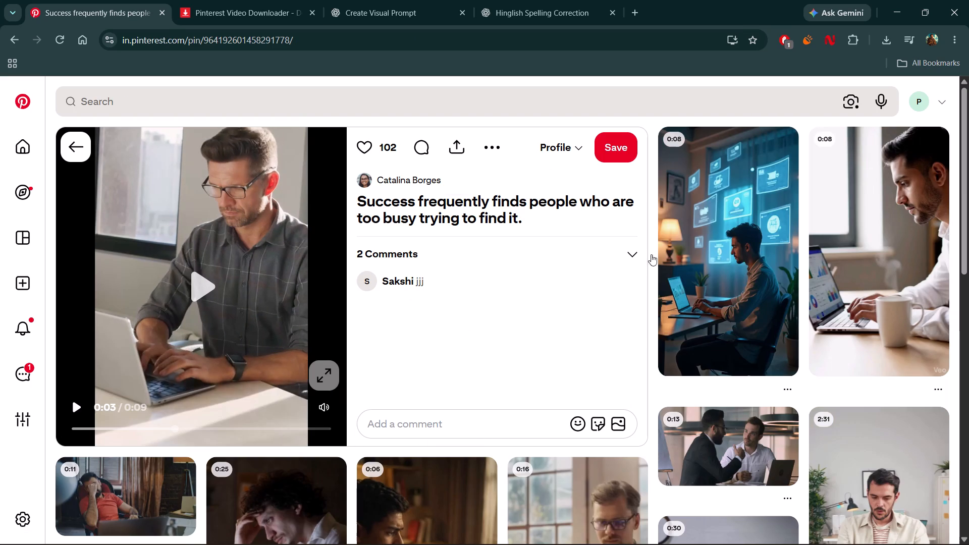
Open the related video of a man at a laptop with glowing blue screens and copy its pin link.
{"action": "left_click", "coordinate": [736, 285]}
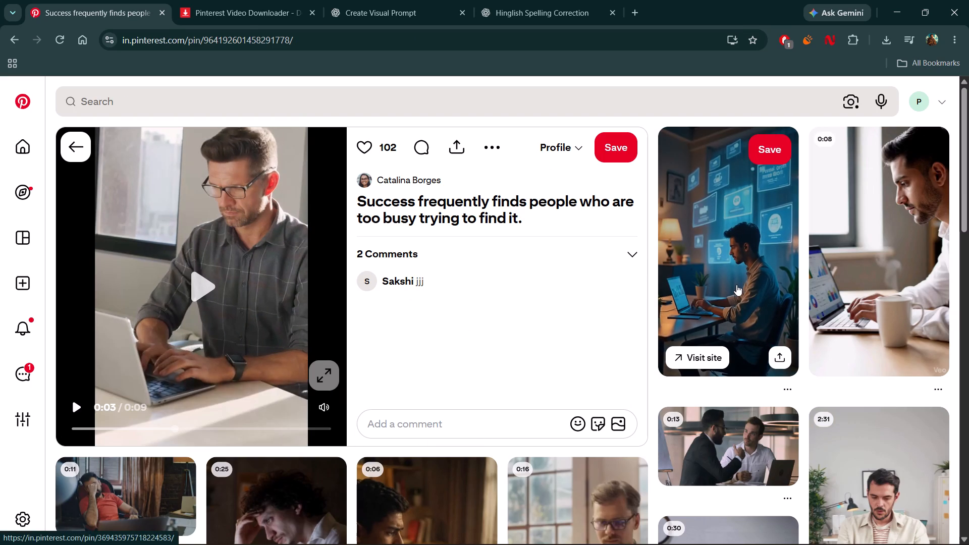
{"action": "left_click", "coordinate": [185, 269]}
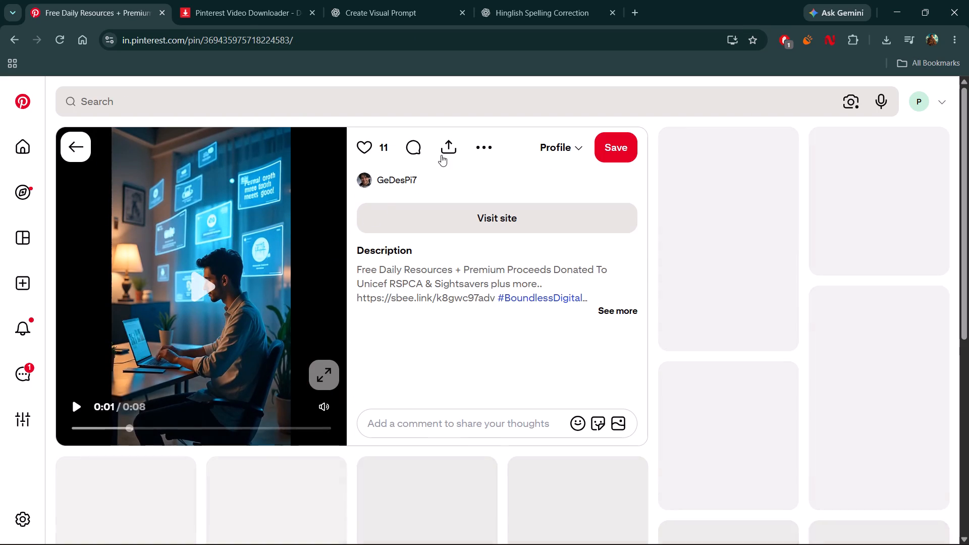
{"action": "left_click", "coordinate": [446, 145]}
{"action": "left_click", "coordinate": [350, 214]}
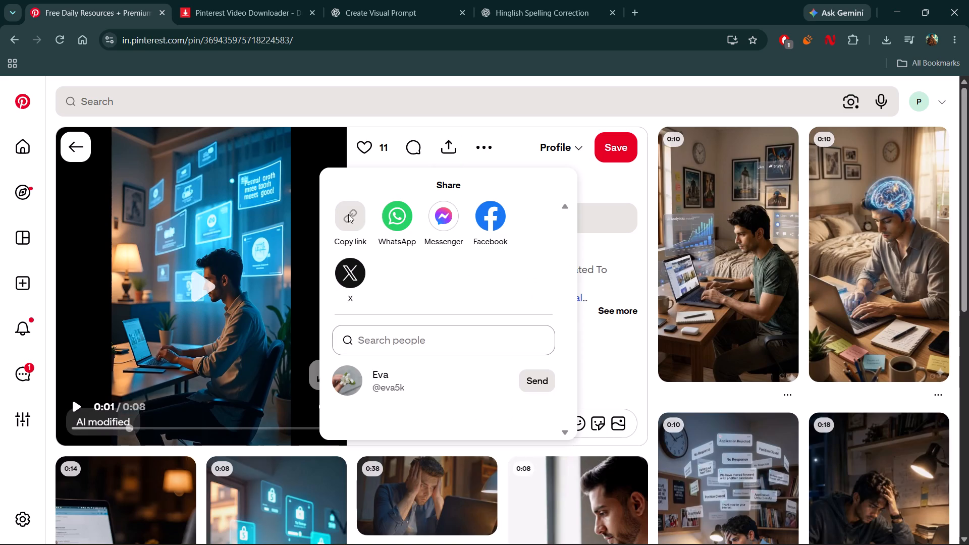
{"action": "left_click", "coordinate": [351, 216]}
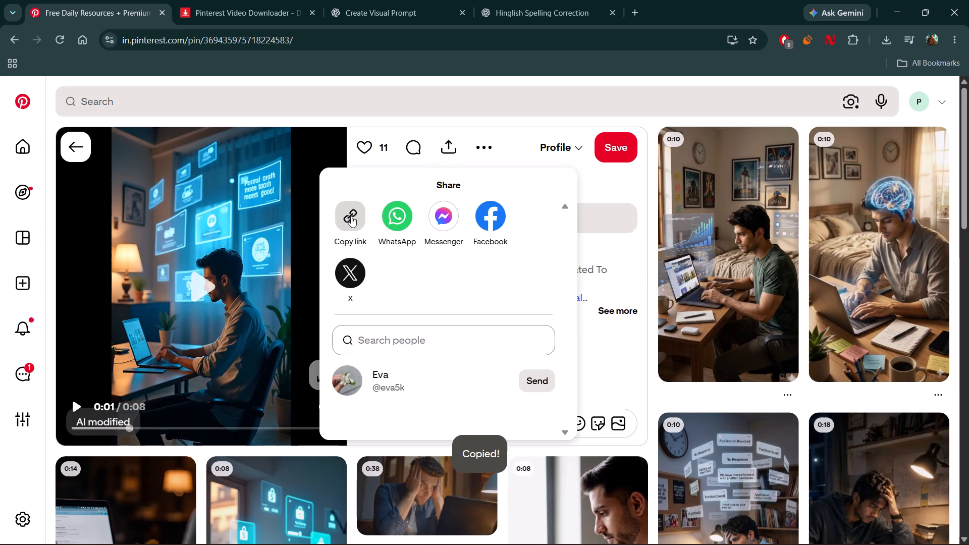
{"action": "left_click", "coordinate": [231, 0]}
{"action": "left_click", "coordinate": [367, 187]}
{"action": "left_click", "coordinate": [427, 354]}
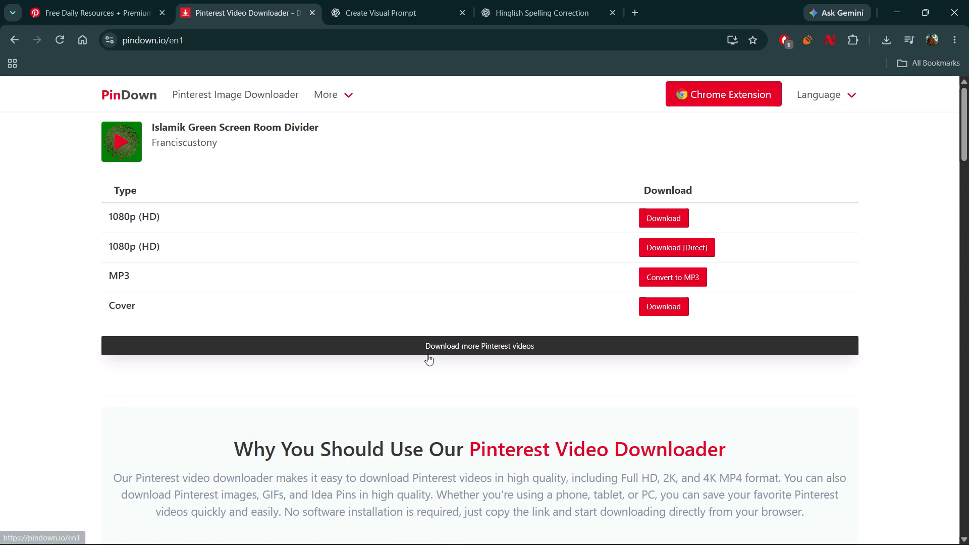
{"action": "left_click", "coordinate": [390, 292]}
{"action": "key", "text": "ctrl+v"}
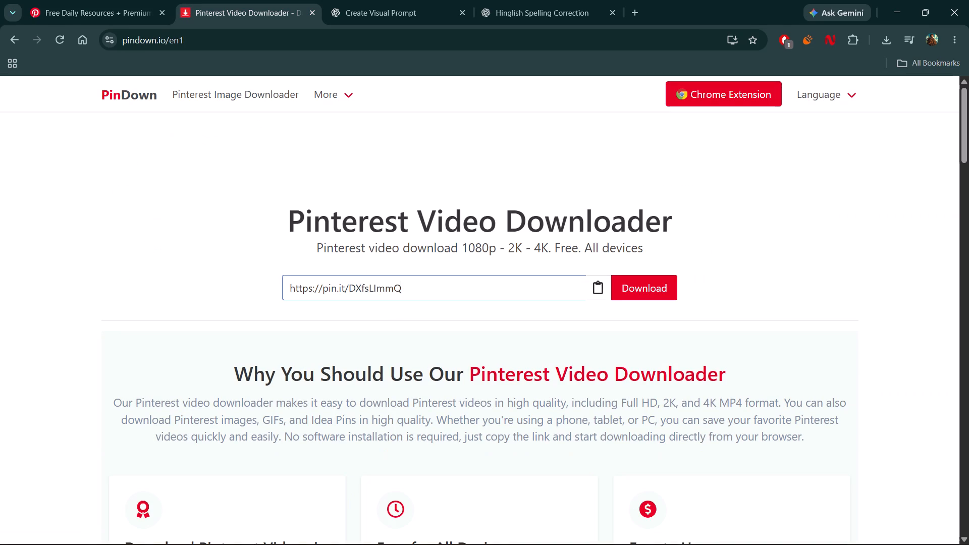
{"action": "left_click", "coordinate": [627, 287]}
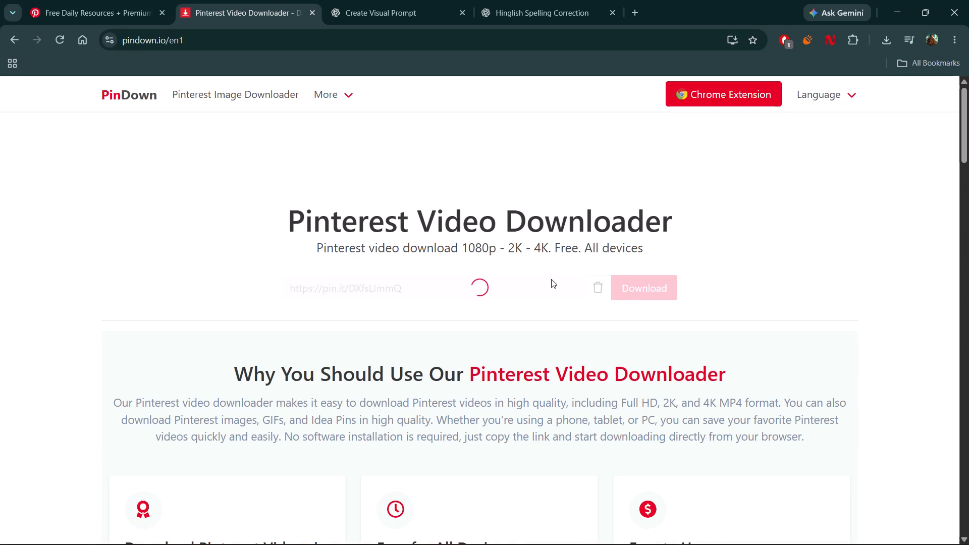
{"action": "left_click", "coordinate": [663, 211]}
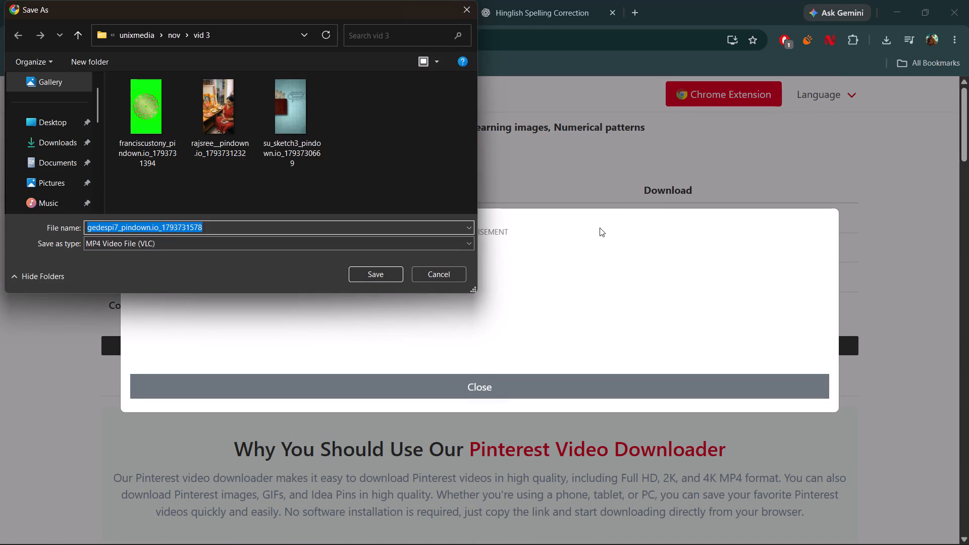
{"action": "left_click", "coordinate": [366, 275]}
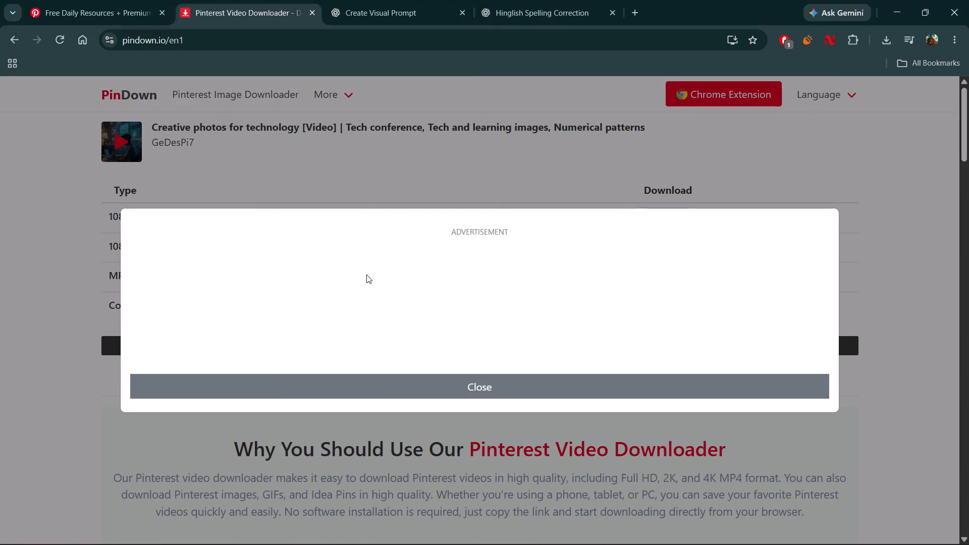
{"action": "key", "text": "alt+Tab"}
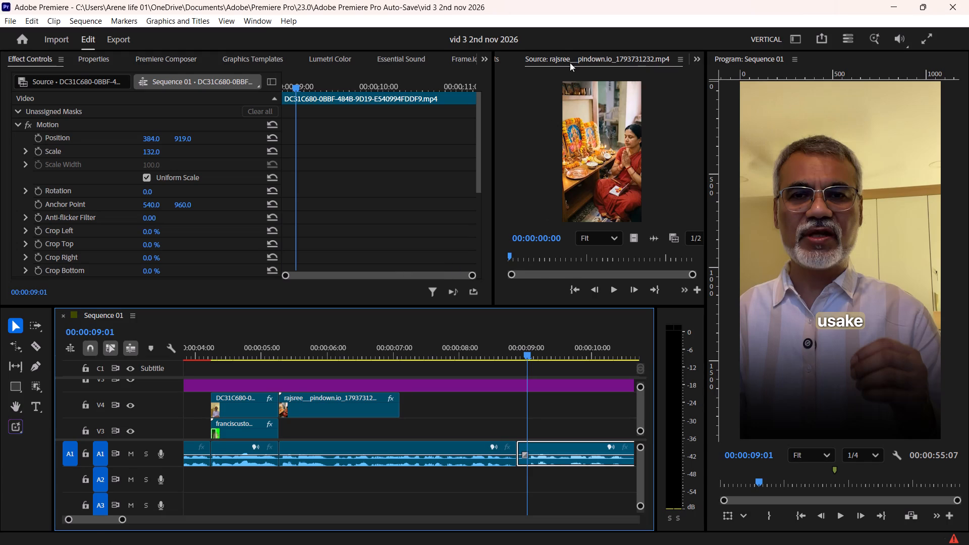
{"action": "scroll", "coordinate": [570, 63], "scroll_direction": "up", "scroll_amount": 2}
{"action": "double_click", "coordinate": [586, 210]}
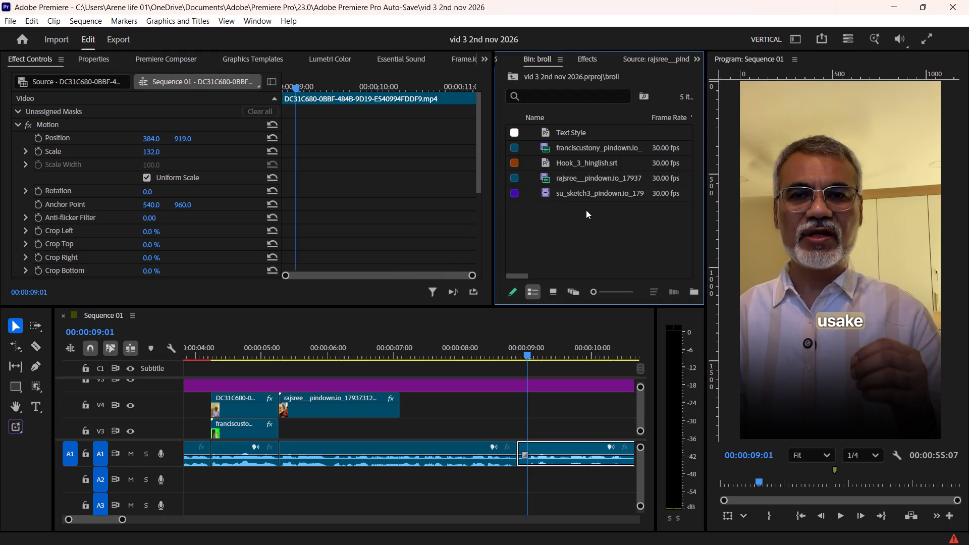
{"action": "left_click", "coordinate": [221, 140]}
{"action": "left_click", "coordinate": [359, 320]}
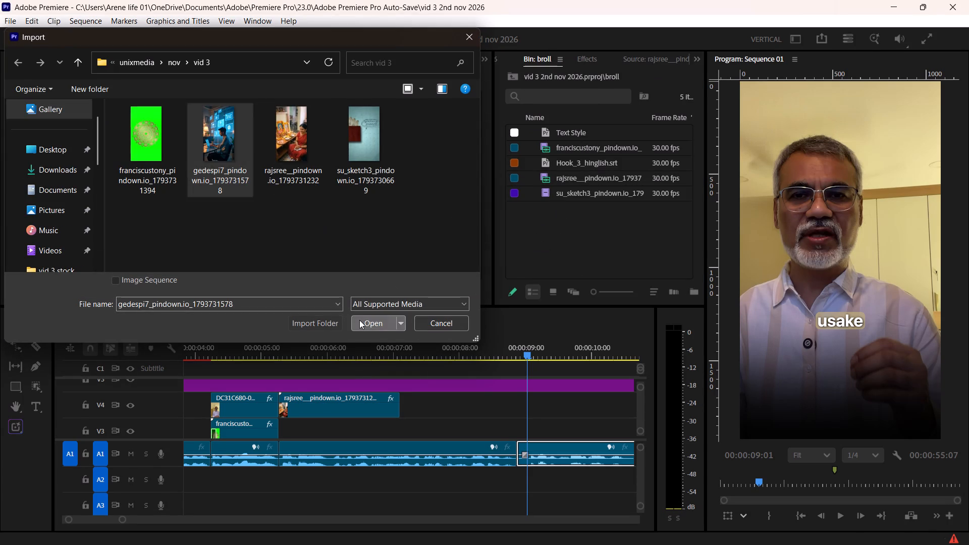
Place only the video of the gedespi7 laptop clip on V4, directly after the praying-woman clip.
{"action": "double_click", "coordinate": [657, 145]}
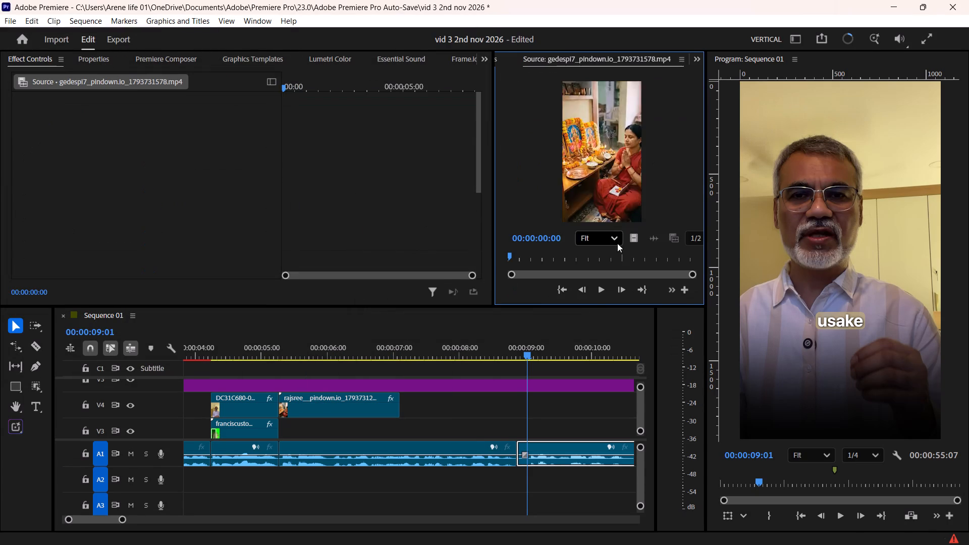
{"action": "left_click_drag", "start_coordinate": [633, 240], "coordinate": [403, 417]}
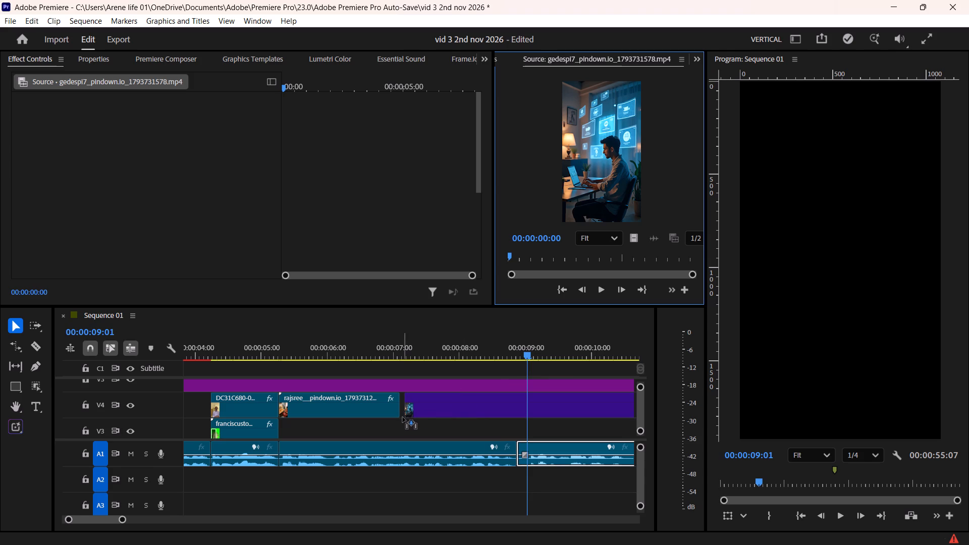
{"action": "left_click_drag", "start_coordinate": [403, 417], "coordinate": [400, 415]}
Fit the laptop clip on V4 to the frame at 150% scale.
{"action": "left_click", "coordinate": [446, 407]}
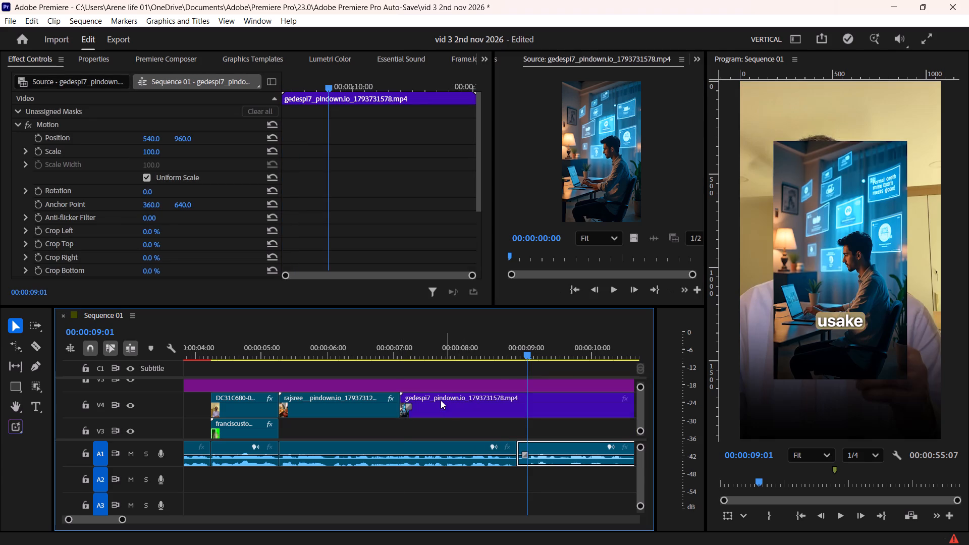
{"action": "left_click", "coordinate": [101, 58]}
{"action": "left_click", "coordinate": [64, 128]}
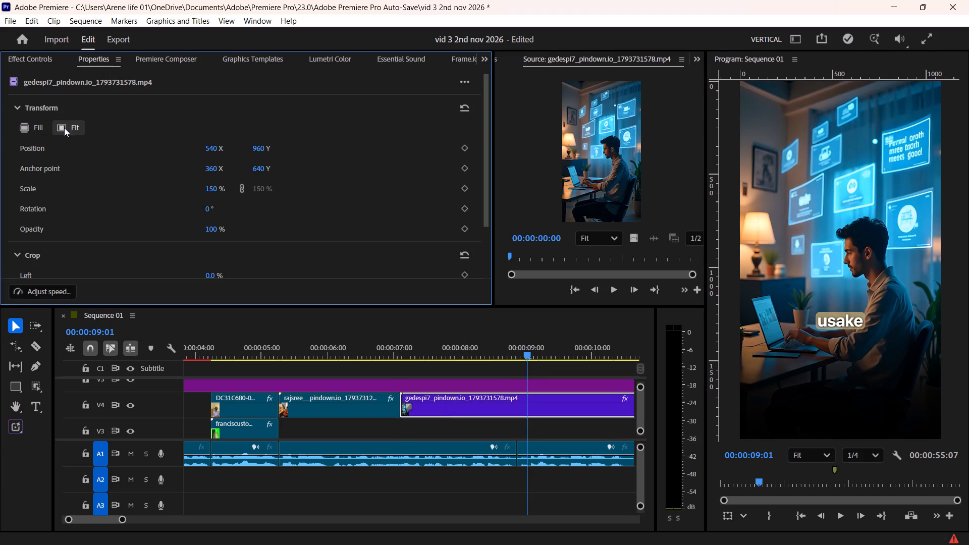
Cut the gedespi7 laptop clip on V4 at 00:00:08:04 and delete the part after the cut.
{"action": "left_click", "coordinate": [372, 353]}
{"action": "key", "text": "space"}
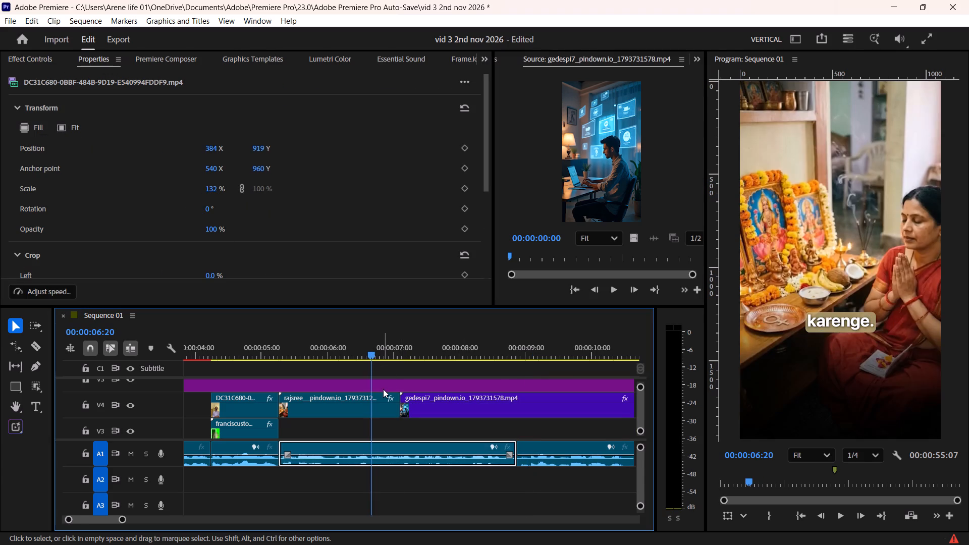
{"action": "scroll", "coordinate": [382, 392], "scroll_direction": "down", "scroll_amount": 6}
{"action": "key", "text": "space"}
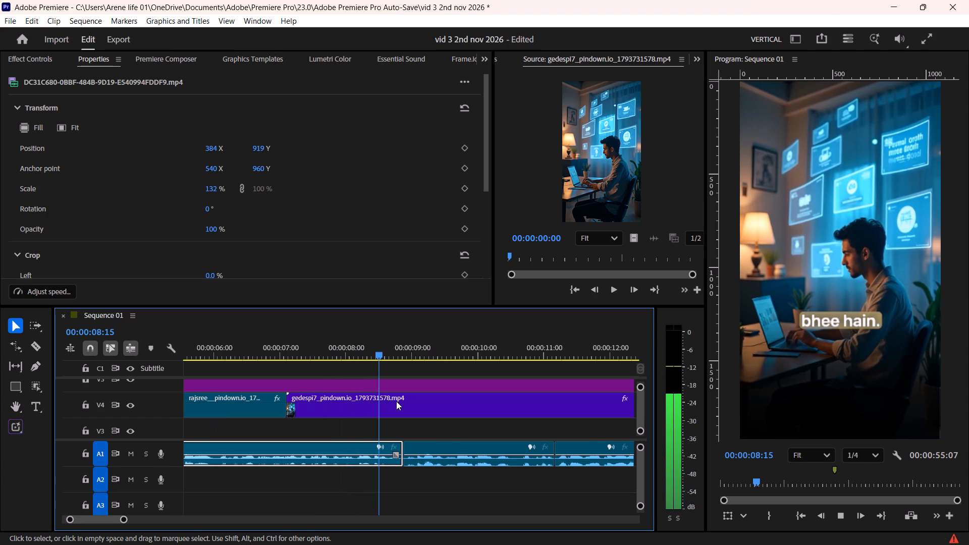
{"action": "scroll", "coordinate": [359, 412], "scroll_direction": "up", "scroll_amount": 5, "text": "alt"}
{"action": "left_click_drag", "start_coordinate": [371, 344], "coordinate": [354, 369]}
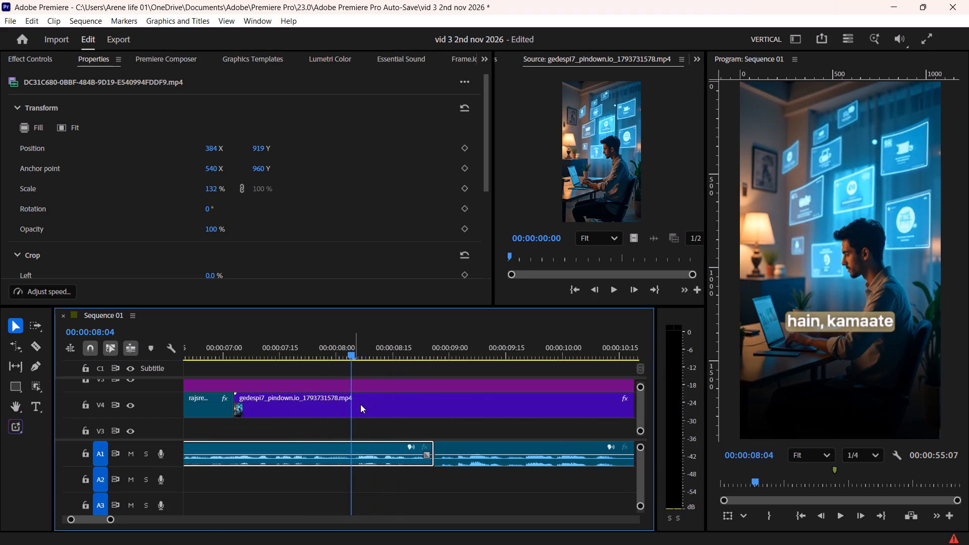
{"action": "left_click", "coordinate": [360, 404]}
{"action": "key", "text": "F1"}
{"action": "left_click", "coordinate": [404, 412]}
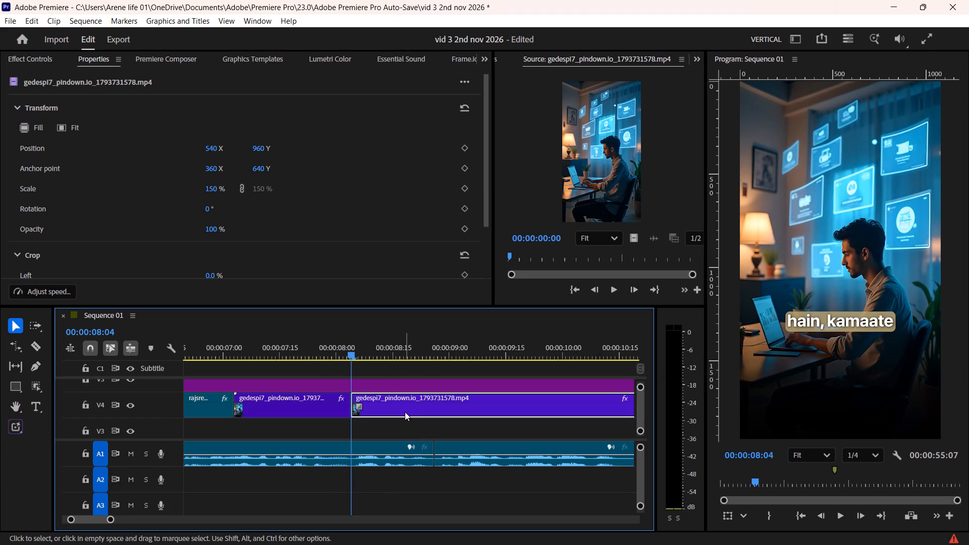
{"action": "key", "text": "Delete"}
Switch to Chrome and search Pinterest for "person earning money video".
{"action": "key", "text": "alt+Tab"}
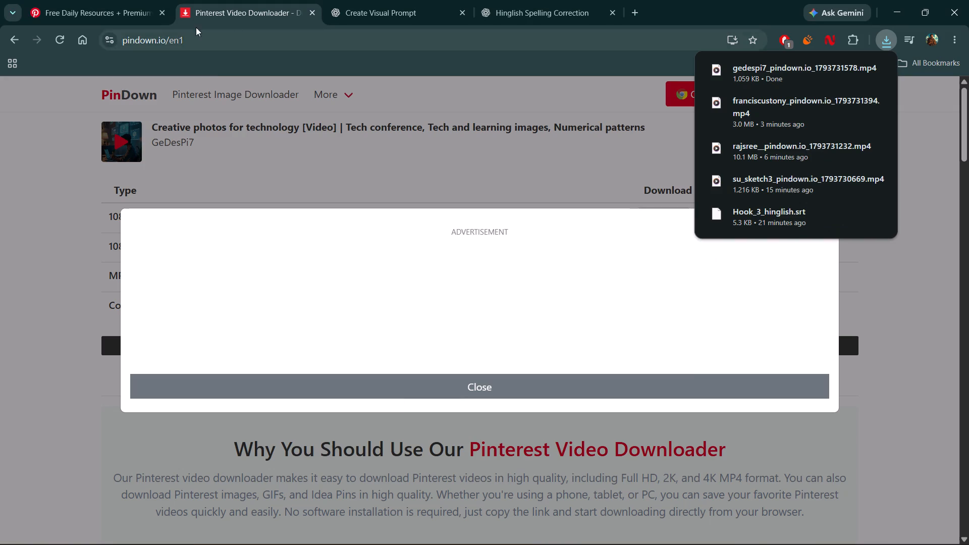
{"action": "left_click", "coordinate": [112, 0]}
{"action": "left_click", "coordinate": [215, 102]}
{"action": "left_click", "coordinate": [215, 102]}
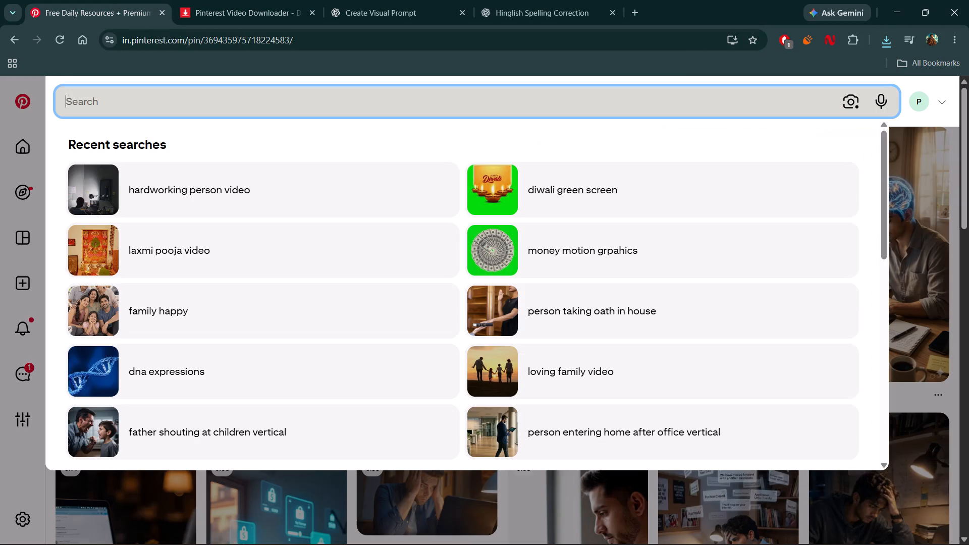
{"action": "type", "text": "person earning mo"}
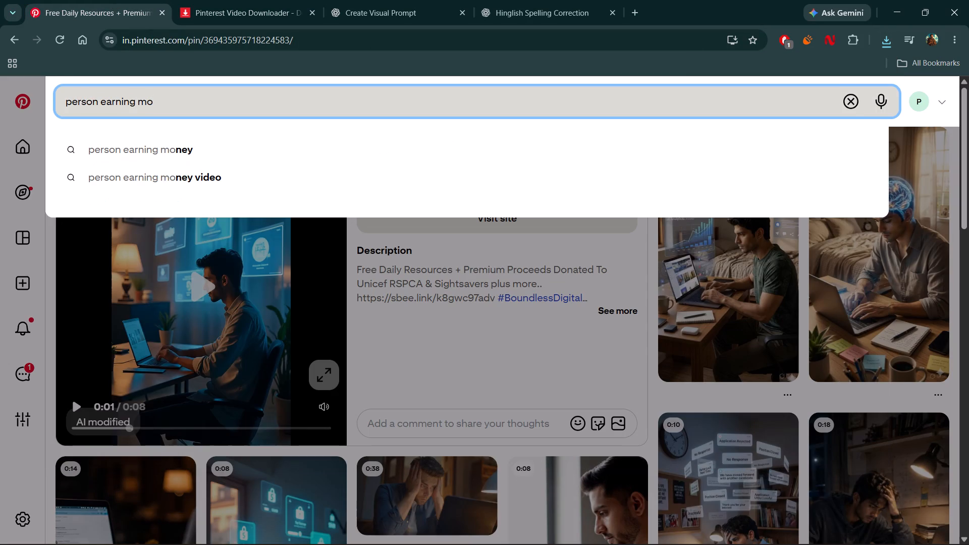
{"action": "type", "text": "ney video"}
{"action": "key", "text": "Return"}
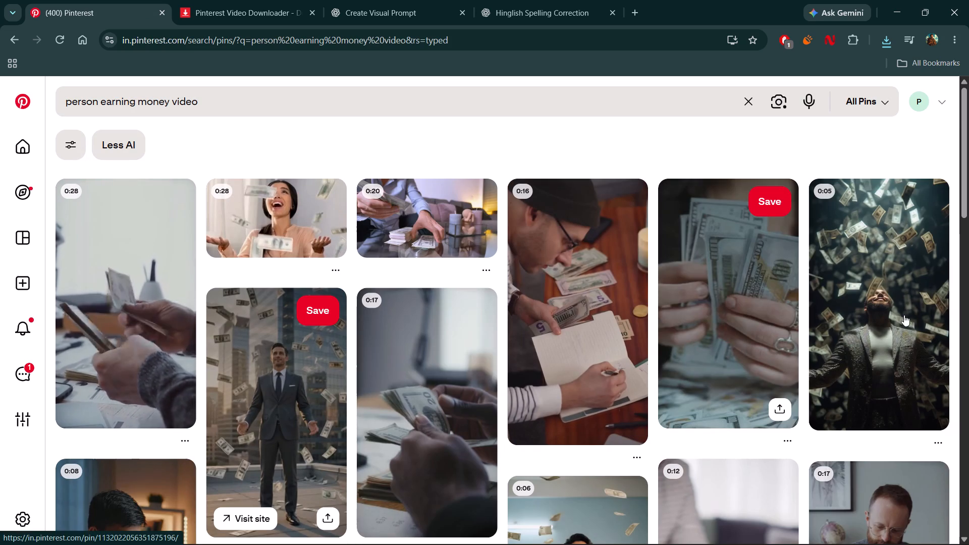
Open the "You deserve financial abundance" pin of the man under falling banknotes and copy its link.
{"action": "left_click", "coordinate": [867, 322]}
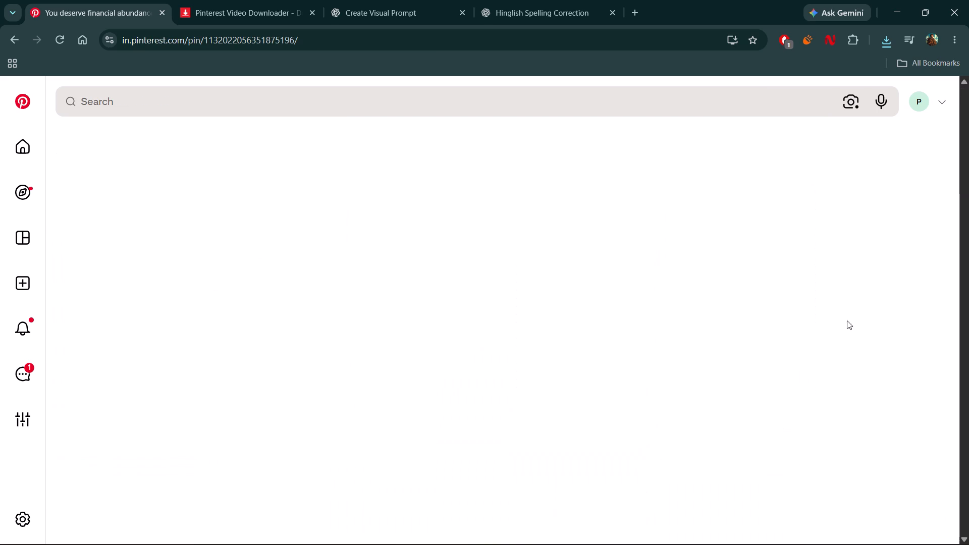
{"action": "left_click", "coordinate": [249, 308]}
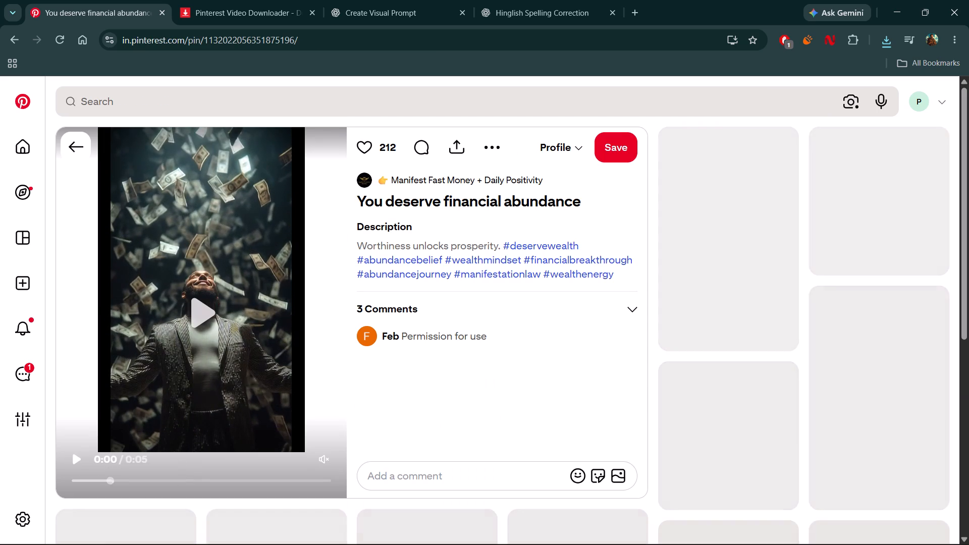
{"action": "left_click", "coordinate": [456, 154]}
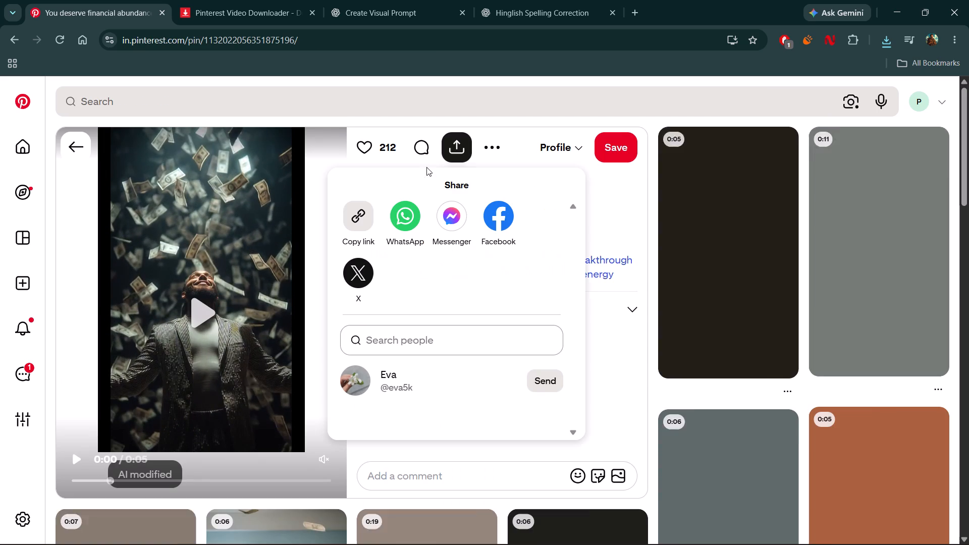
{"action": "left_click", "coordinate": [361, 213]}
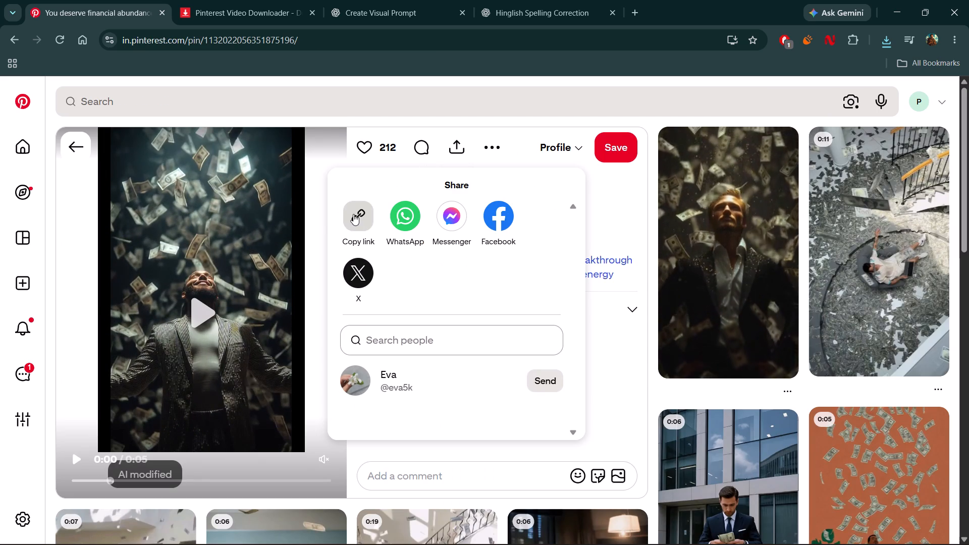
{"action": "left_click", "coordinate": [353, 214]}
{"action": "left_click", "coordinate": [207, 0]}
{"action": "left_click", "coordinate": [337, 183]}
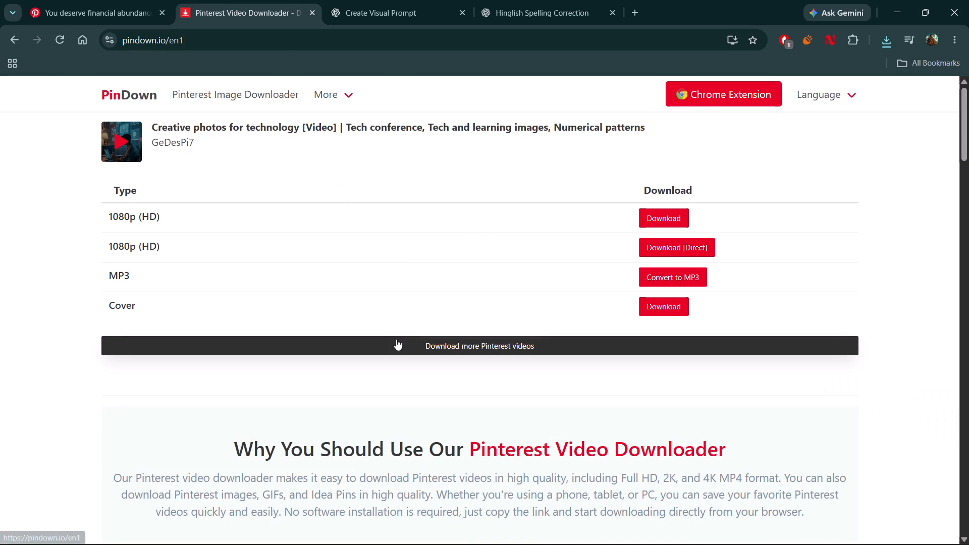
{"action": "left_click", "coordinate": [396, 339]}
{"action": "left_click", "coordinate": [393, 295]}
{"action": "key", "text": "ctrl+v"}
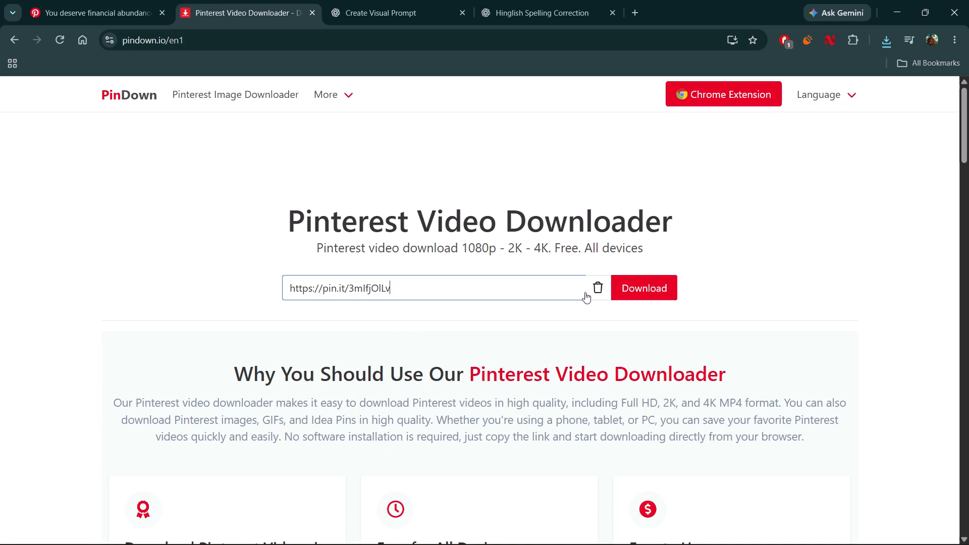
{"action": "left_click", "coordinate": [641, 282]}
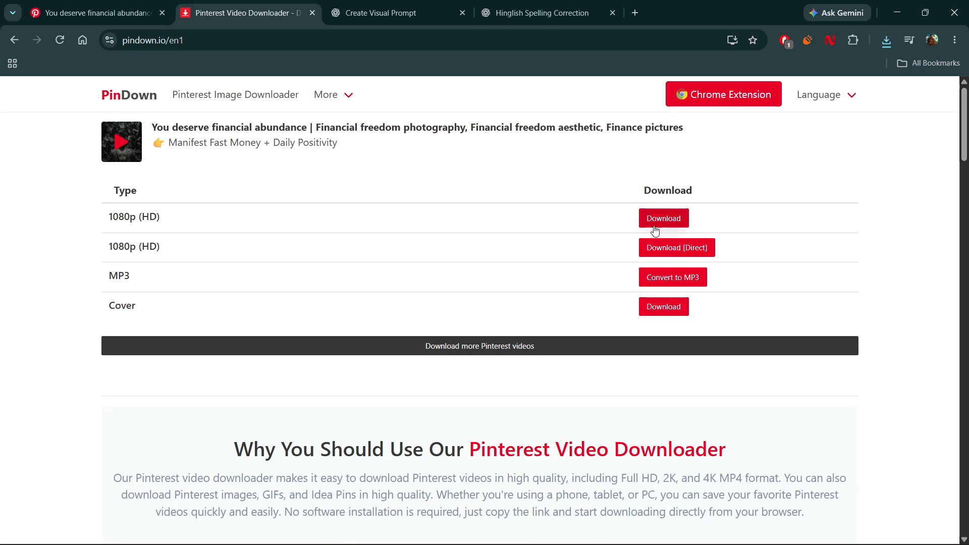
{"action": "left_click", "coordinate": [662, 217]}
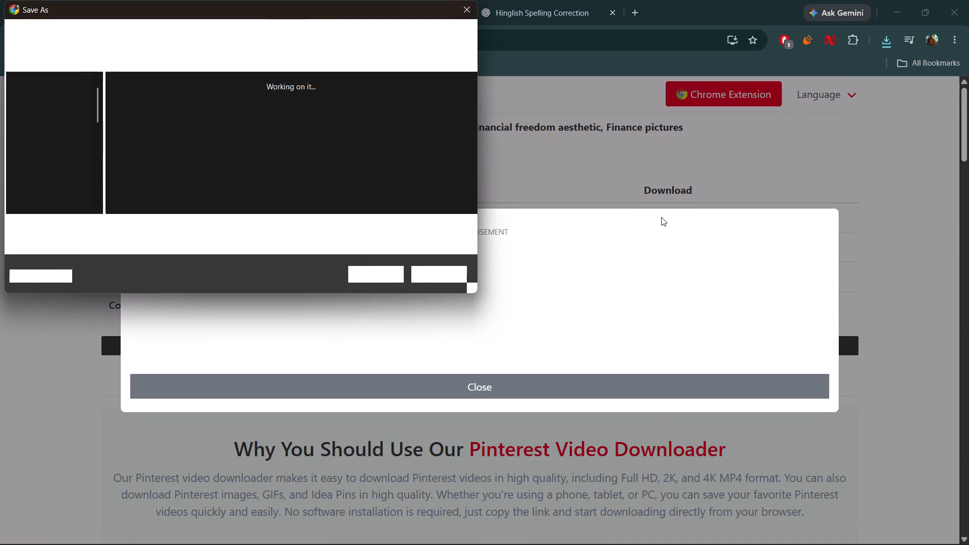
{"action": "left_click", "coordinate": [373, 273]}
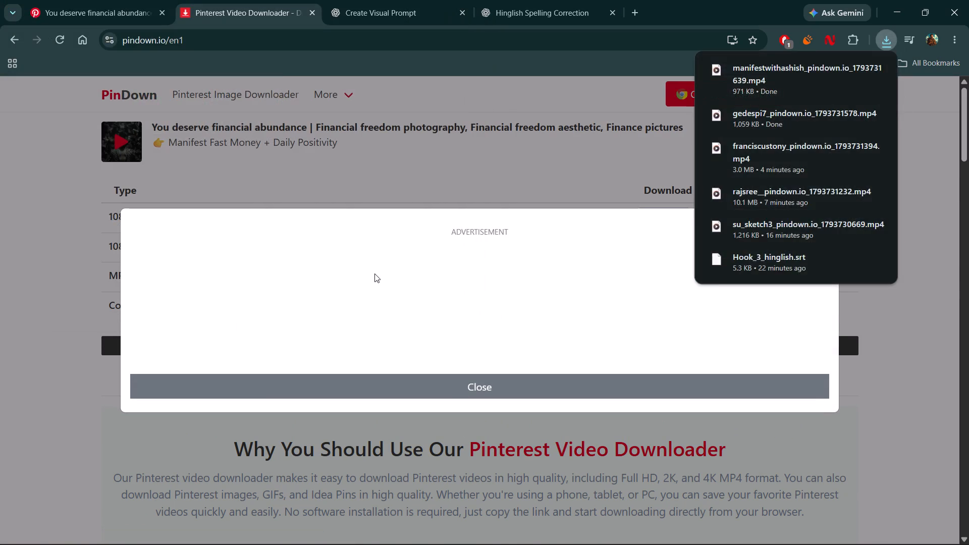
{"action": "key", "text": "alt+Tab"}
{"action": "scroll", "coordinate": [581, 66], "scroll_direction": "up", "scroll_amount": 1}
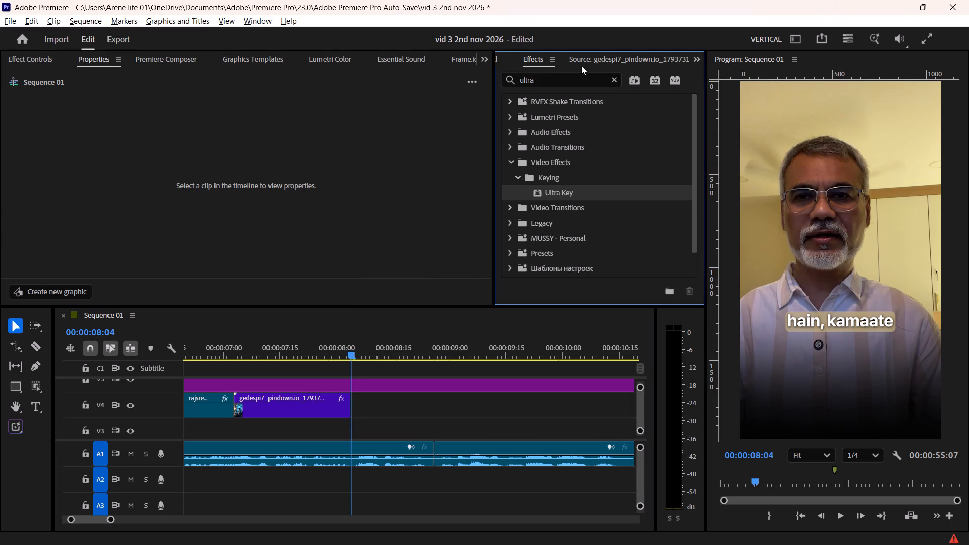
{"action": "scroll", "coordinate": [543, 57], "scroll_direction": "up", "scroll_amount": 1}
{"action": "double_click", "coordinate": [579, 235]}
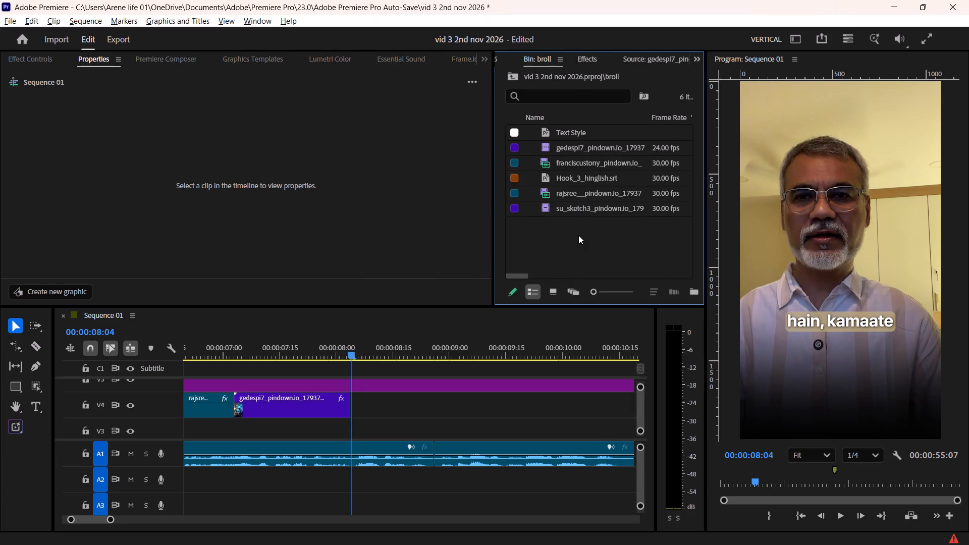
{"action": "left_click", "coordinate": [293, 154]}
{"action": "left_click", "coordinate": [372, 321]}
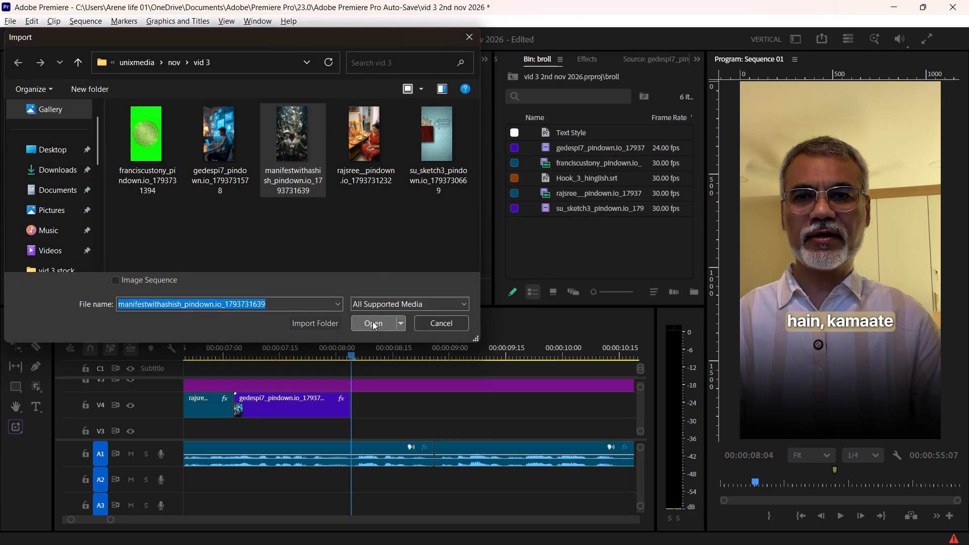
Place only the video of the falling-banknotes clip on V4 at 00:00:08:04, directly after the laptop clip.
{"action": "double_click", "coordinate": [664, 162]}
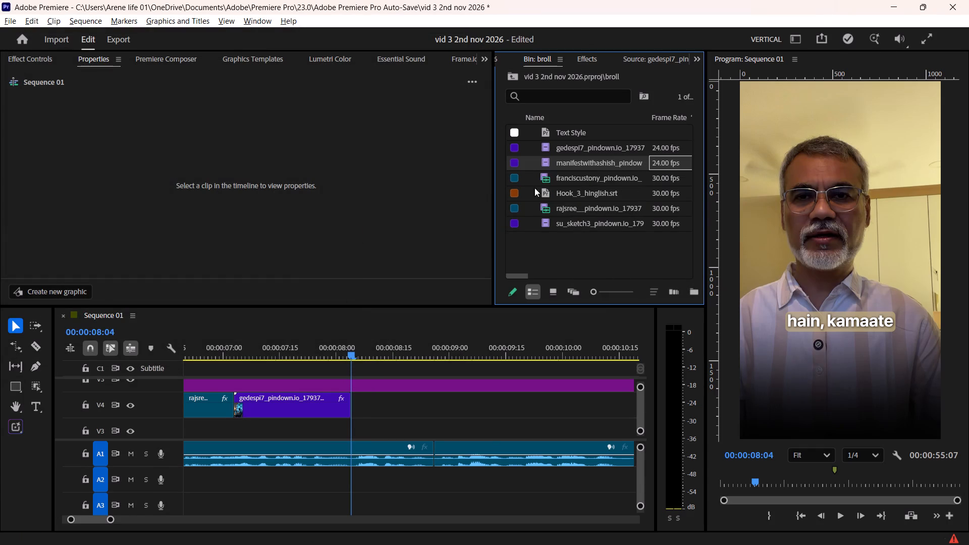
{"action": "double_click", "coordinate": [660, 162]}
{"action": "left_click_drag", "start_coordinate": [634, 240], "coordinate": [634, 244]}
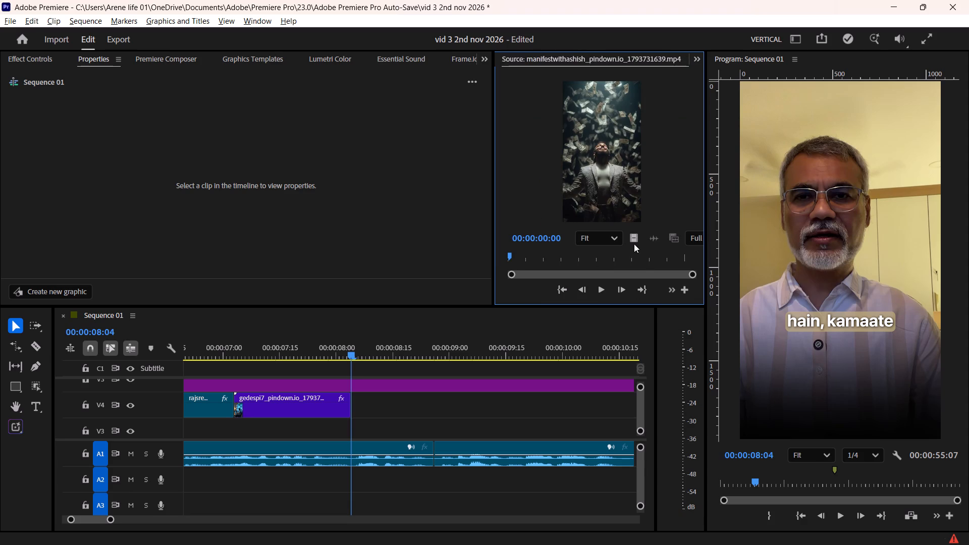
{"action": "left_click_drag", "start_coordinate": [634, 244], "coordinate": [355, 412]}
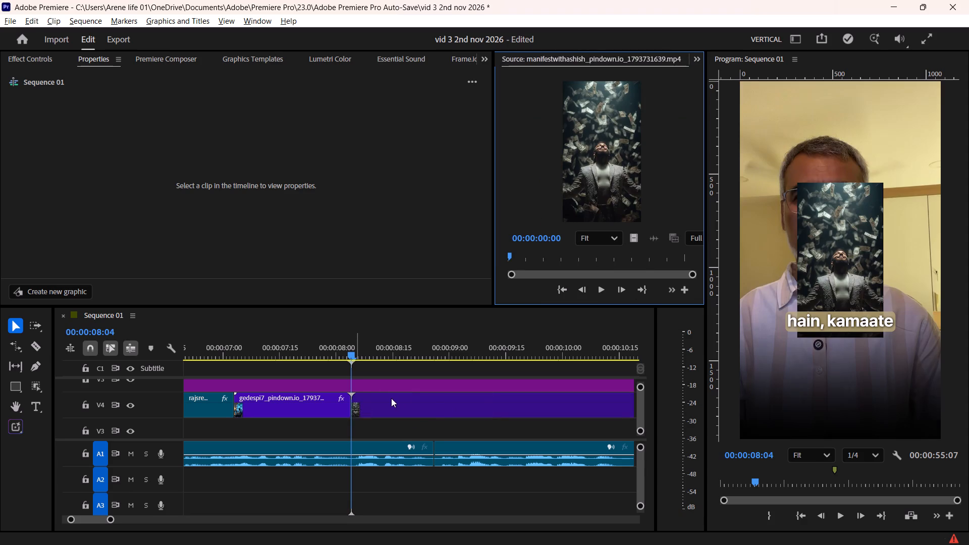
Fit the falling-banknotes clip to the frame, then enlarge its scale to 240.8 to cover the edges.
{"action": "left_click", "coordinate": [415, 406]}
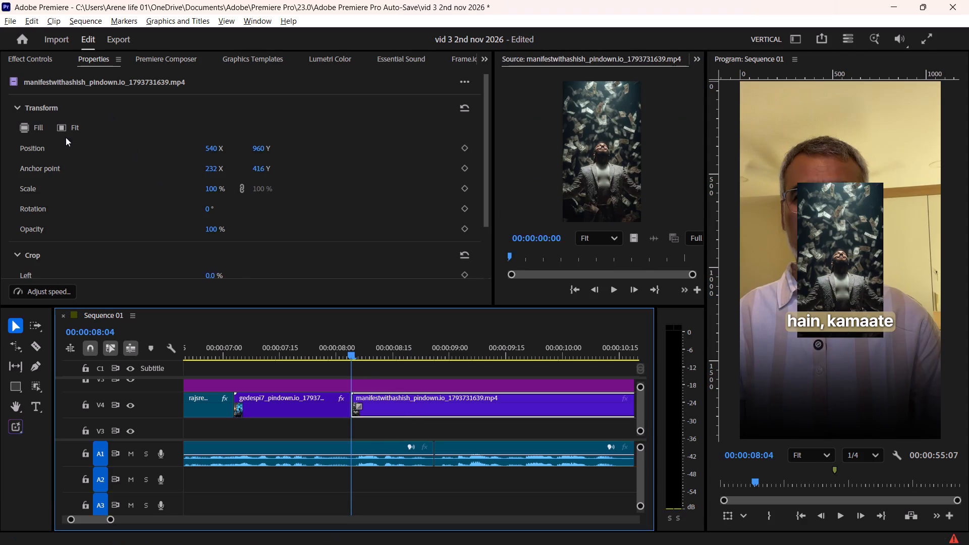
{"action": "left_click", "coordinate": [64, 127]}
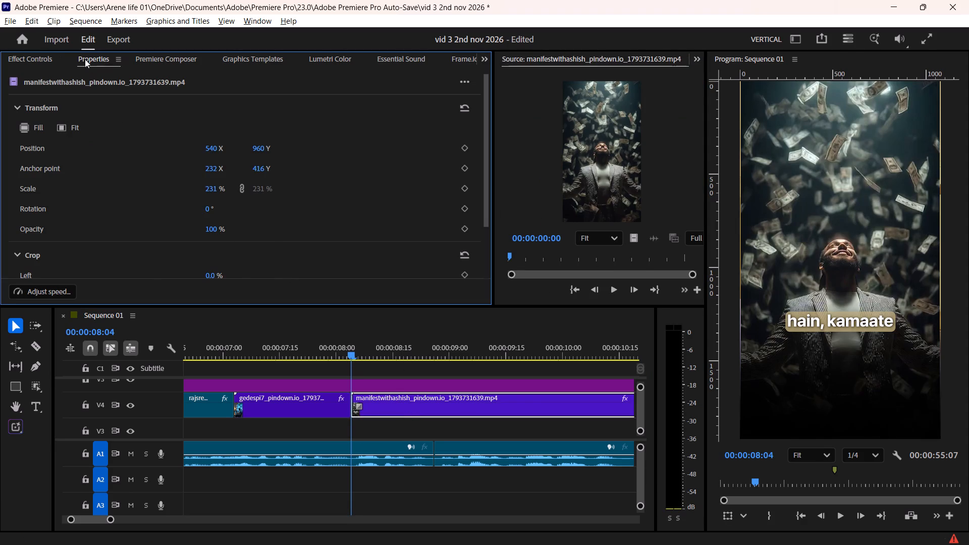
{"action": "scroll", "coordinate": [85, 59], "scroll_direction": "up", "scroll_amount": 1}
{"action": "left_click_drag", "start_coordinate": [150, 152], "coordinate": [157, 153]}
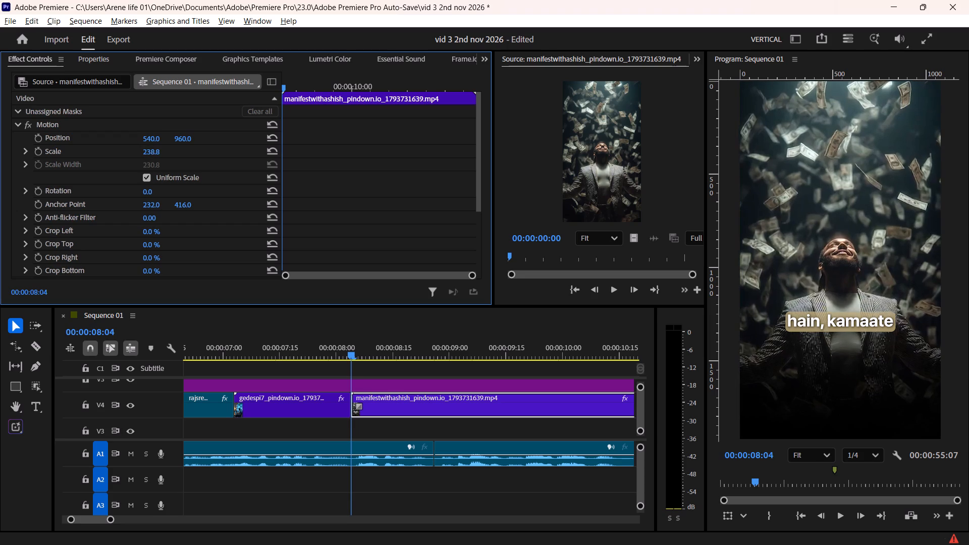
{"action": "left_click_drag", "start_coordinate": [157, 153], "coordinate": [158, 153]}
Cut the falling-banknotes clip on V4 at 00:00:08:26 and delete the part after the cut.
{"action": "left_click_drag", "start_coordinate": [378, 356], "coordinate": [404, 358]}
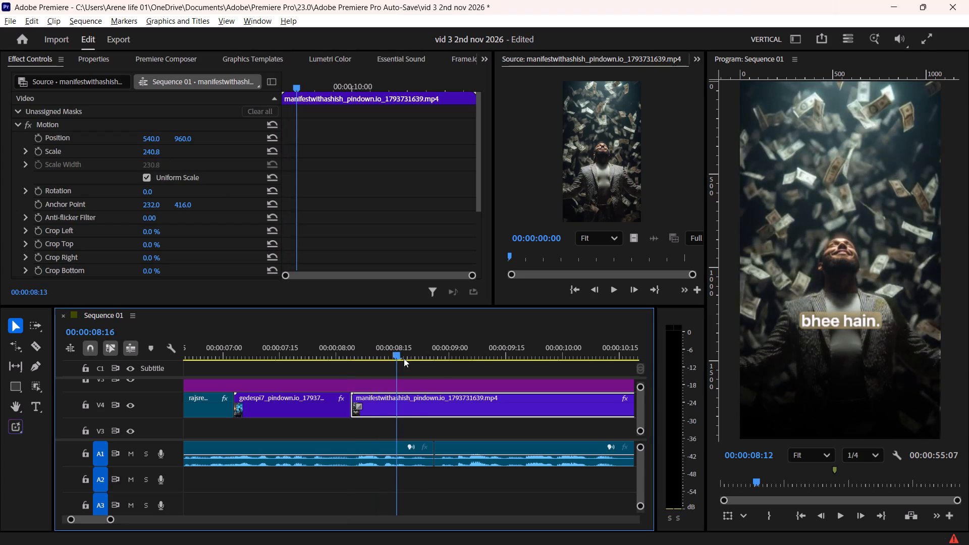
{"action": "left_click_drag", "start_coordinate": [404, 358], "coordinate": [453, 373]}
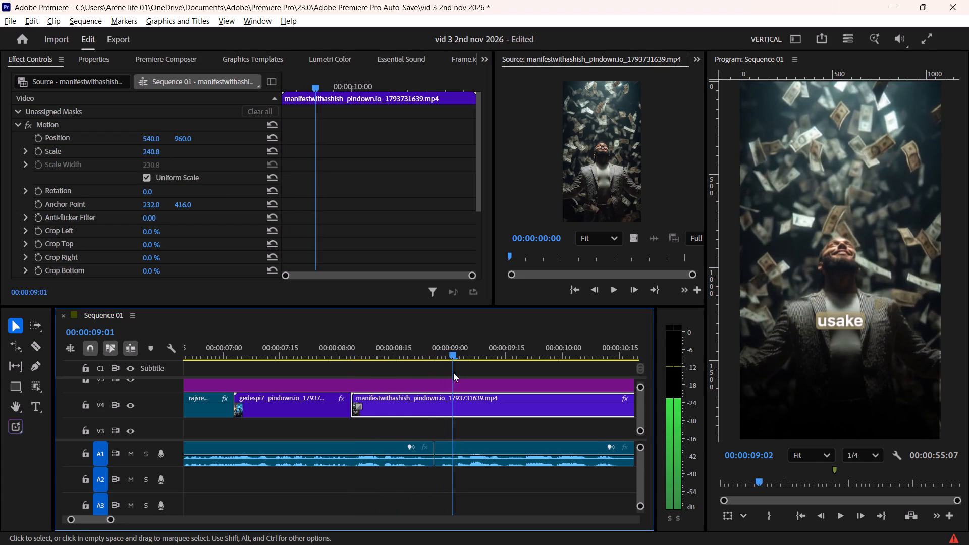
{"action": "left_click_drag", "start_coordinate": [453, 373], "coordinate": [433, 385]}
{"action": "left_click", "coordinate": [448, 411]}
{"action": "key", "text": "F1"}
{"action": "left_click", "coordinate": [474, 408]}
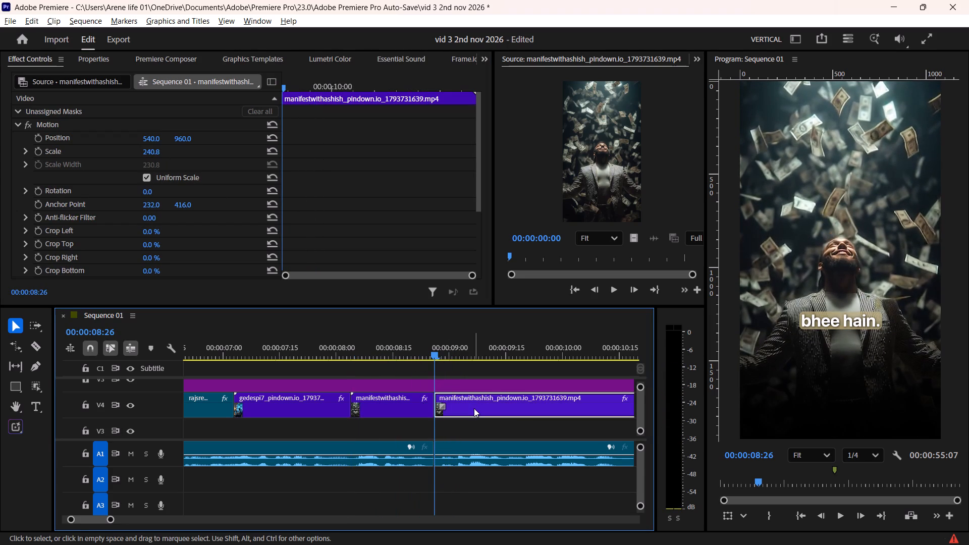
{"action": "key", "text": "Delete"}
Play the sequence on from the falling-banknotes clip's end and save the project.
{"action": "key", "text": "space"}
{"action": "scroll", "coordinate": [465, 406], "scroll_direction": "down", "scroll_amount": 6, "text": "alt"}
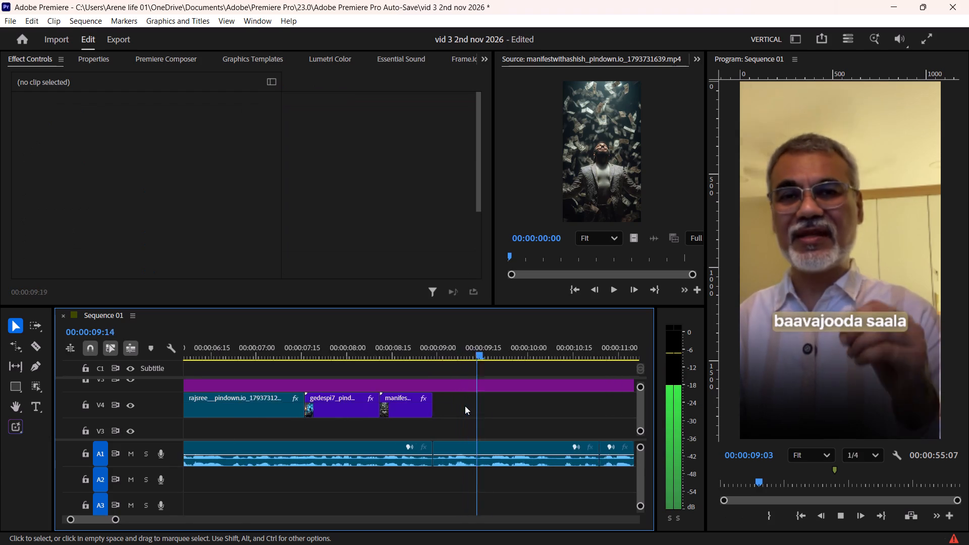
{"action": "scroll", "coordinate": [465, 406], "scroll_direction": "down", "scroll_amount": 3, "text": "alt"}
{"action": "scroll", "coordinate": [460, 399], "scroll_direction": "up", "scroll_amount": 3, "text": "alt"}
{"action": "scroll", "coordinate": [460, 400], "scroll_direction": "down", "scroll_amount": 4, "text": "alt"}
{"action": "key", "text": "space"}
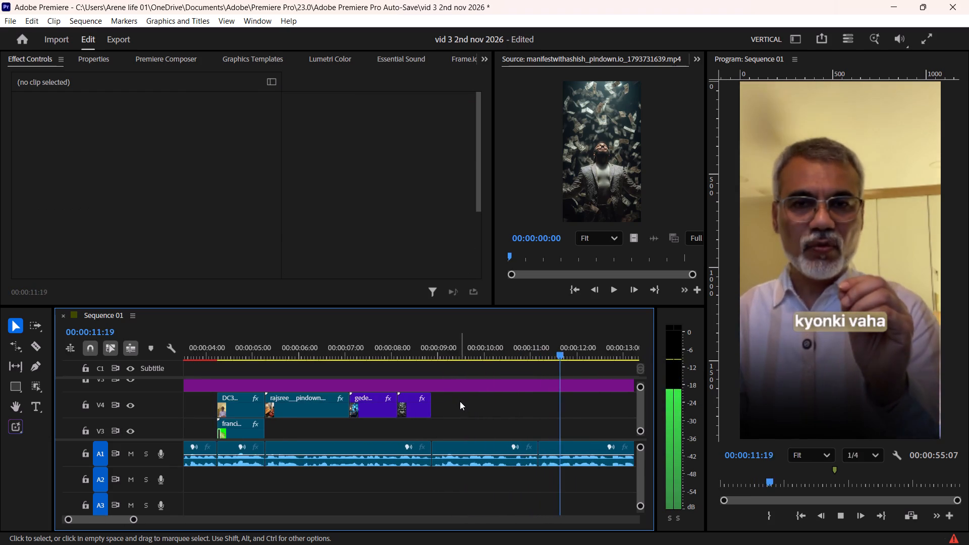
{"action": "key", "text": "ctrl+s"}
{"action": "key", "text": "ctrl+s"}
Play back from just before the first V4 B-roll section to review the masked green-screen overlay.
{"action": "left_click", "coordinate": [420, 349]}
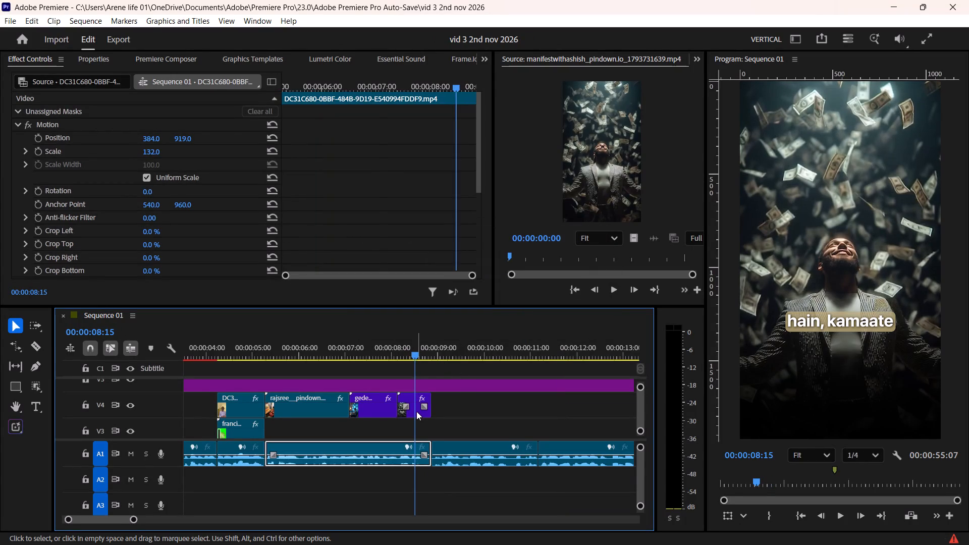
{"action": "left_click", "coordinate": [416, 411]}
{"action": "scroll", "coordinate": [416, 411], "scroll_direction": "down", "scroll_amount": 3, "text": "alt"}
{"action": "scroll", "coordinate": [416, 411], "scroll_direction": "up", "scroll_amount": 10}
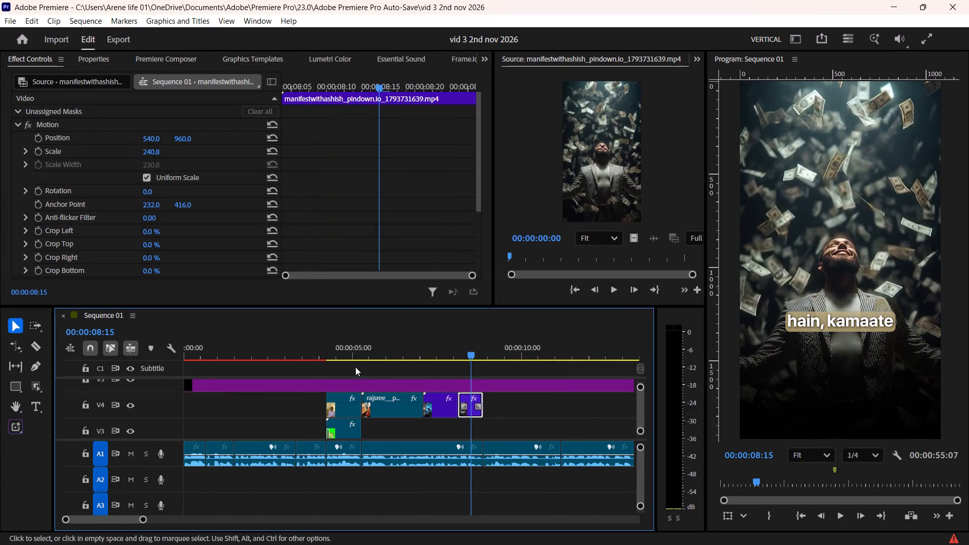
{"action": "left_click", "coordinate": [313, 350]}
{"action": "key", "text": "space"}
{"action": "scroll", "coordinate": [339, 404], "scroll_direction": "up", "scroll_amount": 5, "text": "alt"}
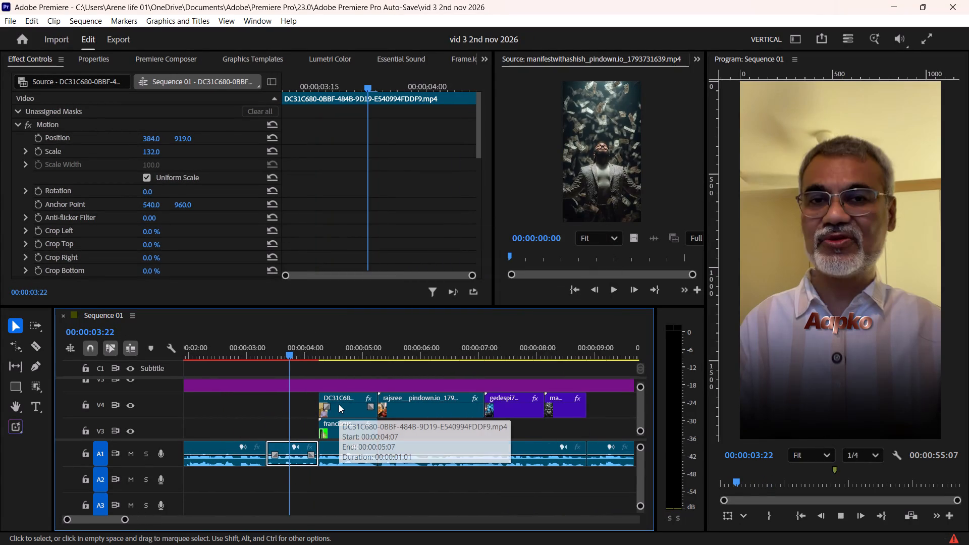
{"action": "key", "text": "space"}
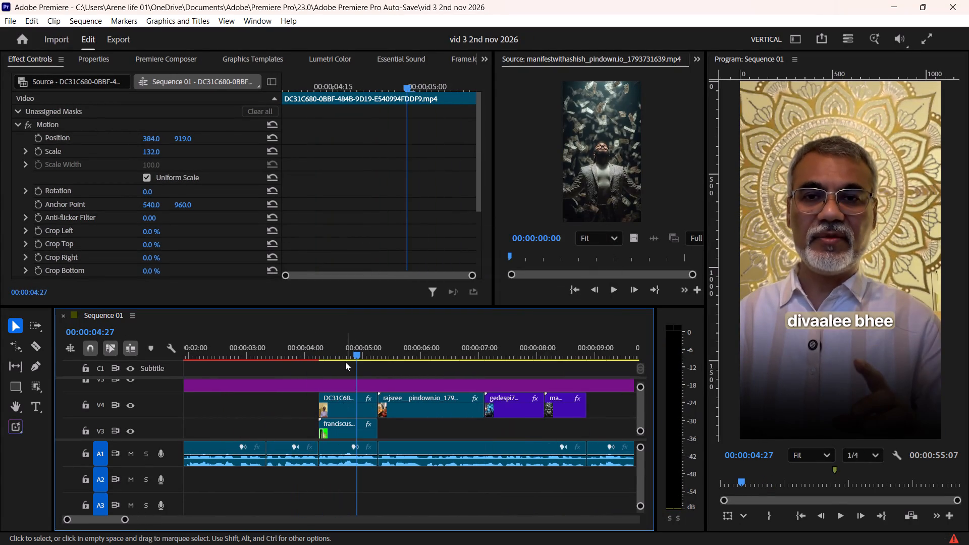
Replace the text of the V6 caption "hogaa para isa" with "par iss".
{"action": "left_click_drag", "start_coordinate": [341, 351], "coordinate": [330, 356]}
{"action": "scroll", "coordinate": [335, 410], "scroll_direction": "up", "scroll_amount": 9, "text": "alt"}
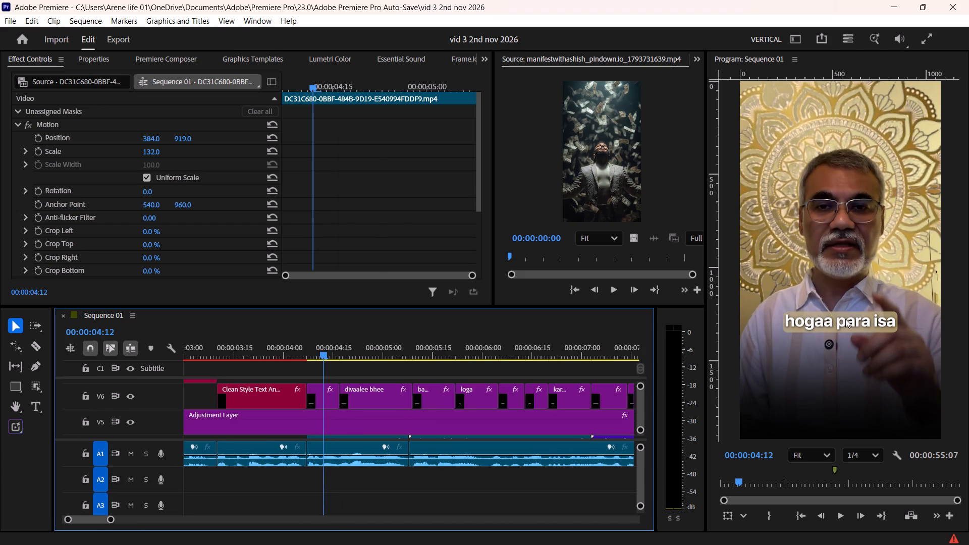
{"action": "double_click", "coordinate": [845, 319]}
{"action": "type", "text": "par iss"}
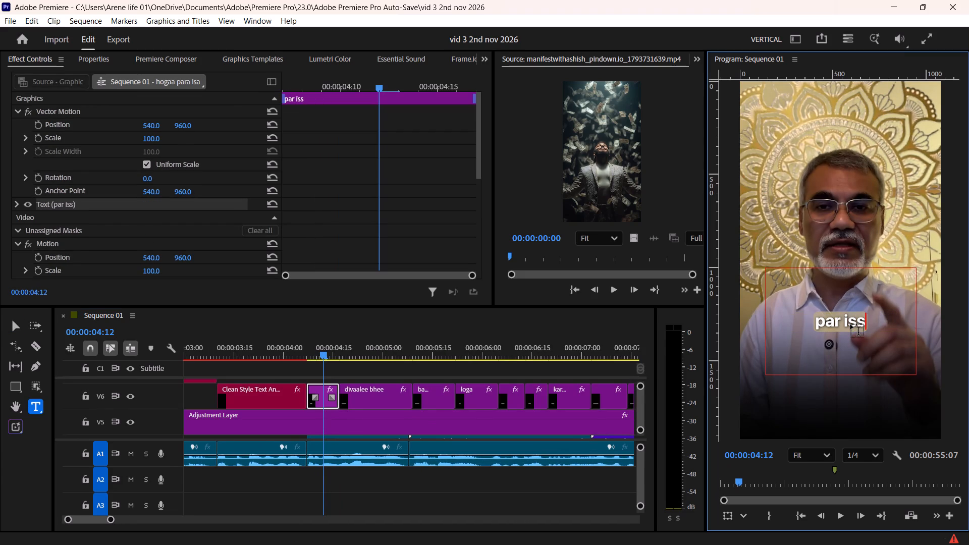
Replace the caption "divaalee bhee" with "diwali bhi" and save the project.
{"action": "left_click", "coordinate": [365, 351]}
{"action": "left_click", "coordinate": [391, 399]}
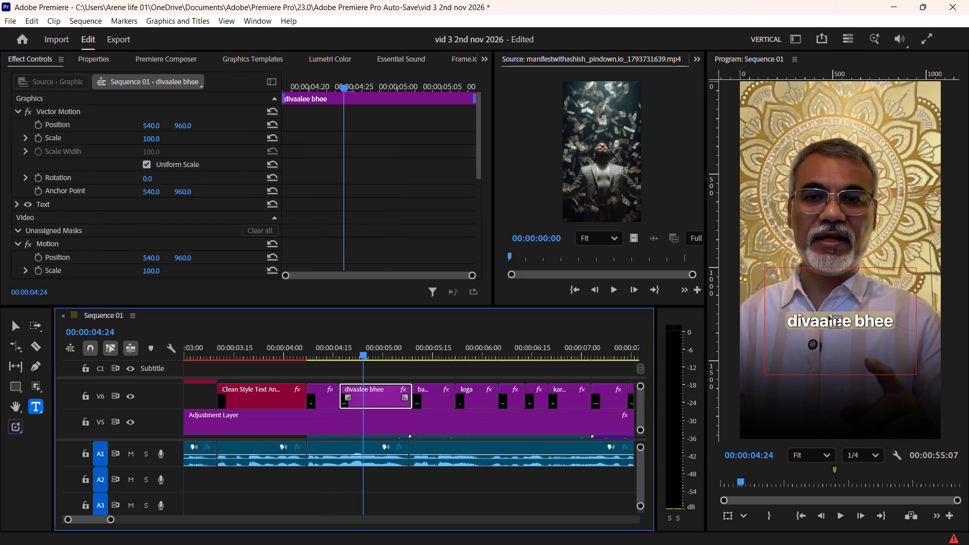
{"action": "left_click", "coordinate": [834, 322]}
{"action": "key", "text": "ctrl+a"}
{"action": "type", "text": "diww"}
{"action": "key", "text": "BackSpace"}
{"action": "type", "text": "ali bhi"}
{"action": "left_click_drag", "start_coordinate": [347, 351], "coordinate": [321, 357]}
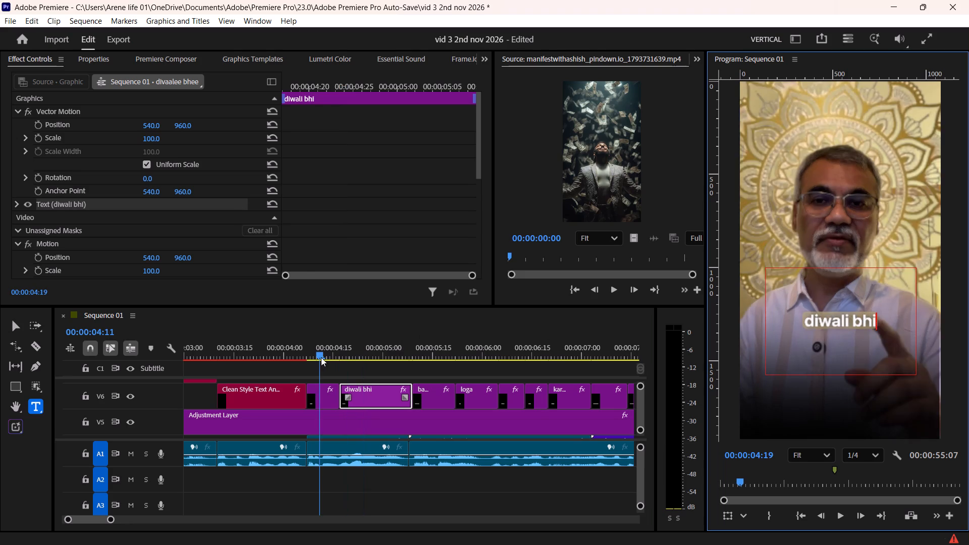
{"action": "key", "text": "ctrl+s"}
Play on to the caption "bahuta saare" and correct its text to "bohot sare".
{"action": "key", "text": "space"}
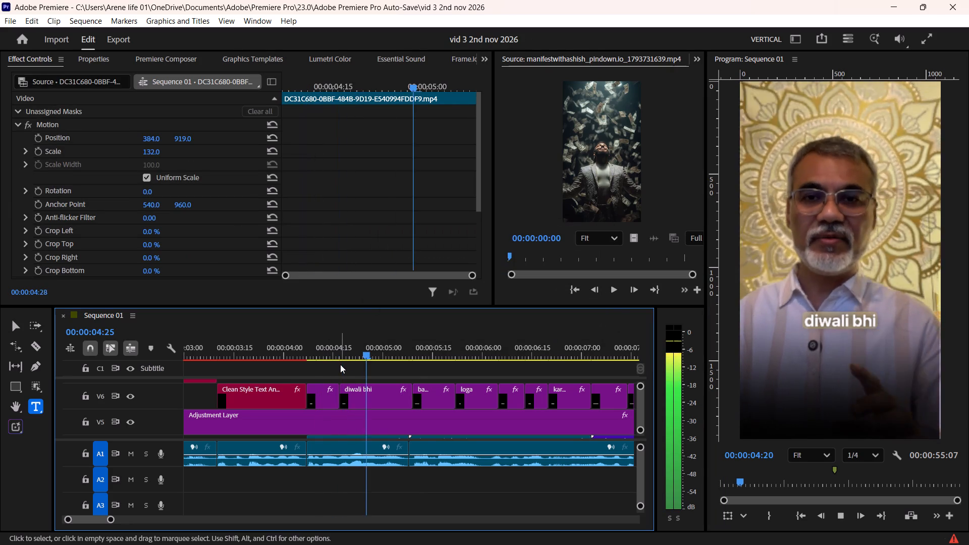
{"action": "key", "text": "space"}
{"action": "left_click", "coordinate": [439, 400]}
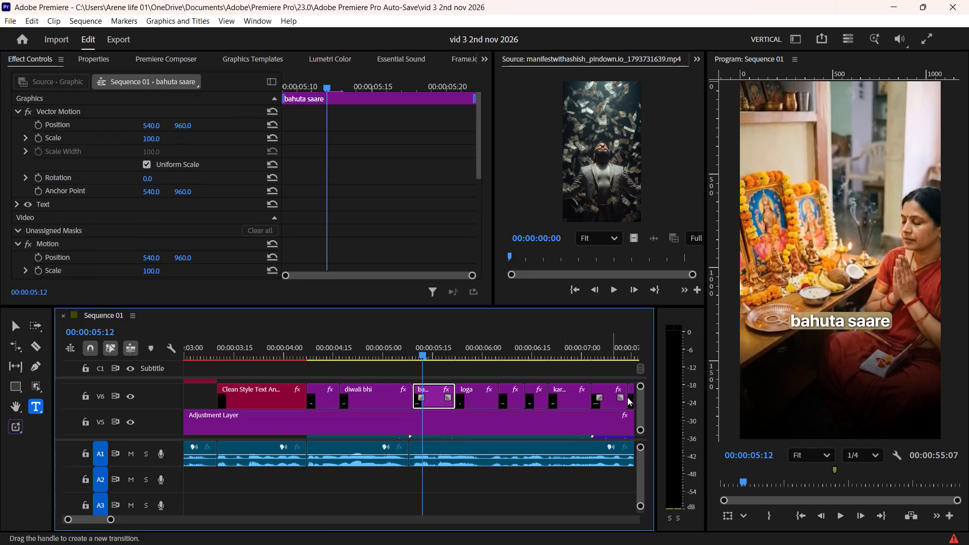
{"action": "left_click", "coordinate": [809, 323]}
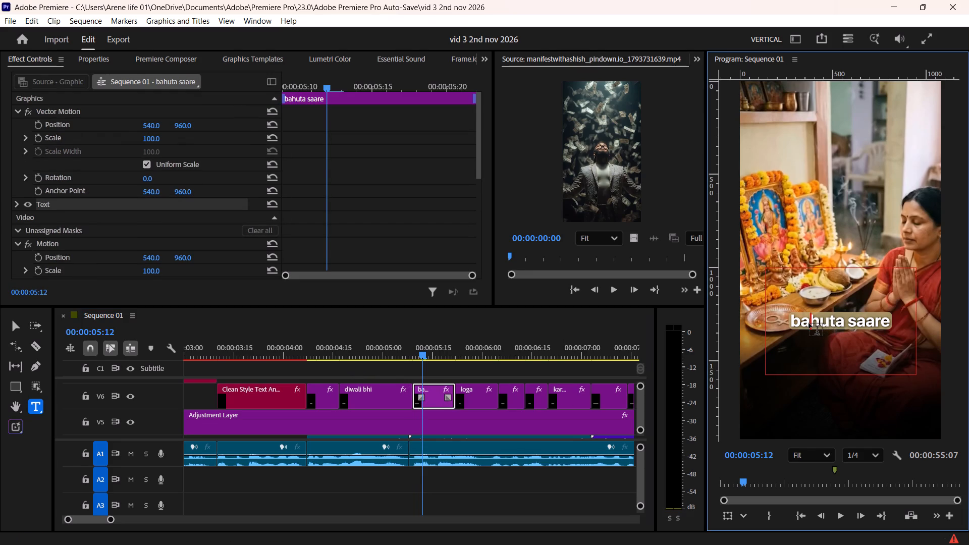
{"action": "key", "text": "BackSpace"}
{"action": "key", "text": "o"}
{"action": "key", "text": "Right"}
{"action": "key", "text": "Right"}
{"action": "key", "text": "BackSpace"}
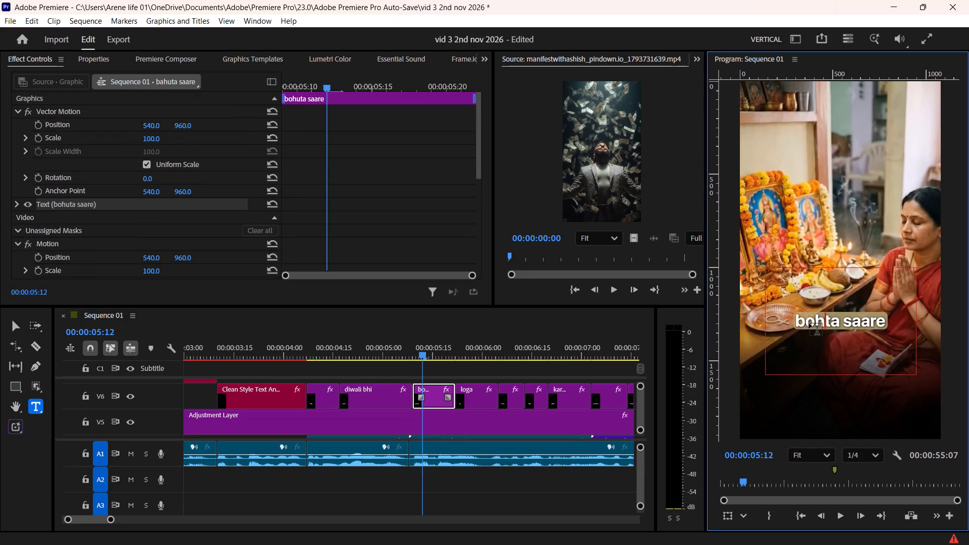
{"action": "key", "text": "o"}
{"action": "key", "text": "Right"}
{"action": "key", "text": "Right"}
{"action": "key", "text": "BackSpace"}
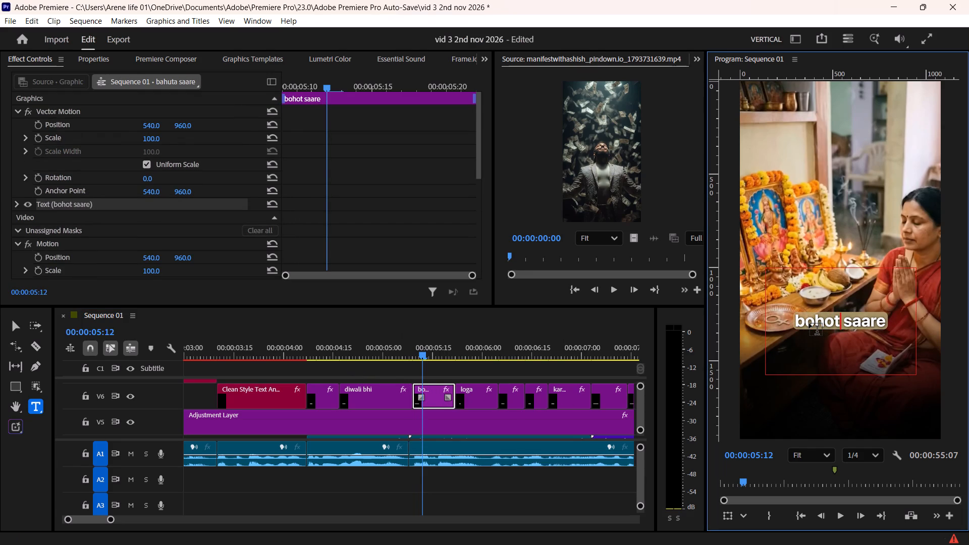
{"action": "key", "text": "Right"}
{"action": "key", "text": "Right"}
{"action": "key", "text": "Right"}
{"action": "key", "text": "BackSpace"}
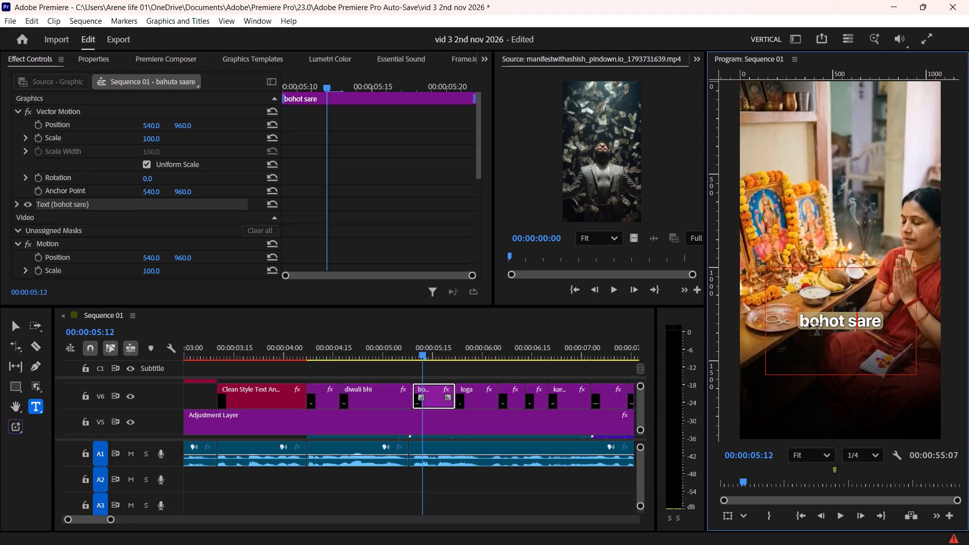
Correct the caption "loga" to "log" and save the project.
{"action": "left_click", "coordinate": [475, 351]}
{"action": "left_click", "coordinate": [477, 395]}
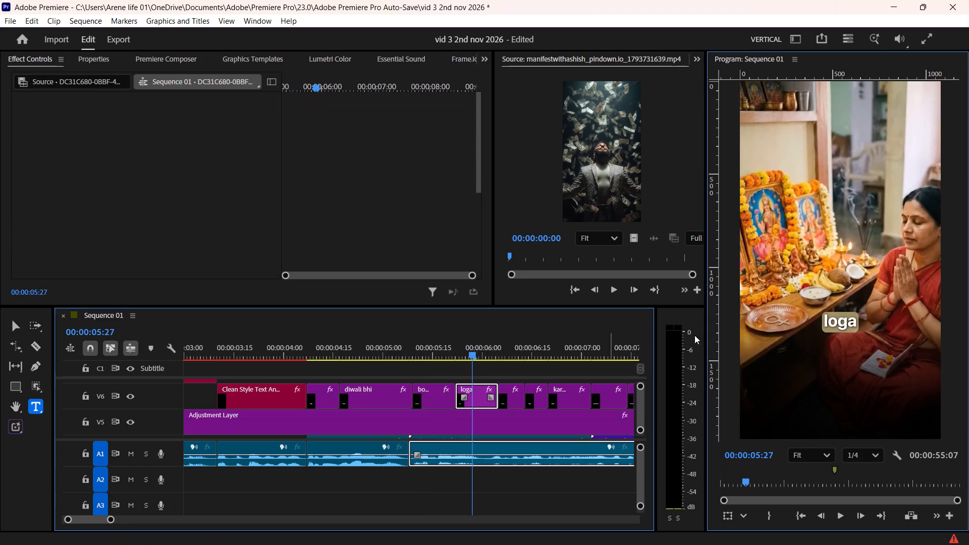
{"action": "left_click", "coordinate": [856, 319]}
{"action": "key", "text": "BackSpace"}
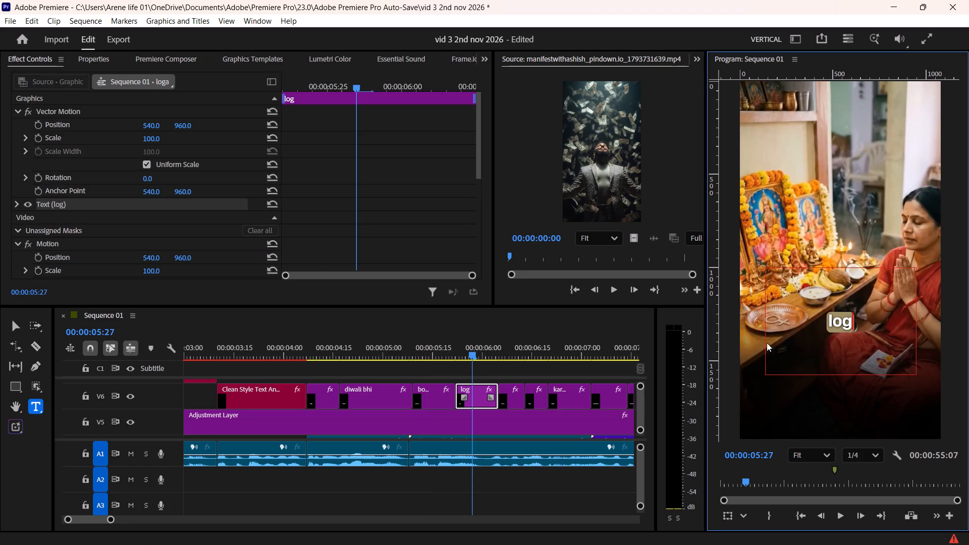
{"action": "left_click", "coordinate": [426, 353]}
{"action": "key", "text": "ctrl+s"}
Play the sequence on from the "bohot sare" caption to check the spelling of the following captions.
{"action": "key", "text": "space"}
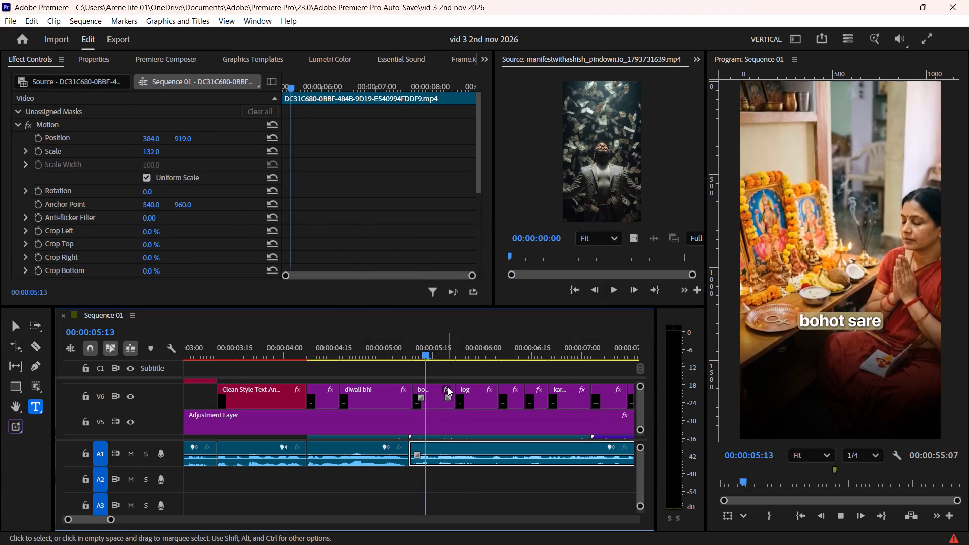
{"action": "scroll", "coordinate": [448, 387], "scroll_direction": "down", "scroll_amount": 2}
{"action": "key", "text": "space"}
{"action": "scroll", "coordinate": [448, 388], "scroll_direction": "up", "scroll_amount": 7, "text": "alt"}
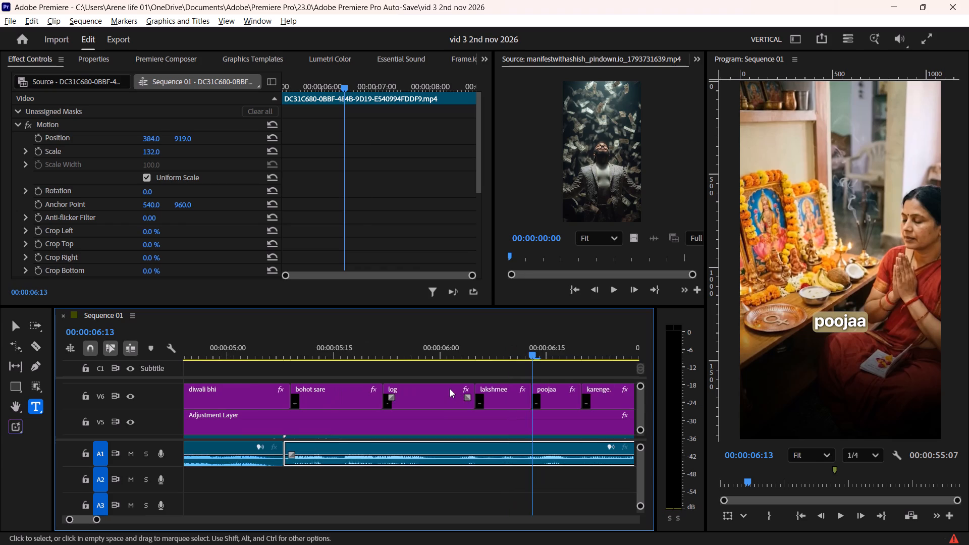
{"action": "scroll", "coordinate": [479, 394], "scroll_direction": "down", "scroll_amount": 4}
{"action": "scroll", "coordinate": [472, 399], "scroll_direction": "up", "scroll_amount": 3, "text": "alt"}
{"action": "key", "text": "space"}
{"action": "scroll", "coordinate": [475, 397], "scroll_direction": "down", "scroll_amount": 4, "text": "alt"}
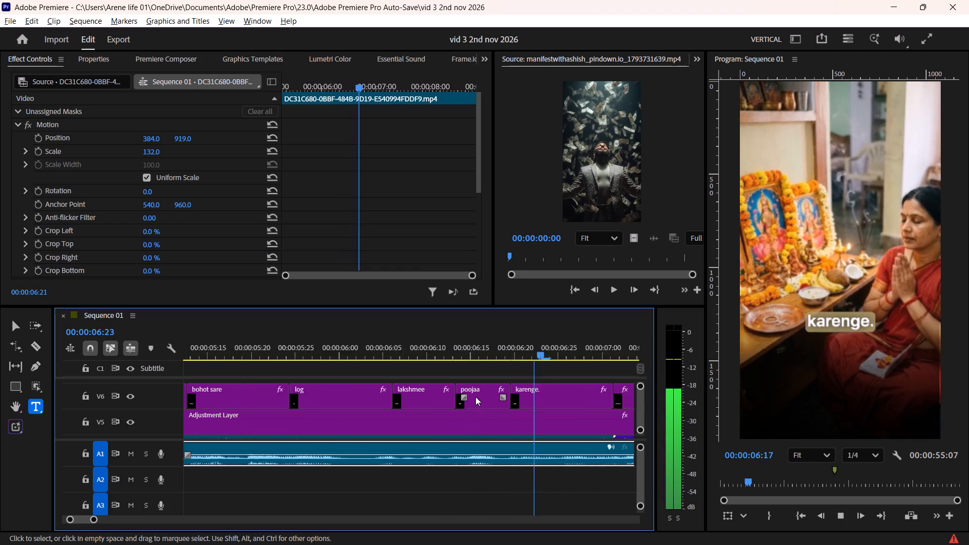
{"action": "key", "text": "space"}
Replace the caption "lakshmee" with "lakshmi".
{"action": "left_click_drag", "start_coordinate": [441, 355], "coordinate": [436, 358]}
{"action": "left_click", "coordinate": [432, 400]}
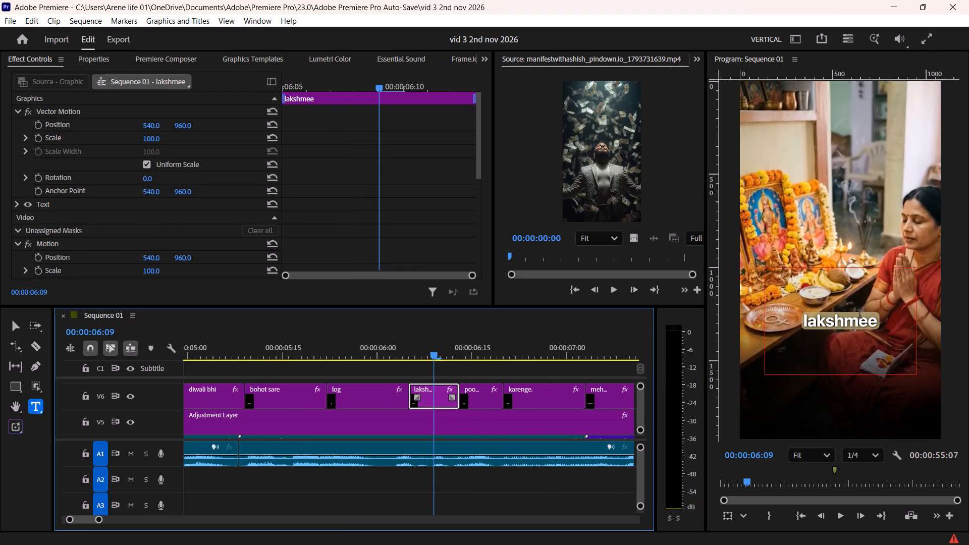
{"action": "left_click", "coordinate": [860, 322]}
{"action": "key", "text": "ctrl+a"}
{"action": "type", "text": "lakshmi"}
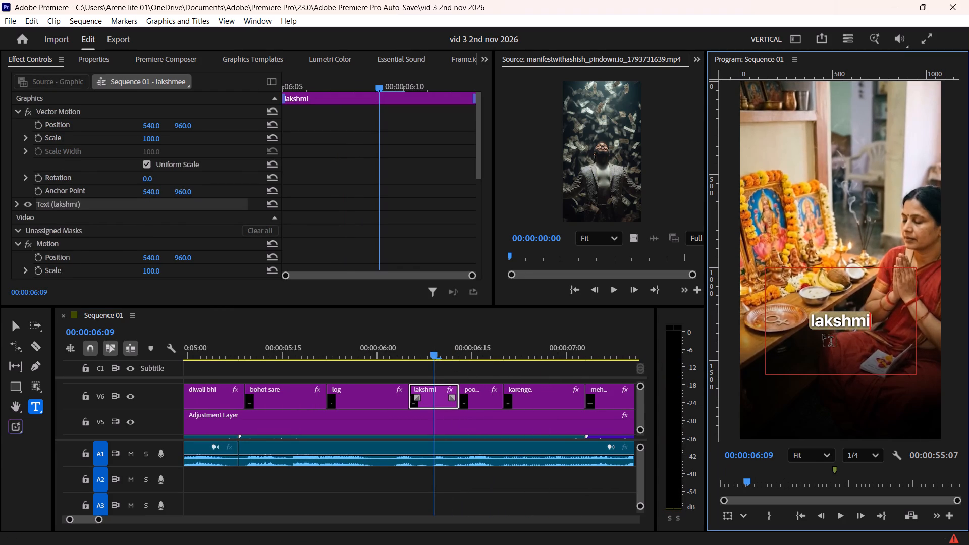
Switch to Chrome to check the spelling of "lakshmi" in the search suggestions, and return to Premiere.
{"action": "key", "text": "alt+Tab"}
{"action": "left_click", "coordinate": [630, 10]}
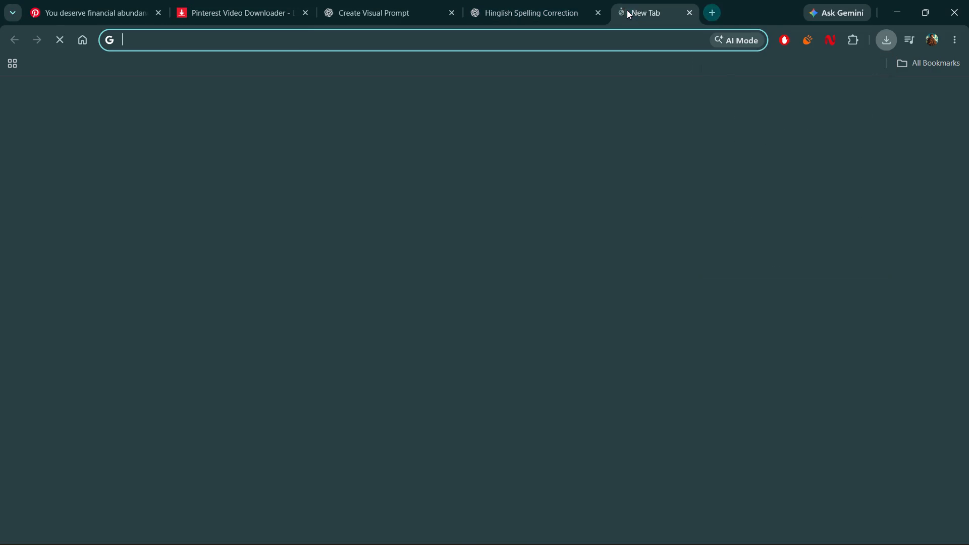
{"action": "type", "text": "lakshm"}
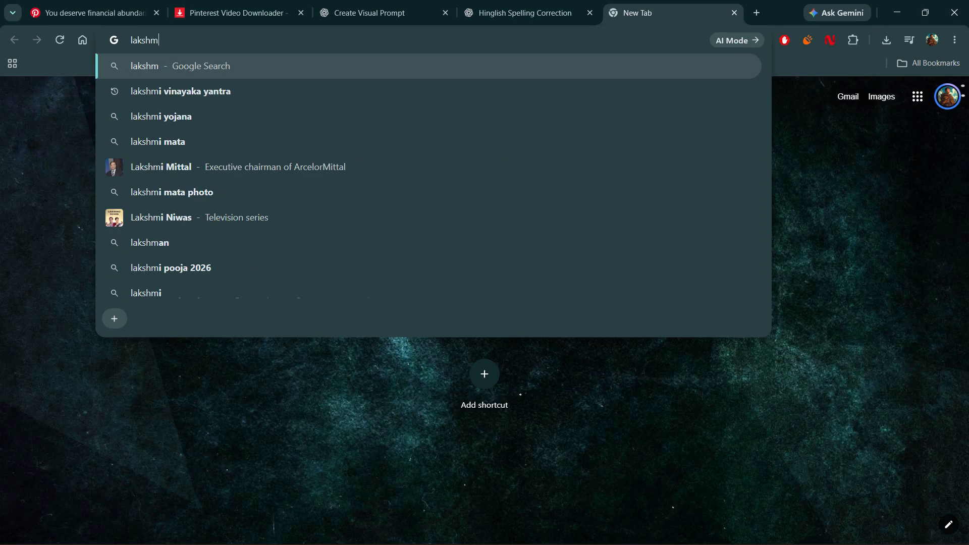
{"action": "key", "text": "i"}
{"action": "key", "text": "Down"}
{"action": "key", "text": "Down"}
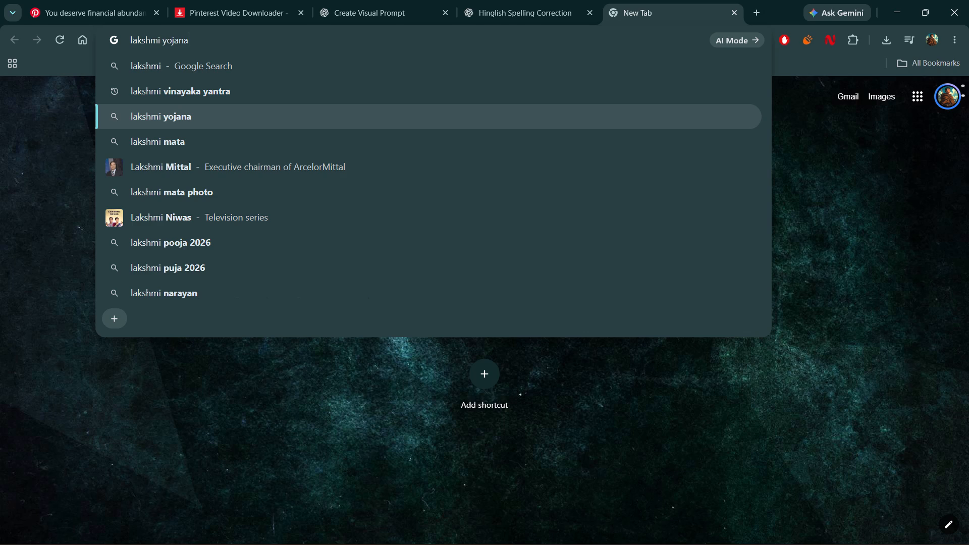
{"action": "key", "text": "alt+Tab"}
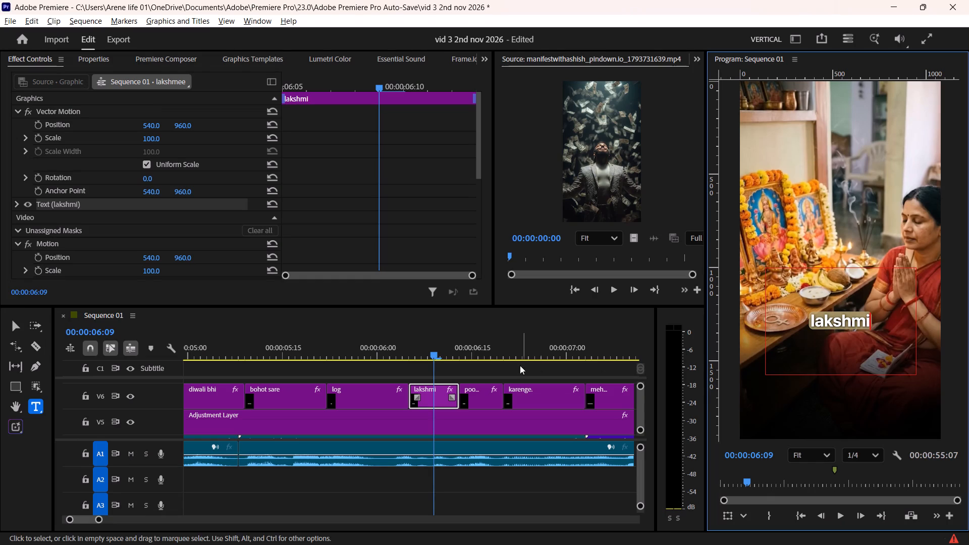
Correct the caption "poojaa" to "pooja".
{"action": "left_click", "coordinate": [482, 356]}
{"action": "left_click", "coordinate": [474, 395]}
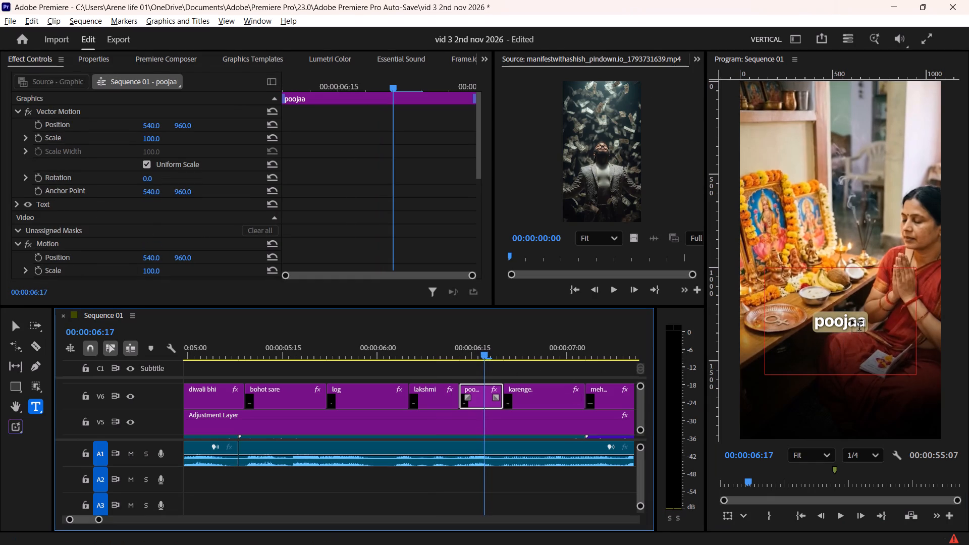
{"action": "left_click", "coordinate": [851, 320]}
{"action": "left_click", "coordinate": [854, 317]}
{"action": "key", "text": "BackSpace"}
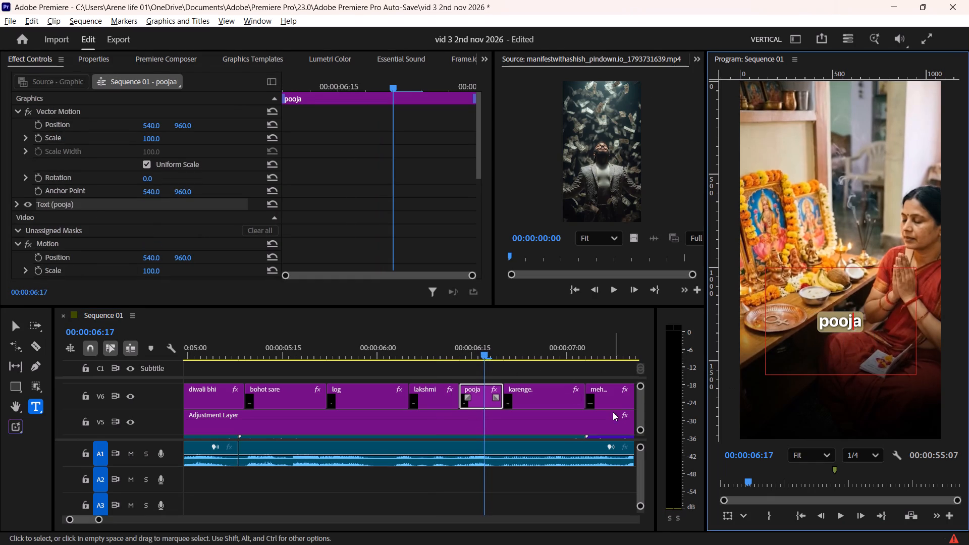
Remove the full stop from the "karenge." caption.
{"action": "left_click", "coordinate": [543, 347]}
{"action": "left_click", "coordinate": [554, 392]}
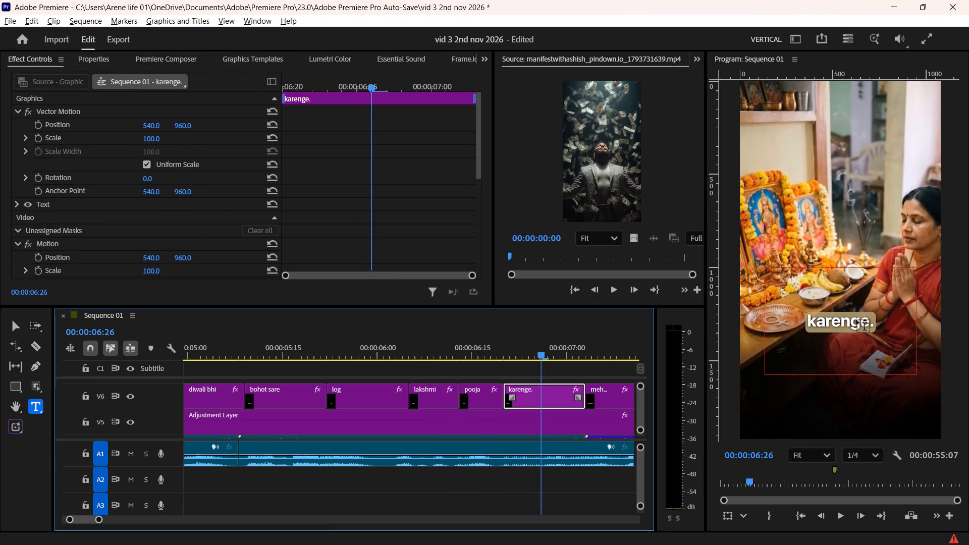
{"action": "left_click", "coordinate": [872, 322]}
{"action": "key", "text": "BackSpace"}
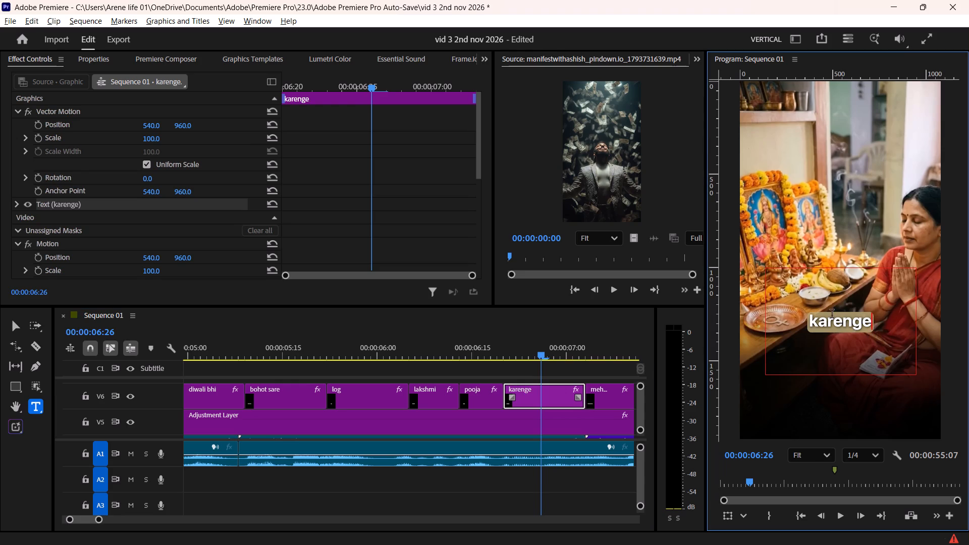
Play past the "karenge" caption, correct the following caption "mehanata bhee" to "mehnat bhi", and save the project.
{"action": "scroll", "coordinate": [568, 392], "scroll_direction": "down", "scroll_amount": 8}
{"action": "scroll", "coordinate": [508, 407], "scroll_direction": "up", "scroll_amount": 1, "text": "ctrl"}
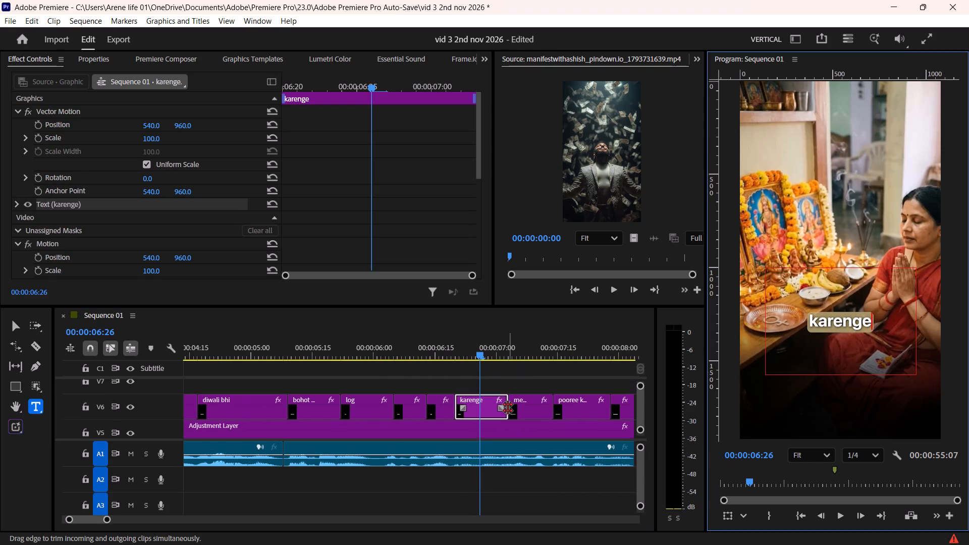
{"action": "left_click", "coordinate": [515, 381]}
{"action": "key", "text": "space"}
{"action": "key", "text": "space"}
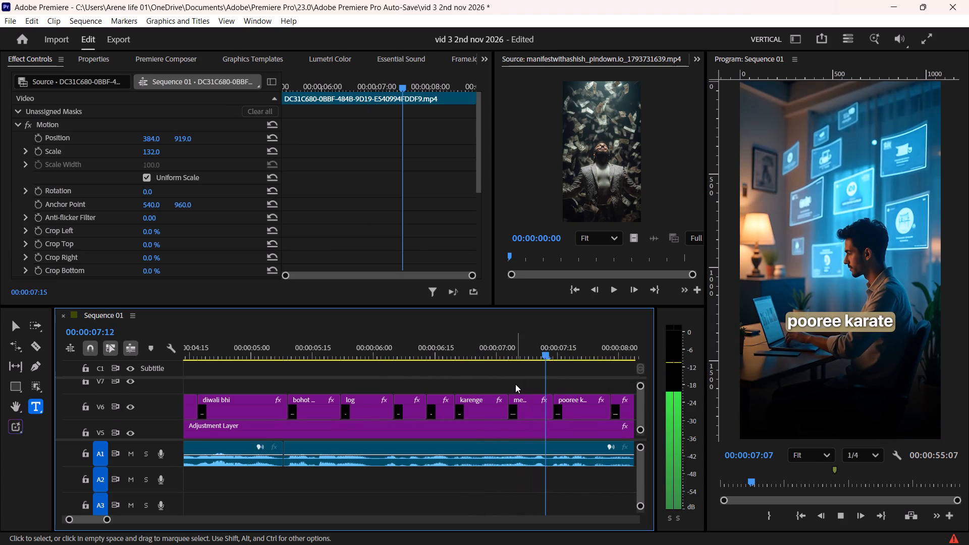
{"action": "scroll", "coordinate": [514, 384], "scroll_direction": "up", "scroll_amount": 4, "text": "alt"}
{"action": "left_click_drag", "start_coordinate": [547, 351], "coordinate": [503, 381]}
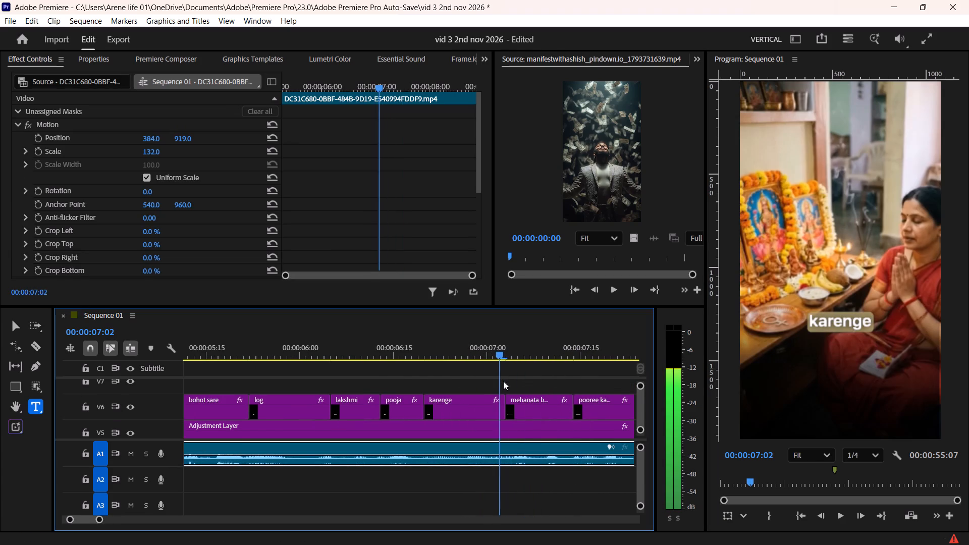
{"action": "left_click_drag", "start_coordinate": [503, 381], "coordinate": [521, 386]}
{"action": "left_click", "coordinate": [529, 403]}
{"action": "left_click", "coordinate": [821, 322]}
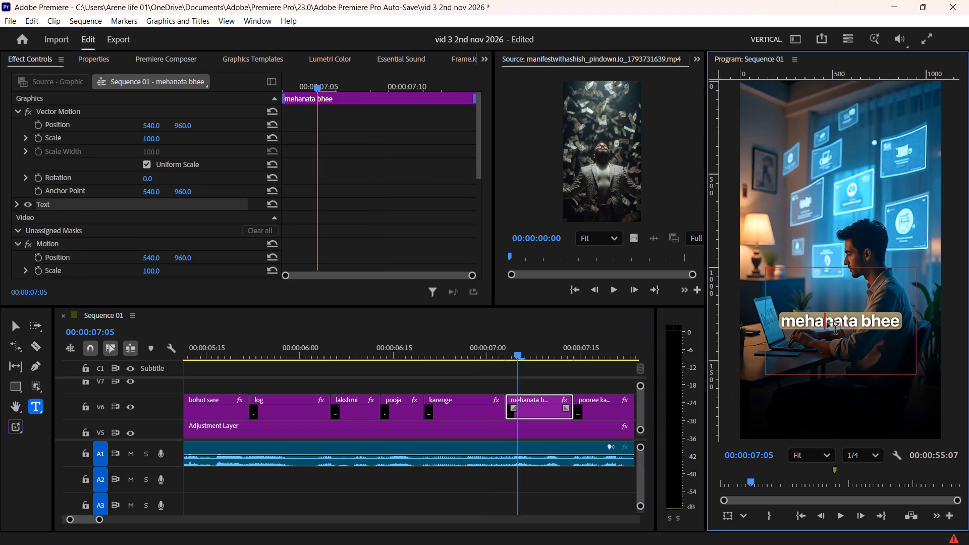
{"action": "key", "text": "BackSpace"}
{"action": "left_click", "coordinate": [836, 323]}
{"action": "left_click", "coordinate": [850, 318]}
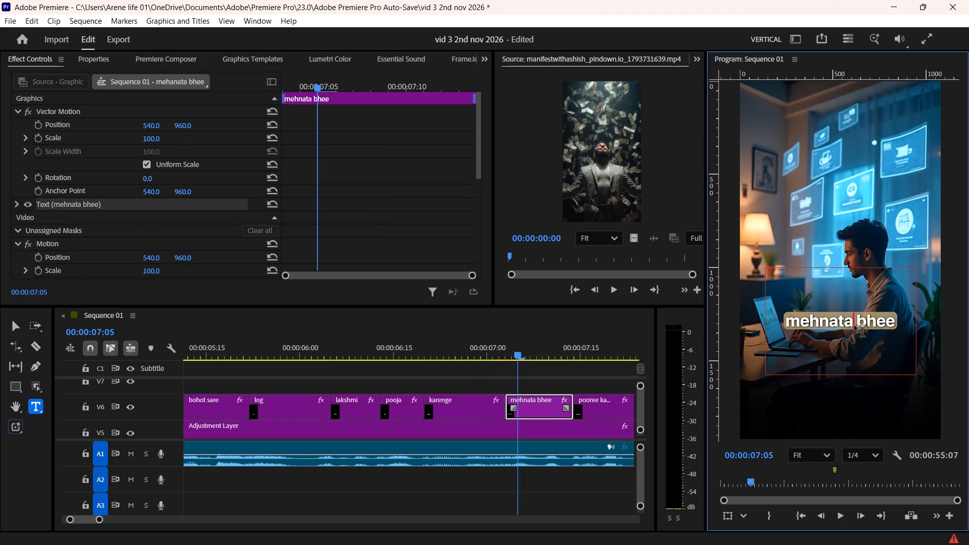
{"action": "key", "text": "BackSpace"}
{"action": "left_click", "coordinate": [885, 319]}
{"action": "key", "text": "BackSpace"}
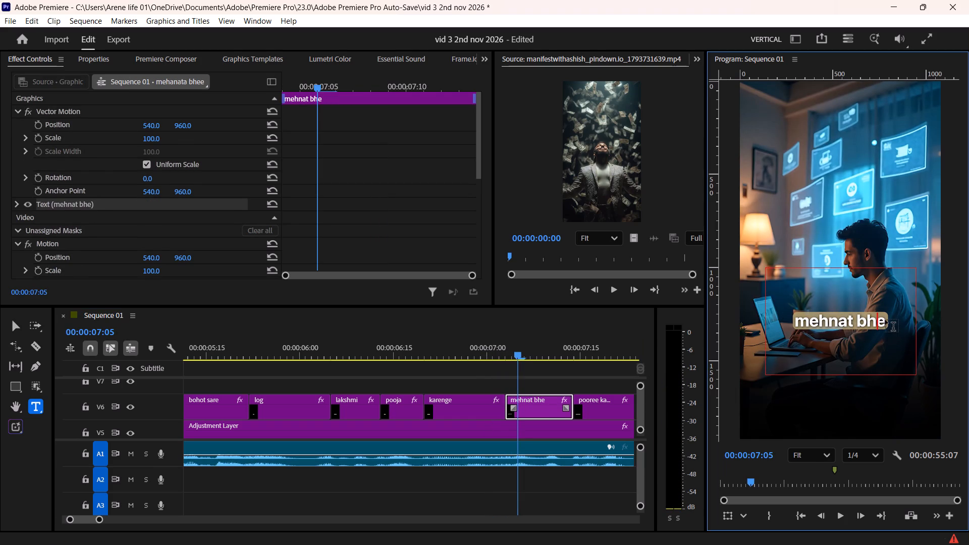
{"action": "left_click", "coordinate": [885, 320]}
{"action": "key", "text": "BackSpace"}
{"action": "key", "text": "i"}
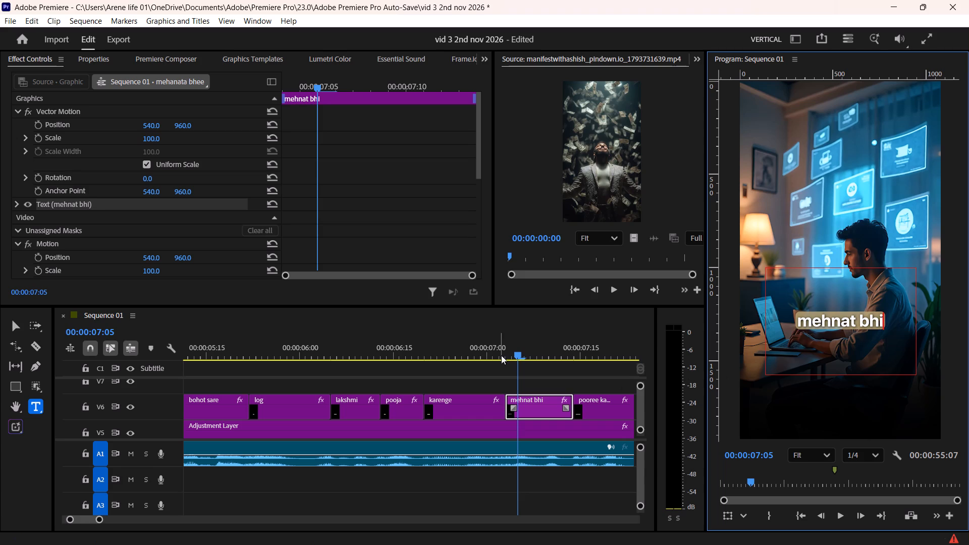
{"action": "left_click", "coordinate": [493, 347]}
{"action": "left_click", "coordinate": [511, 386]}
{"action": "key", "text": "ctrl+s"}
Play on to the caption after "mehnat bhi" and correct it from "pooree karate" to "puri karte".
{"action": "key", "text": "space"}
{"action": "scroll", "coordinate": [513, 387], "scroll_direction": "down", "scroll_amount": 2}
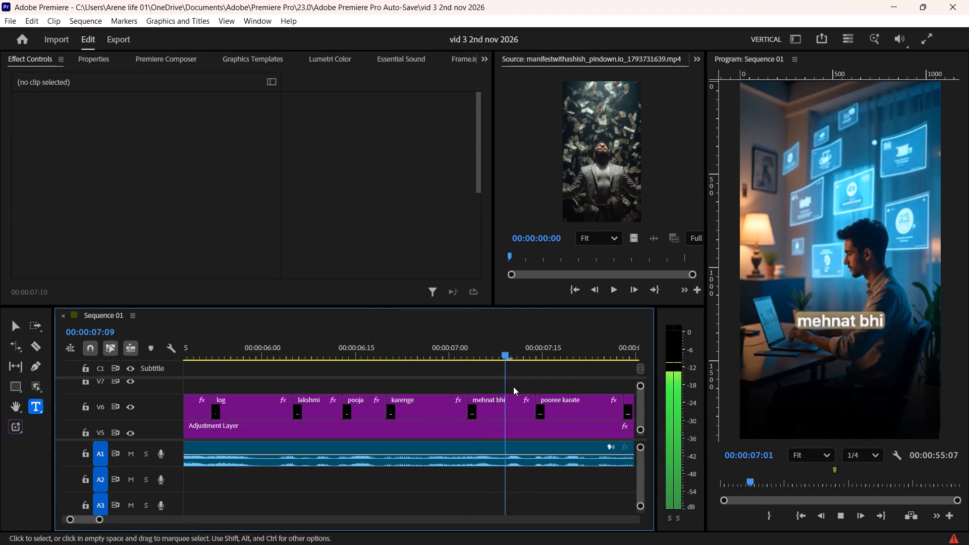
{"action": "key", "text": "space"}
{"action": "left_click", "coordinate": [565, 403]}
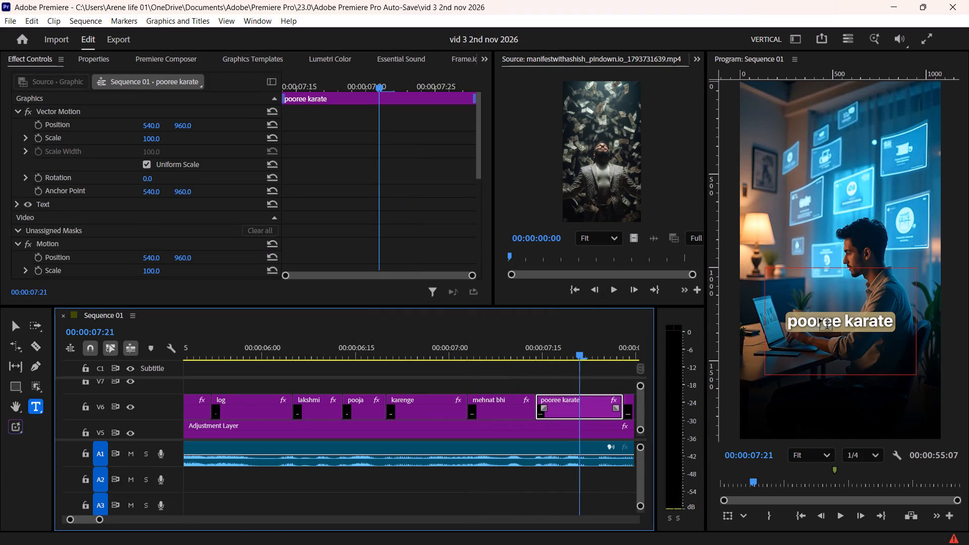
{"action": "left_click", "coordinate": [836, 319]}
{"action": "key", "text": "BackSpace"}
{"action": "key", "text": "BackSpace"}
{"action": "key", "text": "BackSpace"}
{"action": "key", "text": "BackSpace"}
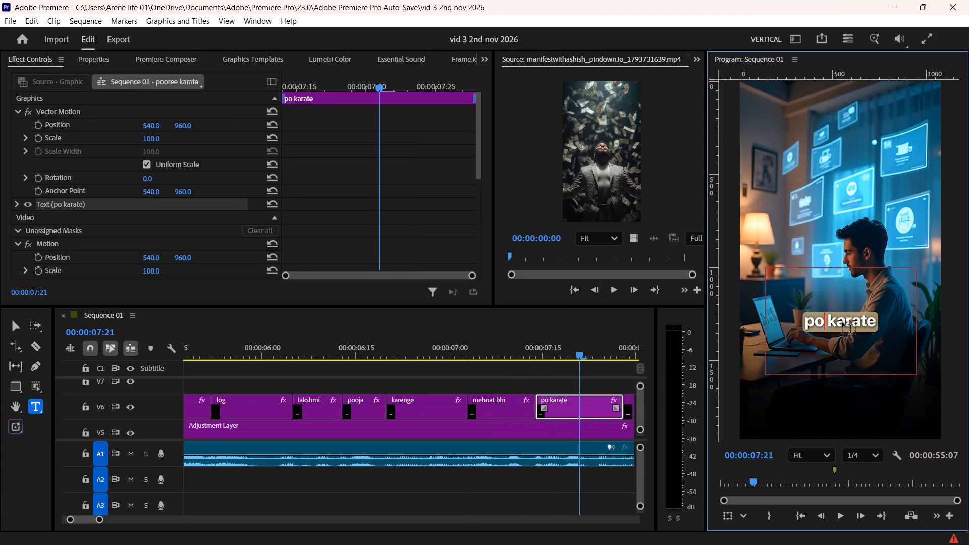
{"action": "key", "text": "BackSpace"}
{"action": "type", "text": "uri"}
{"action": "key", "text": "Right"}
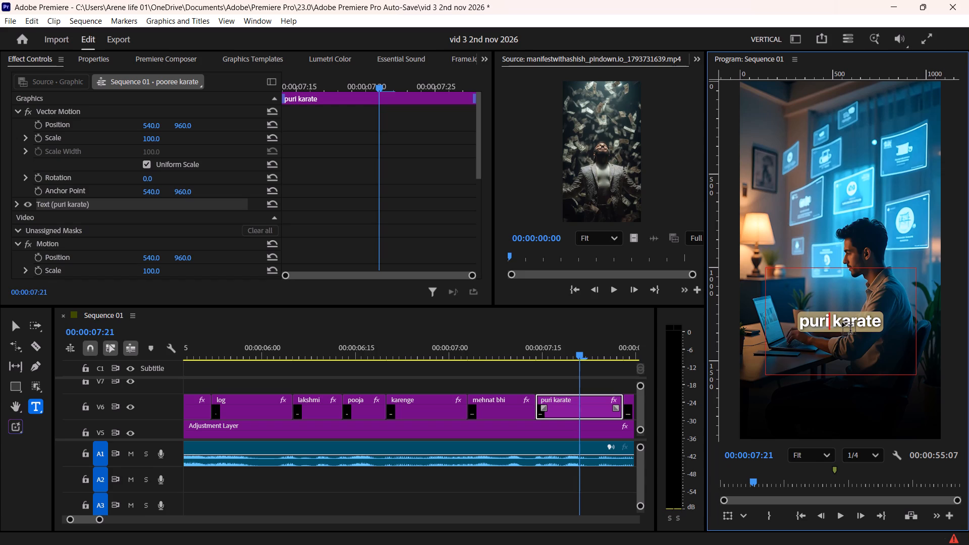
{"action": "key", "text": "Right"}
{"action": "key", "text": "Right"}
{"action": "key", "text": "Right"}
{"action": "key", "text": "Right"}
{"action": "key", "text": "BackSpace"}
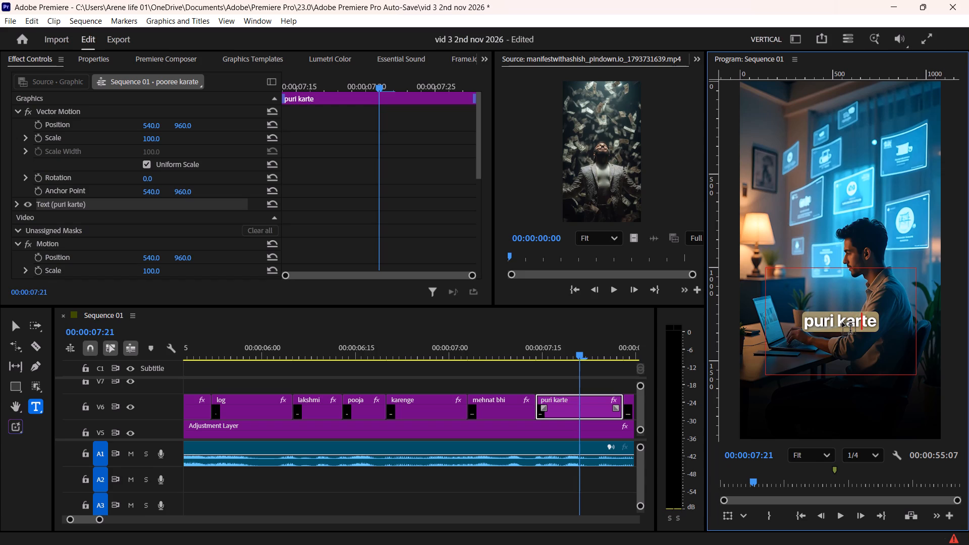
Play on, split the "hain, kamaate" caption shortly after its start, and delete the short first piece.
{"action": "scroll", "coordinate": [588, 402], "scroll_direction": "down", "scroll_amount": 9, "text": "alt"}
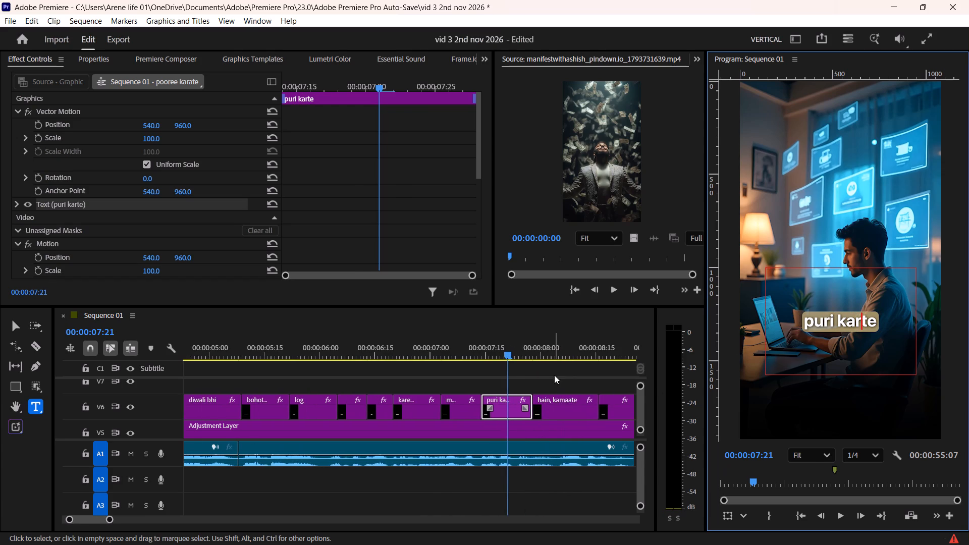
{"action": "left_click", "coordinate": [546, 349]}
{"action": "left_click", "coordinate": [517, 351]}
{"action": "key", "text": "space"}
{"action": "key", "text": "space"}
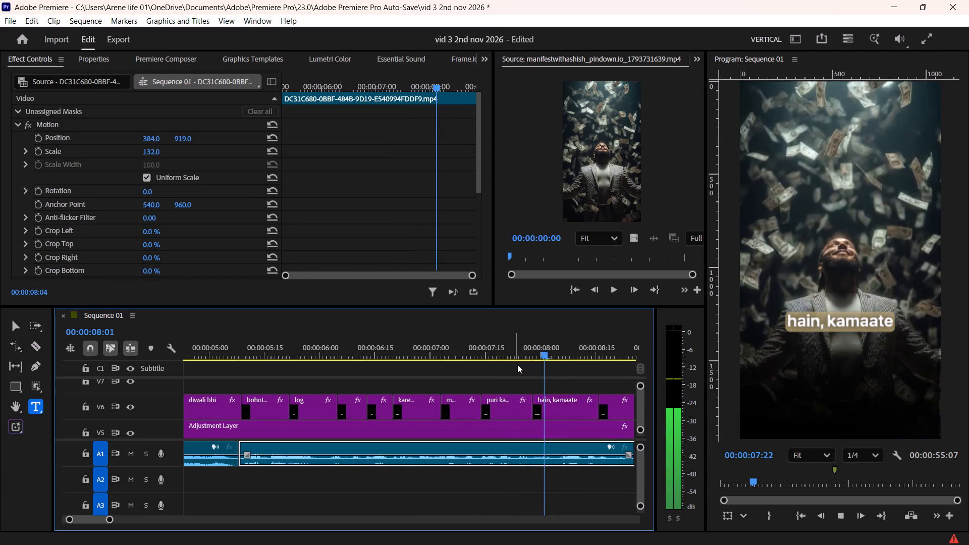
{"action": "scroll", "coordinate": [530, 373], "scroll_direction": "up", "scroll_amount": 4, "text": "alt"}
{"action": "key", "text": "space"}
{"action": "key", "text": "space"}
{"action": "left_click_drag", "start_coordinate": [578, 349], "coordinate": [579, 355]}
{"action": "left_click", "coordinate": [583, 403]}
{"action": "key", "text": "F1"}
{"action": "left_click_drag", "start_coordinate": [562, 355], "coordinate": [516, 381]}
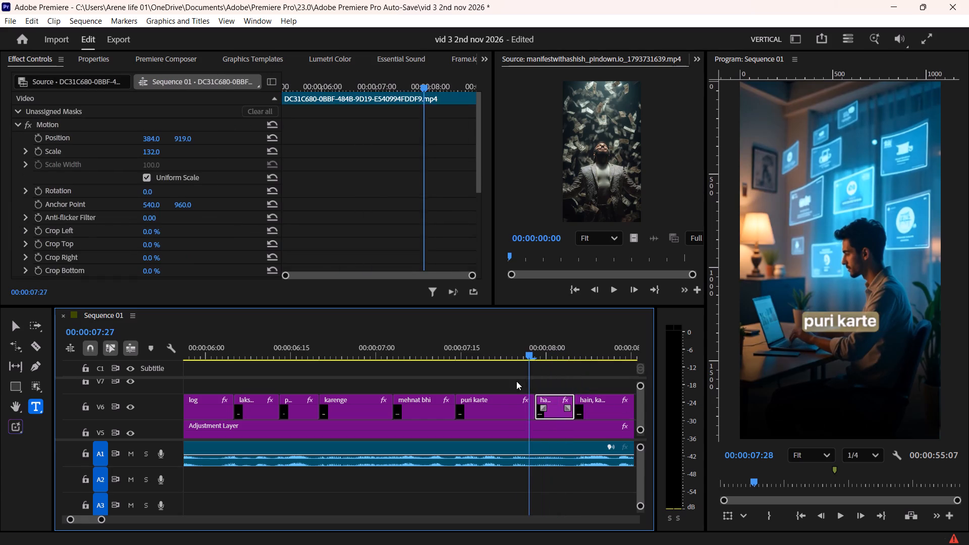
{"action": "left_click_drag", "start_coordinate": [516, 381], "coordinate": [542, 381]}
{"action": "left_click", "coordinate": [552, 408]}
{"action": "key", "text": "Delete"}
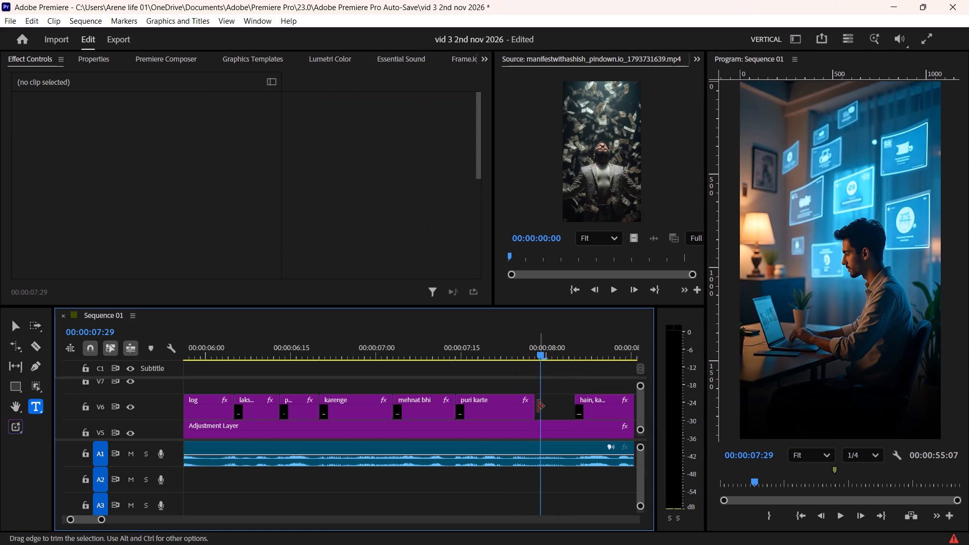
Close the gap by extending the captions on both sides of it, and change "puri karte" to "puri karte hai".
{"action": "left_click_drag", "start_coordinate": [533, 402], "coordinate": [565, 401]}
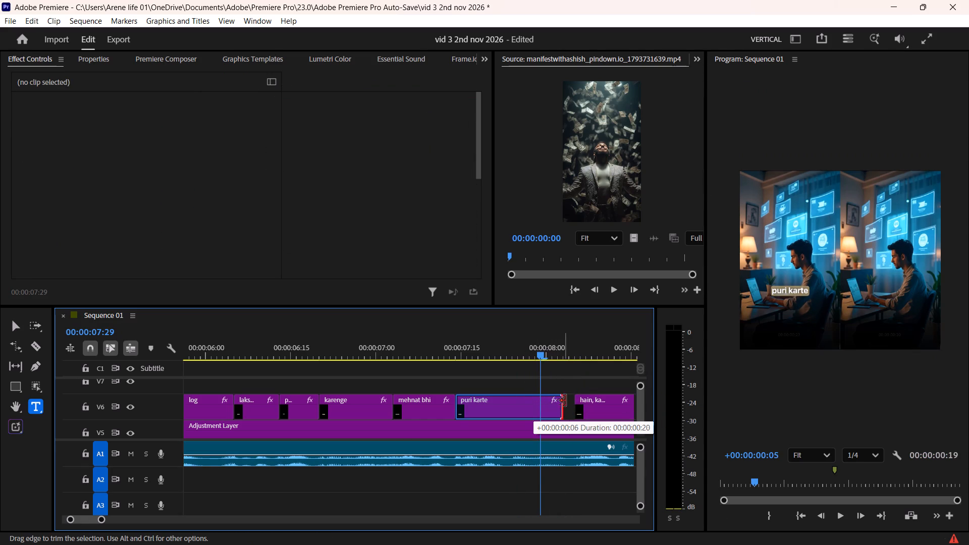
{"action": "left_click_drag", "start_coordinate": [565, 401], "coordinate": [565, 402]}
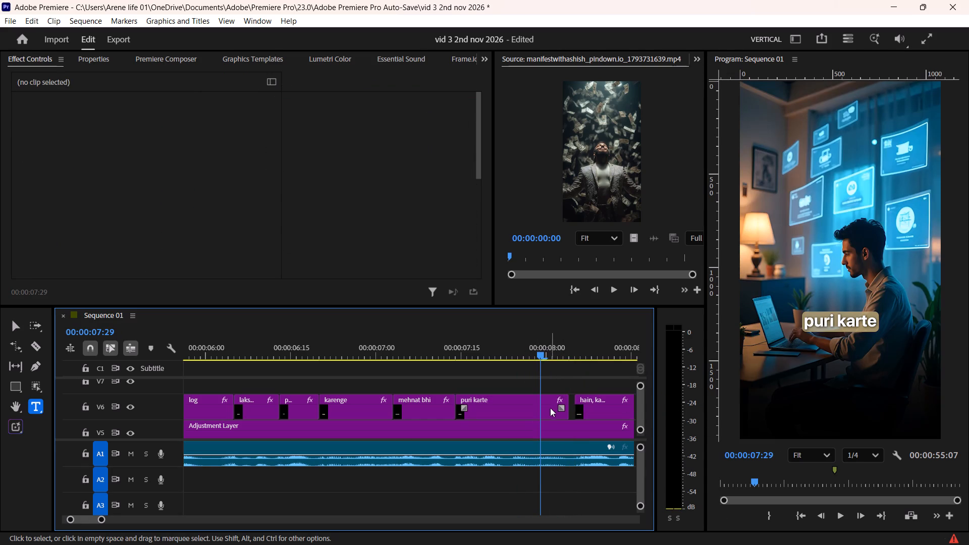
{"action": "left_click", "coordinate": [547, 408]}
{"action": "left_click", "coordinate": [874, 321]}
{"action": "key", "text": "space"}
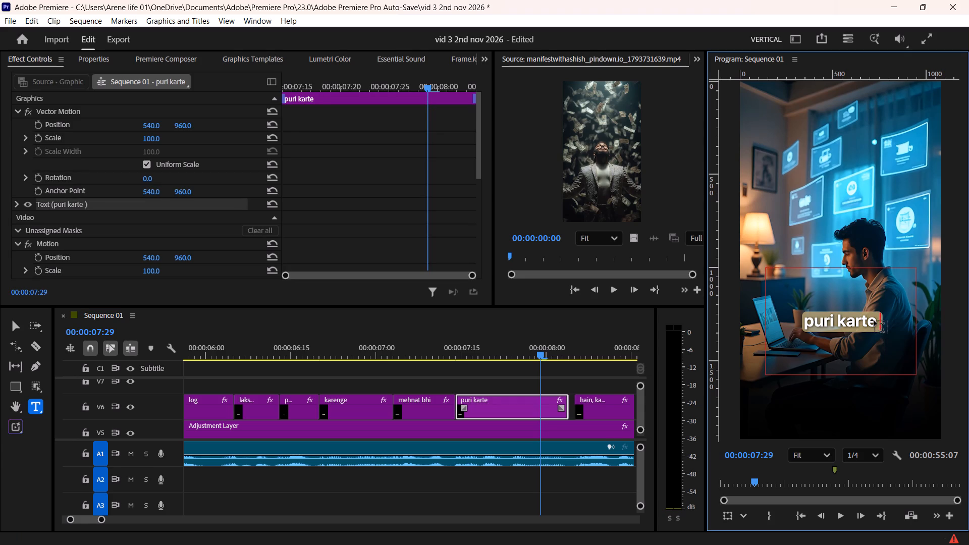
{"action": "type", "text": "hai"}
{"action": "left_click", "coordinate": [563, 392]}
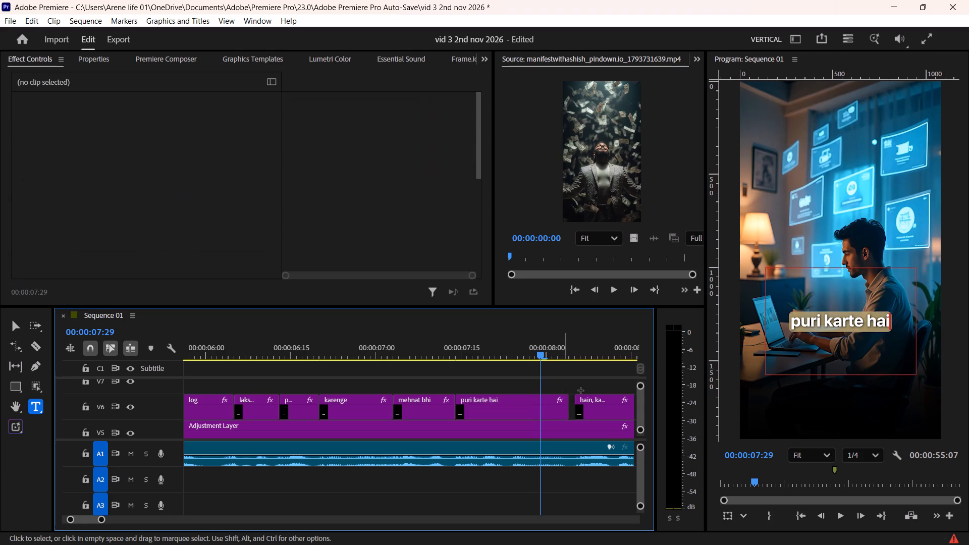
{"action": "left_click_drag", "start_coordinate": [579, 400], "coordinate": [571, 402]}
Play on and shorten the "hain, kamaate" caption to "kamate".
{"action": "scroll", "coordinate": [569, 403], "scroll_direction": "down", "scroll_amount": 6}
{"action": "key", "text": "space"}
{"action": "key", "text": "space"}
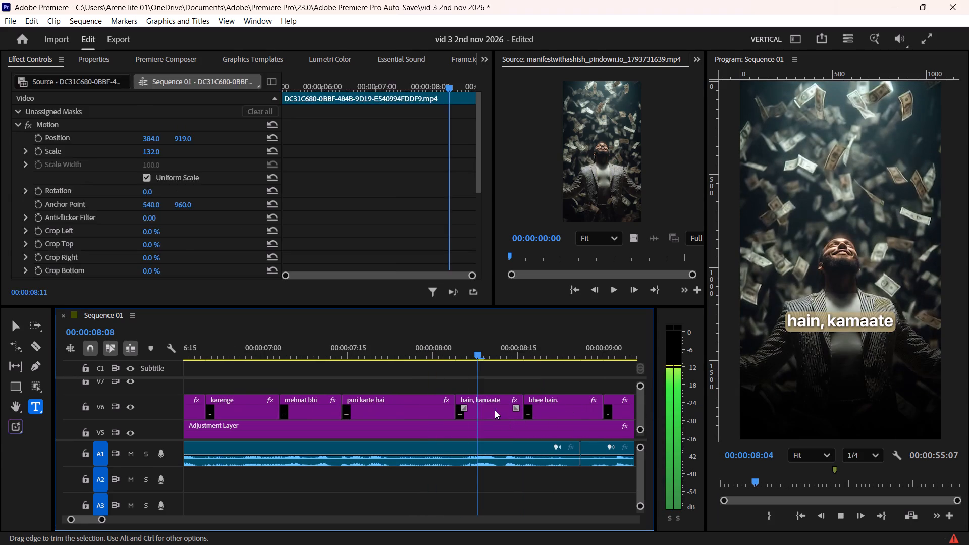
{"action": "left_click", "coordinate": [494, 410]}
{"action": "left_click", "coordinate": [828, 321]}
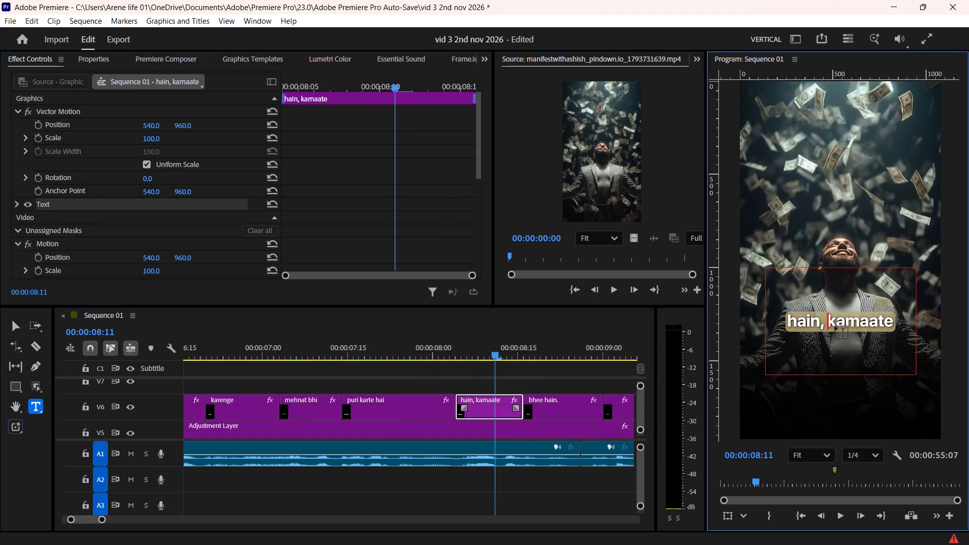
{"action": "key", "text": "BackSpace"}
{"action": "key", "text": "BackSpace"}
{"action": "key", "text": "BackSpace"}
{"action": "key", "text": "BackSpace"}
{"action": "key", "text": "BackSpace"}
{"action": "key", "text": "BackSpace"}
{"action": "key", "text": "BackSpace"}
{"action": "key", "text": "BackSpace"}
{"action": "key", "text": "BackSpace"}
{"action": "key", "text": "BackSpace"}
{"action": "key", "text": "BackSpace"}
{"action": "key", "text": "BackSpace"}
{"action": "key", "text": "BackSpace"}
{"action": "key", "text": "BackSpace"}
{"action": "key", "text": "BackSpace"}
{"action": "key", "text": "BackSpace"}
{"action": "key", "text": "BackSpace"}
{"action": "key", "text": "BackSpace"}
{"action": "key", "text": "BackSpace"}
{"action": "key", "text": "BackSpace"}
{"action": "left_click", "coordinate": [851, 322]}
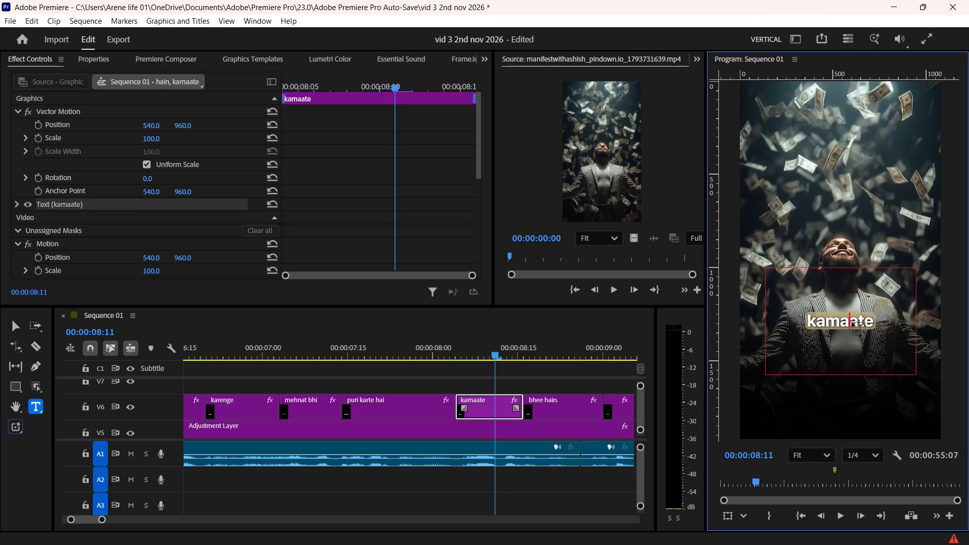
{"action": "key", "text": "BackSpace"}
Correct the caption "bhee hain." to "bhi hai".
{"action": "left_click", "coordinate": [545, 356]}
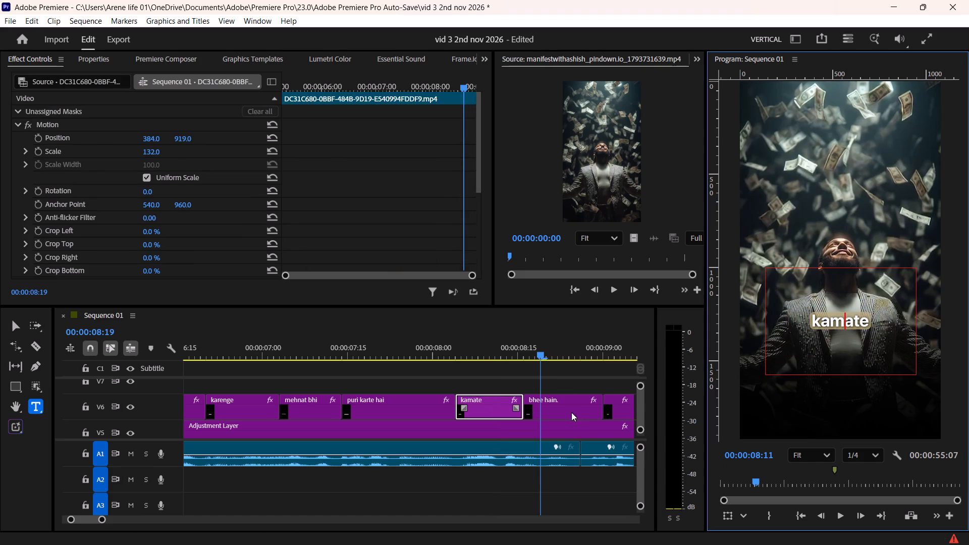
{"action": "left_click", "coordinate": [571, 412]}
{"action": "left_click", "coordinate": [833, 322]}
{"action": "left_click", "coordinate": [839, 320]}
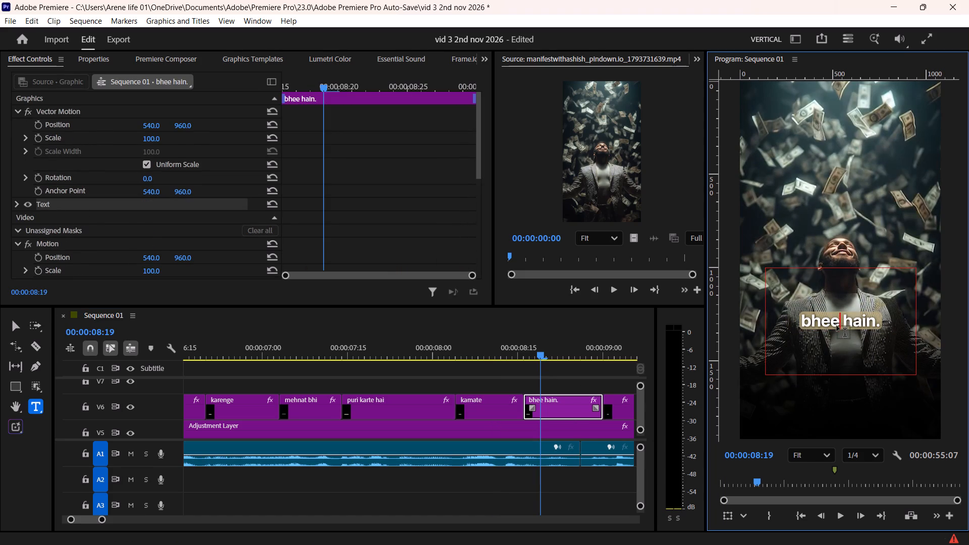
{"action": "key", "text": "BackSpace"}
{"action": "key", "text": "BackSpace"}
{"action": "key", "text": "i"}
{"action": "left_click", "coordinate": [870, 321]}
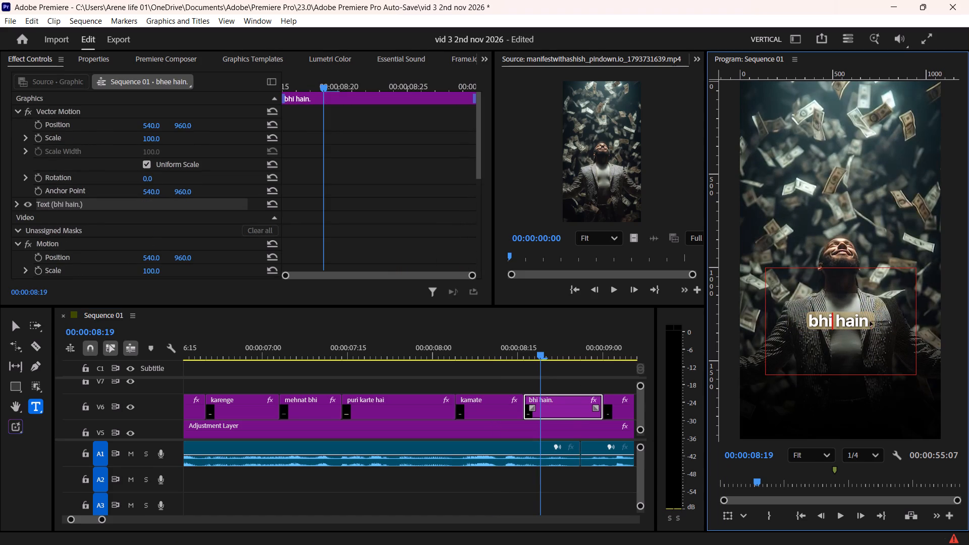
{"action": "key", "text": "BackSpace"}
{"action": "key", "text": "BackSpace"}
{"action": "left_click", "coordinate": [575, 387]}
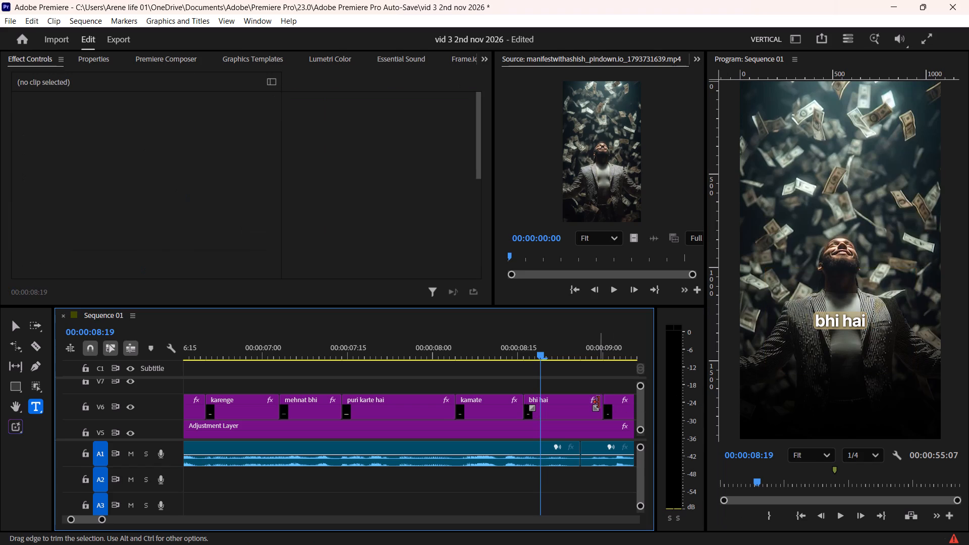
Trim the end of the "bhi hai" caption to the audio cut and extend the start of "usake" back to meet it.
{"action": "left_click_drag", "start_coordinate": [599, 400], "coordinate": [577, 421]}
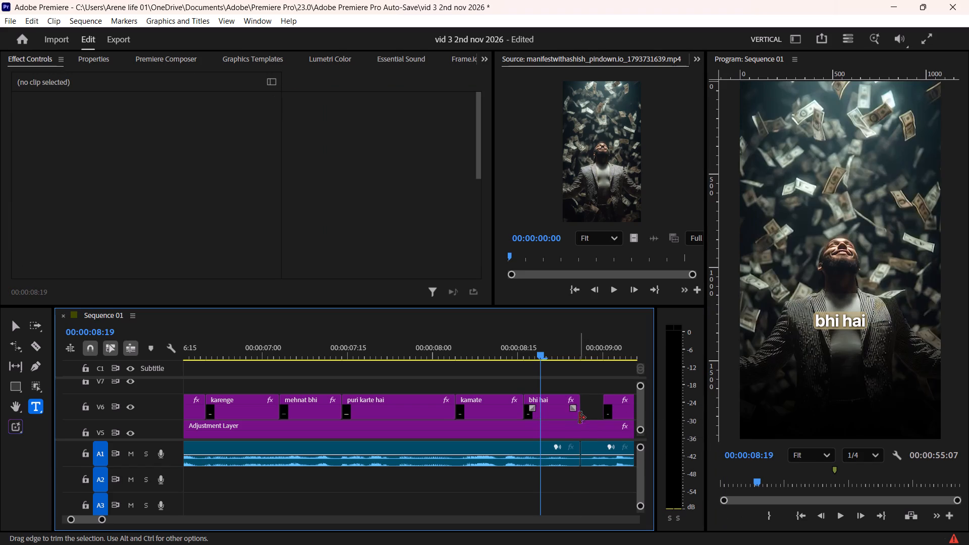
{"action": "key", "text": "space"}
{"action": "scroll", "coordinate": [582, 415], "scroll_direction": "down", "scroll_amount": 3}
{"action": "key", "text": "space"}
{"action": "scroll", "coordinate": [563, 414], "scroll_direction": "up", "scroll_amount": 4, "text": "alt"}
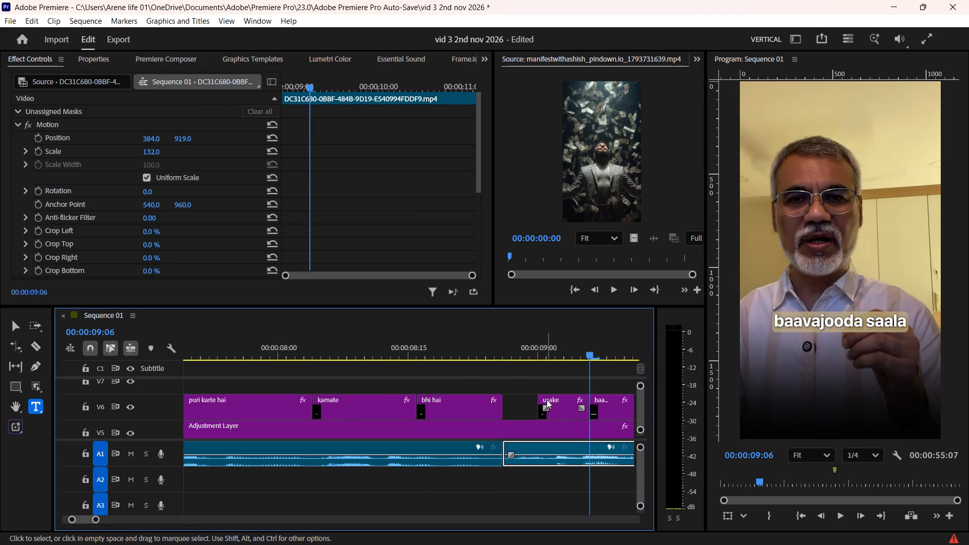
{"action": "left_click_drag", "start_coordinate": [542, 400], "coordinate": [504, 410]}
Play through the "baavajooda saala" and "mein haatha" captions and save the project.
{"action": "scroll", "coordinate": [505, 410], "scroll_direction": "down", "scroll_amount": 16, "text": "alt"}
{"action": "key", "text": "space"}
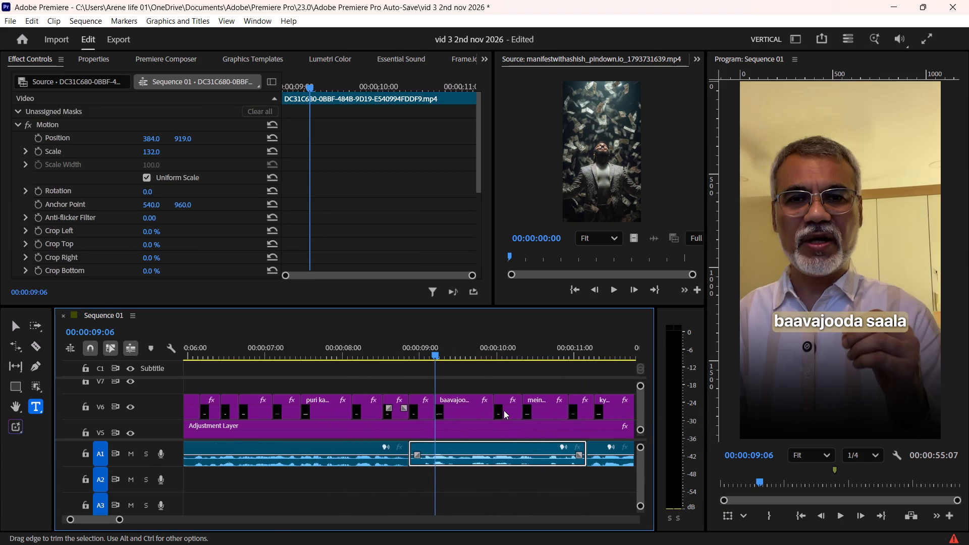
{"action": "scroll", "coordinate": [503, 410], "scroll_direction": "down", "scroll_amount": 5, "text": "alt"}
{"action": "key", "text": "space"}
{"action": "key", "text": "ctrl+s"}
{"action": "key", "text": "ctrl+s"}
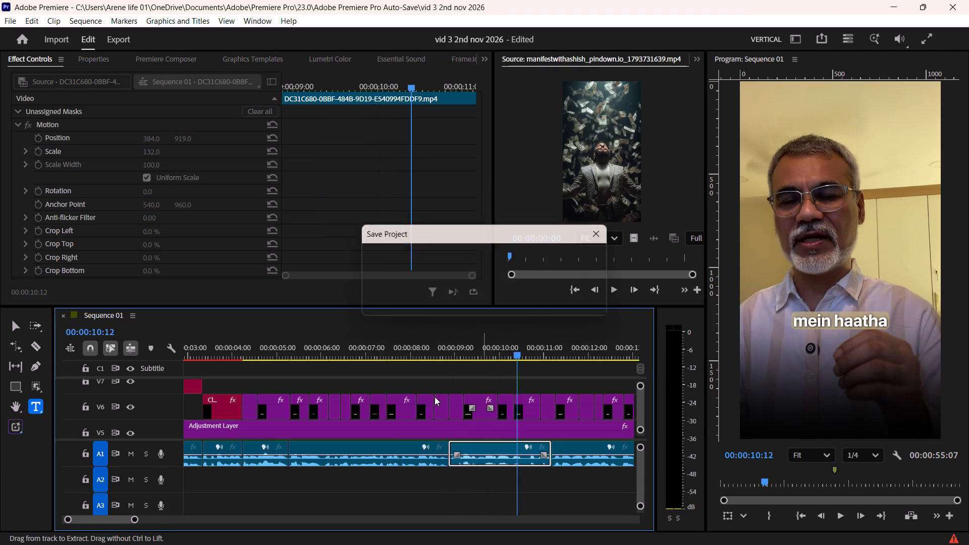
Duplicate the second Clean Style Text Animation hook title on V7 to 00:00:08:26, where "usake" starts, and play it back.
{"action": "scroll", "coordinate": [423, 397], "scroll_direction": "up", "scroll_amount": 9, "text": "alt"}
{"action": "scroll", "coordinate": [508, 401], "scroll_direction": "up", "scroll_amount": 3, "text": "alt"}
{"action": "left_click_drag", "start_coordinate": [500, 349], "coordinate": [479, 369], "text": "shift"}
{"action": "scroll", "coordinate": [493, 412], "scroll_direction": "down", "scroll_amount": 16, "text": "alt"}
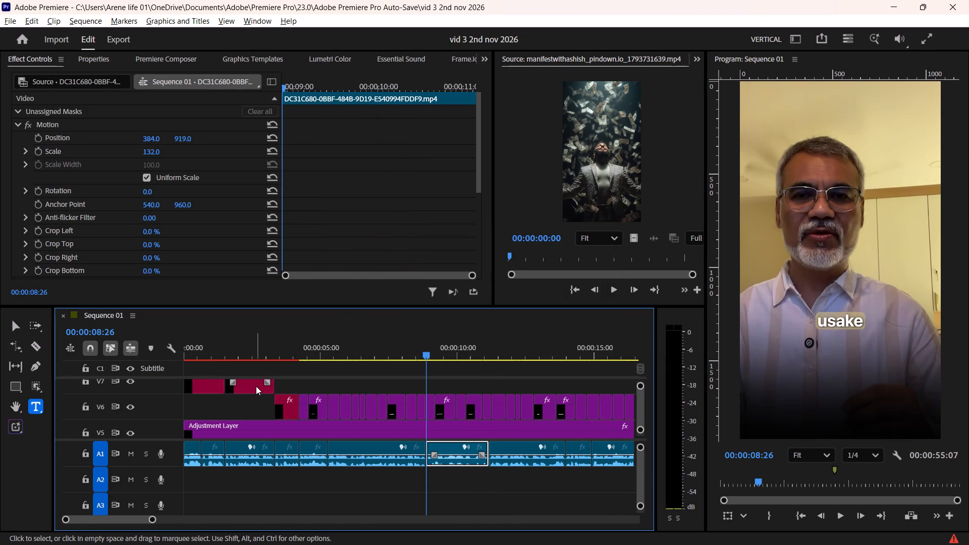
{"action": "left_click_drag", "start_coordinate": [256, 386], "coordinate": [453, 390], "text": "alt"}
{"action": "scroll", "coordinate": [453, 390], "scroll_direction": "up", "scroll_amount": 12, "text": "alt"}
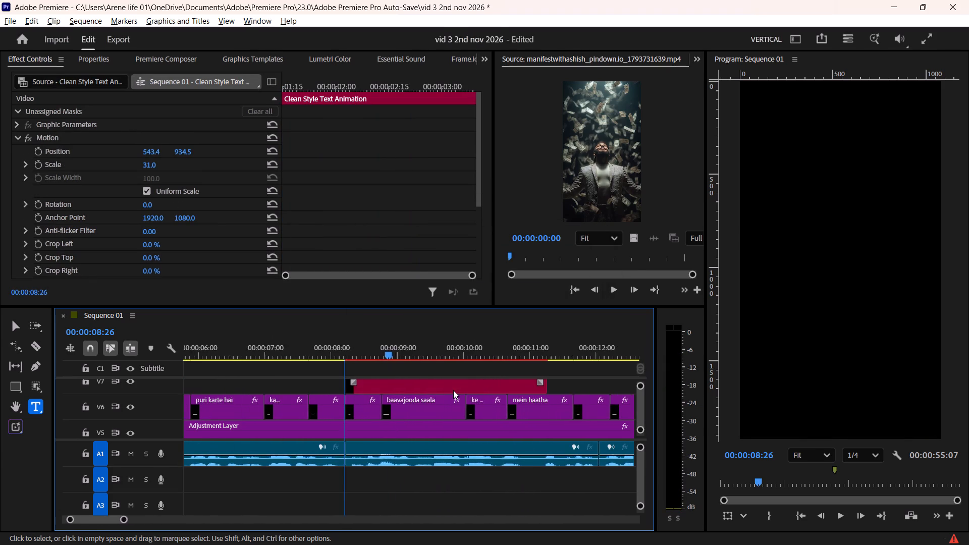
{"action": "scroll", "coordinate": [453, 390], "scroll_direction": "up", "scroll_amount": 4}
{"action": "key", "text": "space"}
{"action": "scroll", "coordinate": [453, 390], "scroll_direction": "down", "scroll_amount": 4, "text": "alt"}
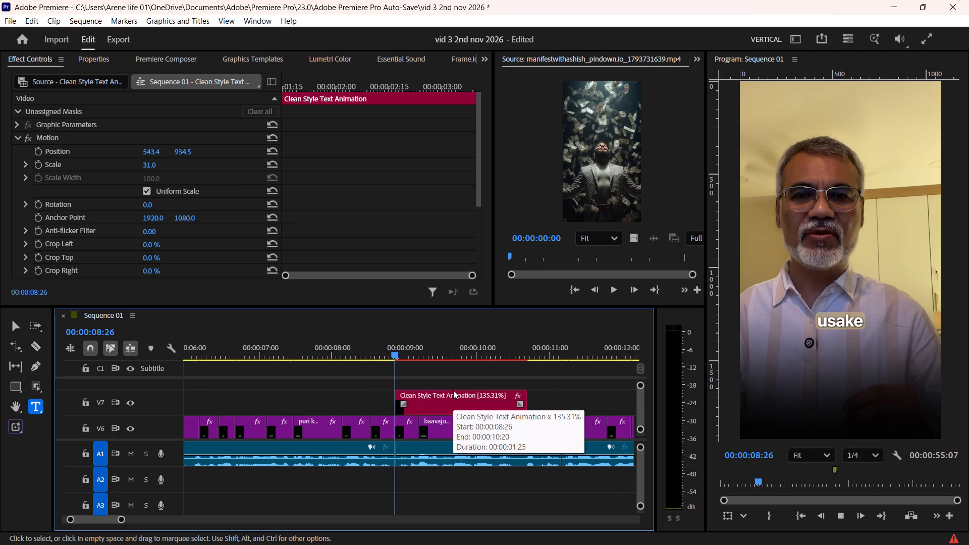
{"action": "key", "text": "space"}
{"action": "scroll", "coordinate": [452, 390], "scroll_direction": "down", "scroll_amount": 5, "text": "alt"}
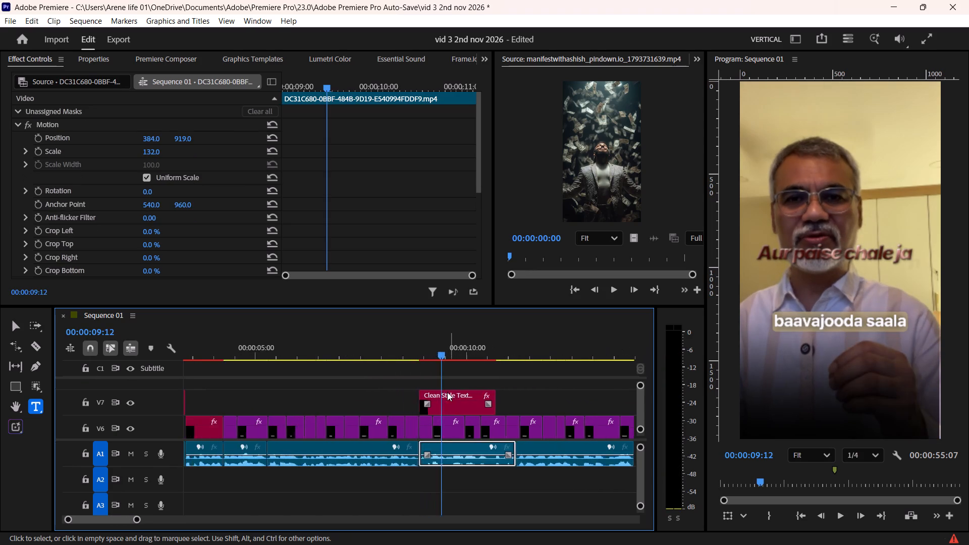
Copy the Transform effect from the V1 clip just before 00:00:04:05 onto the V1 clip starting at 00:00:08:26 and play it.
{"action": "scroll", "coordinate": [431, 400], "scroll_direction": "up", "scroll_amount": 6}
{"action": "scroll", "coordinate": [431, 400], "scroll_direction": "down", "scroll_amount": 2, "text": "alt"}
{"action": "scroll", "coordinate": [325, 404], "scroll_direction": "down", "scroll_amount": 2, "text": "ctrl"}
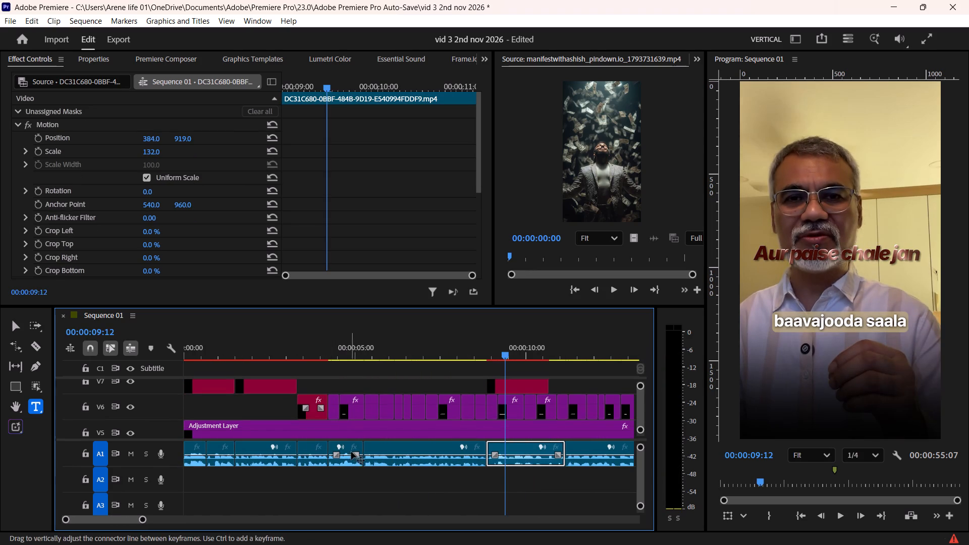
{"action": "left_click", "coordinate": [347, 451]}
{"action": "scroll", "coordinate": [111, 200], "scroll_direction": "down", "scroll_amount": 8}
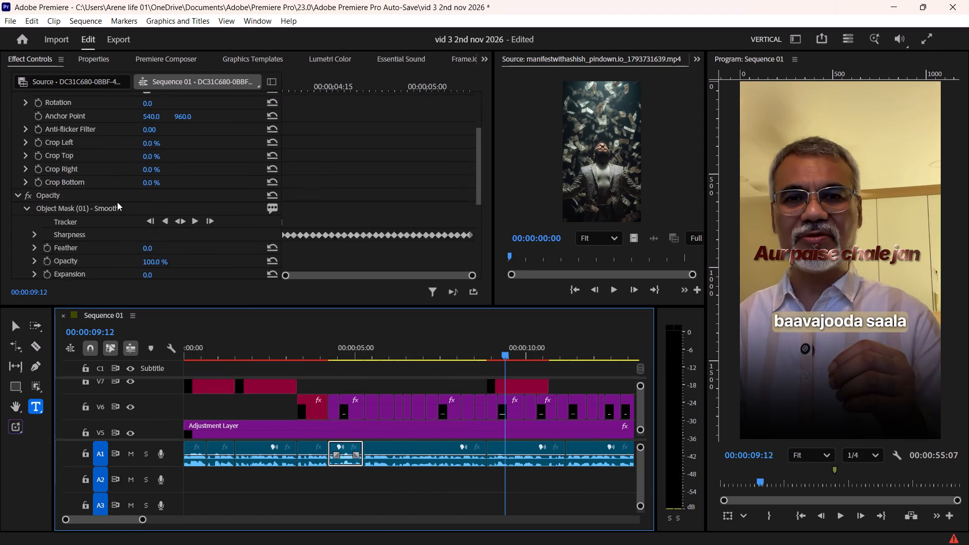
{"action": "scroll", "coordinate": [117, 202], "scroll_direction": "down", "scroll_amount": 10}
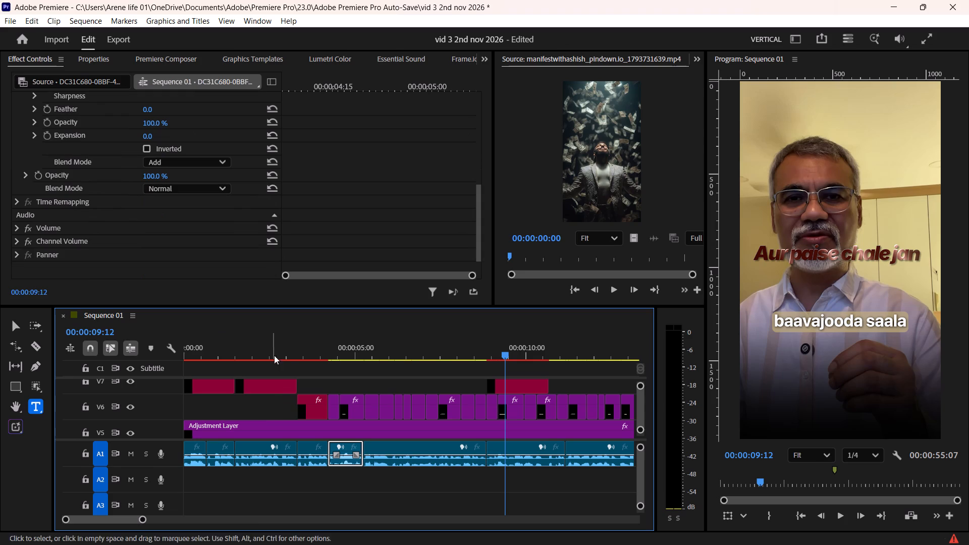
{"action": "scroll", "coordinate": [265, 411], "scroll_direction": "down", "scroll_amount": 7, "text": "ctrl"}
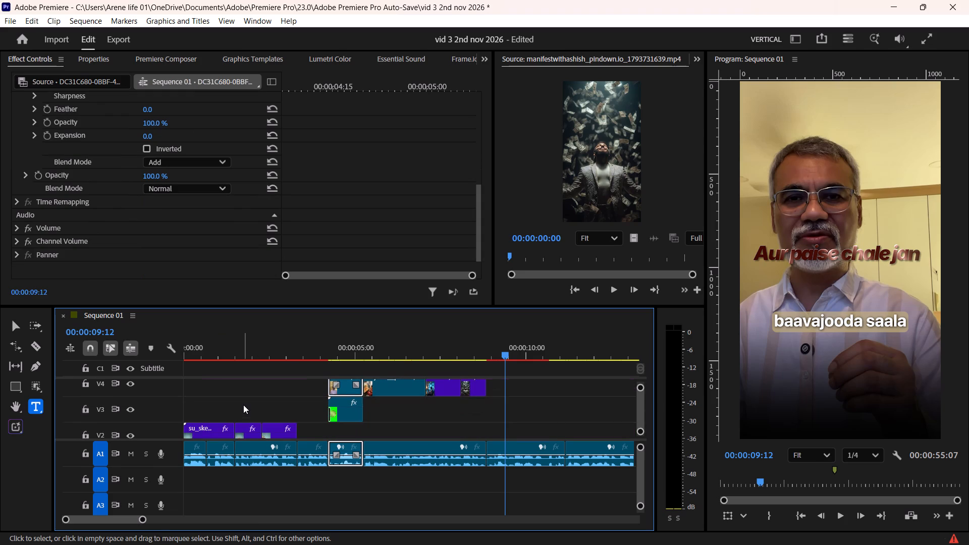
{"action": "scroll", "coordinate": [243, 405], "scroll_direction": "down", "scroll_amount": 4, "text": "ctrl"}
{"action": "left_click", "coordinate": [307, 445]}
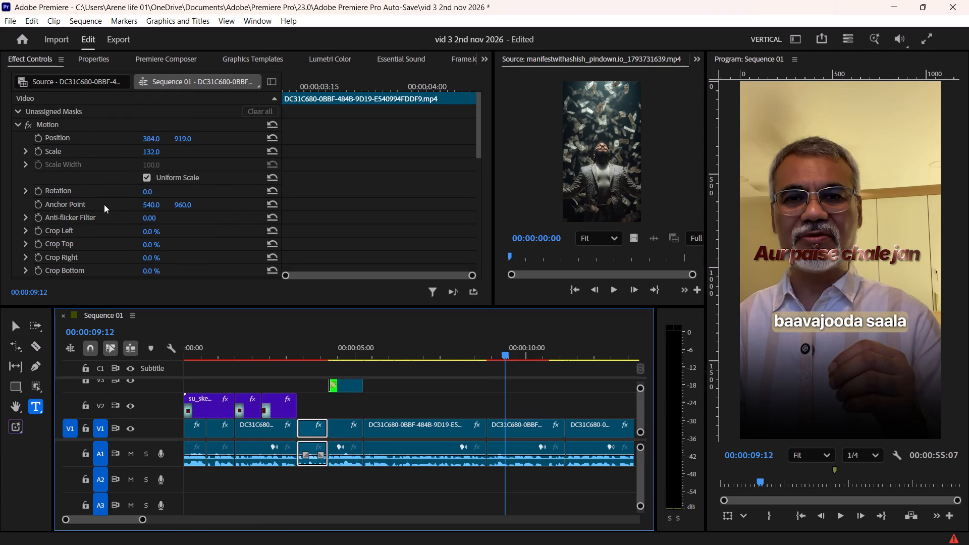
{"action": "scroll", "coordinate": [106, 204], "scroll_direction": "down", "scroll_amount": 9}
{"action": "left_click", "coordinate": [95, 226]}
{"action": "right_click", "coordinate": [95, 226]}
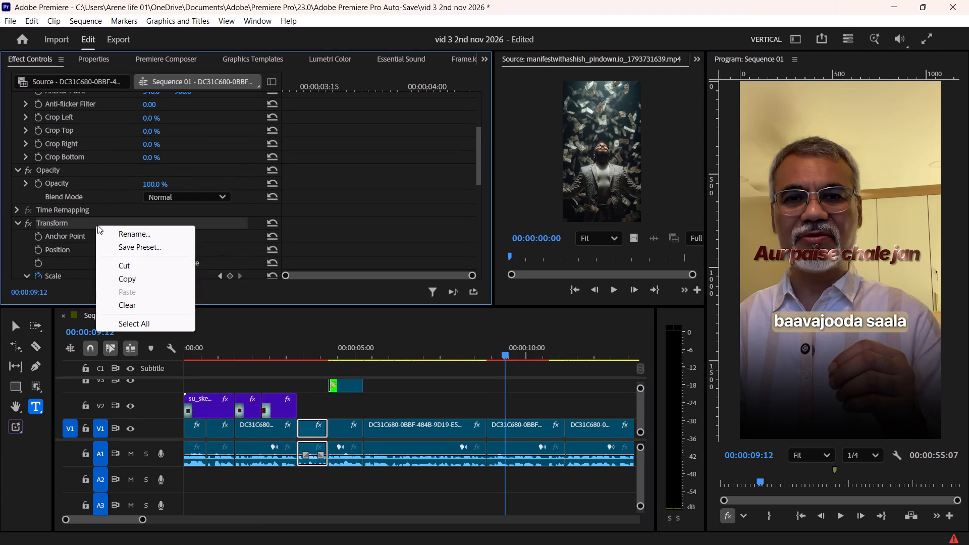
{"action": "left_click", "coordinate": [149, 279]}
{"action": "left_click", "coordinate": [507, 424]}
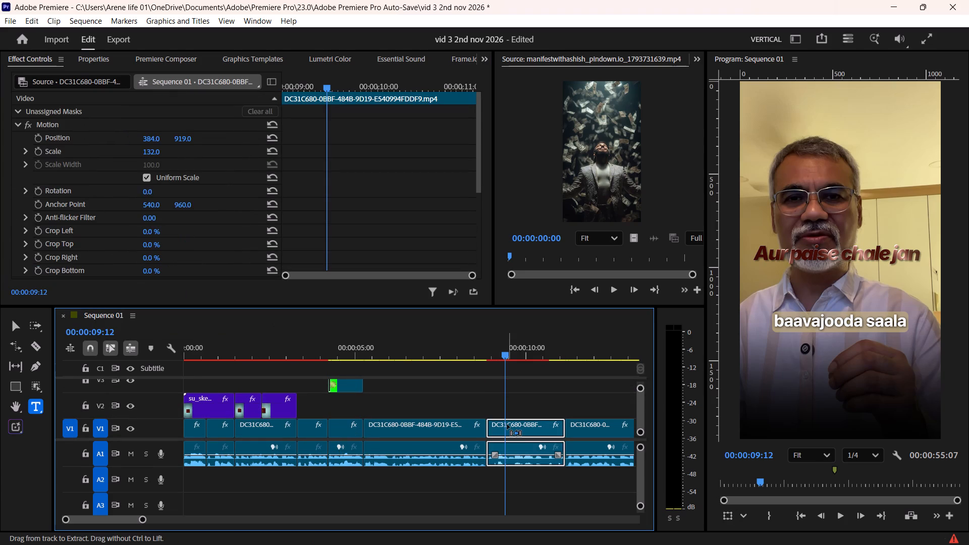
{"action": "key", "text": "ctrl+v"}
{"action": "left_click", "coordinate": [478, 352]}
{"action": "key", "text": "space"}
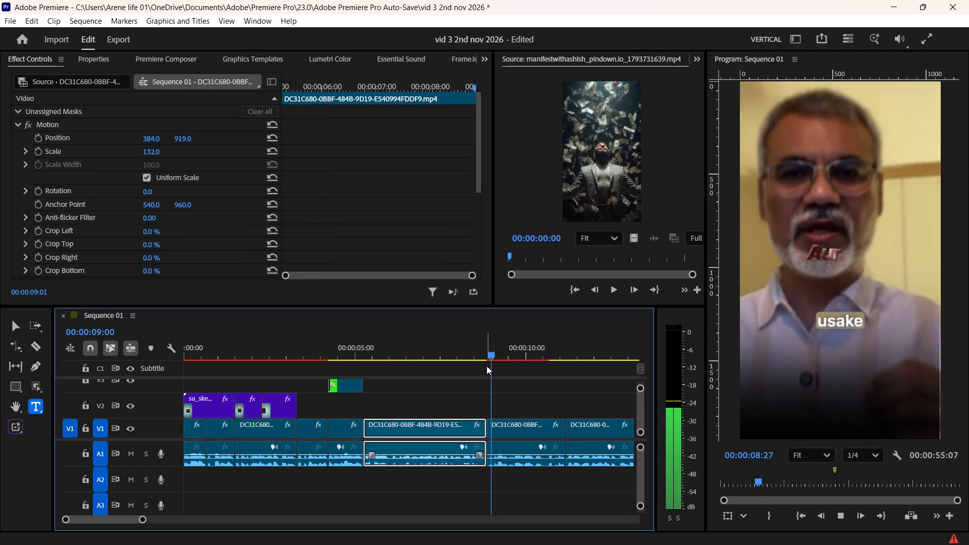
{"action": "key", "text": "space"}
Change Text 1 of the duplicated Clean Style Text Animation title on V7 to "Uske bawajood".
{"action": "scroll", "coordinate": [519, 434], "scroll_direction": "up", "scroll_amount": 4, "text": "alt"}
{"action": "scroll", "coordinate": [497, 412], "scroll_direction": "up", "scroll_amount": 10, "text": "ctrl"}
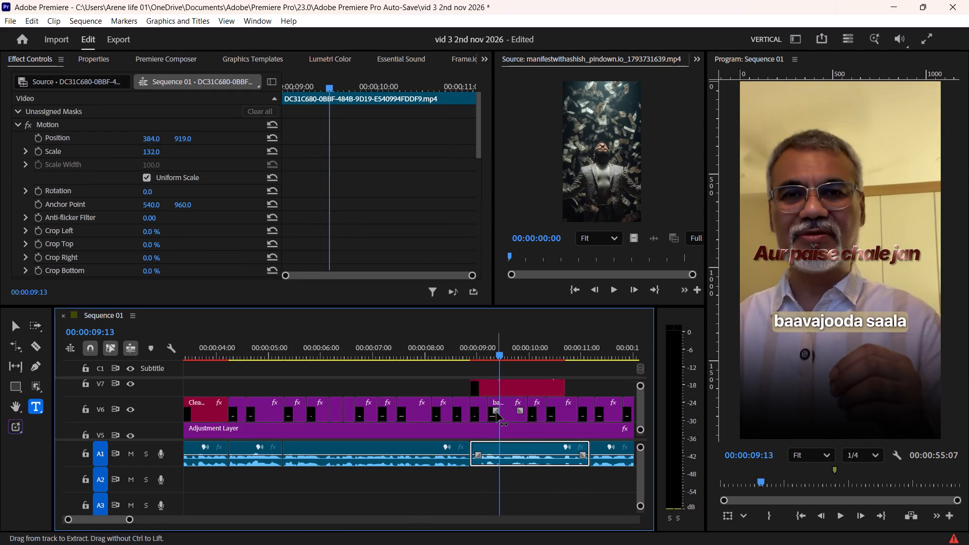
{"action": "scroll", "coordinate": [497, 412], "scroll_direction": "up", "scroll_amount": 14, "text": "ctrl"}
{"action": "left_click", "coordinate": [511, 397]}
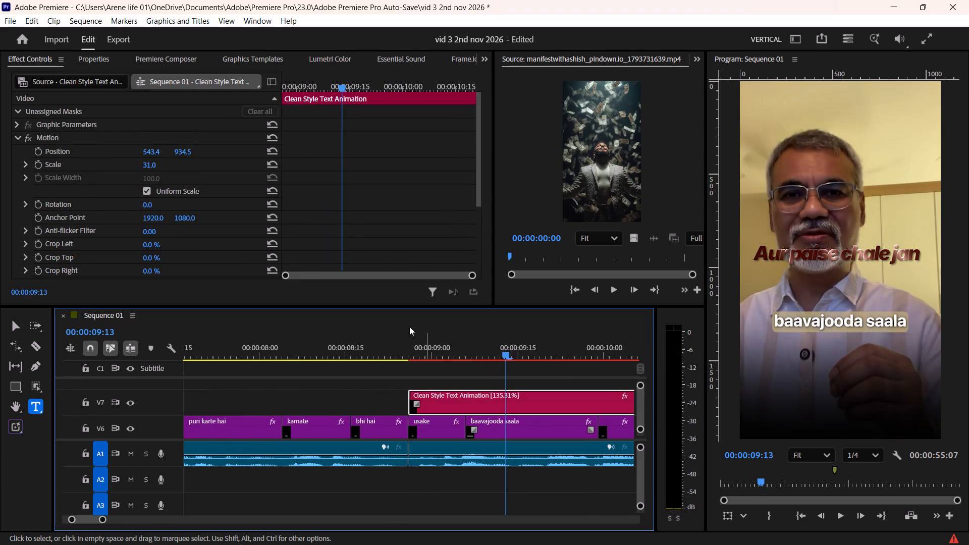
{"action": "left_click", "coordinate": [101, 61]}
{"action": "left_click_drag", "start_coordinate": [128, 133], "coordinate": [0, 136]}
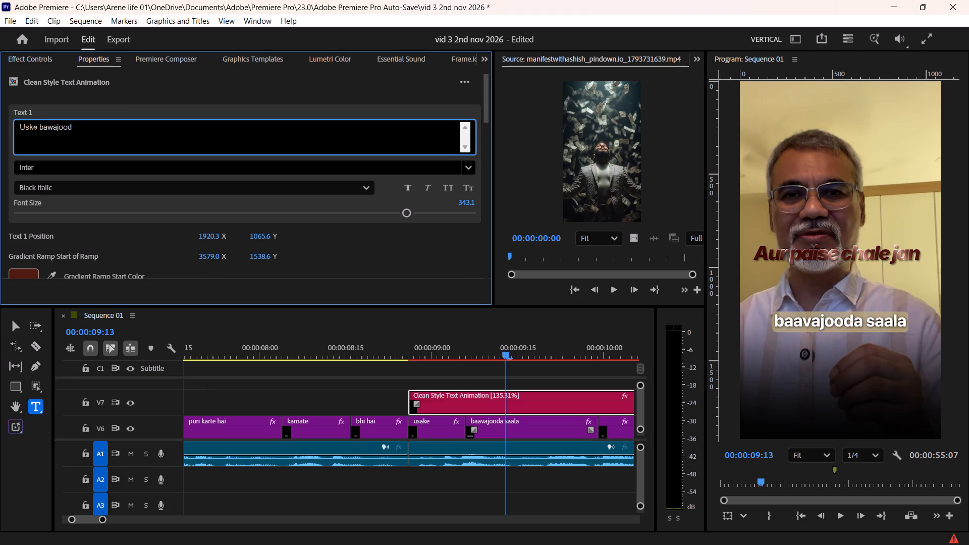
{"action": "left_click", "coordinate": [122, 97]}
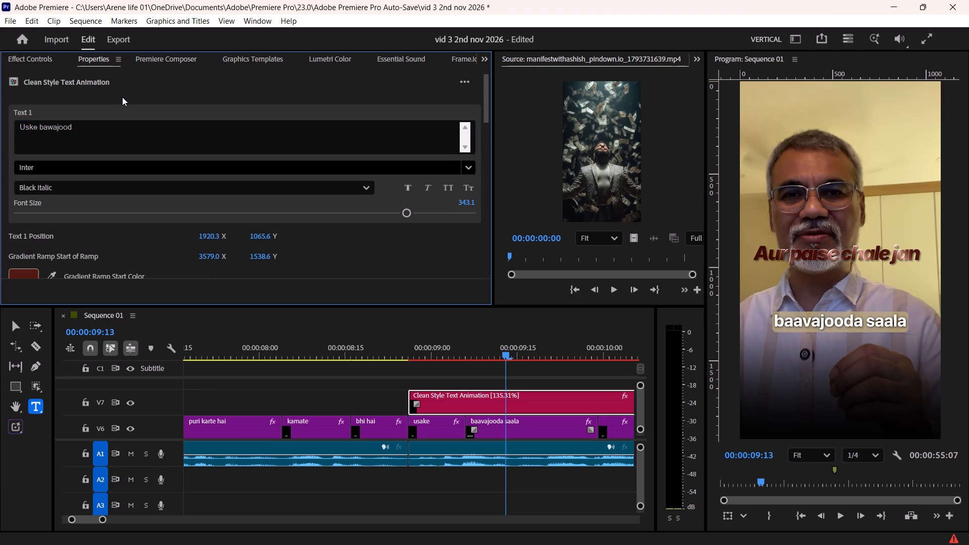
Play through the "Uske bawajood" title and trim its end to 00:00:10:20, at the start of the "mein haatha" caption.
{"action": "scroll", "coordinate": [122, 97], "scroll_direction": "down", "scroll_amount": 4}
{"action": "left_click", "coordinate": [534, 383]}
{"action": "key", "text": "space"}
{"action": "scroll", "coordinate": [533, 387], "scroll_direction": "down", "scroll_amount": 1}
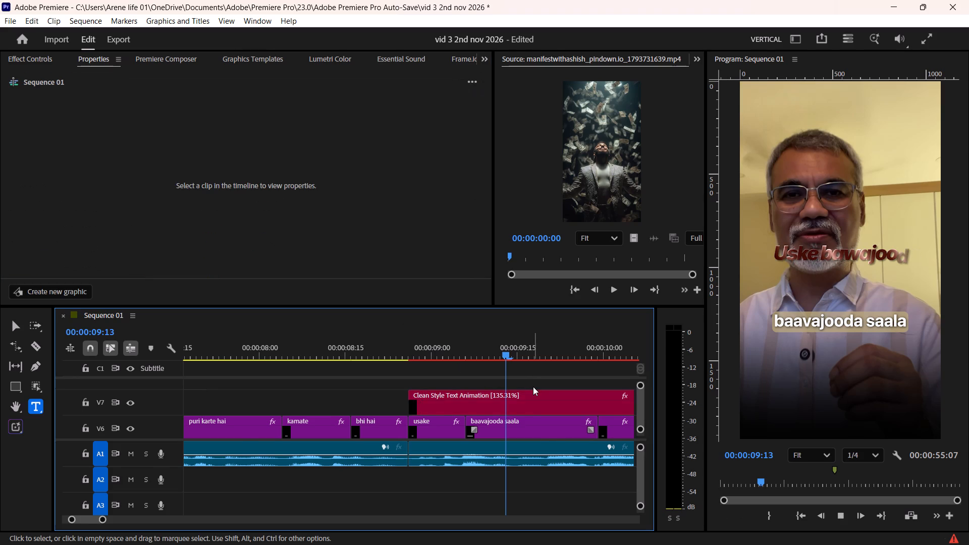
{"action": "scroll", "coordinate": [533, 387], "scroll_direction": "down", "scroll_amount": 2}
{"action": "scroll", "coordinate": [491, 396], "scroll_direction": "down", "scroll_amount": 7}
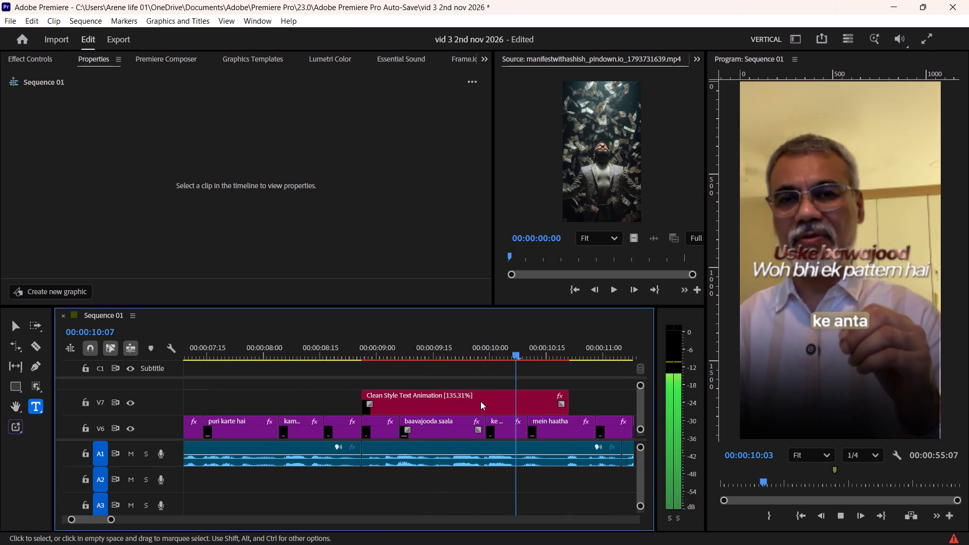
{"action": "key", "text": "space"}
{"action": "scroll", "coordinate": [515, 394], "scroll_direction": "up", "scroll_amount": 3, "text": "alt"}
{"action": "left_click", "coordinate": [562, 402]}
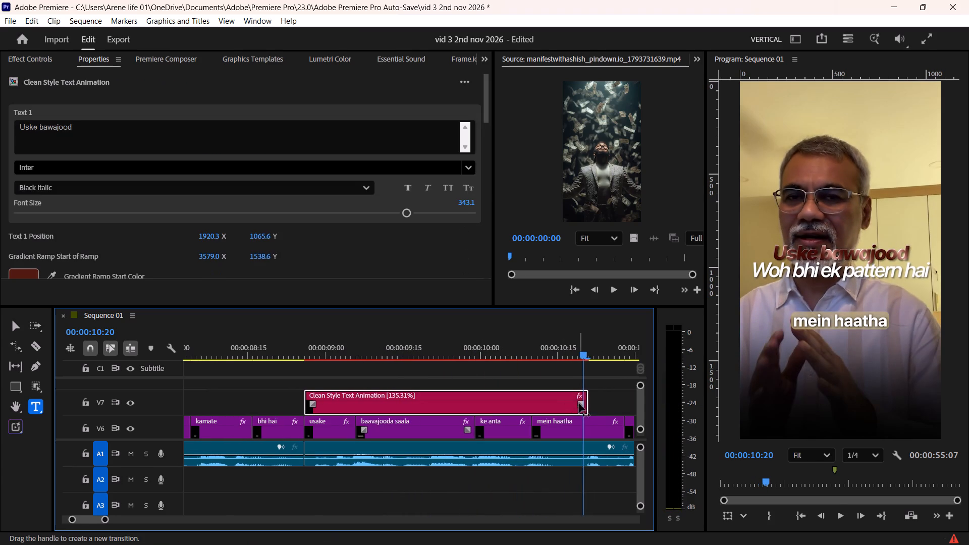
{"action": "left_click_drag", "start_coordinate": [587, 398], "coordinate": [581, 406]}
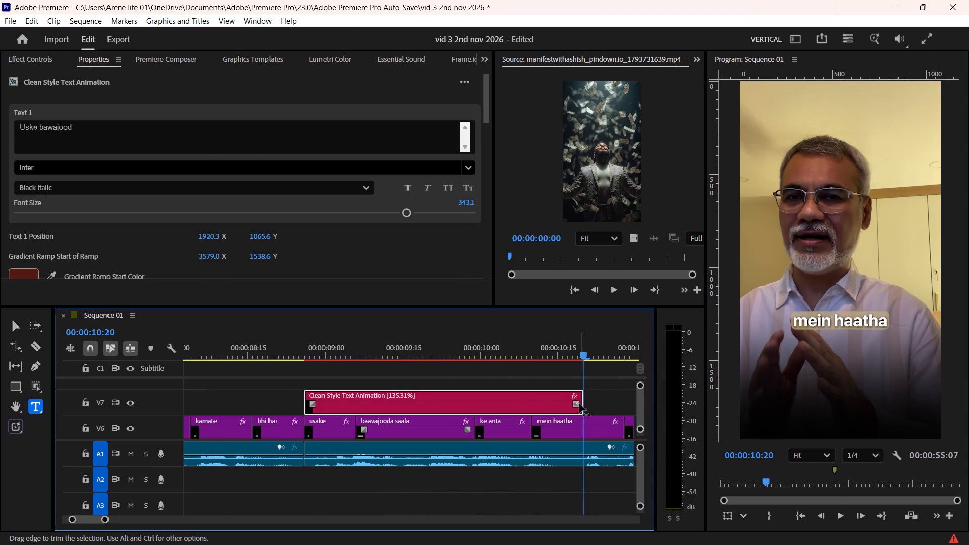
Change Text 2 of the "Uske bawajood" title to "Saal ke anth mein".
{"action": "left_click", "coordinate": [524, 398]}
{"action": "left_click", "coordinate": [530, 348]}
{"action": "scroll", "coordinate": [370, 238], "scroll_direction": "down", "scroll_amount": 10}
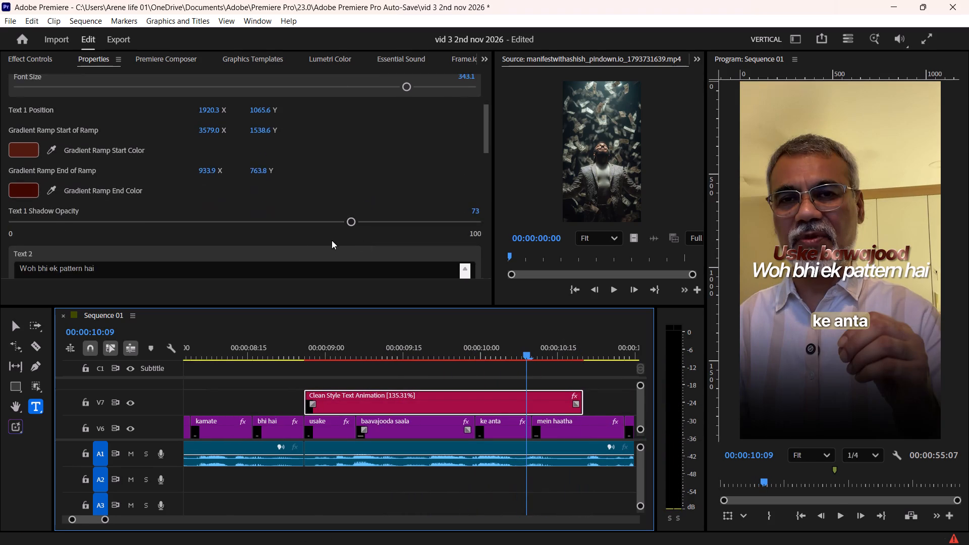
{"action": "scroll", "coordinate": [332, 240], "scroll_direction": "down", "scroll_amount": 4}
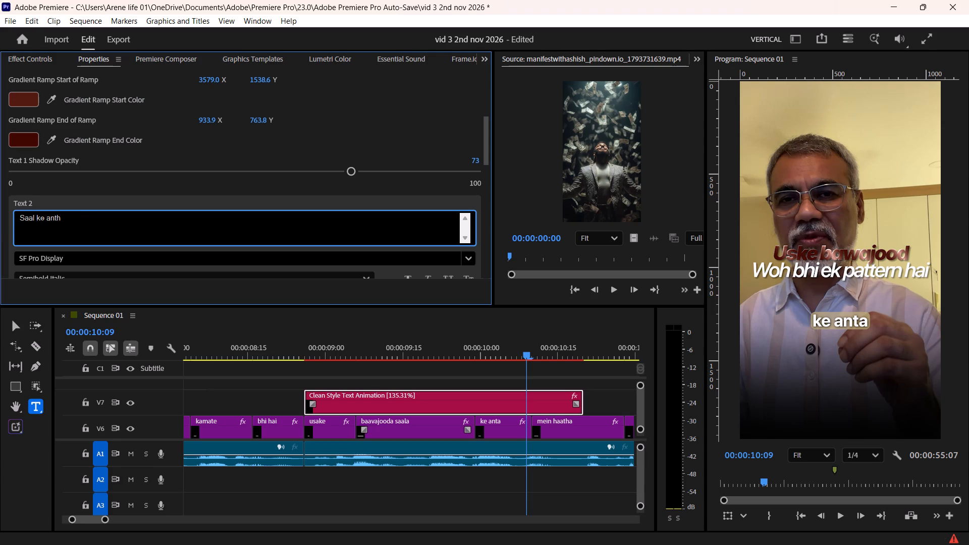
{"action": "left_click", "coordinate": [159, 190]}
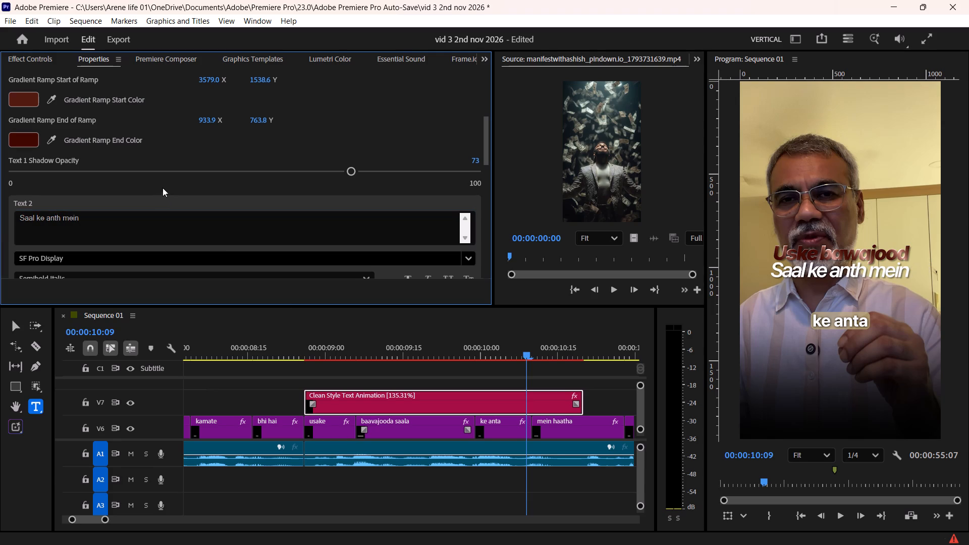
Set the "Uske bawajood" title's scale to 38 and its vertical position to 1302.5, and play it back.
{"action": "left_click", "coordinate": [44, 58]}
{"action": "left_click", "coordinate": [151, 165]}
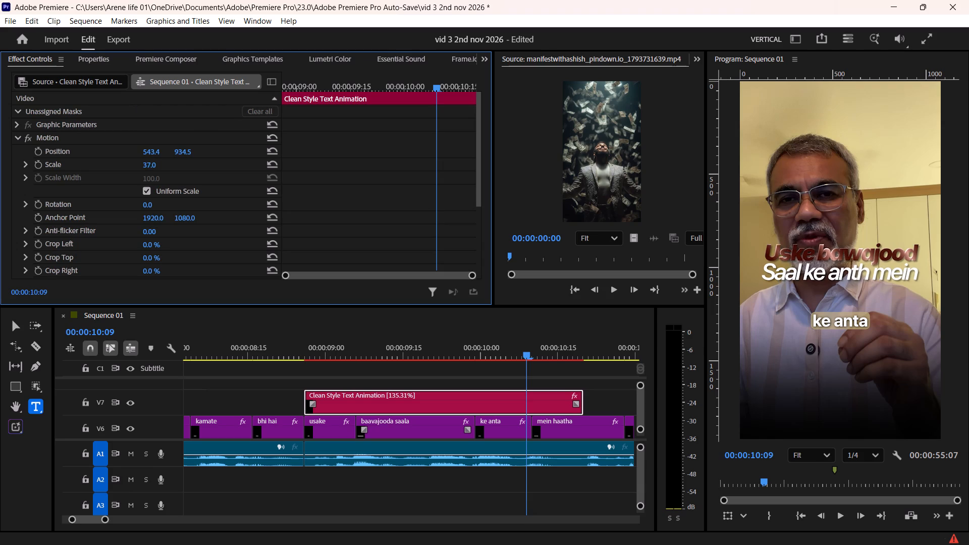
{"action": "left_click_drag", "start_coordinate": [181, 152], "coordinate": [193, 132]}
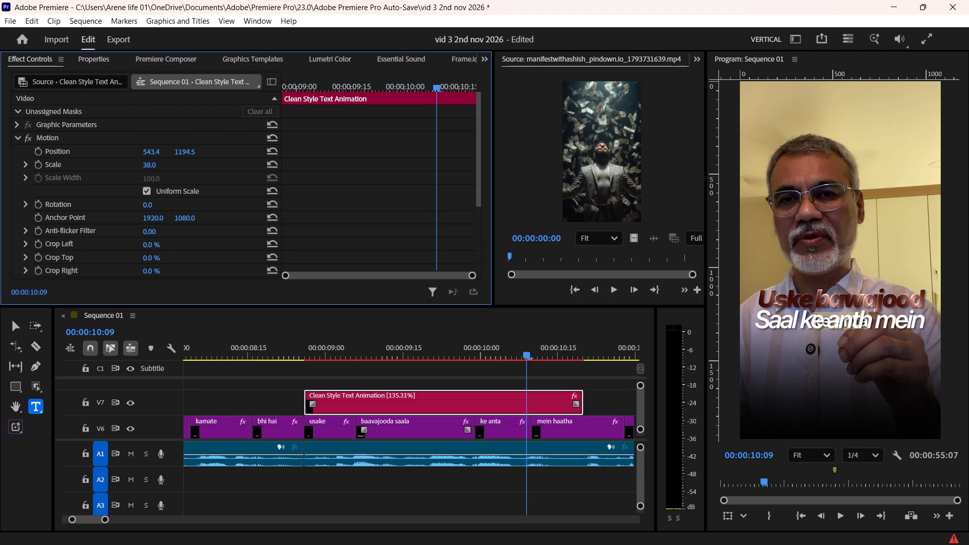
{"action": "left_click_drag", "start_coordinate": [193, 132], "coordinate": [232, 85]}
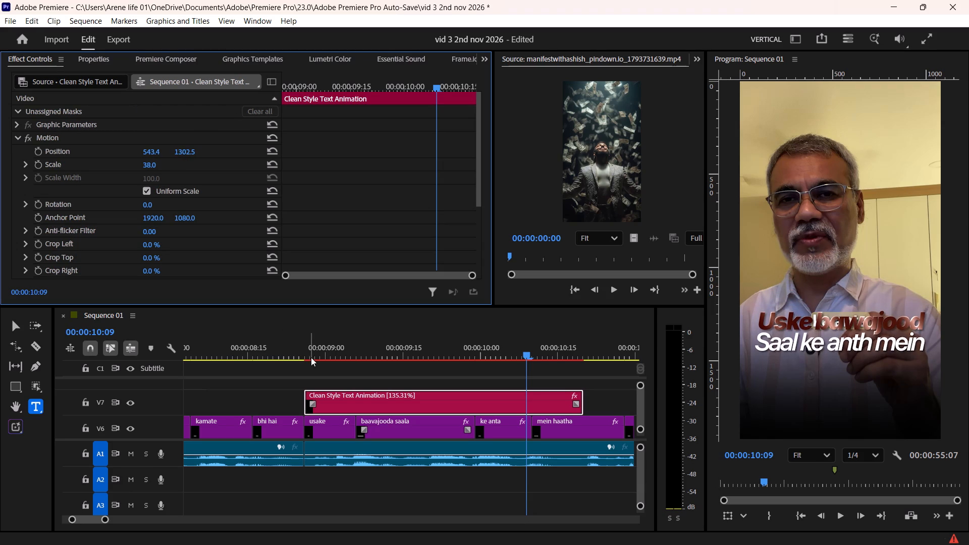
{"action": "left_click", "coordinate": [296, 356]}
{"action": "key", "text": "space"}
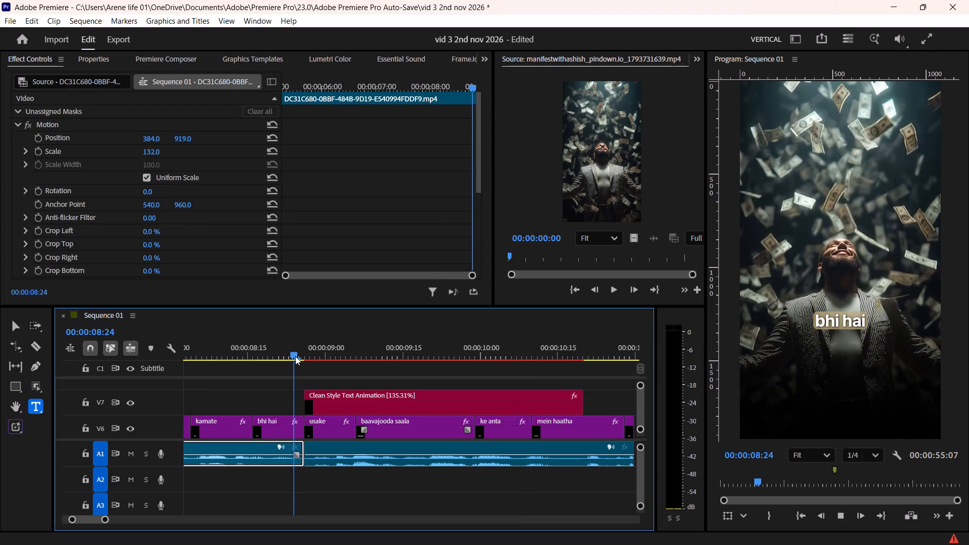
{"action": "key", "text": "space"}
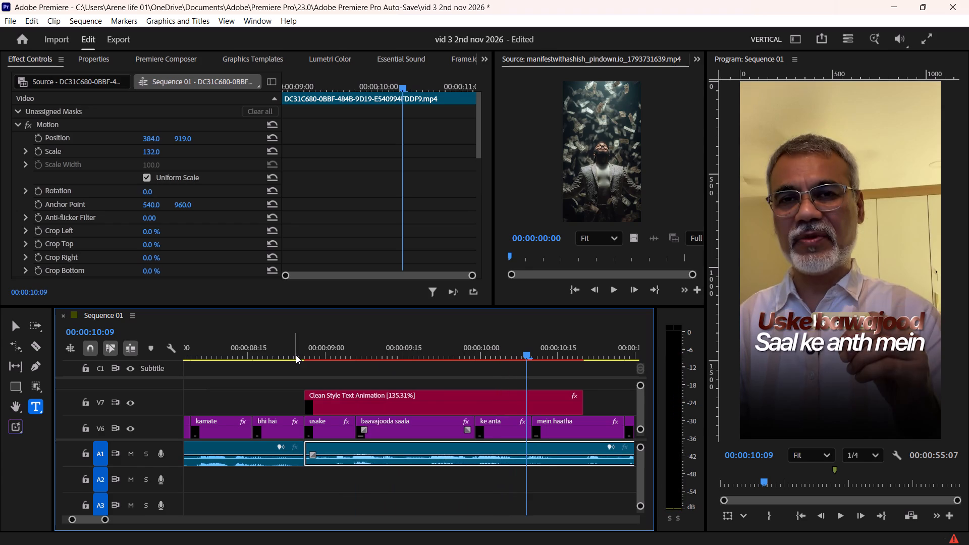
Move the "Uske bawajood" title from V7 down to V6 over the captions it spans, and play on through "khaalee".
{"action": "left_click_drag", "start_coordinate": [491, 405], "coordinate": [489, 422]}
{"action": "key", "text": "space"}
{"action": "scroll", "coordinate": [489, 422], "scroll_direction": "down", "scroll_amount": 10, "text": "alt"}
{"action": "key", "text": "space"}
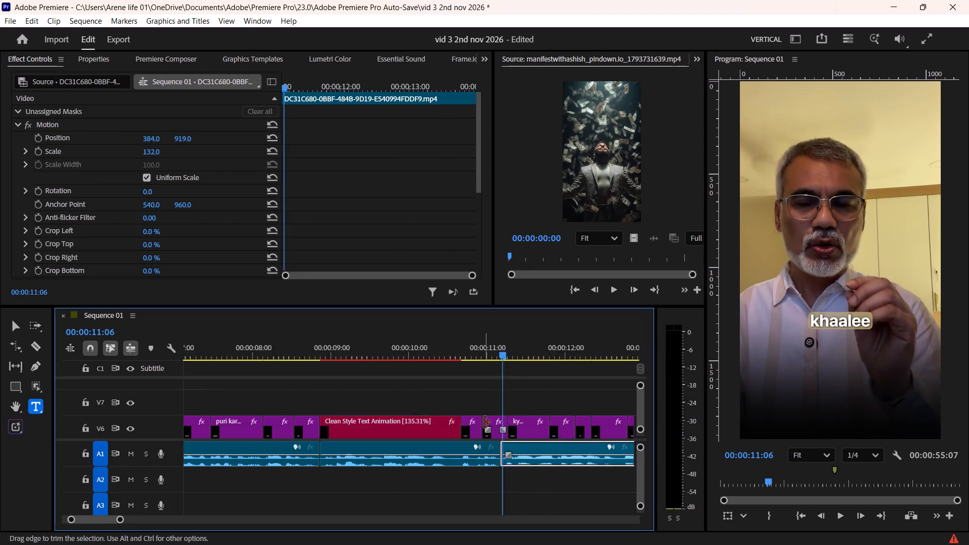
{"action": "scroll", "coordinate": [484, 422], "scroll_direction": "up", "scroll_amount": 10, "text": "alt"}
{"action": "key", "text": "space"}
{"action": "scroll", "coordinate": [525, 406], "scroll_direction": "down", "scroll_amount": 3}
{"action": "key", "text": "space"}
Trim the end of the "Uske bawajood" title to 00:00:10:19 and split the talking-head clip at that frame.
{"action": "left_click_drag", "start_coordinate": [487, 347], "coordinate": [479, 352], "text": "shift"}
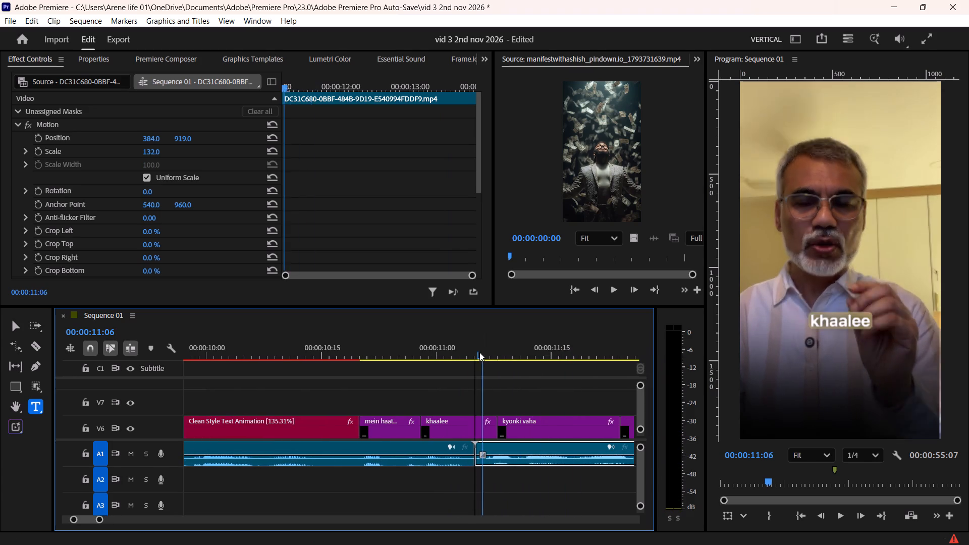
{"action": "left_click_drag", "start_coordinate": [479, 352], "coordinate": [474, 363], "text": "shift"}
{"action": "left_click_drag", "start_coordinate": [466, 342], "coordinate": [354, 394], "text": "shift"}
{"action": "left_click_drag", "start_coordinate": [347, 348], "coordinate": [355, 352]}
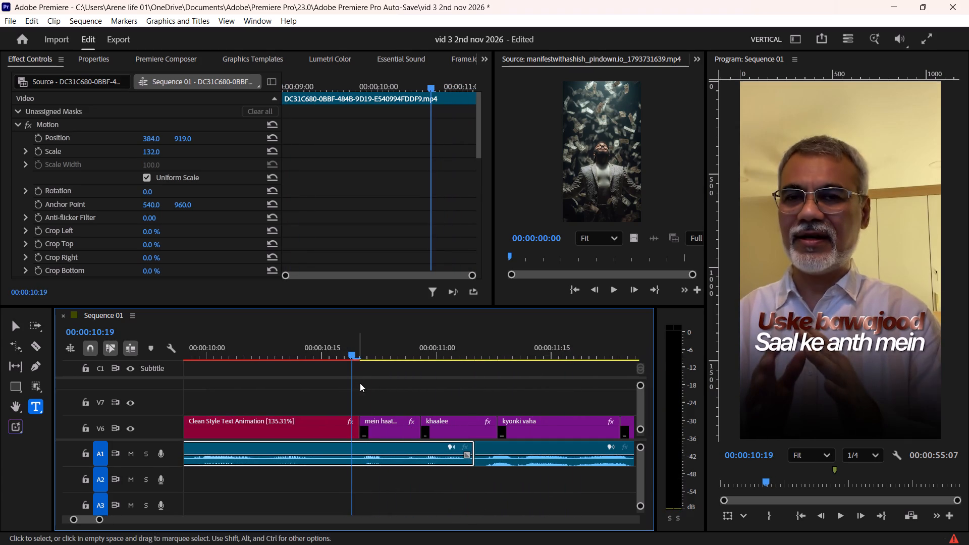
{"action": "left_click_drag", "start_coordinate": [355, 419], "coordinate": [347, 424]}
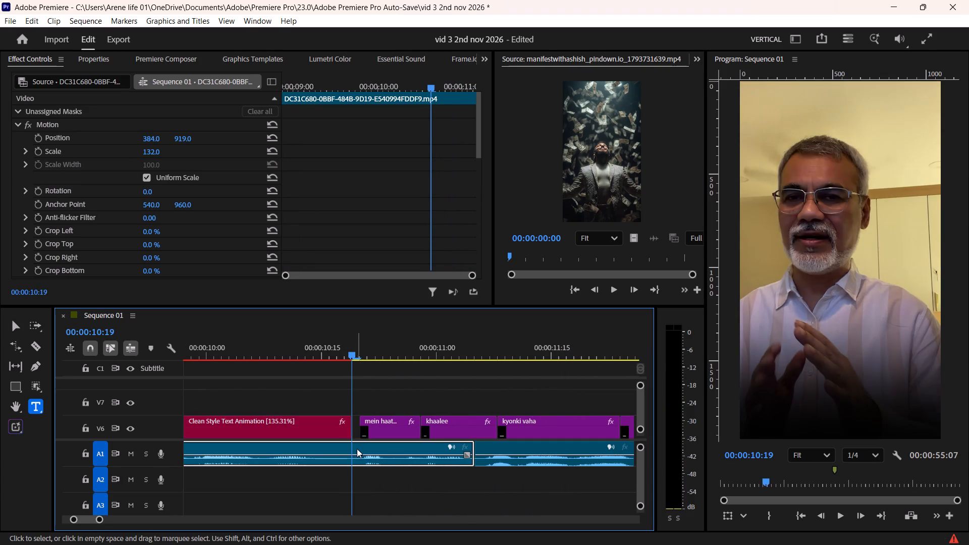
{"action": "left_click", "coordinate": [358, 448]}
{"action": "key", "text": "F1"}
Apply the Tint effect to the talking-head segment under the "mein haatha" and "khaalee" captions, and save the project.
{"action": "left_click", "coordinate": [387, 453]}
{"action": "key", "text": "space"}
{"action": "key", "text": "space"}
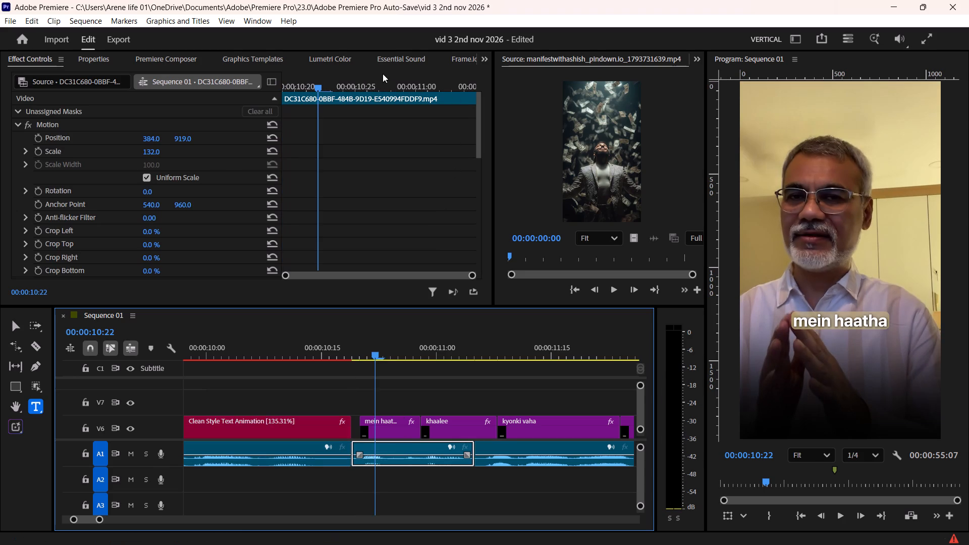
{"action": "scroll", "coordinate": [535, 57], "scroll_direction": "up", "scroll_amount": 1}
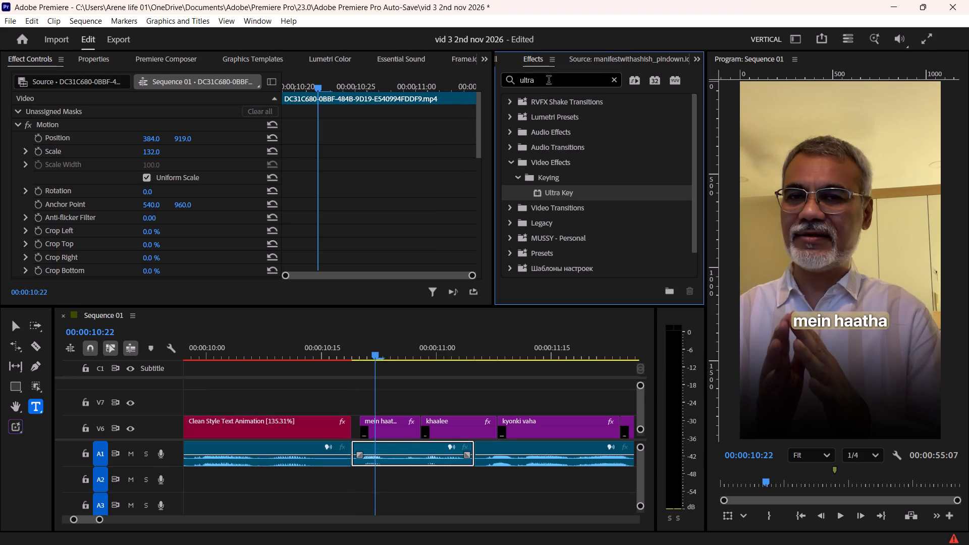
{"action": "left_click_drag", "start_coordinate": [549, 81], "coordinate": [481, 80]}
{"action": "type", "text": "tint"}
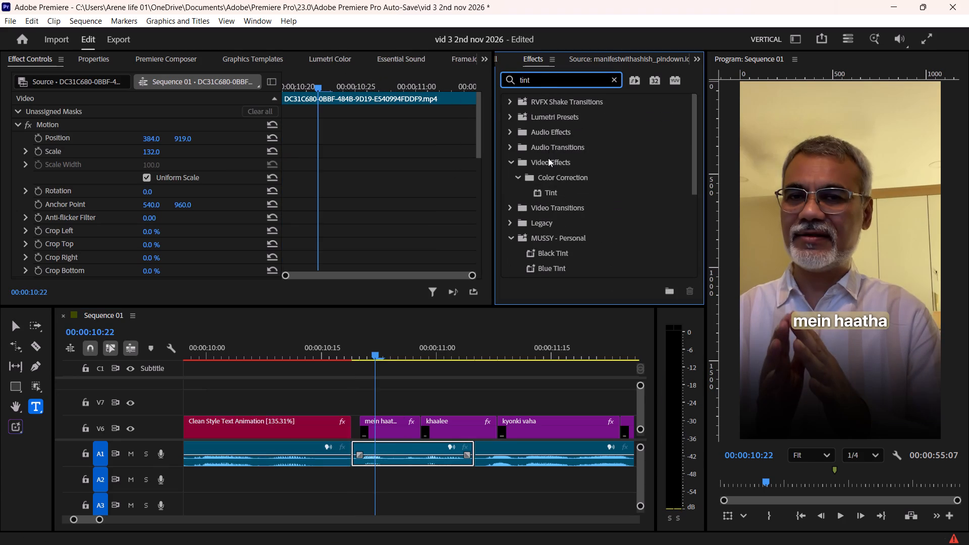
{"action": "left_click_drag", "start_coordinate": [571, 197], "coordinate": [419, 451]}
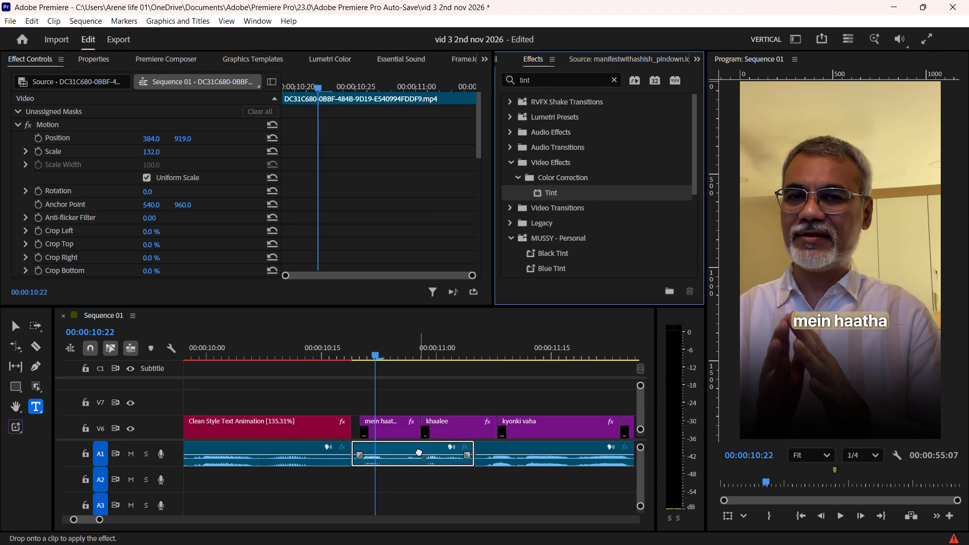
{"action": "left_click_drag", "start_coordinate": [419, 451], "coordinate": [415, 449]}
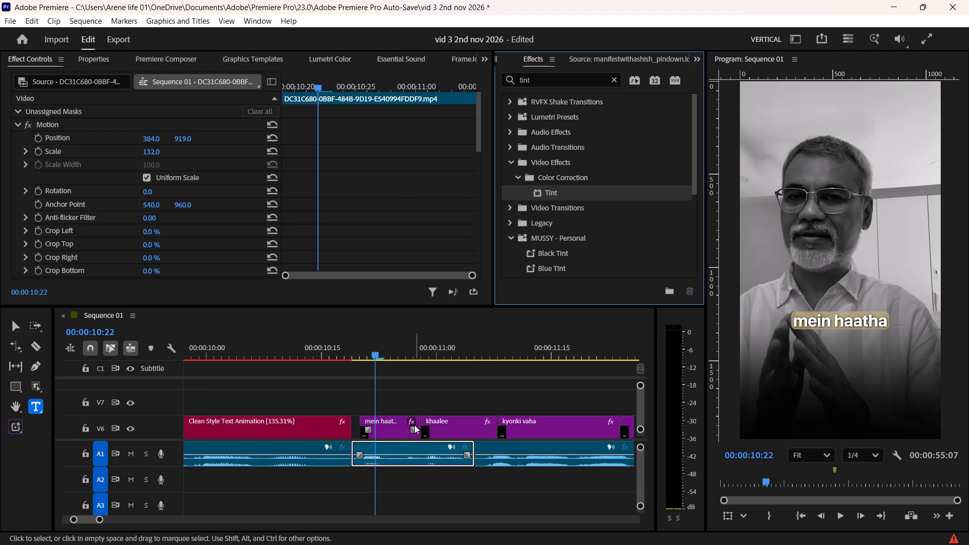
{"action": "key", "text": "ctrl+s"}
{"action": "key", "text": "ctrl+s"}
Switch to Pinterest in Chrome and search for "loss video".
{"action": "key", "text": "alt+Tab"}
{"action": "left_click", "coordinate": [132, 0]}
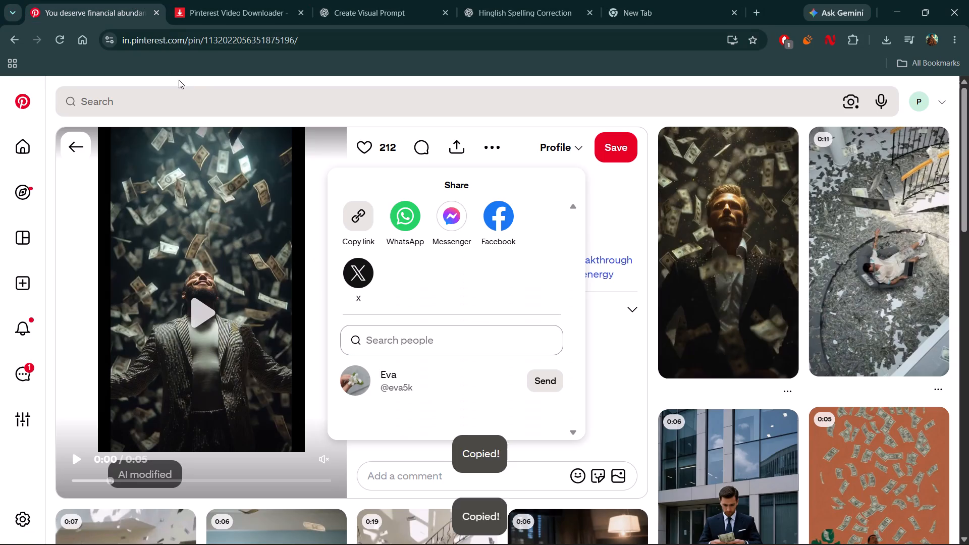
{"action": "left_click", "coordinate": [199, 100]}
{"action": "left_click", "coordinate": [199, 100]}
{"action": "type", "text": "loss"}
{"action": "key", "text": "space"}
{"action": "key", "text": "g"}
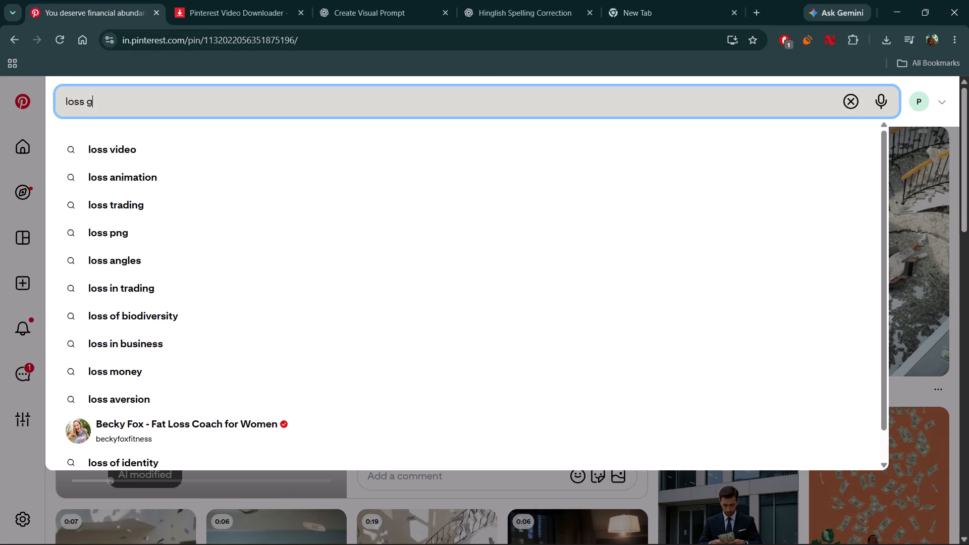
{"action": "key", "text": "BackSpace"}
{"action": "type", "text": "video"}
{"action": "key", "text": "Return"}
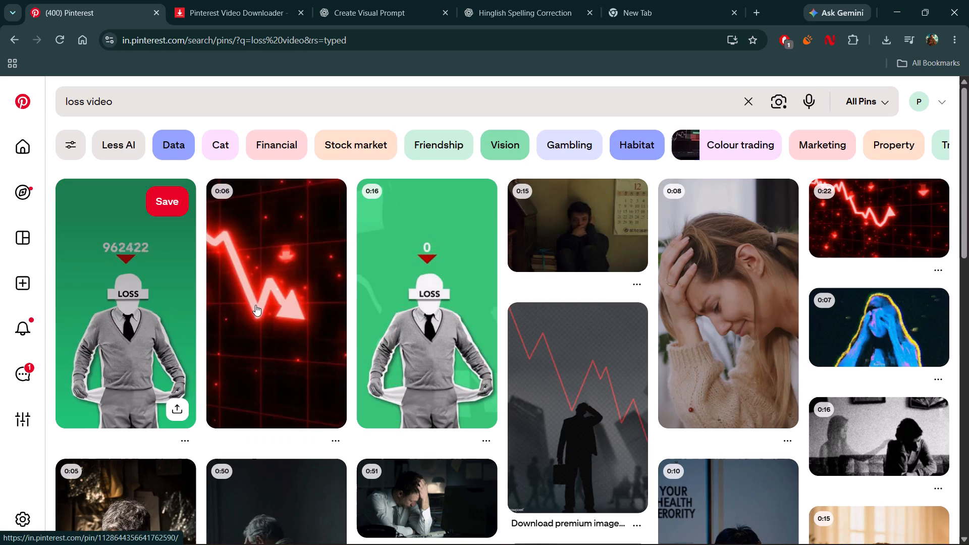
Open the 0:06 pin of a glowing red falling arrow and copy its share link.
{"action": "left_click", "coordinate": [268, 301]}
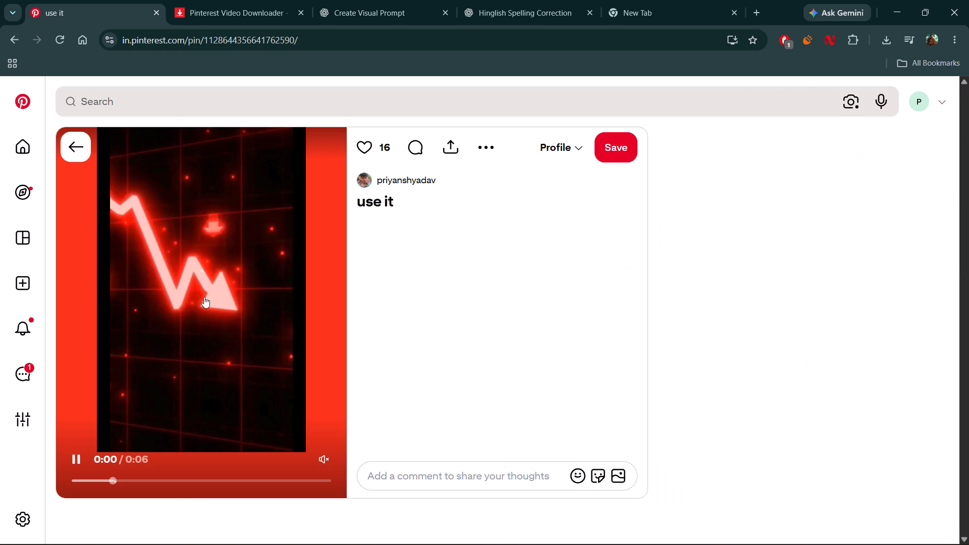
{"action": "left_click", "coordinate": [204, 297]}
{"action": "left_click", "coordinate": [447, 148]}
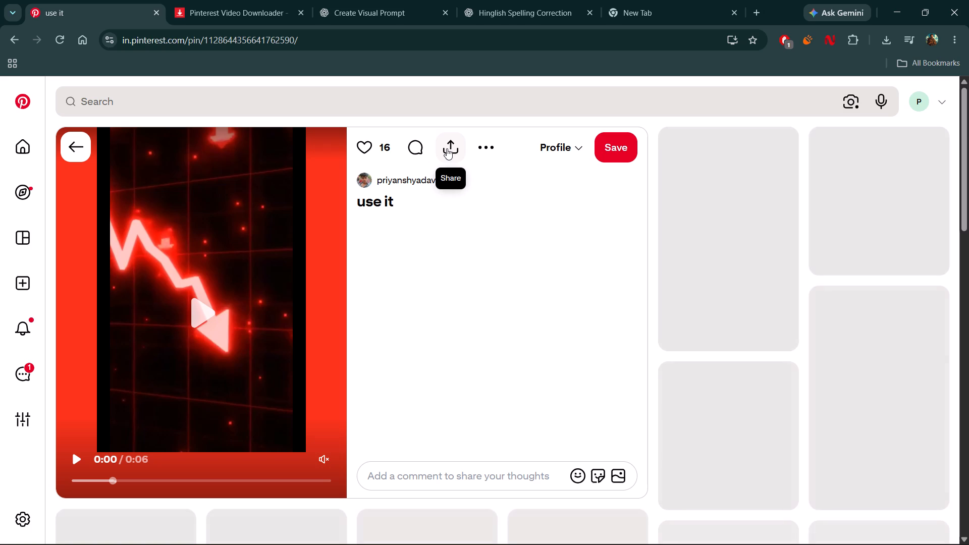
{"action": "left_click", "coordinate": [350, 212]}
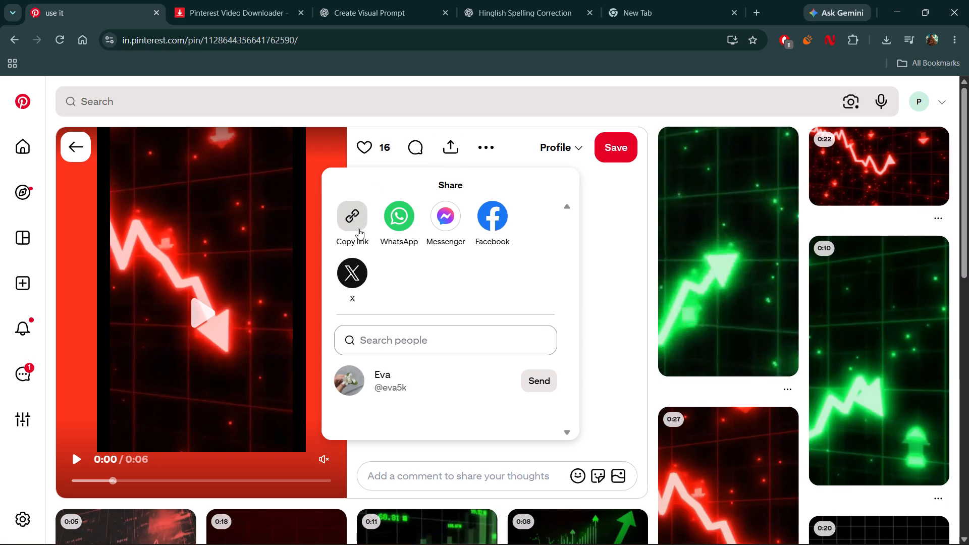
{"action": "left_click", "coordinate": [353, 220]}
Download the copied pin's video with PinDown in 1080p (HD), save it in the "vid 3" folder, and return to Premiere.
{"action": "left_click", "coordinate": [217, 0]}
{"action": "left_click", "coordinate": [298, 144]}
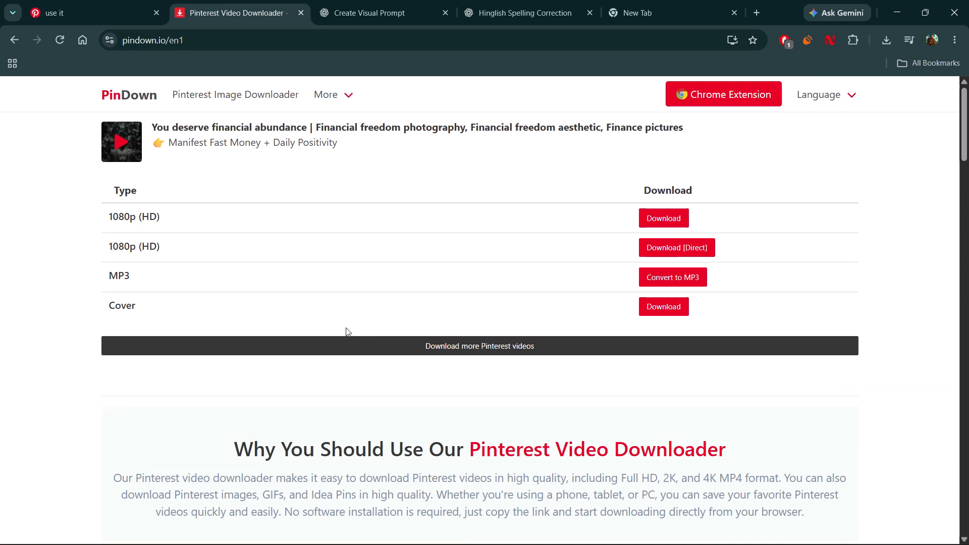
{"action": "left_click", "coordinate": [374, 350]}
{"action": "left_click", "coordinate": [312, 284]}
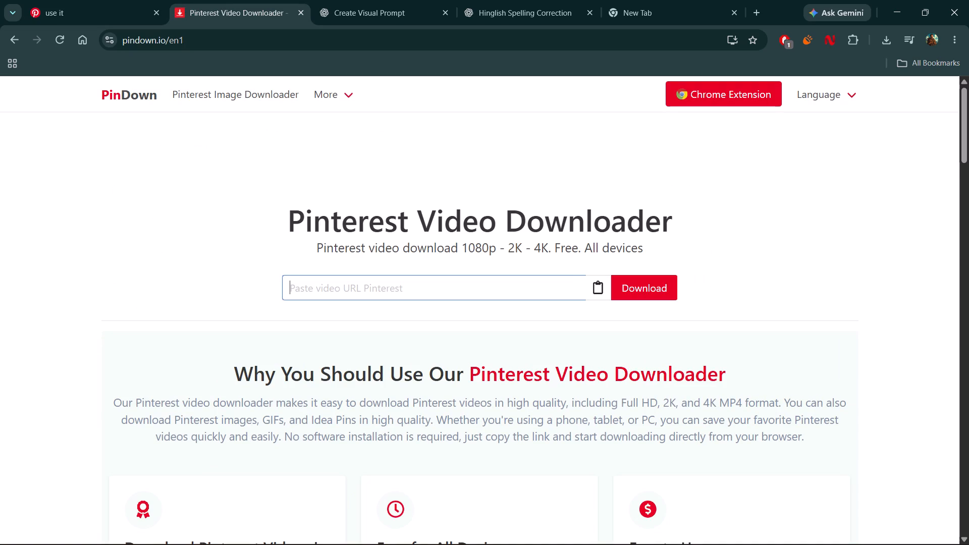
{"action": "key", "text": "ctrl+v"}
{"action": "left_click", "coordinate": [674, 287]}
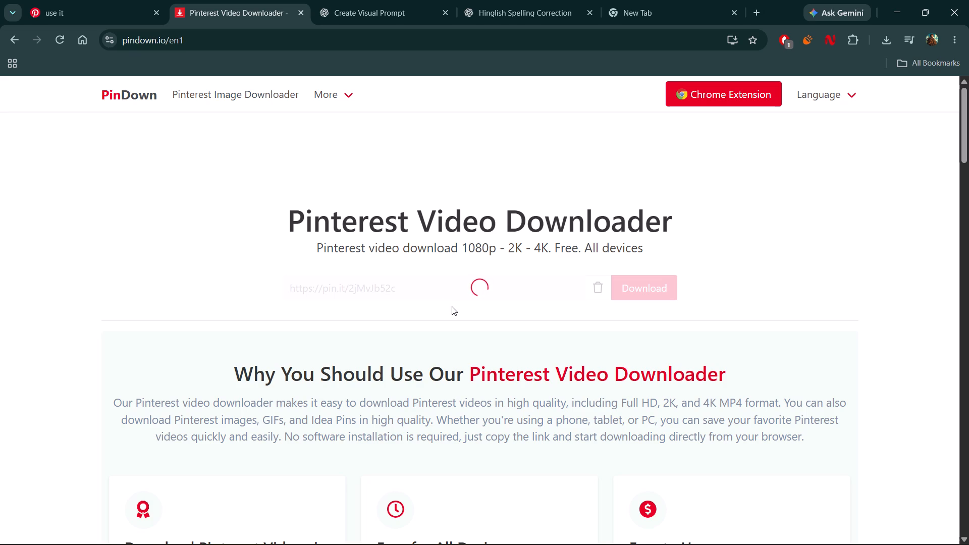
{"action": "left_click", "coordinate": [658, 212]}
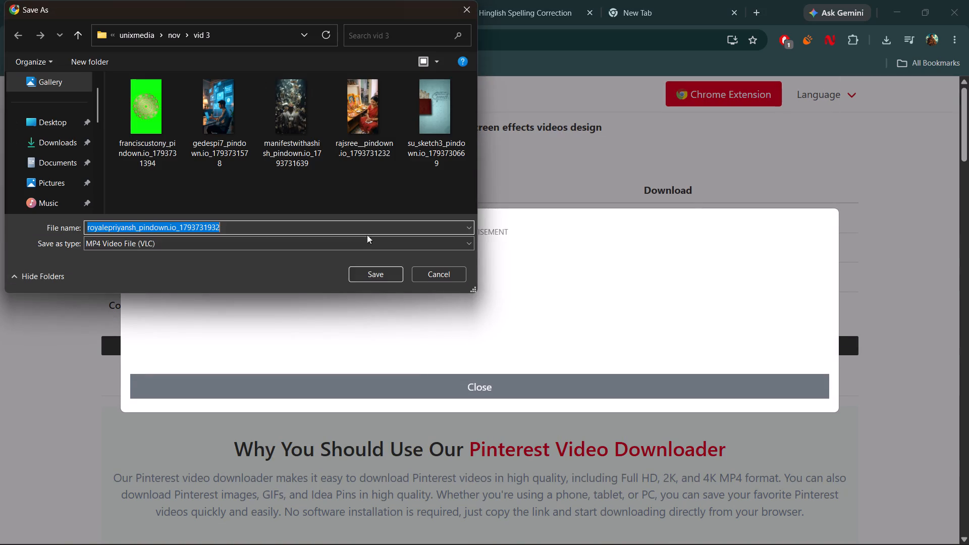
{"action": "left_click", "coordinate": [383, 276]}
{"action": "key", "text": "alt+Tab"}
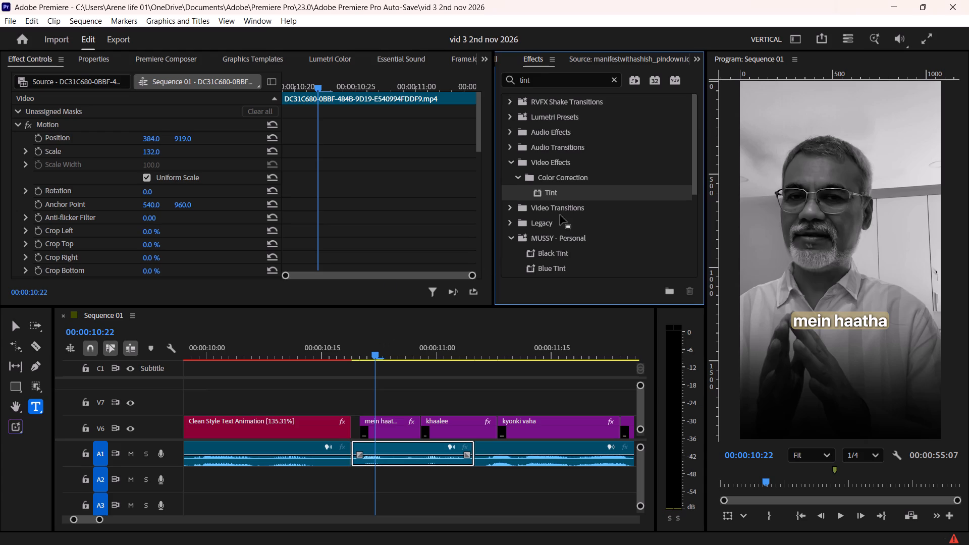
Import the red falling-arrow video from the vid 3 folder into the broll bin and open it in the Source monitor.
{"action": "scroll", "coordinate": [577, 62], "scroll_direction": "up", "scroll_amount": 1}
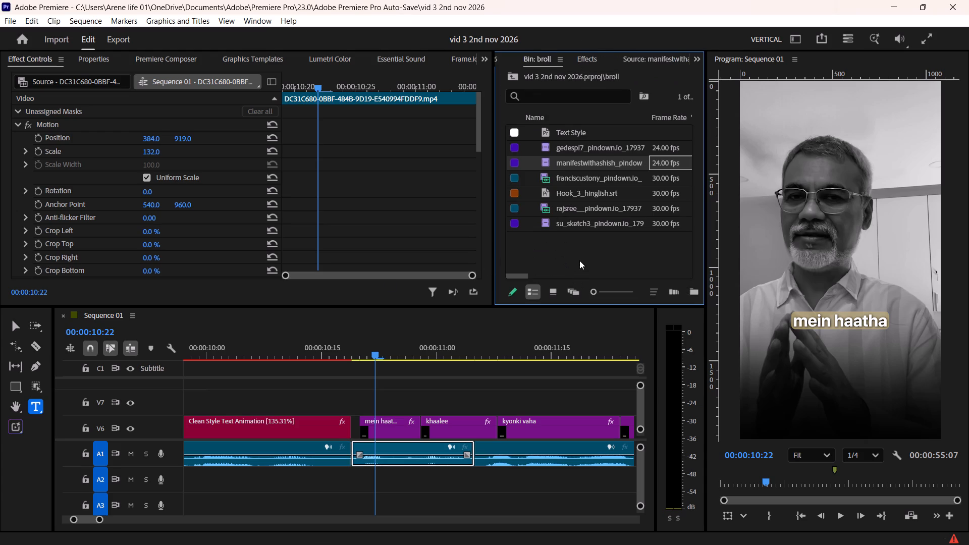
{"action": "double_click", "coordinate": [580, 255]}
{"action": "left_click", "coordinate": [413, 136]}
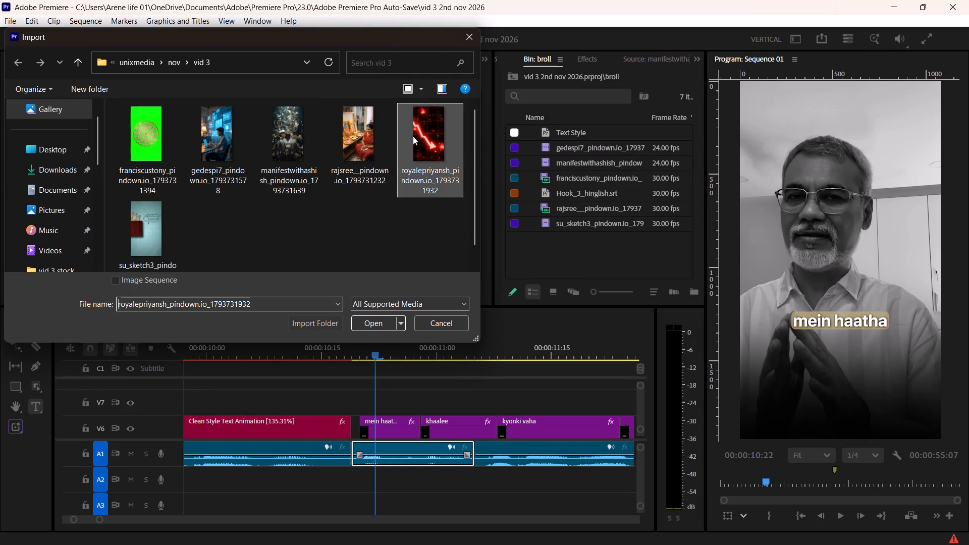
{"action": "left_click", "coordinate": [369, 321]}
{"action": "double_click", "coordinate": [662, 177]}
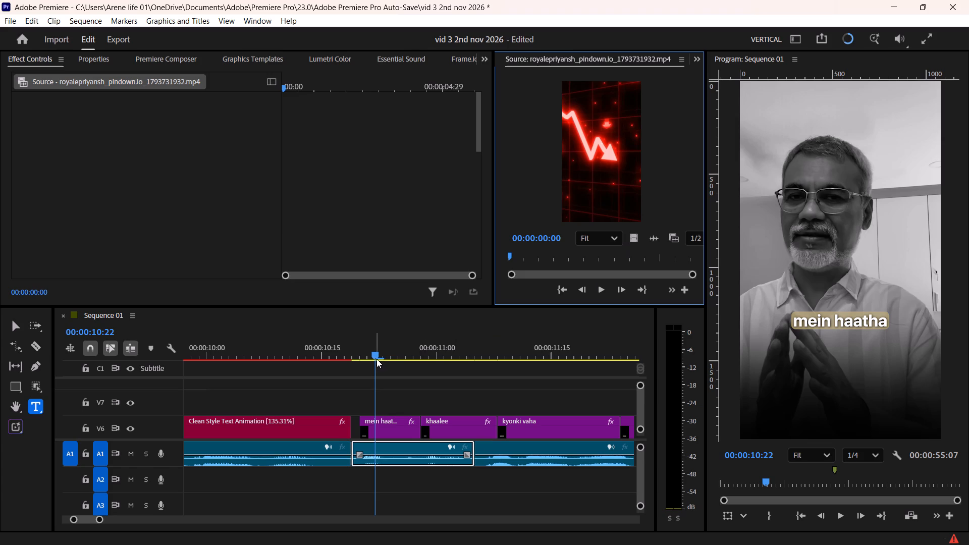
Place only the picture of the falling-arrow video on V4 at about 00:00:10:03.
{"action": "left_click_drag", "start_coordinate": [371, 352], "coordinate": [352, 361]}
{"action": "scroll", "coordinate": [364, 387], "scroll_direction": "down", "scroll_amount": 6, "text": "ctrl"}
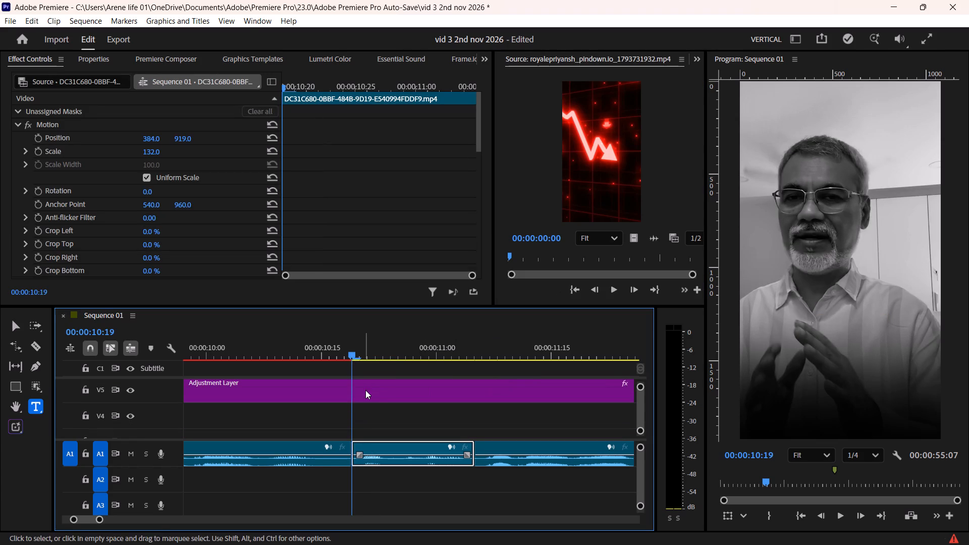
{"action": "scroll", "coordinate": [365, 390], "scroll_direction": "up", "scroll_amount": 3, "text": "ctrl"}
{"action": "scroll", "coordinate": [365, 390], "scroll_direction": "down", "scroll_amount": 15, "text": "alt"}
{"action": "scroll", "coordinate": [362, 393], "scroll_direction": "down", "scroll_amount": 3, "text": "ctrl"}
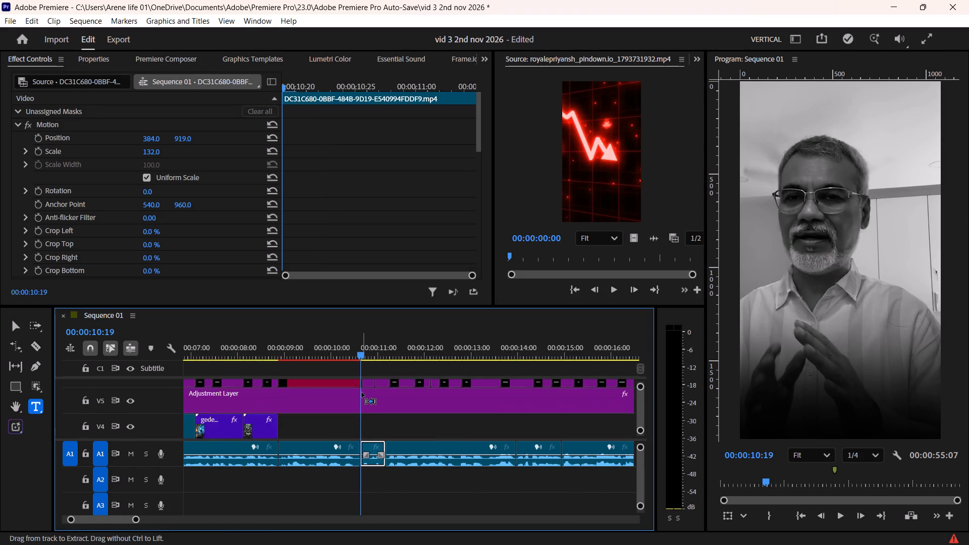
{"action": "scroll", "coordinate": [362, 393], "scroll_direction": "up", "scroll_amount": 4, "text": "ctrl"}
{"action": "scroll", "coordinate": [362, 393], "scroll_direction": "down", "scroll_amount": 16, "text": "alt"}
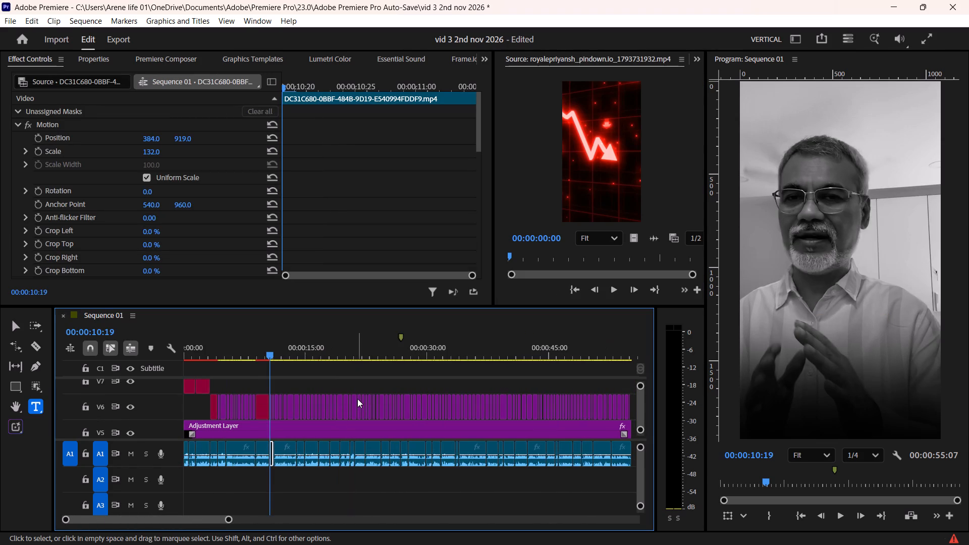
{"action": "scroll", "coordinate": [357, 399], "scroll_direction": "up", "scroll_amount": 2, "text": "alt"}
{"action": "scroll", "coordinate": [355, 399], "scroll_direction": "down", "scroll_amount": 4, "text": "alt"}
{"action": "scroll", "coordinate": [267, 416], "scroll_direction": "down", "scroll_amount": 4, "text": "ctrl"}
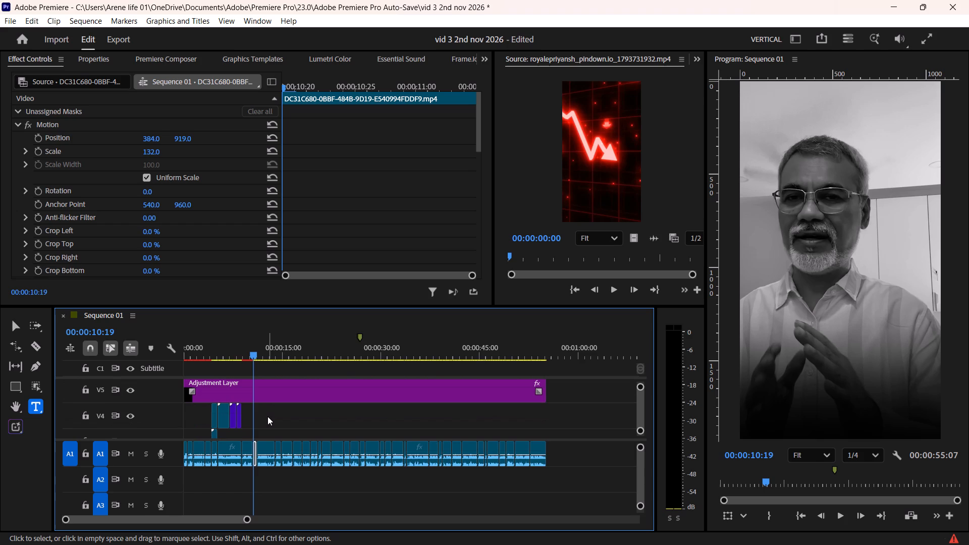
{"action": "scroll", "coordinate": [267, 416], "scroll_direction": "up", "scroll_amount": 10, "text": "alt"}
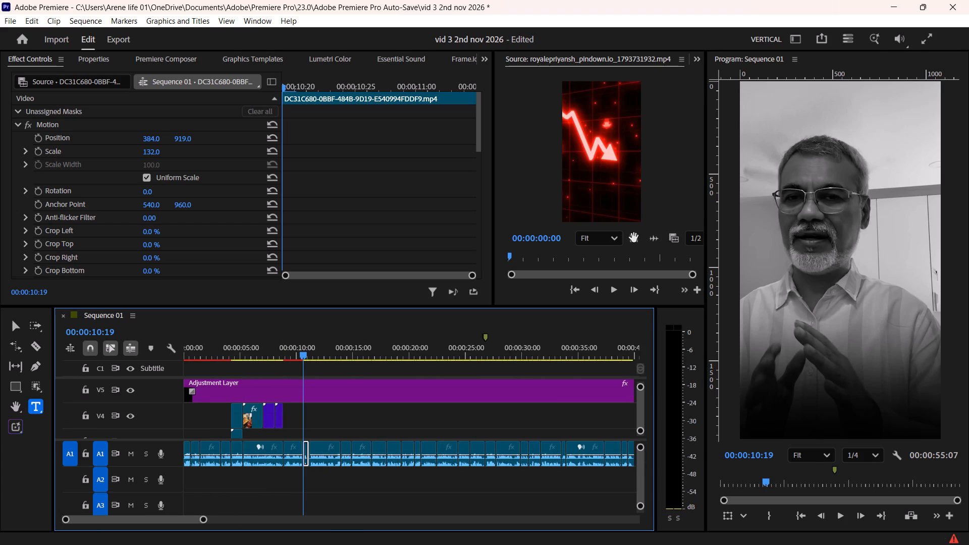
{"action": "left_click_drag", "start_coordinate": [636, 239], "coordinate": [298, 423]}
{"action": "scroll", "coordinate": [298, 423], "scroll_direction": "up", "scroll_amount": 12, "text": "alt"}
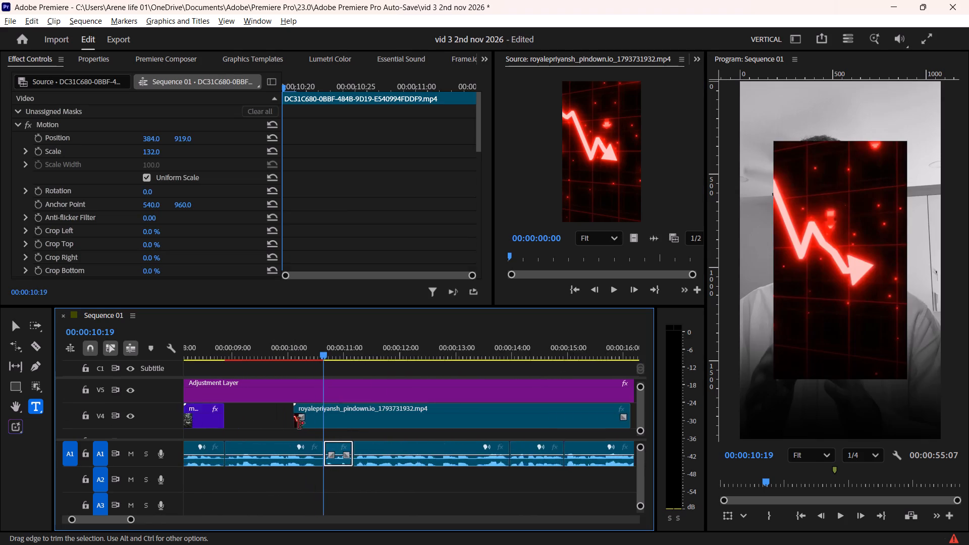
{"action": "scroll", "coordinate": [298, 423], "scroll_direction": "up", "scroll_amount": 9, "text": "alt"}
Shift the falling-arrow clip on V4 to start at 00:00:10:19, where the tinted segment begins, and play through "khaalee".
{"action": "left_click_drag", "start_coordinate": [303, 353], "coordinate": [289, 356]}
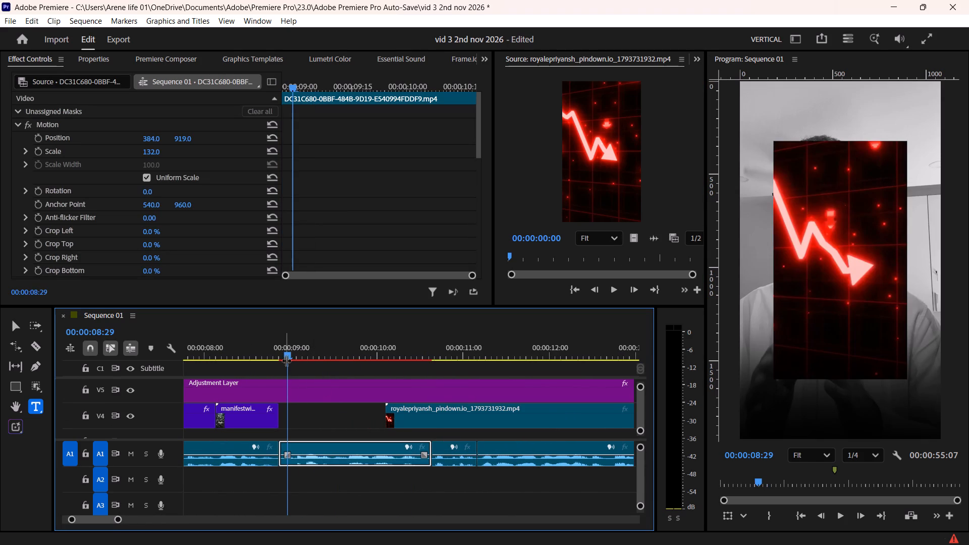
{"action": "key", "text": "space"}
{"action": "scroll", "coordinate": [322, 393], "scroll_direction": "down", "scroll_amount": 4}
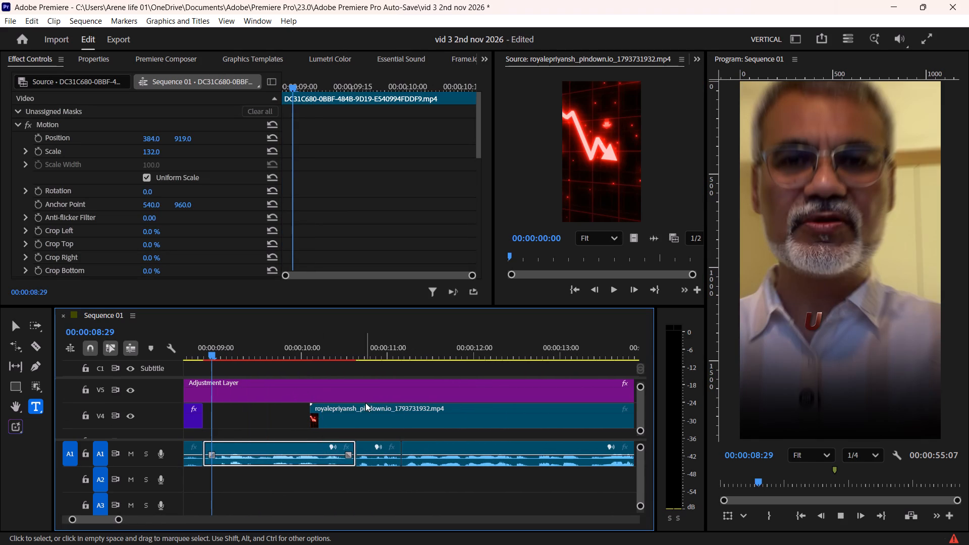
{"action": "scroll", "coordinate": [365, 407], "scroll_direction": "down", "scroll_amount": 2}
{"action": "key", "text": "space"}
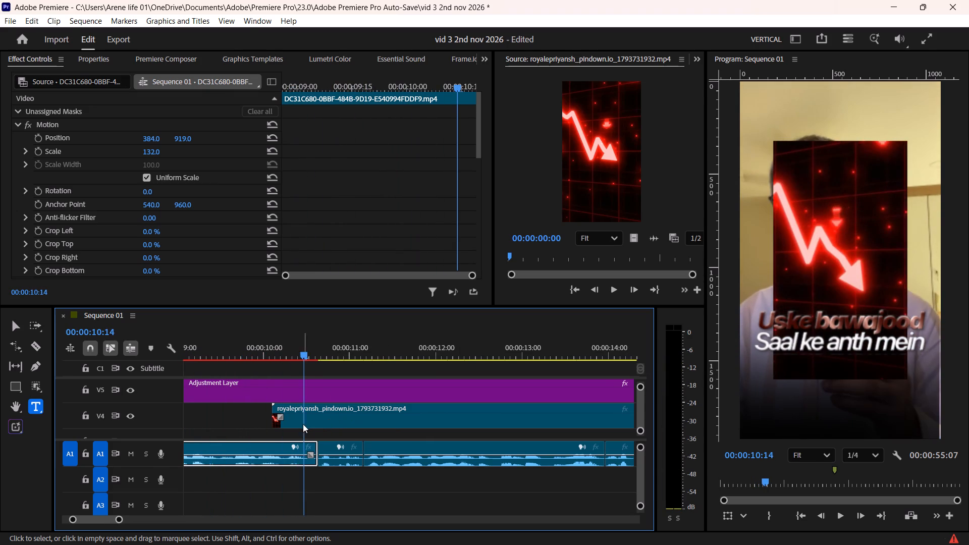
{"action": "scroll", "coordinate": [299, 424], "scroll_direction": "up", "scroll_amount": 5, "text": "alt"}
{"action": "key", "text": "space"}
{"action": "key", "text": "space"}
{"action": "left_click_drag", "start_coordinate": [341, 349], "coordinate": [328, 361], "text": "shift"}
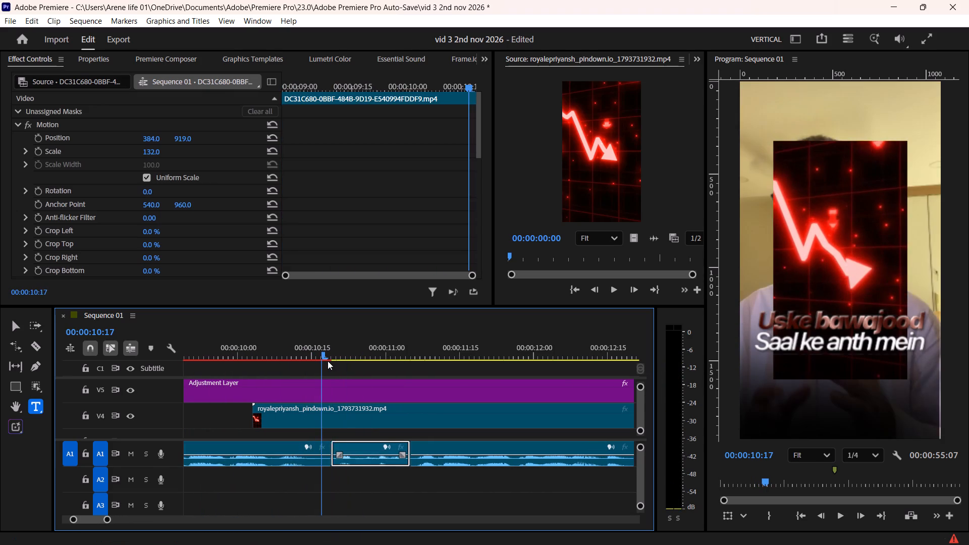
{"action": "left_click_drag", "start_coordinate": [327, 355], "coordinate": [333, 355], "text": "shift"}
{"action": "left_click_drag", "start_coordinate": [337, 354], "coordinate": [332, 356], "text": "shift"}
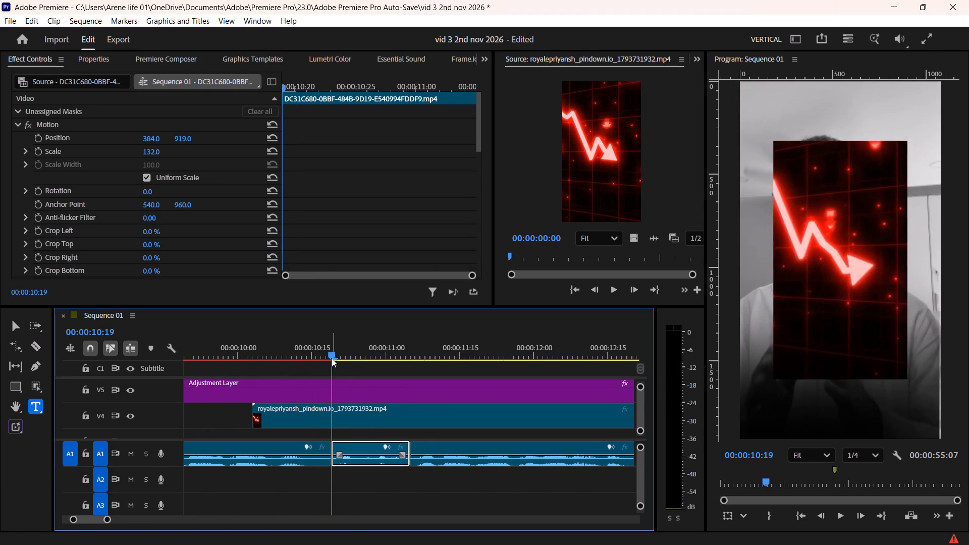
{"action": "left_click_drag", "start_coordinate": [324, 421], "coordinate": [406, 415]}
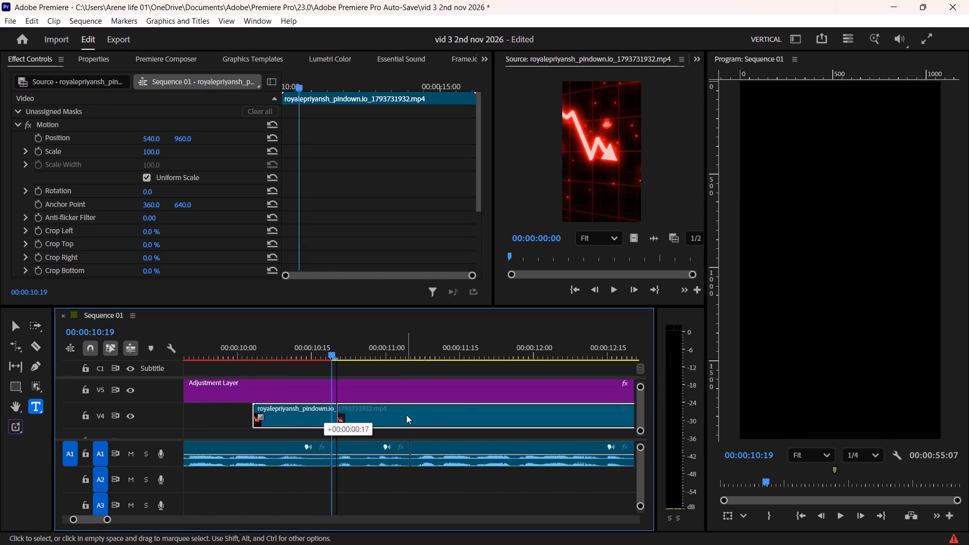
{"action": "left_click_drag", "start_coordinate": [397, 416], "coordinate": [392, 418]}
{"action": "key", "text": "space"}
{"action": "scroll", "coordinate": [392, 418], "scroll_direction": "down", "scroll_amount": 3}
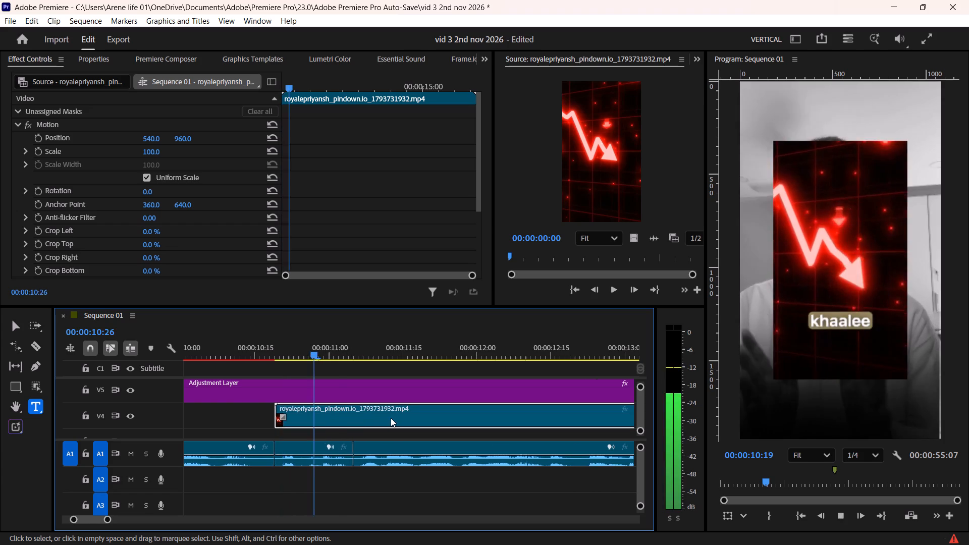
{"action": "key", "text": "space"}
Scale the falling-arrow clip to 161 so it fills the frame and lower its opacity to 67%.
{"action": "left_click", "coordinate": [381, 417]}
{"action": "left_click_drag", "start_coordinate": [154, 153], "coordinate": [174, 147]}
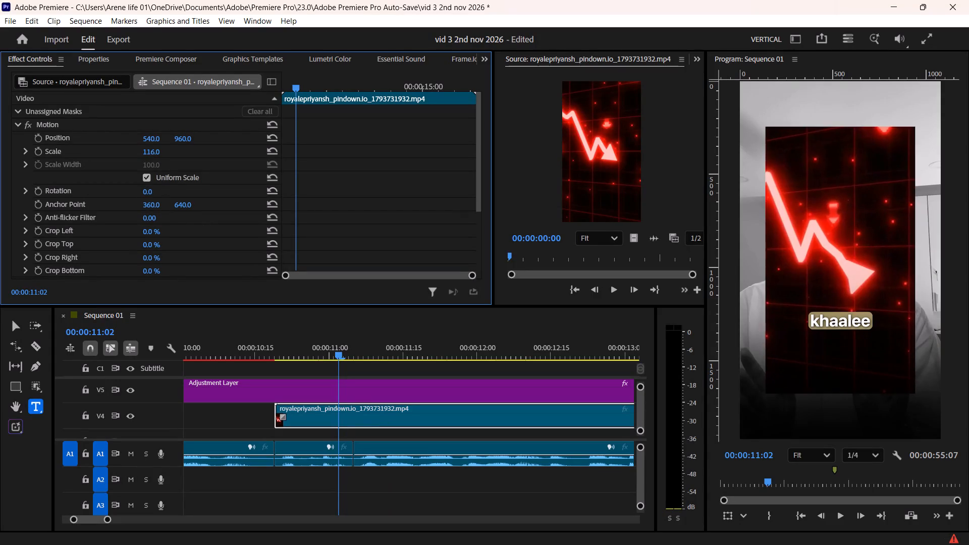
{"action": "left_click_drag", "start_coordinate": [174, 147], "coordinate": [192, 138]}
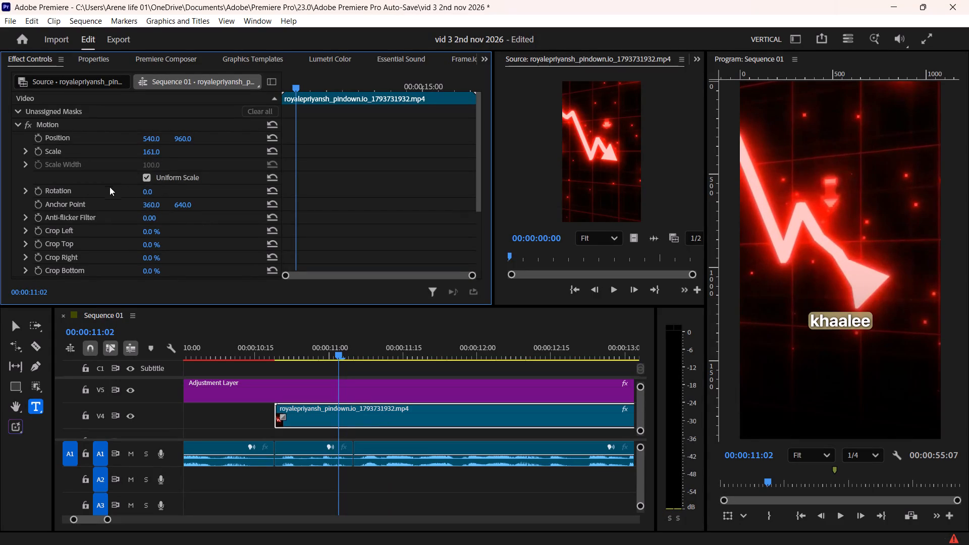
{"action": "scroll", "coordinate": [98, 210], "scroll_direction": "down", "scroll_amount": 10}
{"action": "left_click_drag", "start_coordinate": [152, 203], "coordinate": [135, 215]}
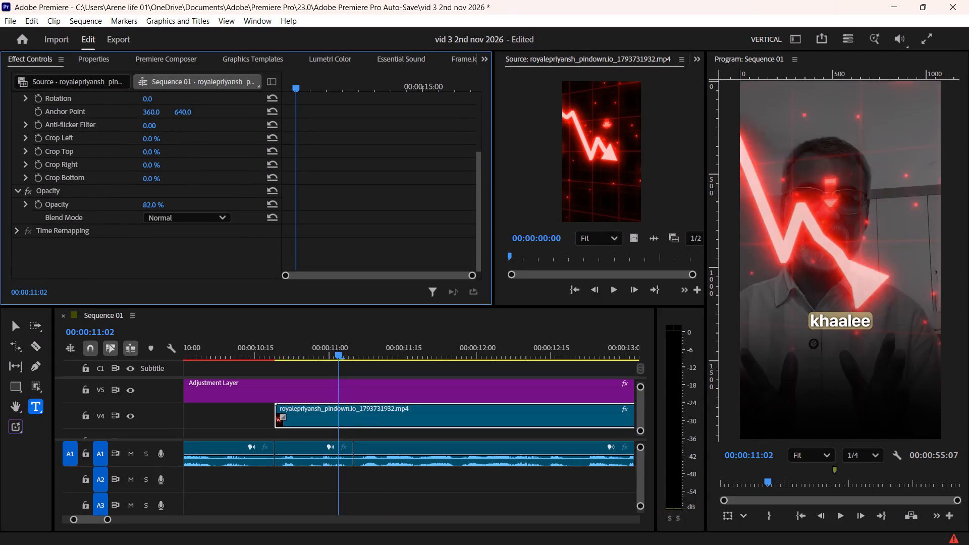
{"action": "left_click_drag", "start_coordinate": [135, 215], "coordinate": [133, 216]}
Enlarge the falling-arrow overlay to scale 201, shift it down to a vertical position of about 1282, and save the project.
{"action": "scroll", "coordinate": [110, 161], "scroll_direction": "up", "scroll_amount": 12}
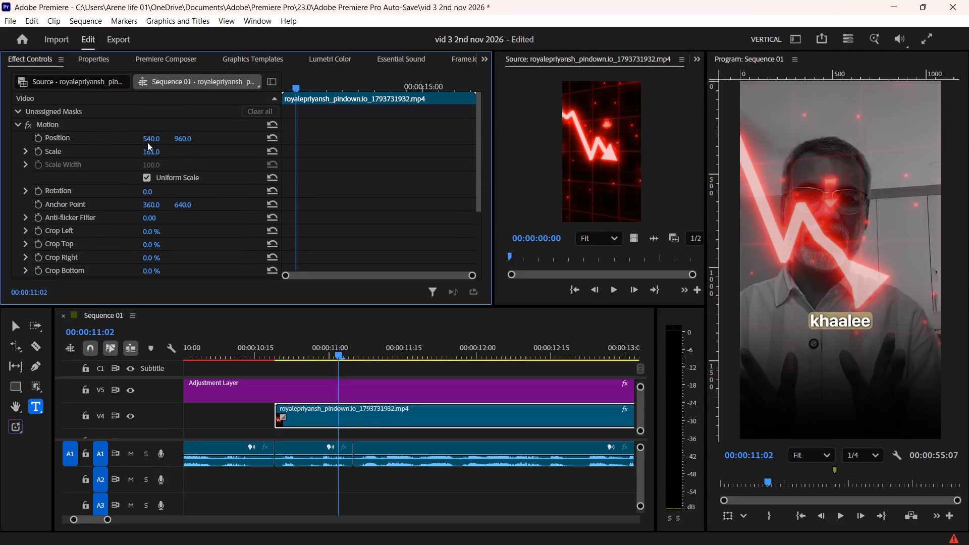
{"action": "left_click_drag", "start_coordinate": [148, 151], "coordinate": [159, 152]}
{"action": "left_click_drag", "start_coordinate": [193, 137], "coordinate": [197, 110]}
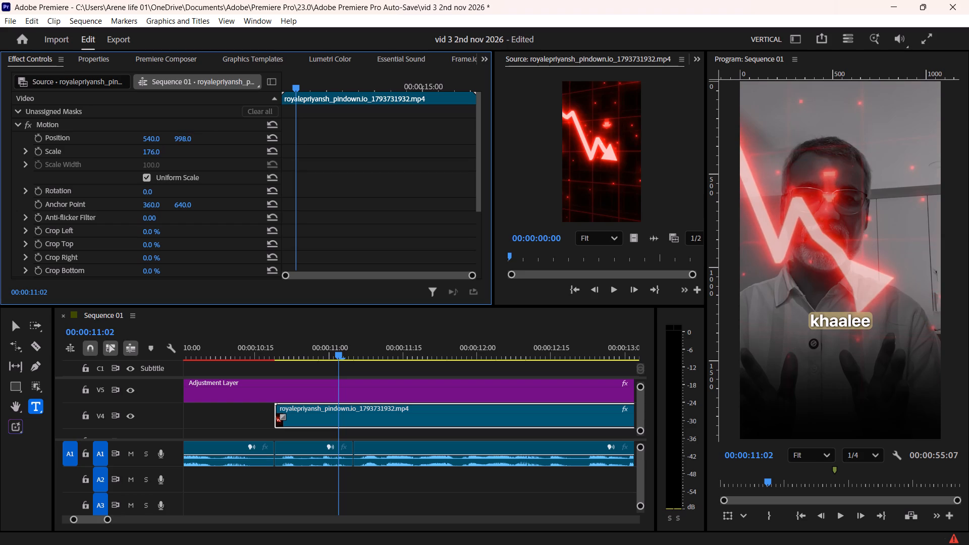
{"action": "left_click_drag", "start_coordinate": [197, 110], "coordinate": [252, 42]}
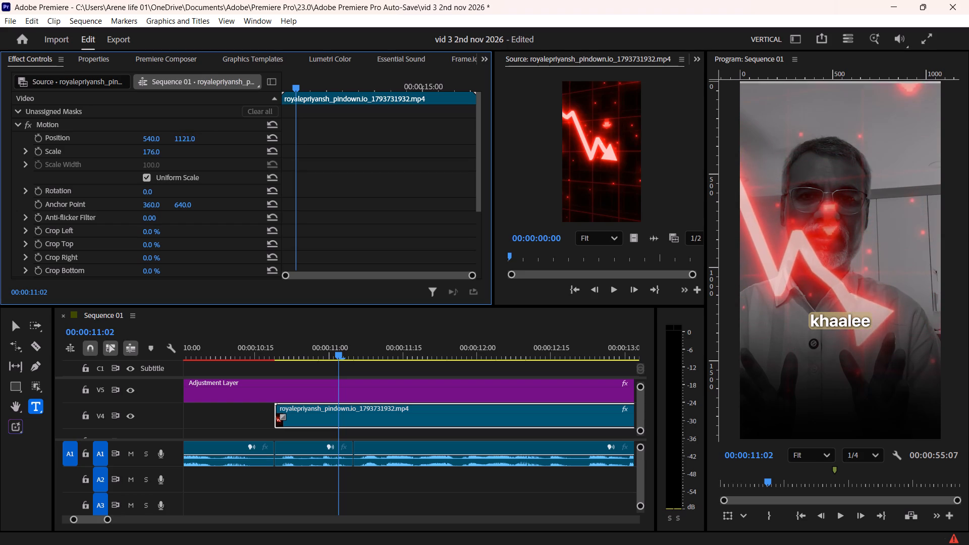
{"action": "left_click_drag", "start_coordinate": [252, 42], "coordinate": [252, 43]}
{"action": "left_click_drag", "start_coordinate": [150, 150], "coordinate": [166, 150]}
{"action": "left_click_drag", "start_coordinate": [188, 138], "coordinate": [268, 40]}
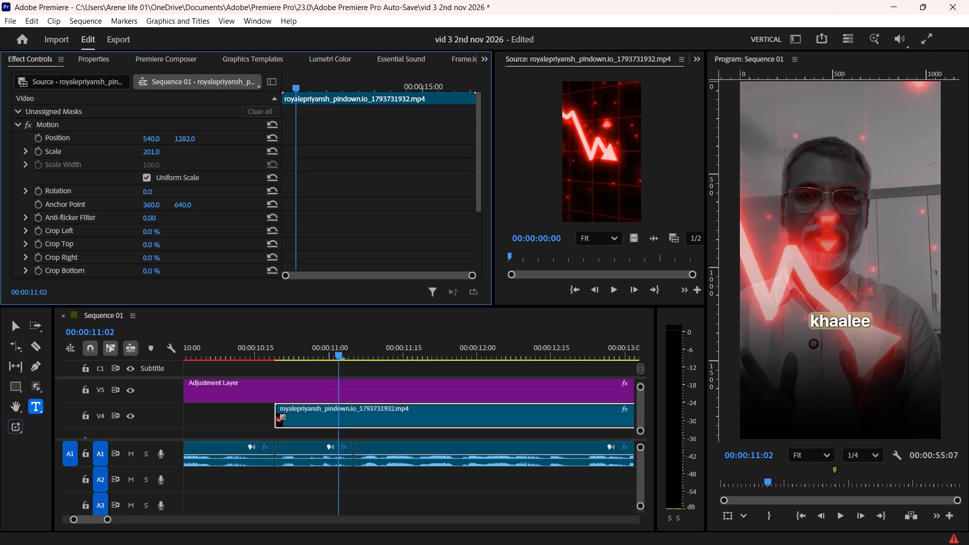
{"action": "left_click_drag", "start_coordinate": [268, 40], "coordinate": [274, 42]}
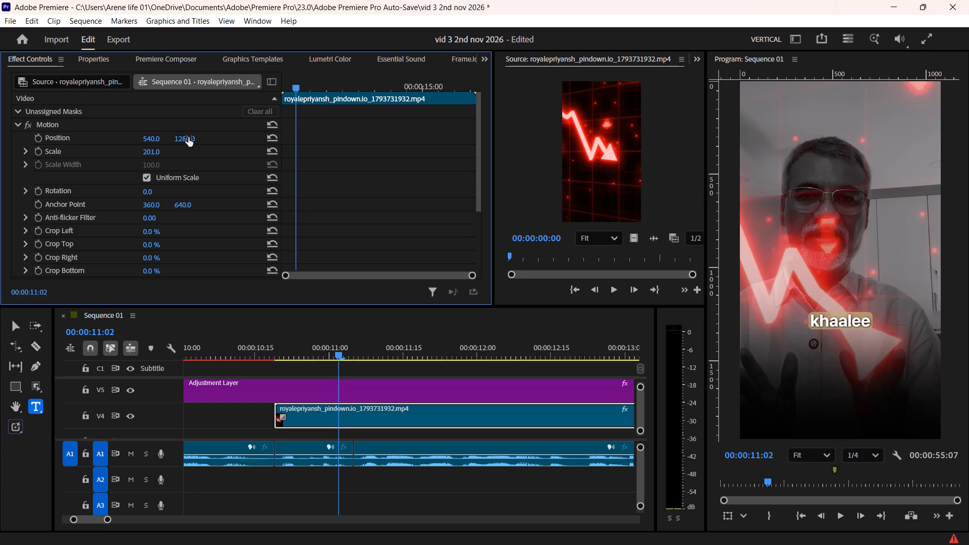
{"action": "left_click", "coordinate": [270, 351]}
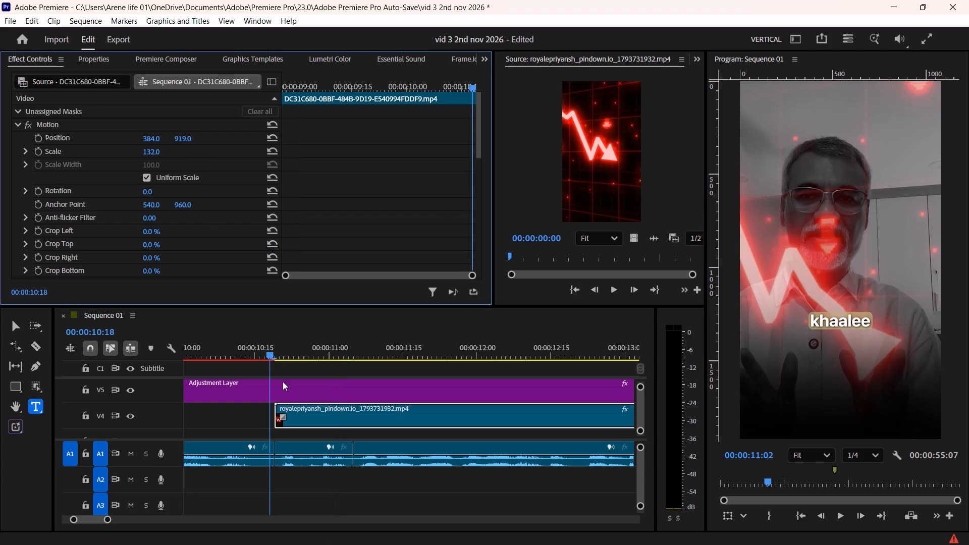
{"action": "key", "text": "ctrl+s"}
{"action": "key", "text": "ctrl+s"}
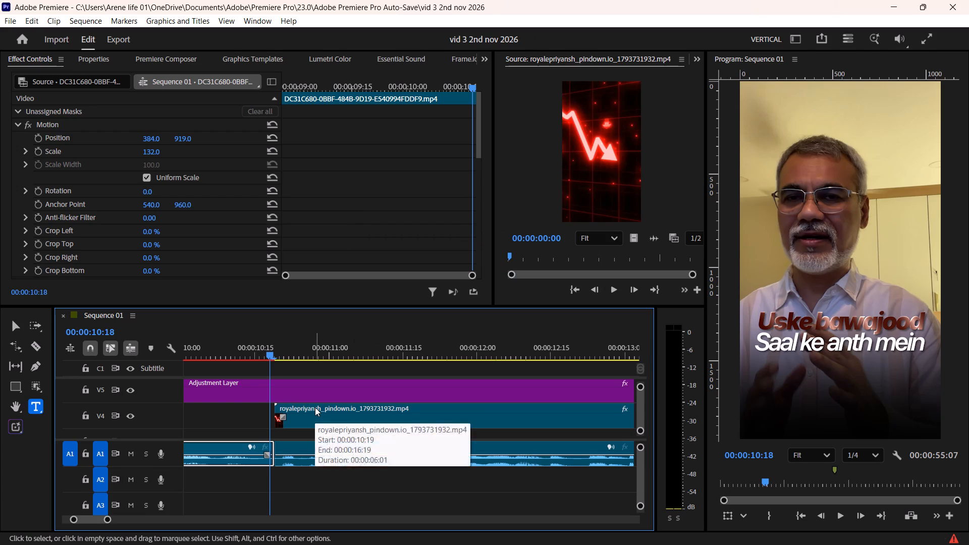
Cut the falling-arrow overlay on V4 at 00:00:11:05, where the tinted segment ends, delete the remainder, and save the project.
{"action": "key", "text": "space"}
{"action": "scroll", "coordinate": [315, 407], "scroll_direction": "down", "scroll_amount": 4, "text": "alt"}
{"action": "key", "text": "space"}
{"action": "scroll", "coordinate": [315, 407], "scroll_direction": "up", "scroll_amount": 5, "text": "alt"}
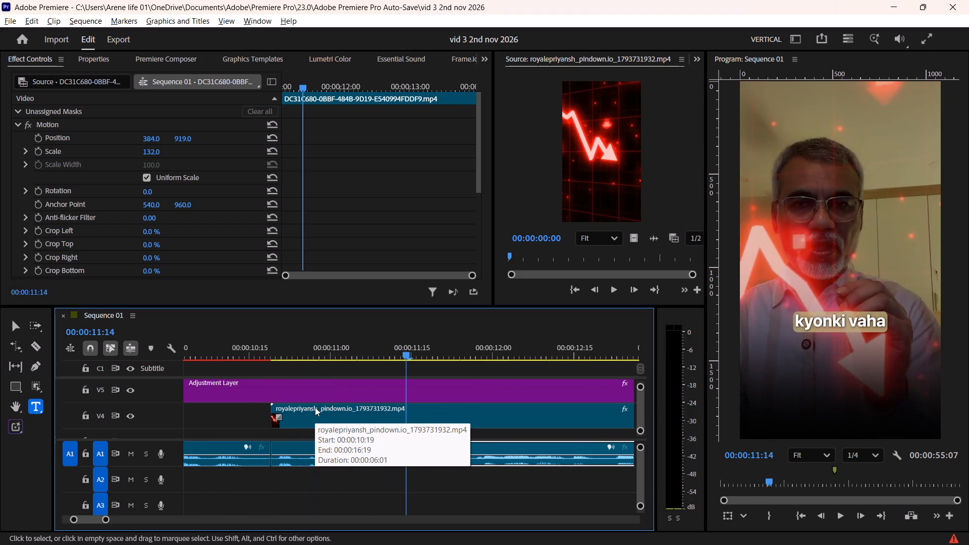
{"action": "left_click_drag", "start_coordinate": [312, 342], "coordinate": [247, 358]}
{"action": "key", "text": "space"}
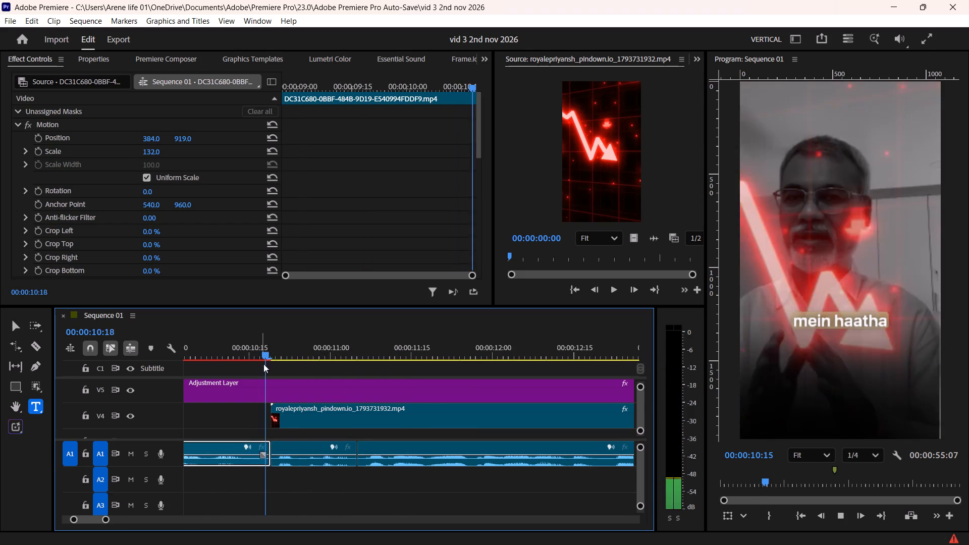
{"action": "key", "text": "space"}
{"action": "scroll", "coordinate": [331, 385], "scroll_direction": "up", "scroll_amount": 5, "text": "alt"}
{"action": "left_click_drag", "start_coordinate": [382, 348], "coordinate": [378, 357], "text": "shift"}
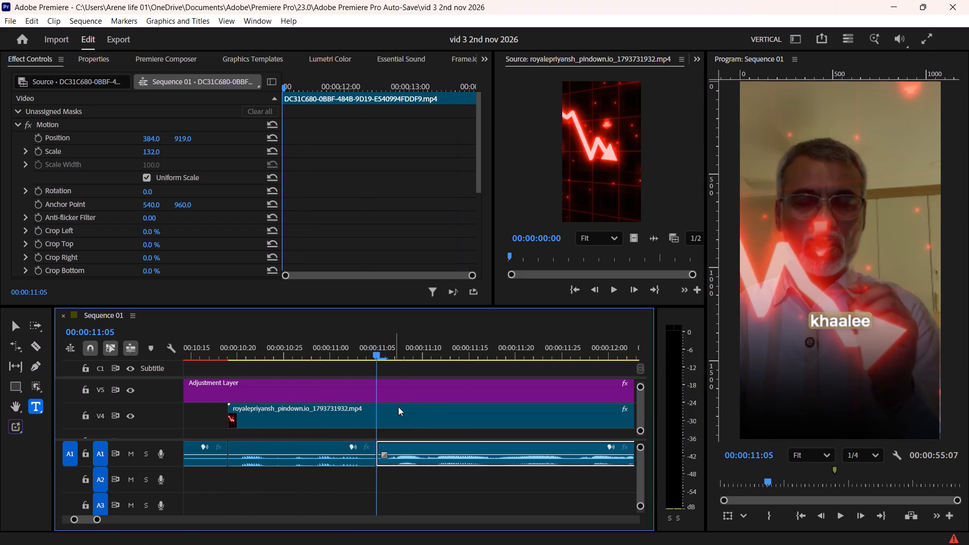
{"action": "left_click", "coordinate": [411, 414]}
{"action": "key", "text": "F1"}
{"action": "left_click", "coordinate": [455, 417]}
{"action": "key", "text": "Delete"}
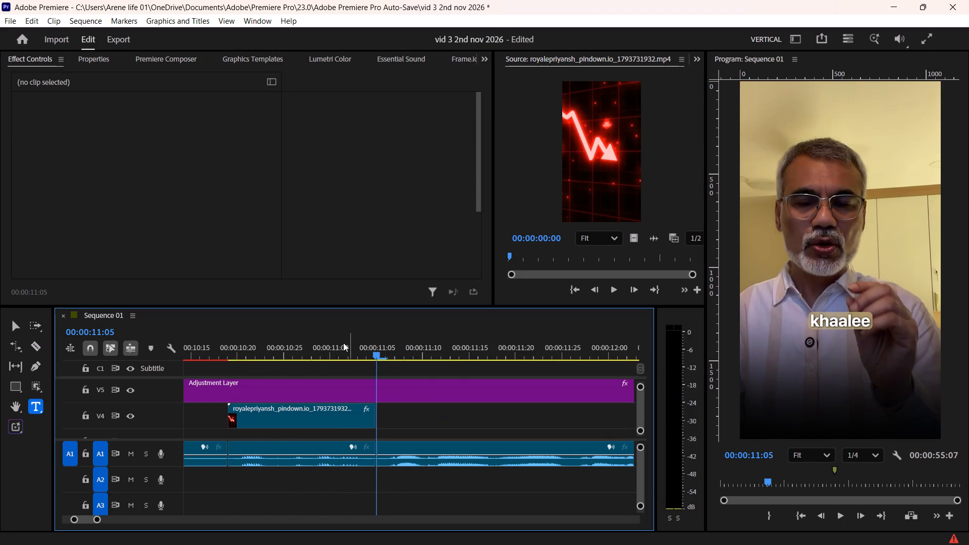
{"action": "left_click", "coordinate": [343, 343]}
{"action": "left_click", "coordinate": [413, 420]}
{"action": "key", "text": "ctrl+s"}
{"action": "key", "text": "ctrl+s"}
Lower the falling-arrow overlay's opacity to below 48% and play the section back from 00:00:10:15.
{"action": "scroll", "coordinate": [389, 420], "scroll_direction": "up", "scroll_amount": 7, "text": "alt"}
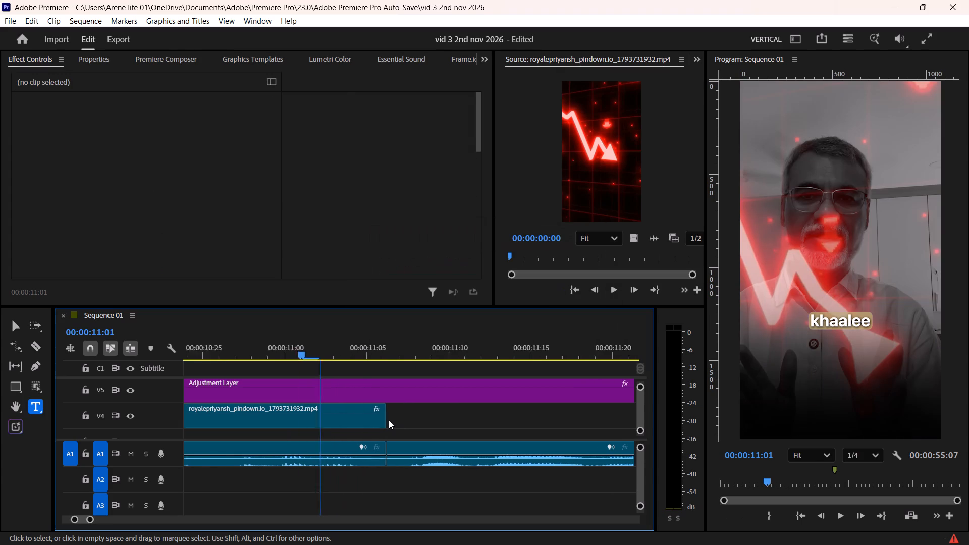
{"action": "left_click", "coordinate": [345, 420]}
{"action": "scroll", "coordinate": [221, 198], "scroll_direction": "down", "scroll_amount": 11}
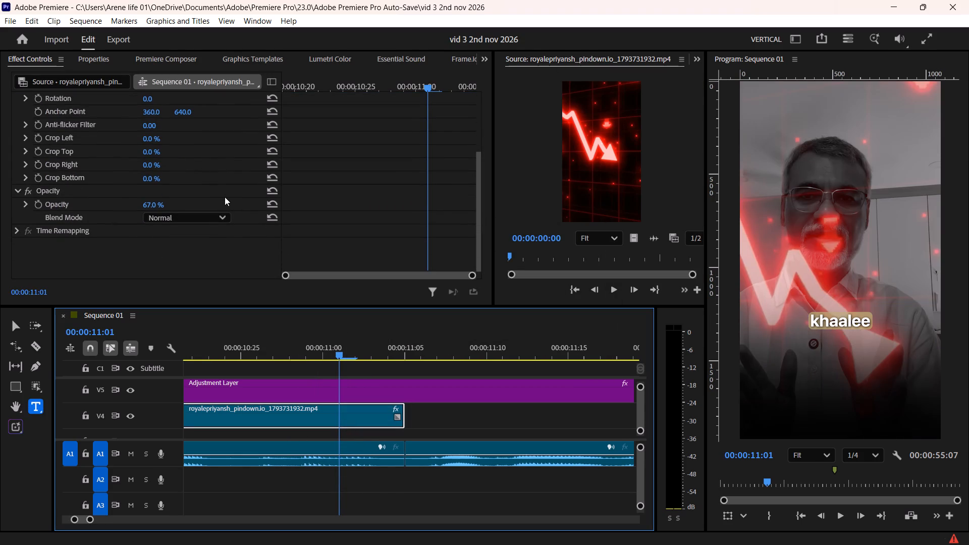
{"action": "left_click_drag", "start_coordinate": [150, 206], "coordinate": [138, 210]}
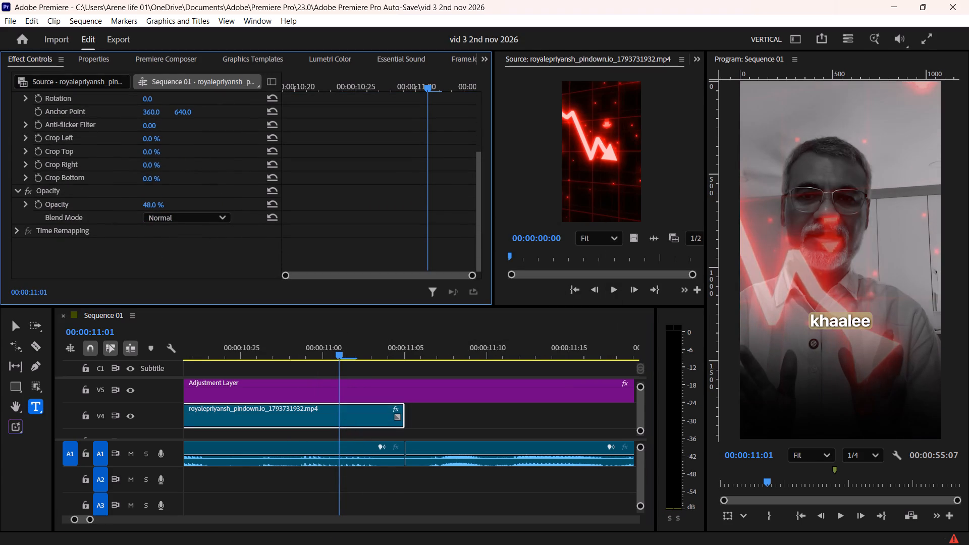
{"action": "left_click_drag", "start_coordinate": [138, 210], "coordinate": [132, 218]}
{"action": "scroll", "coordinate": [251, 409], "scroll_direction": "up", "scroll_amount": 11}
{"action": "left_click", "coordinate": [291, 339]}
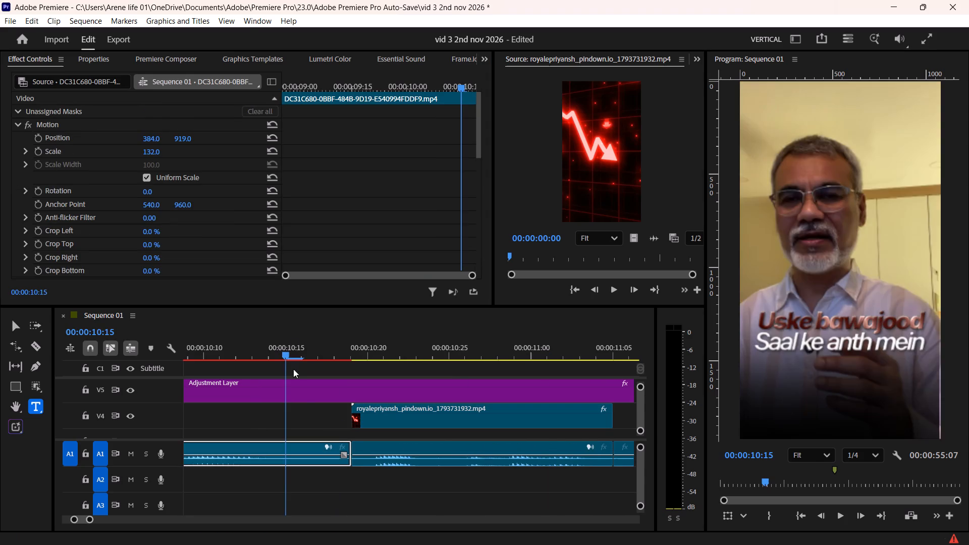
{"action": "key", "text": "space"}
{"action": "scroll", "coordinate": [309, 412], "scroll_direction": "down", "scroll_amount": 10, "text": "alt"}
{"action": "key", "text": "space"}
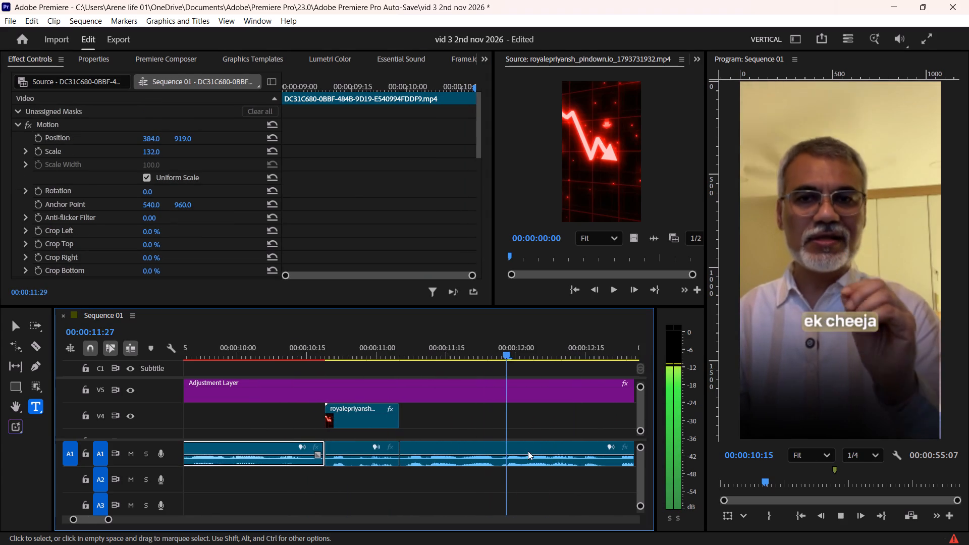
Play back the section after the falling-arrow overlay, from about 00:00:11:05 to 00:00:15:04, to check where further B-roll is needed.
{"action": "scroll", "coordinate": [490, 416], "scroll_direction": "down", "scroll_amount": 6, "text": "alt"}
{"action": "key", "text": "space"}
{"action": "scroll", "coordinate": [485, 419], "scroll_direction": "down", "scroll_amount": 7, "text": "alt"}
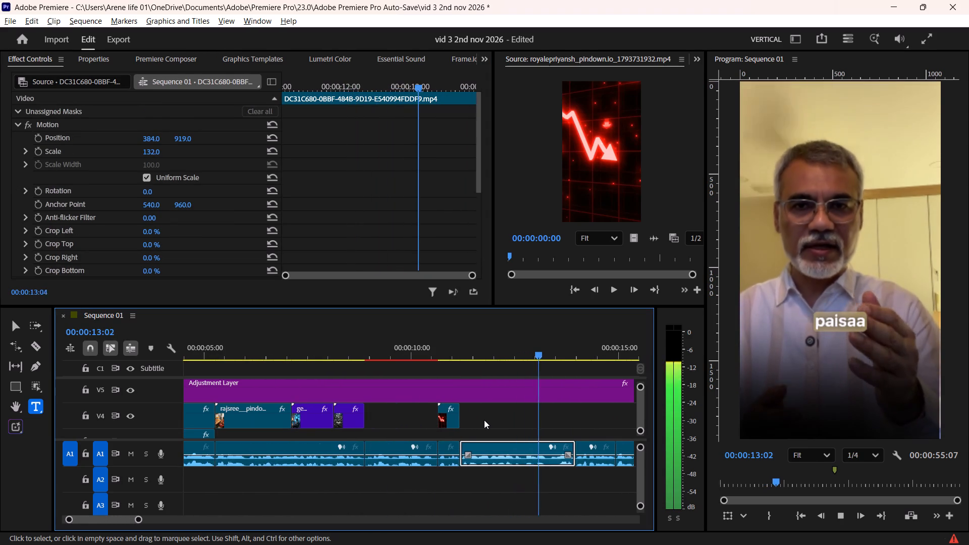
{"action": "scroll", "coordinate": [484, 420], "scroll_direction": "down", "scroll_amount": 10, "text": "alt"}
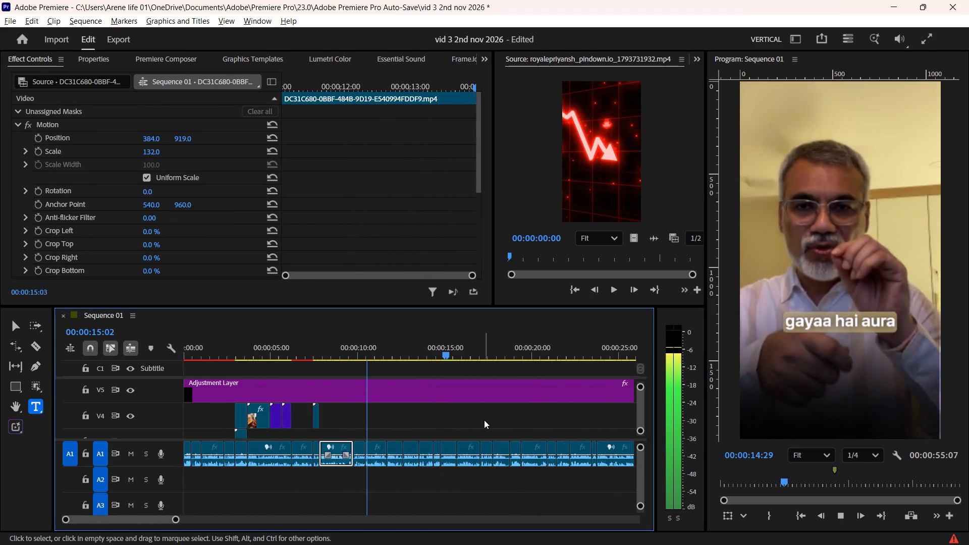
{"action": "key", "text": "space"}
{"action": "left_click_drag", "start_coordinate": [320, 354], "coordinate": [307, 381]}
{"action": "scroll", "coordinate": [307, 382], "scroll_direction": "up", "scroll_amount": 2, "text": "alt"}
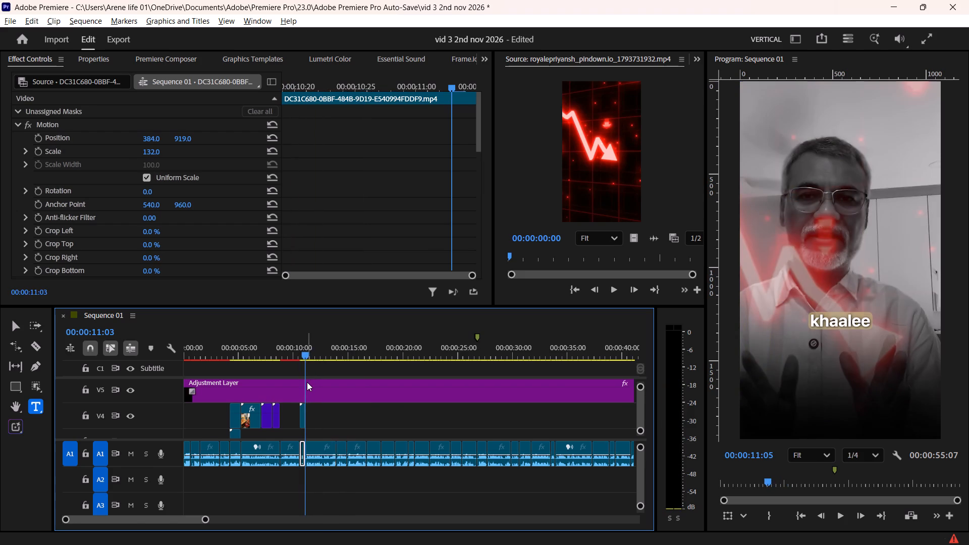
{"action": "scroll", "coordinate": [307, 382], "scroll_direction": "up", "scroll_amount": 9, "text": "alt"}
{"action": "key", "text": "space"}
{"action": "scroll", "coordinate": [307, 382], "scroll_direction": "down", "scroll_amount": 5, "text": "alt"}
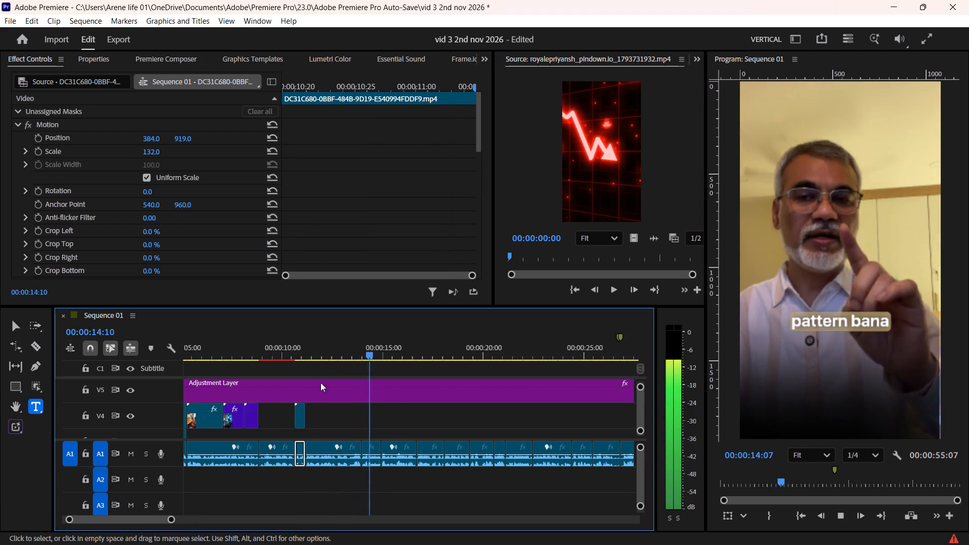
{"action": "key", "text": "space"}
Save the project.
{"action": "key", "text": "ctrl+s"}
{"action": "key", "text": "ctrl+s"}
Switch to Chrome, search Pinterest for "money loss pattern", and open the "Stock image for Editing - Downfall" image.
{"action": "key", "text": "alt+Tab"}
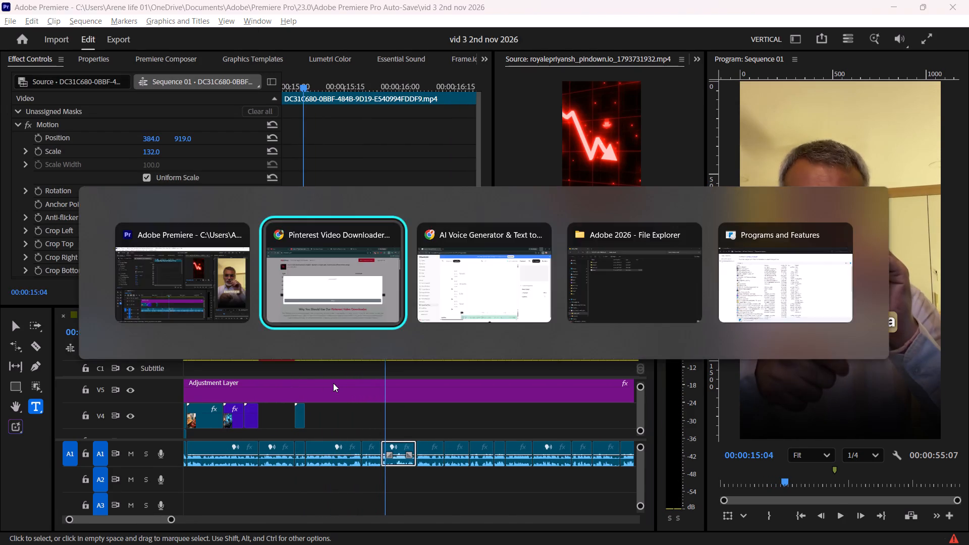
{"action": "left_click", "coordinate": [115, 0]}
{"action": "left_click", "coordinate": [175, 105]}
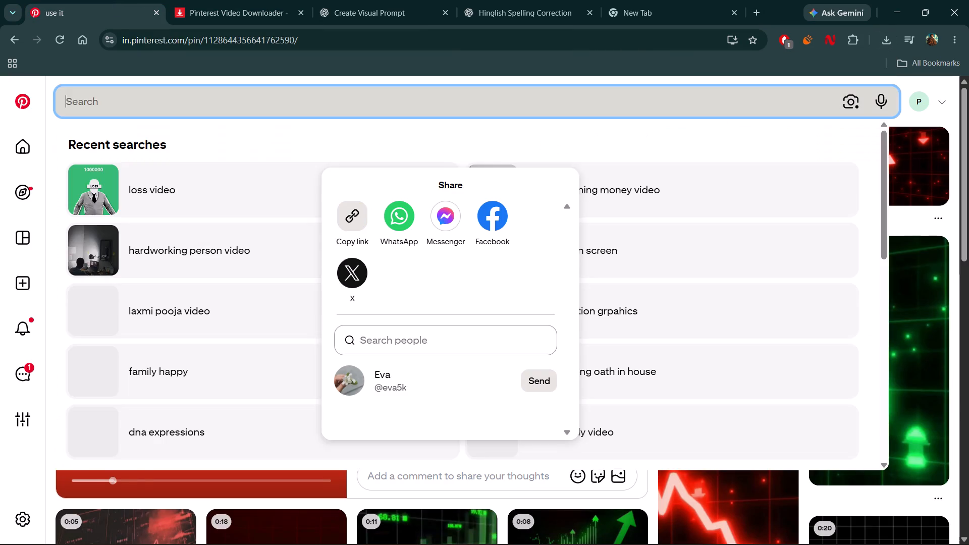
{"action": "left_click", "coordinate": [175, 105]}
{"action": "type", "text": "money loss pattern"}
{"action": "key", "text": "Return"}
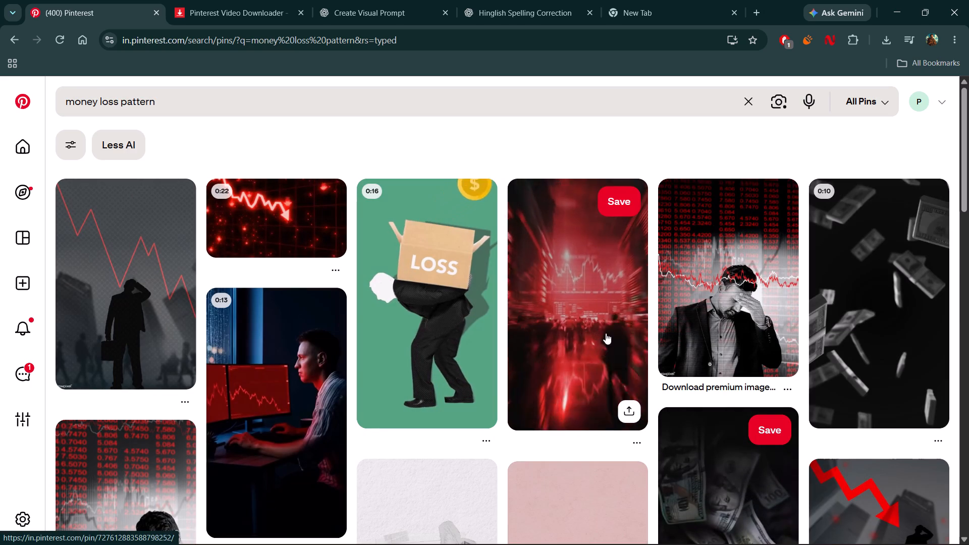
{"action": "scroll", "coordinate": [606, 333], "scroll_direction": "down", "scroll_amount": 3}
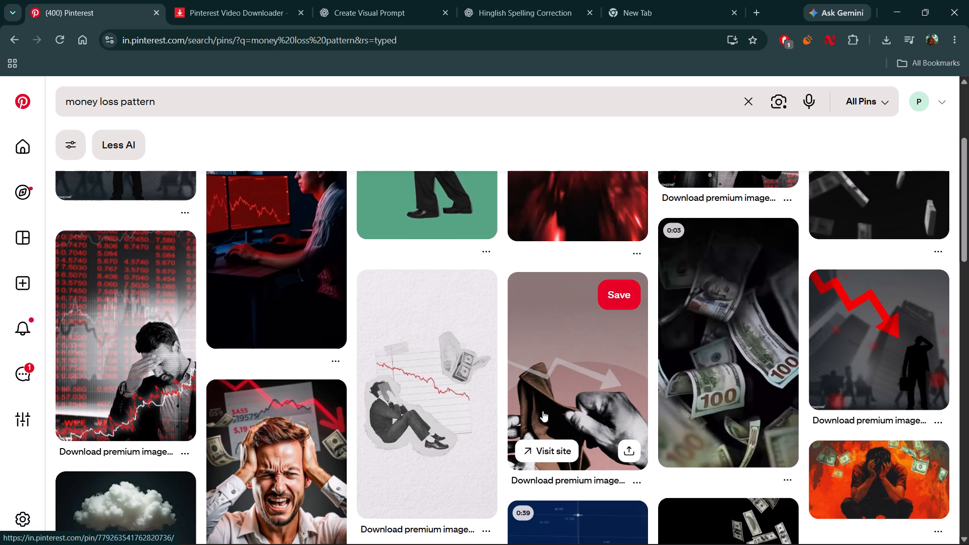
{"action": "scroll", "coordinate": [273, 477], "scroll_direction": "down", "scroll_amount": 2}
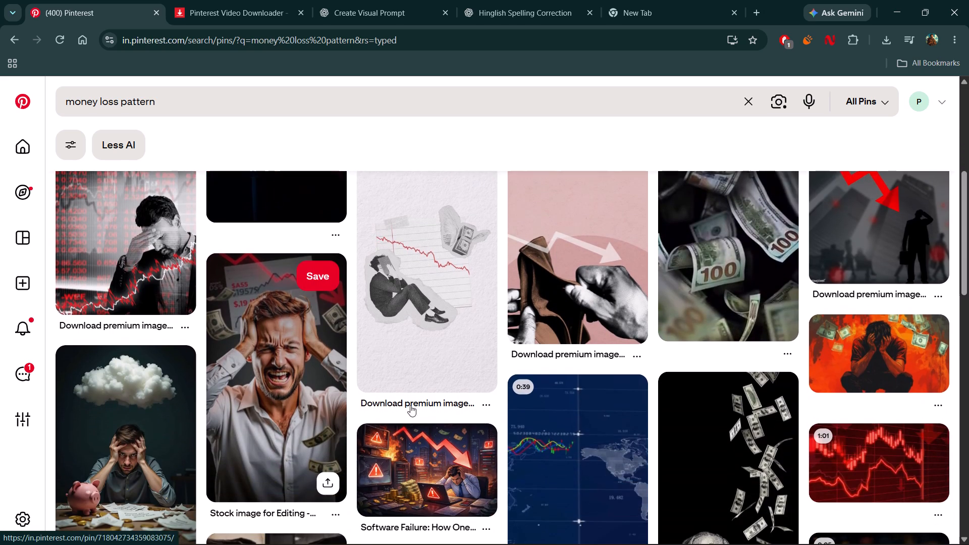
{"action": "left_click", "coordinate": [282, 366]}
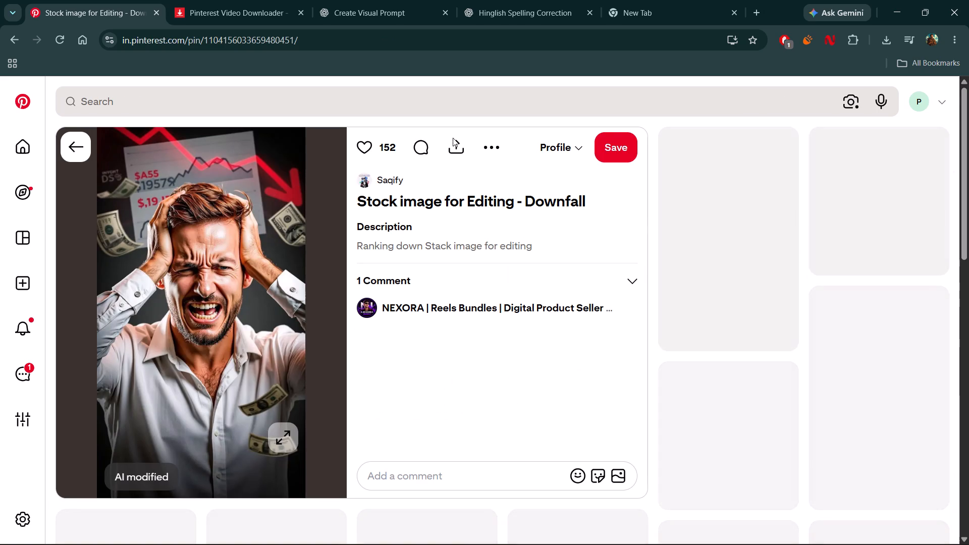
Copy the Downfall image's link and download it as a JPEG through PinDown into the vid 3 folder.
{"action": "left_click", "coordinate": [461, 149]}
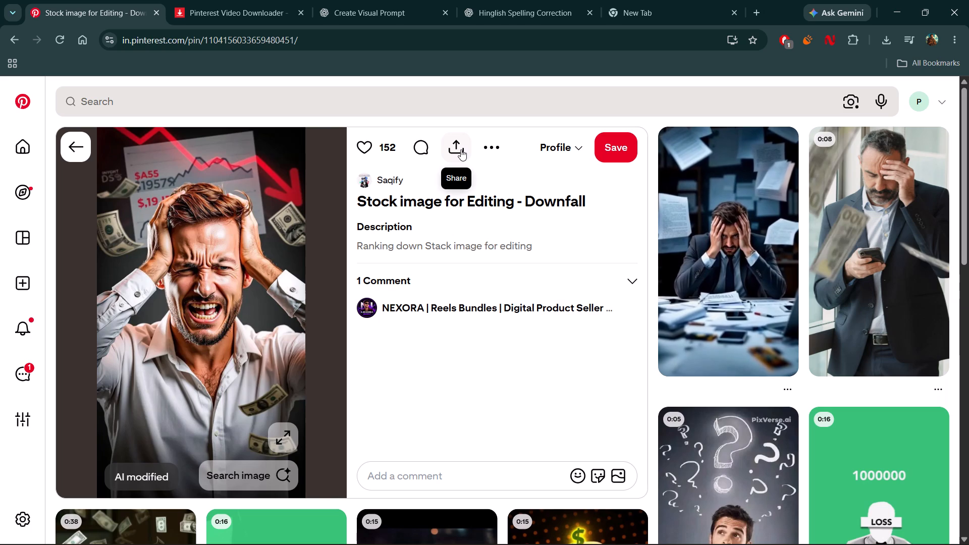
{"action": "left_click", "coordinate": [359, 217]}
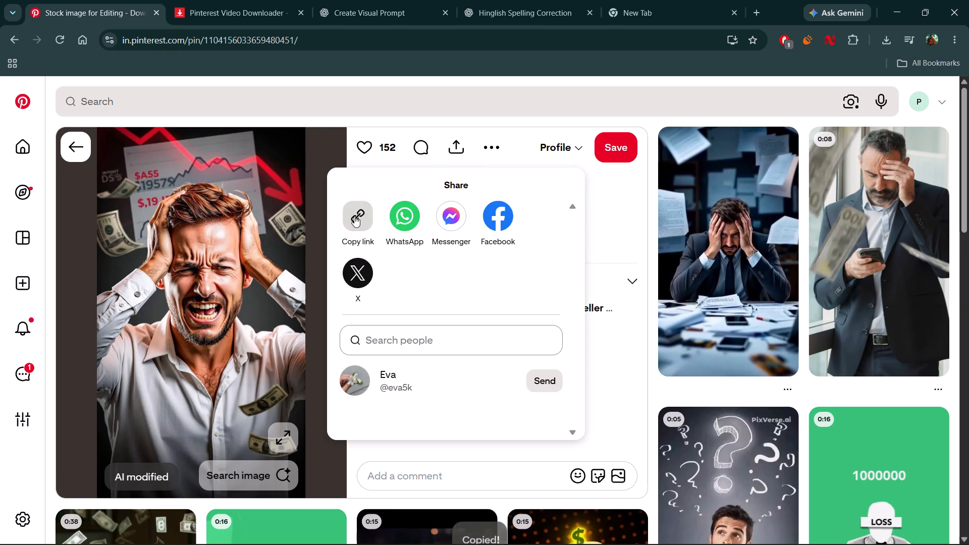
{"action": "left_click", "coordinate": [354, 218]}
{"action": "left_click", "coordinate": [244, 0]}
{"action": "left_click", "coordinate": [306, 187]}
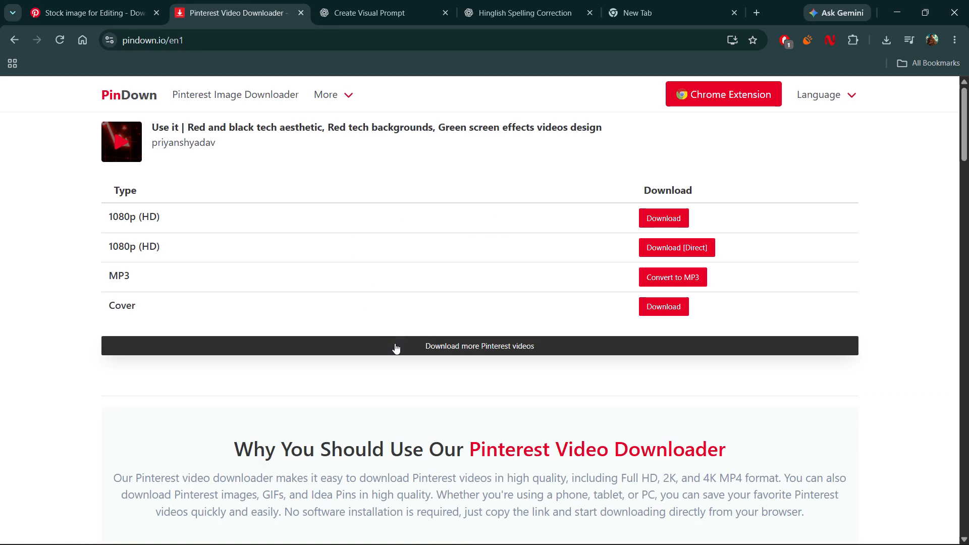
{"action": "left_click", "coordinate": [395, 343]}
{"action": "left_click", "coordinate": [372, 289]}
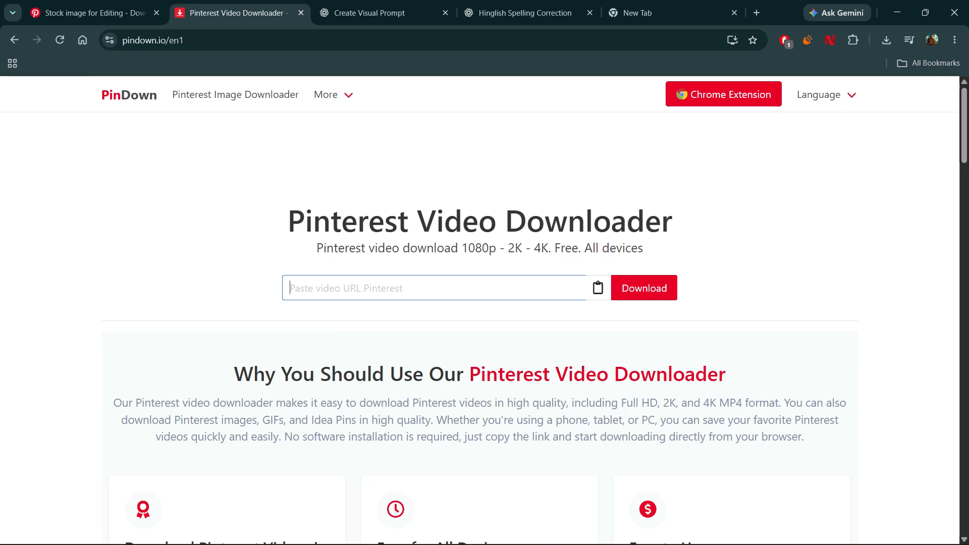
{"action": "key", "text": "ctrl+v"}
{"action": "left_click", "coordinate": [641, 294]}
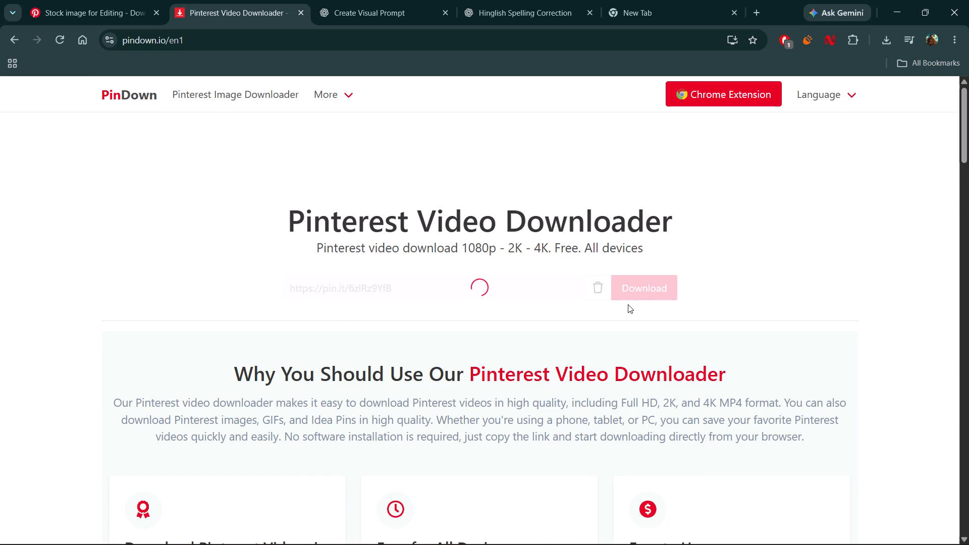
{"action": "left_click", "coordinate": [669, 218]}
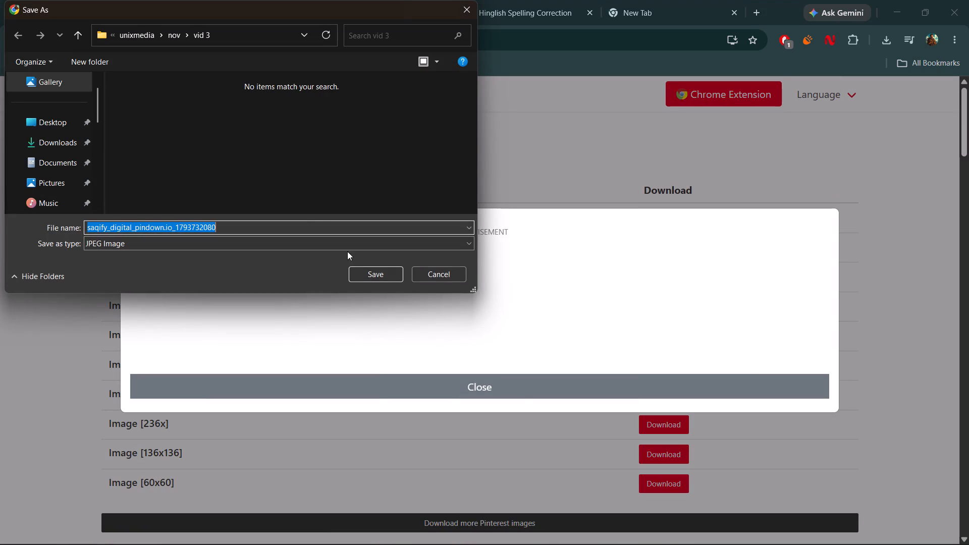
{"action": "left_click", "coordinate": [386, 274]}
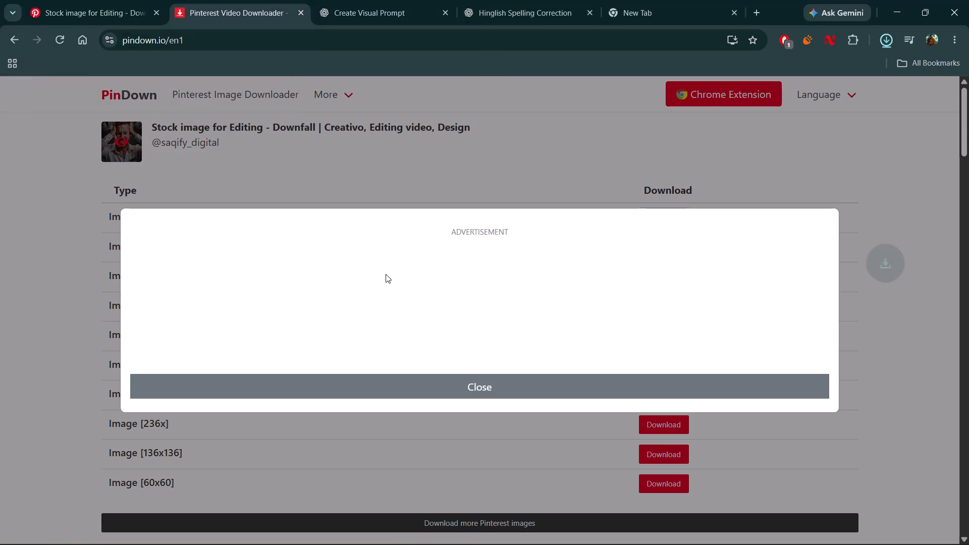
{"action": "key", "text": "alt+Tab"}
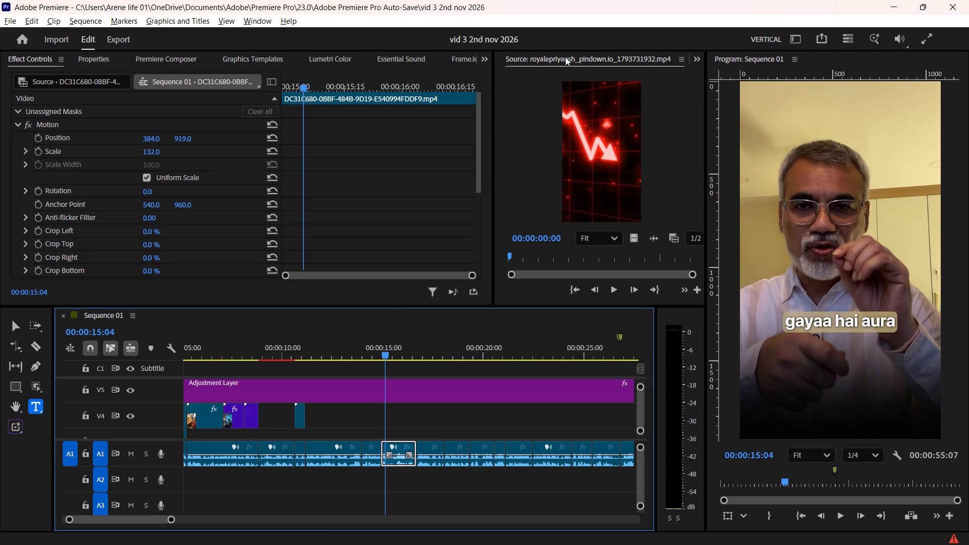
{"action": "scroll", "coordinate": [565, 57], "scroll_direction": "up", "scroll_amount": 2}
{"action": "double_click", "coordinate": [585, 259]}
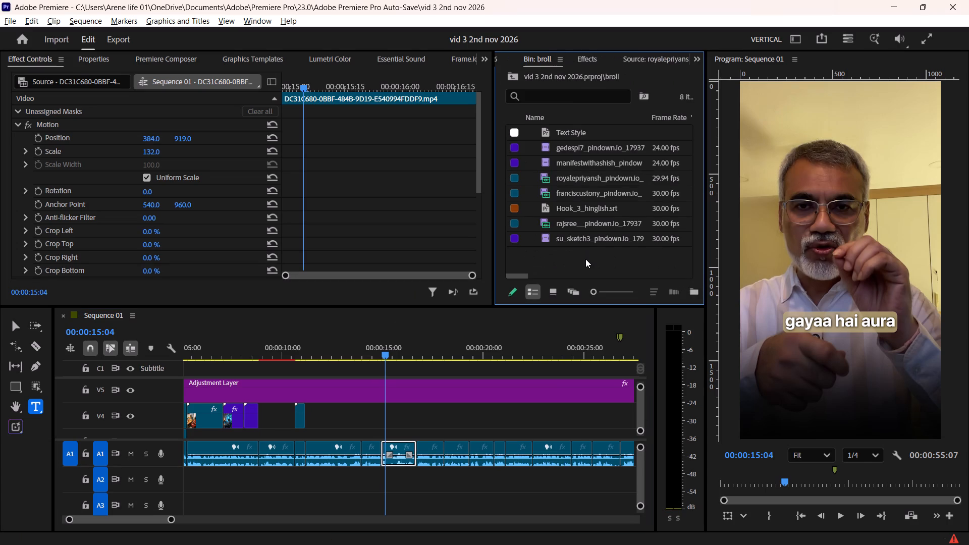
{"action": "left_click", "coordinate": [163, 215]}
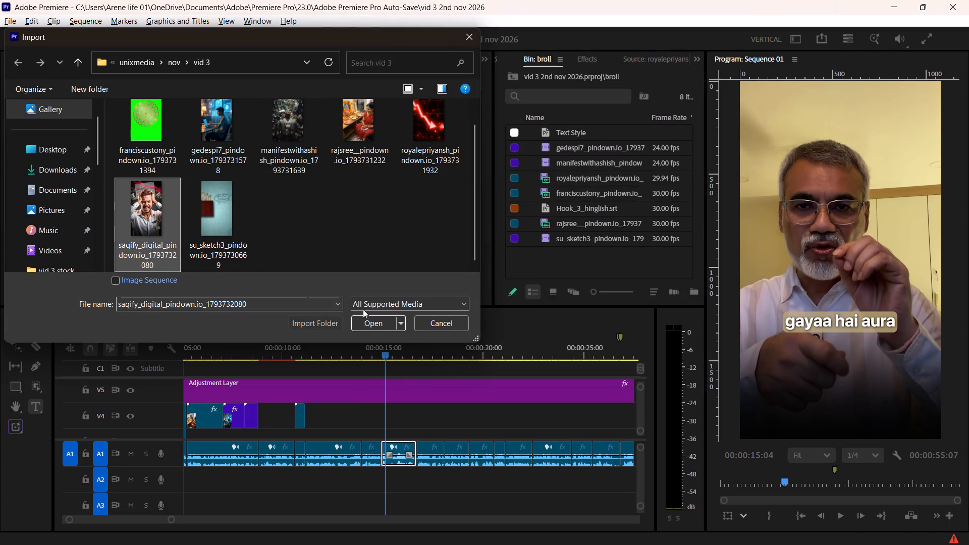
{"action": "left_click", "coordinate": [370, 322]}
Move the playhead back to 00:00:11:04, near the end of the falling-arrow overlay, and save the project.
{"action": "left_click_drag", "start_coordinate": [326, 352], "coordinate": [314, 357]}
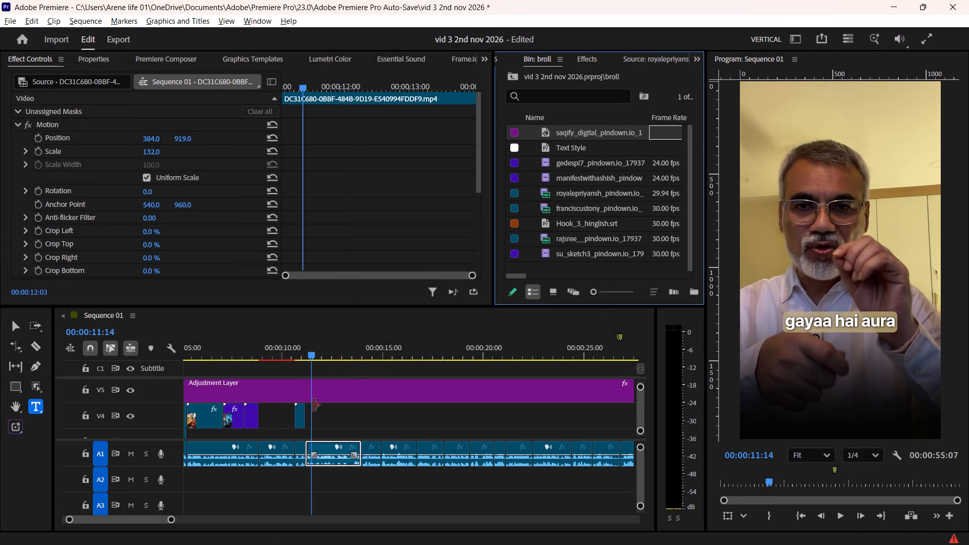
{"action": "scroll", "coordinate": [313, 405], "scroll_direction": "up", "scroll_amount": 10, "text": "alt"}
{"action": "left_click_drag", "start_coordinate": [299, 352], "coordinate": [289, 357]}
{"action": "key", "text": "ctrl+s"}
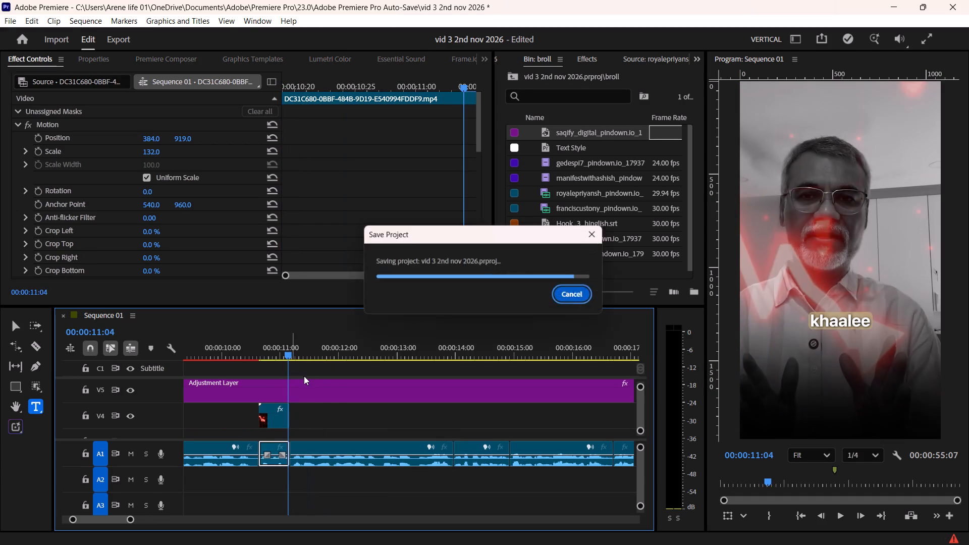
Play the sequence from 00:00:11:04 to about 00:00:13:01 to locate the money-loss line for the new image.
{"action": "key", "text": "space"}
{"action": "scroll", "coordinate": [334, 399], "scroll_direction": "up", "scroll_amount": 4, "text": "alt"}
{"action": "scroll", "coordinate": [334, 399], "scroll_direction": "down", "scroll_amount": 5, "text": "alt"}
{"action": "key", "text": "space"}
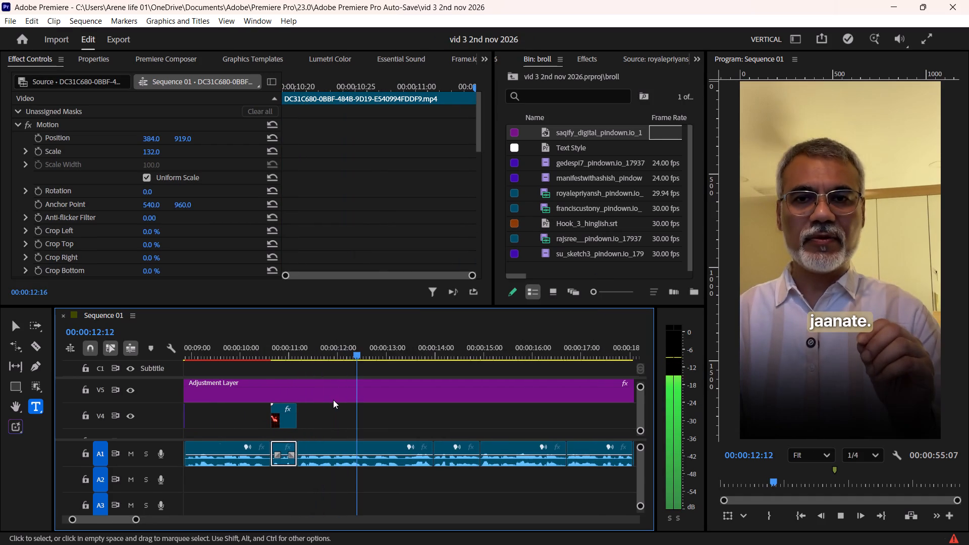
{"action": "scroll", "coordinate": [333, 400], "scroll_direction": "down", "scroll_amount": 3, "text": "alt"}
{"action": "key", "text": "space"}
{"action": "key", "text": "space"}
{"action": "scroll", "coordinate": [348, 404], "scroll_direction": "up", "scroll_amount": 2, "text": "alt"}
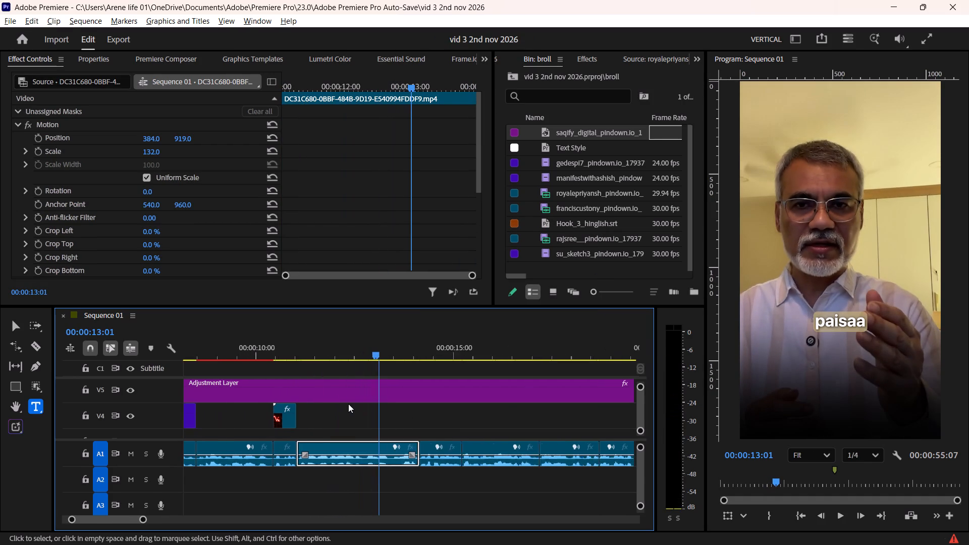
{"action": "scroll", "coordinate": [348, 404], "scroll_direction": "up", "scroll_amount": 2, "text": "alt"}
Place the stressed-man stock image on V4 so that it starts at 00:00:12:23, where the "paisaa" caption begins.
{"action": "left_click_drag", "start_coordinate": [372, 343], "coordinate": [356, 356]}
{"action": "key", "text": "space"}
{"action": "key", "text": "space"}
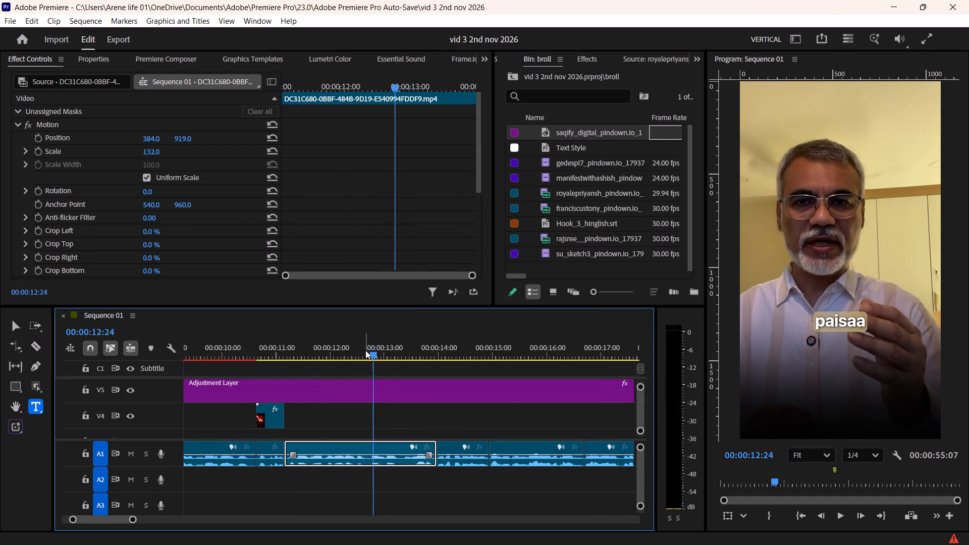
{"action": "left_click", "coordinate": [369, 350]}
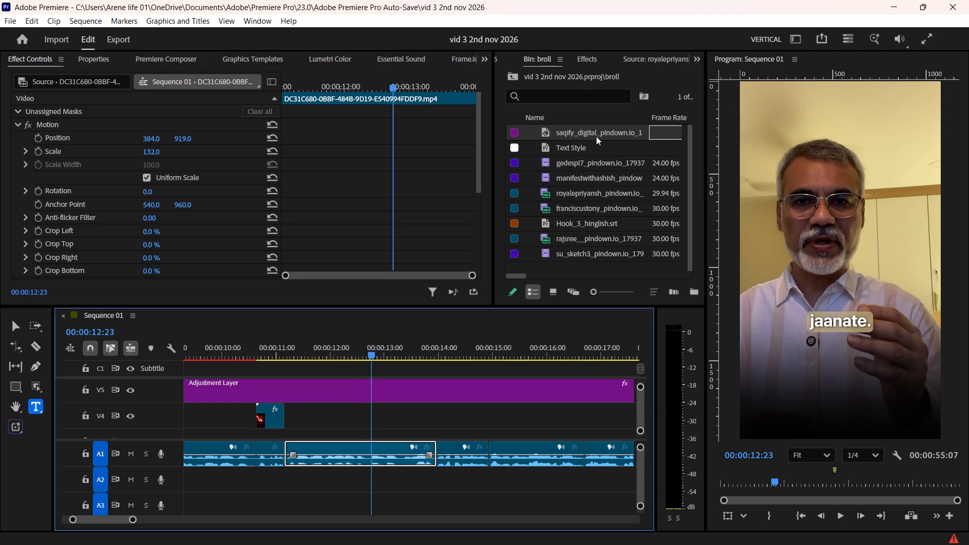
{"action": "left_click_drag", "start_coordinate": [590, 131], "coordinate": [374, 424]}
{"action": "scroll", "coordinate": [386, 420], "scroll_direction": "up", "scroll_amount": 5, "text": "alt"}
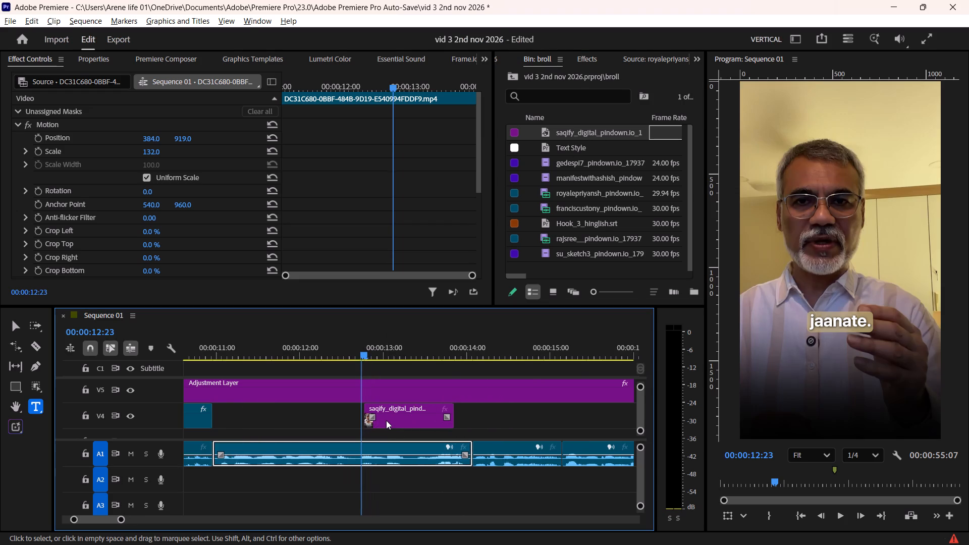
{"action": "left_click_drag", "start_coordinate": [404, 418], "coordinate": [398, 422]}
Play through the stressed-man image's section and extend the clip's end on V4 to 00:00:14:28, matching the footage cut.
{"action": "key", "text": "space"}
{"action": "key", "text": "space"}
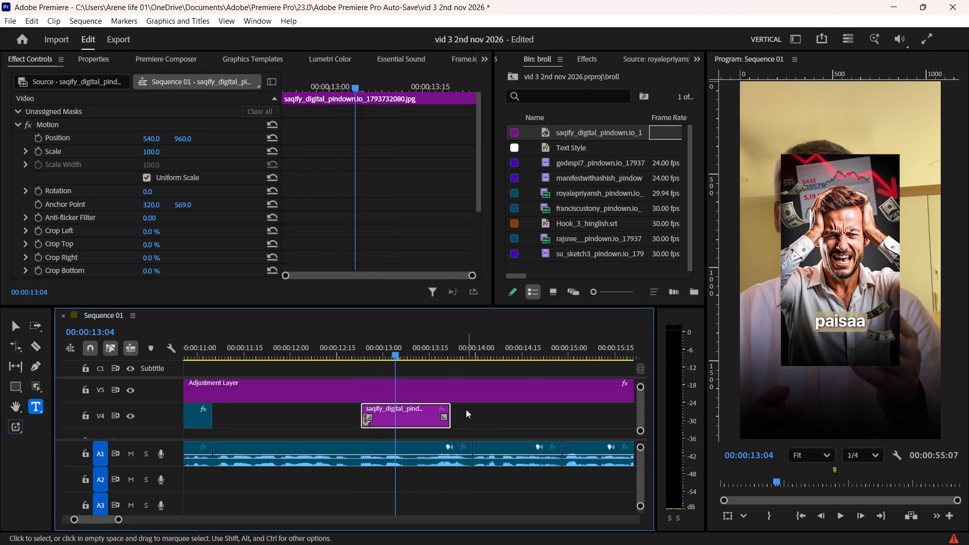
{"action": "left_click_drag", "start_coordinate": [449, 413], "coordinate": [496, 414]}
{"action": "scroll", "coordinate": [494, 416], "scroll_direction": "down", "scroll_amount": 5, "text": "alt"}
{"action": "key", "text": "space"}
{"action": "scroll", "coordinate": [492, 420], "scroll_direction": "down", "scroll_amount": 4}
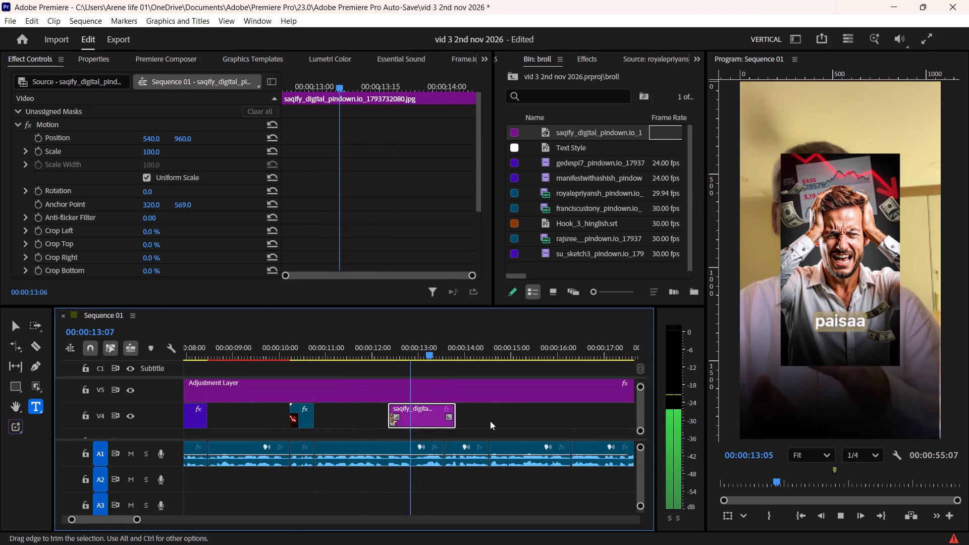
{"action": "key", "text": "space"}
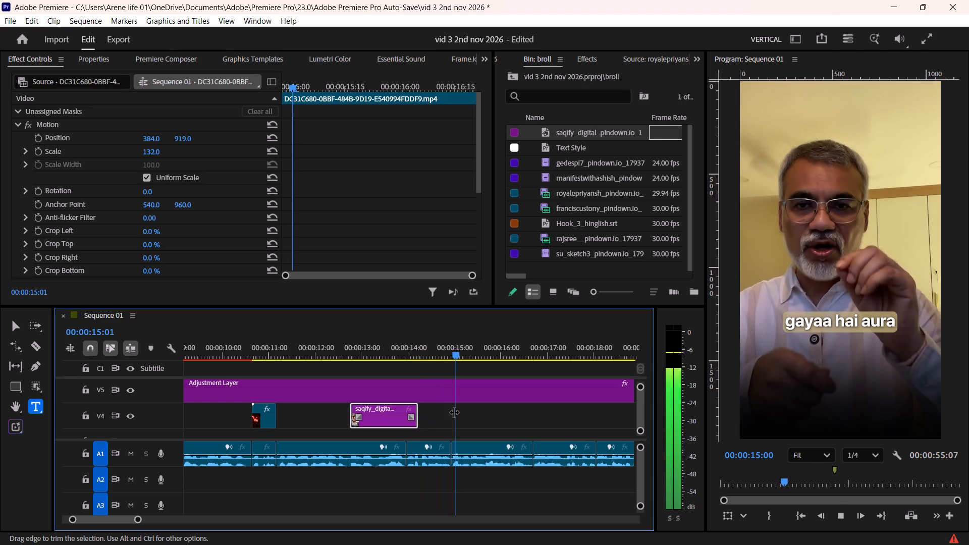
{"action": "scroll", "coordinate": [454, 412], "scroll_direction": "up", "scroll_amount": 5, "text": "alt"}
{"action": "left_click_drag", "start_coordinate": [455, 345], "coordinate": [453, 353], "text": "shift"}
{"action": "left_click_drag", "start_coordinate": [392, 410], "coordinate": [400, 410]}
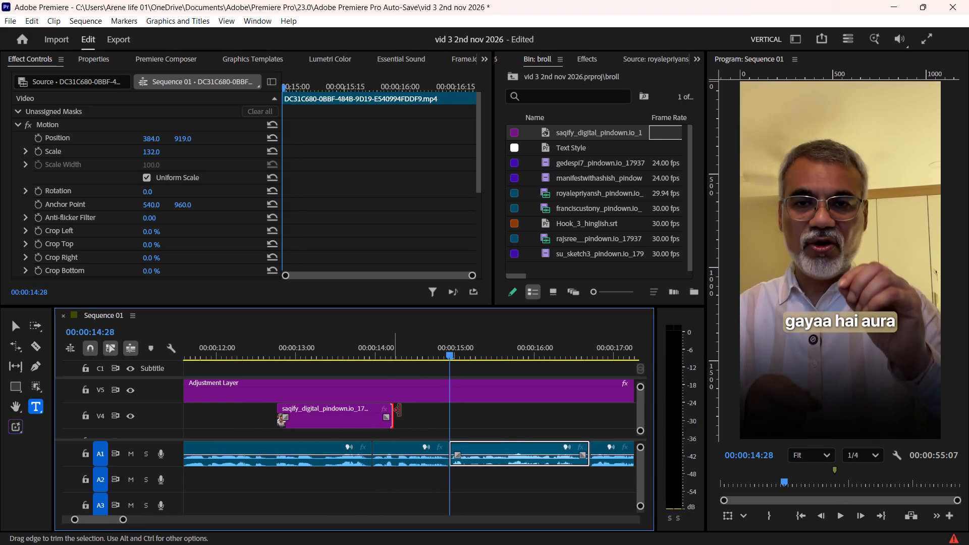
{"action": "left_click_drag", "start_coordinate": [400, 410], "coordinate": [448, 417]}
Fit the stressed-man image to the frame, raise its scale to 177.7, and scrub to about 00:00:14:23.
{"action": "left_click", "coordinate": [395, 349]}
{"action": "left_click", "coordinate": [388, 412]}
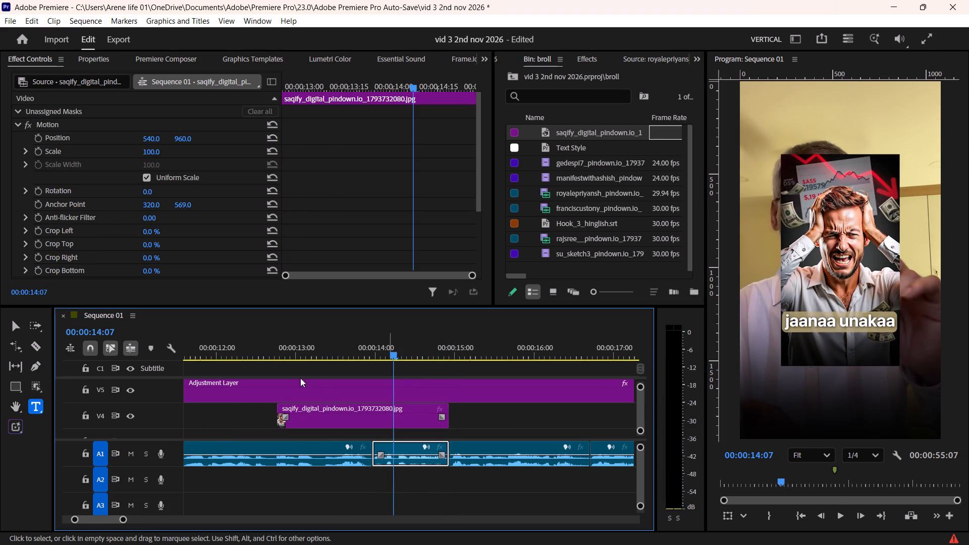
{"action": "left_click", "coordinate": [98, 58]}
{"action": "left_click", "coordinate": [64, 128]}
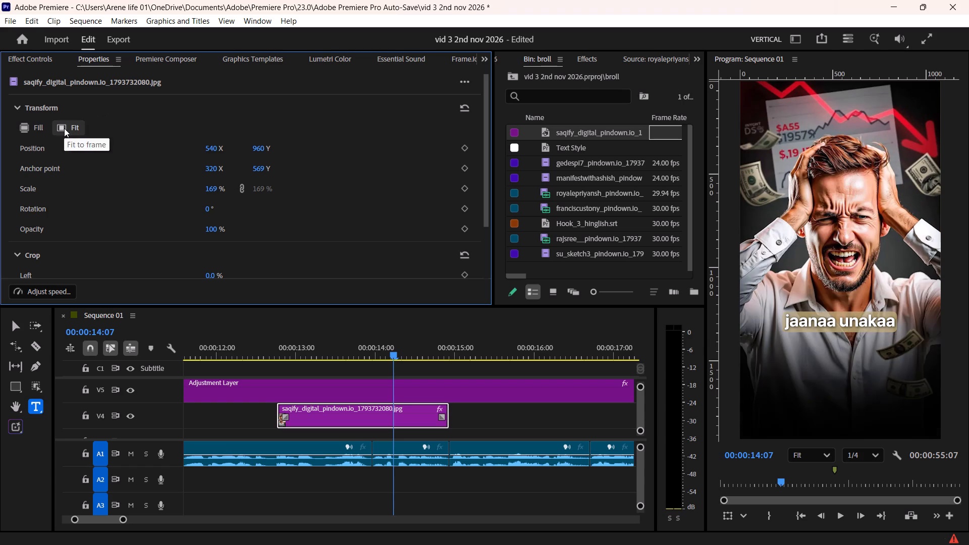
{"action": "left_click", "coordinate": [45, 60]}
{"action": "left_click_drag", "start_coordinate": [147, 152], "coordinate": [152, 152]}
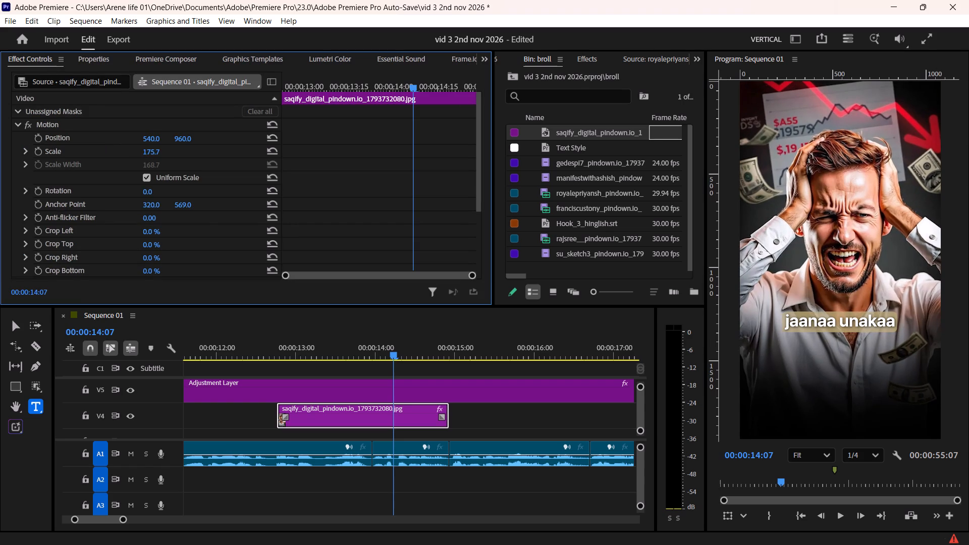
{"action": "left_click_drag", "start_coordinate": [152, 152], "coordinate": [153, 152]}
{"action": "left_click_drag", "start_coordinate": [406, 351], "coordinate": [438, 350]}
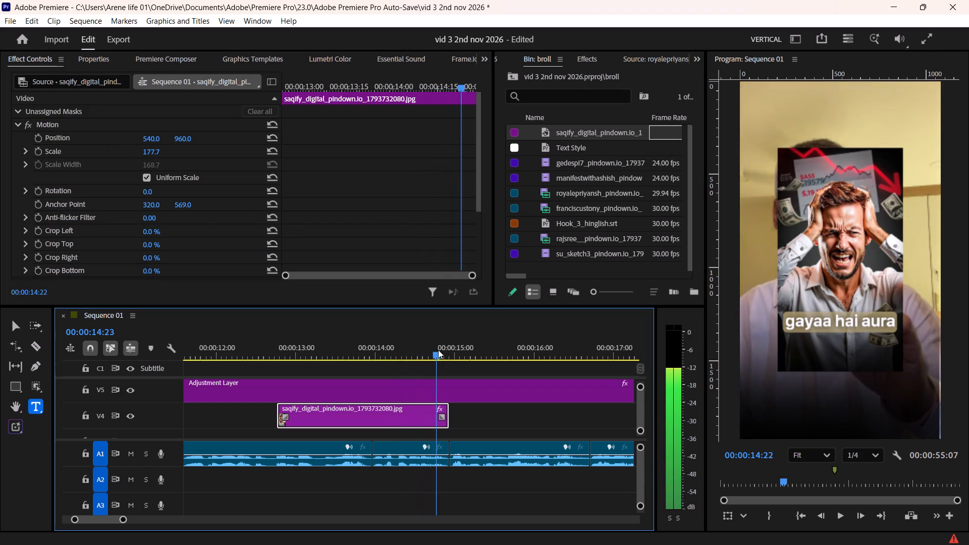
Keyframe the stressed-man image's scale from 232 at 00:00:12:23 down to 177.7 at 00:00:14:25.
{"action": "left_click_drag", "start_coordinate": [438, 350], "coordinate": [444, 350]}
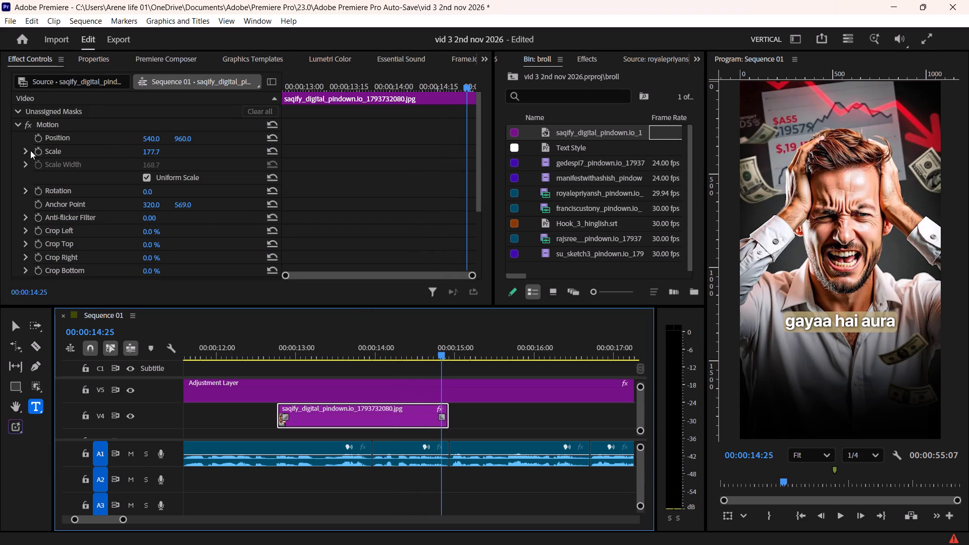
{"action": "left_click", "coordinate": [38, 152]}
{"action": "left_click_drag", "start_coordinate": [382, 85], "coordinate": [285, 119]}
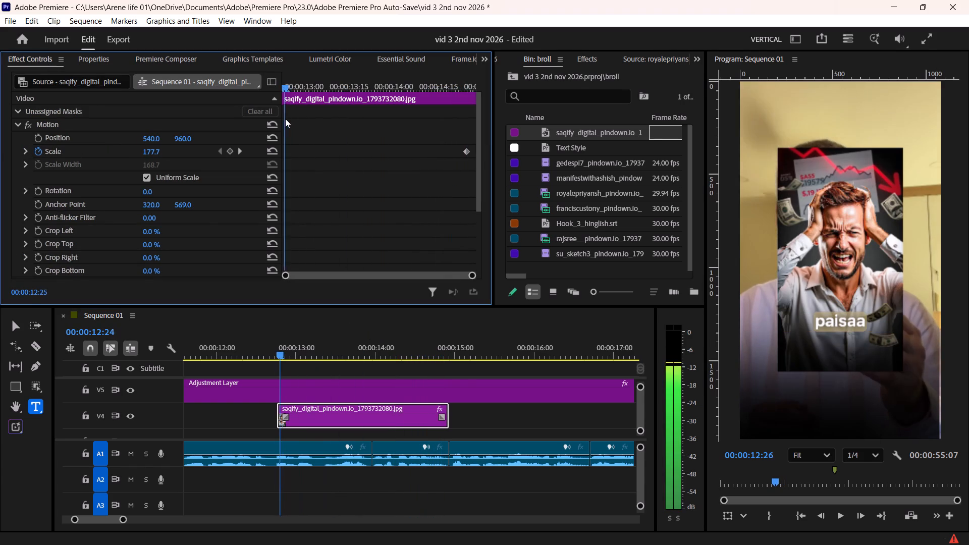
{"action": "left_click_drag", "start_coordinate": [285, 119], "coordinate": [284, 121]}
{"action": "left_click_drag", "start_coordinate": [152, 153], "coordinate": [163, 151]}
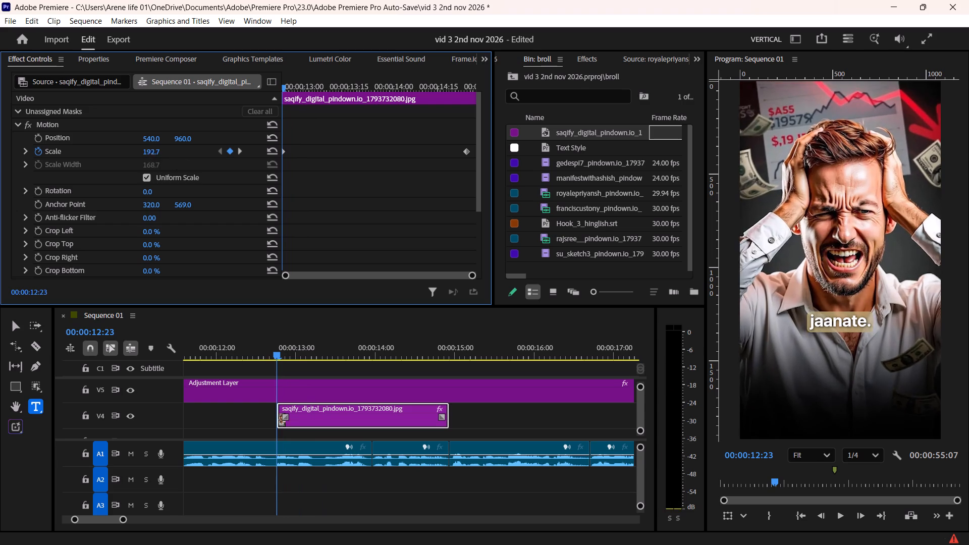
{"action": "left_click_drag", "start_coordinate": [163, 151], "coordinate": [189, 145]}
Play back the stressed-man image's scale animation and save the project.
{"action": "key", "text": "space"}
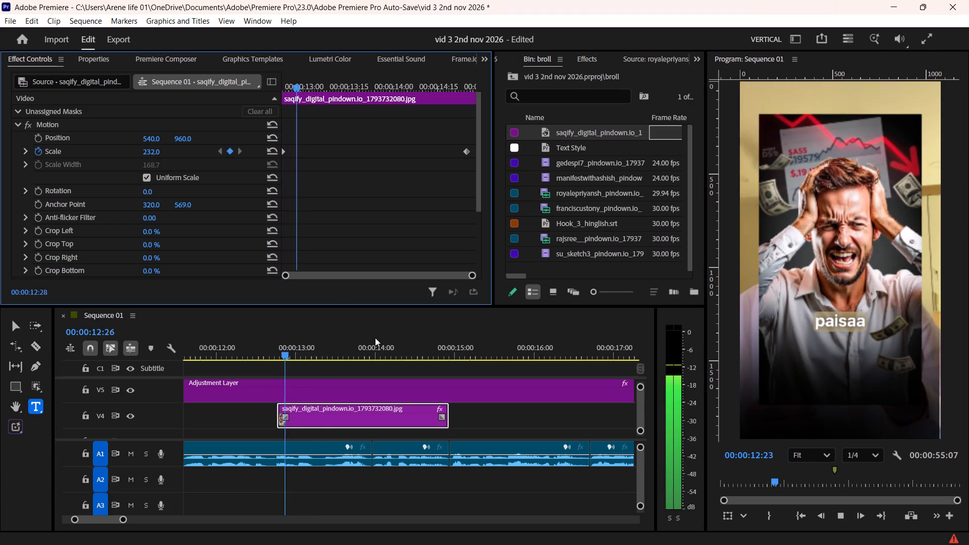
{"action": "scroll", "coordinate": [391, 397], "scroll_direction": "down", "scroll_amount": 4, "text": "alt"}
{"action": "scroll", "coordinate": [380, 399], "scroll_direction": "up", "scroll_amount": 4, "text": "alt"}
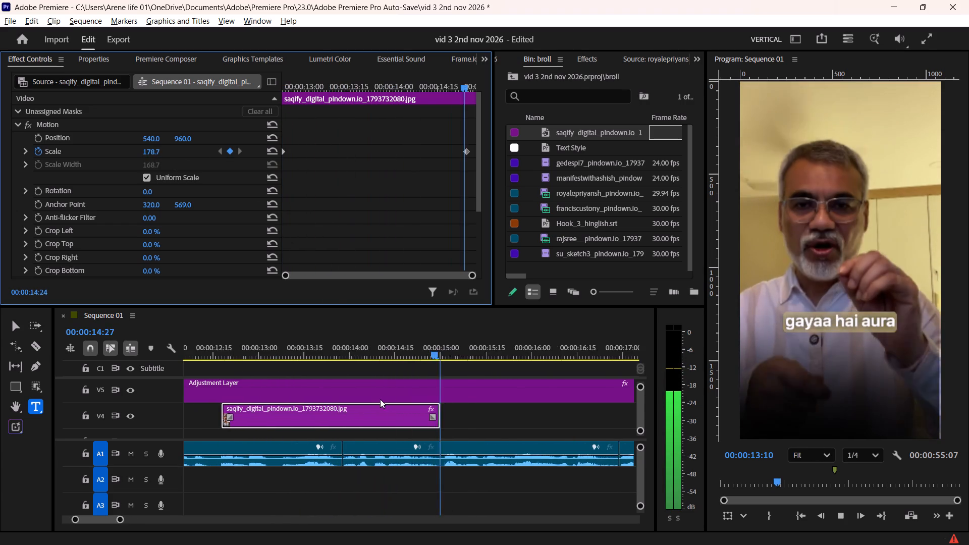
{"action": "key", "text": "space"}
{"action": "scroll", "coordinate": [337, 390], "scroll_direction": "down", "scroll_amount": 5, "text": "alt"}
{"action": "scroll", "coordinate": [337, 390], "scroll_direction": "up", "scroll_amount": 6}
{"action": "left_click", "coordinate": [326, 355]}
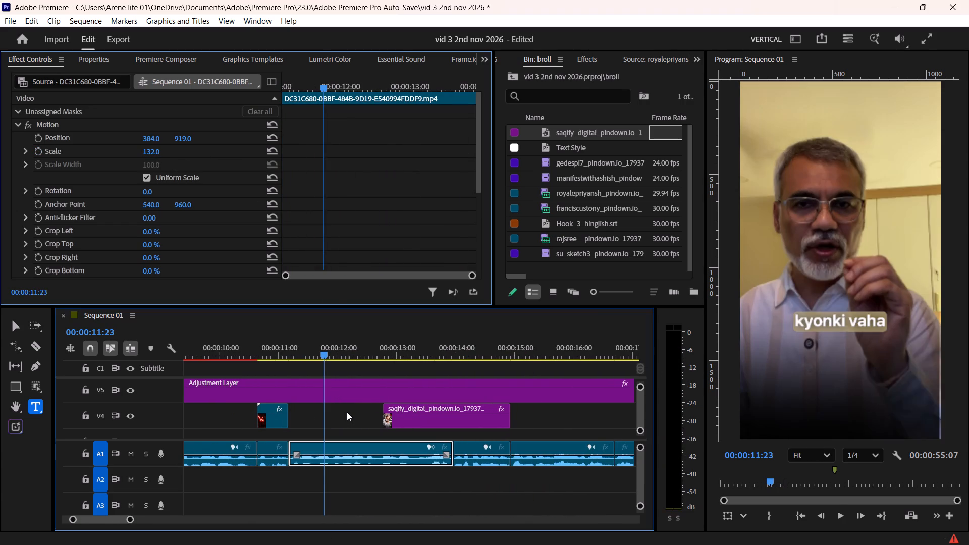
{"action": "key", "text": "ctrl+s"}
Play from 00:00:11:23 to 00:00:12:10, then replay from 00:00:08:21 to 00:00:12:15 to review the B-roll leading up to the new image.
{"action": "key", "text": "space"}
{"action": "key", "text": "space"}
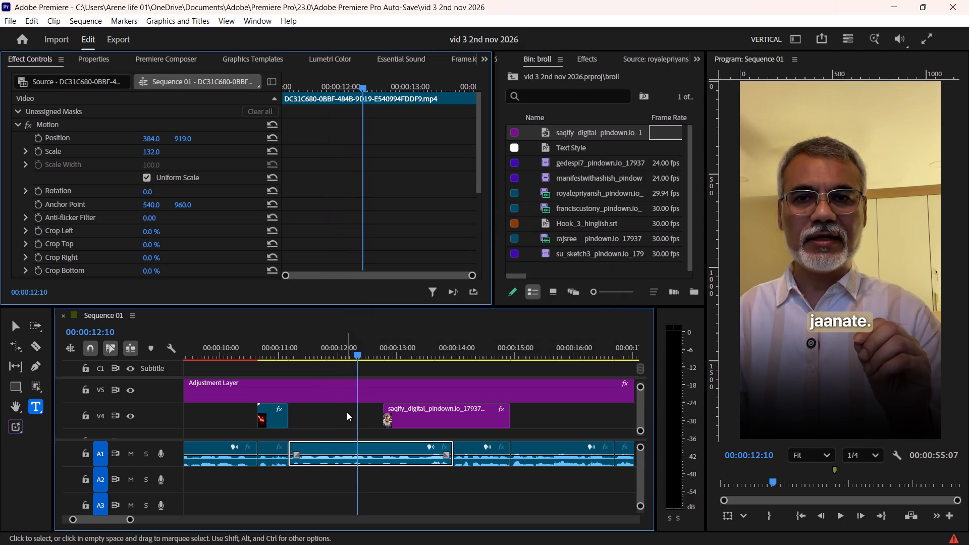
{"action": "scroll", "coordinate": [345, 416], "scroll_direction": "down", "scroll_amount": 3, "text": "alt"}
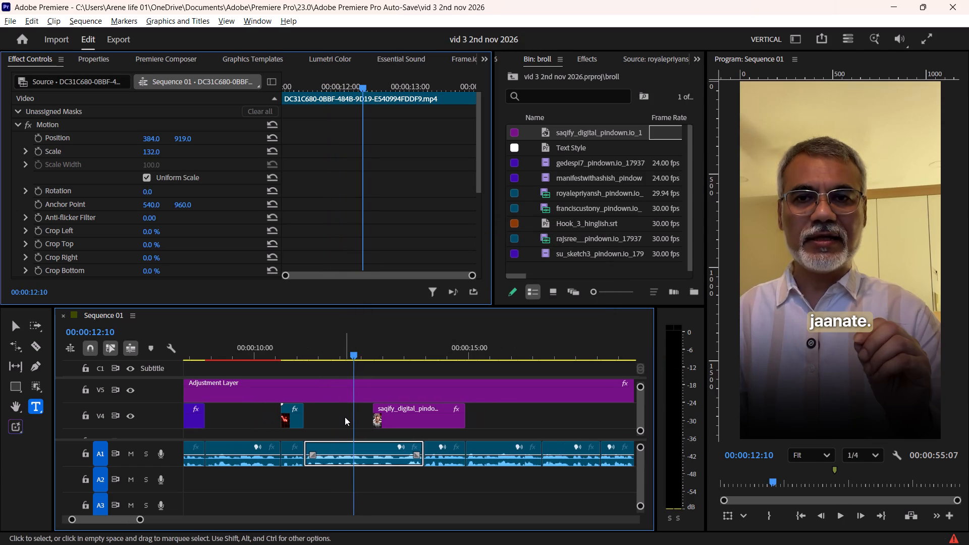
{"action": "scroll", "coordinate": [345, 417], "scroll_direction": "down", "scroll_amount": 3, "text": "alt"}
{"action": "scroll", "coordinate": [345, 417], "scroll_direction": "up", "scroll_amount": 4, "text": "alt"}
{"action": "scroll", "coordinate": [345, 417], "scroll_direction": "down", "scroll_amount": 3, "text": "alt"}
{"action": "scroll", "coordinate": [345, 417], "scroll_direction": "up", "scroll_amount": 3}
{"action": "left_click", "coordinate": [284, 352]}
{"action": "key", "text": "ctrl+s"}
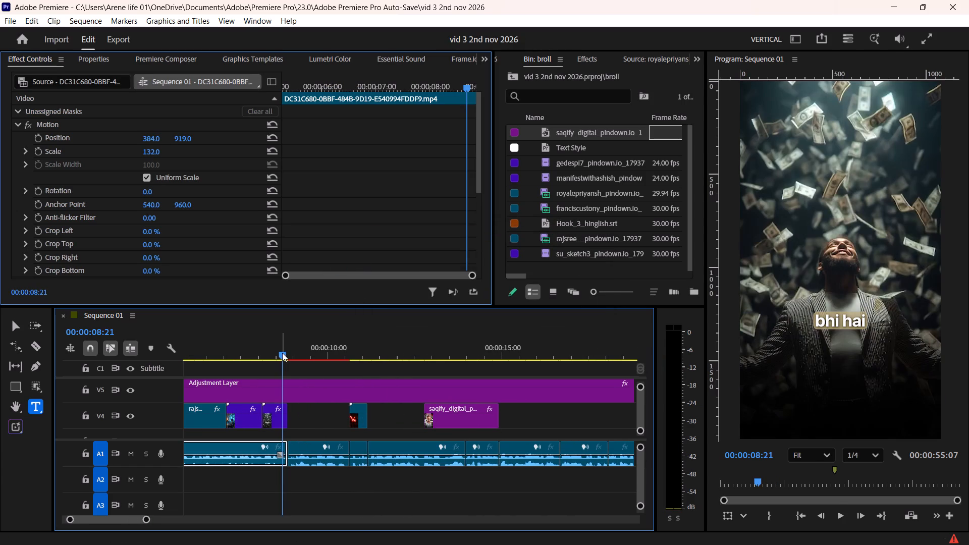
{"action": "key", "text": "space"}
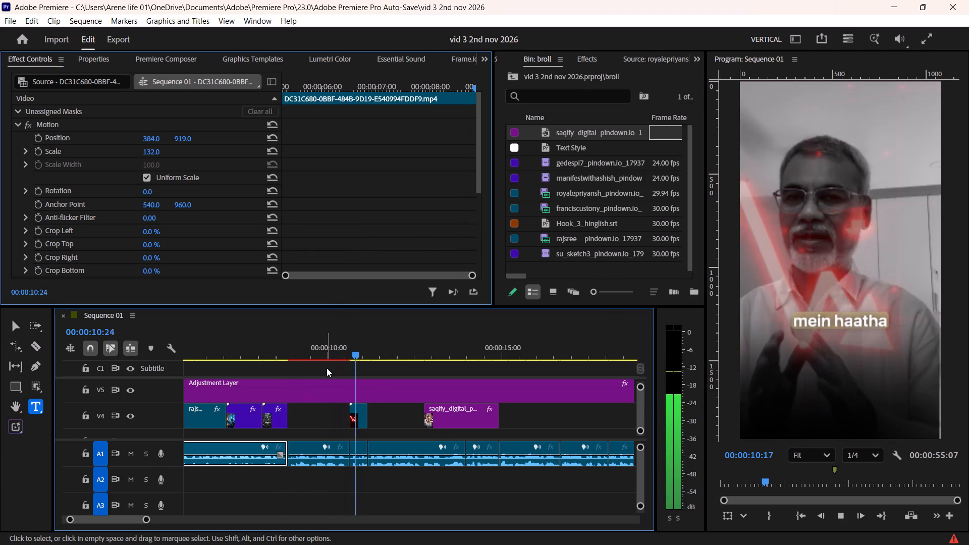
{"action": "key", "text": "space"}
{"action": "scroll", "coordinate": [412, 386], "scroll_direction": "up", "scroll_amount": 8, "text": "alt"}
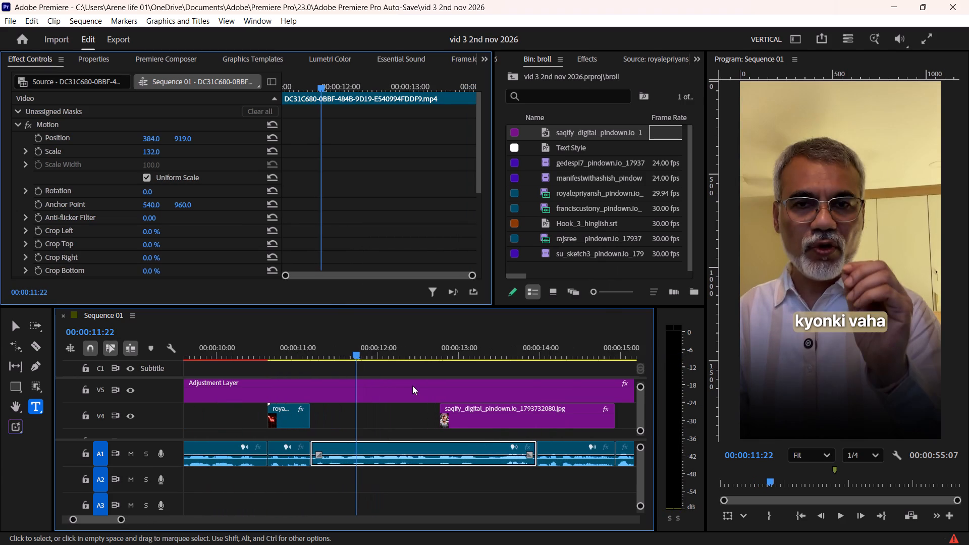
{"action": "scroll", "coordinate": [409, 386], "scroll_direction": "up", "scroll_amount": 5, "text": "alt"}
{"action": "key", "text": "space"}
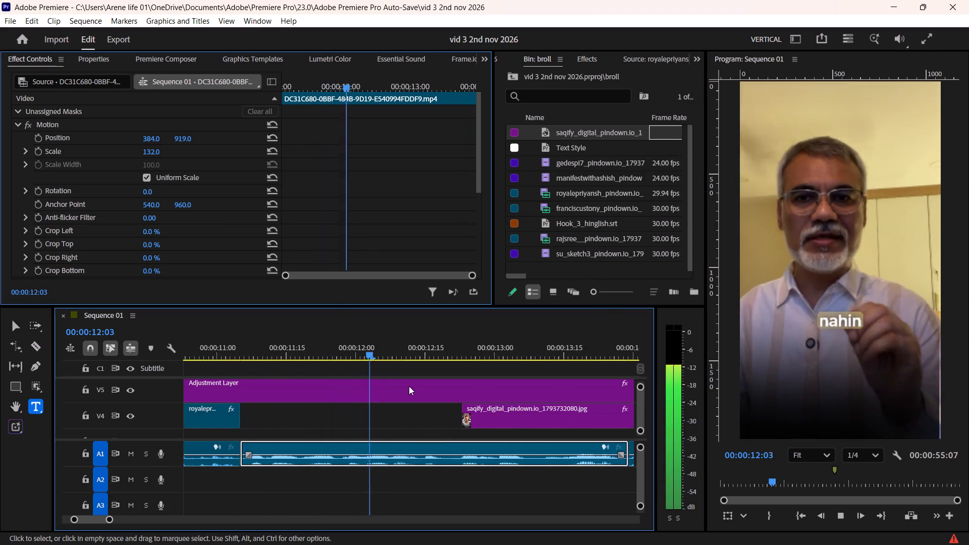
{"action": "key", "text": "space"}
{"action": "scroll", "coordinate": [409, 386], "scroll_direction": "up", "scroll_amount": 6, "text": "ctrl"}
{"action": "scroll", "coordinate": [409, 386], "scroll_direction": "down", "scroll_amount": 5, "text": "alt"}
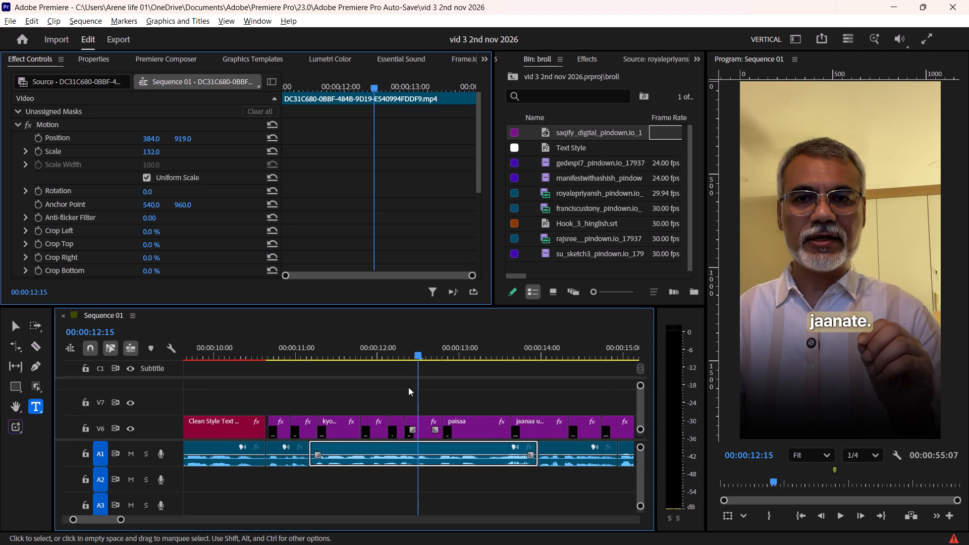
Play from 00:00:12:15 to about 00:00:15:08 to check the stressed-man image against the captions and speech.
{"action": "key", "text": "space"}
{"action": "scroll", "coordinate": [408, 387], "scroll_direction": "down", "scroll_amount": 1}
{"action": "key", "text": "space"}
{"action": "key", "text": "space"}
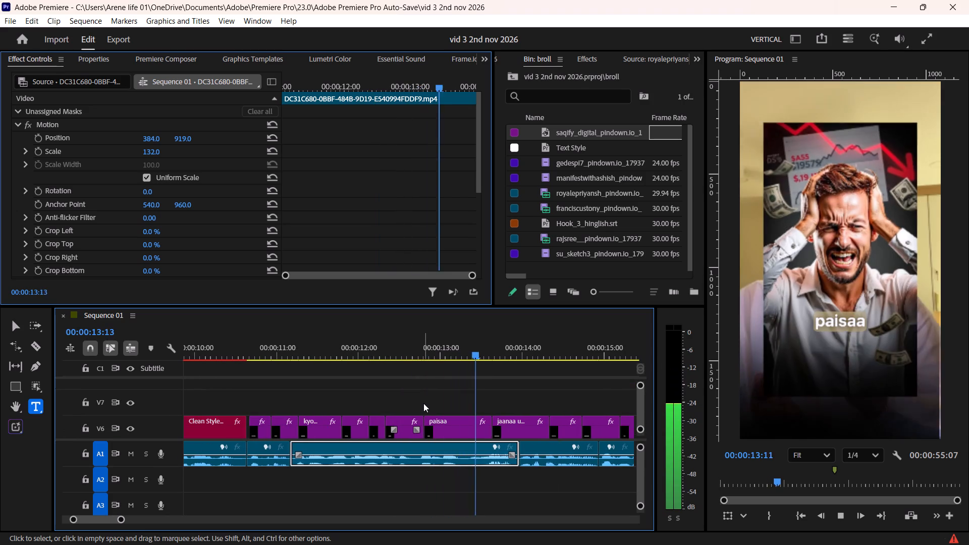
{"action": "key", "text": "space"}
{"action": "key", "text": "space"}
{"action": "scroll", "coordinate": [423, 403], "scroll_direction": "down", "scroll_amount": 2}
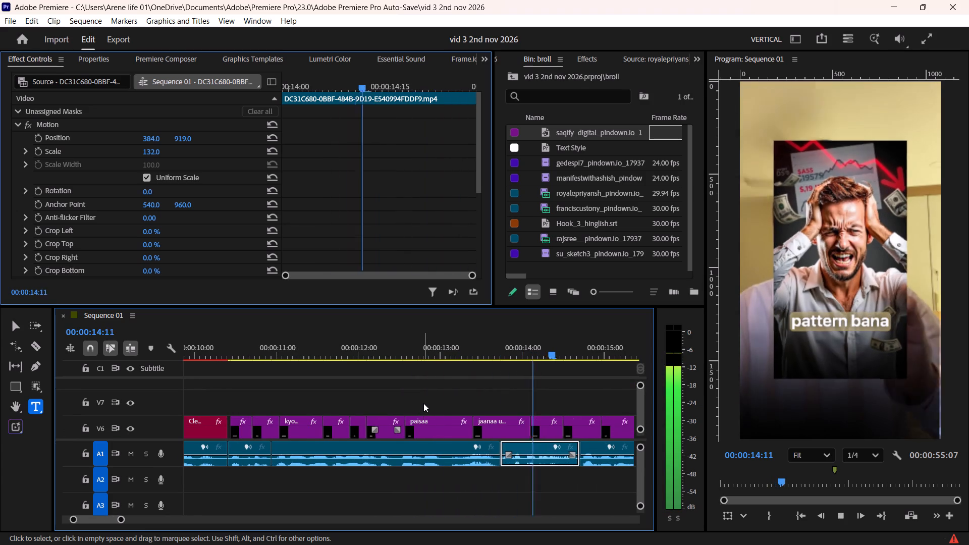
{"action": "scroll", "coordinate": [423, 403], "scroll_direction": "down", "scroll_amount": 1}
{"action": "key", "text": "space"}
{"action": "scroll", "coordinate": [423, 403], "scroll_direction": "up", "scroll_amount": 4, "text": "alt"}
{"action": "scroll", "coordinate": [559, 396], "scroll_direction": "down", "scroll_amount": 4}
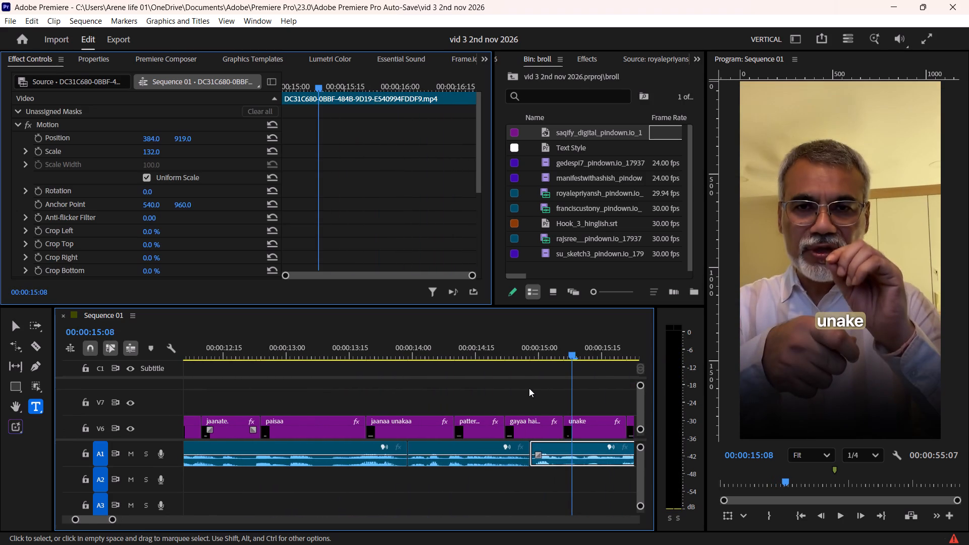
Play from 00:00:14:28 to 00:00:16:20 to find the "deeenae mein" line for the next B-roll, and save the project.
{"action": "left_click", "coordinate": [536, 353], "text": "shift"}
{"action": "scroll", "coordinate": [539, 393], "scroll_direction": "down", "scroll_amount": 9, "text": "ctrl"}
{"action": "scroll", "coordinate": [537, 397], "scroll_direction": "up", "scroll_amount": 3, "text": "ctrl"}
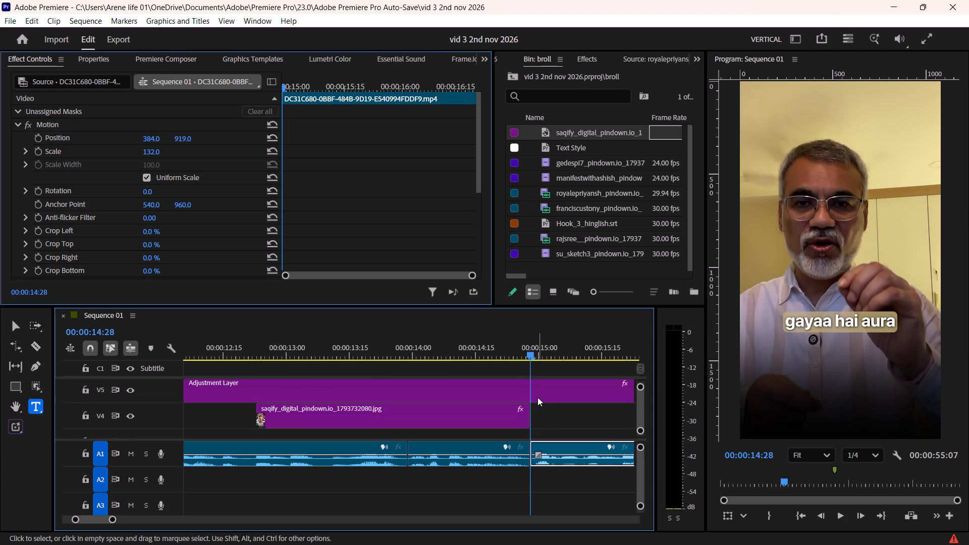
{"action": "key", "text": "space"}
{"action": "scroll", "coordinate": [536, 399], "scroll_direction": "down", "scroll_amount": 4}
{"action": "key", "text": "space"}
{"action": "scroll", "coordinate": [529, 403], "scroll_direction": "down", "scroll_amount": 4, "text": "alt"}
{"action": "key", "text": "space"}
{"action": "scroll", "coordinate": [522, 407], "scroll_direction": "down", "scroll_amount": 4}
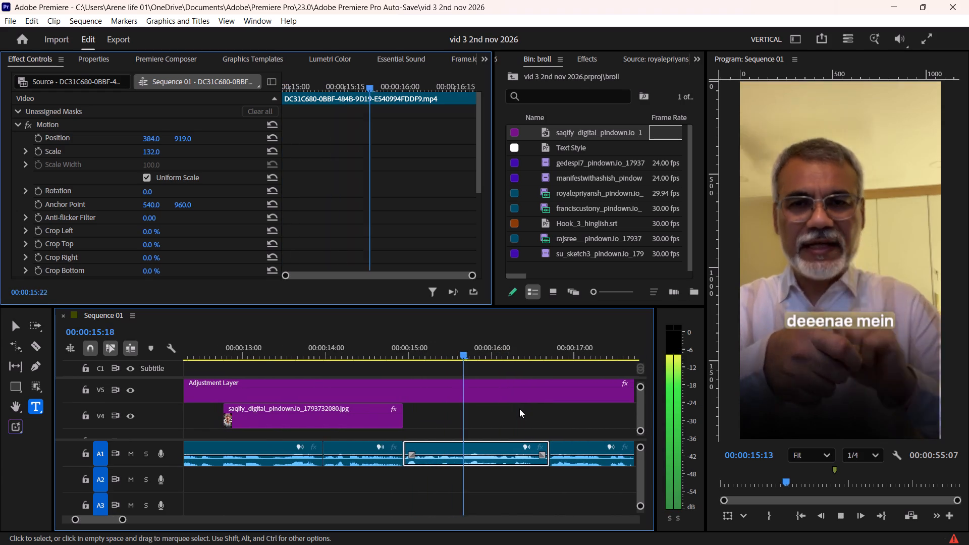
{"action": "key", "text": "space"}
{"action": "key", "text": "ctrl+s"}
{"action": "key", "text": "ctrl+s"}
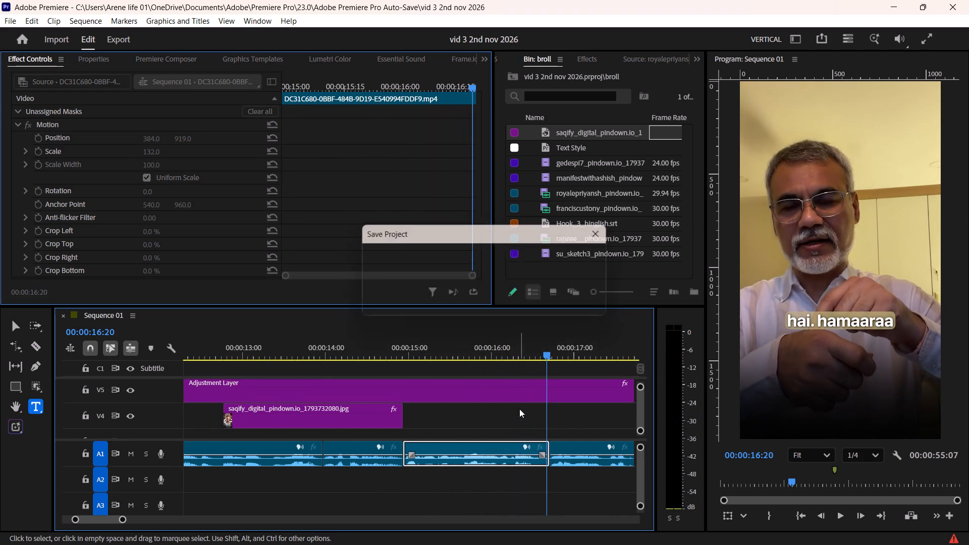
Switch to Pinterest in Chrome and search for "dna motion grpahics".
{"action": "key", "text": "alt+Tab"}
{"action": "left_click", "coordinate": [101, 0]}
{"action": "left_click", "coordinate": [192, 100]}
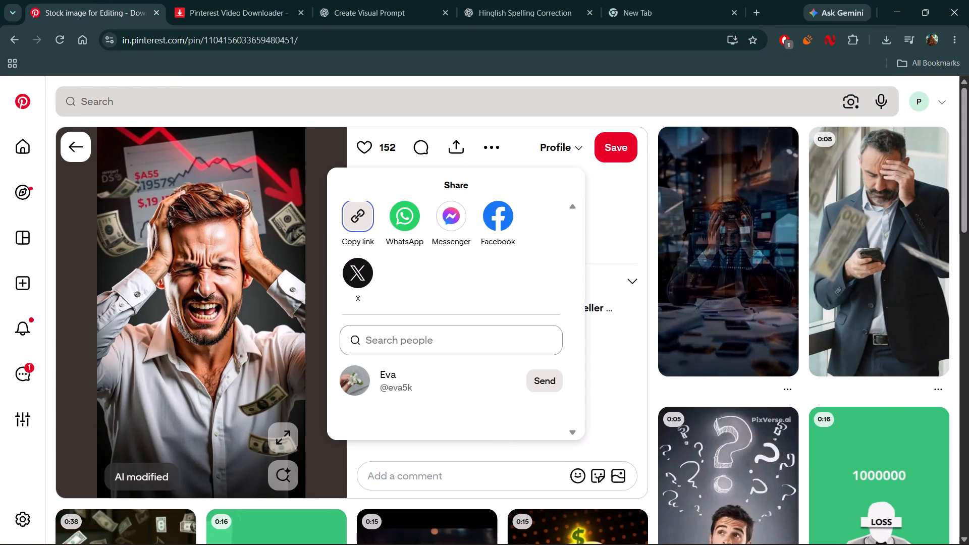
{"action": "left_click", "coordinate": [192, 100]}
{"action": "type", "text": "dna motion grpahics"}
{"action": "key", "text": "Return"}
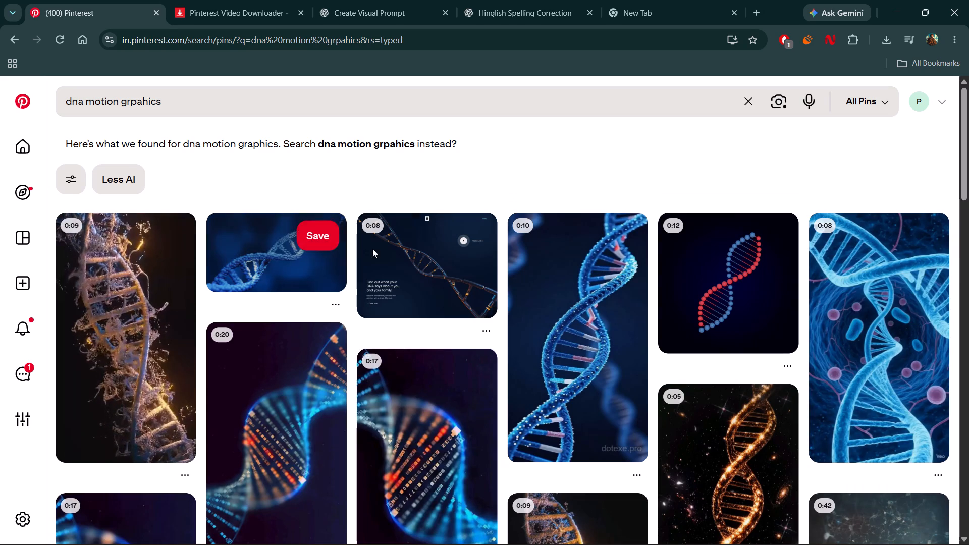
Browse the DNA results, open the translucent DNA helix video with the glowing yellow rung, and copy its pin link.
{"action": "scroll", "coordinate": [350, 261], "scroll_direction": "down", "scroll_amount": 8}
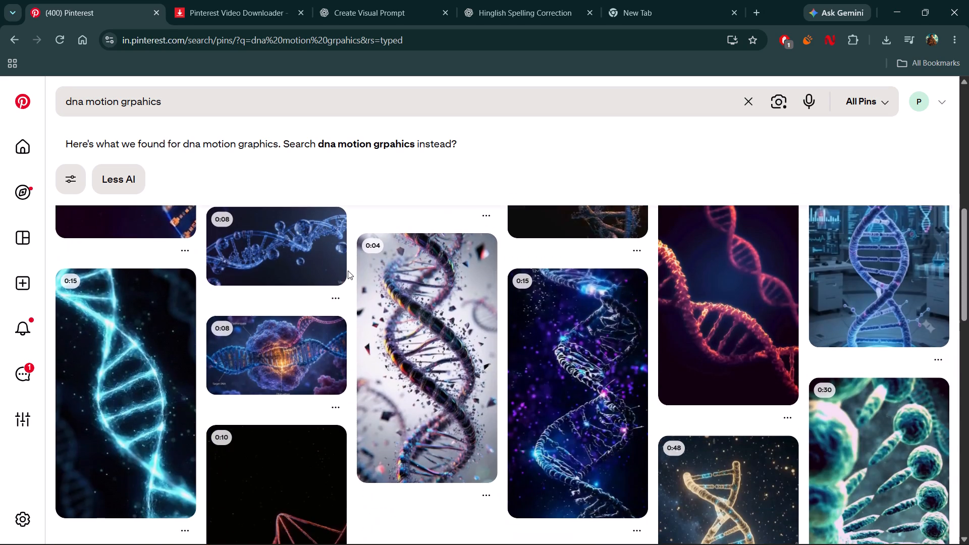
{"action": "scroll", "coordinate": [348, 270], "scroll_direction": "down", "scroll_amount": 4}
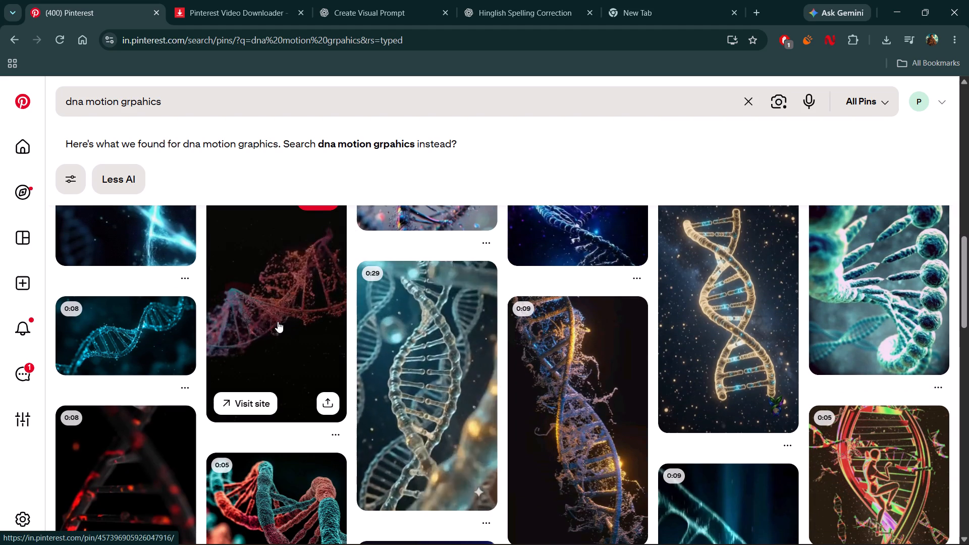
{"action": "left_click", "coordinate": [435, 386]}
{"action": "left_click", "coordinate": [217, 301]}
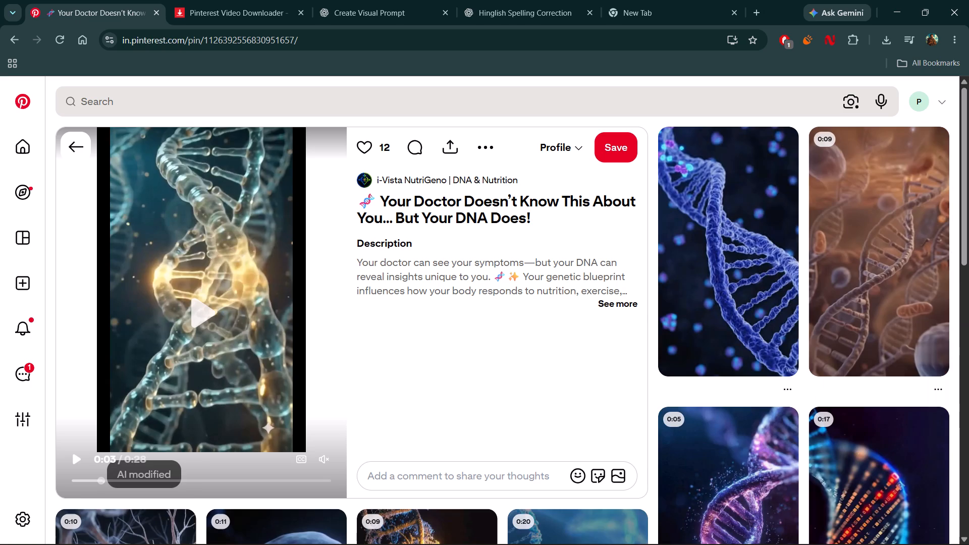
{"action": "left_click", "coordinate": [457, 150]}
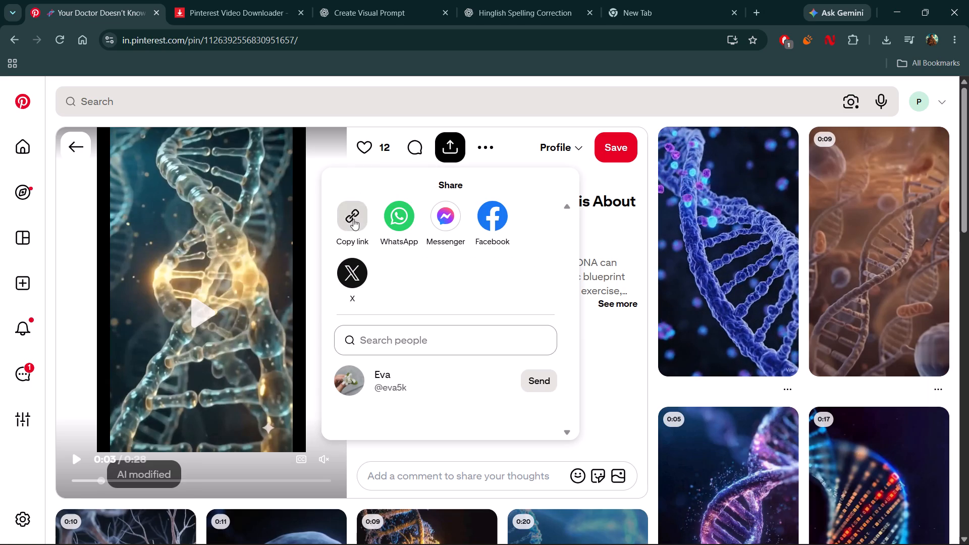
{"action": "left_click", "coordinate": [353, 219]}
{"action": "left_click", "coordinate": [355, 213]}
Download the copied DNA pin through PinDown as a 1080p (HD) MP4 and save it in the vid 3 folder.
{"action": "left_click", "coordinate": [244, 0]}
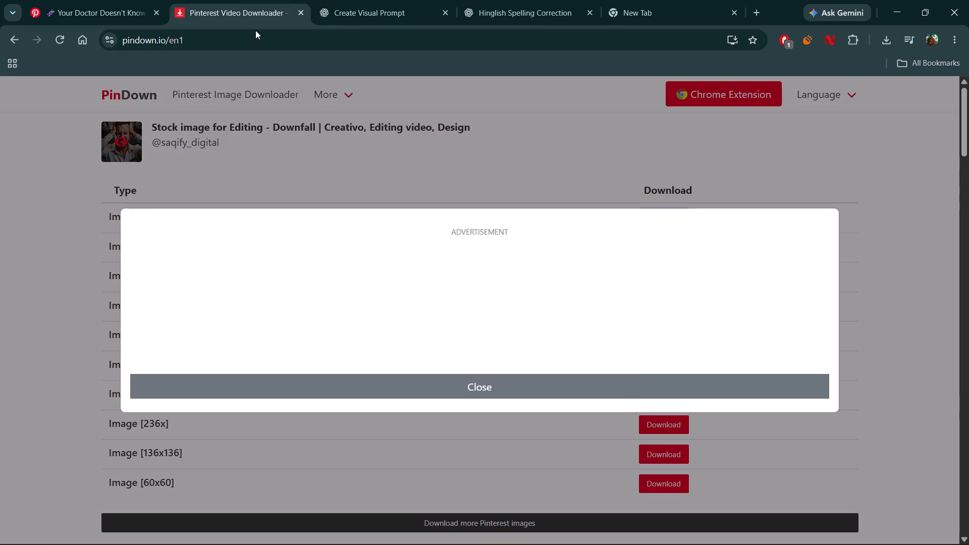
{"action": "left_click", "coordinate": [308, 161]}
{"action": "scroll", "coordinate": [359, 456], "scroll_direction": "down", "scroll_amount": 1}
{"action": "left_click", "coordinate": [416, 465]}
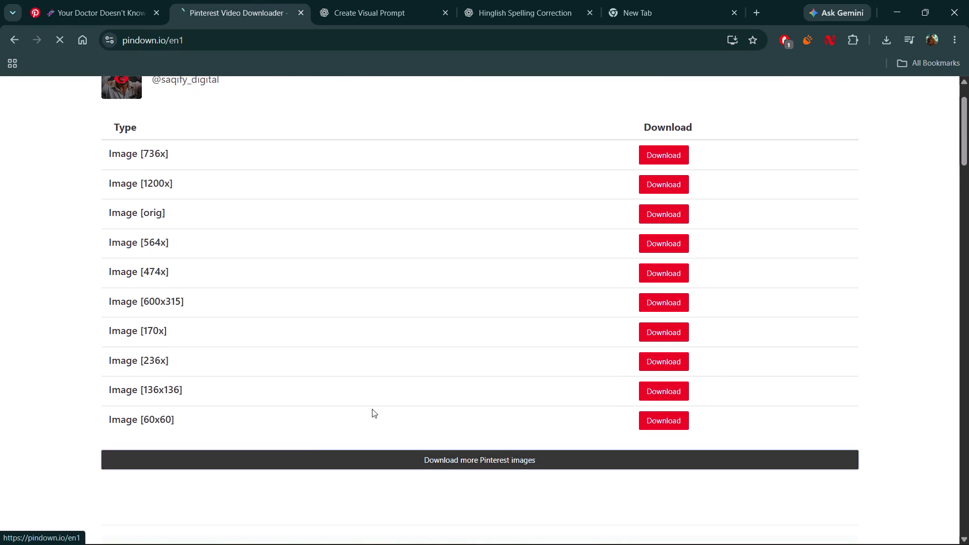
{"action": "left_click", "coordinate": [384, 284]}
{"action": "key", "text": "ctrl+v"}
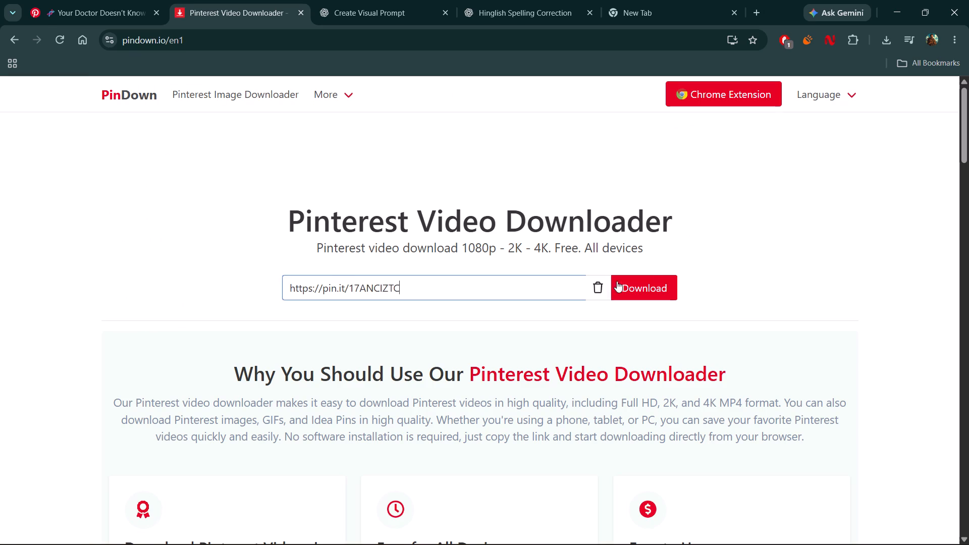
{"action": "left_click", "coordinate": [653, 286]}
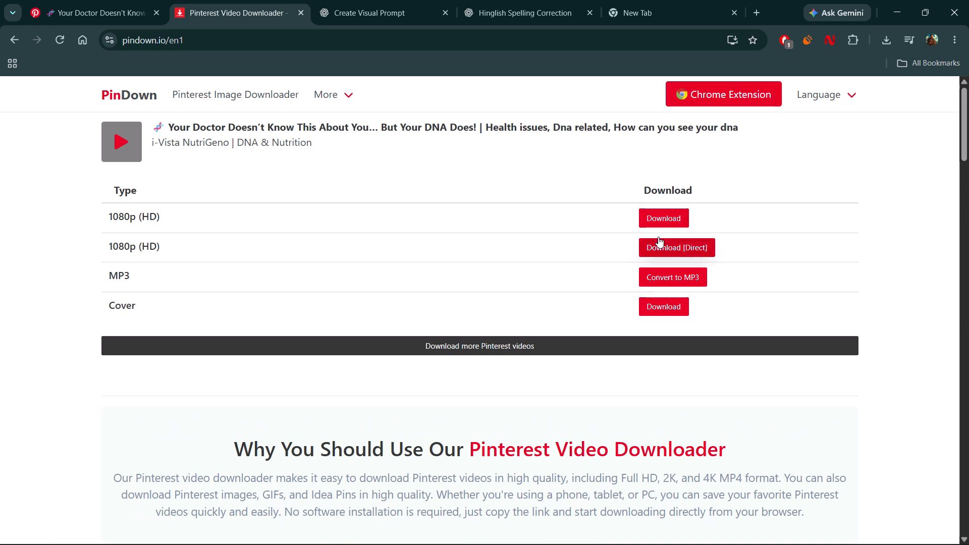
{"action": "left_click", "coordinate": [670, 219]}
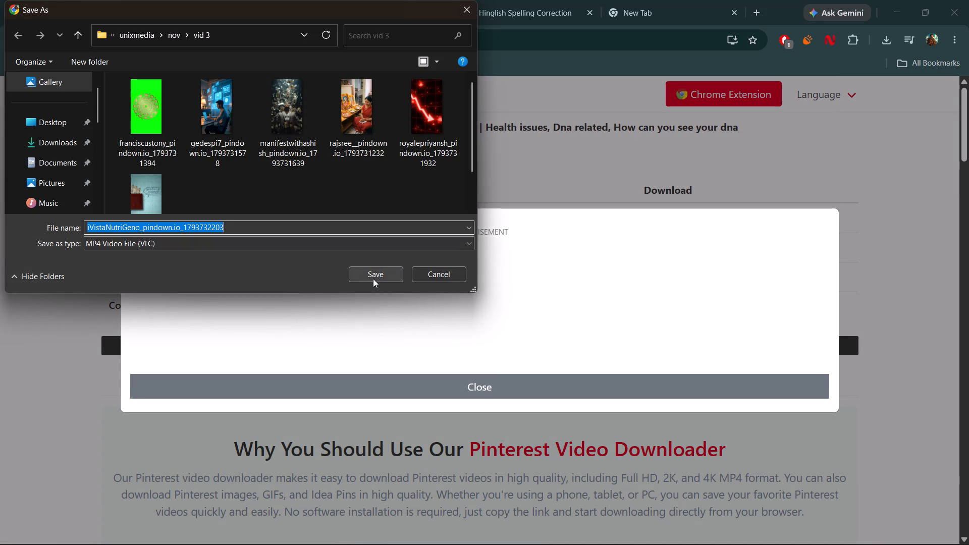
{"action": "left_click", "coordinate": [373, 279]}
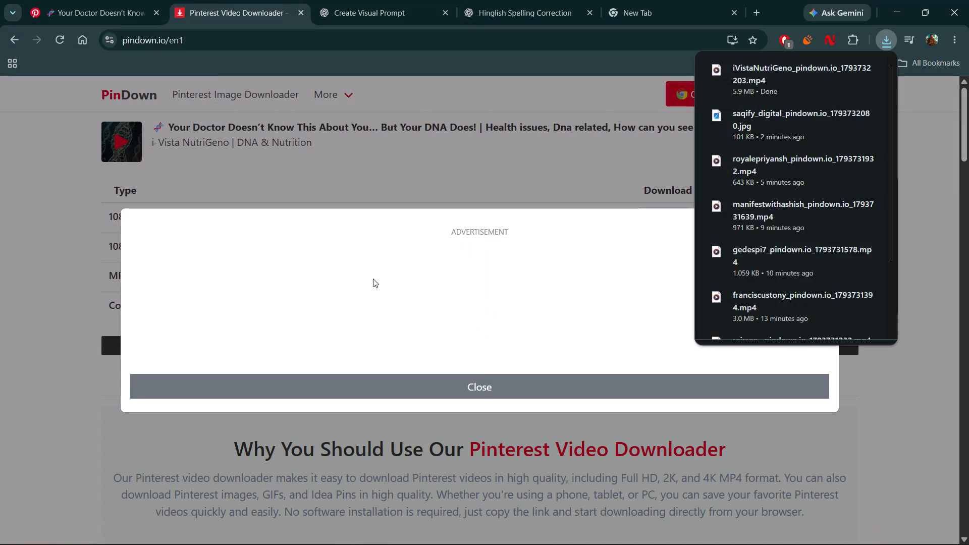
Back in Premiere, import the iVistaNutriGeno DNA video into the broll bin and open it in the Source Monitor.
{"action": "key", "text": "alt+Tab"}
{"action": "scroll", "coordinate": [579, 192], "scroll_direction": "down", "scroll_amount": 4}
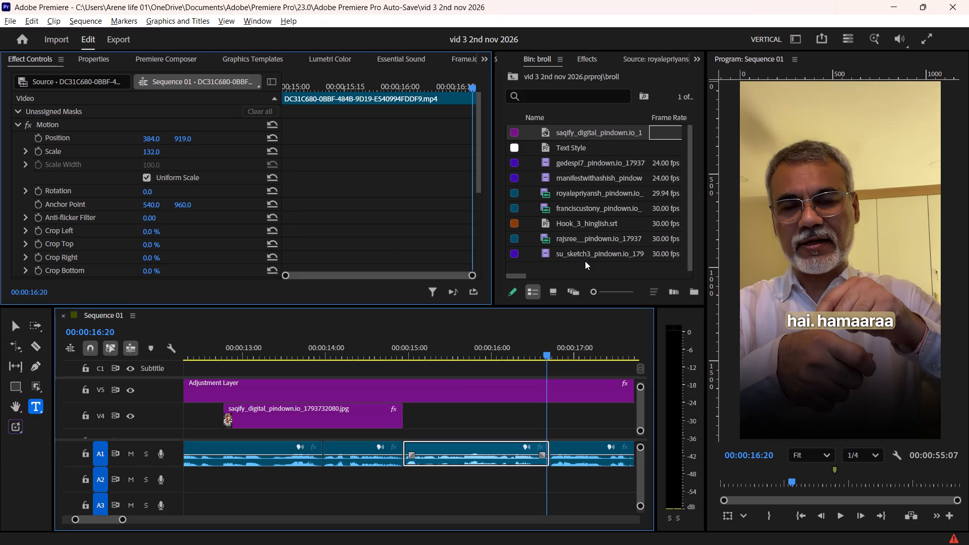
{"action": "double_click", "coordinate": [585, 264]}
{"action": "left_click", "coordinate": [293, 160]}
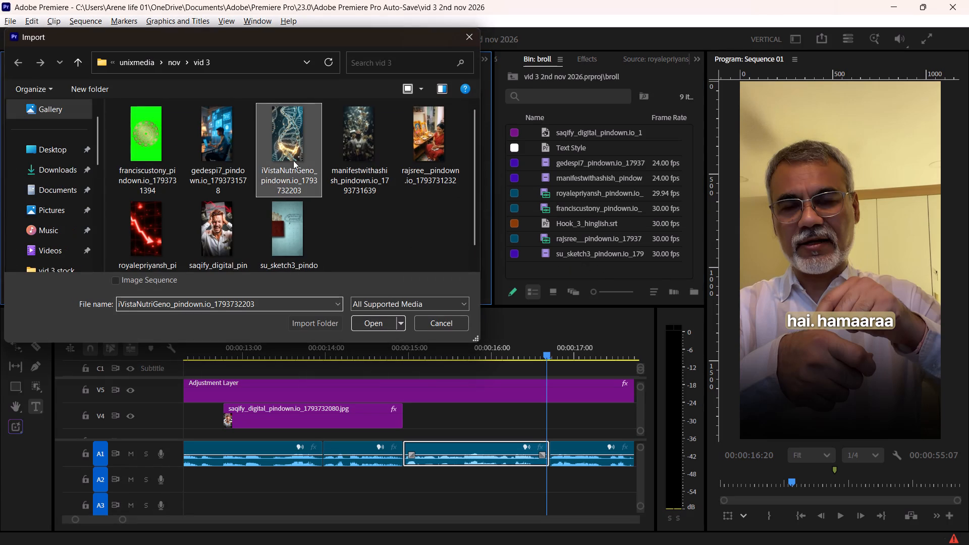
{"action": "left_click", "coordinate": [382, 322]}
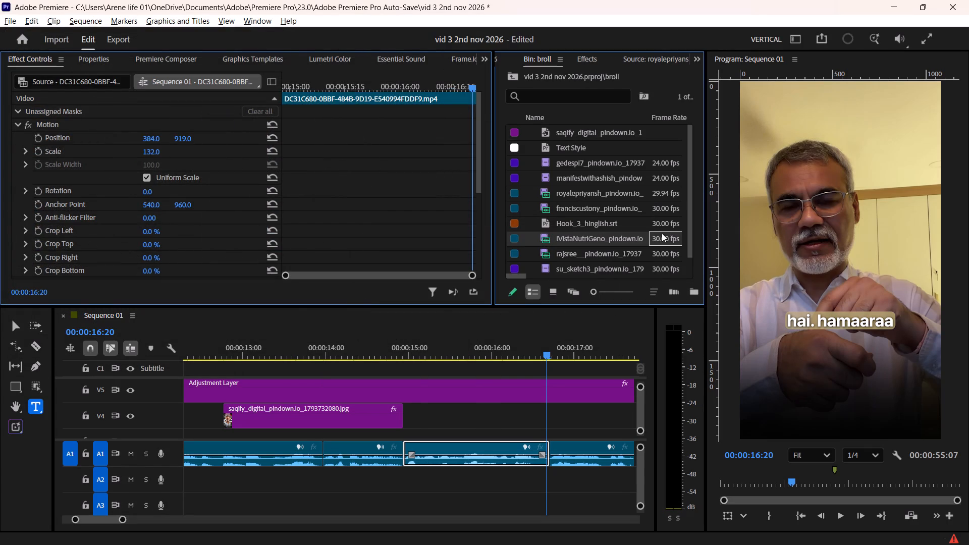
{"action": "double_click", "coordinate": [659, 238]}
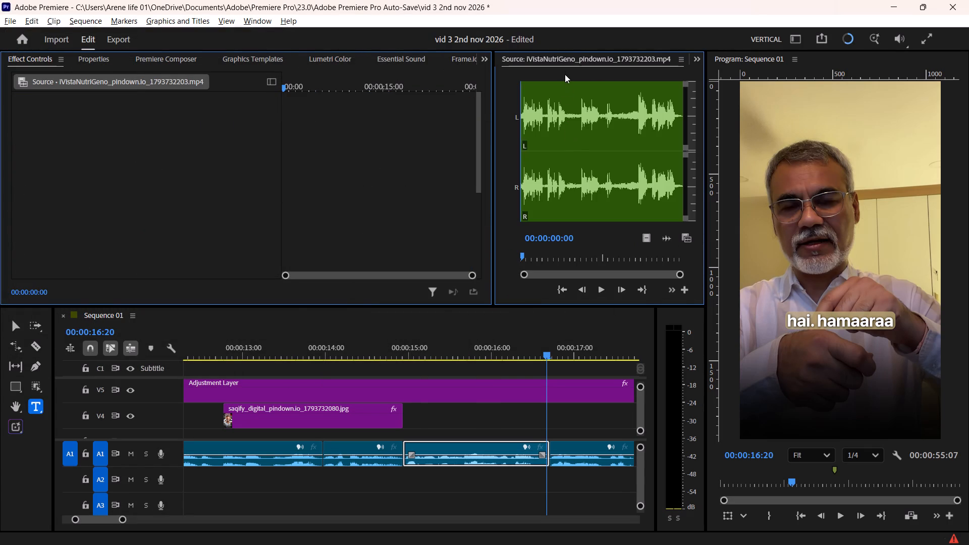
Import the iVistaNutriGeno DNA video from the vid 3 folder into the broll bin again and open it in the Source Monitor.
{"action": "scroll", "coordinate": [567, 56], "scroll_direction": "up", "scroll_amount": 2}
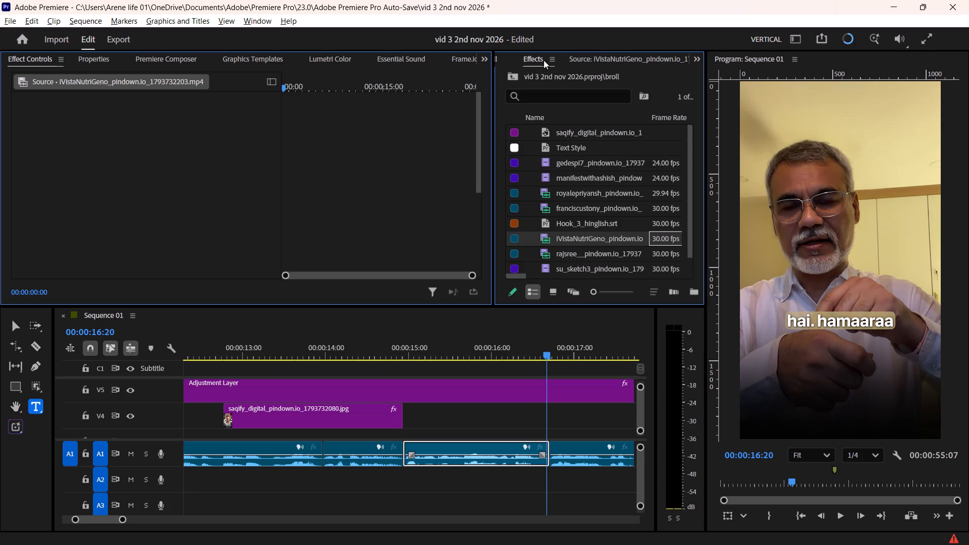
{"action": "double_click", "coordinate": [663, 236]}
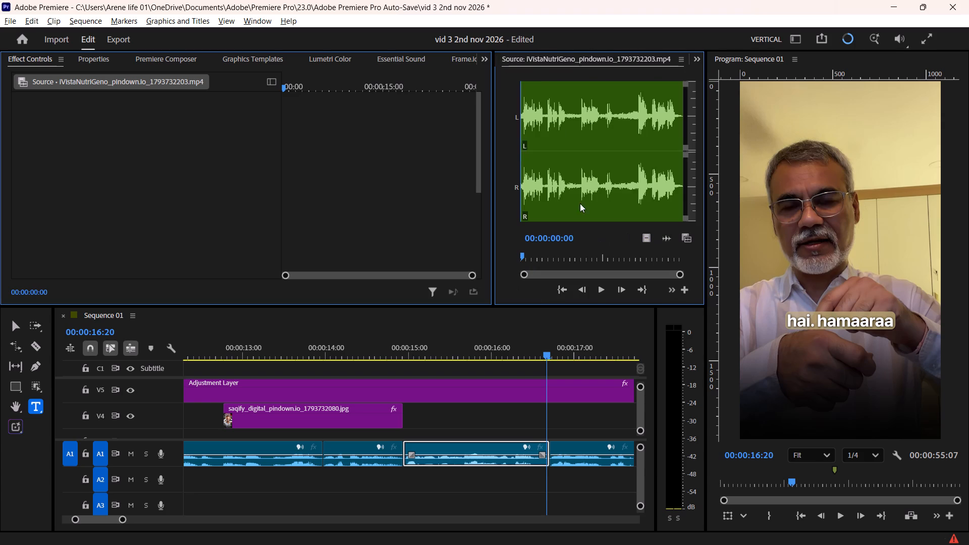
{"action": "scroll", "coordinate": [529, 58], "scroll_direction": "up", "scroll_amount": 2}
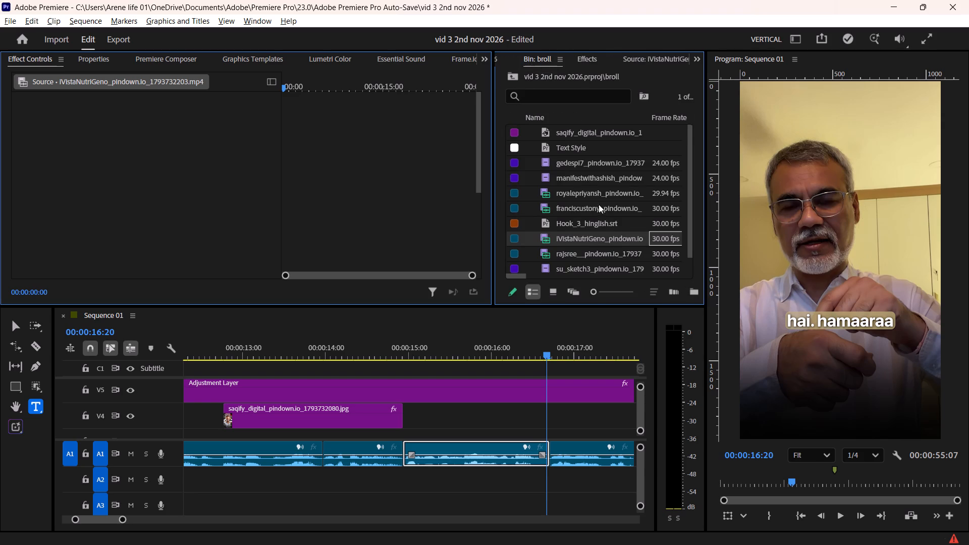
{"action": "scroll", "coordinate": [605, 252], "scroll_direction": "down", "scroll_amount": 3}
{"action": "double_click", "coordinate": [585, 268]}
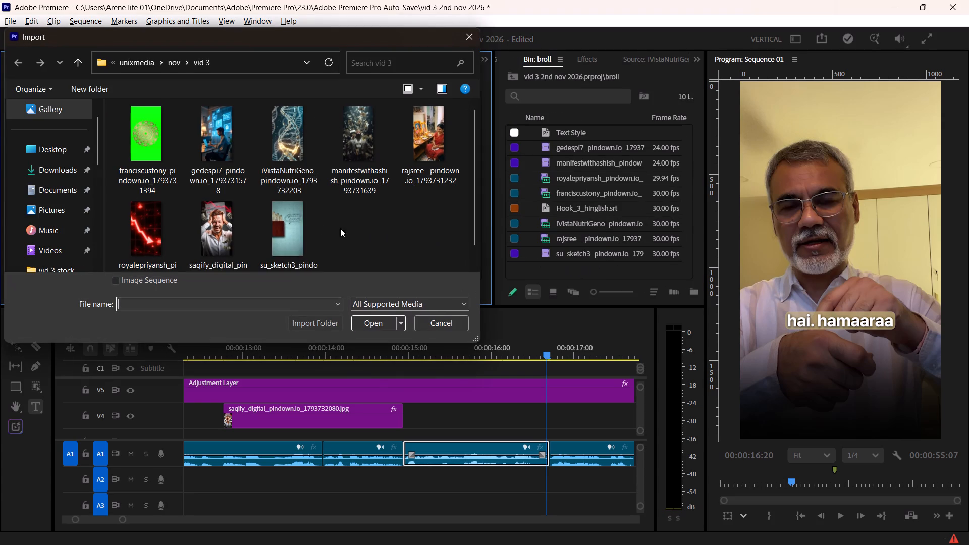
{"action": "left_click", "coordinate": [283, 148]}
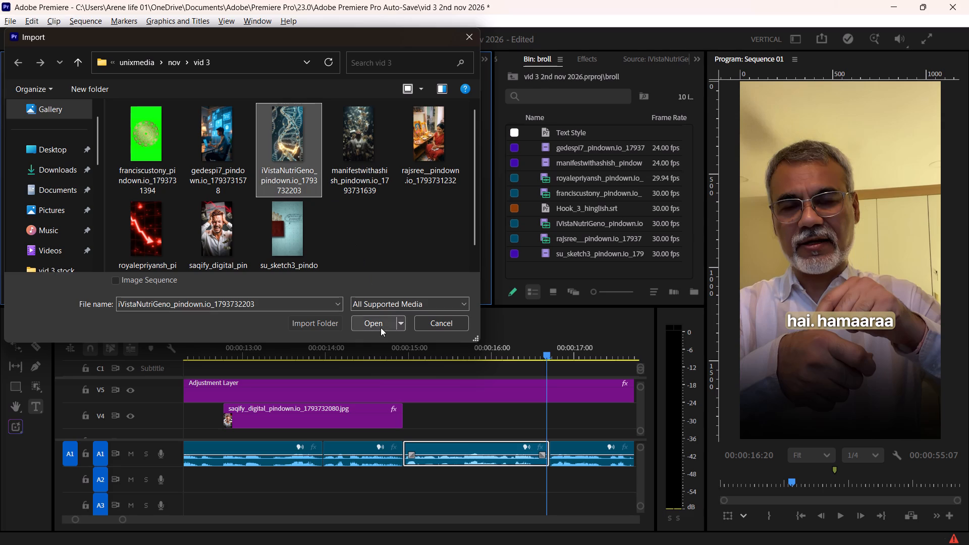
{"action": "left_click", "coordinate": [381, 328]}
{"action": "double_click", "coordinate": [662, 241]}
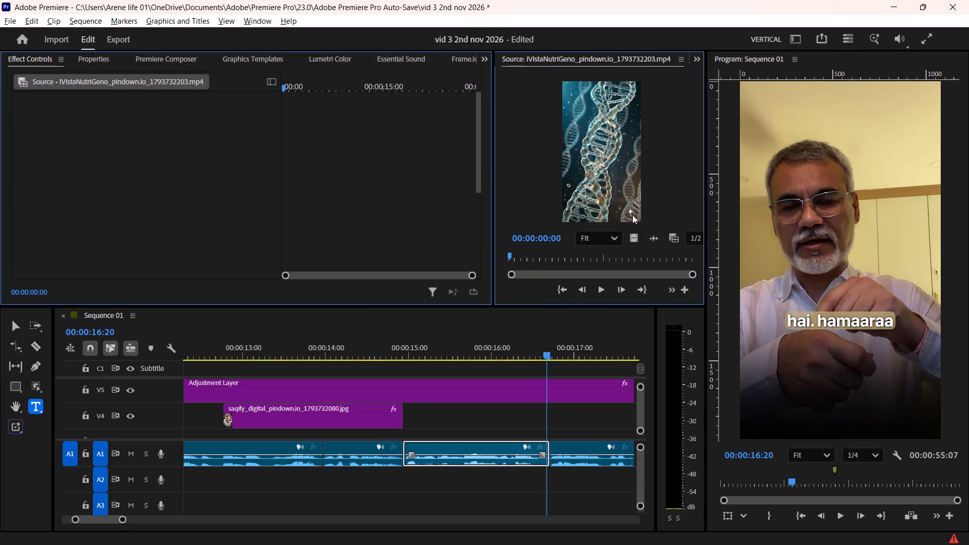
Place only the video of the DNA clip on V4 directly after the saqify_digital image and fit it to the frame.
{"action": "left_click_drag", "start_coordinate": [611, 200], "coordinate": [609, 204]}
{"action": "left_click_drag", "start_coordinate": [635, 239], "coordinate": [408, 423]}
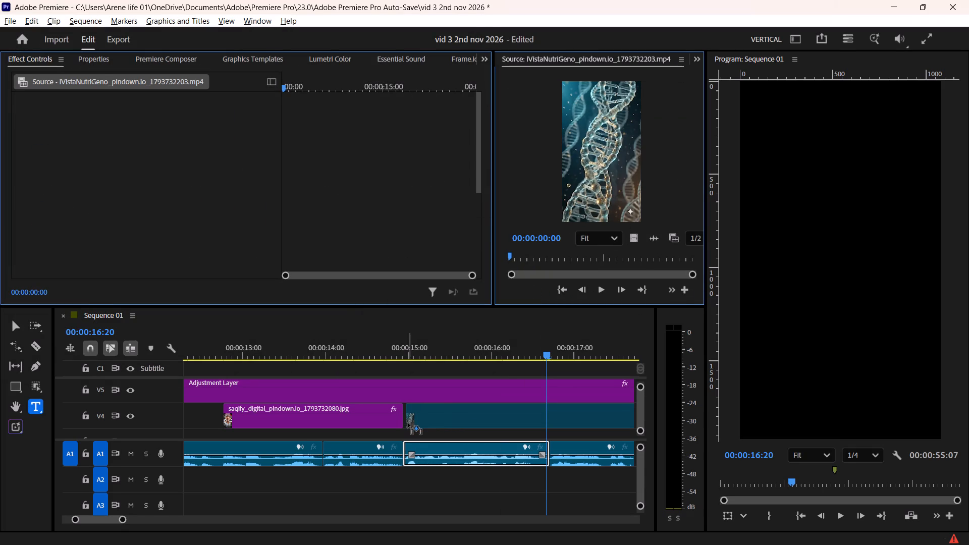
{"action": "left_click_drag", "start_coordinate": [408, 423], "coordinate": [403, 425]}
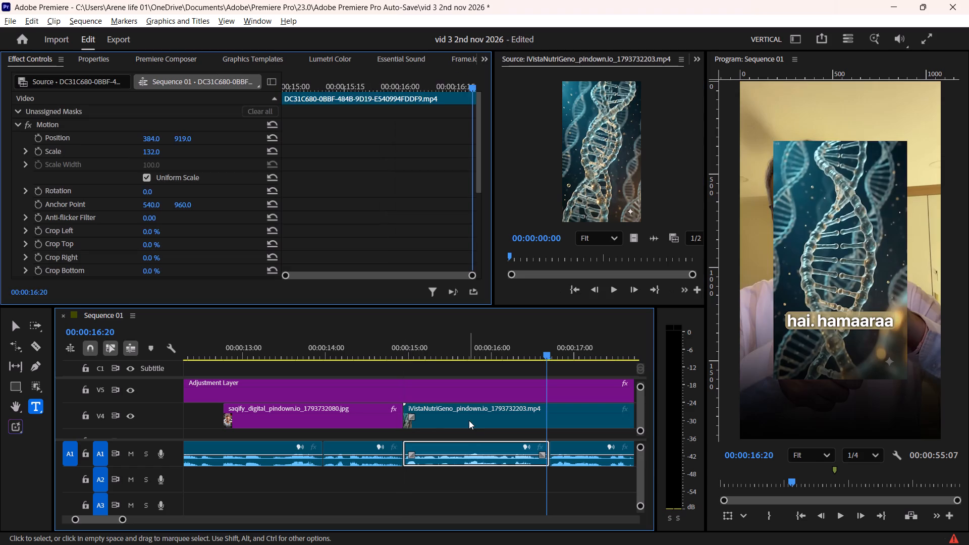
{"action": "left_click", "coordinate": [470, 419]}
{"action": "left_click", "coordinate": [102, 58]}
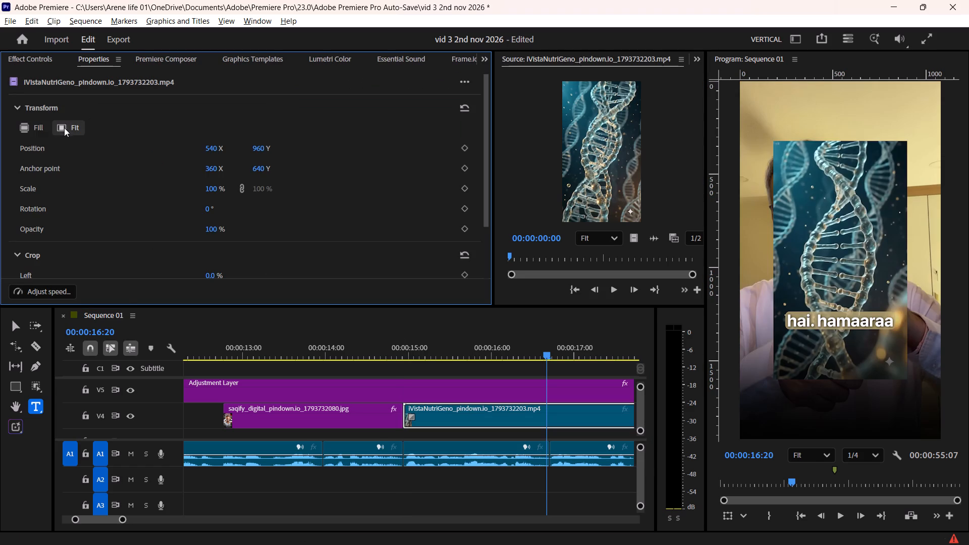
{"action": "left_click", "coordinate": [64, 128]}
Save the project and play back the edit from about 00:00:12:18 into the DNA clip.
{"action": "left_click", "coordinate": [213, 354]}
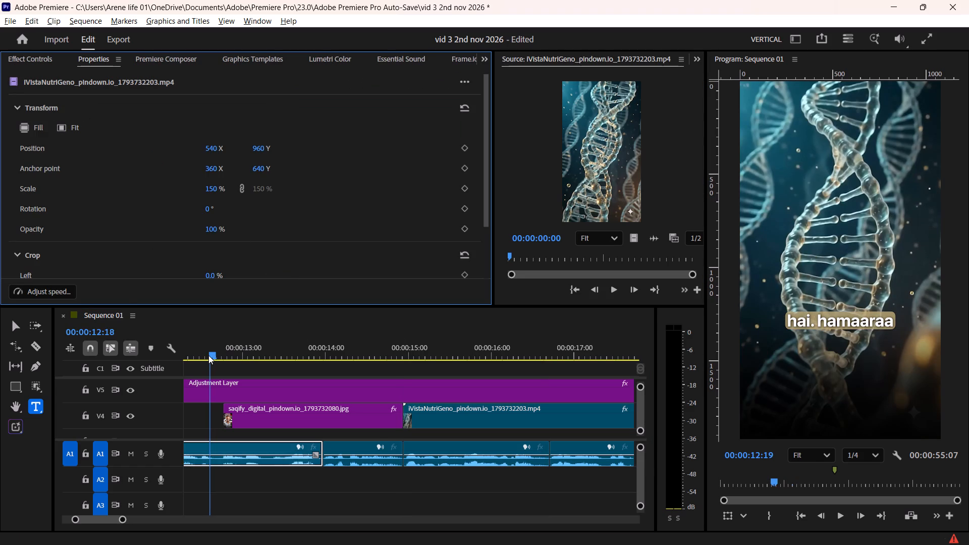
{"action": "key", "text": "ctrl+s"}
{"action": "key", "text": "space"}
{"action": "scroll", "coordinate": [256, 409], "scroll_direction": "down", "scroll_amount": 4, "text": "alt"}
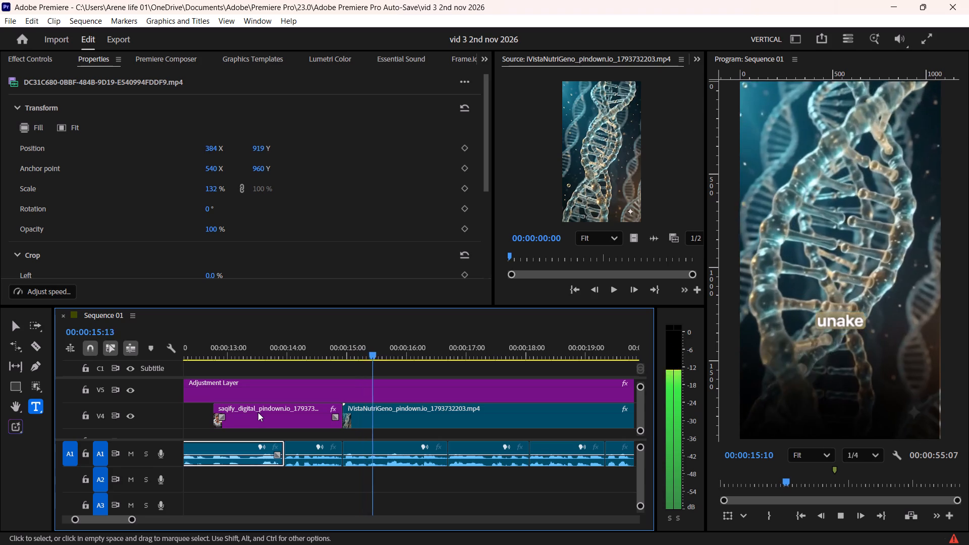
{"action": "scroll", "coordinate": [343, 429], "scroll_direction": "down", "scroll_amount": 2}
{"action": "scroll", "coordinate": [385, 438], "scroll_direction": "up", "scroll_amount": 3, "text": "alt"}
{"action": "key", "text": "space"}
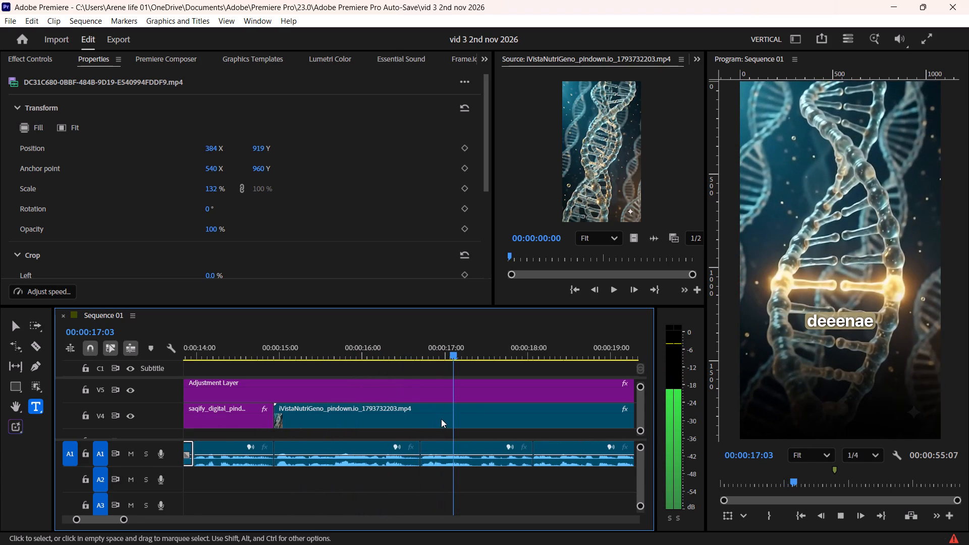
Cut the DNA clip on V4 at 00:00:16:21 and delete the part after the cut.
{"action": "scroll", "coordinate": [441, 419], "scroll_direction": "down", "scroll_amount": 3, "text": "alt"}
{"action": "left_click_drag", "start_coordinate": [443, 351], "coordinate": [420, 374], "text": "shift"}
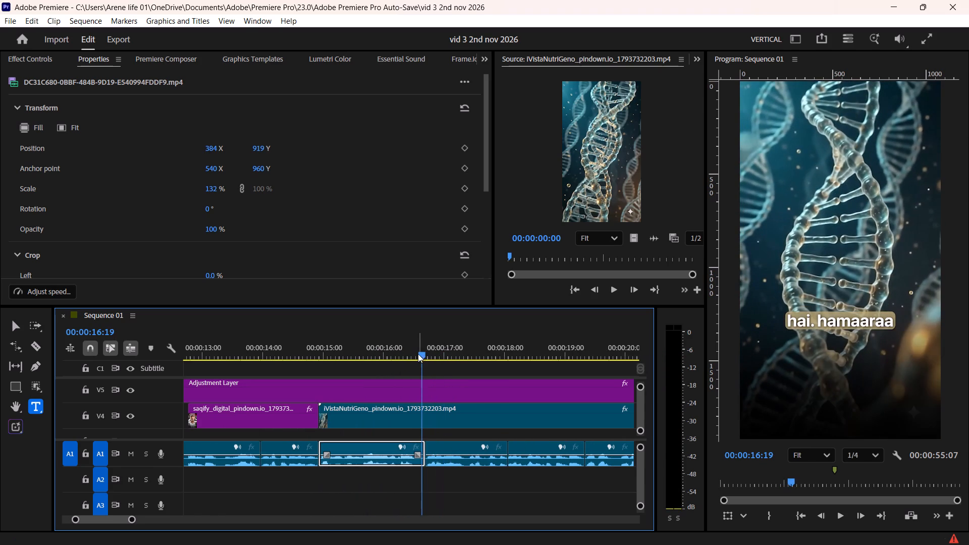
{"action": "left_click_drag", "start_coordinate": [419, 348], "coordinate": [425, 348], "text": "shift"}
{"action": "left_click", "coordinate": [448, 419]}
{"action": "key", "text": "F1"}
{"action": "left_click", "coordinate": [473, 416]}
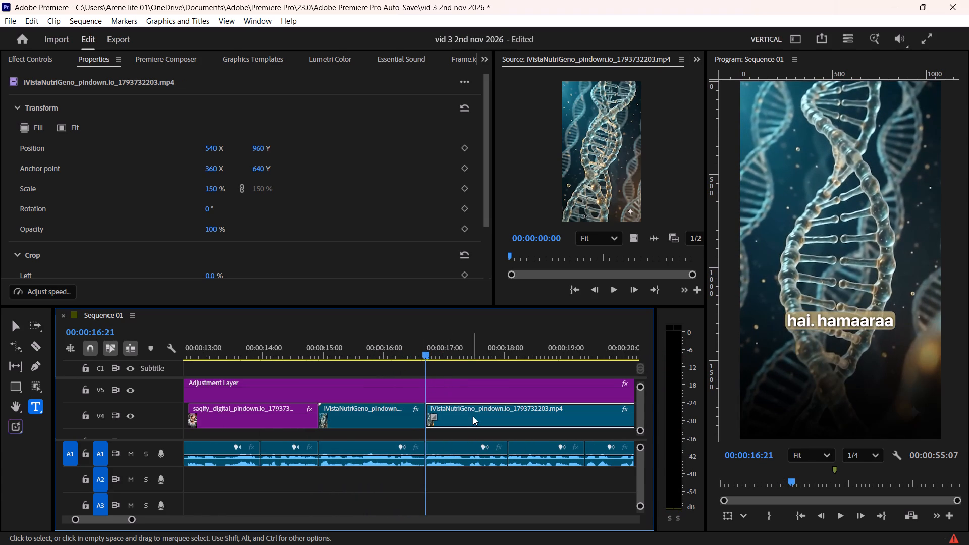
{"action": "key", "text": "Delete"}
Play back from about 00:00:15:29 past the end of the trimmed DNA clip and save the project.
{"action": "left_click_drag", "start_coordinate": [400, 344], "coordinate": [382, 351]}
{"action": "scroll", "coordinate": [360, 396], "scroll_direction": "down", "scroll_amount": 6, "text": "alt"}
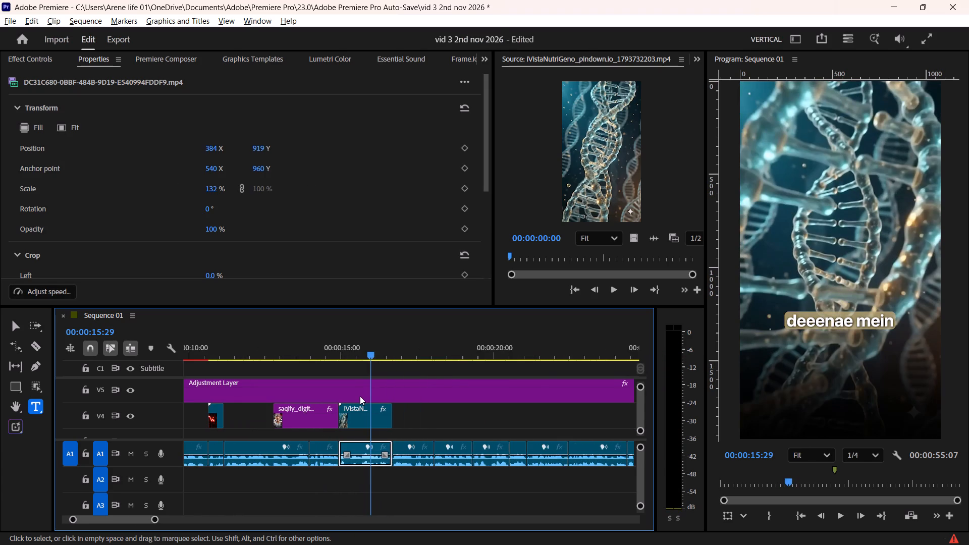
{"action": "scroll", "coordinate": [360, 396], "scroll_direction": "down", "scroll_amount": 4, "text": "alt"}
{"action": "scroll", "coordinate": [360, 396], "scroll_direction": "up", "scroll_amount": 3}
{"action": "key", "text": "space"}
{"action": "scroll", "coordinate": [417, 413], "scroll_direction": "up", "scroll_amount": 4, "text": "alt"}
{"action": "scroll", "coordinate": [417, 413], "scroll_direction": "down", "scroll_amount": 2}
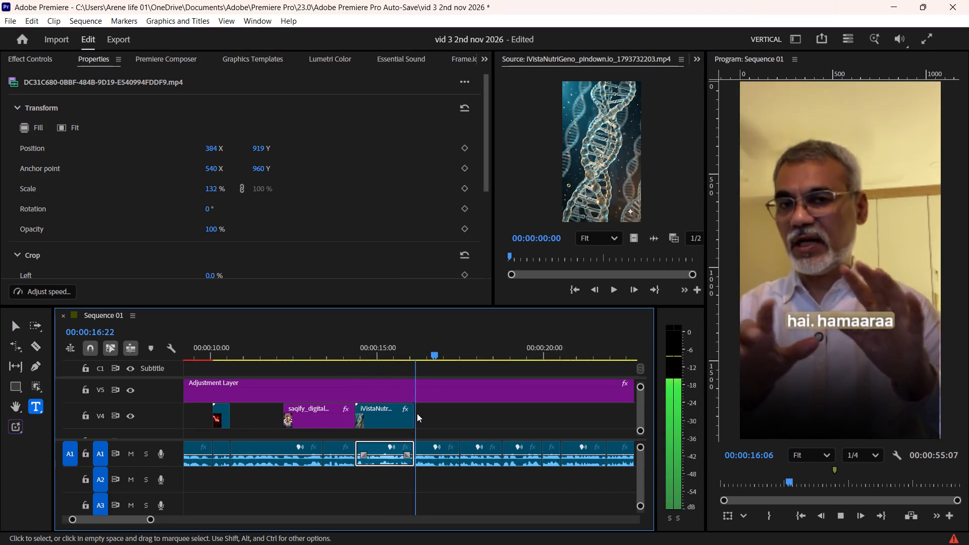
{"action": "scroll", "coordinate": [417, 414], "scroll_direction": "down", "scroll_amount": 4}
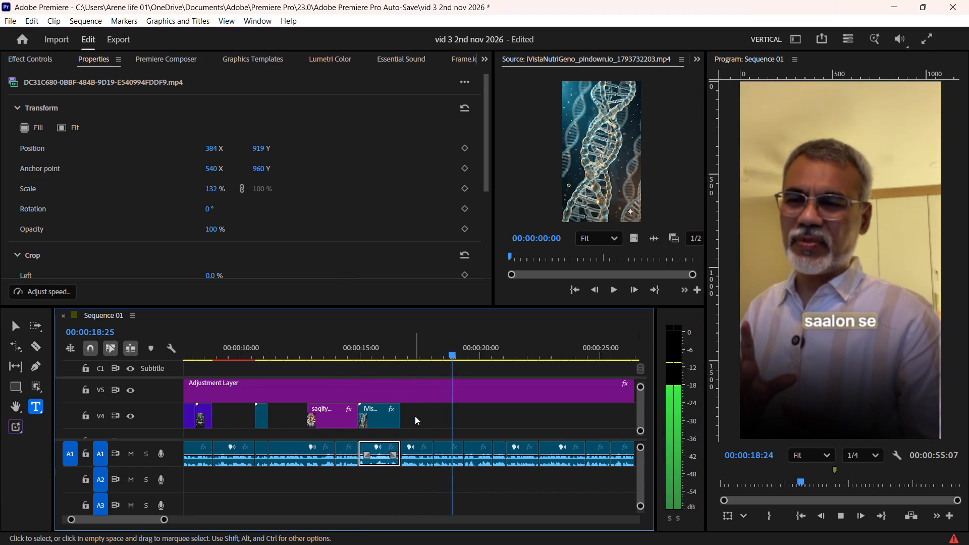
{"action": "key", "text": "space"}
{"action": "key", "text": "ctrl+s"}
{"action": "key", "text": "ctrl+s"}
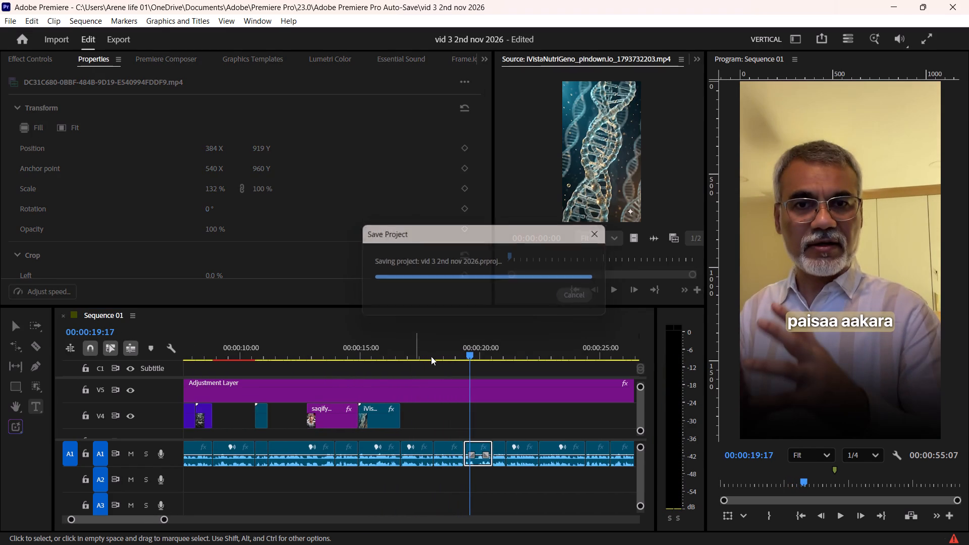
Add the Sk Tadas Text Animations graphics template to V4, starting about one second after the DNA clip ends, and maximize the timeline.
{"action": "left_click_drag", "start_coordinate": [430, 353], "coordinate": [406, 367]}
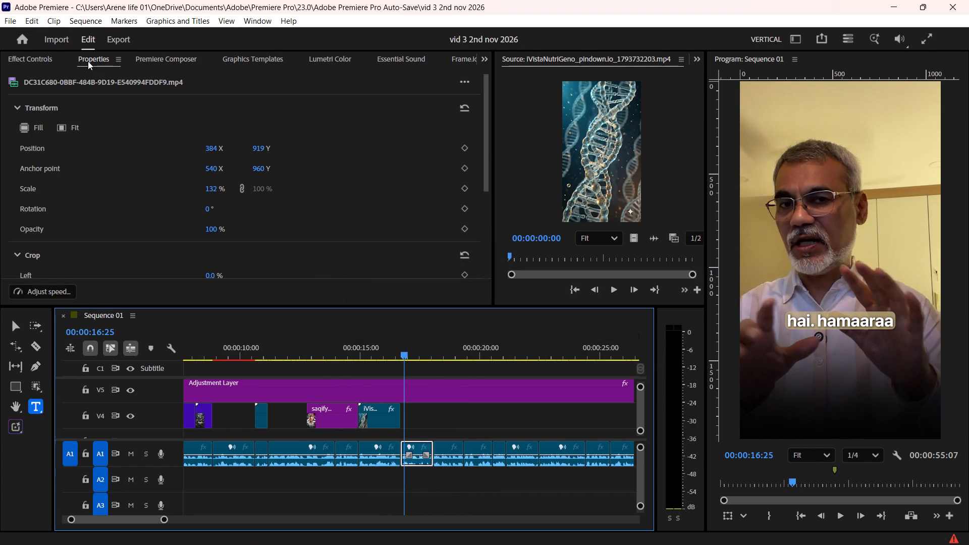
{"action": "left_click", "coordinate": [263, 58]}
{"action": "left_click", "coordinate": [79, 201]}
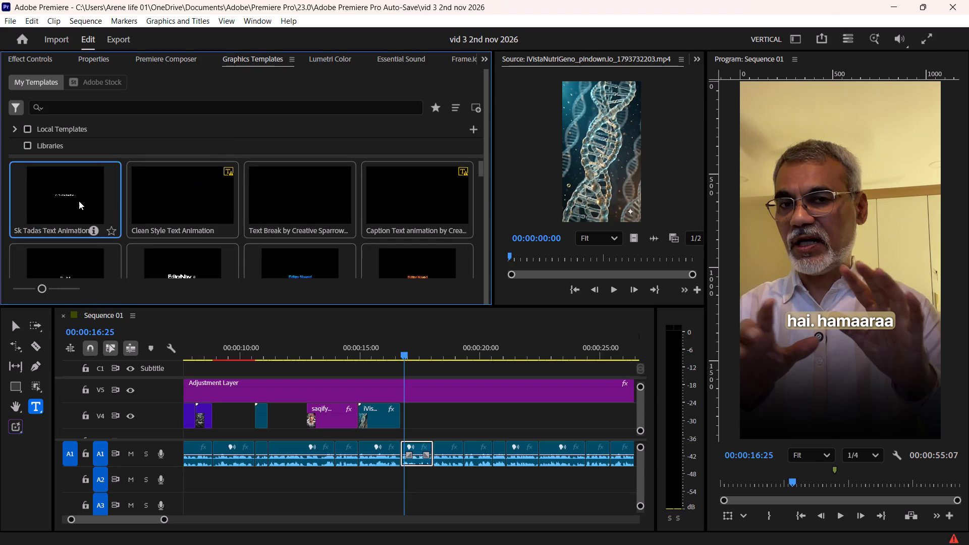
{"action": "left_click_drag", "start_coordinate": [67, 199], "coordinate": [426, 426]}
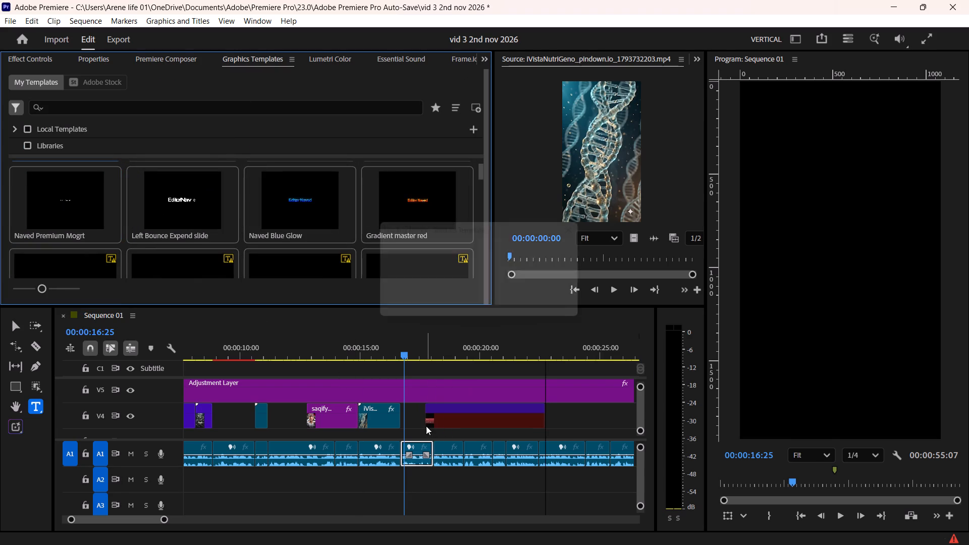
{"action": "left_click", "coordinate": [461, 415]}
{"action": "key", "text": "grave"}
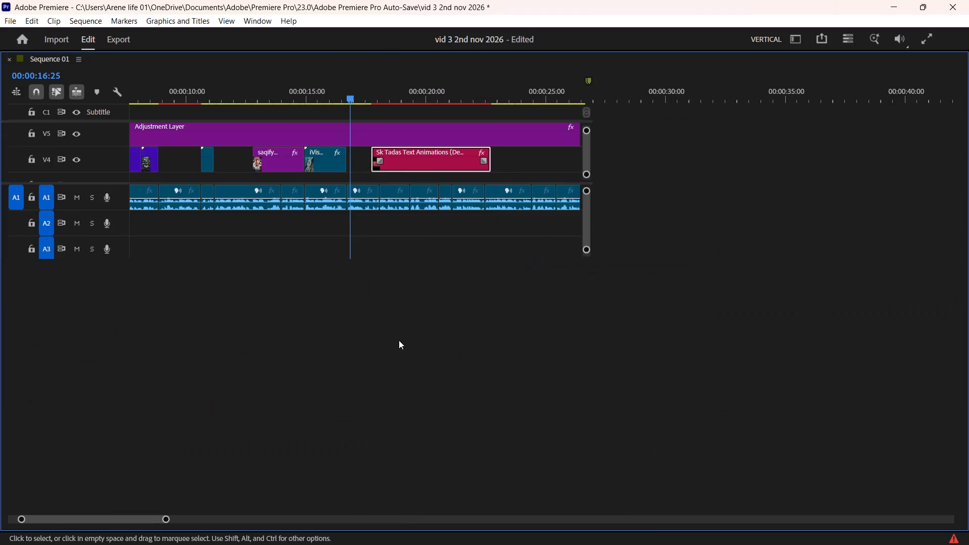
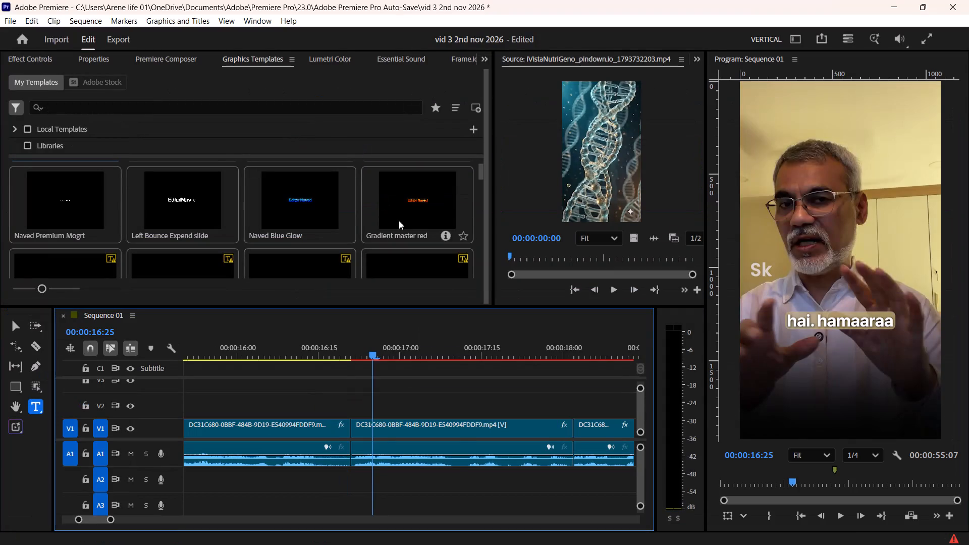
Replace the source text of the Sk Tadas Text Animations clip on V7 with "Hamara DNA".
{"action": "scroll", "coordinate": [394, 391], "scroll_direction": "up", "scroll_amount": 10, "text": "ctrl"}
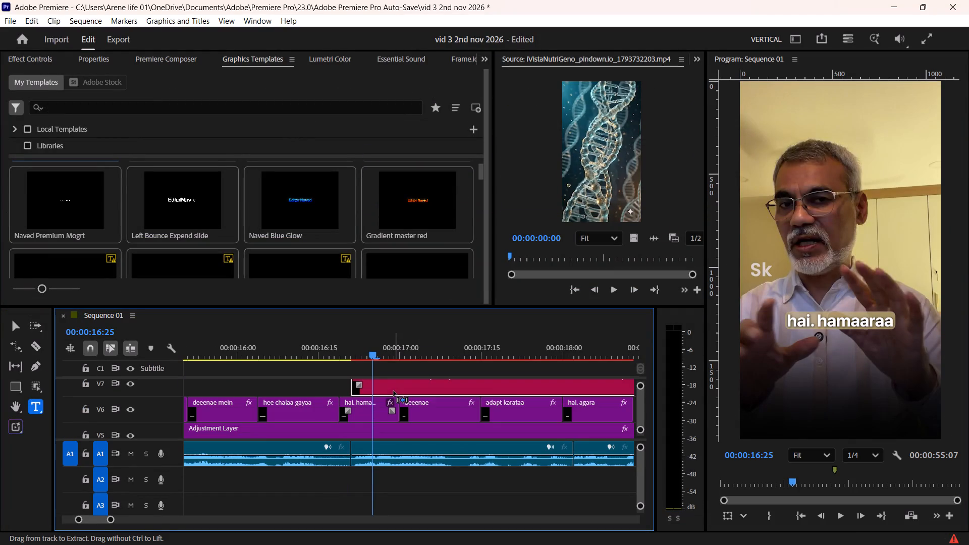
{"action": "scroll", "coordinate": [394, 391], "scroll_direction": "up", "scroll_amount": 2, "text": "ctrl"}
{"action": "left_click", "coordinate": [104, 64]}
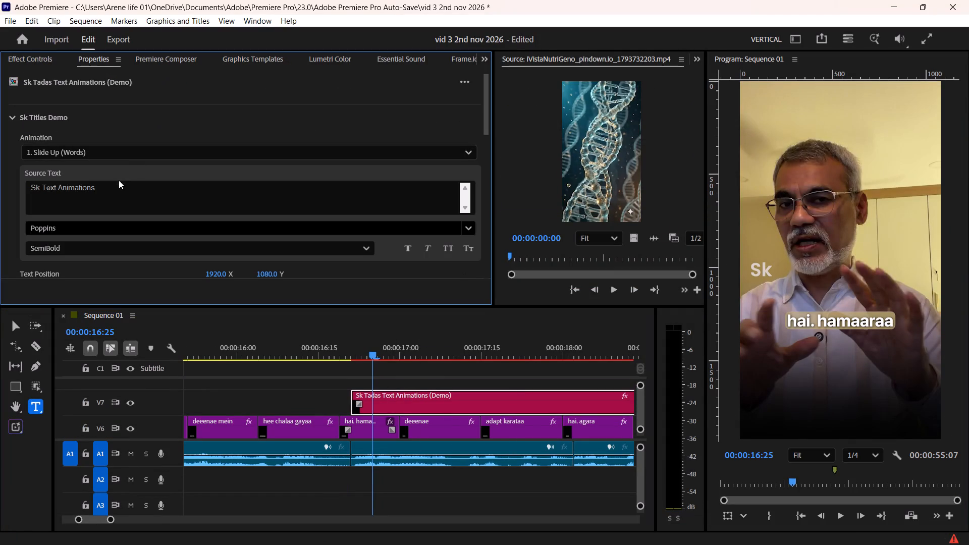
{"action": "left_click_drag", "start_coordinate": [119, 190], "coordinate": [34, 190]}
{"action": "key", "text": "BackSpace"}
{"action": "key", "text": "BackSpace"}
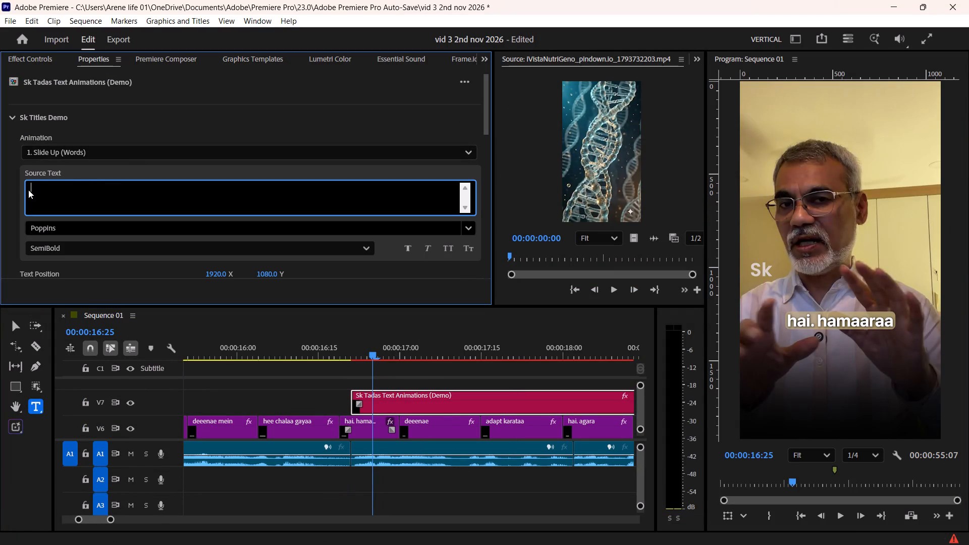
{"action": "key", "text": "d"}
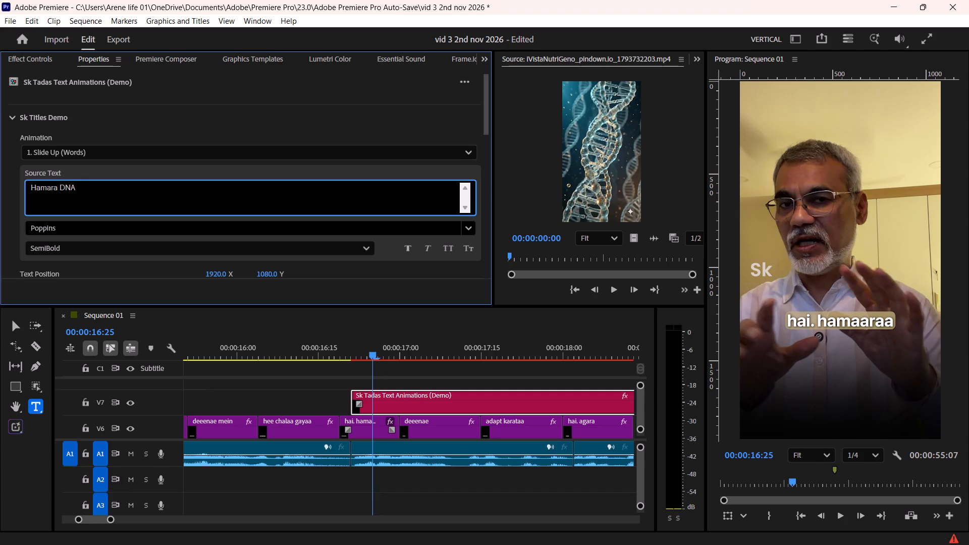
{"action": "left_click", "coordinate": [252, 119]}
Set the "Hamara DNA" text's font to SF Pro Display in the Black Italic style.
{"action": "left_click", "coordinate": [95, 230]}
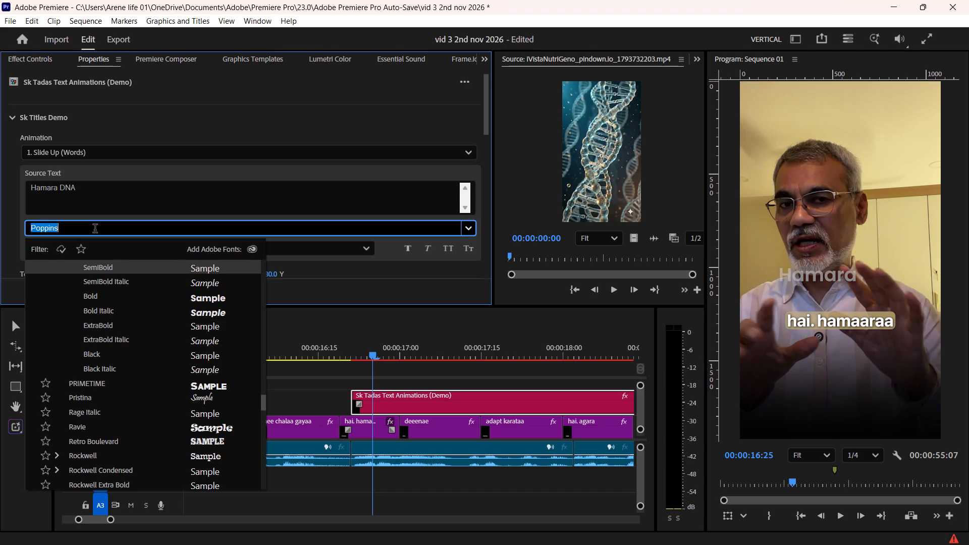
{"action": "key", "text": "f"}
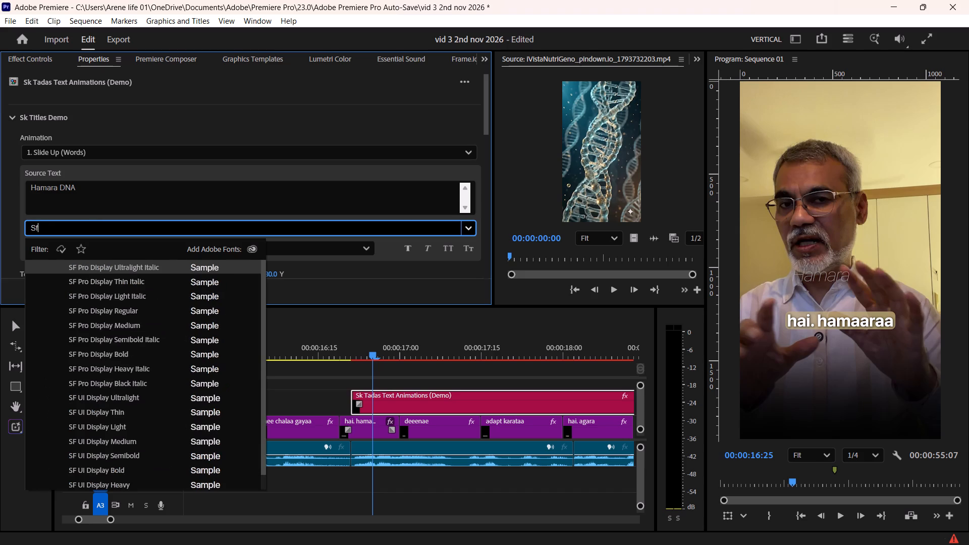
{"action": "left_click", "coordinate": [145, 327]}
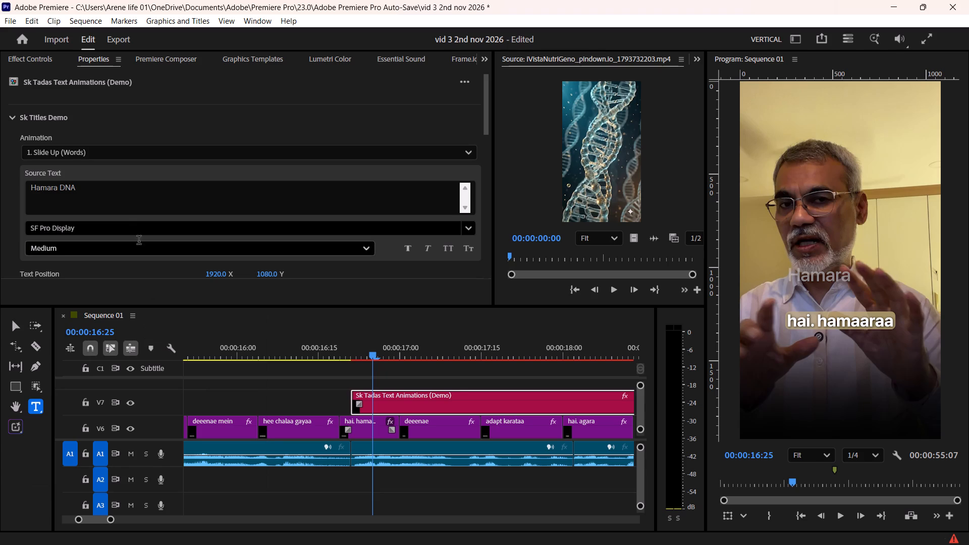
{"action": "left_click", "coordinate": [105, 245]}
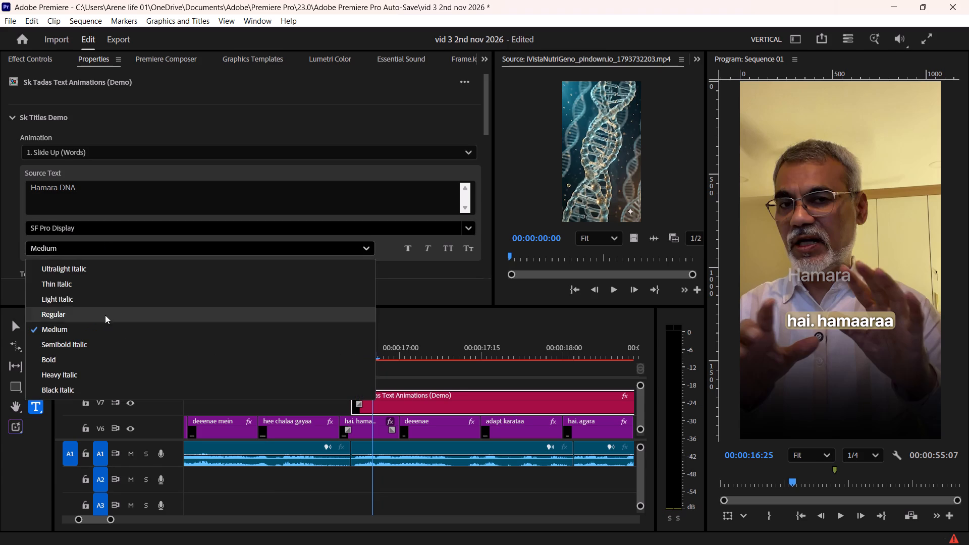
{"action": "left_click", "coordinate": [107, 389]}
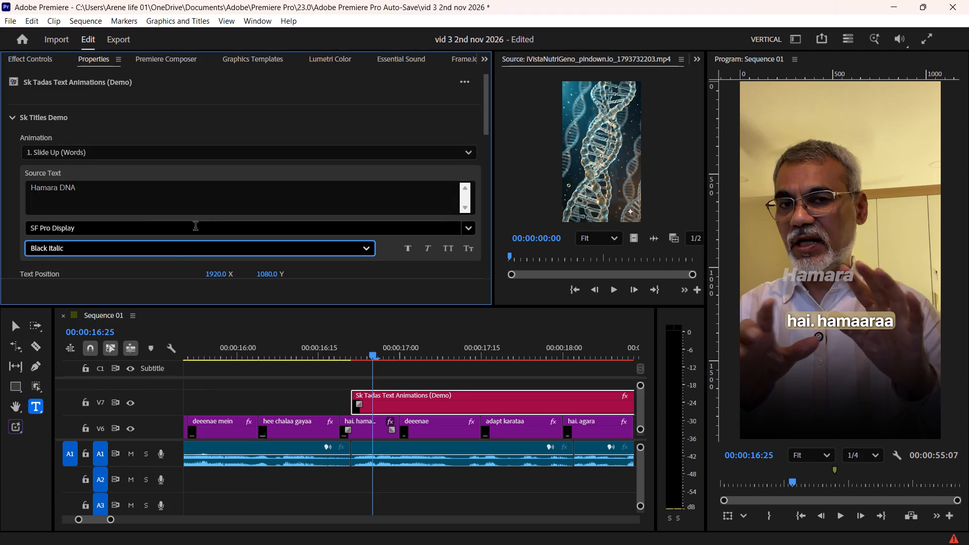
{"action": "scroll", "coordinate": [246, 104], "scroll_direction": "down", "scroll_amount": 3}
{"action": "key", "text": "space"}
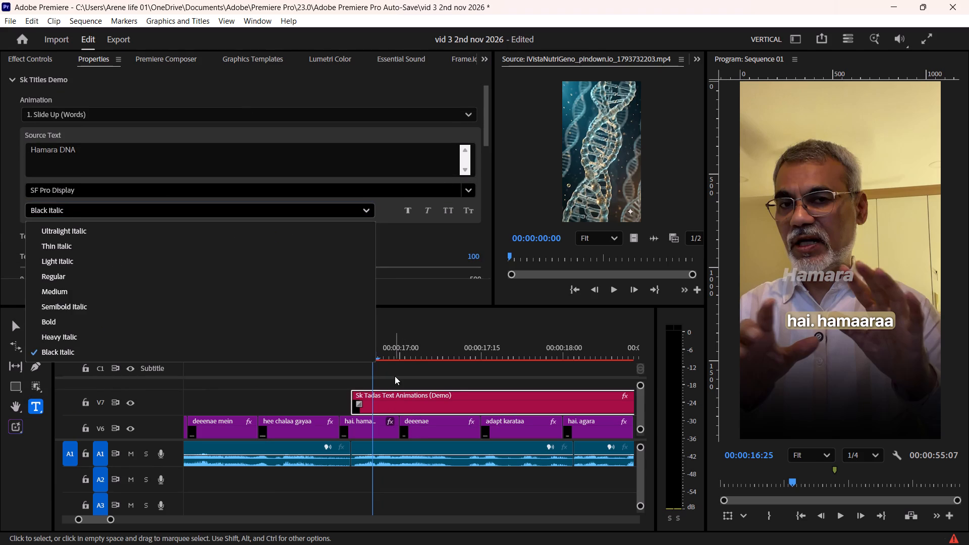
Play through the "Hamara DNA" title, cut its V7 clip at 00:00:18:02 and delete the part after the cut.
{"action": "left_click", "coordinate": [395, 376]}
{"action": "key", "text": "space"}
{"action": "scroll", "coordinate": [395, 383], "scroll_direction": "down", "scroll_amount": 4, "text": "alt"}
{"action": "key", "text": "space"}
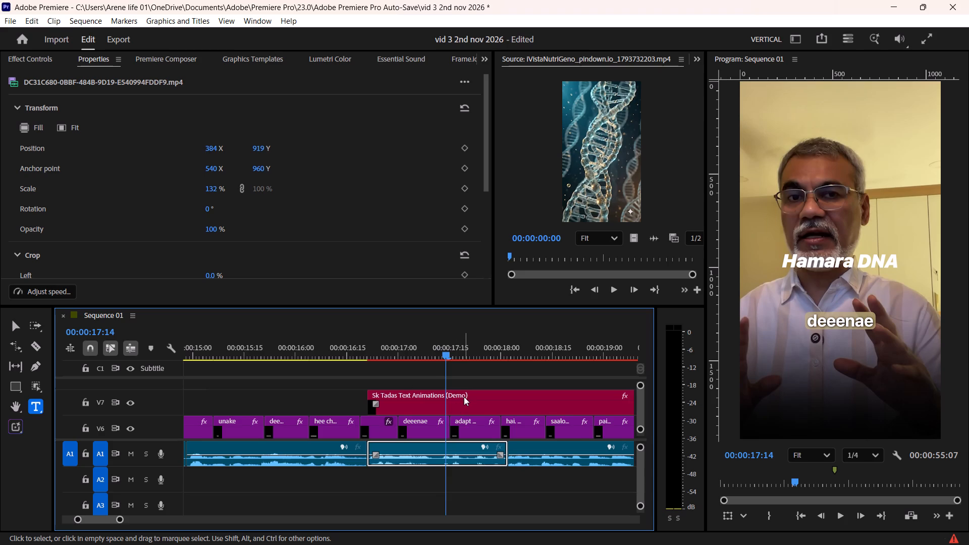
{"action": "scroll", "coordinate": [464, 397], "scroll_direction": "down", "scroll_amount": 4, "text": "alt"}
{"action": "key", "text": "space"}
{"action": "scroll", "coordinate": [460, 400], "scroll_direction": "down", "scroll_amount": 3}
{"action": "key", "text": "space"}
{"action": "scroll", "coordinate": [442, 408], "scroll_direction": "up", "scroll_amount": 8, "text": "alt"}
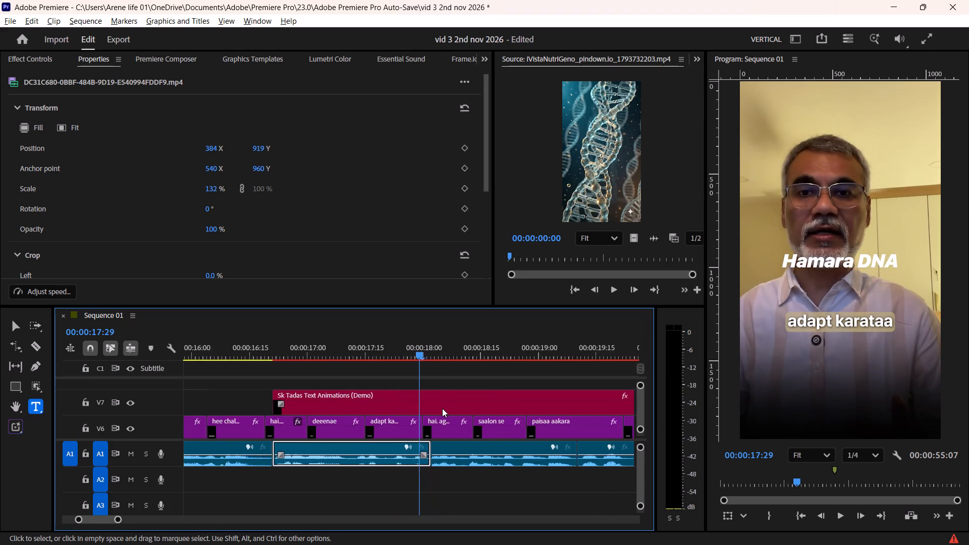
{"action": "key", "text": "space"}
{"action": "key", "text": "space"}
{"action": "left_click", "coordinate": [425, 349], "text": "shift"}
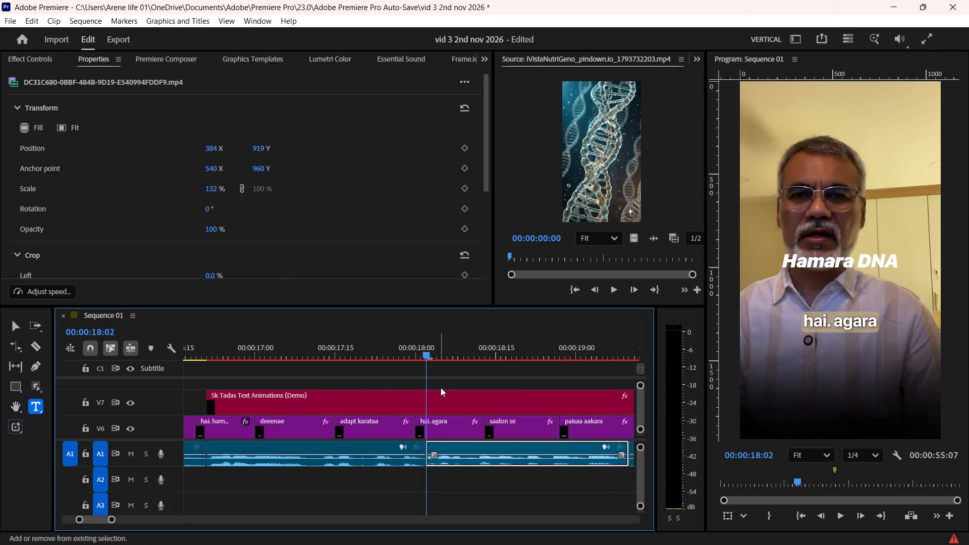
{"action": "left_click", "coordinate": [448, 404]}
{"action": "key", "text": "F1"}
{"action": "left_click", "coordinate": [486, 406]}
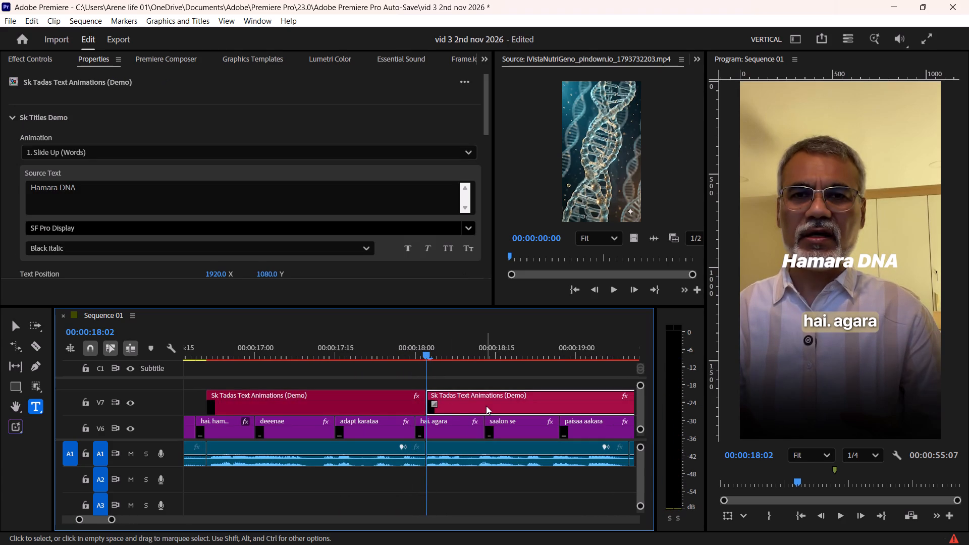
{"action": "key", "text": "Delete"}
Move the "Hamara DNA" title down over the captions to about position 550.2, 1299.9 and scale it to 142.
{"action": "left_click", "coordinate": [369, 351]}
{"action": "left_click", "coordinate": [379, 403]}
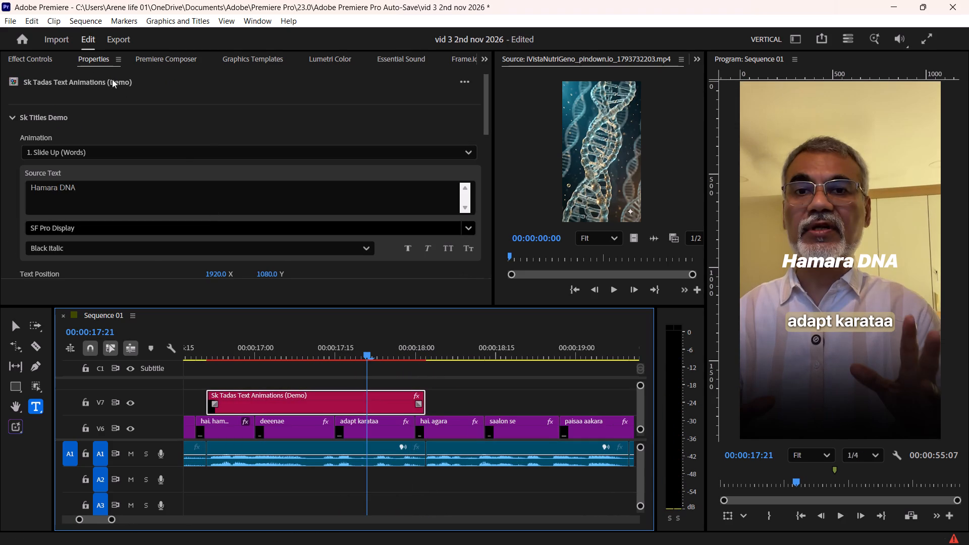
{"action": "left_click", "coordinate": [43, 57]}
{"action": "left_click", "coordinate": [87, 139]}
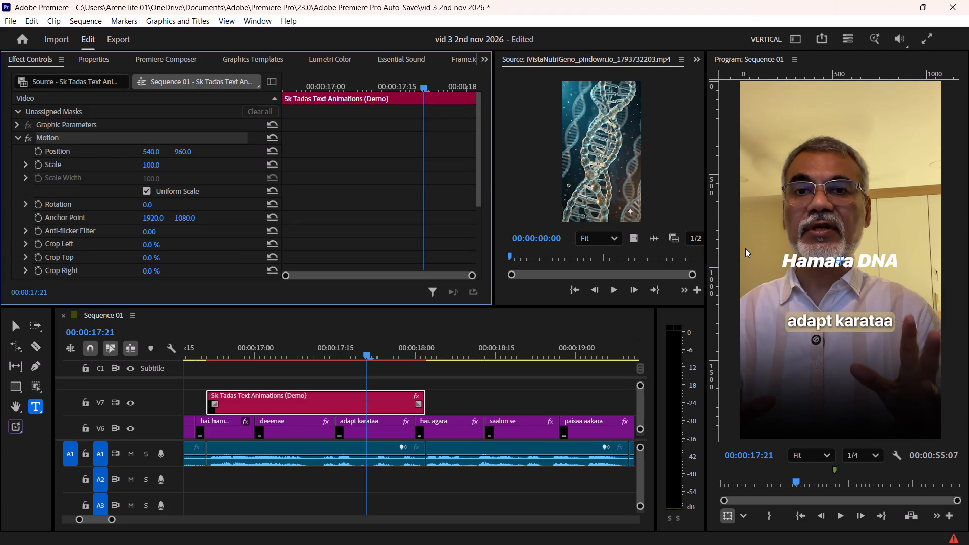
{"action": "left_click_drag", "start_coordinate": [870, 260], "coordinate": [872, 321]}
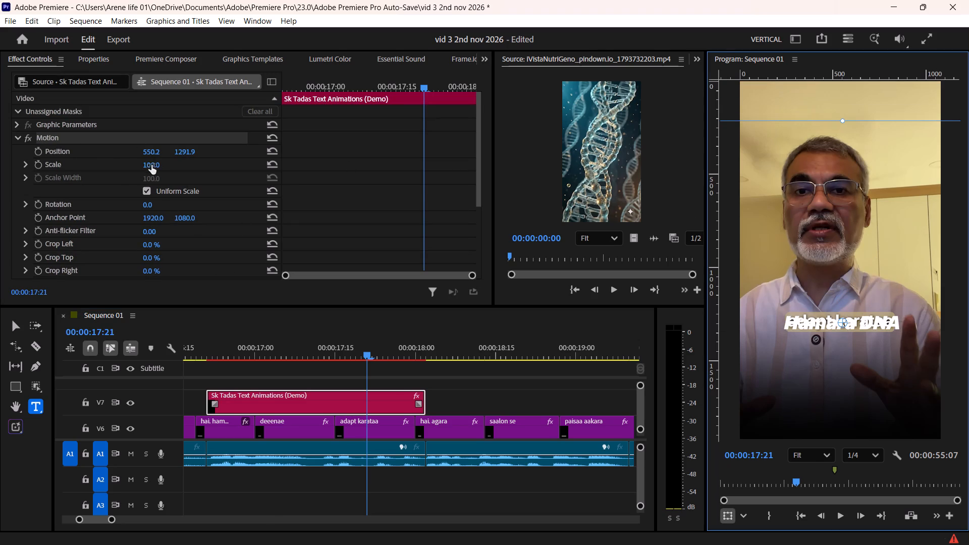
{"action": "left_click_drag", "start_coordinate": [151, 165], "coordinate": [171, 161]}
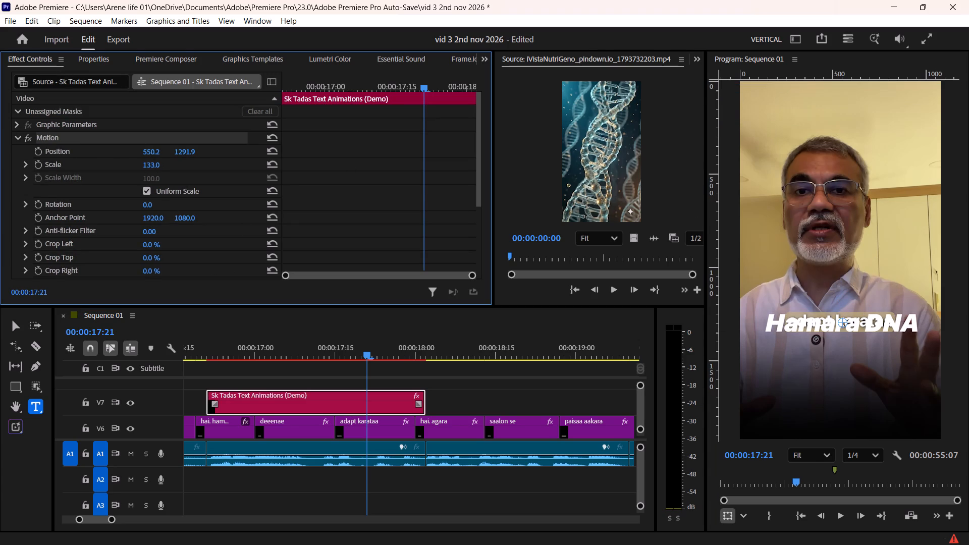
{"action": "left_click_drag", "start_coordinate": [171, 161], "coordinate": [176, 161]}
{"action": "left_click_drag", "start_coordinate": [187, 153], "coordinate": [191, 150]}
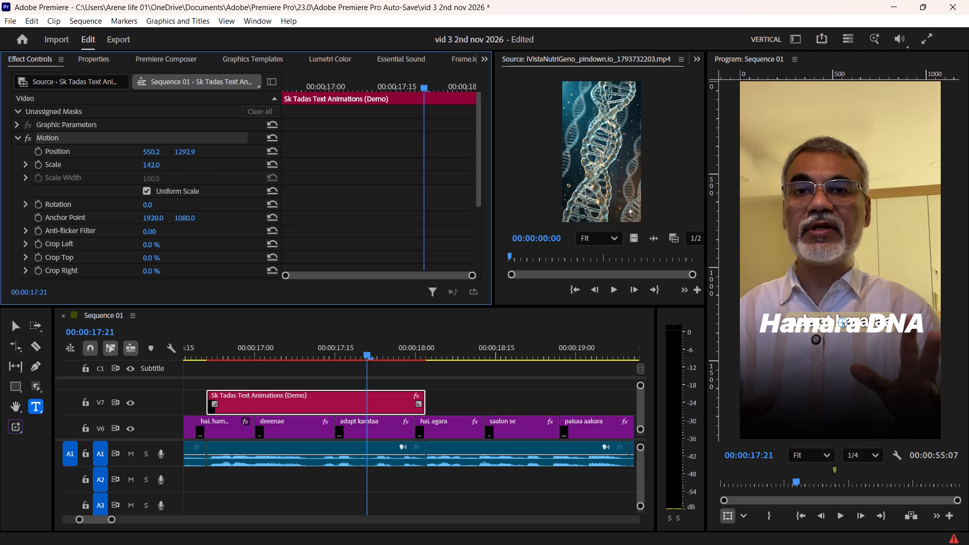
{"action": "left_click_drag", "start_coordinate": [191, 150], "coordinate": [196, 152]}
{"action": "scroll", "coordinate": [256, 378], "scroll_direction": "down", "scroll_amount": 3, "text": "alt"}
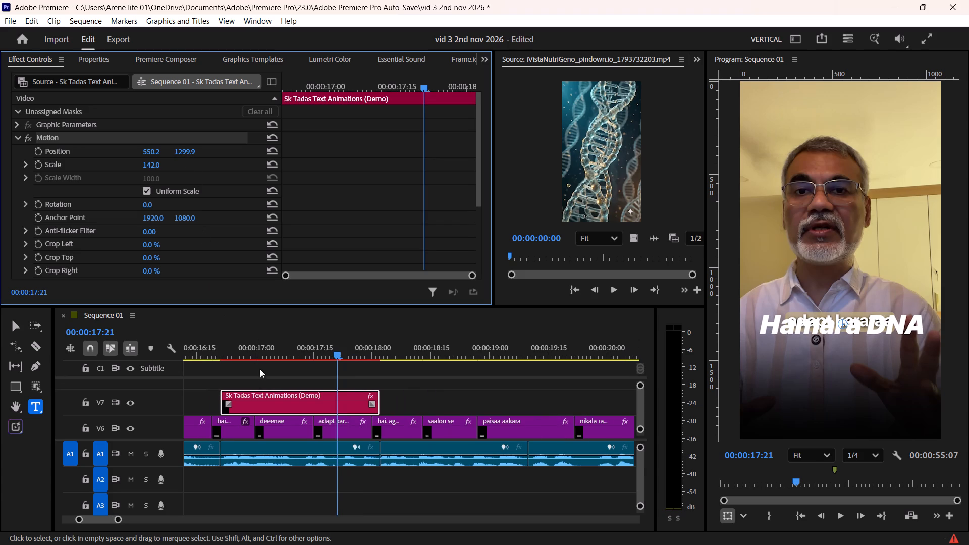
Save the project and play back the "Hamara DNA" title from just before its start.
{"action": "left_click", "coordinate": [210, 347]}
{"action": "key", "text": "ctrl+s"}
{"action": "key", "text": "space"}
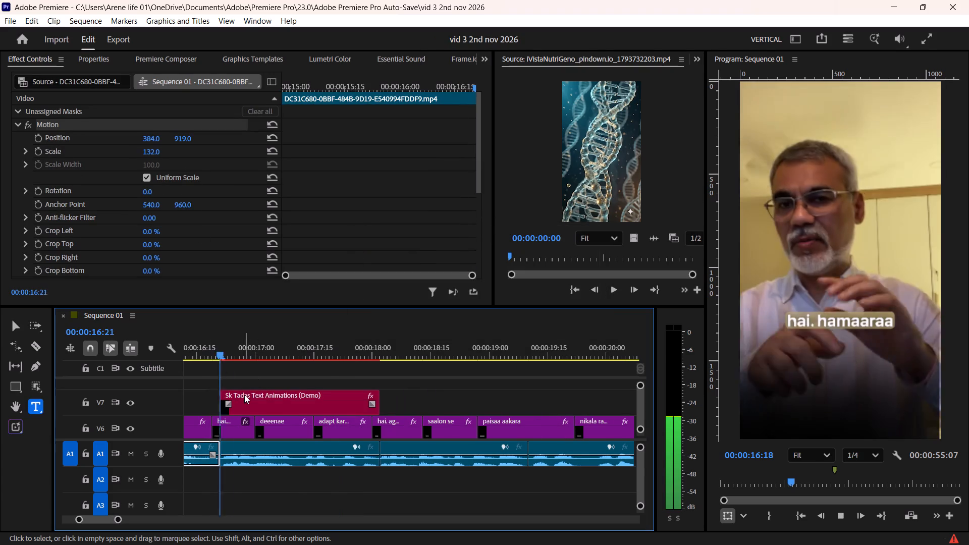
{"action": "key", "text": "space"}
{"action": "scroll", "coordinate": [258, 402], "scroll_direction": "up", "scroll_amount": 3, "text": "alt"}
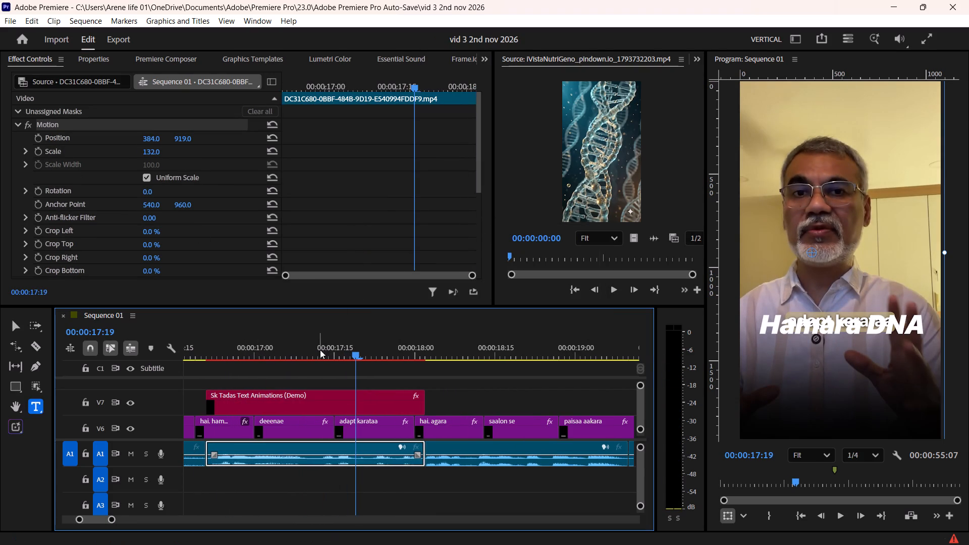
{"action": "left_click_drag", "start_coordinate": [326, 348], "coordinate": [292, 372], "text": "shift"}
{"action": "key", "text": "space"}
{"action": "key", "text": "space"}
Duplicate the "Hamara DNA" text clip from V7 onto V8, starting at 00:00:17:13.
{"action": "left_click_drag", "start_coordinate": [337, 349], "coordinate": [327, 368]}
{"action": "scroll", "coordinate": [322, 392], "scroll_direction": "down", "scroll_amount": 3, "text": "alt"}
{"action": "scroll", "coordinate": [313, 397], "scroll_direction": "up", "scroll_amount": 2, "text": "ctrl"}
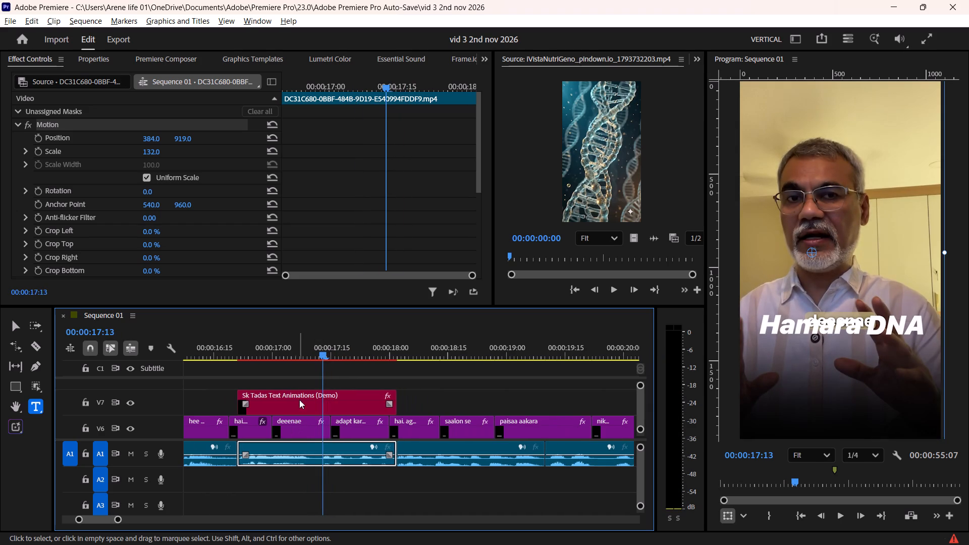
{"action": "left_click_drag", "start_coordinate": [299, 400], "coordinate": [382, 381], "text": "alt"}
{"action": "scroll", "coordinate": [371, 400], "scroll_direction": "up", "scroll_amount": 4, "text": "ctrl"}
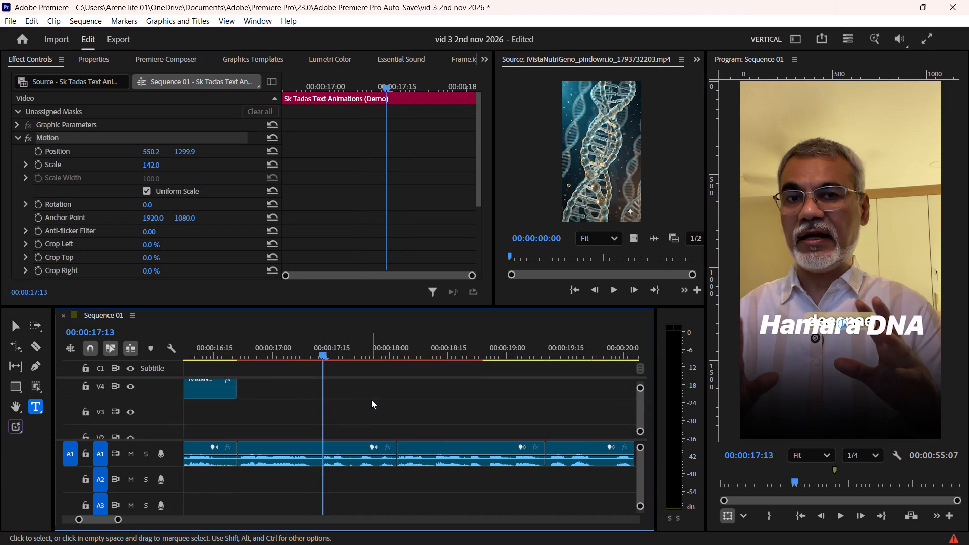
{"action": "scroll", "coordinate": [371, 400], "scroll_direction": "up", "scroll_amount": 8, "text": "ctrl"}
{"action": "scroll", "coordinate": [367, 400], "scroll_direction": "up", "scroll_amount": 6, "text": "alt"}
Change the duplicated V8 title's source text to "adopt karta hai" and set its font style to Regular.
{"action": "key", "text": "space"}
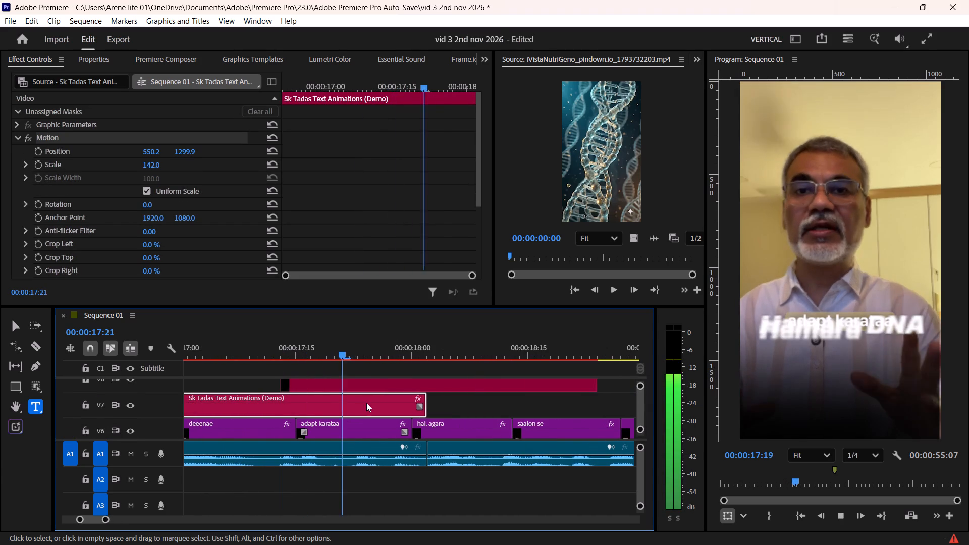
{"action": "key", "text": "space"}
{"action": "scroll", "coordinate": [357, 407], "scroll_direction": "up", "scroll_amount": 2, "text": "ctrl"}
{"action": "left_click", "coordinate": [378, 401]}
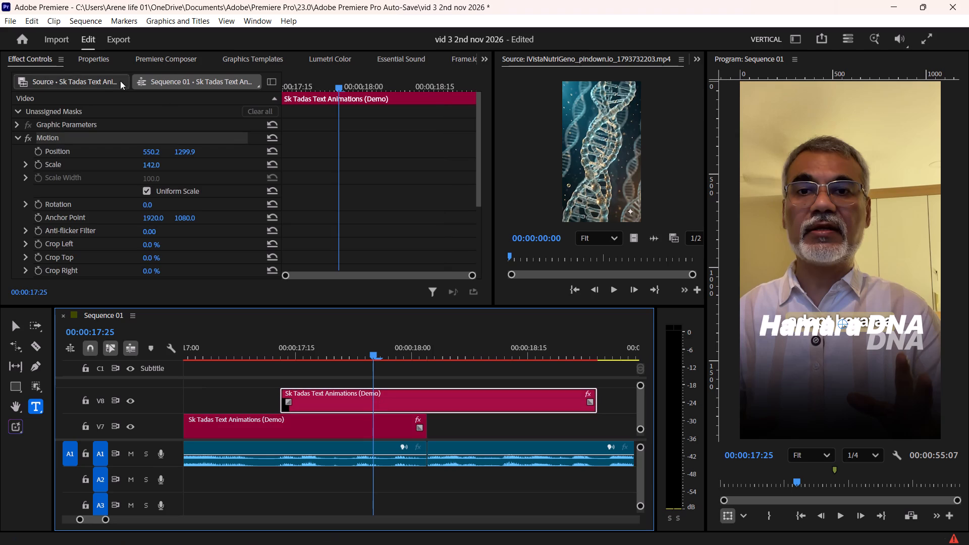
{"action": "left_click", "coordinate": [109, 61]}
{"action": "left_click_drag", "start_coordinate": [124, 189], "coordinate": [9, 193]}
{"action": "type", "text": "adopt karta hai"}
{"action": "left_click", "coordinate": [80, 250]}
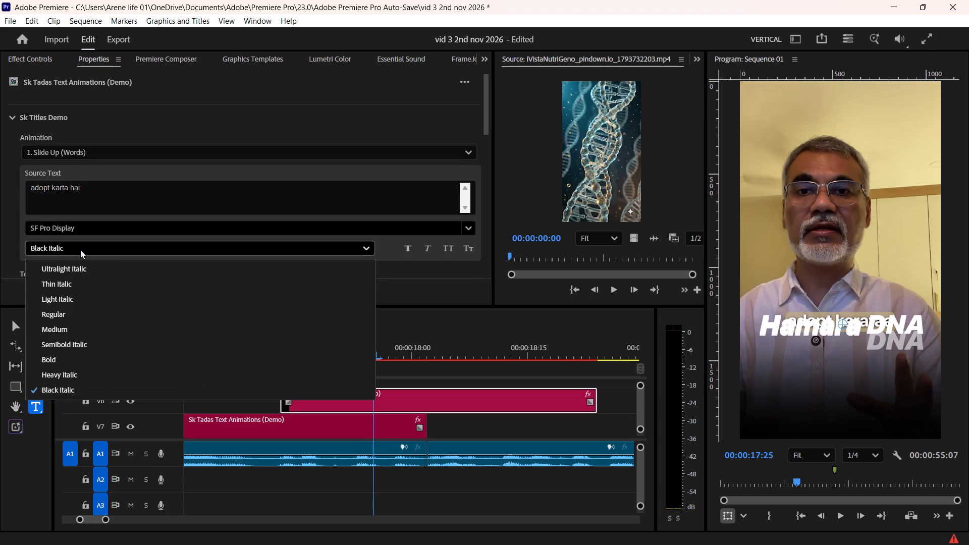
{"action": "left_click", "coordinate": [94, 317]}
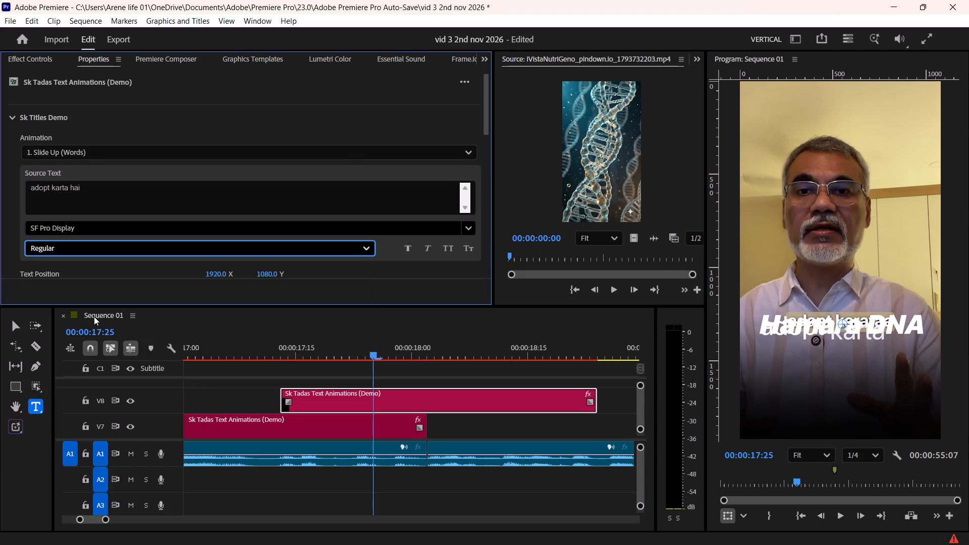
Scale the "adopt karta hai" title down to 103 and place it under "Hamara DNA" at vertical position 1386.9.
{"action": "left_click", "coordinate": [47, 56]}
{"action": "left_click_drag", "start_coordinate": [160, 167], "coordinate": [158, 167]}
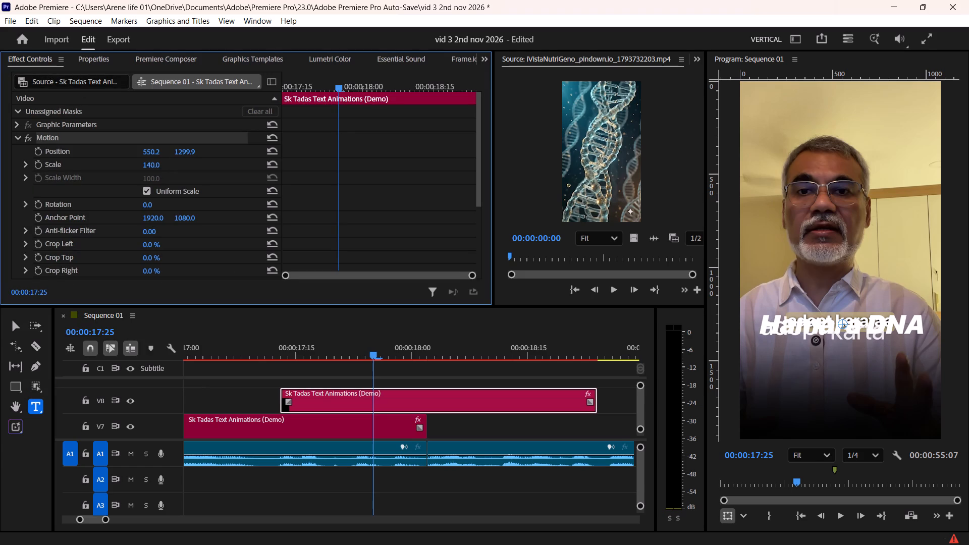
{"action": "left_click_drag", "start_coordinate": [158, 167], "coordinate": [152, 170]}
{"action": "left_click_drag", "start_coordinate": [183, 148], "coordinate": [241, 98]}
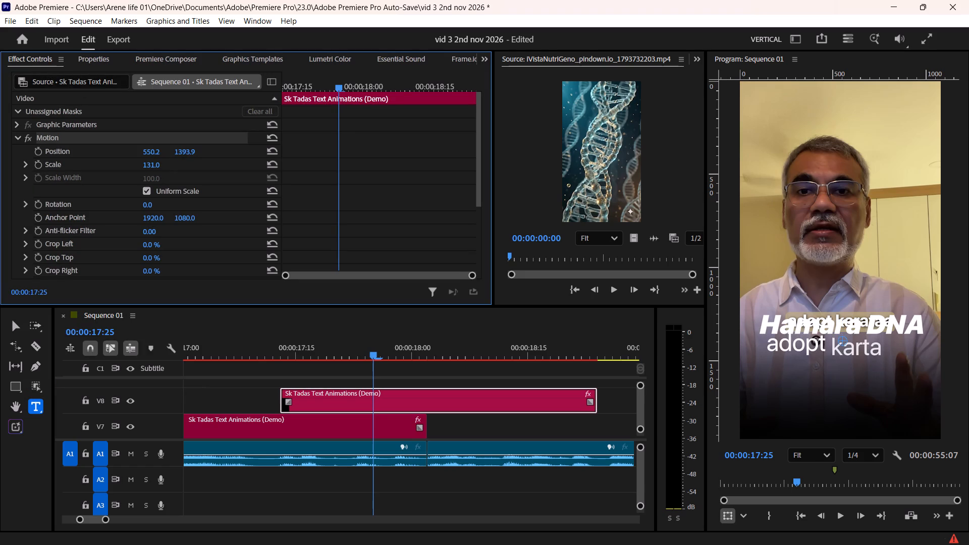
{"action": "left_click_drag", "start_coordinate": [241, 98], "coordinate": [244, 97]}
{"action": "left_click_drag", "start_coordinate": [152, 163], "coordinate": [146, 169]}
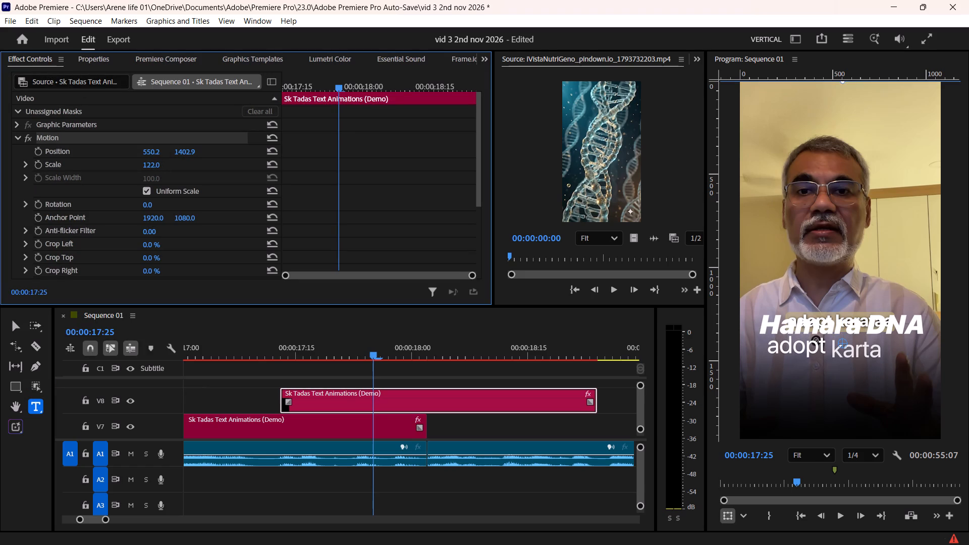
{"action": "left_click_drag", "start_coordinate": [146, 169], "coordinate": [134, 176]}
{"action": "left_click_drag", "start_coordinate": [185, 154], "coordinate": [185, 163]}
Play back the two stacked titles from 00:00:17:25 to just past the end of the V7 clip.
{"action": "scroll", "coordinate": [330, 395], "scroll_direction": "down", "scroll_amount": 4, "text": "alt"}
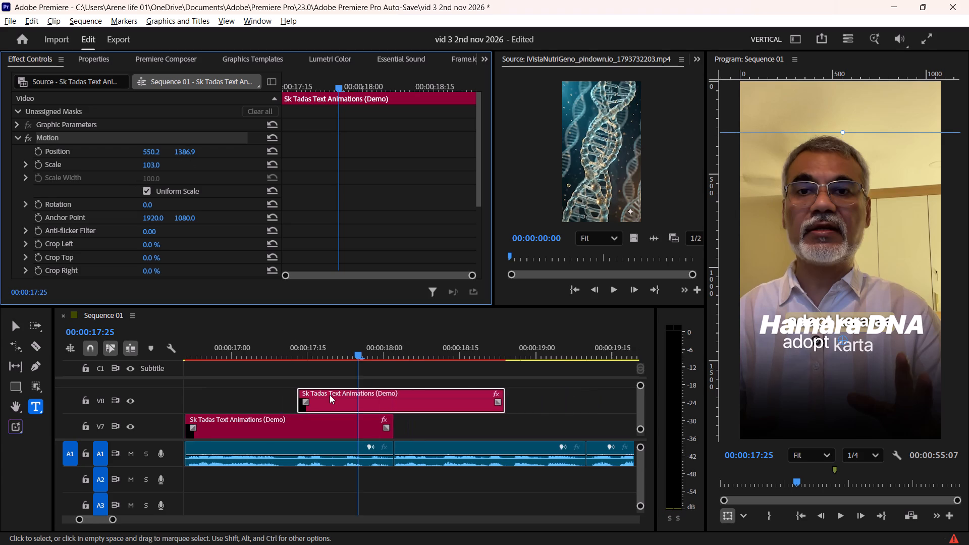
{"action": "scroll", "coordinate": [329, 395], "scroll_direction": "down", "scroll_amount": 5, "text": "alt"}
{"action": "scroll", "coordinate": [329, 395], "scroll_direction": "up", "scroll_amount": 6}
{"action": "scroll", "coordinate": [329, 395], "scroll_direction": "down", "scroll_amount": 4, "text": "alt"}
{"action": "key", "text": "space"}
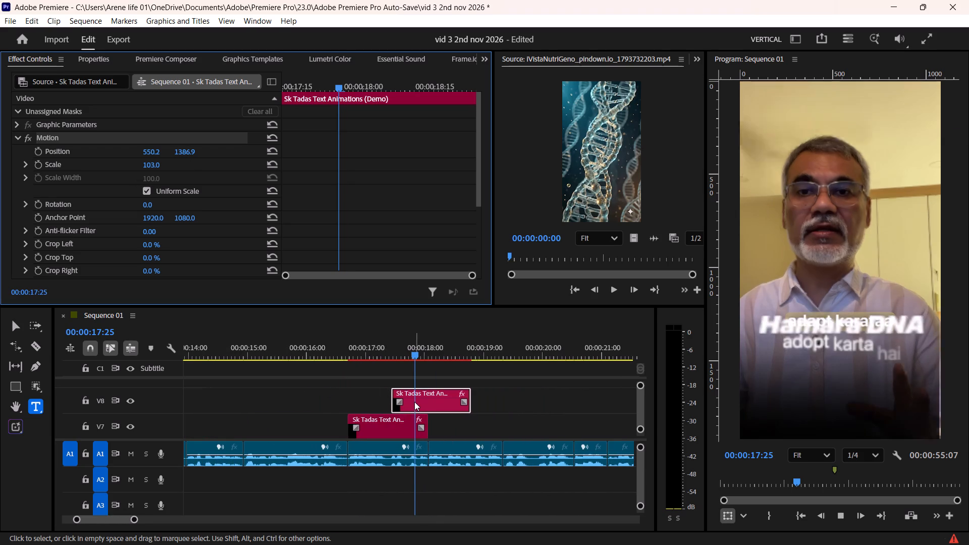
{"action": "key", "text": "space"}
{"action": "scroll", "coordinate": [415, 404], "scroll_direction": "up", "scroll_amount": 9, "text": "alt"}
Set the Animation Speed (In) of the "adopt karta hai" title on V8 to Fast and preview it.
{"action": "left_click", "coordinate": [476, 401]}
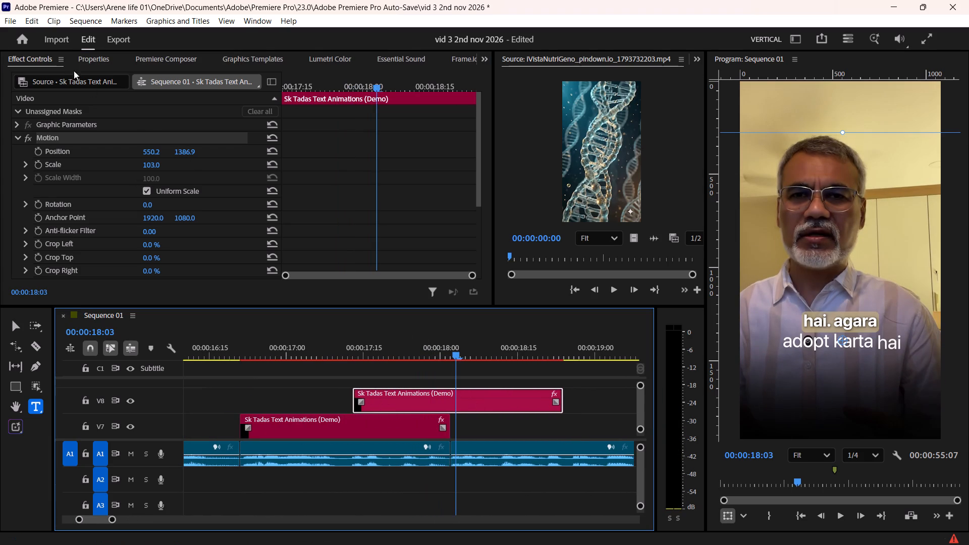
{"action": "left_click", "coordinate": [90, 58]}
{"action": "scroll", "coordinate": [193, 138], "scroll_direction": "down", "scroll_amount": 4}
{"action": "scroll", "coordinate": [90, 222], "scroll_direction": "down", "scroll_amount": 4}
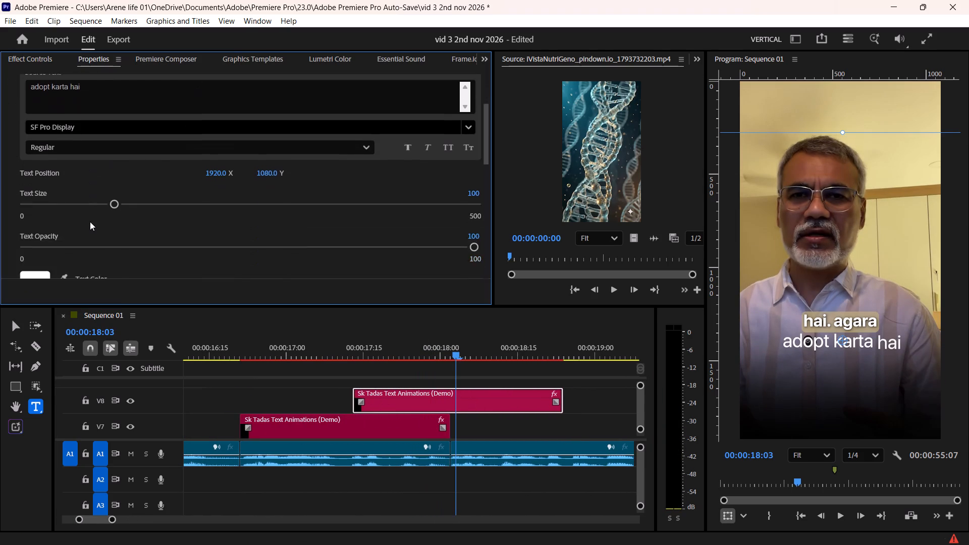
{"action": "scroll", "coordinate": [90, 222], "scroll_direction": "down", "scroll_amount": 6}
{"action": "left_click", "coordinate": [97, 233]}
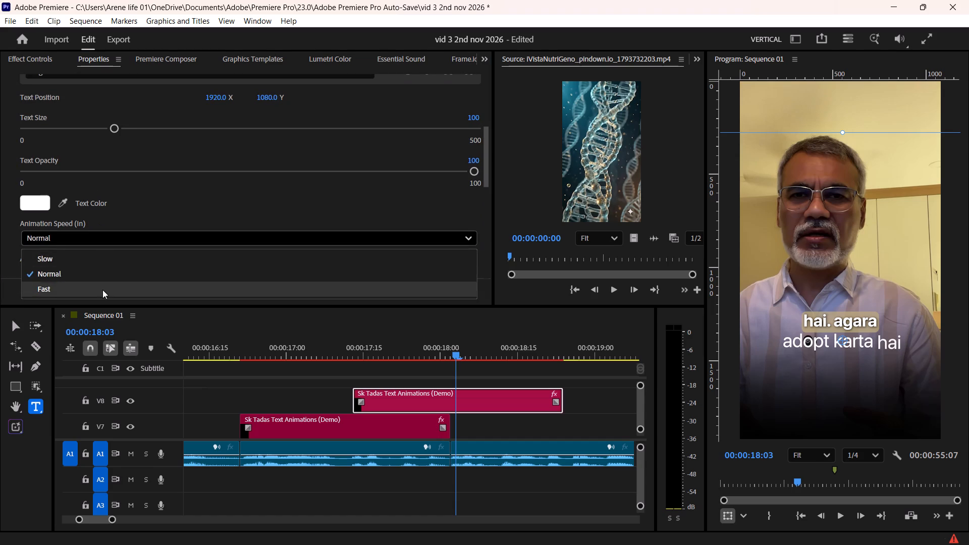
{"action": "left_click", "coordinate": [102, 290]}
{"action": "left_click", "coordinate": [337, 352]}
{"action": "key", "text": "space"}
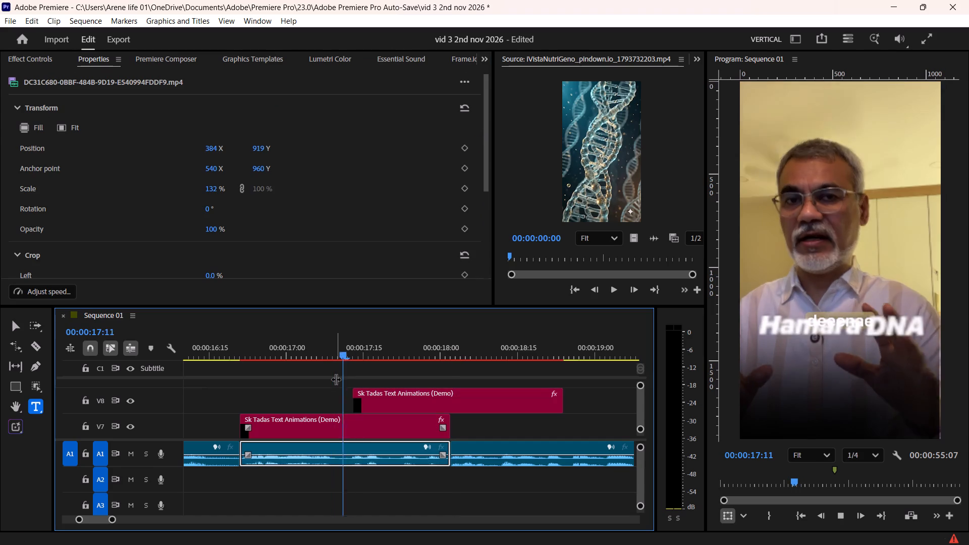
{"action": "key", "text": "space"}
Cut the "adopt karta hai" clip on V8 at 00:00:18:02, where the V7 title ends, and delete the remainder.
{"action": "scroll", "coordinate": [406, 398], "scroll_direction": "up", "scroll_amount": 4, "text": "alt"}
{"action": "left_click_drag", "start_coordinate": [465, 352], "coordinate": [466, 352], "text": "shift"}
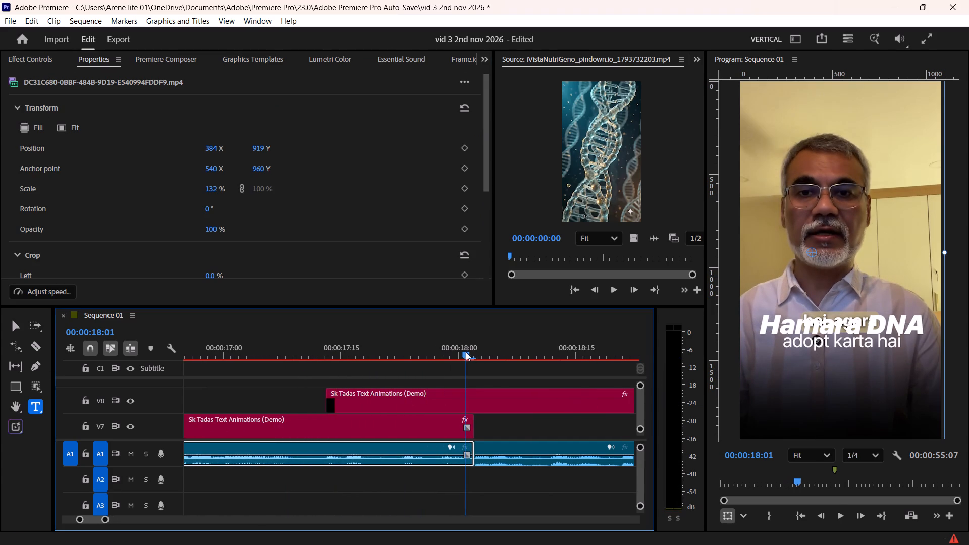
{"action": "left_click_drag", "start_coordinate": [466, 352], "coordinate": [474, 353], "text": "shift"}
{"action": "left_click", "coordinate": [487, 396]}
{"action": "key", "text": "F1"}
{"action": "left_click", "coordinate": [523, 403]}
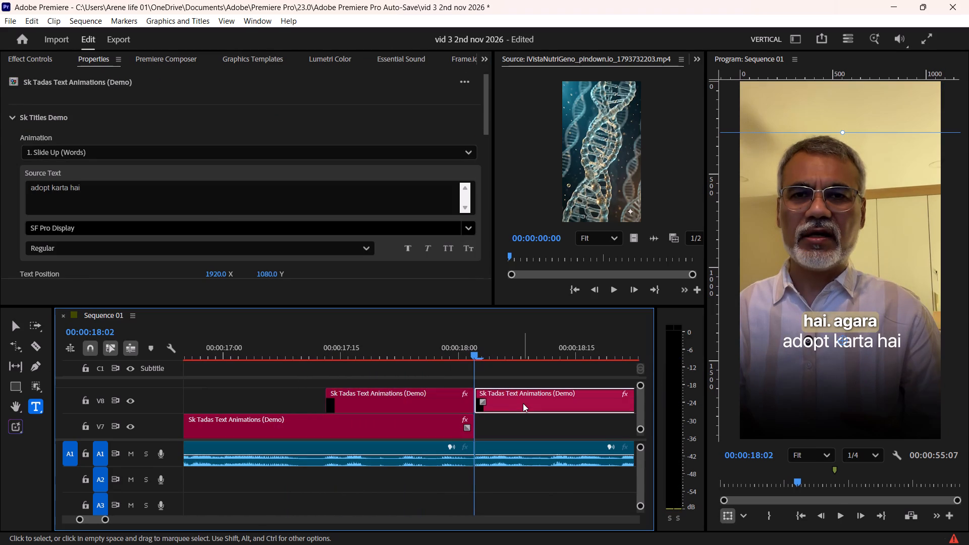
{"action": "key", "text": "Delete"}
Move the "Hamara DNA" title from V7 down to V6 at the same time, overwriting the captions beneath it, and save the project.
{"action": "left_click_drag", "start_coordinate": [356, 340], "coordinate": [287, 370]}
{"action": "scroll", "coordinate": [287, 385], "scroll_direction": "down", "scroll_amount": 9, "text": "alt"}
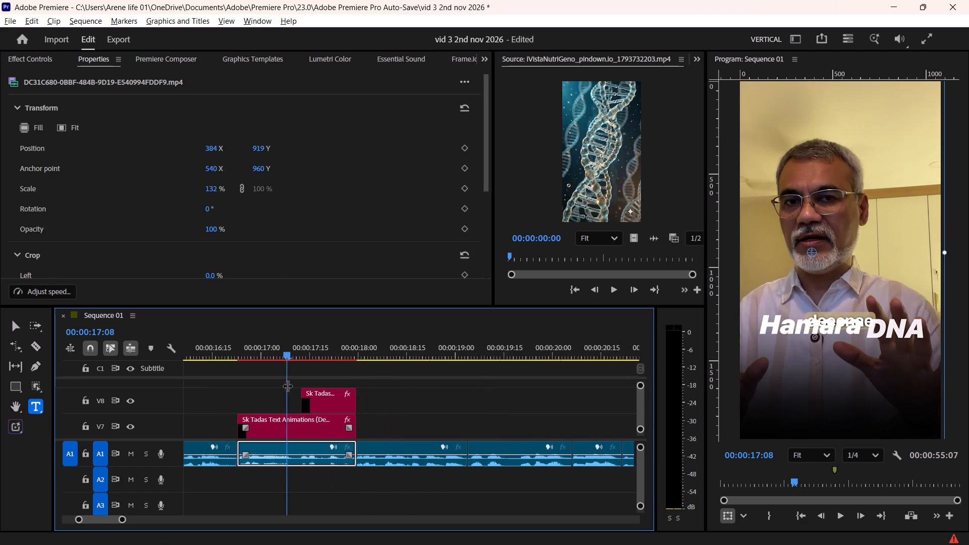
{"action": "scroll", "coordinate": [297, 409], "scroll_direction": "down", "scroll_amount": 3, "text": "ctrl"}
{"action": "left_click_drag", "start_coordinate": [315, 392], "coordinate": [316, 416]}
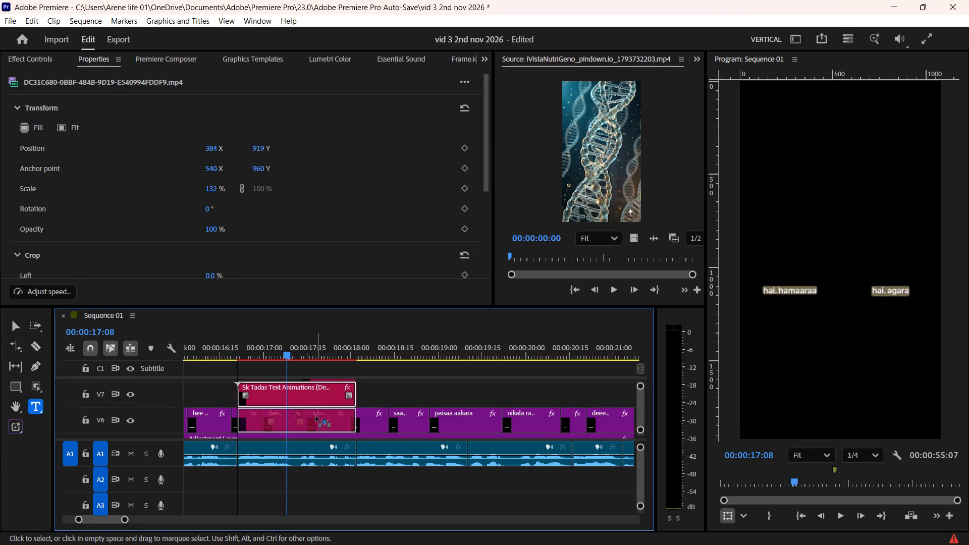
{"action": "left_click_drag", "start_coordinate": [316, 416], "coordinate": [316, 416]}
{"action": "left_click", "coordinate": [232, 348]}
{"action": "key", "text": "ctrl+s"}
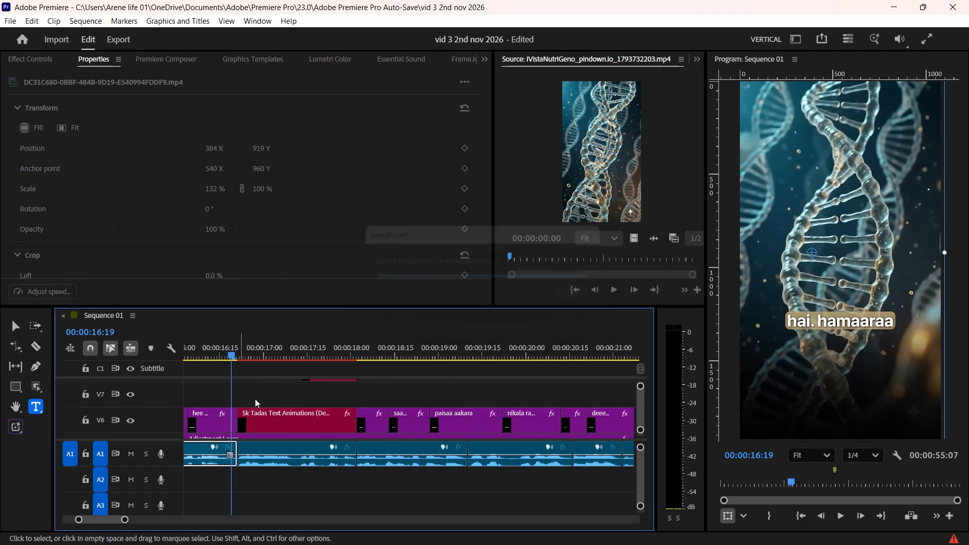
Play back to 00:00:17:28 and reposition the "adopt karta hai" title under "Hamara DNA" at 537.2, 1394.9.
{"action": "key", "text": "space"}
{"action": "scroll", "coordinate": [259, 402], "scroll_direction": "up", "scroll_amount": 3, "text": "alt"}
{"action": "key", "text": "space"}
{"action": "scroll", "coordinate": [259, 402], "scroll_direction": "up", "scroll_amount": 3}
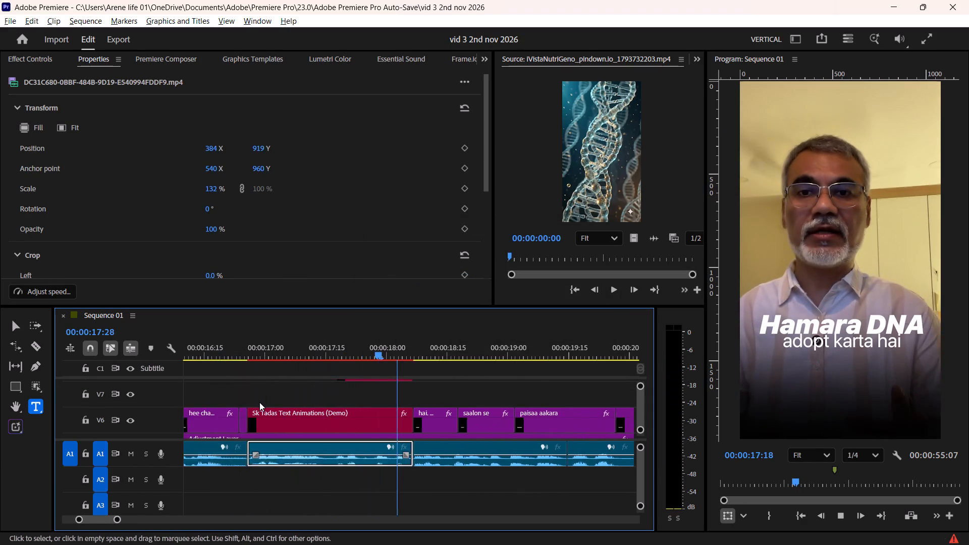
{"action": "scroll", "coordinate": [259, 402], "scroll_direction": "up", "scroll_amount": 3}
{"action": "scroll", "coordinate": [259, 402], "scroll_direction": "up", "scroll_amount": 3, "text": "ctrl"}
{"action": "left_click", "coordinate": [451, 397]}
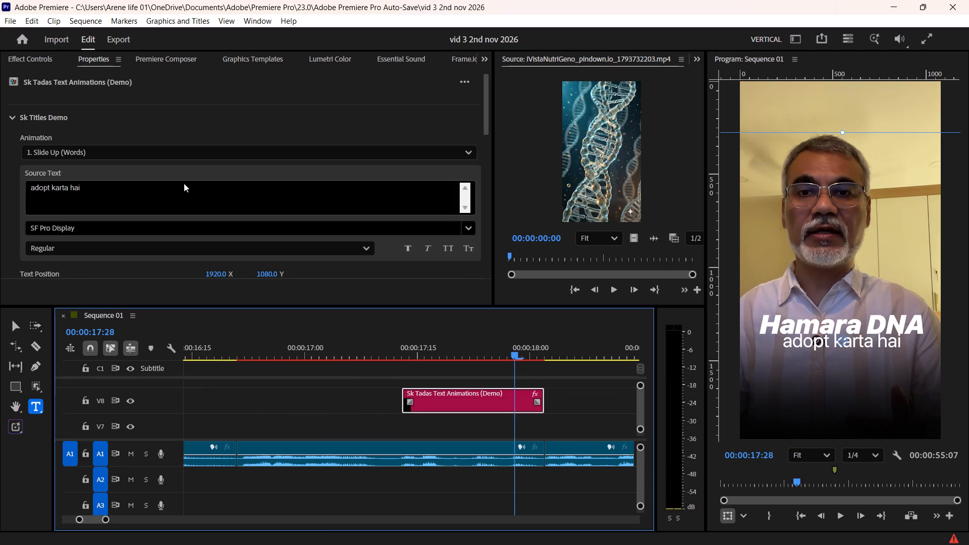
{"action": "left_click", "coordinate": [45, 59]}
{"action": "left_click_drag", "start_coordinate": [183, 150], "coordinate": [183, 149]}
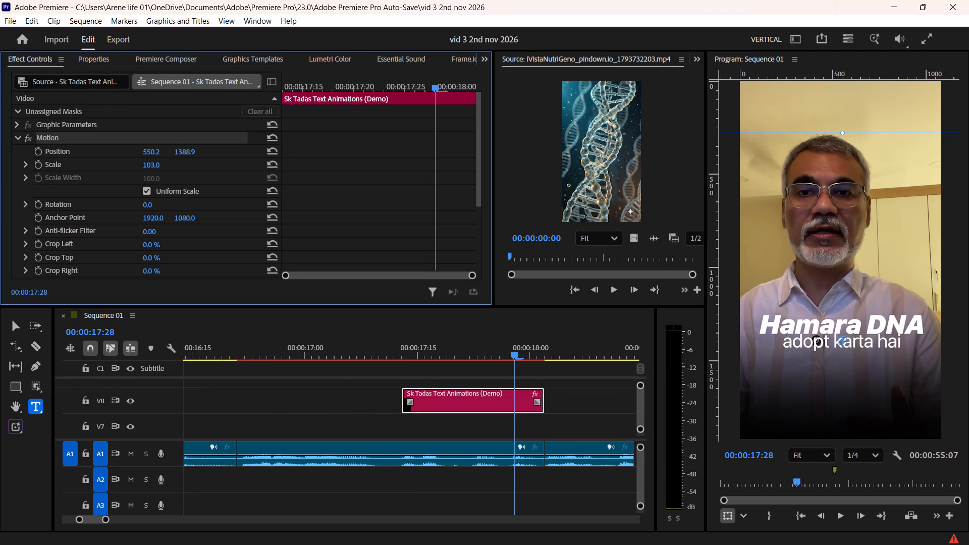
{"action": "left_click_drag", "start_coordinate": [183, 149], "coordinate": [187, 147]}
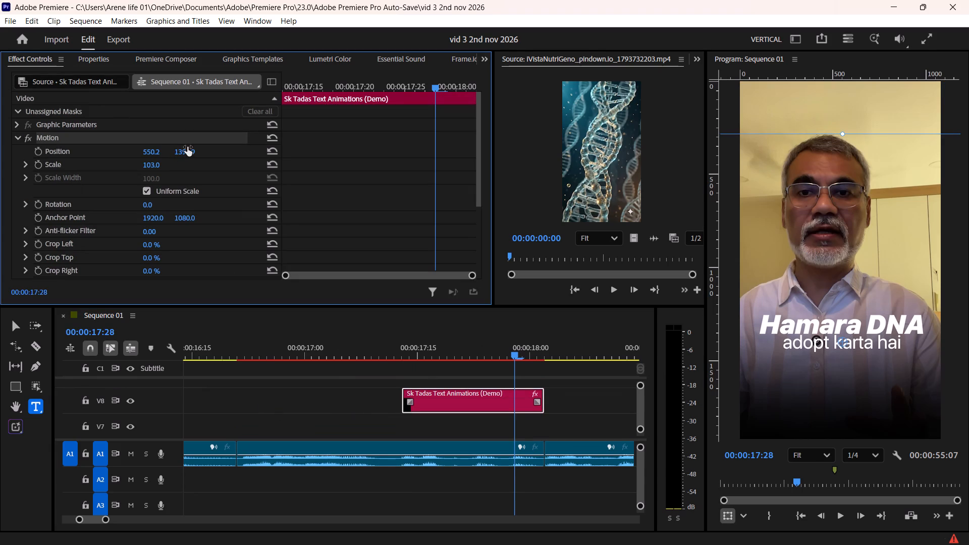
{"action": "left_click_drag", "start_coordinate": [152, 151], "coordinate": [144, 154]}
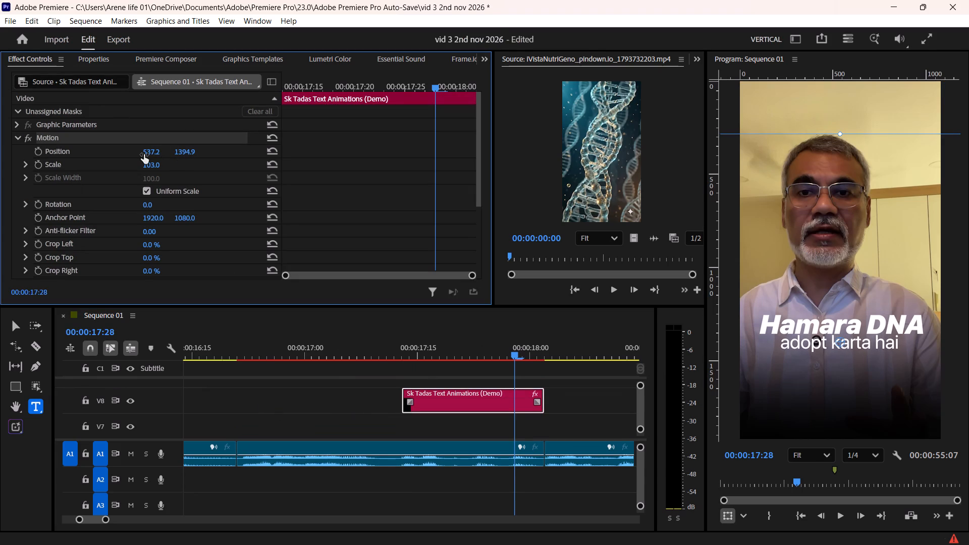
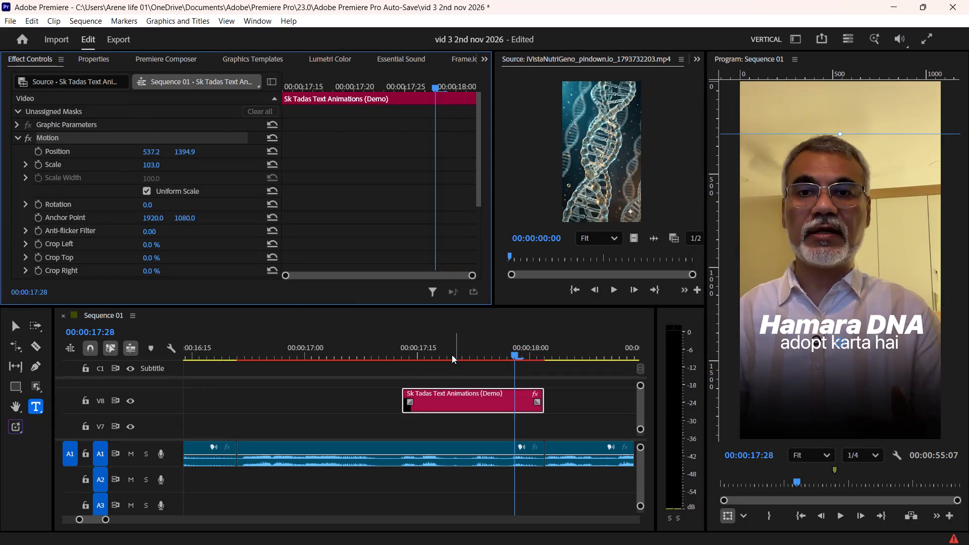
Play the sequence from 00:00:16:19 to 00:00:18:04 to review the "Hamara DNA" and "adopt karta hai" title animations.
{"action": "left_click_drag", "start_coordinate": [275, 340], "coordinate": [266, 340]}
{"action": "left_click_drag", "start_coordinate": [234, 355], "coordinate": [228, 357]}
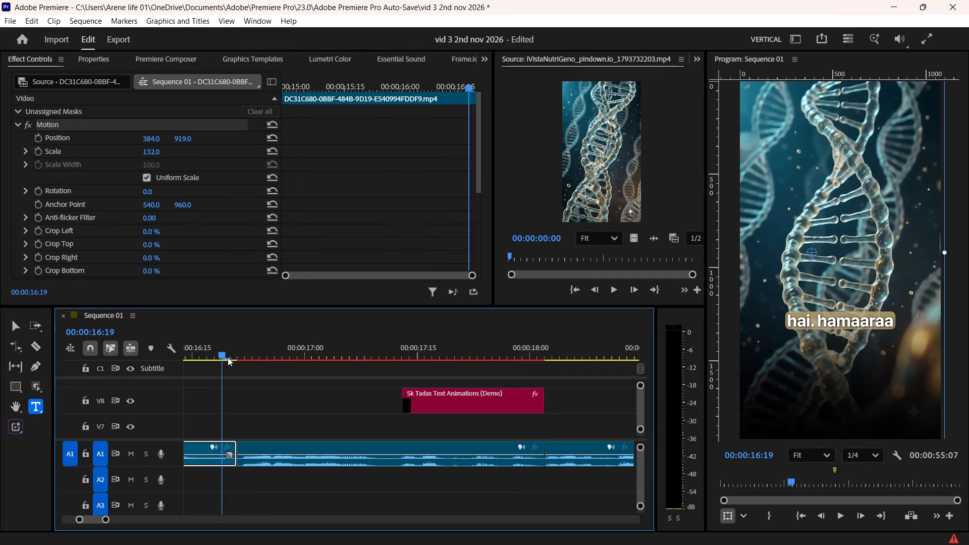
{"action": "key", "text": "space"}
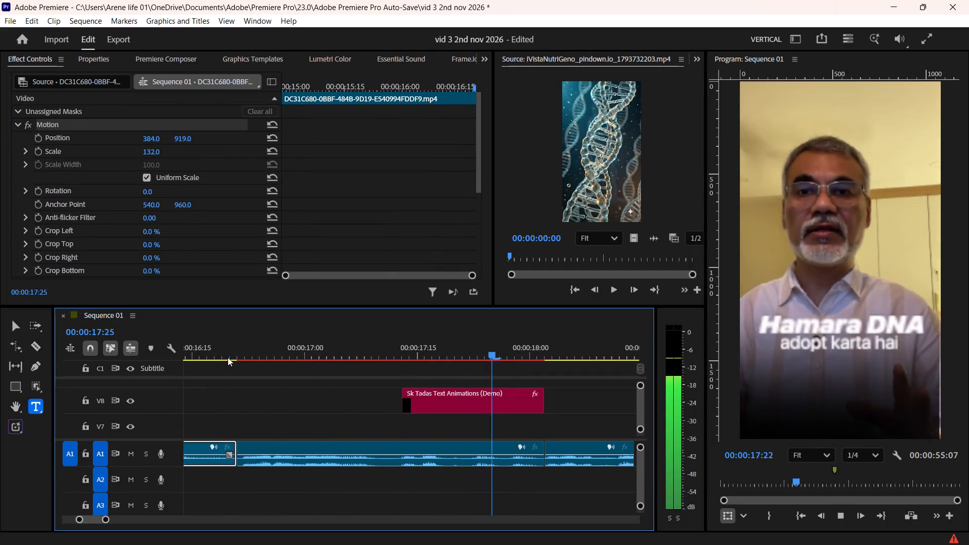
{"action": "key", "text": "space"}
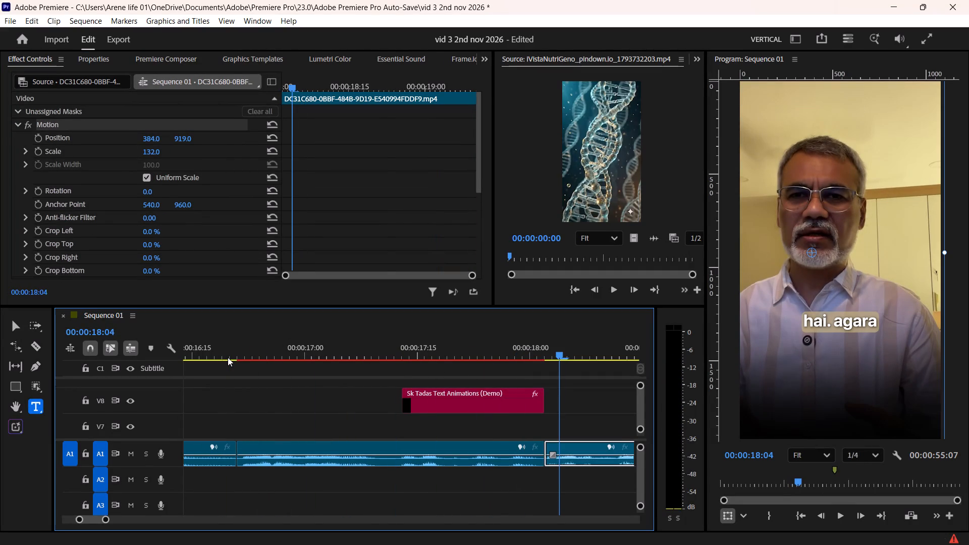
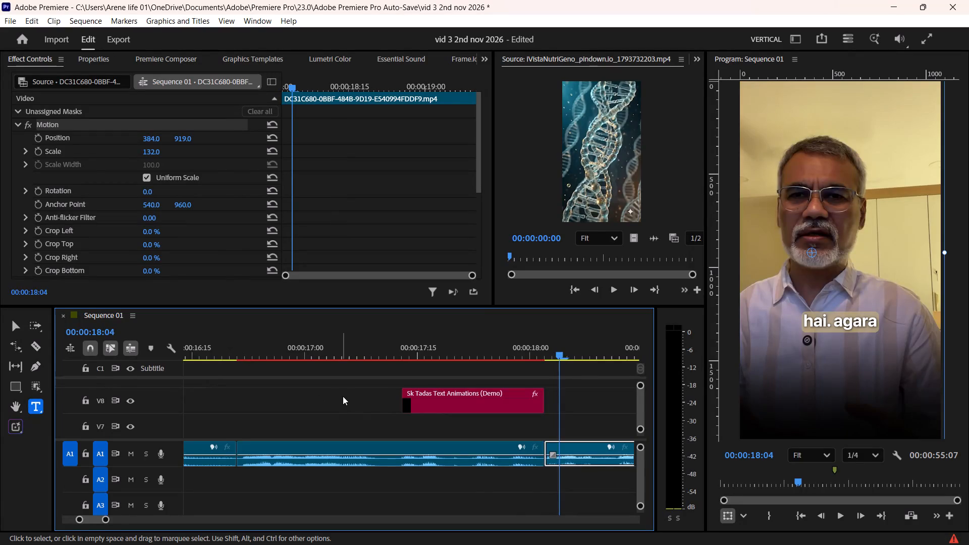
Play the sequence from about 00:00:17:20 to 00:00:23:23 to find the speech for the next title.
{"action": "scroll", "coordinate": [347, 405], "scroll_direction": "down", "scroll_amount": 9, "text": "alt"}
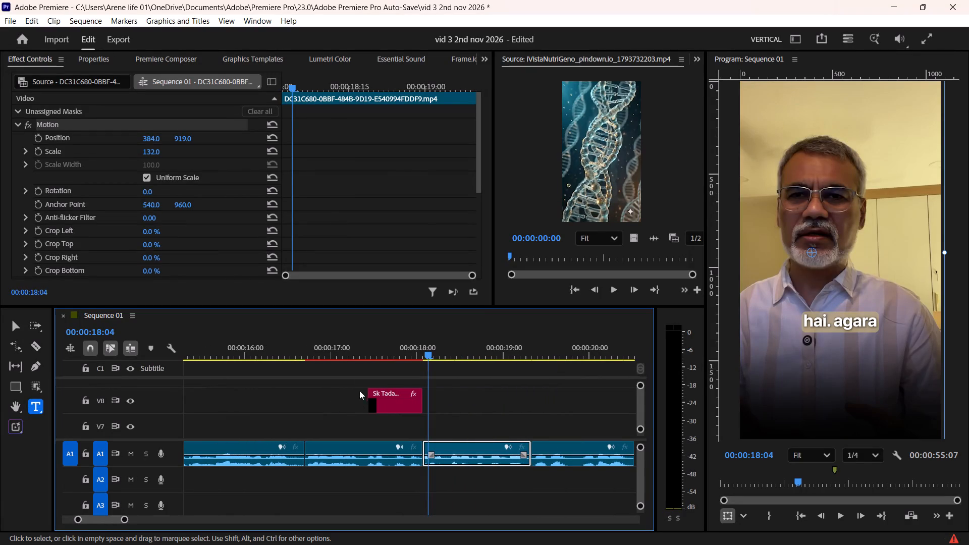
{"action": "left_click", "coordinate": [392, 351]}
{"action": "key", "text": "space"}
{"action": "scroll", "coordinate": [423, 401], "scroll_direction": "up", "scroll_amount": 4, "text": "alt"}
{"action": "scroll", "coordinate": [422, 401], "scroll_direction": "down", "scroll_amount": 4}
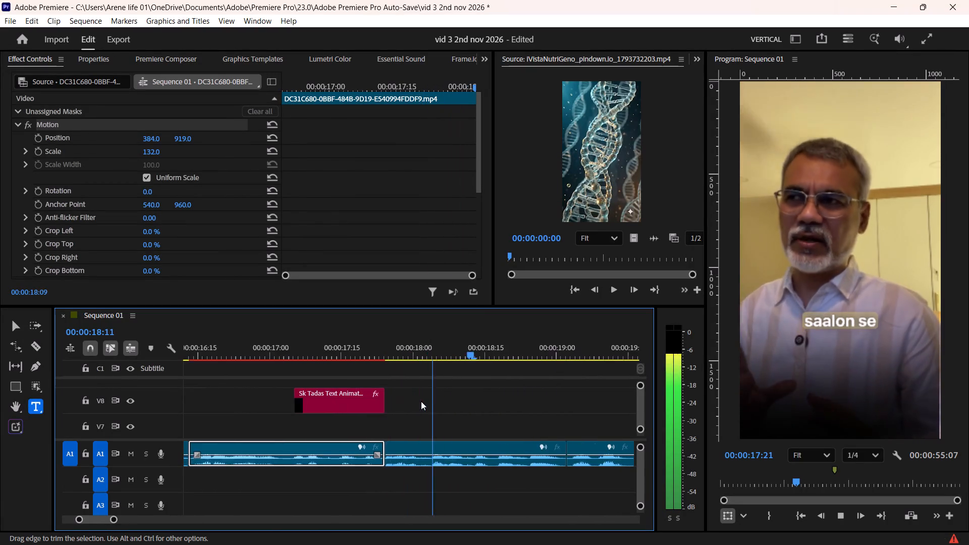
{"action": "scroll", "coordinate": [394, 408], "scroll_direction": "down", "scroll_amount": 5, "text": "alt"}
{"action": "scroll", "coordinate": [391, 411], "scroll_direction": "down", "scroll_amount": 4}
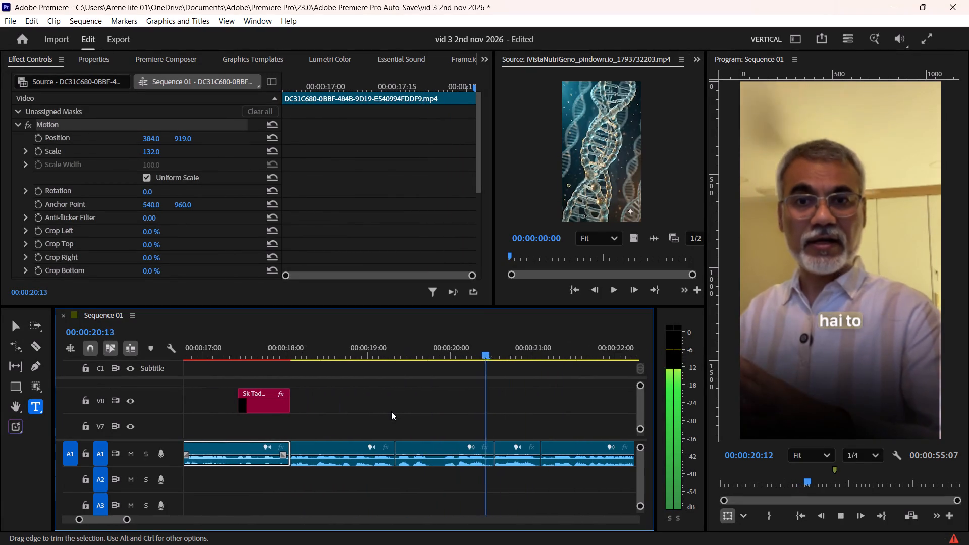
{"action": "scroll", "coordinate": [391, 411], "scroll_direction": "down", "scroll_amount": 4, "text": "alt"}
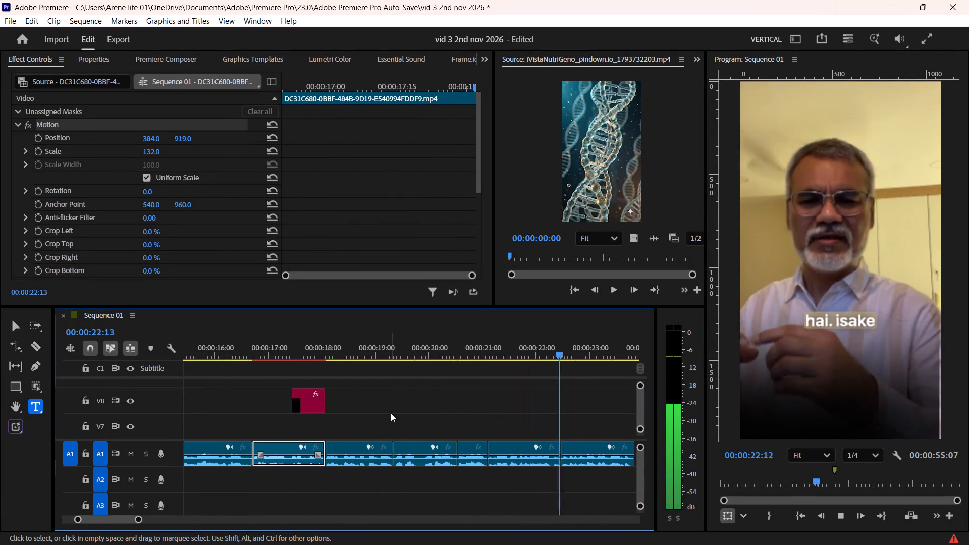
{"action": "key", "text": "space"}
{"action": "scroll", "coordinate": [484, 408], "scroll_direction": "down", "scroll_amount": 5}
{"action": "key", "text": "space"}
{"action": "scroll", "coordinate": [481, 408], "scroll_direction": "down", "scroll_amount": 4, "text": "alt"}
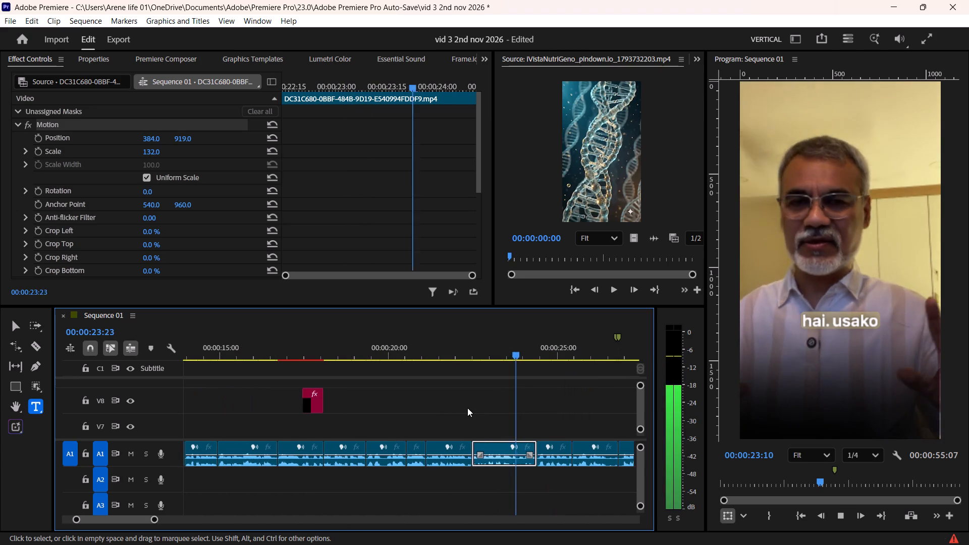
{"action": "key", "text": "space"}
{"action": "scroll", "coordinate": [445, 406], "scroll_direction": "up", "scroll_amount": 8, "text": "alt"}
Place the playhead at 00:00:21:03 and save the project.
{"action": "left_click_drag", "start_coordinate": [412, 347], "coordinate": [408, 353], "text": "shift"}
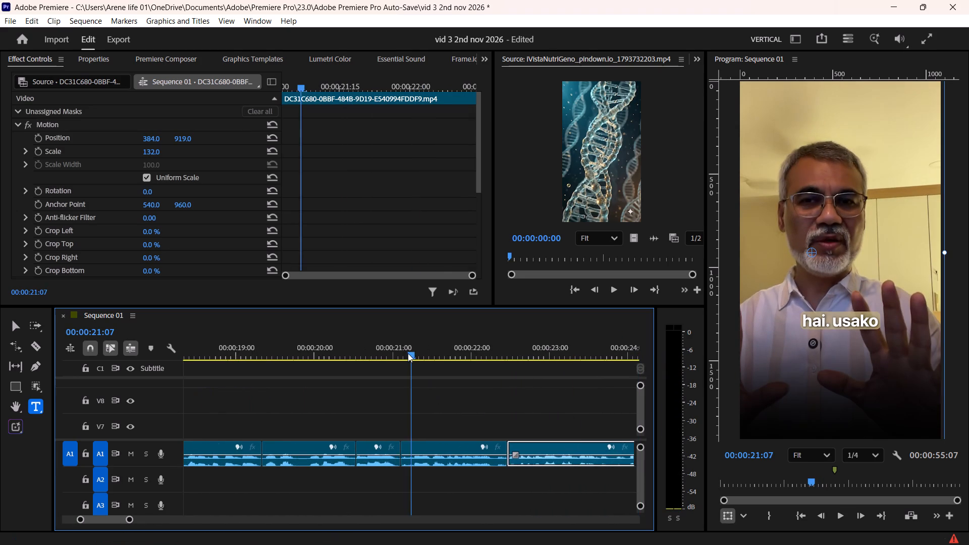
{"action": "left_click_drag", "start_coordinate": [408, 353], "coordinate": [404, 360], "text": "shift"}
{"action": "scroll", "coordinate": [416, 401], "scroll_direction": "down", "scroll_amount": 10, "text": "alt"}
{"action": "key", "text": "ctrl+s"}
{"action": "key", "text": "ctrl+s"}
Move the Sk Tadas Text Animations title near 00:00:17:15 down from track V8 to V7, keeping its timing.
{"action": "scroll", "coordinate": [416, 402], "scroll_direction": "down", "scroll_amount": 5, "text": "alt"}
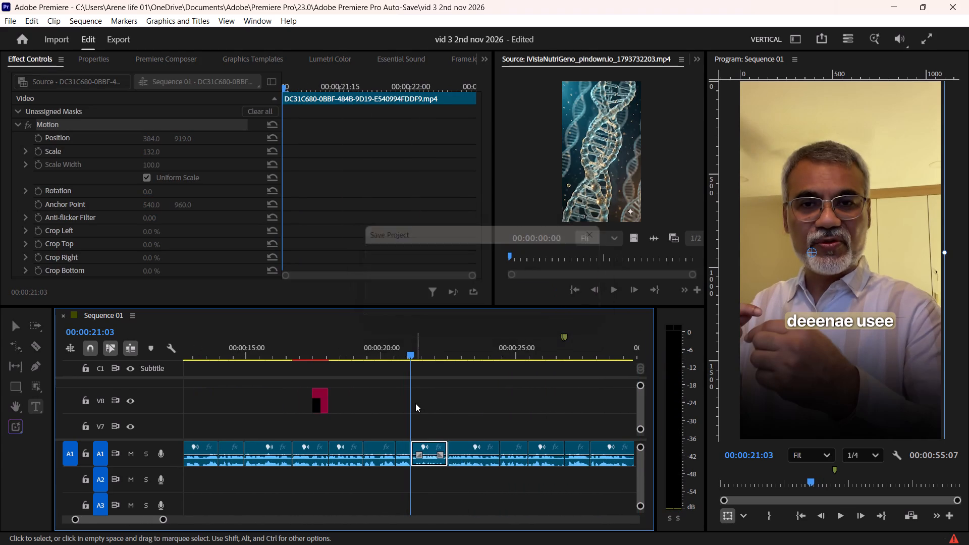
{"action": "scroll", "coordinate": [415, 403], "scroll_direction": "up", "scroll_amount": 10, "text": "ctrl"}
{"action": "scroll", "coordinate": [413, 404], "scroll_direction": "down", "scroll_amount": 7, "text": "ctrl"}
{"action": "scroll", "coordinate": [412, 405], "scroll_direction": "up", "scroll_amount": 6, "text": "ctrl"}
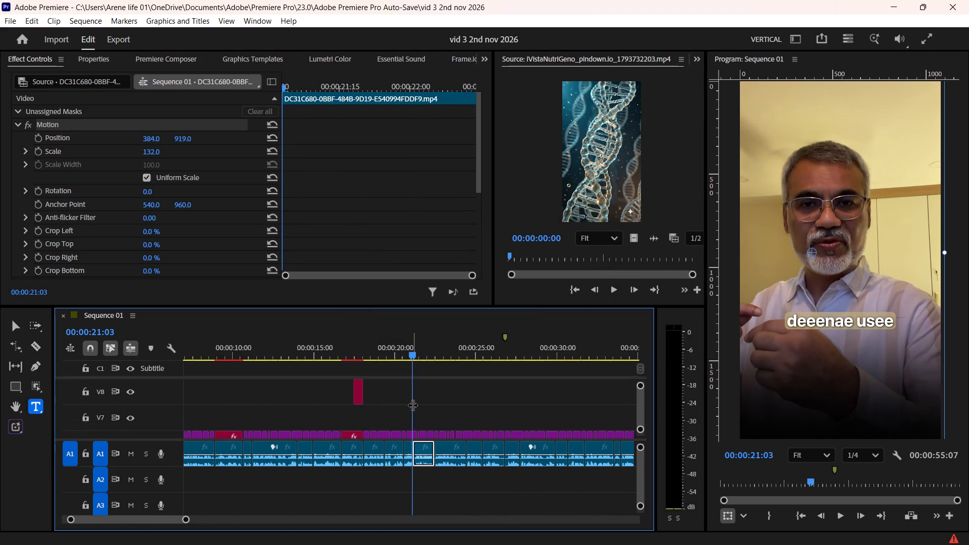
{"action": "left_click_drag", "start_coordinate": [359, 392], "coordinate": [358, 412]}
Duplicate the Clean Style Text Animation title from the beginning of the sequence onto V7, starting at 00:00:21:03.
{"action": "scroll", "coordinate": [358, 412], "scroll_direction": "down", "scroll_amount": 3, "text": "alt"}
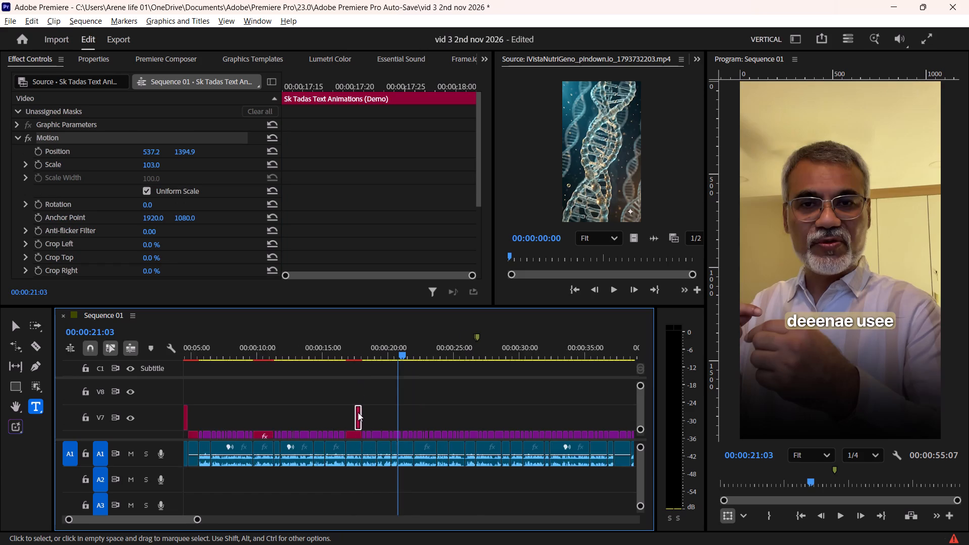
{"action": "scroll", "coordinate": [358, 413], "scroll_direction": "up", "scroll_amount": 3}
{"action": "left_click_drag", "start_coordinate": [212, 421], "coordinate": [452, 422], "text": "alt"}
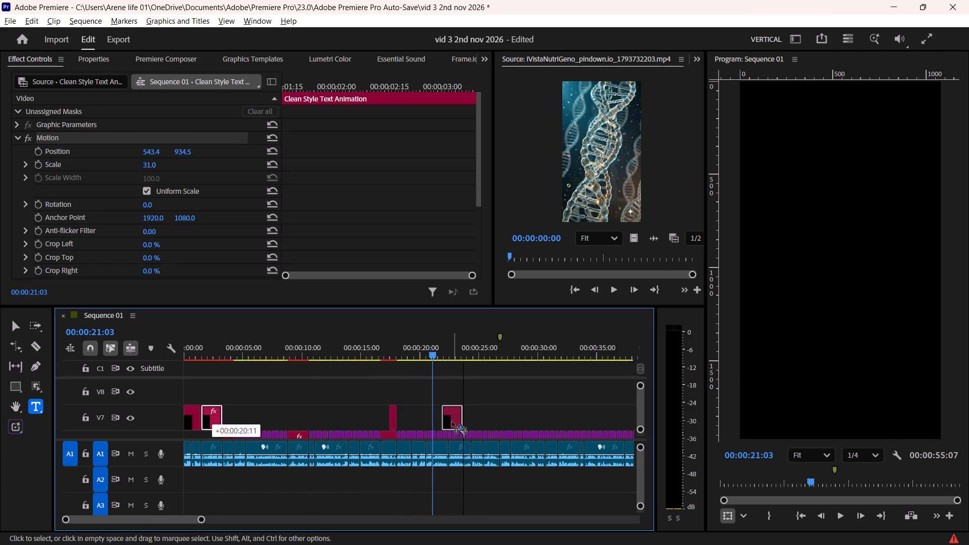
{"action": "left_click_drag", "start_coordinate": [452, 422], "coordinate": [442, 423], "text": "alt"}
Play the section around the duplicated title, up to 00:00:22:13, to check its timing against the speech.
{"action": "scroll", "coordinate": [442, 423], "scroll_direction": "up", "scroll_amount": 19, "text": "alt"}
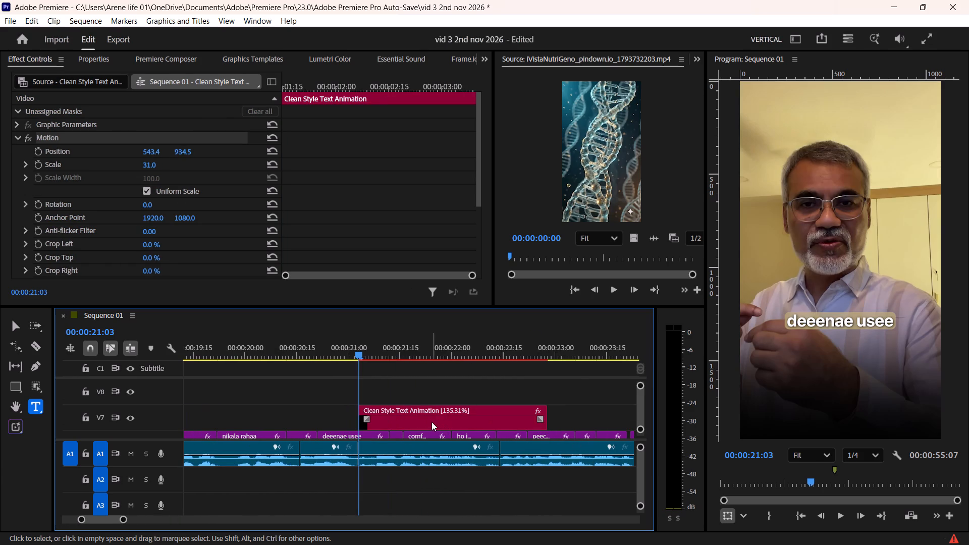
{"action": "left_click", "coordinate": [424, 420]}
{"action": "key", "text": "space"}
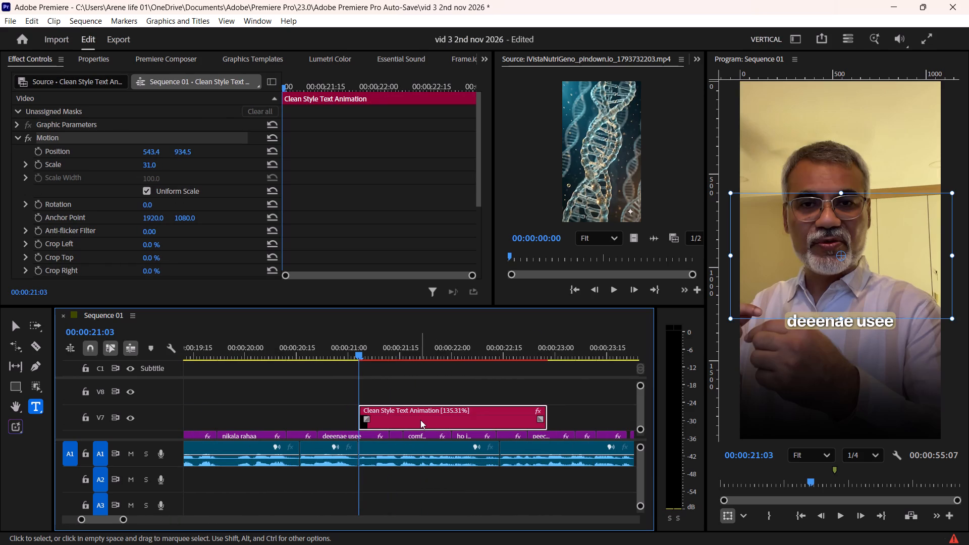
{"action": "key", "text": "space"}
{"action": "scroll", "coordinate": [429, 415], "scroll_direction": "down", "scroll_amount": 5, "text": "alt"}
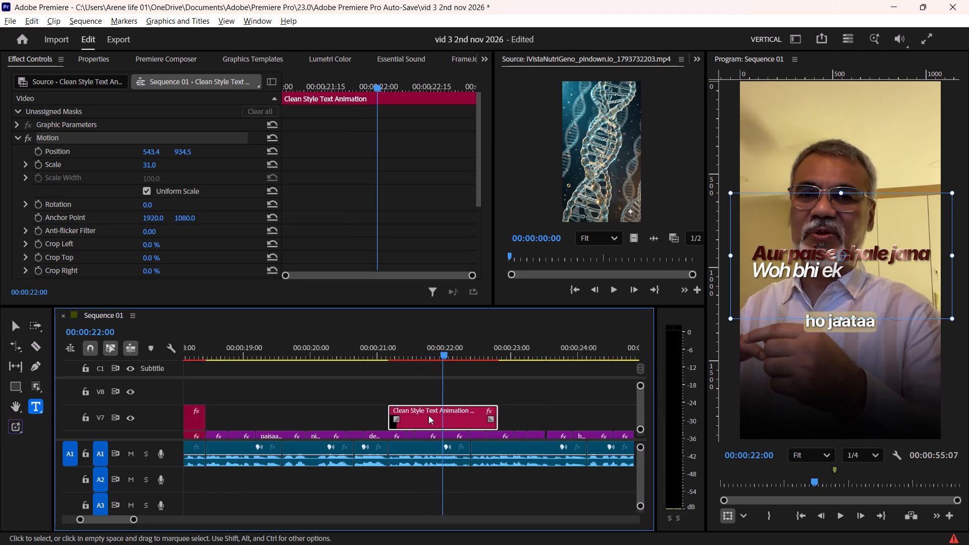
{"action": "scroll", "coordinate": [427, 415], "scroll_direction": "up", "scroll_amount": 12}
{"action": "left_click_drag", "start_coordinate": [498, 355], "coordinate": [473, 359]}
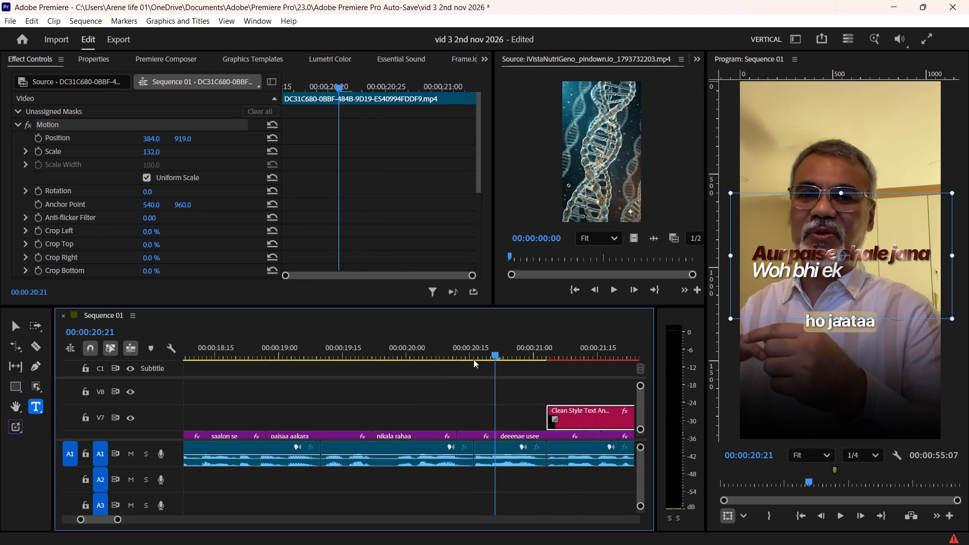
{"action": "left_click_drag", "start_coordinate": [473, 359], "coordinate": [348, 390]}
{"action": "key", "text": "space"}
{"action": "scroll", "coordinate": [413, 419], "scroll_direction": "down", "scroll_amount": 8, "text": "alt"}
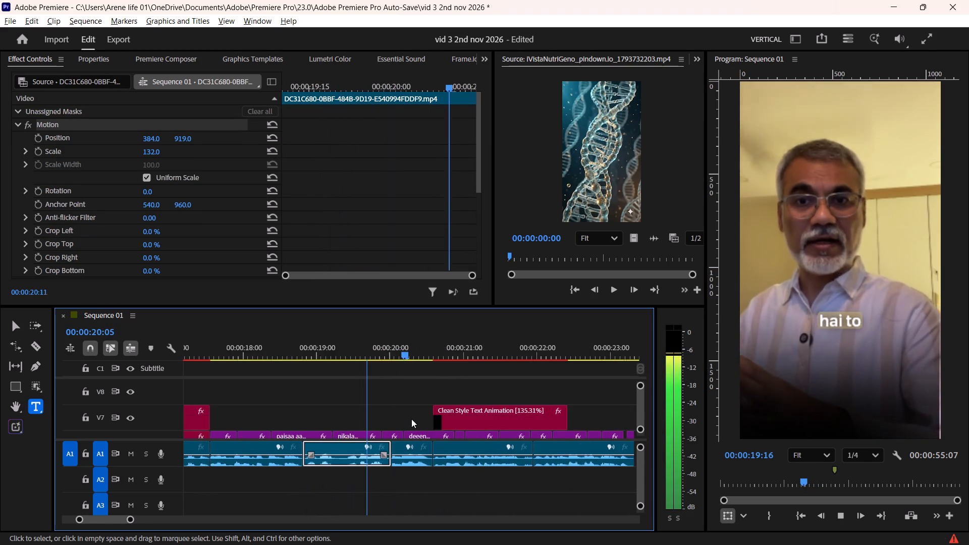
{"action": "scroll", "coordinate": [411, 419], "scroll_direction": "up", "scroll_amount": 5, "text": "alt"}
{"action": "scroll", "coordinate": [409, 419], "scroll_direction": "down", "scroll_amount": 12}
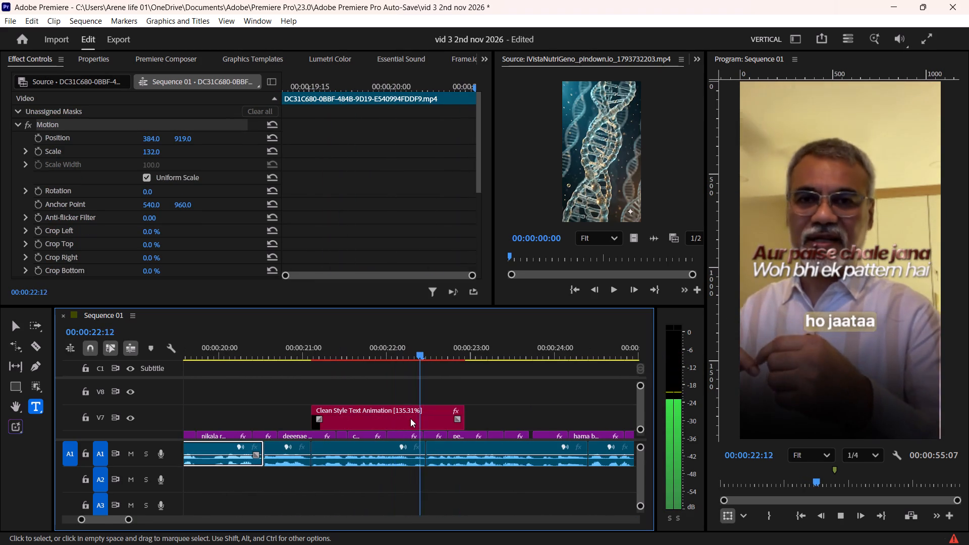
{"action": "key", "text": "space"}
{"action": "left_click_drag", "start_coordinate": [427, 341], "coordinate": [425, 346], "text": "shift"}
{"action": "left_click", "coordinate": [419, 350], "text": "shift"}
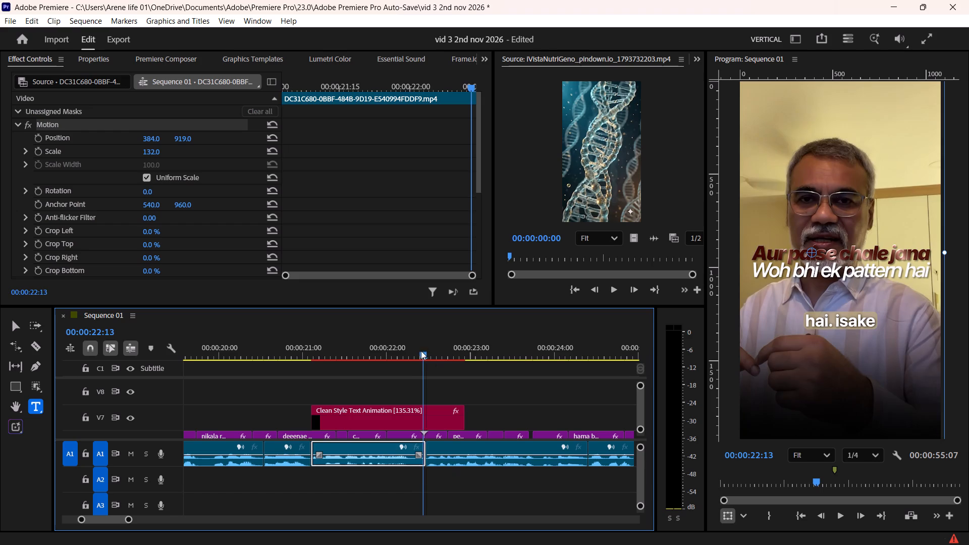
Move the duplicated Clean Style title on V7 to start at 00:00:22:14, and play it through to 00:00:23:20.
{"action": "scroll", "coordinate": [432, 383], "scroll_direction": "up", "scroll_amount": 4, "text": "alt"}
{"action": "scroll", "coordinate": [432, 383], "scroll_direction": "down", "scroll_amount": 4}
{"action": "scroll", "coordinate": [352, 405], "scroll_direction": "down", "scroll_amount": 3, "text": "alt"}
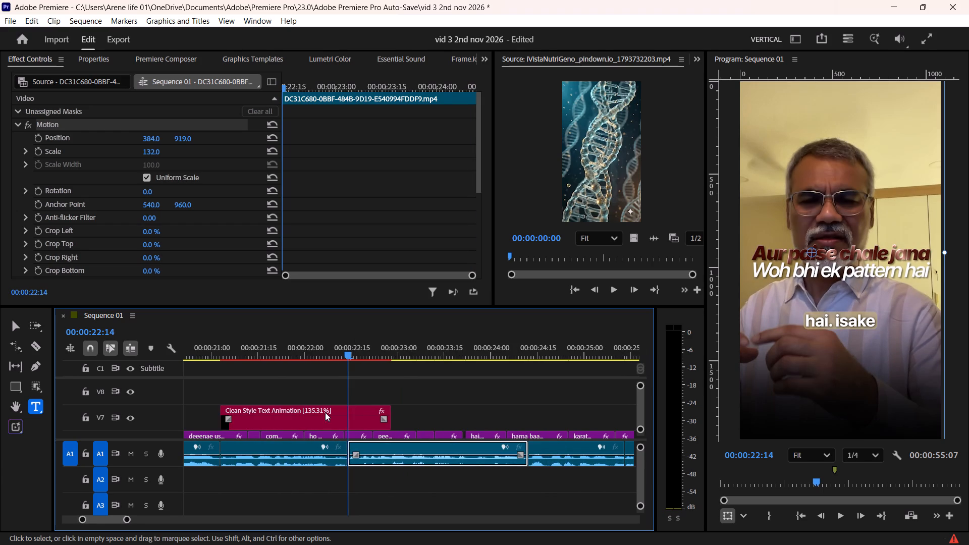
{"action": "left_click_drag", "start_coordinate": [276, 418], "coordinate": [402, 417]}
{"action": "scroll", "coordinate": [397, 417], "scroll_direction": "up", "scroll_amount": 5, "text": "alt"}
{"action": "key", "text": "space"}
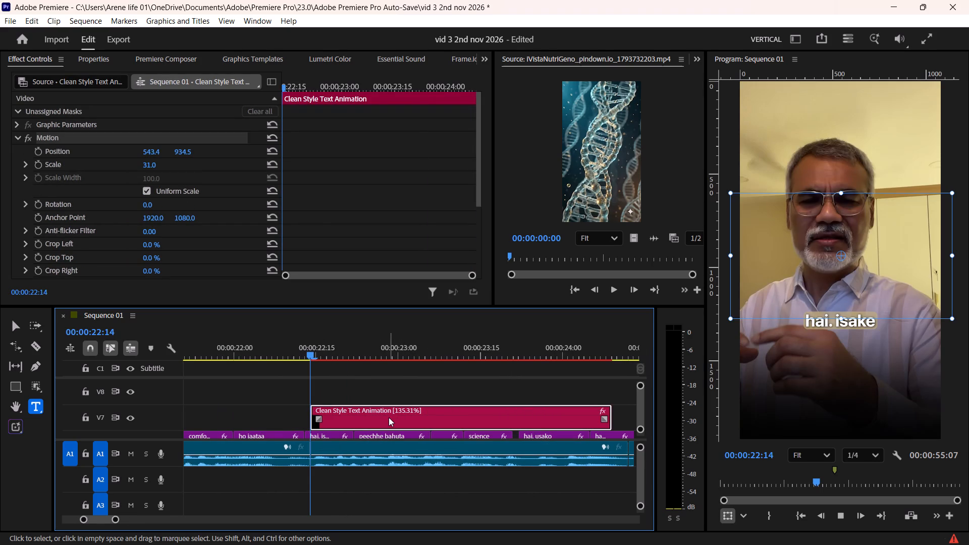
{"action": "scroll", "coordinate": [389, 417], "scroll_direction": "down", "scroll_amount": 3, "text": "alt"}
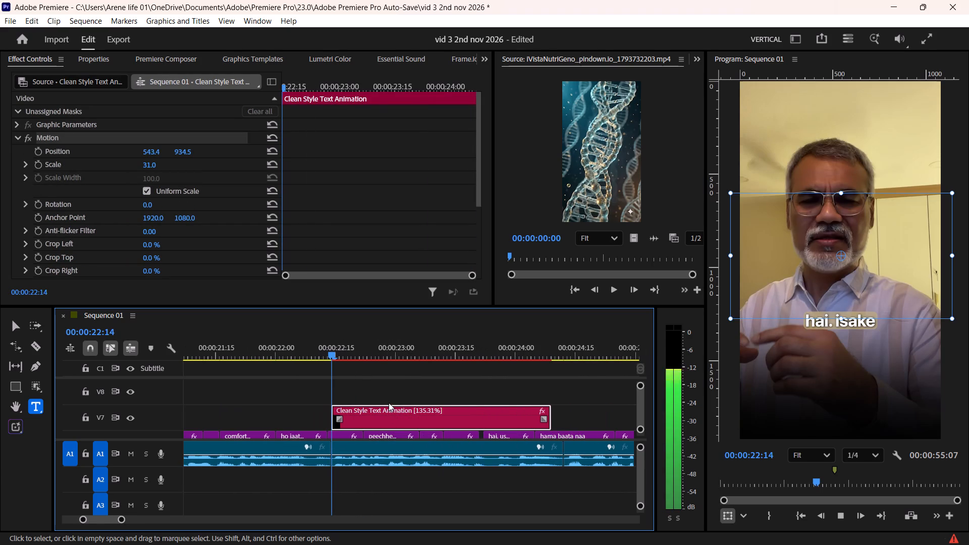
{"action": "key", "text": "space"}
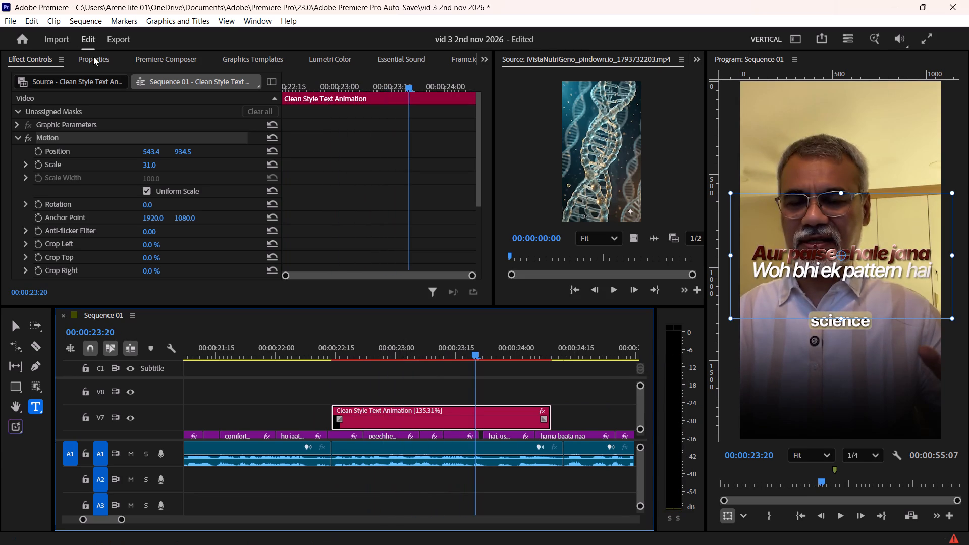
Replace the first text line of the duplicated Clean Style title with "Iske peeche".
{"action": "left_click", "coordinate": [94, 58]}
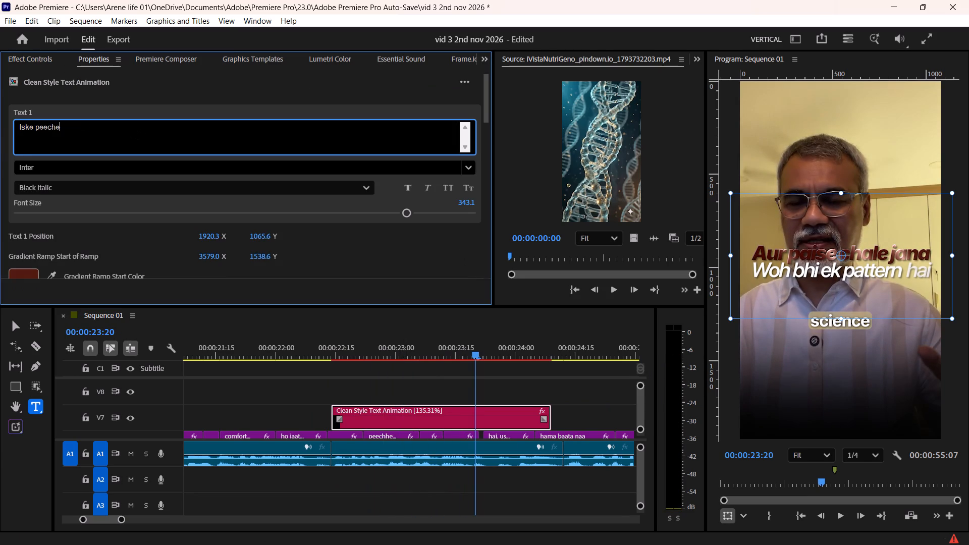
{"action": "key", "text": "space"}
{"action": "type", "text": "bohot bada"}
{"action": "key", "text": "BackSpace"}
{"action": "key", "text": "BackSpace"}
{"action": "key", "text": "BackSpace"}
{"action": "key", "text": "BackSpace"}
{"action": "key", "text": "BackSpace"}
{"action": "key", "text": "BackSpace"}
{"action": "key", "text": "BackSpace"}
{"action": "key", "text": "BackSpace"}
{"action": "key", "text": "BackSpace"}
{"action": "key", "text": "BackSpace"}
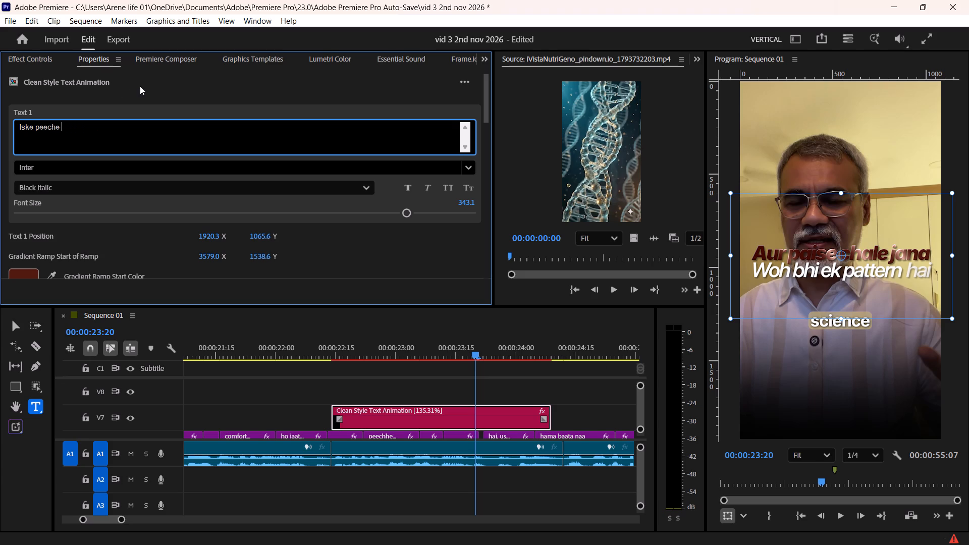
{"action": "left_click", "coordinate": [140, 86]}
Replace the title's second text line with "bohot bada science hai".
{"action": "scroll", "coordinate": [138, 86], "scroll_direction": "down", "scroll_amount": 11}
{"action": "left_click_drag", "start_coordinate": [118, 262], "coordinate": [2, 283]}
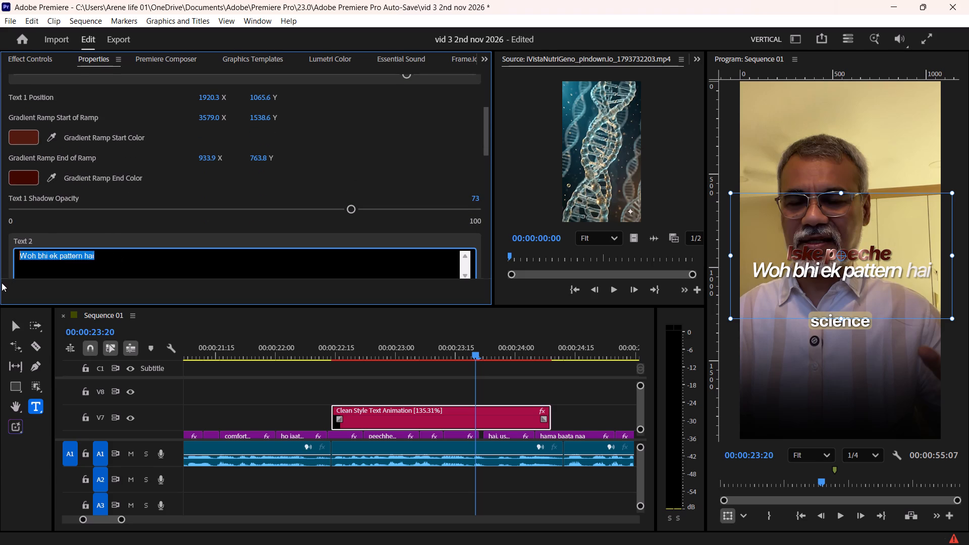
{"action": "type", "text": "bohot bada"}
{"action": "key", "text": "space"}
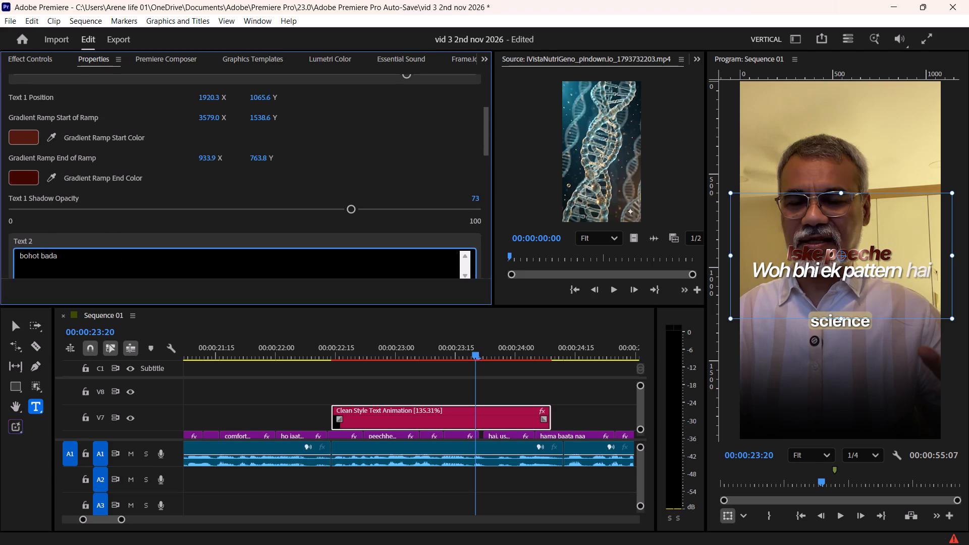
{"action": "type", "text": "science hai"}
{"action": "left_click", "coordinate": [99, 241]}
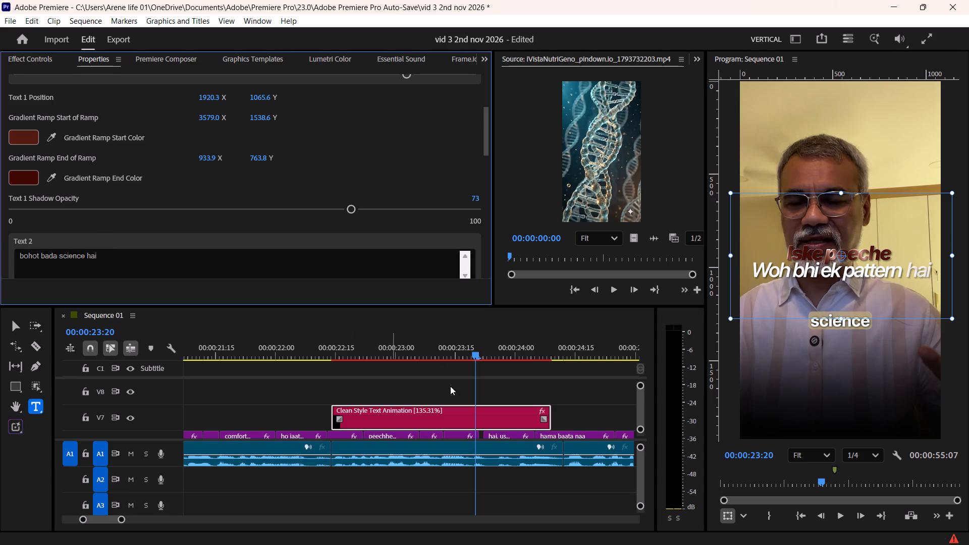
Set the font size of "Iske peeche" to 388.3 and of "bohot bada science hai" to 299.4.
{"action": "scroll", "coordinate": [369, 165], "scroll_direction": "up", "scroll_amount": 6}
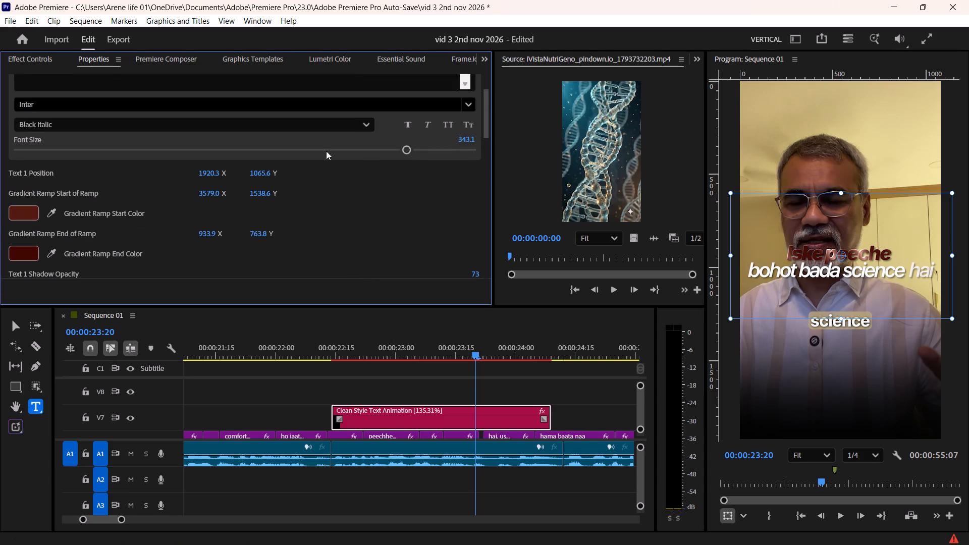
{"action": "left_click_drag", "start_coordinate": [405, 148], "coordinate": [457, 150]}
{"action": "scroll", "coordinate": [372, 184], "scroll_direction": "up", "scroll_amount": 2}
{"action": "scroll", "coordinate": [371, 185], "scroll_direction": "down", "scroll_amount": 18}
{"action": "left_click_drag", "start_coordinate": [414, 211], "coordinate": [395, 220]}
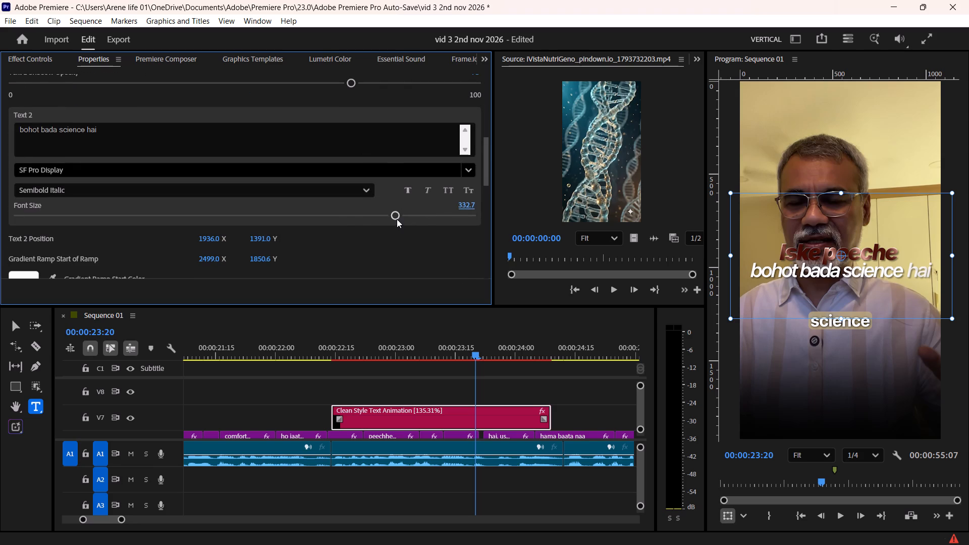
{"action": "left_click_drag", "start_coordinate": [397, 219], "coordinate": [361, 223]}
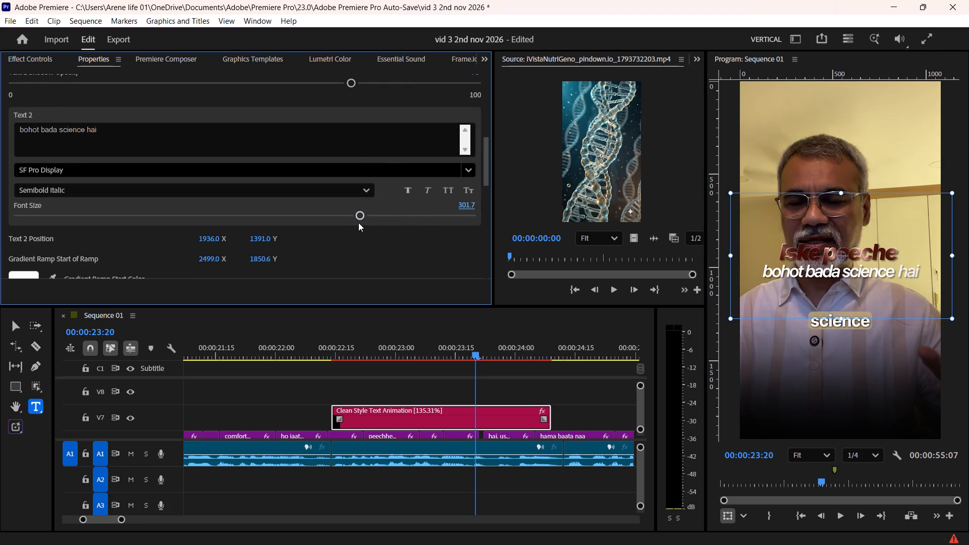
{"action": "left_click", "coordinate": [357, 214]}
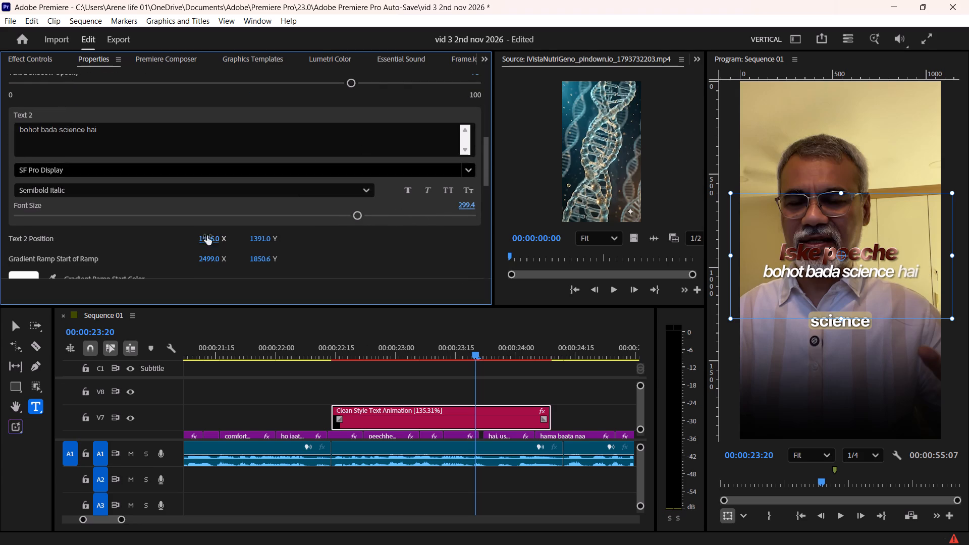
Set the Text 2 horizontal position of the "bohot bada science hai" line to 1894.0.
{"action": "left_click_drag", "start_coordinate": [210, 237], "coordinate": [195, 243]}
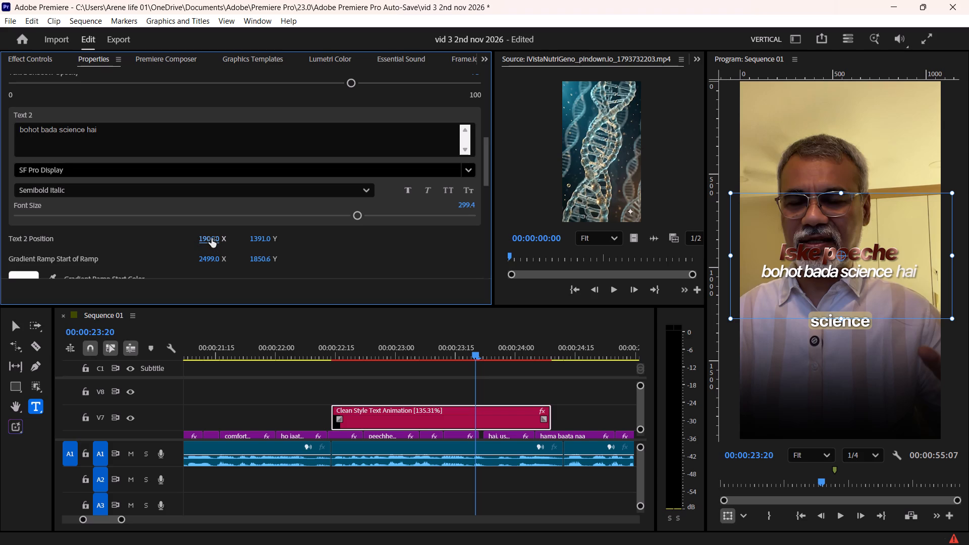
{"action": "left_click_drag", "start_coordinate": [211, 238], "coordinate": [203, 240]}
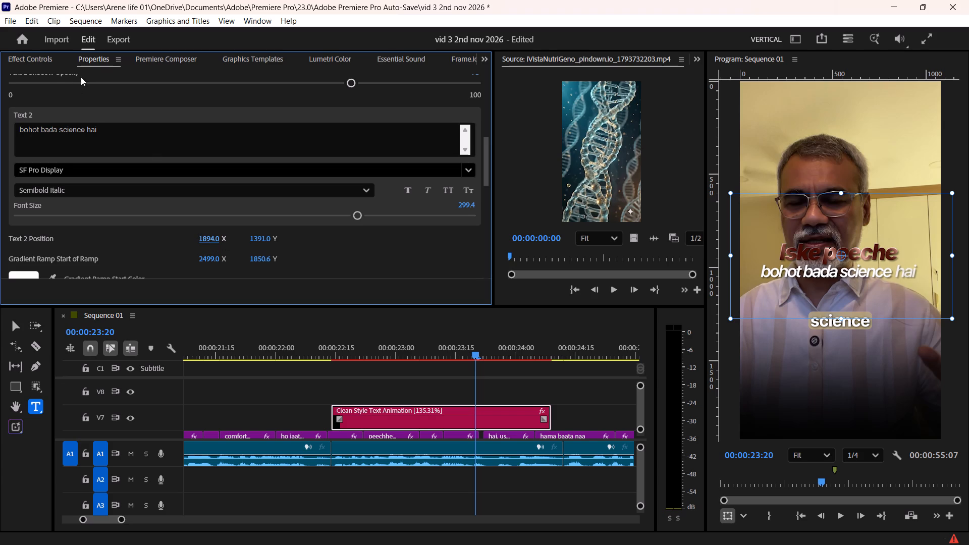
Scale the "Iske peeche / bohot bada science hai" title to 35 and set its Motion position to 552.4, 1272.5.
{"action": "left_click", "coordinate": [57, 61]}
{"action": "left_click", "coordinate": [151, 163]}
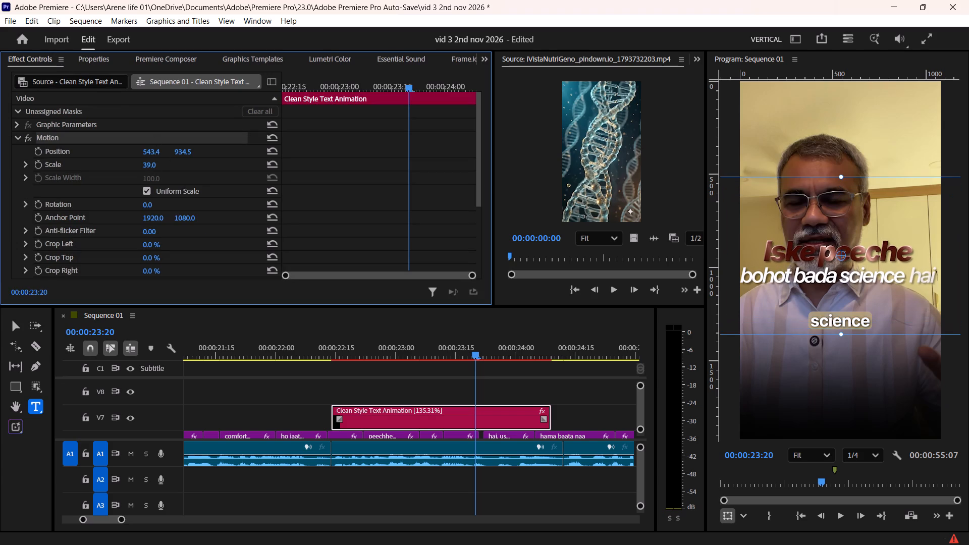
{"action": "left_click_drag", "start_coordinate": [151, 150], "coordinate": [157, 150]}
{"action": "left_click_drag", "start_coordinate": [182, 151], "coordinate": [198, 120]}
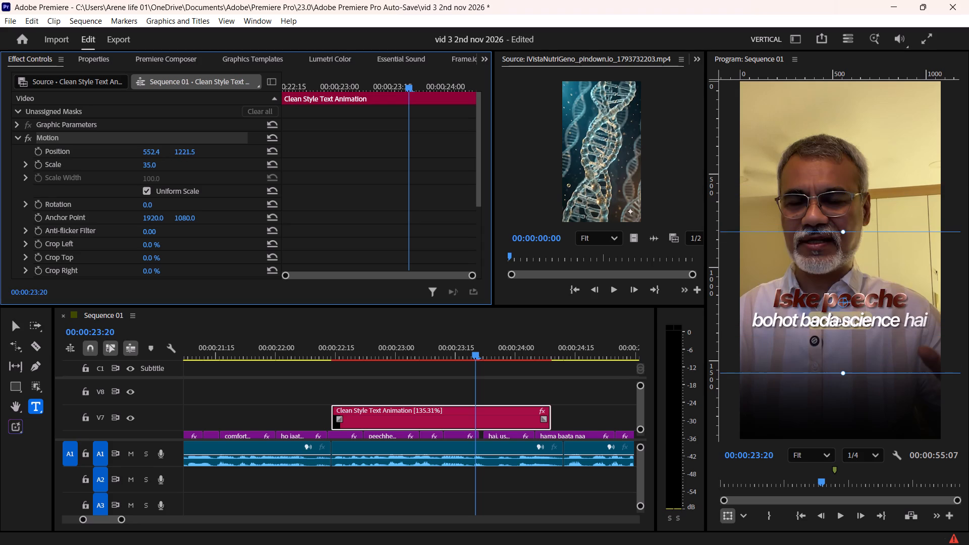
{"action": "left_click_drag", "start_coordinate": [198, 120], "coordinate": [209, 95]}
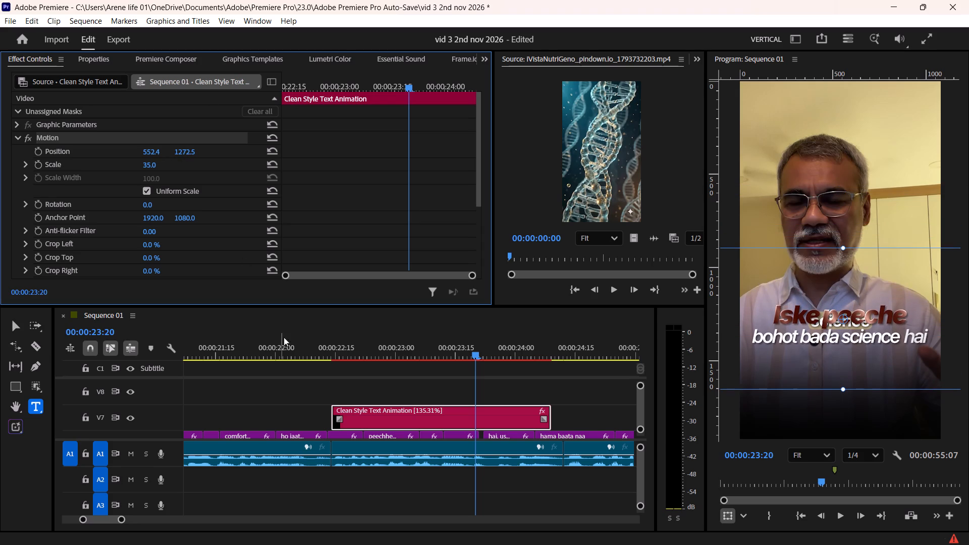
Play back the repositioned title against the speech to check its timing and where it should end.
{"action": "left_click", "coordinate": [314, 353]}
{"action": "key", "text": "space"}
{"action": "scroll", "coordinate": [343, 387], "scroll_direction": "down", "scroll_amount": 4, "text": "alt"}
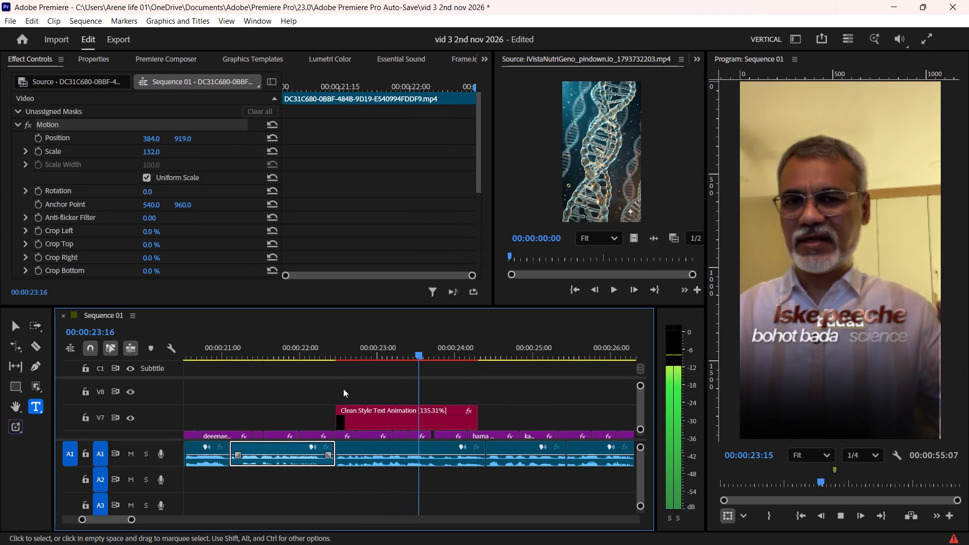
{"action": "key", "text": "space"}
{"action": "scroll", "coordinate": [345, 392], "scroll_direction": "up", "scroll_amount": 4, "text": "alt"}
{"action": "scroll", "coordinate": [385, 410], "scroll_direction": "up", "scroll_amount": 4, "text": "alt"}
{"action": "scroll", "coordinate": [385, 410], "scroll_direction": "down", "scroll_amount": 4}
{"action": "key", "text": "space"}
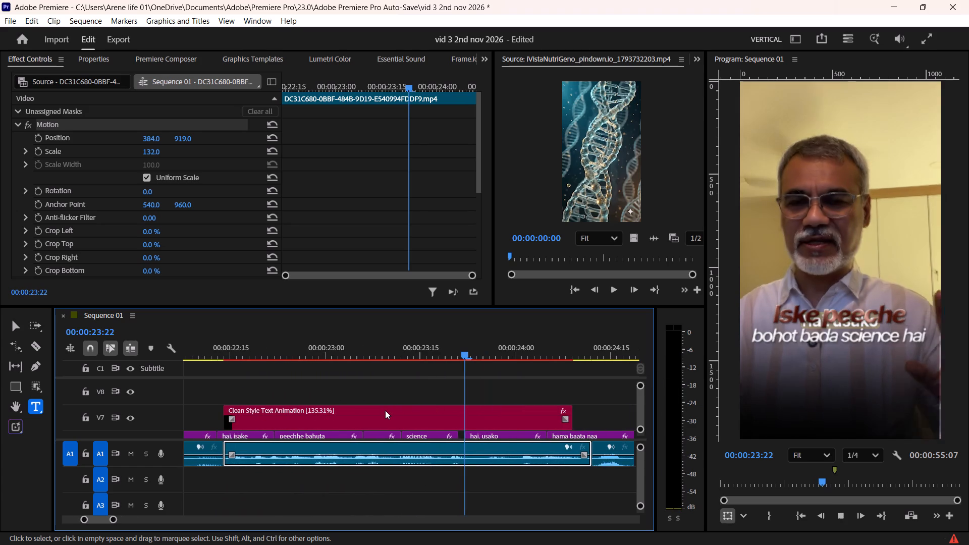
{"action": "scroll", "coordinate": [385, 410], "scroll_direction": "down", "scroll_amount": 4, "text": "alt"}
{"action": "key", "text": "space"}
Rate-stretch the title clip shorter, cut it at 00:00:23:25 and delete the leftover piece.
{"action": "left_click_drag", "start_coordinate": [472, 344], "coordinate": [452, 368]}
{"action": "left_click", "coordinate": [464, 422]}
{"action": "key", "text": "r"}
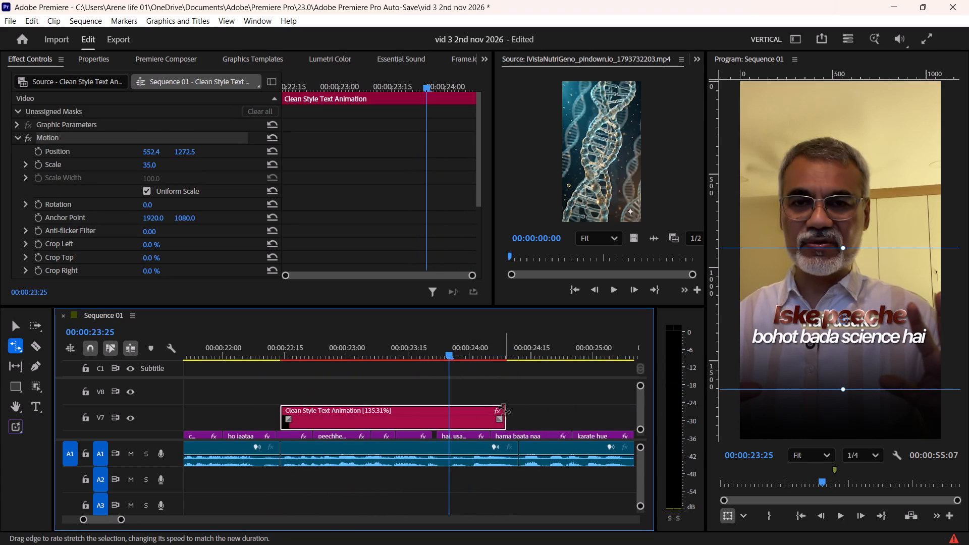
{"action": "left_click_drag", "start_coordinate": [504, 410], "coordinate": [461, 419]}
{"action": "key", "text": "F1"}
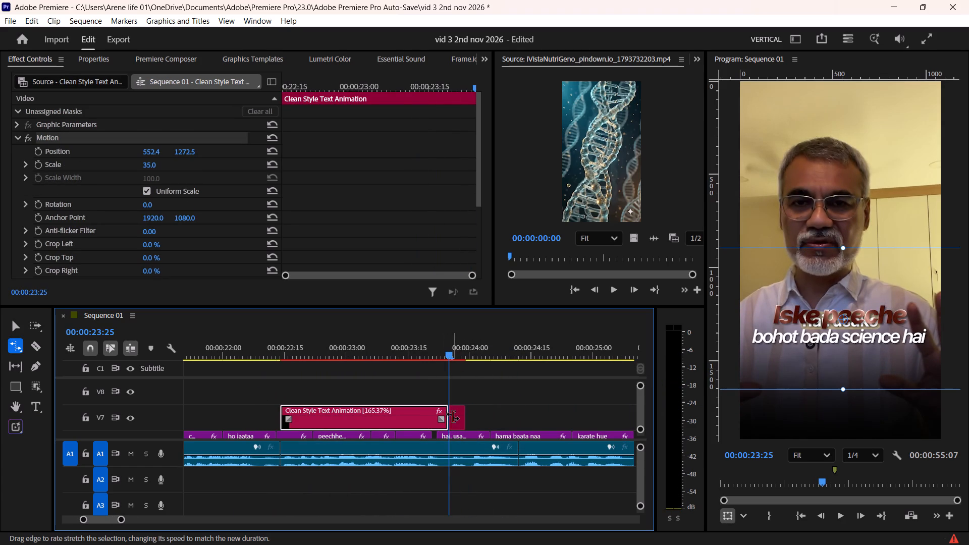
{"action": "left_click", "coordinate": [453, 416]}
{"action": "left_click", "coordinate": [456, 416]}
{"action": "key", "text": "Delete"}
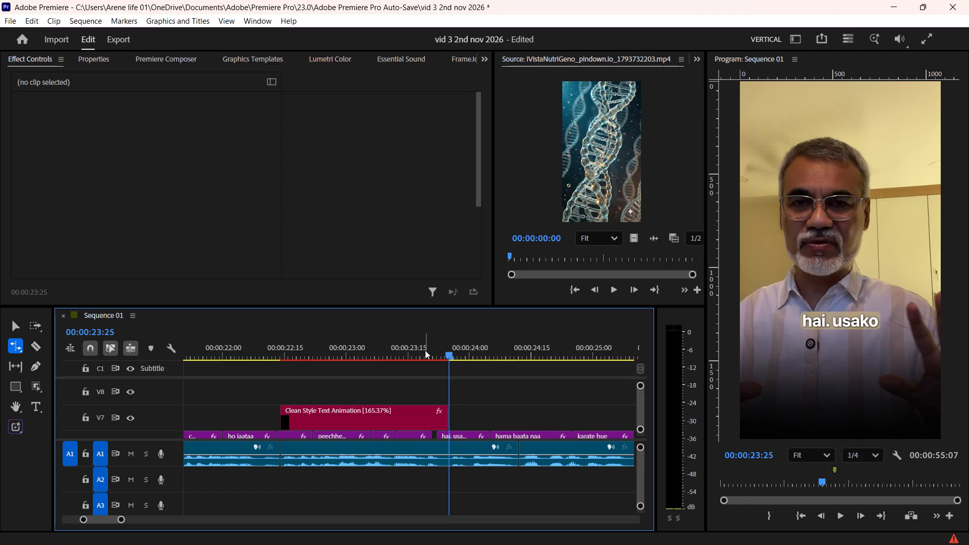
Save the project and move the title clip from V7 down onto the caption track, overwriting the captions beneath it.
{"action": "left_click", "coordinate": [425, 350]}
{"action": "key", "text": "ctrl+s"}
{"action": "key", "text": "ctrl+s"}
{"action": "key", "text": "v"}
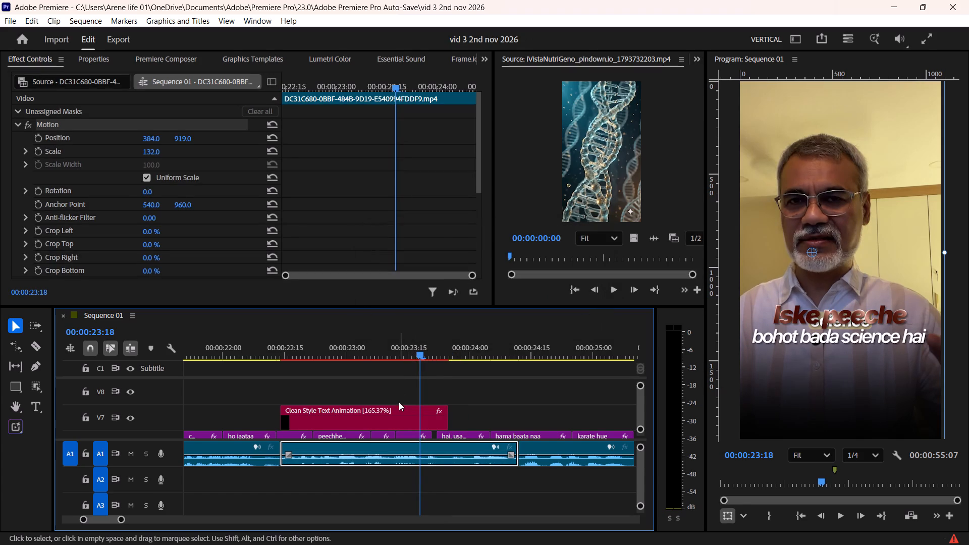
{"action": "left_click_drag", "start_coordinate": [400, 414], "coordinate": [402, 433]}
Play back the section from 00:00:22:11 to check the title without the captions underneath.
{"action": "scroll", "coordinate": [402, 433], "scroll_direction": "down", "scroll_amount": 5, "text": "alt"}
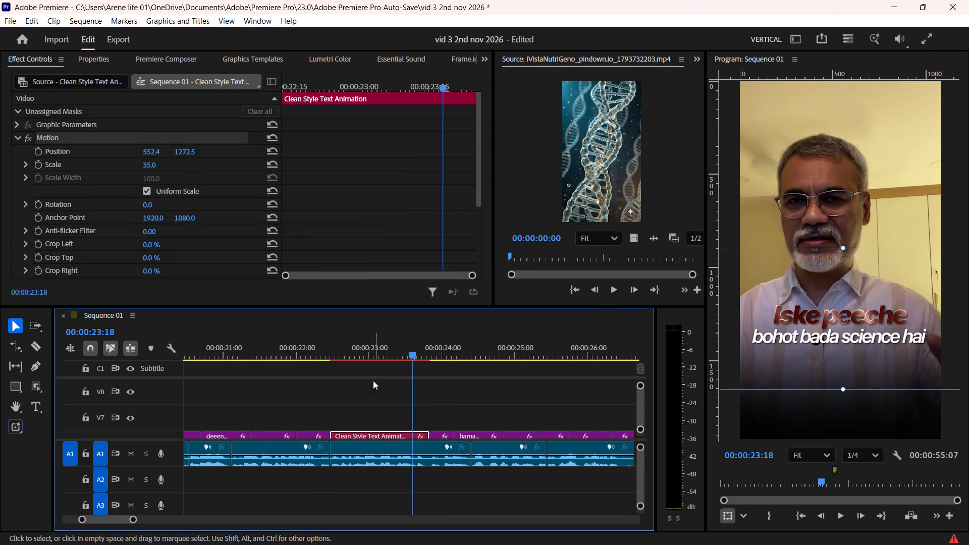
{"action": "left_click", "coordinate": [324, 346]}
{"action": "left_click", "coordinate": [344, 402]}
{"action": "scroll", "coordinate": [341, 406], "scroll_direction": "up", "scroll_amount": 14, "text": "alt"}
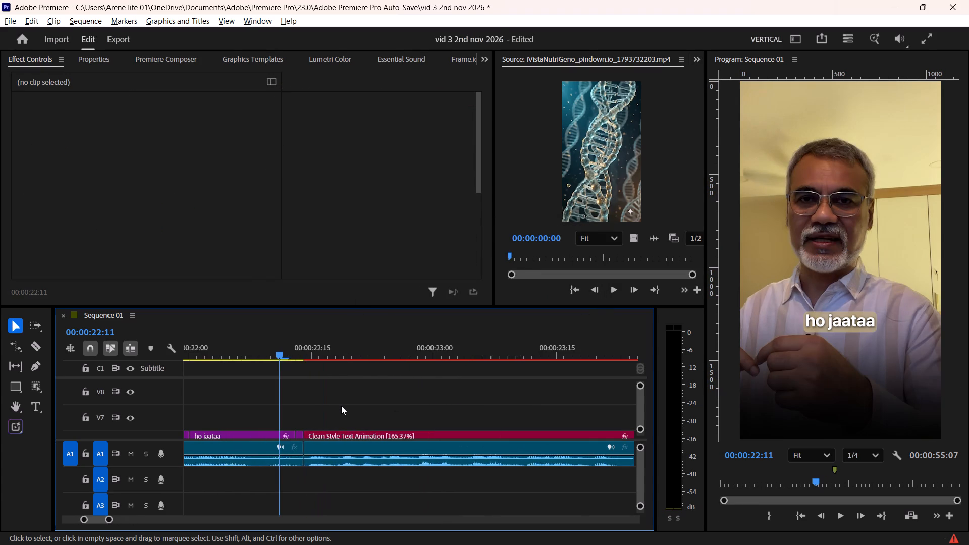
{"action": "scroll", "coordinate": [341, 406], "scroll_direction": "up", "scroll_amount": 3, "text": "alt"}
{"action": "key", "text": "space"}
{"action": "scroll", "coordinate": [341, 406], "scroll_direction": "down", "scroll_amount": 7, "text": "alt"}
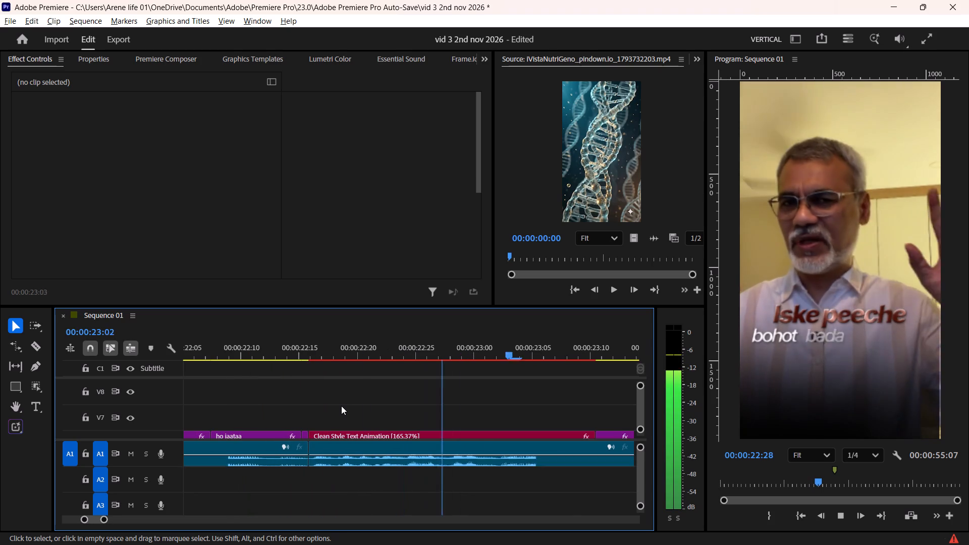
{"action": "key", "text": "space"}
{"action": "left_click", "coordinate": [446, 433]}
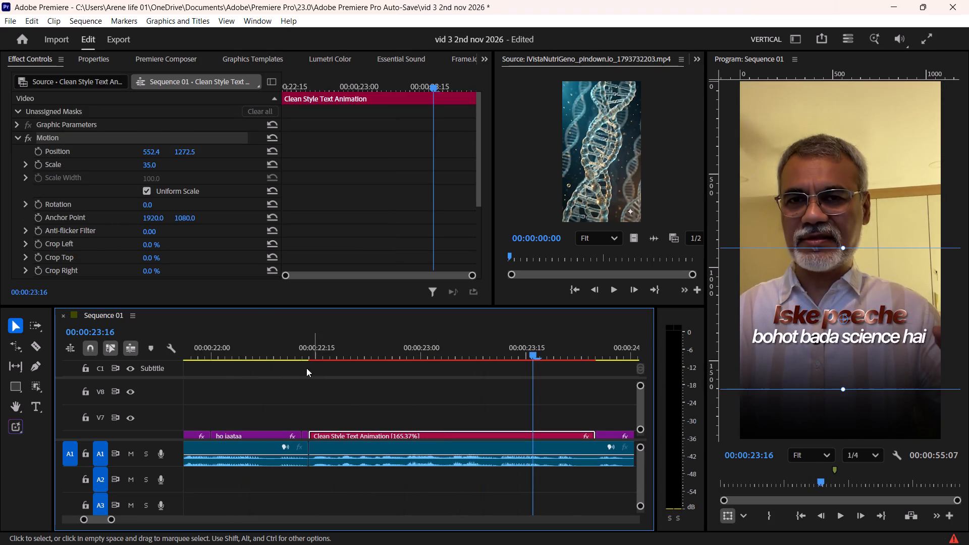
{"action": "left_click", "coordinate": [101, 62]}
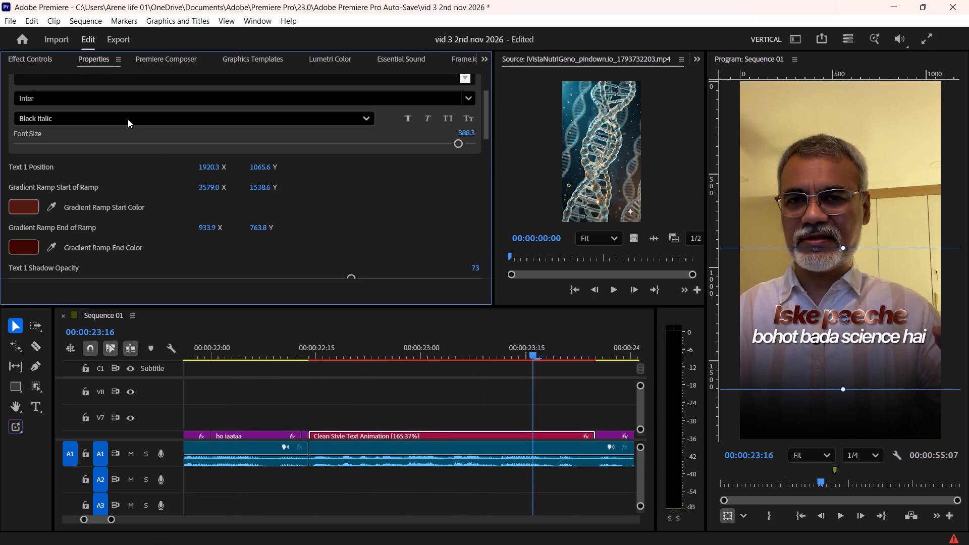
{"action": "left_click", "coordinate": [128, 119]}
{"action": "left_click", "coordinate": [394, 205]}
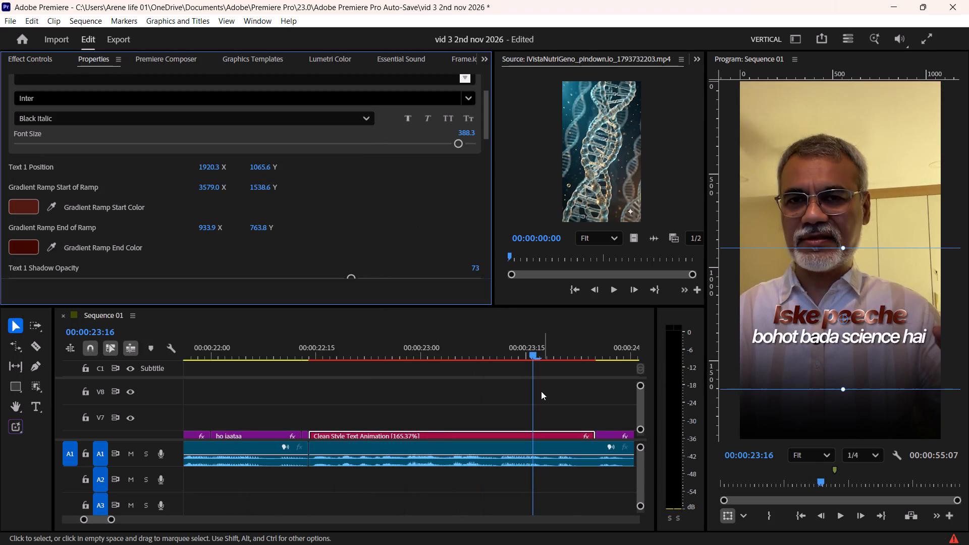
Save the project.
{"action": "scroll", "coordinate": [462, 404], "scroll_direction": "down", "scroll_amount": 3}
{"action": "key", "text": "ctrl+s"}
{"action": "key", "text": "ctrl+s"}
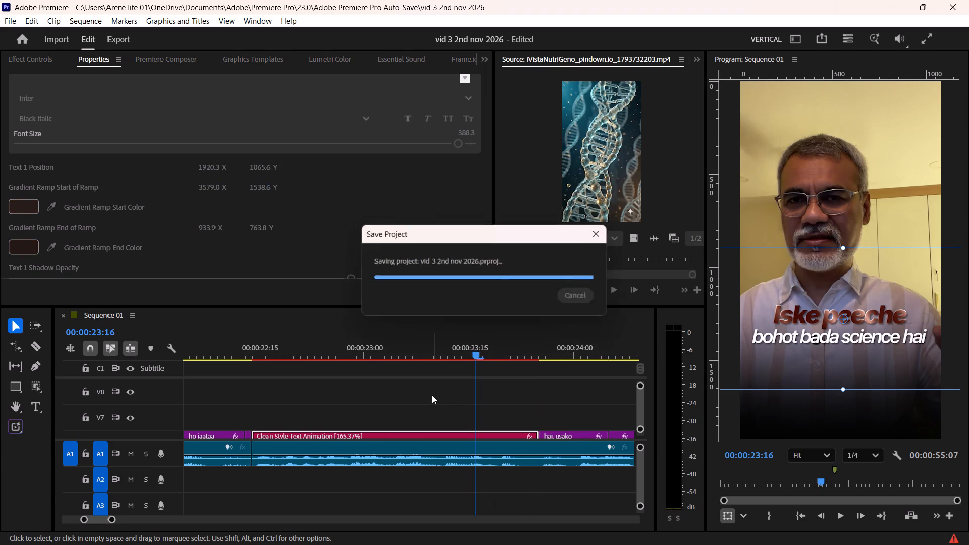
{"action": "scroll", "coordinate": [432, 395], "scroll_direction": "down", "scroll_amount": 11, "text": "alt"}
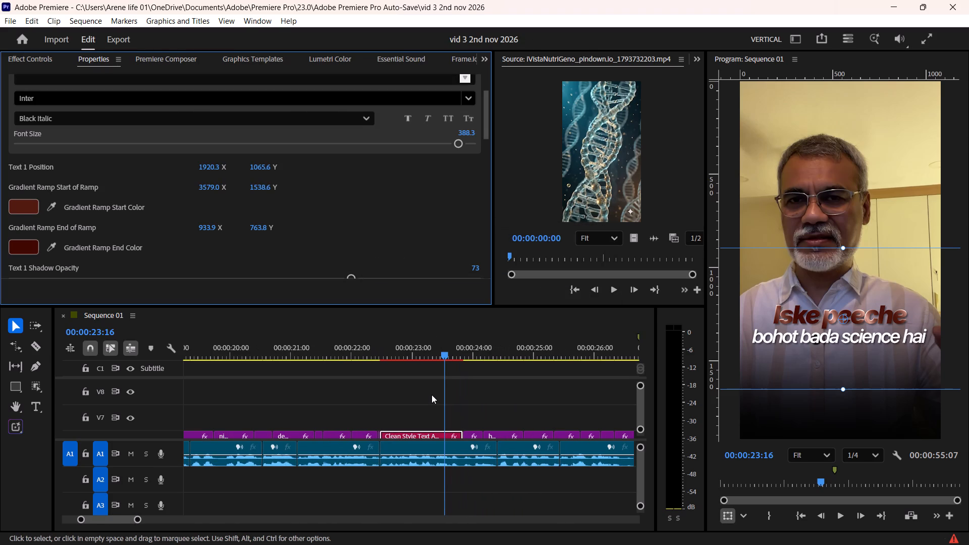
{"action": "key", "text": "ctrl+s"}
{"action": "key", "text": "ctrl+s"}
Switch to Pinterest in Chrome, search for "science pngs" and browse the images for a science graphic.
{"action": "key", "text": "alt+Tab"}
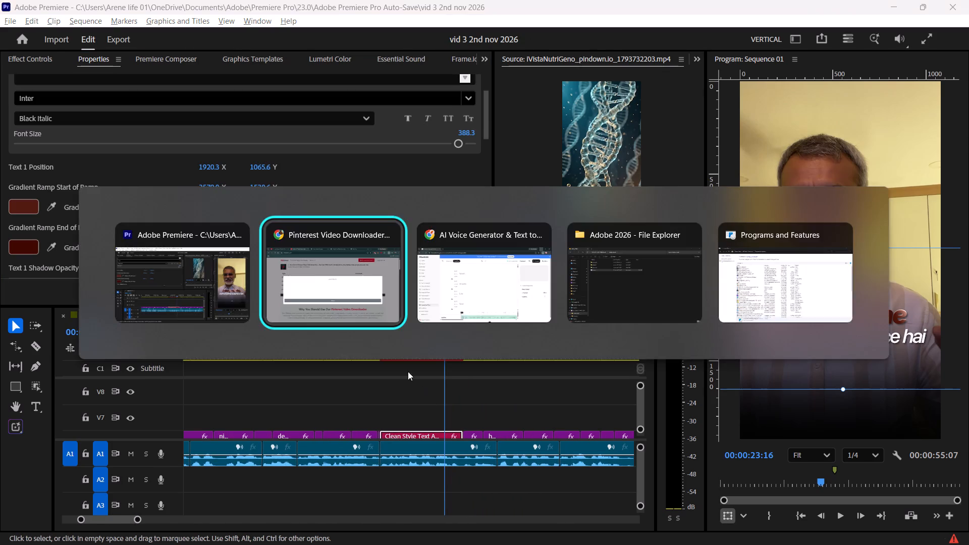
{"action": "left_click", "coordinate": [117, 0]}
{"action": "left_click", "coordinate": [204, 106]}
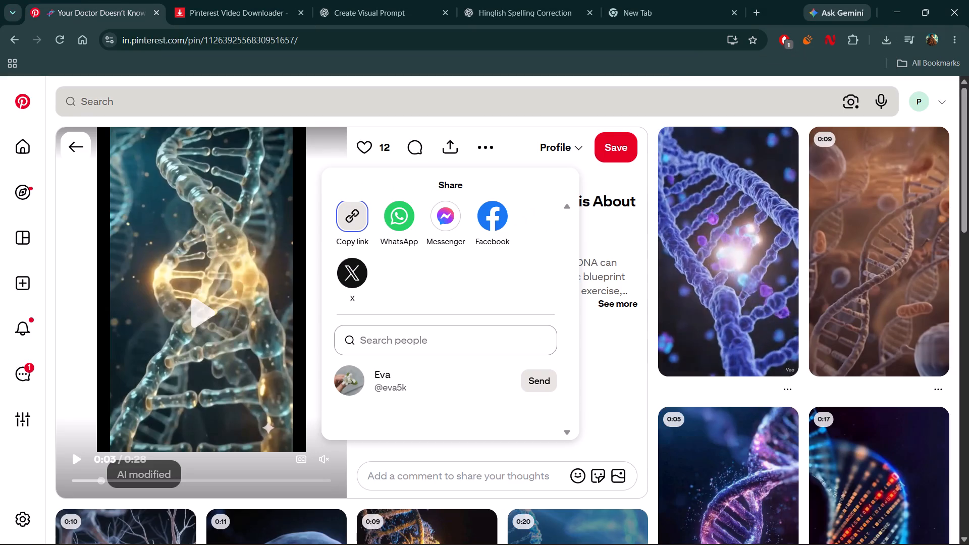
{"action": "left_click", "coordinate": [201, 105]}
{"action": "type", "text": "science pngs"}
{"action": "key", "text": "Return"}
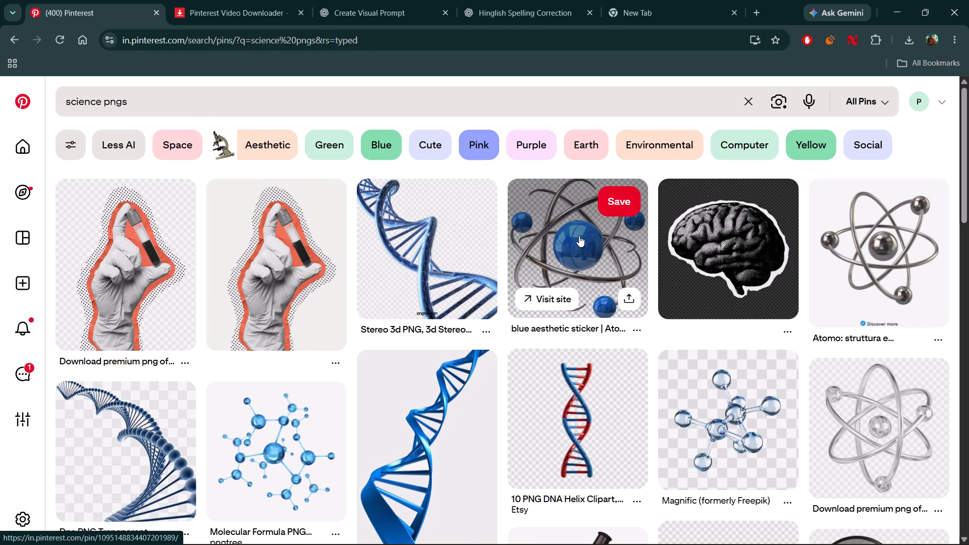
{"action": "scroll", "coordinate": [568, 224], "scroll_direction": "down", "scroll_amount": 2}
{"action": "scroll", "coordinate": [567, 225], "scroll_direction": "up", "scroll_amount": 1}
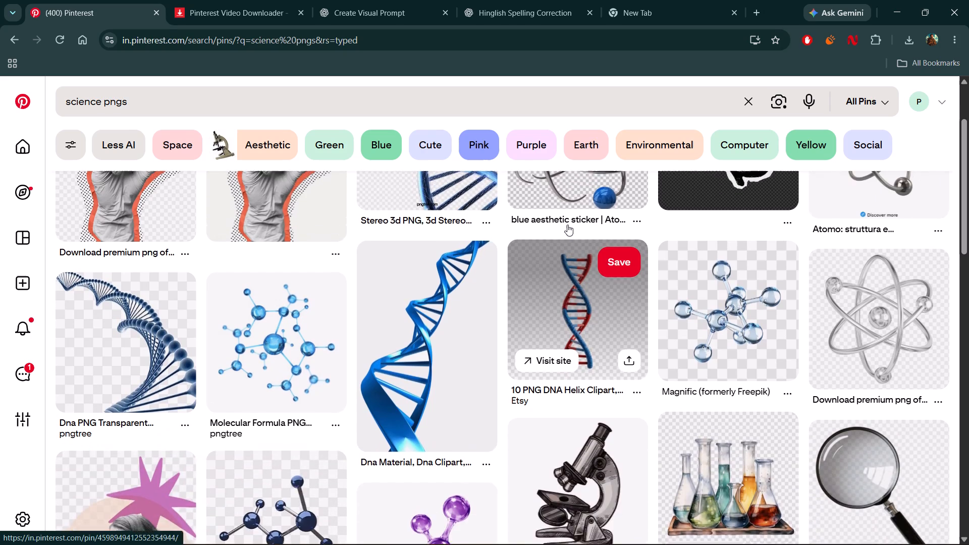
{"action": "scroll", "coordinate": [230, 277], "scroll_direction": "up", "scroll_amount": 1}
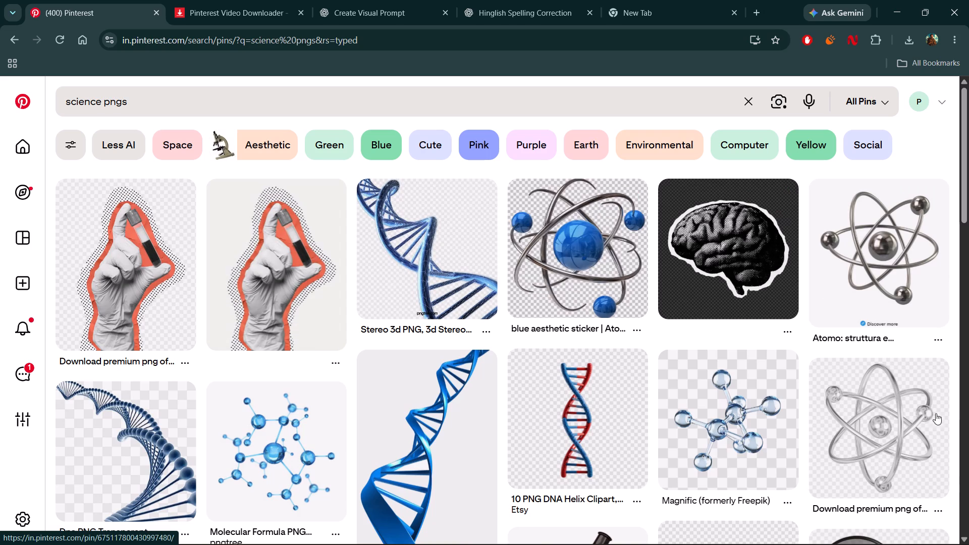
{"action": "left_click", "coordinate": [868, 432]}
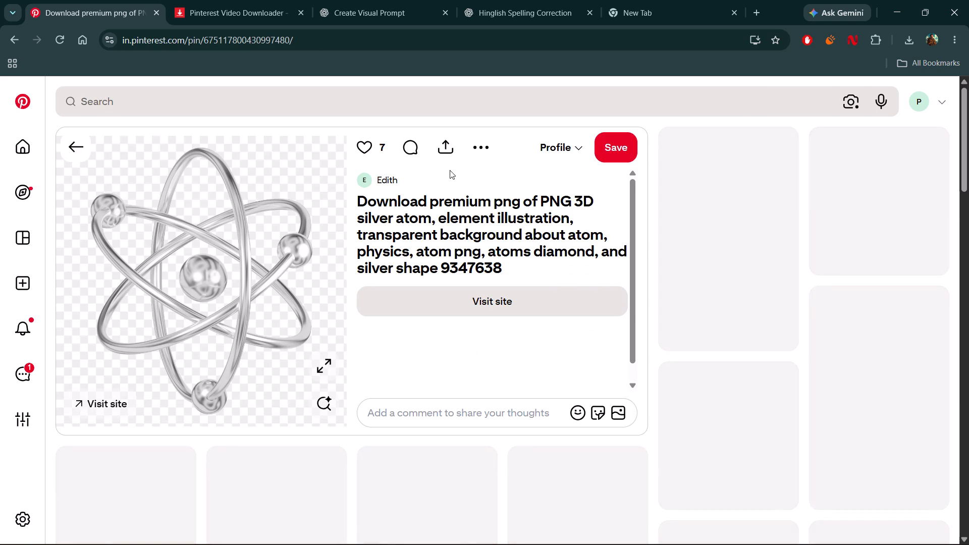
{"action": "left_click", "coordinate": [478, 151]}
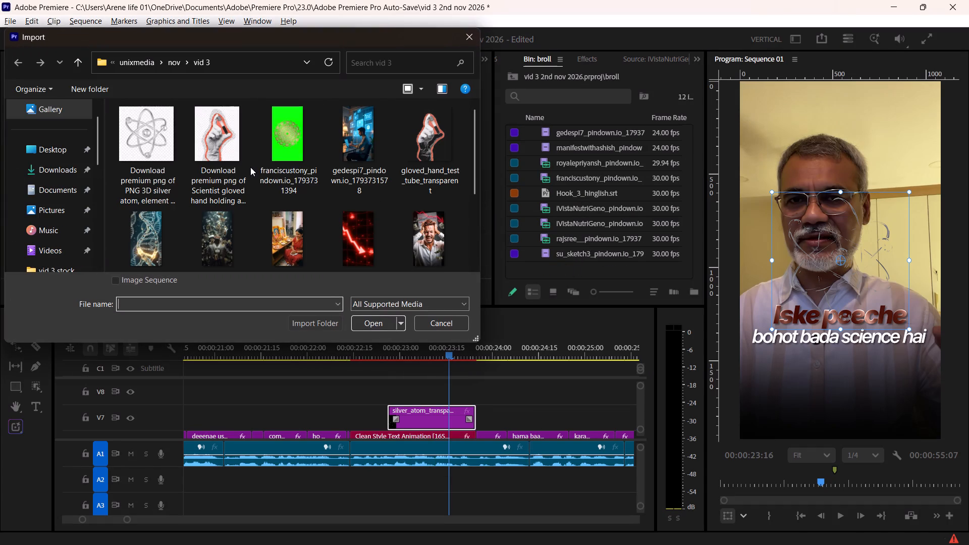
{"action": "left_click", "coordinate": [420, 137]}
{"action": "left_click", "coordinate": [371, 324]}
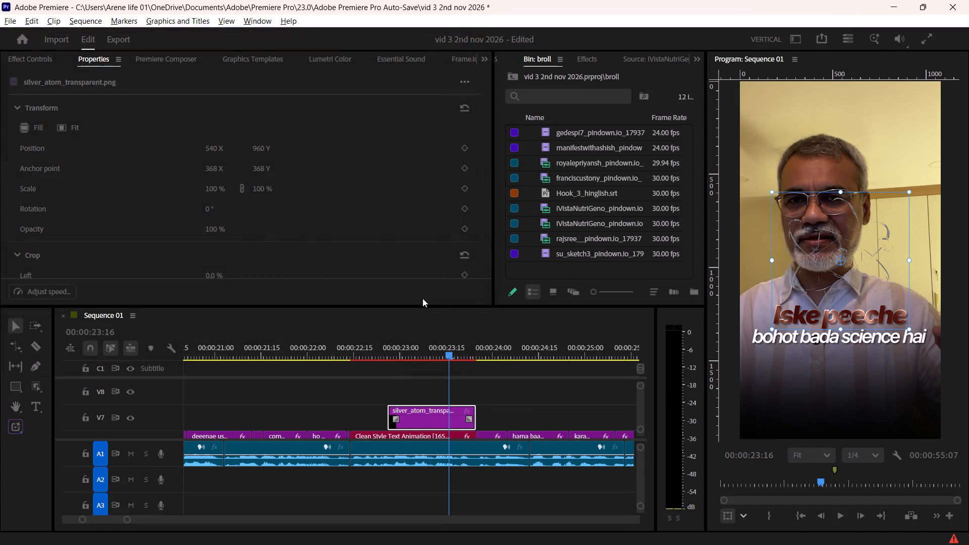
Overwrite the silver atom clip on track V7 with gloved_hand_test_tube_transparent.png and select the new clip.
{"action": "left_click_drag", "start_coordinate": [574, 132], "coordinate": [383, 423]}
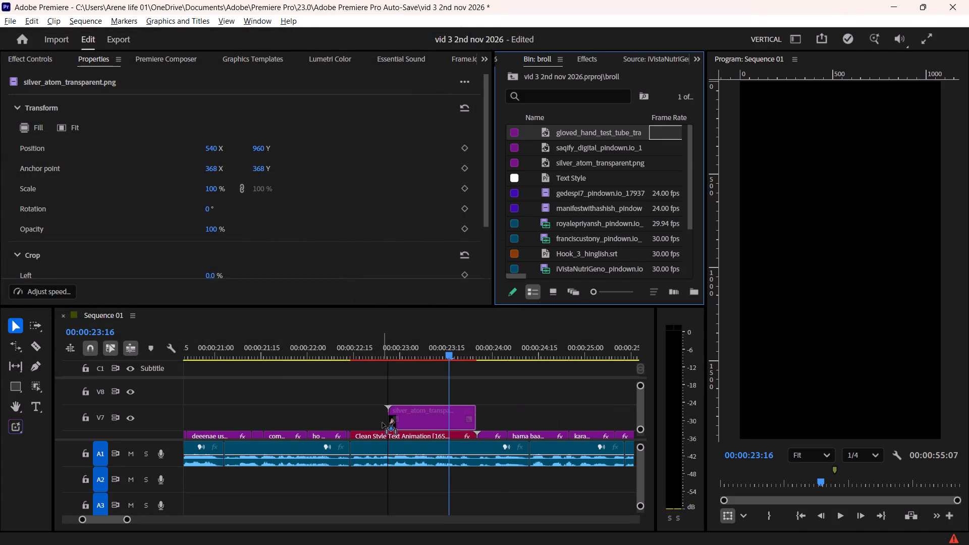
{"action": "left_click_drag", "start_coordinate": [383, 423], "coordinate": [388, 422]}
{"action": "left_click", "coordinate": [433, 416]}
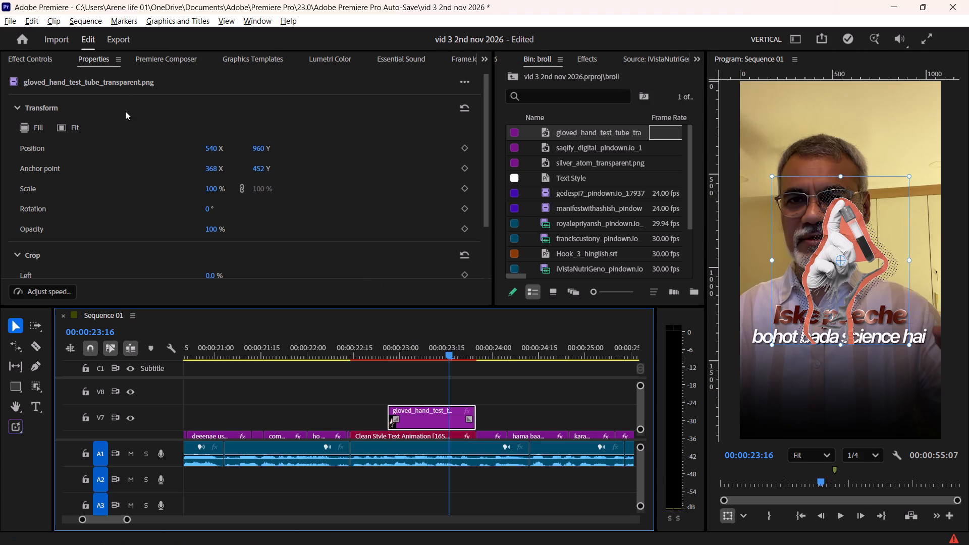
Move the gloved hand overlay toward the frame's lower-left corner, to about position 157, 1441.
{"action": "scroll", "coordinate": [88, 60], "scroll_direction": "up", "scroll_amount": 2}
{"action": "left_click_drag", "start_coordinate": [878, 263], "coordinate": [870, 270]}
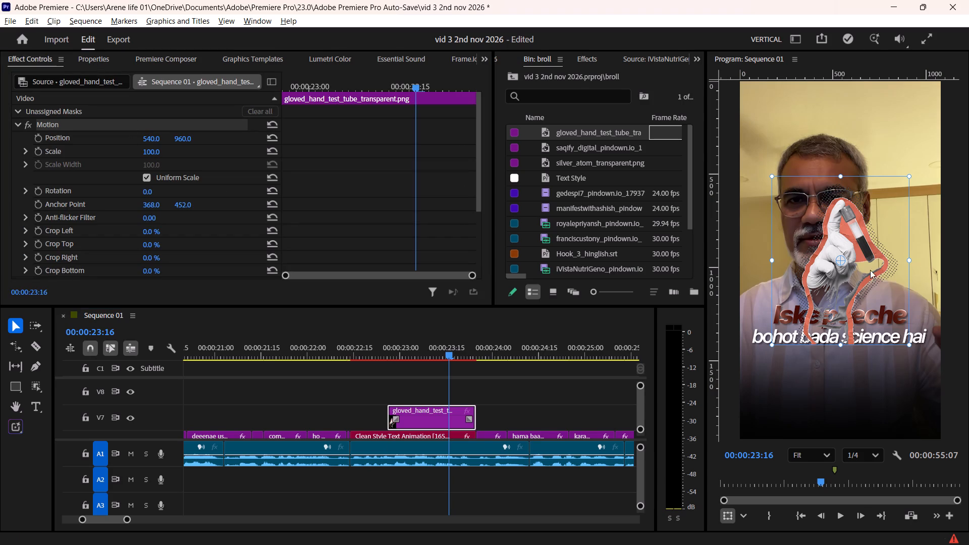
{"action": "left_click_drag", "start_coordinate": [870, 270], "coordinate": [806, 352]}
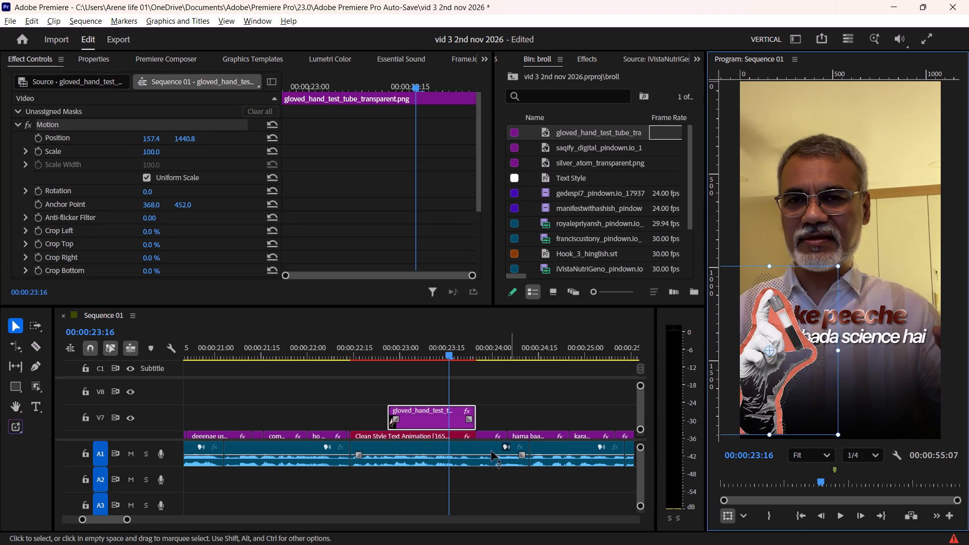
Move the gloved hand clip to track V4, aligned with the start of the Clean Style Text Animation title, and extend it to the title's end.
{"action": "scroll", "coordinate": [427, 399], "scroll_direction": "down", "scroll_amount": 3, "text": "ctrl"}
{"action": "key", "text": "grave"}
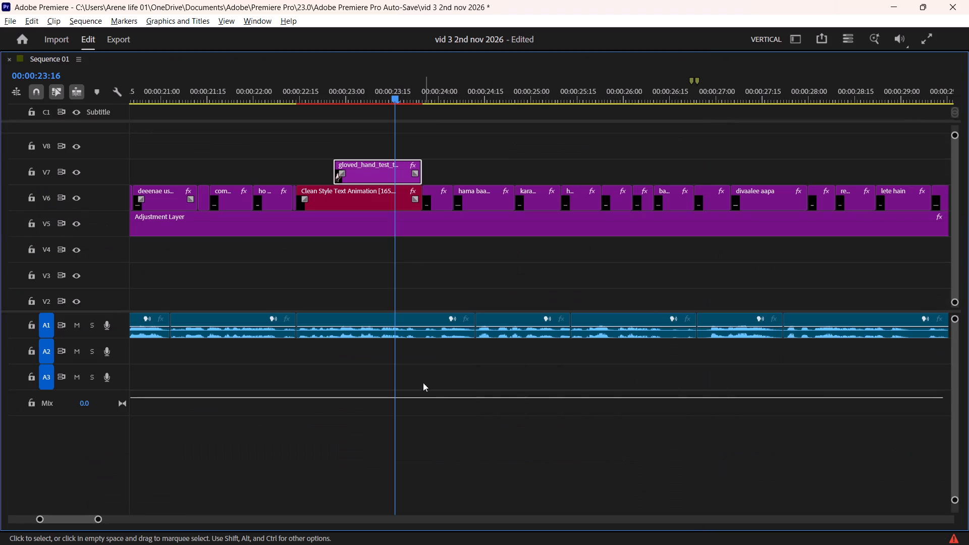
{"action": "left_click_drag", "start_coordinate": [366, 165], "coordinate": [329, 256]}
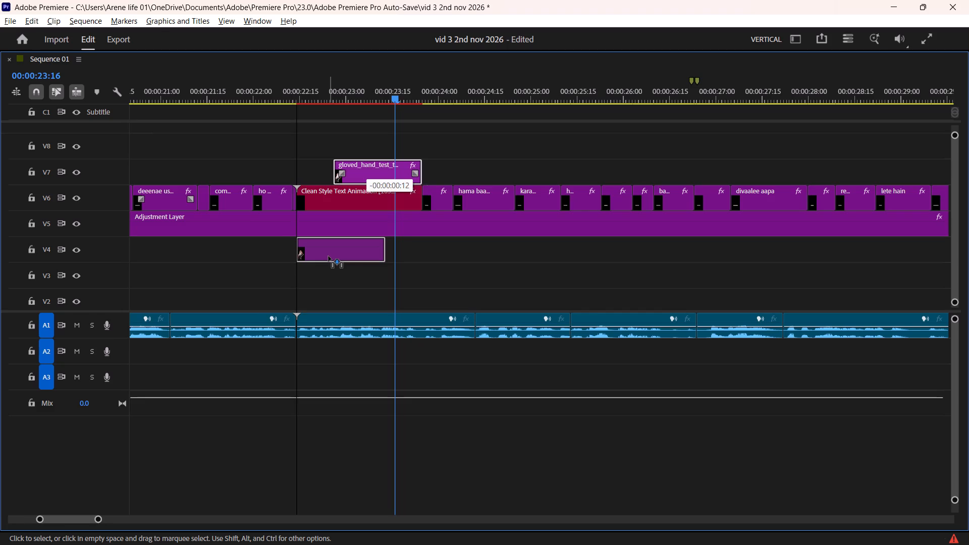
{"action": "scroll", "coordinate": [330, 259], "scroll_direction": "up", "scroll_amount": 9, "text": "alt"}
{"action": "left_click_drag", "start_coordinate": [478, 247], "coordinate": [559, 247]}
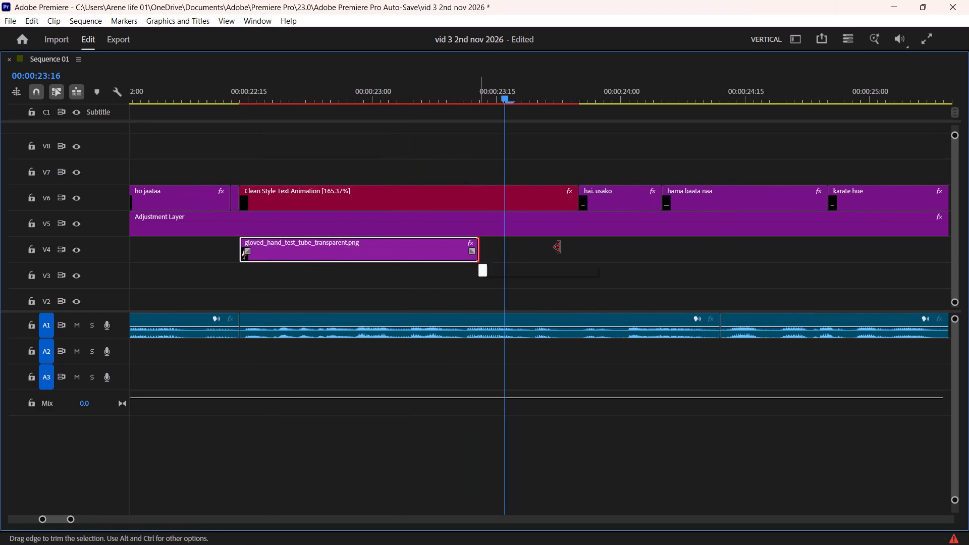
{"action": "left_click_drag", "start_coordinate": [559, 247], "coordinate": [578, 247]}
{"action": "key", "text": "grave"}
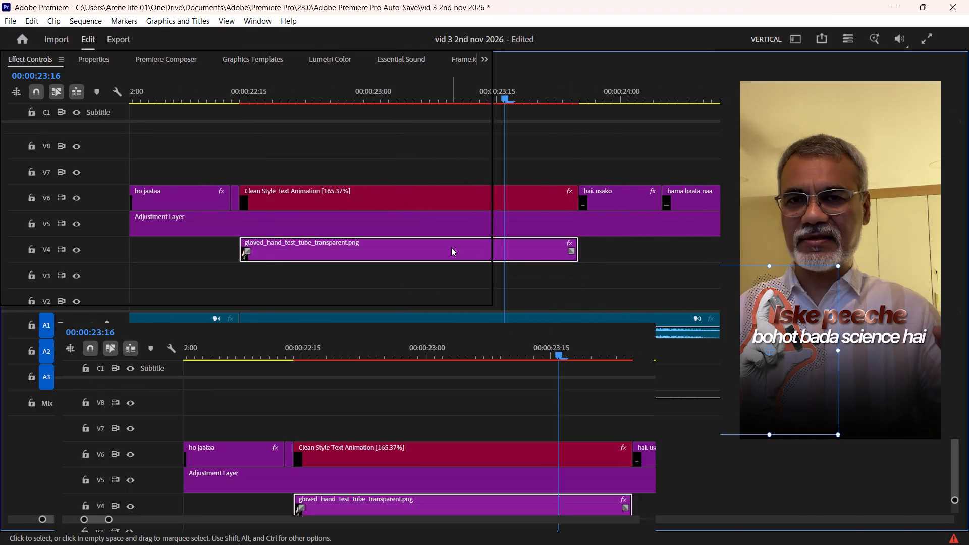
Reposition the gloved hand overlay behind the title at about 496, 1556 and scale it to 121.
{"action": "left_click_drag", "start_coordinate": [791, 402], "coordinate": [862, 399]}
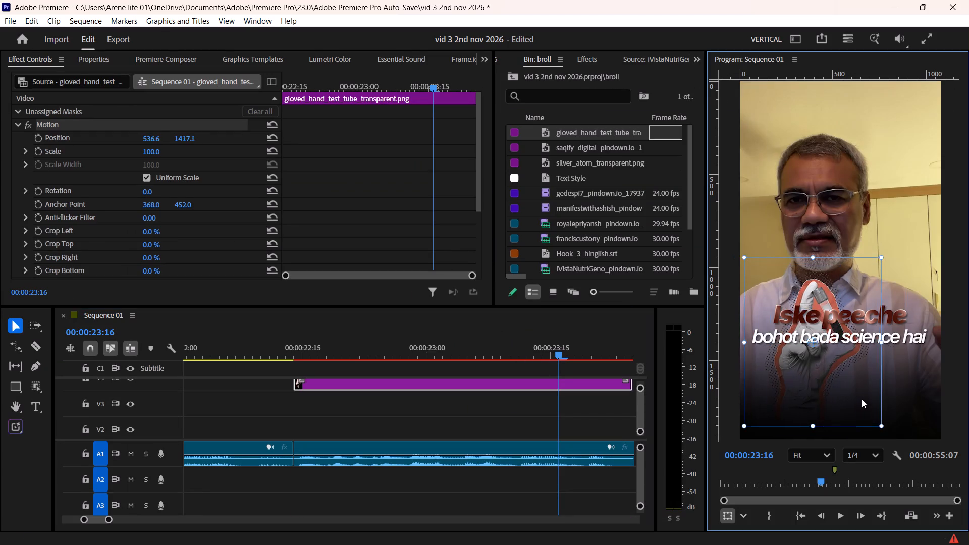
{"action": "left_click_drag", "start_coordinate": [862, 399], "coordinate": [854, 409]}
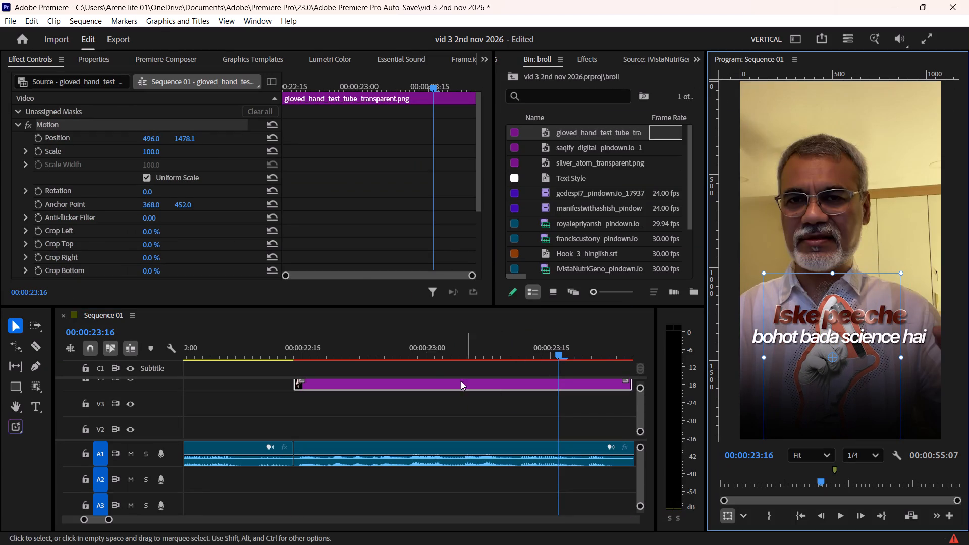
{"action": "left_click_drag", "start_coordinate": [150, 154], "coordinate": [164, 154]}
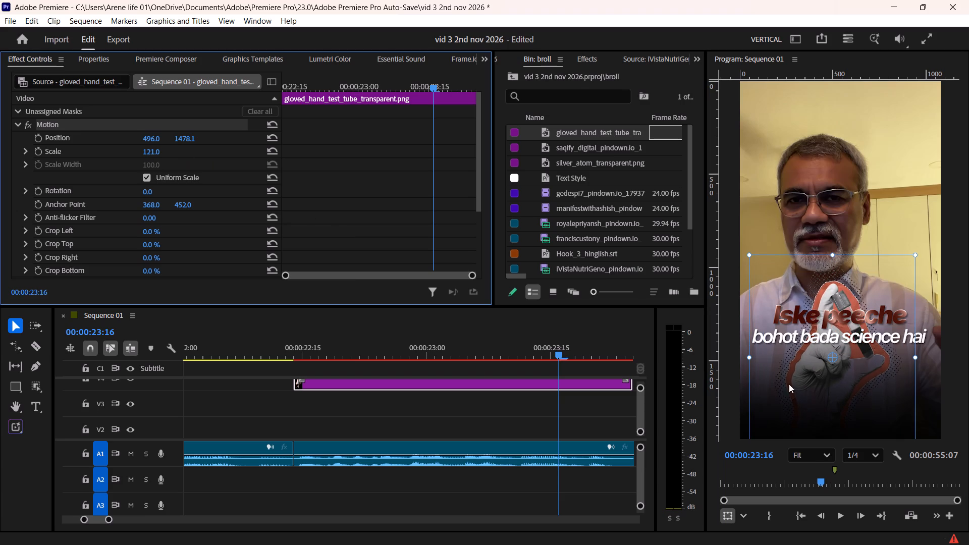
{"action": "left_click_drag", "start_coordinate": [842, 395], "coordinate": [843, 404]}
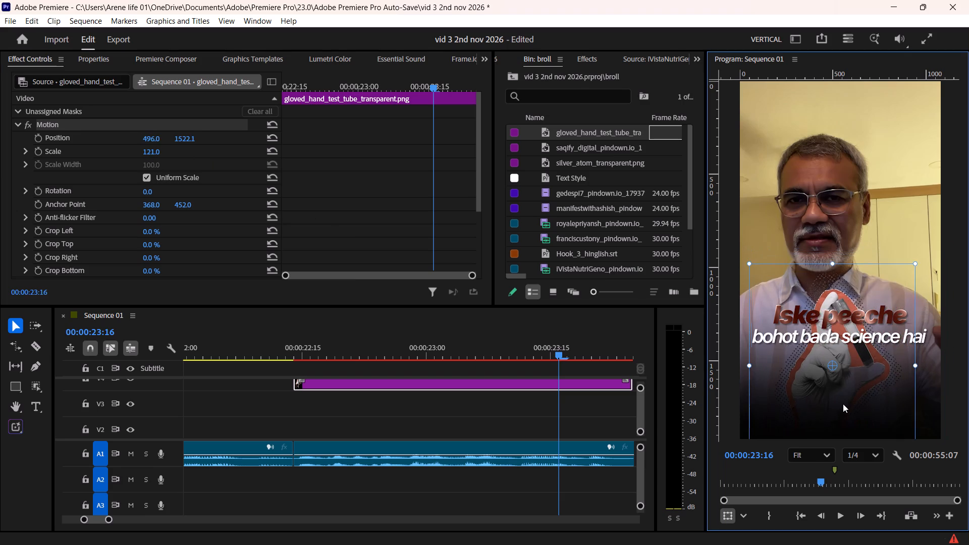
{"action": "left_click_drag", "start_coordinate": [843, 404], "coordinate": [844, 410]}
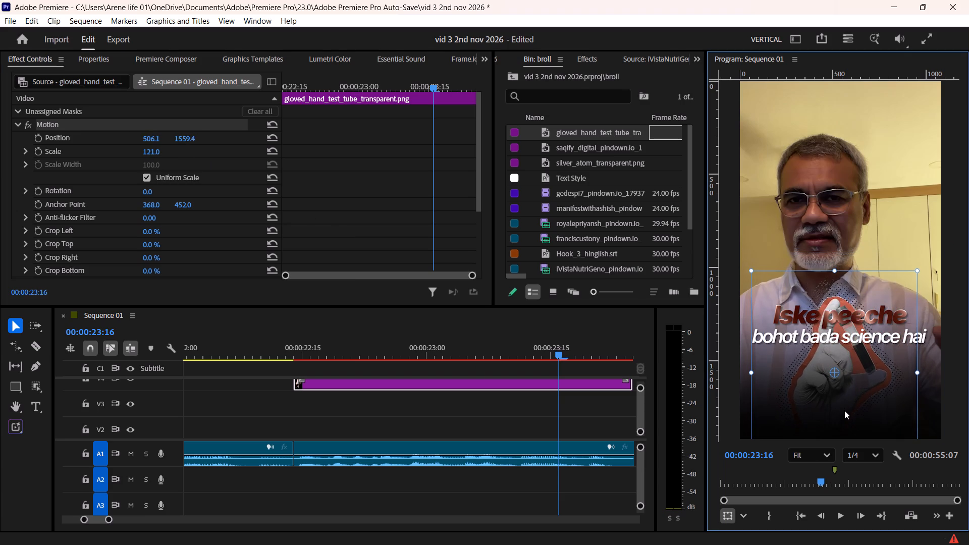
{"action": "left_click_drag", "start_coordinate": [844, 410], "coordinate": [843, 410]}
Find the slide in presets, apply kunal final slide in up to the gloved hand clip, and preview it from 00:00:22:11.
{"action": "left_click", "coordinate": [581, 58]}
{"action": "left_click_drag", "start_coordinate": [546, 81], "coordinate": [476, 89]}
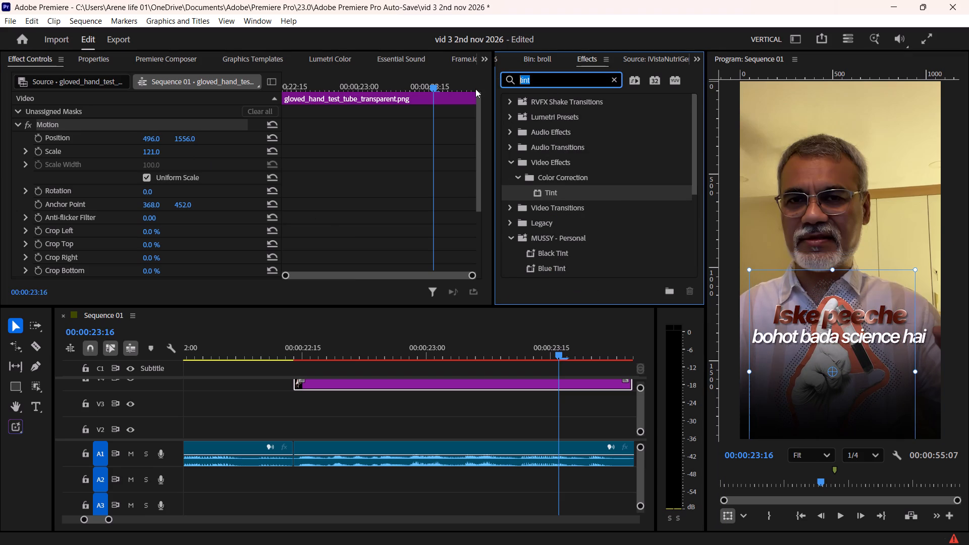
{"action": "type", "text": "slide in"}
{"action": "key", "text": "space"}
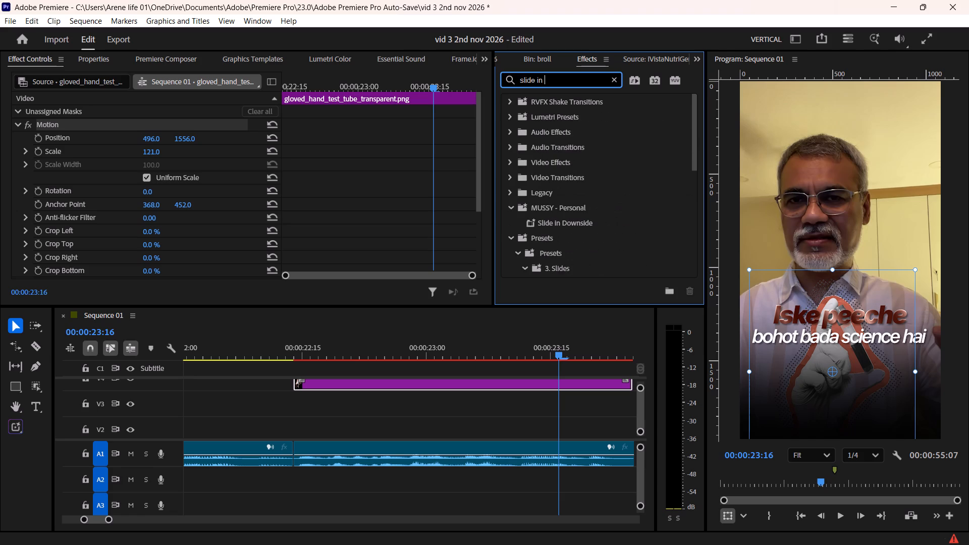
{"action": "scroll", "coordinate": [573, 238], "scroll_direction": "down", "scroll_amount": 8}
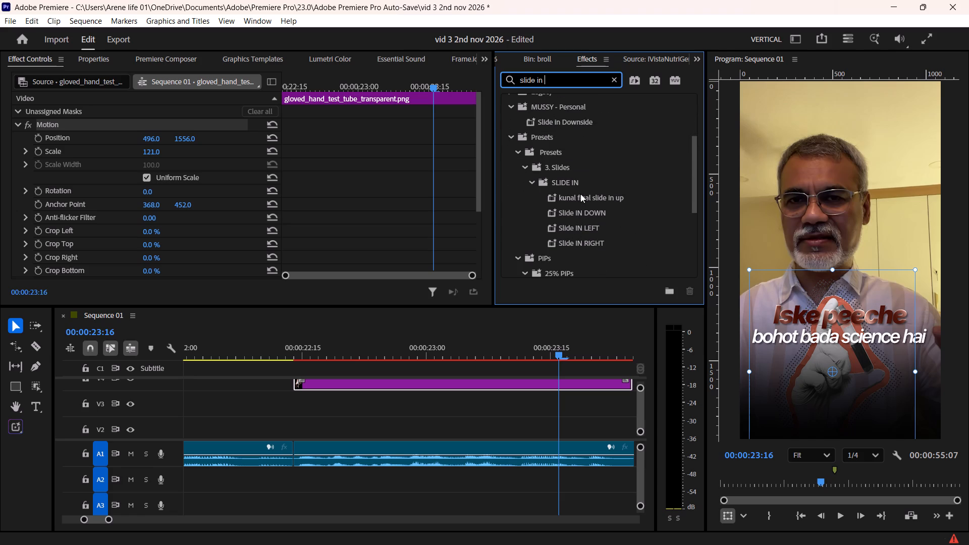
{"action": "left_click_drag", "start_coordinate": [580, 194], "coordinate": [440, 386]}
{"action": "left_click", "coordinate": [274, 351]}
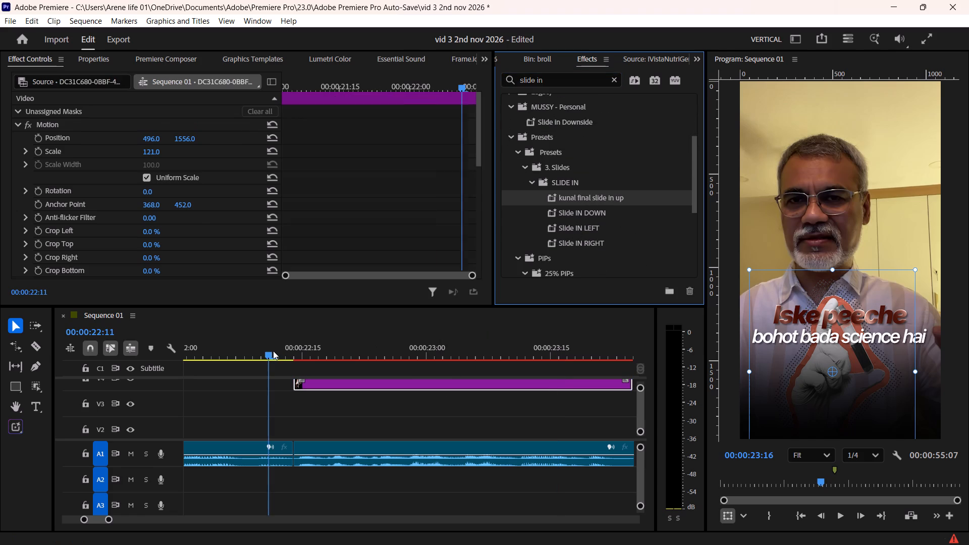
{"action": "key", "text": "space"}
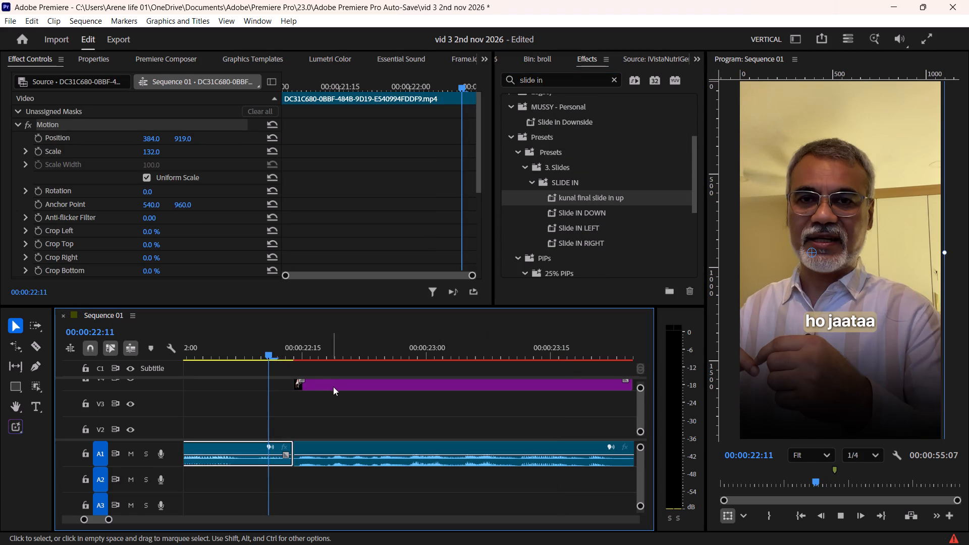
{"action": "key", "text": "space"}
Find the Drop Shadow Own preset and apply it to the gloved hand clip on track V4.
{"action": "scroll", "coordinate": [383, 397], "scroll_direction": "up", "scroll_amount": 4, "text": "alt"}
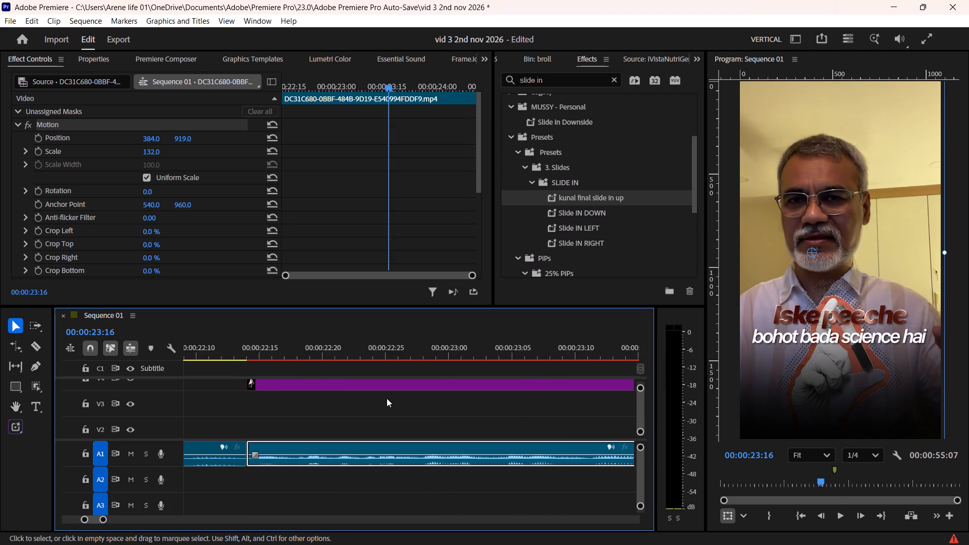
{"action": "scroll", "coordinate": [444, 393], "scroll_direction": "up", "scroll_amount": 3, "text": "ctrl"}
{"action": "scroll", "coordinate": [444, 395], "scroll_direction": "down", "scroll_amount": 6, "text": "alt"}
{"action": "left_click", "coordinate": [480, 406]}
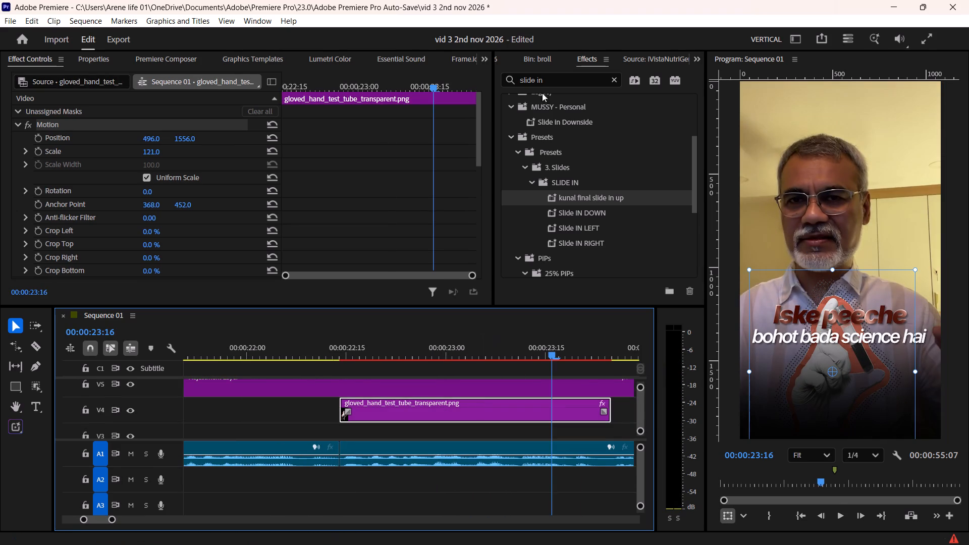
{"action": "left_click_drag", "start_coordinate": [561, 78], "coordinate": [486, 95]}
{"action": "type", "text": "dw"}
{"action": "key", "text": "BackSpace"}
{"action": "type", "text": "rop"}
{"action": "key", "text": "space"}
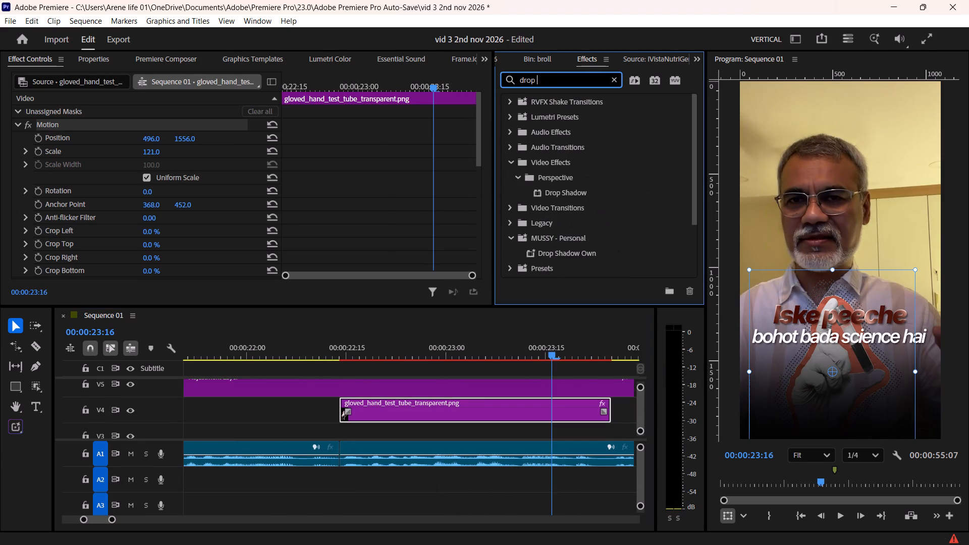
{"action": "left_click_drag", "start_coordinate": [579, 251], "coordinate": [571, 257]}
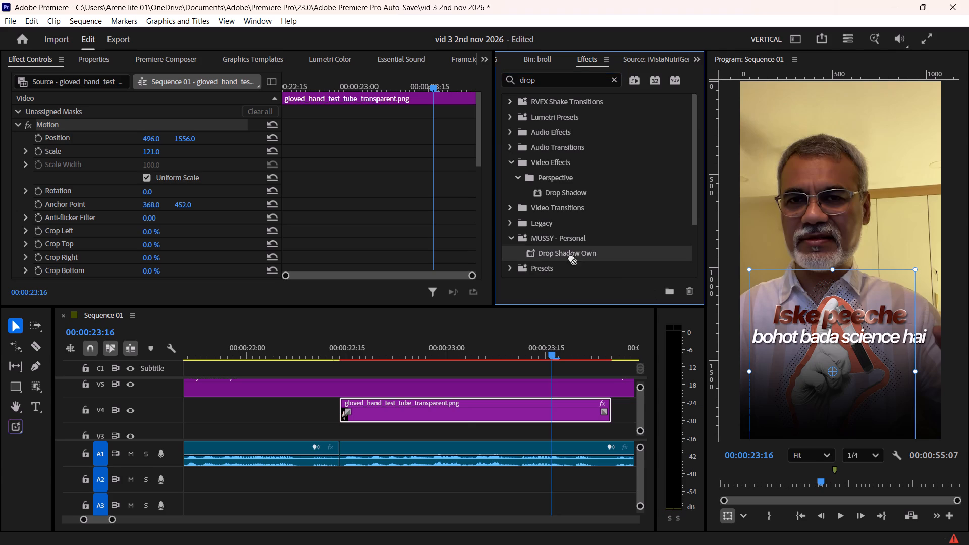
{"action": "left_click_drag", "start_coordinate": [571, 257], "coordinate": [471, 412]}
{"action": "scroll", "coordinate": [471, 412], "scroll_direction": "down", "scroll_amount": 2}
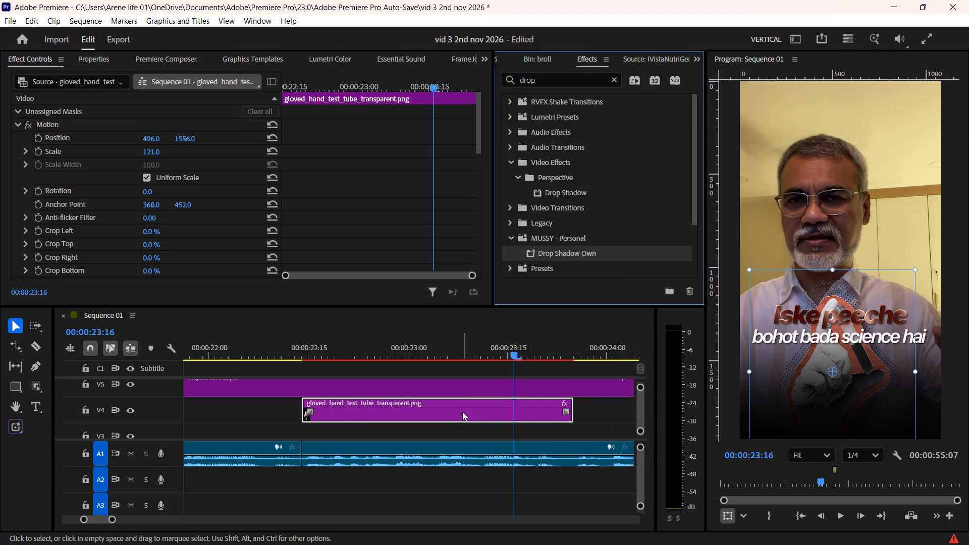
Raise the gloved hand overlay to a vertical position of 1521 and play the sequence past the clip's end.
{"action": "left_click_drag", "start_coordinate": [189, 137], "coordinate": [189, 150]}
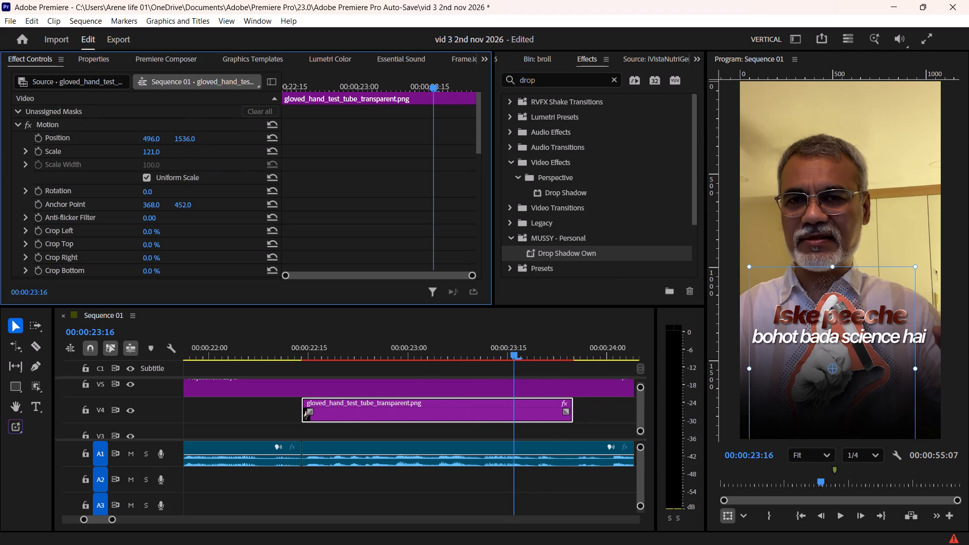
{"action": "left_click_drag", "start_coordinate": [189, 150], "coordinate": [190, 159]}
{"action": "key", "text": "space"}
{"action": "scroll", "coordinate": [505, 417], "scroll_direction": "down", "scroll_amount": 5}
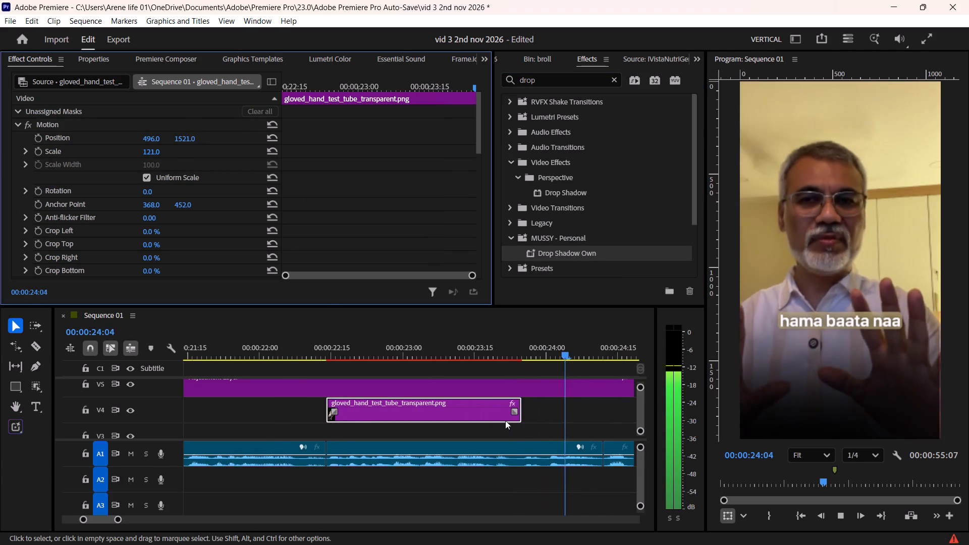
{"action": "key", "text": "space"}
Play through the section following the gloved hand overlay, from about 00:00:23:25 to 00:00:30:29, to review where more visuals are needed.
{"action": "left_click_drag", "start_coordinate": [543, 346], "coordinate": [522, 376]}
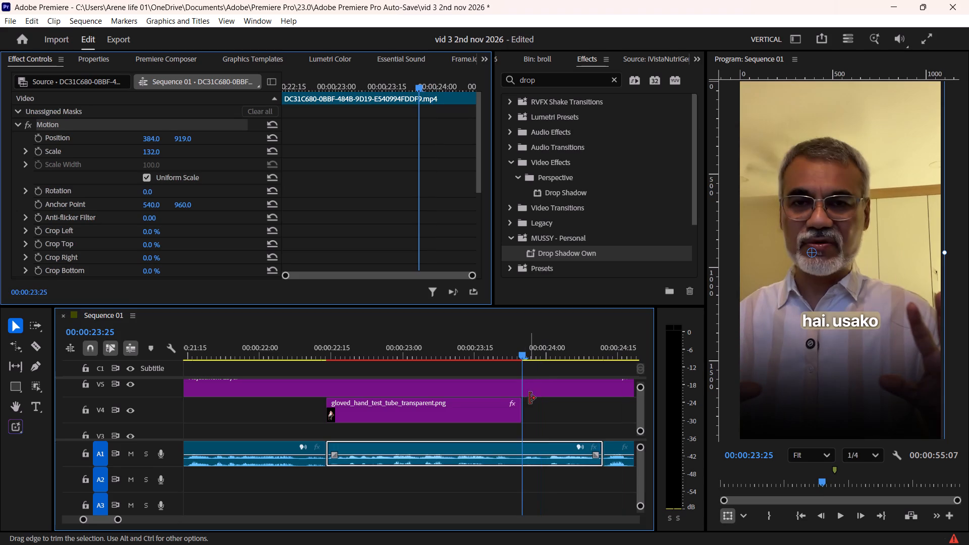
{"action": "scroll", "coordinate": [529, 399], "scroll_direction": "down", "scroll_amount": 5, "text": "alt"}
{"action": "scroll", "coordinate": [527, 401], "scroll_direction": "down", "scroll_amount": 4}
{"action": "key", "text": "space"}
{"action": "scroll", "coordinate": [490, 401], "scroll_direction": "down", "scroll_amount": 4}
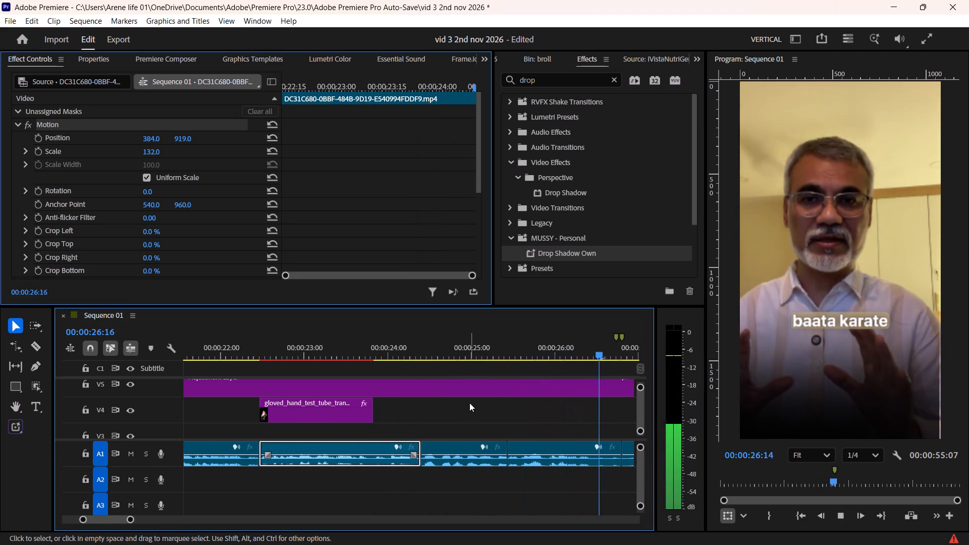
{"action": "key", "text": "space"}
{"action": "scroll", "coordinate": [469, 403], "scroll_direction": "down", "scroll_amount": 5}
{"action": "key", "text": "space"}
{"action": "key", "text": "space"}
{"action": "left_click_drag", "start_coordinate": [536, 349], "coordinate": [532, 353], "text": "shift"}
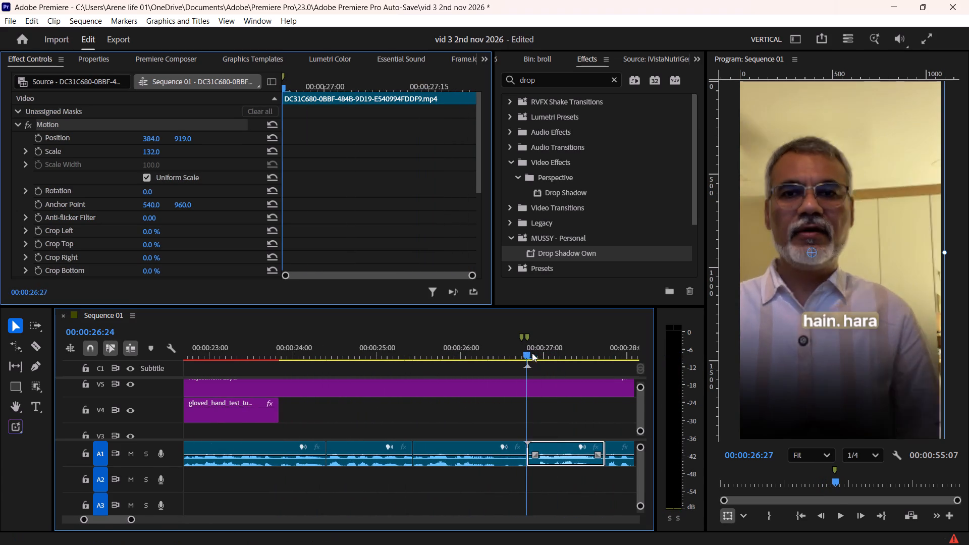
{"action": "left_click_drag", "start_coordinate": [532, 353], "coordinate": [526, 365], "text": "shift"}
{"action": "key", "text": "space"}
{"action": "scroll", "coordinate": [526, 411], "scroll_direction": "down", "scroll_amount": 14, "text": "alt"}
{"action": "scroll", "coordinate": [521, 415], "scroll_direction": "down", "scroll_amount": 5}
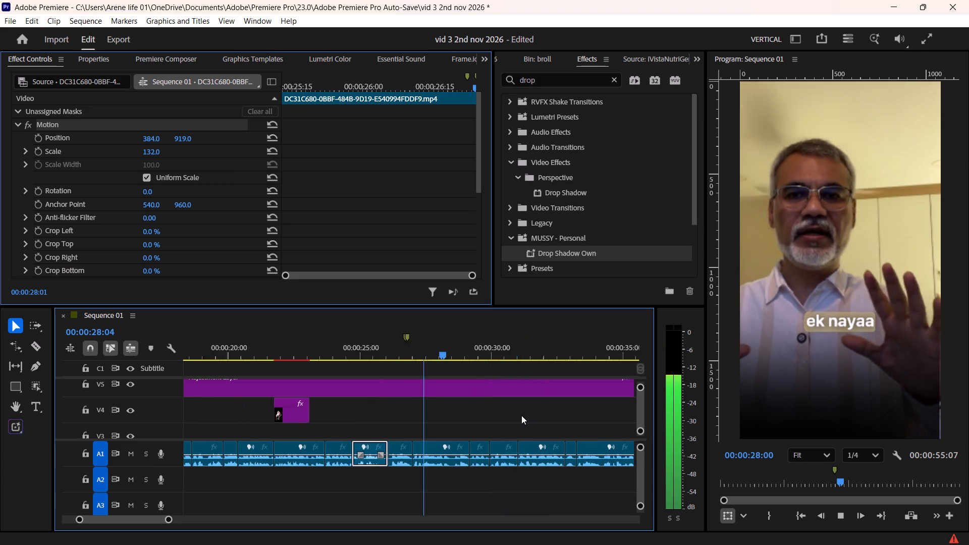
{"action": "scroll", "coordinate": [519, 416], "scroll_direction": "down", "scroll_amount": 4, "text": "alt"}
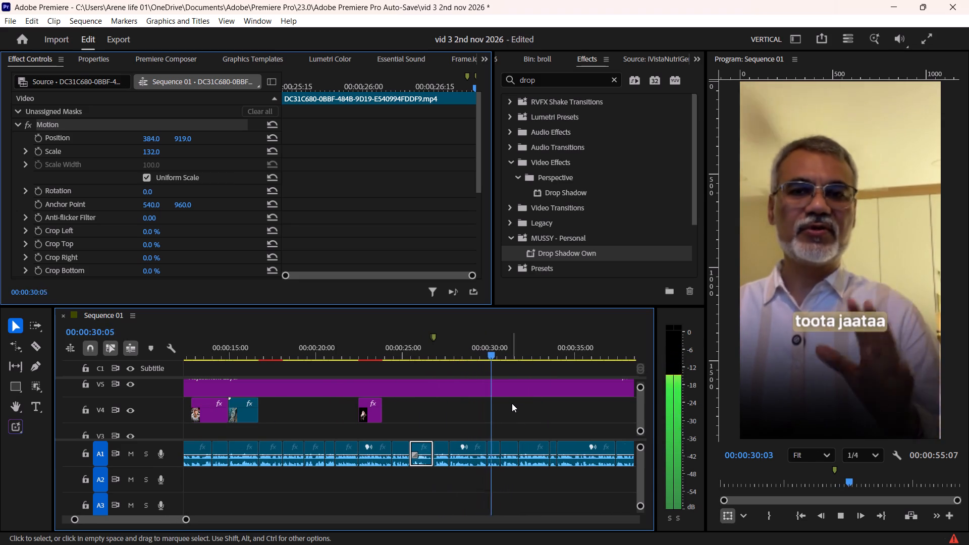
{"action": "key", "text": "space"}
{"action": "key", "text": "ctrl+s"}
{"action": "key", "text": "ctrl+s"}
{"action": "scroll", "coordinate": [463, 405], "scroll_direction": "up", "scroll_amount": 3, "text": "alt"}
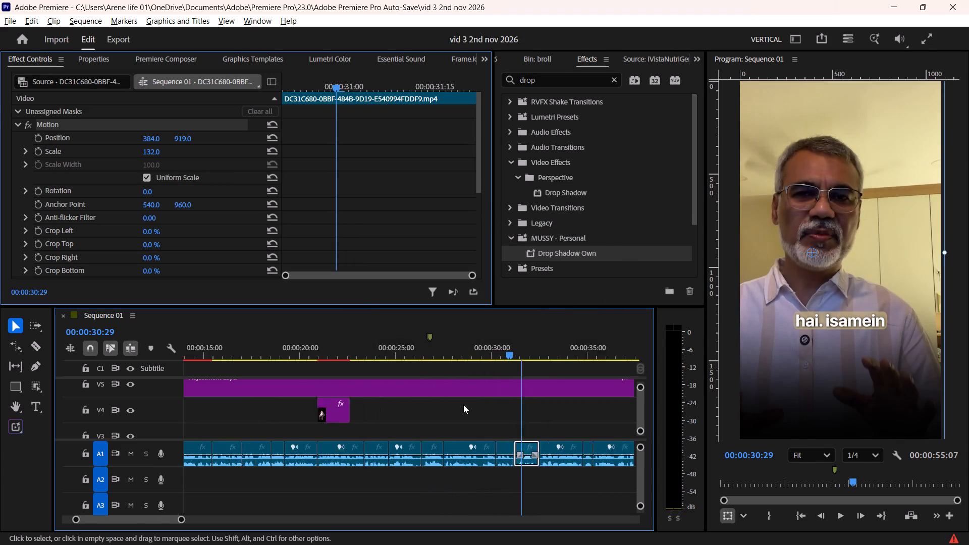
{"action": "scroll", "coordinate": [463, 405], "scroll_direction": "up", "scroll_amount": 7, "text": "alt"}
{"action": "left_click_drag", "start_coordinate": [454, 350], "coordinate": [385, 355]}
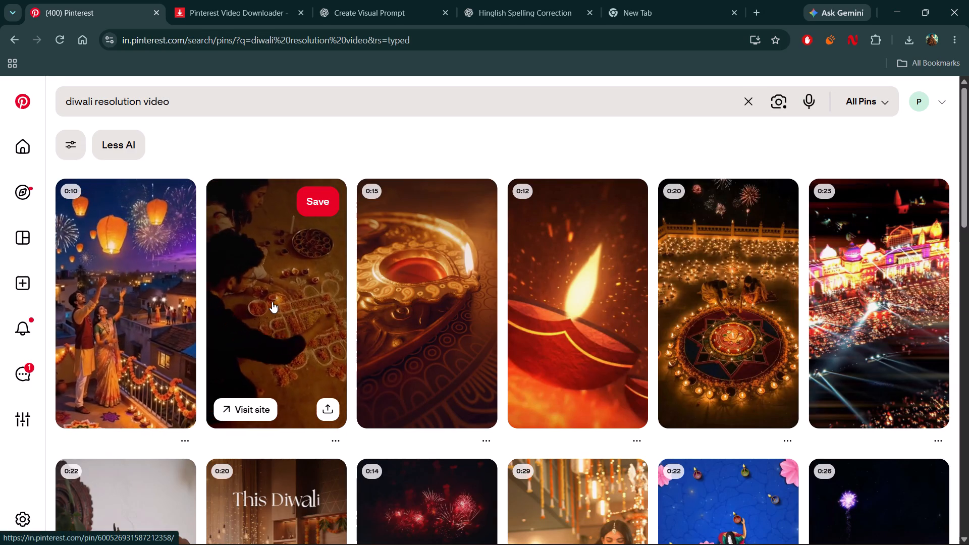
Browse the Pinterest results, open the green-and-blue "Diwali creative animation" video pin and copy its link.
{"action": "scroll", "coordinate": [272, 302], "scroll_direction": "down", "scroll_amount": 1}
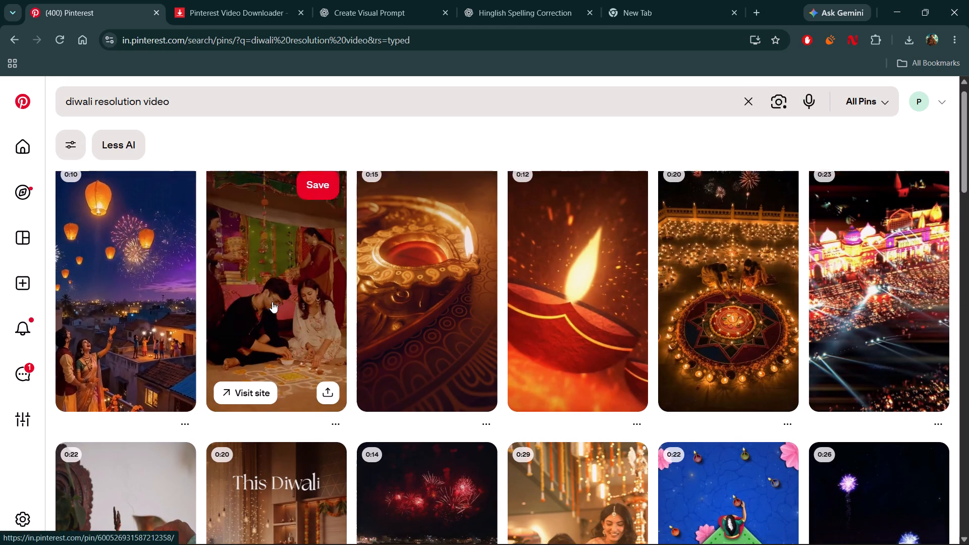
{"action": "scroll", "coordinate": [272, 302], "scroll_direction": "down", "scroll_amount": 2}
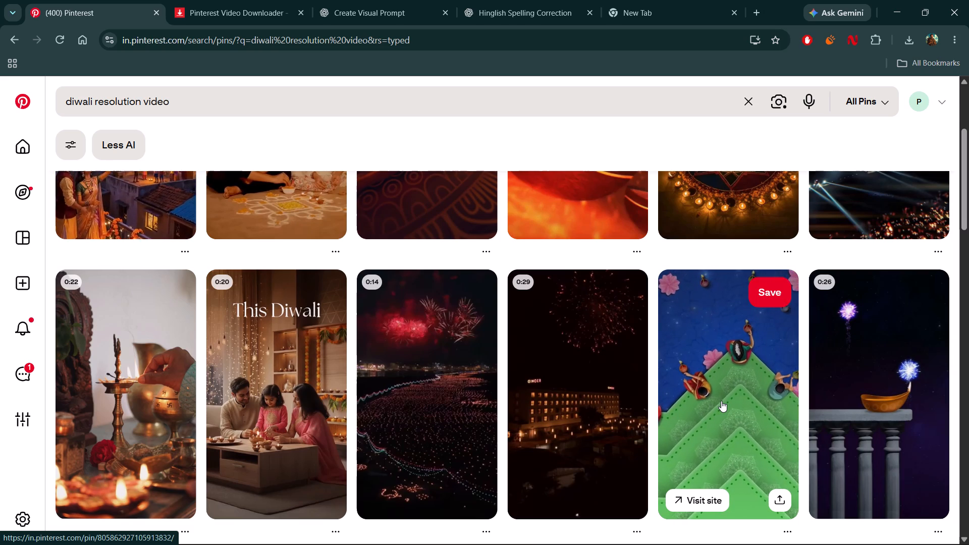
{"action": "left_click", "coordinate": [694, 421]}
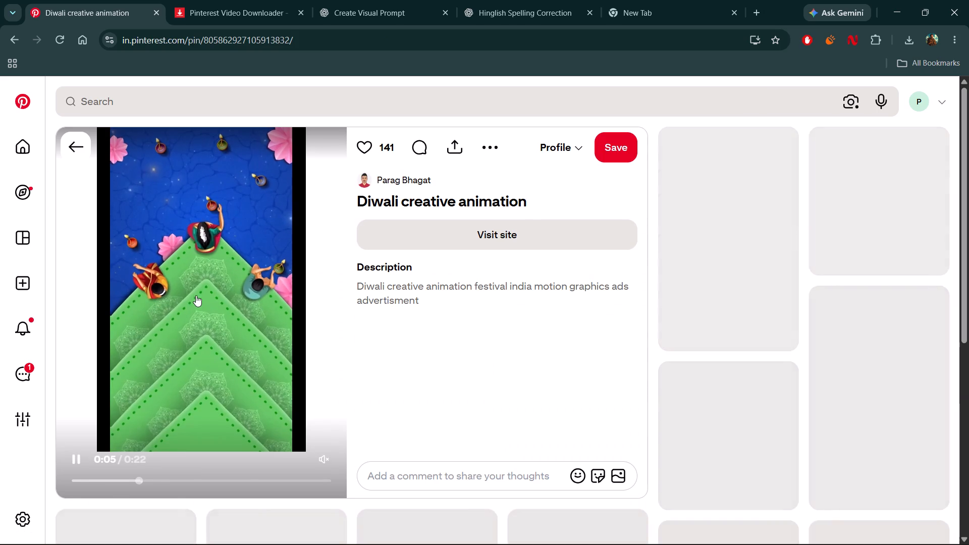
{"action": "left_click", "coordinate": [196, 296]}
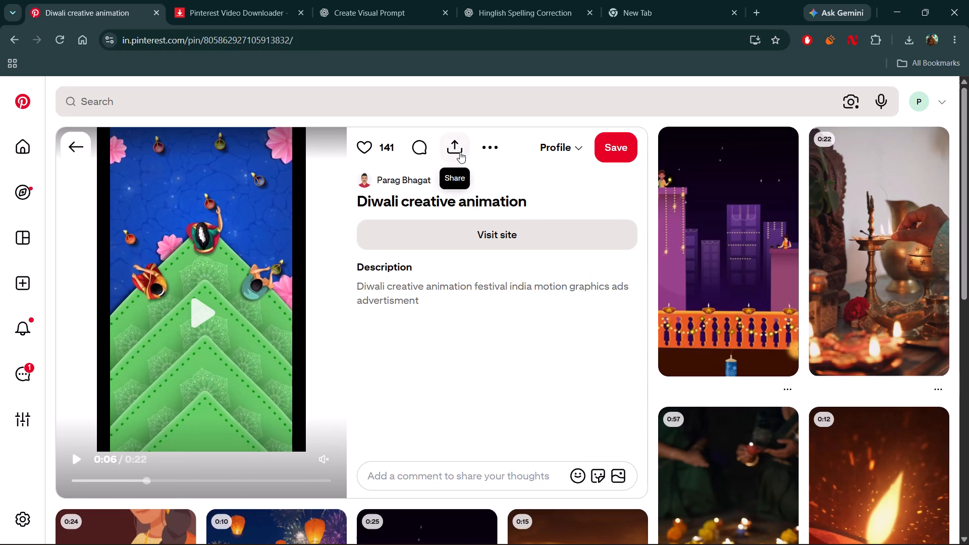
{"action": "left_click", "coordinate": [460, 152]}
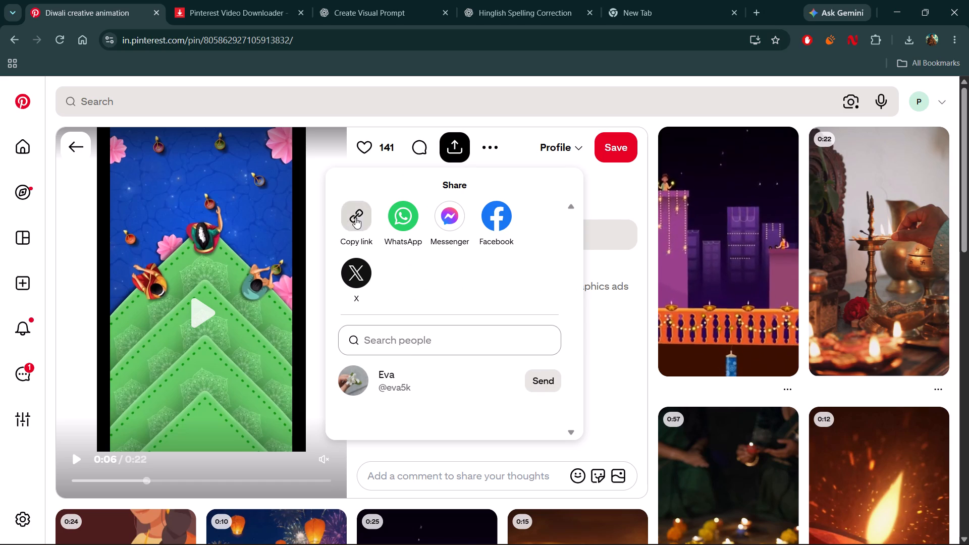
{"action": "left_click", "coordinate": [355, 217]}
{"action": "left_click", "coordinate": [354, 217]}
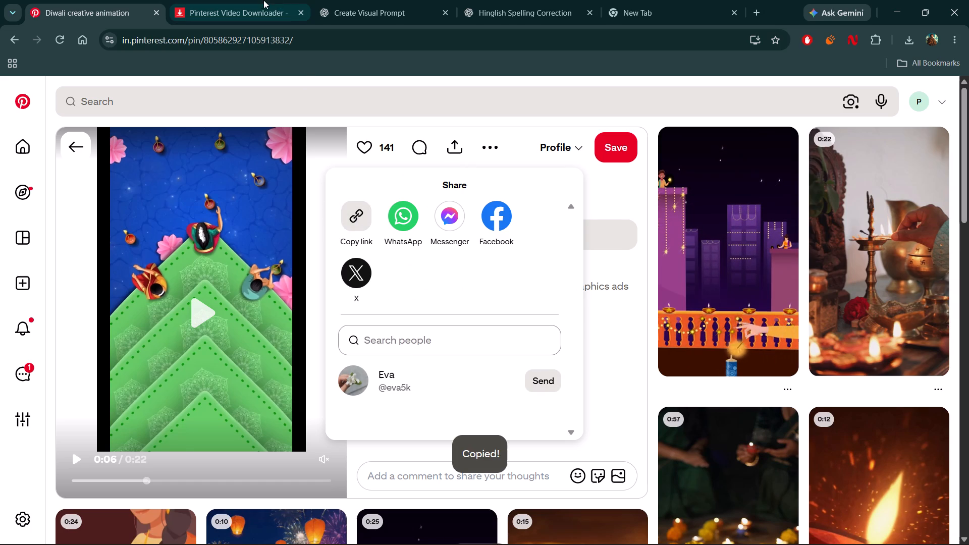
Fetch the copied pin in PinDown and save its 1080p (HD) video to disk.
{"action": "left_click", "coordinate": [261, 0]}
{"action": "left_click", "coordinate": [403, 176]}
{"action": "left_click", "coordinate": [446, 343]}
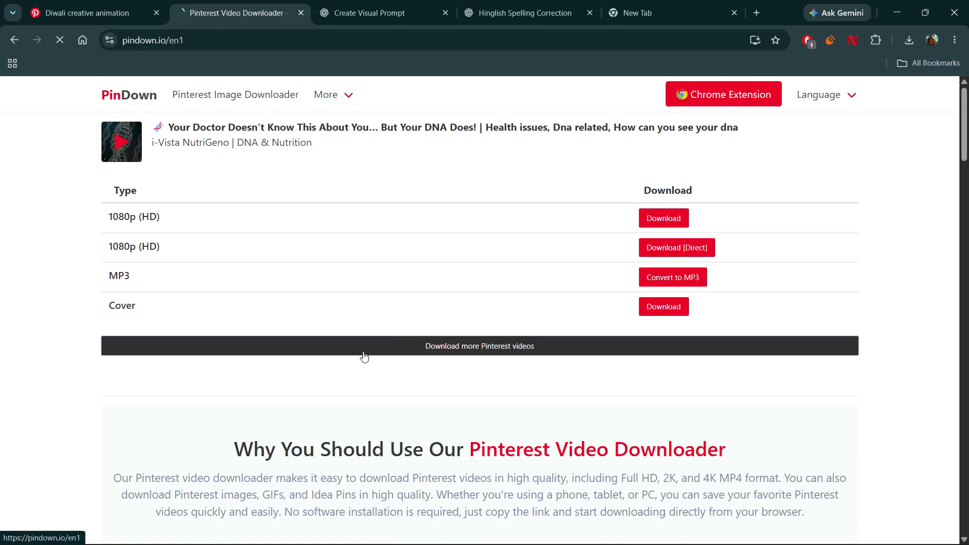
{"action": "left_click", "coordinate": [392, 295]}
{"action": "key", "text": "ctrl+v"}
{"action": "left_click", "coordinate": [657, 288]}
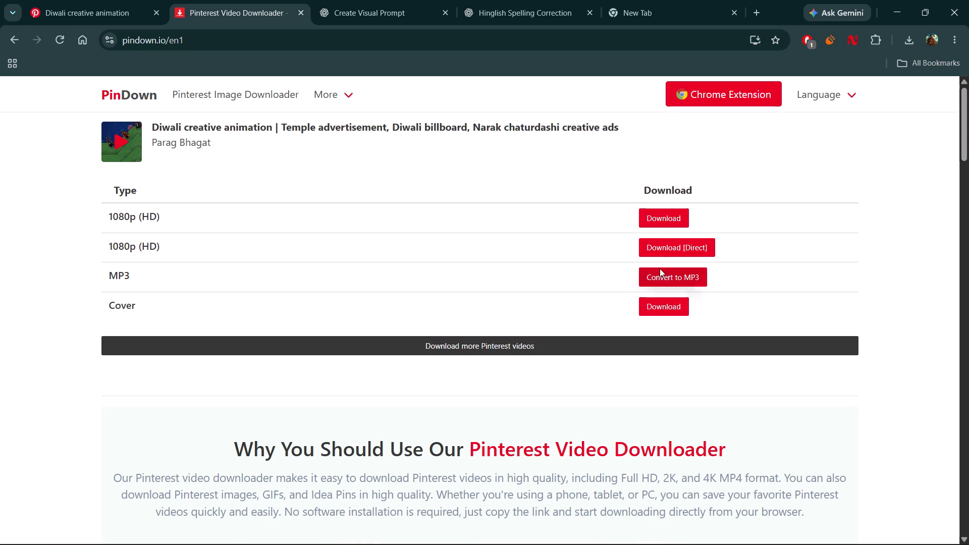
{"action": "left_click", "coordinate": [658, 224]}
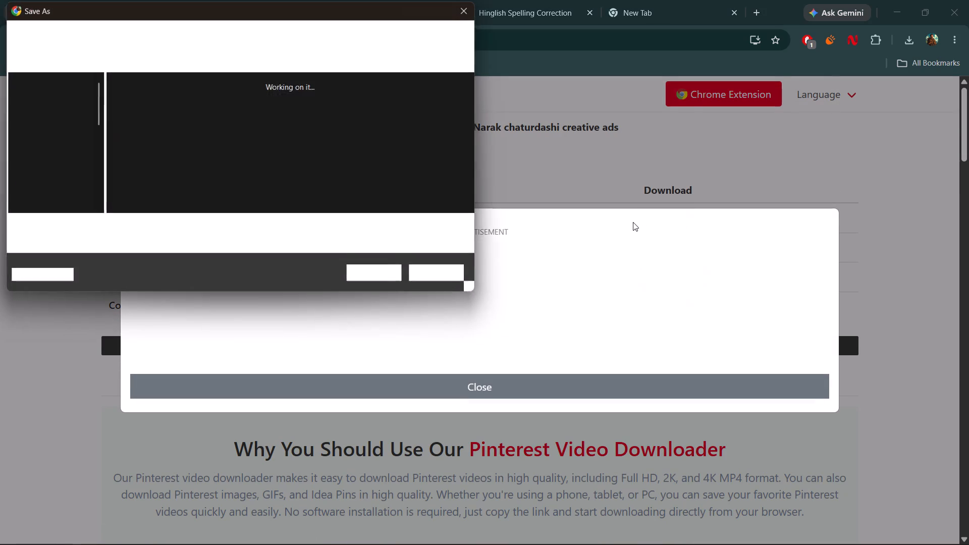
{"action": "left_click", "coordinate": [374, 274]}
Return to Premiere and import the downloaded Diwali animation video from the vid 3 folder into the broll bin.
{"action": "key", "text": "alt+Tab"}
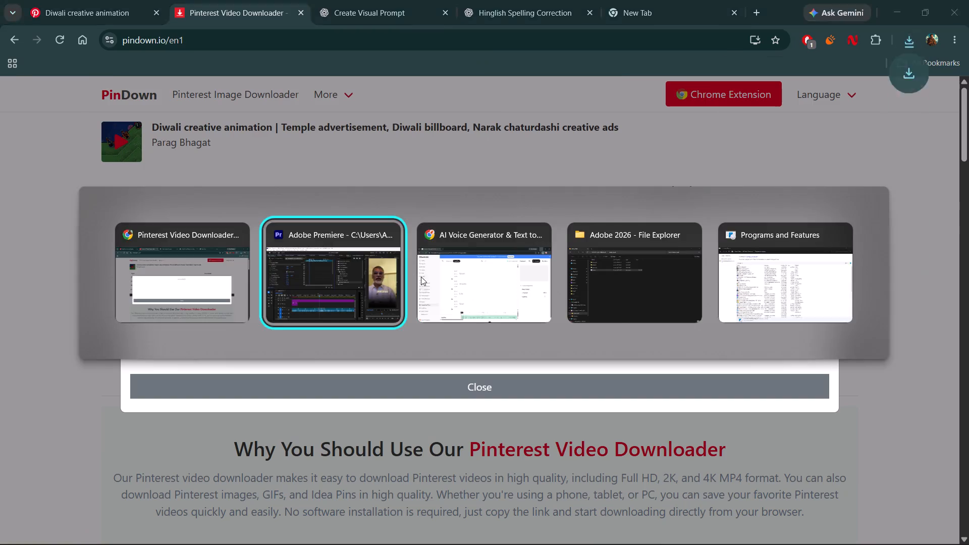
{"action": "left_click", "coordinate": [542, 62]}
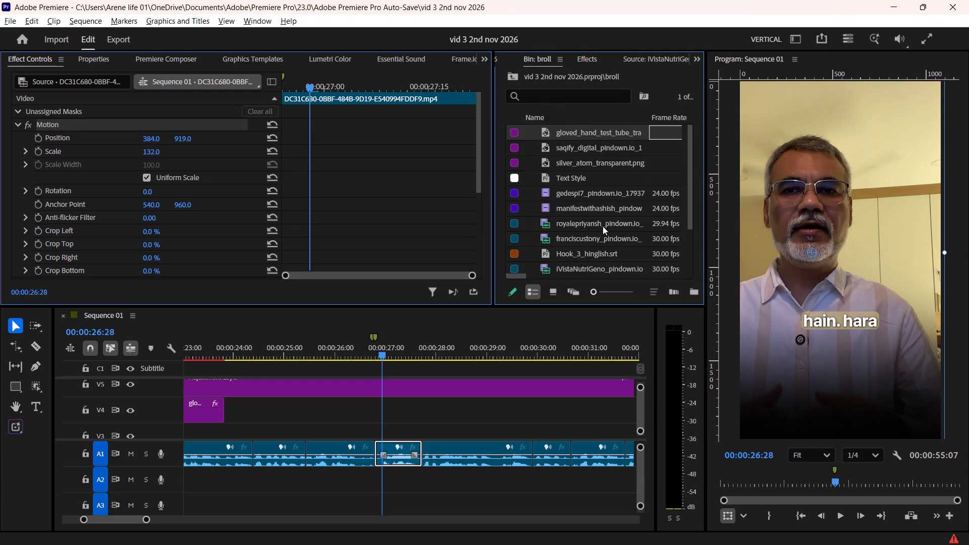
{"action": "scroll", "coordinate": [600, 224], "scroll_direction": "down", "scroll_amount": 5}
{"action": "double_click", "coordinate": [578, 265]}
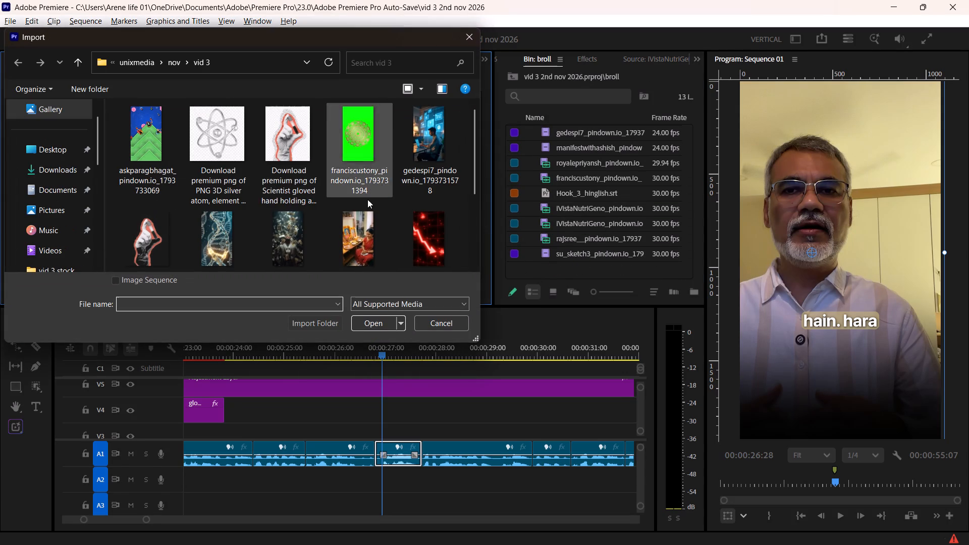
{"action": "scroll", "coordinate": [277, 183], "scroll_direction": "down", "scroll_amount": 2}
{"action": "scroll", "coordinate": [278, 197], "scroll_direction": "up", "scroll_amount": 3}
{"action": "scroll", "coordinate": [278, 197], "scroll_direction": "down", "scroll_amount": 2}
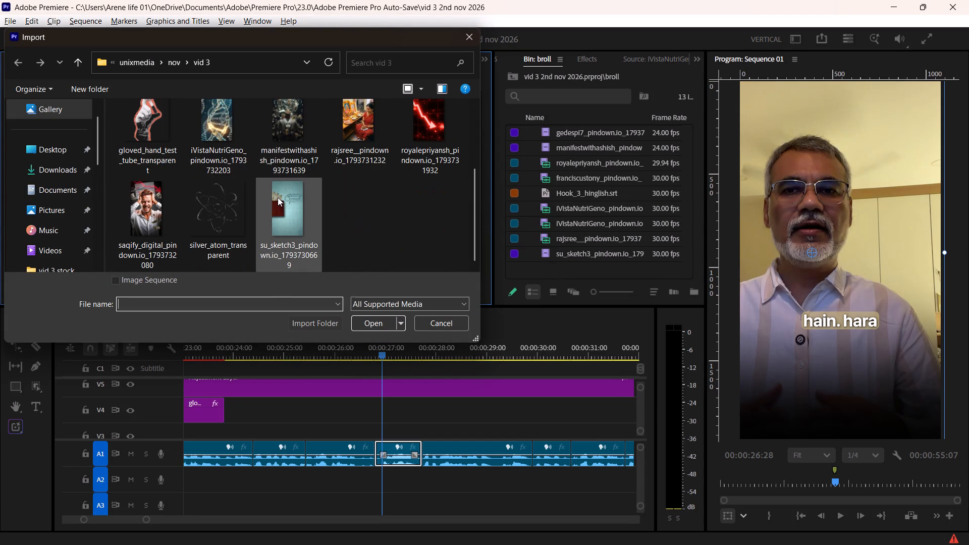
{"action": "scroll", "coordinate": [328, 165], "scroll_direction": "down", "scroll_amount": 1}
{"action": "key", "text": "alt+Tab"}
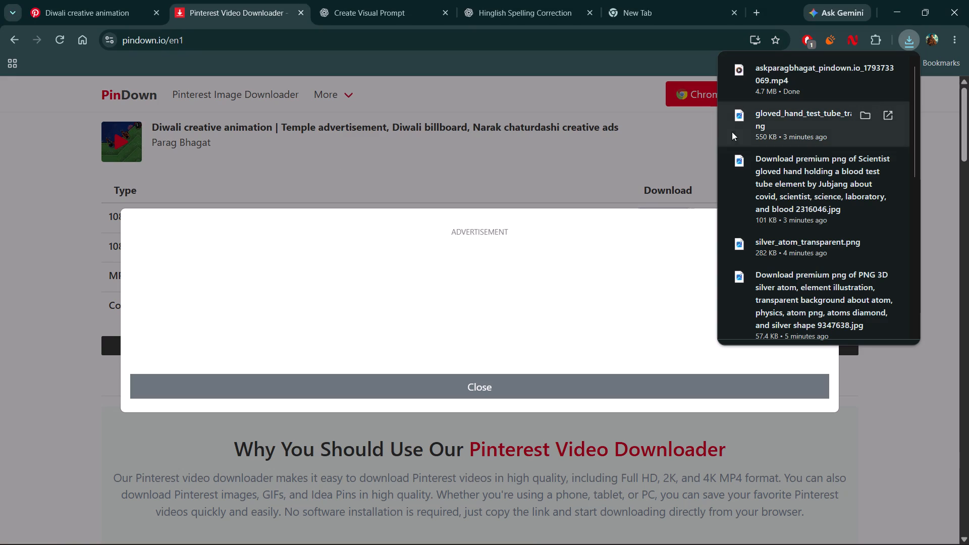
{"action": "key", "text": "alt+Tab"}
{"action": "scroll", "coordinate": [278, 189], "scroll_direction": "up", "scroll_amount": 6}
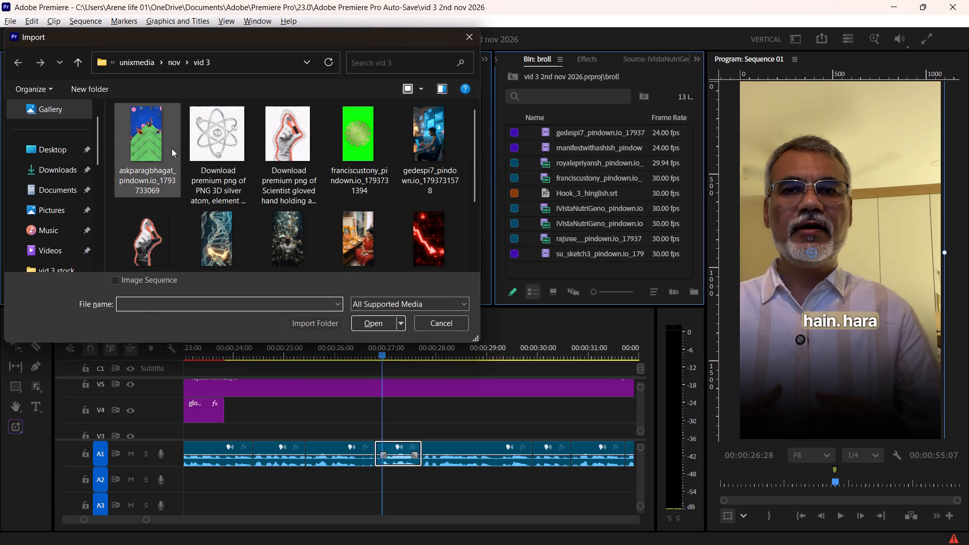
{"action": "left_click", "coordinate": [140, 145]}
{"action": "left_click", "coordinate": [383, 324]}
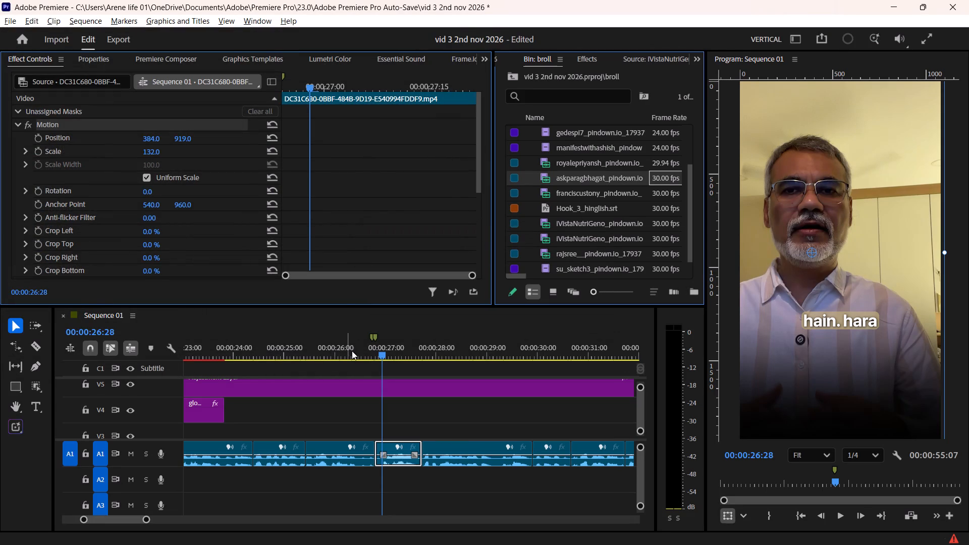
Place the Diwali animation clip on track V4 starting at 00:00:26:24.
{"action": "left_click_drag", "start_coordinate": [390, 351], "coordinate": [374, 361], "text": "shift"}
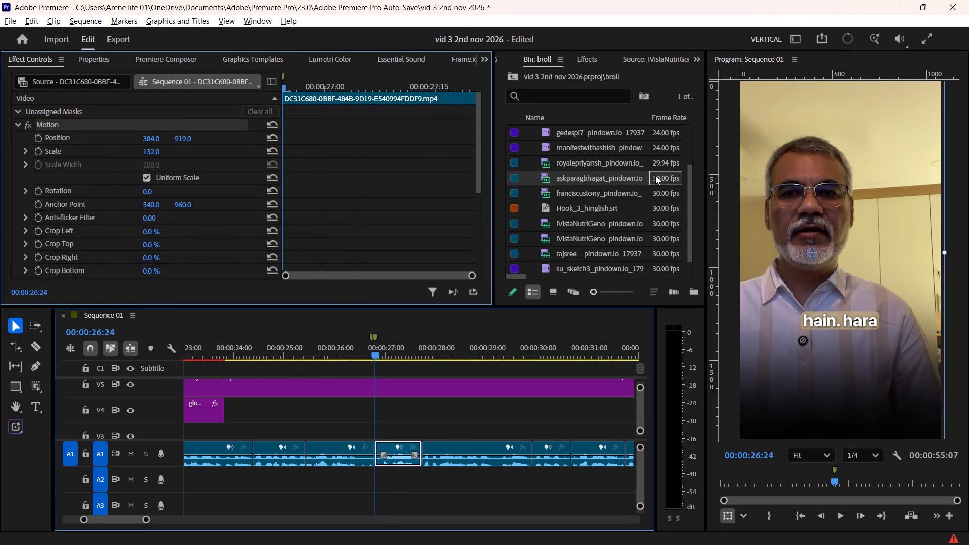
{"action": "double_click", "coordinate": [657, 176]}
{"action": "left_click_drag", "start_coordinate": [638, 239], "coordinate": [434, 406]}
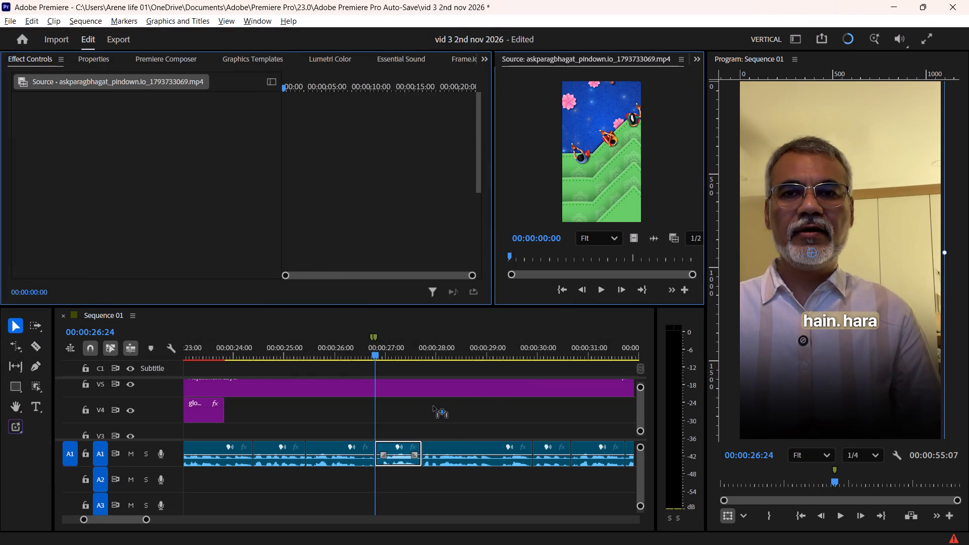
{"action": "left_click_drag", "start_coordinate": [434, 406], "coordinate": [377, 421]}
Play the sequence from 00:00:26:24 to about 00:00:31:28 to judge how long the Diwali overlay should last.
{"action": "key", "text": "space"}
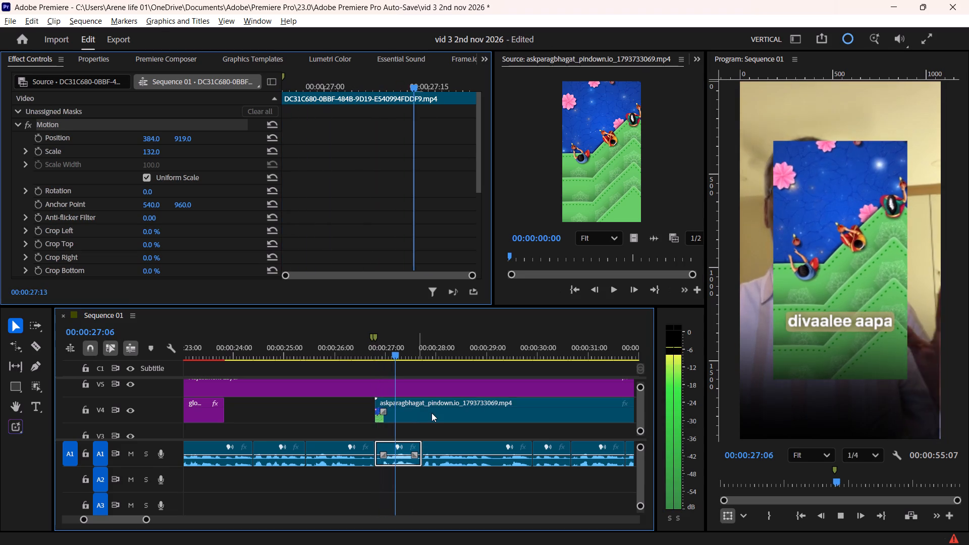
{"action": "scroll", "coordinate": [432, 413], "scroll_direction": "down", "scroll_amount": 3}
{"action": "scroll", "coordinate": [437, 413], "scroll_direction": "down", "scroll_amount": 3, "text": "alt"}
{"action": "scroll", "coordinate": [437, 413], "scroll_direction": "up", "scroll_amount": 3, "text": "alt"}
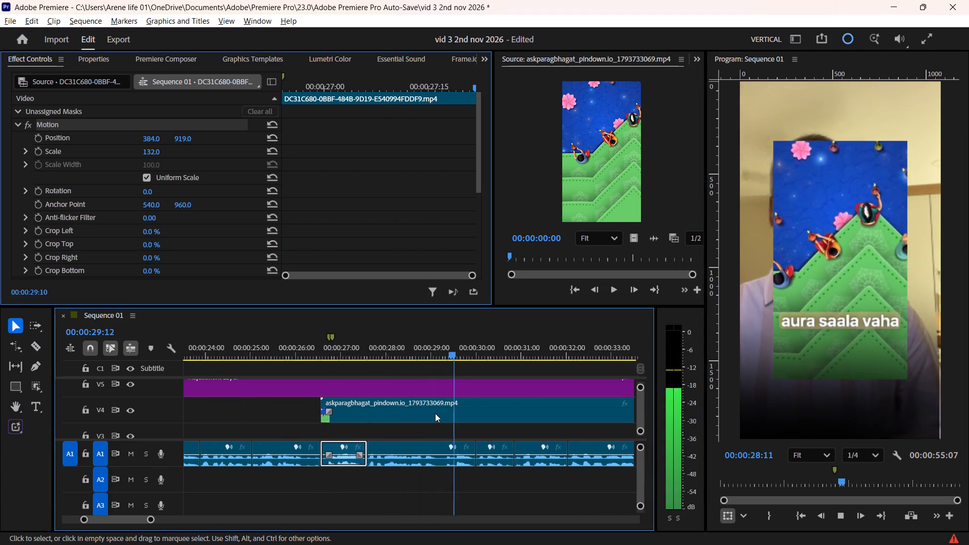
{"action": "scroll", "coordinate": [434, 414], "scroll_direction": "down", "scroll_amount": 3, "text": "alt"}
{"action": "scroll", "coordinate": [433, 415], "scroll_direction": "up", "scroll_amount": 2, "text": "alt"}
{"action": "scroll", "coordinate": [466, 413], "scroll_direction": "down", "scroll_amount": 2}
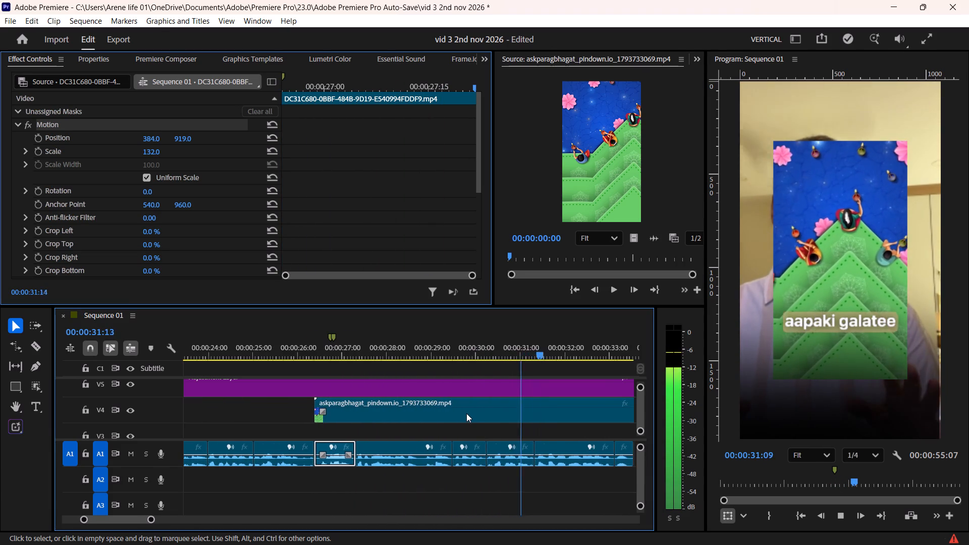
{"action": "key", "text": "space"}
Save the project and cut the Diwali clip on V4 at 00:00:30:20, deleting the part after the cut.
{"action": "left_click_drag", "start_coordinate": [497, 346], "coordinate": [469, 364], "text": "shift"}
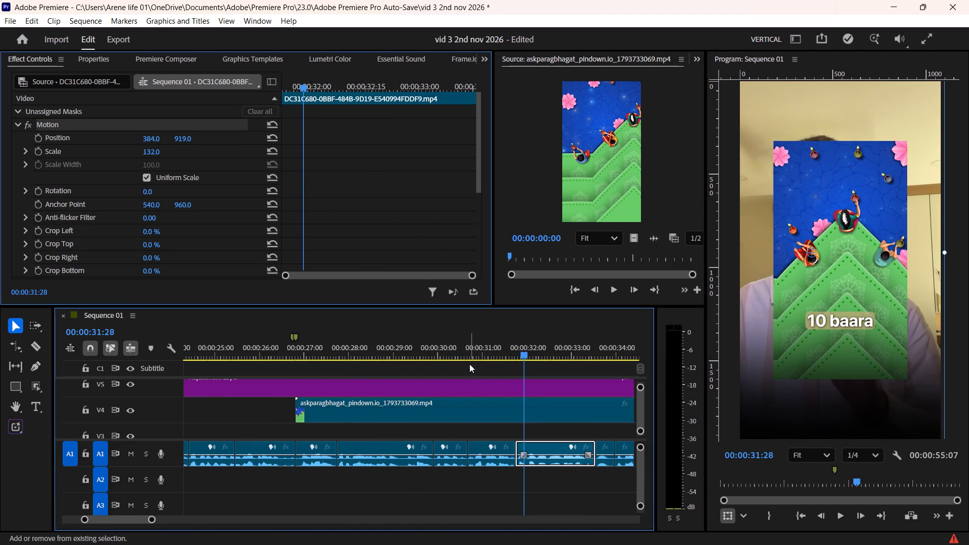
{"action": "left_click_drag", "start_coordinate": [469, 364], "coordinate": [471, 362], "text": "shift"}
{"action": "key", "text": "ctrl+s"}
{"action": "key", "text": "ctrl+s"}
{"action": "left_click_drag", "start_coordinate": [502, 349], "coordinate": [477, 366], "text": "shift"}
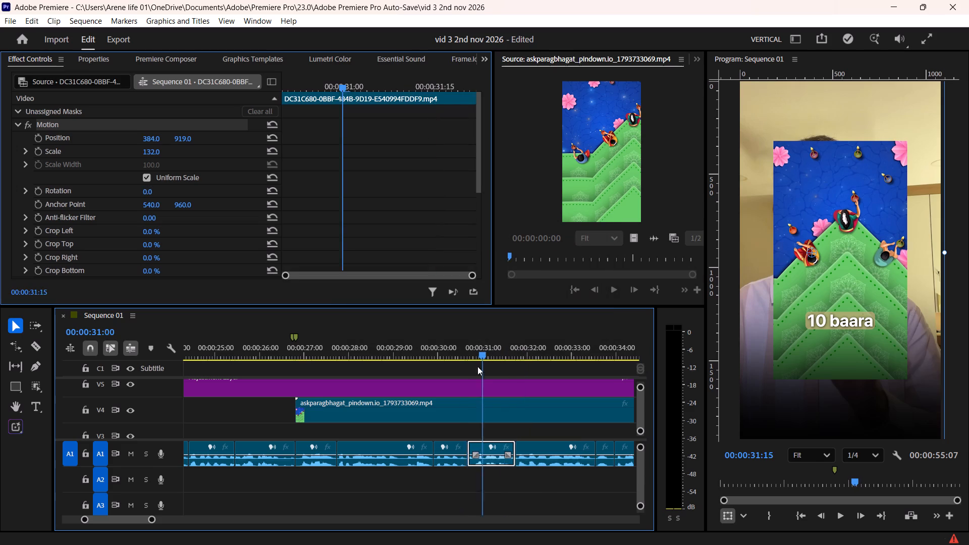
{"action": "left_click_drag", "start_coordinate": [477, 366], "coordinate": [467, 371], "text": "shift"}
{"action": "key", "text": "space"}
{"action": "key", "text": "space"}
{"action": "left_click_drag", "start_coordinate": [483, 349], "coordinate": [468, 368], "text": "shift"}
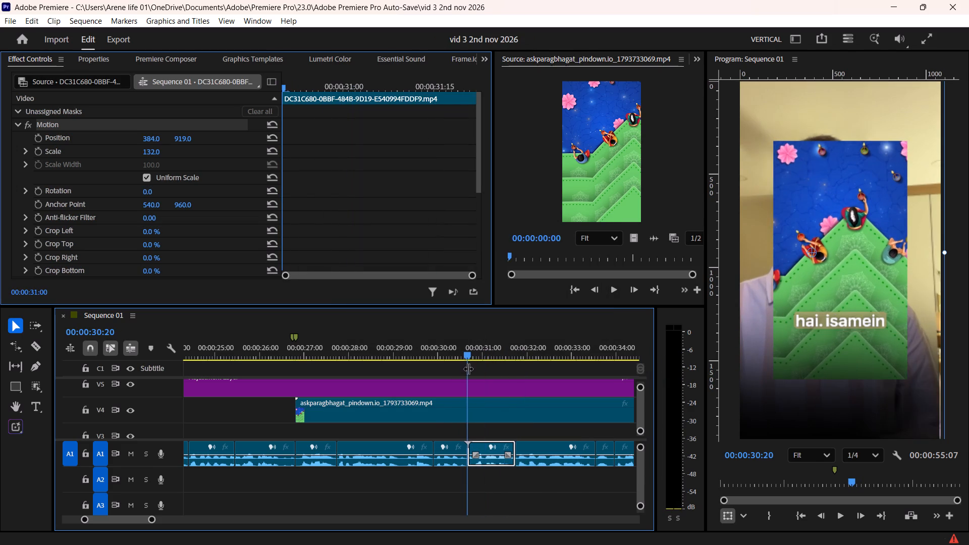
{"action": "left_click_drag", "start_coordinate": [468, 368], "coordinate": [467, 369], "text": "shift"}
{"action": "left_click", "coordinate": [501, 409]}
{"action": "key", "text": "F1"}
{"action": "left_click", "coordinate": [514, 409]}
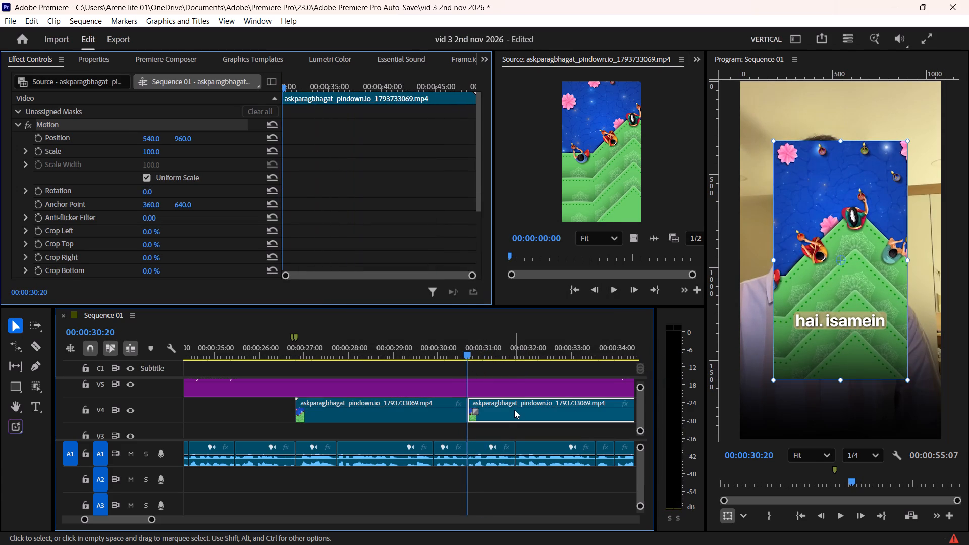
{"action": "key", "text": "Delete"}
Make the Diwali clip fill the frame and increase its scale to 161.
{"action": "left_click", "coordinate": [428, 358]}
{"action": "left_click", "coordinate": [415, 414]}
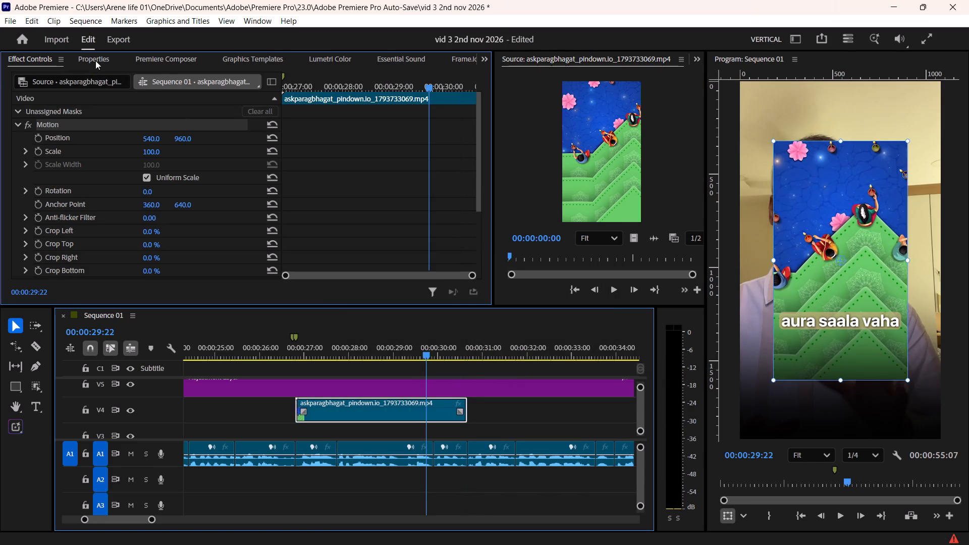
{"action": "left_click", "coordinate": [95, 61]}
{"action": "left_click", "coordinate": [63, 123]}
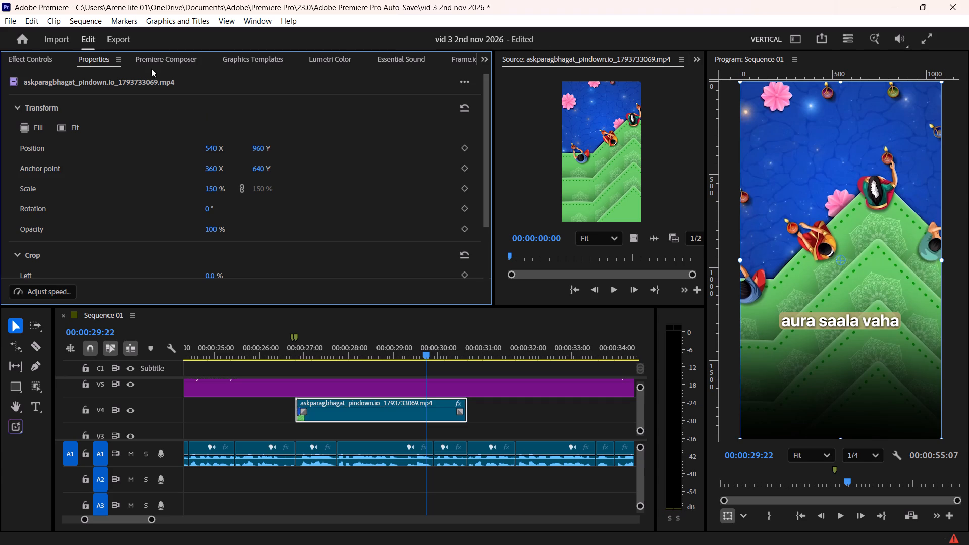
{"action": "scroll", "coordinate": [72, 62], "scroll_direction": "up", "scroll_amount": 1}
{"action": "left_click_drag", "start_coordinate": [150, 148], "coordinate": [157, 148]}
Play back the Diwali section from just before its start and split the V4 clip at 00:00:29:08.
{"action": "left_click", "coordinate": [290, 355]}
{"action": "key", "text": "space"}
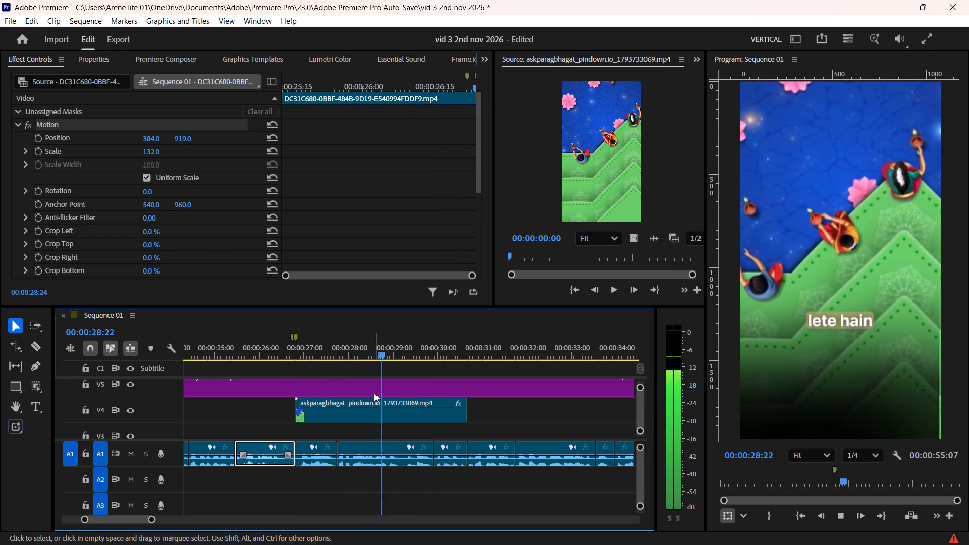
{"action": "key", "text": "space"}
{"action": "left_click", "coordinate": [405, 350]}
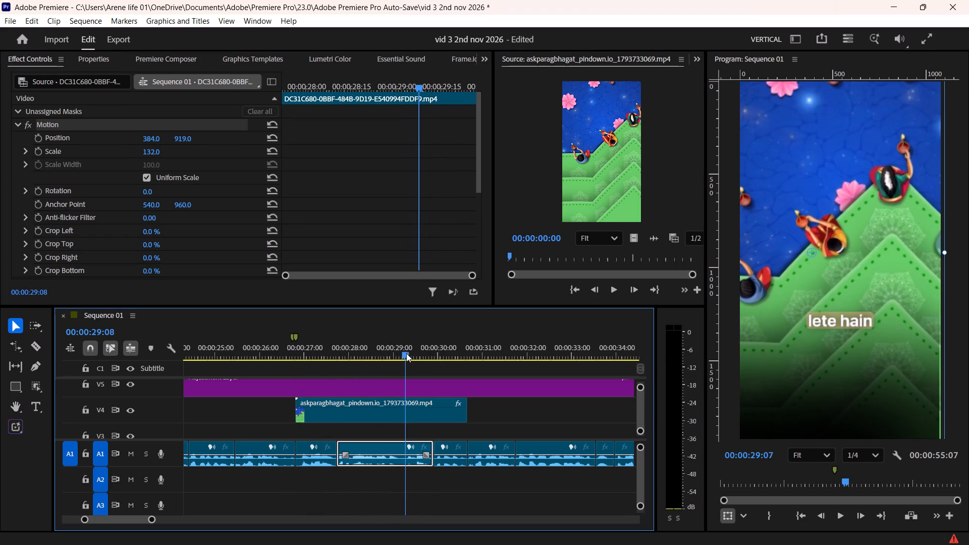
{"action": "left_click", "coordinate": [418, 402]}
{"action": "key", "text": "F1"}
Move both pieces of the Diwali clip from track V4 down to V3, keeping their timing.
{"action": "left_click_drag", "start_coordinate": [372, 412], "coordinate": [372, 429]}
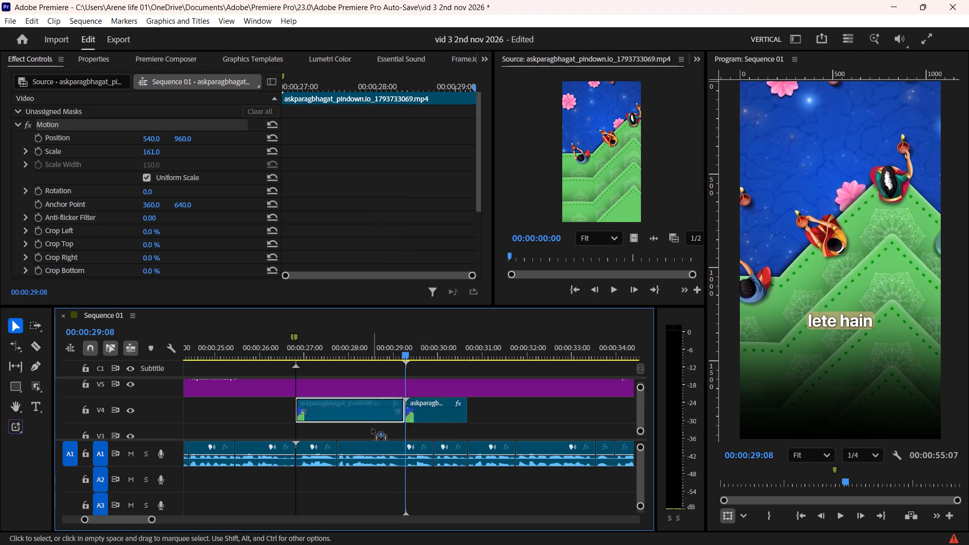
{"action": "left_click_drag", "start_coordinate": [372, 429], "coordinate": [372, 430]}
{"action": "left_click_drag", "start_coordinate": [429, 412], "coordinate": [428, 436]}
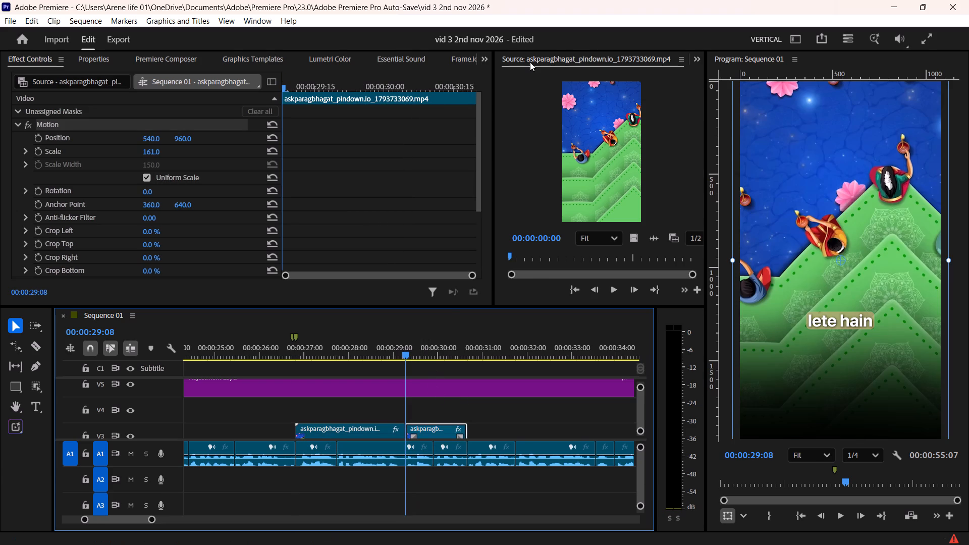
Import the glass break green screen clip from the my stock folder into the broll bin.
{"action": "scroll", "coordinate": [530, 62], "scroll_direction": "up", "scroll_amount": 2}
{"action": "scroll", "coordinate": [566, 171], "scroll_direction": "down", "scroll_amount": 4}
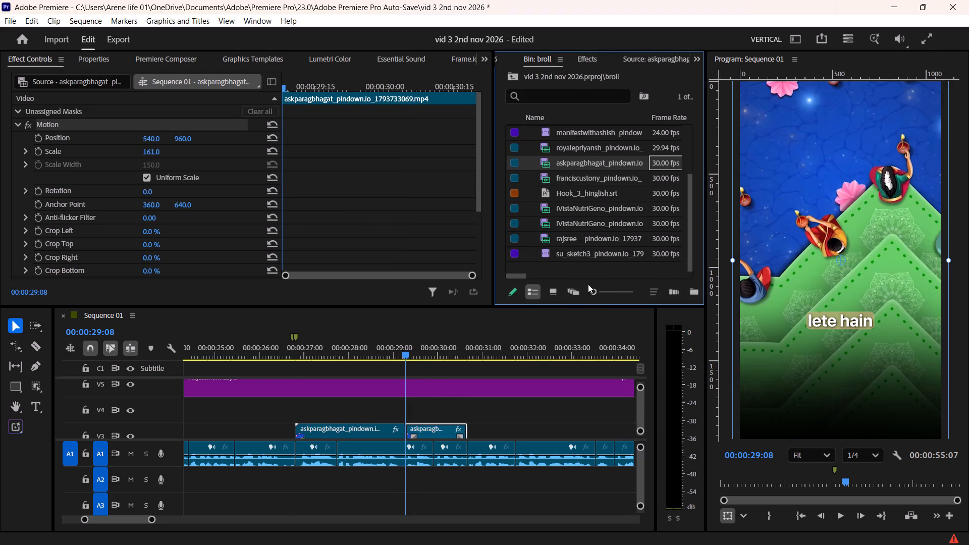
{"action": "double_click", "coordinate": [576, 265]}
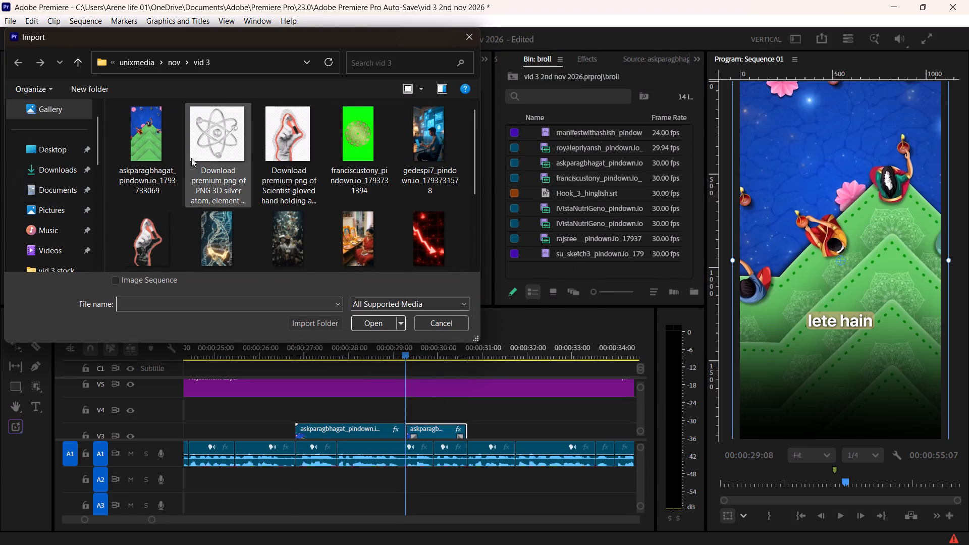
{"action": "scroll", "coordinate": [223, 159], "scroll_direction": "down", "scroll_amount": 3}
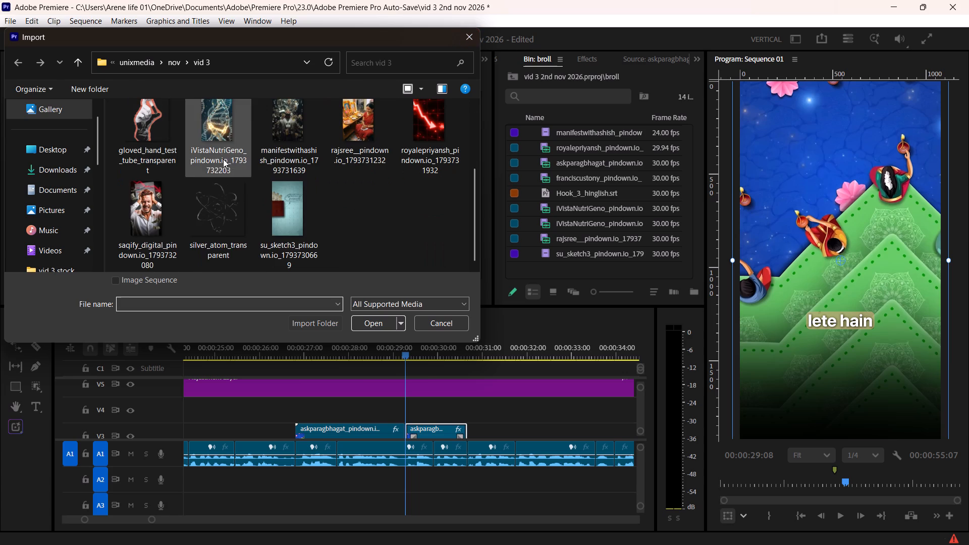
{"action": "left_click", "coordinate": [84, 66]}
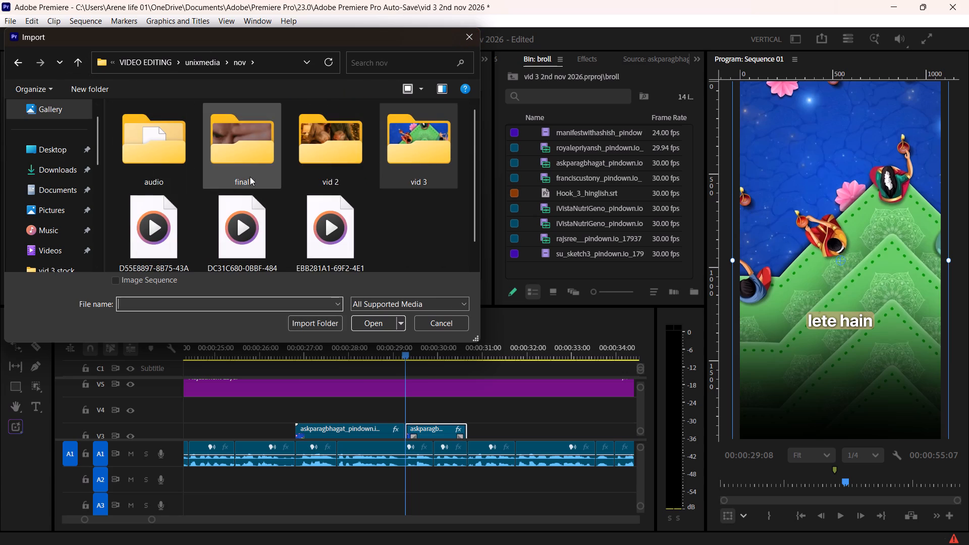
{"action": "double_click", "coordinate": [333, 151]}
{"action": "scroll", "coordinate": [319, 202], "scroll_direction": "down", "scroll_amount": 3}
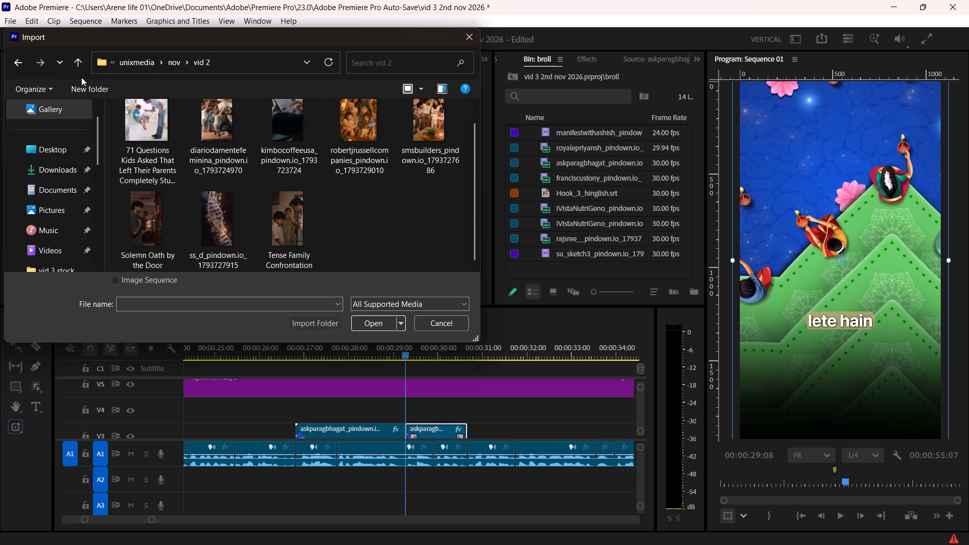
{"action": "double_click", "coordinate": [77, 68]}
{"action": "left_click", "coordinate": [78, 64]}
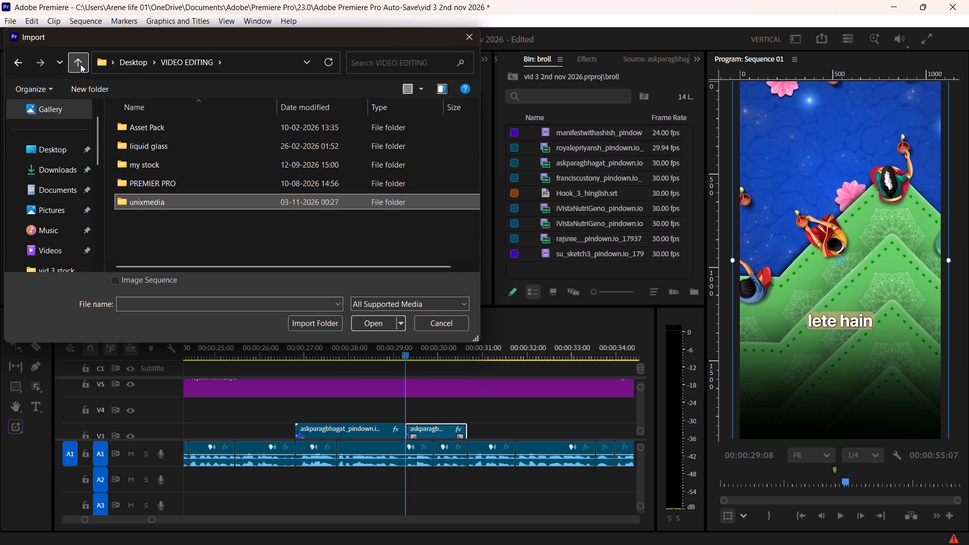
{"action": "double_click", "coordinate": [201, 170]}
{"action": "left_click", "coordinate": [147, 212]}
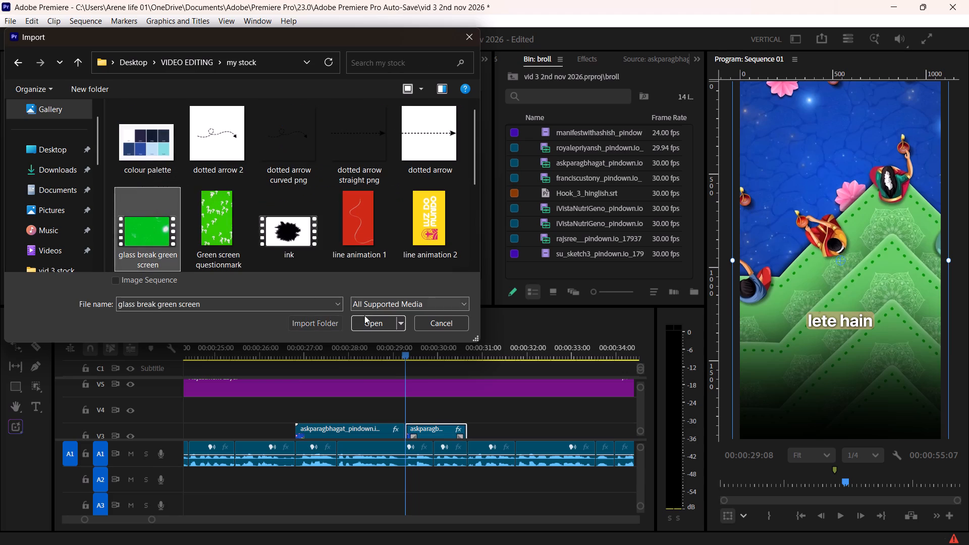
{"action": "left_click", "coordinate": [371, 326]}
Preview the glass break green screen clip in the Source monitor, marking an In point just before the glass breaks and an Out point at 00:00:02:16.
{"action": "double_click", "coordinate": [665, 195]}
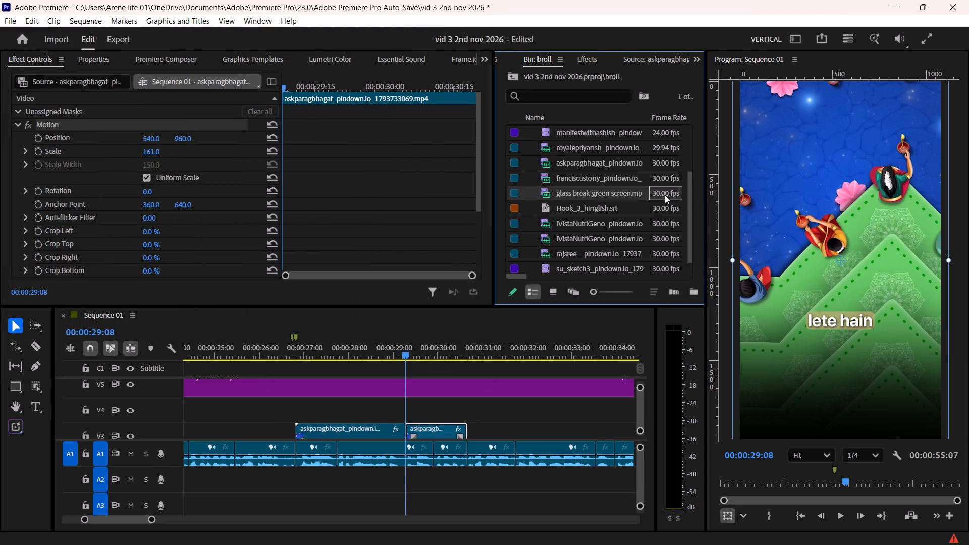
{"action": "key", "text": "space"}
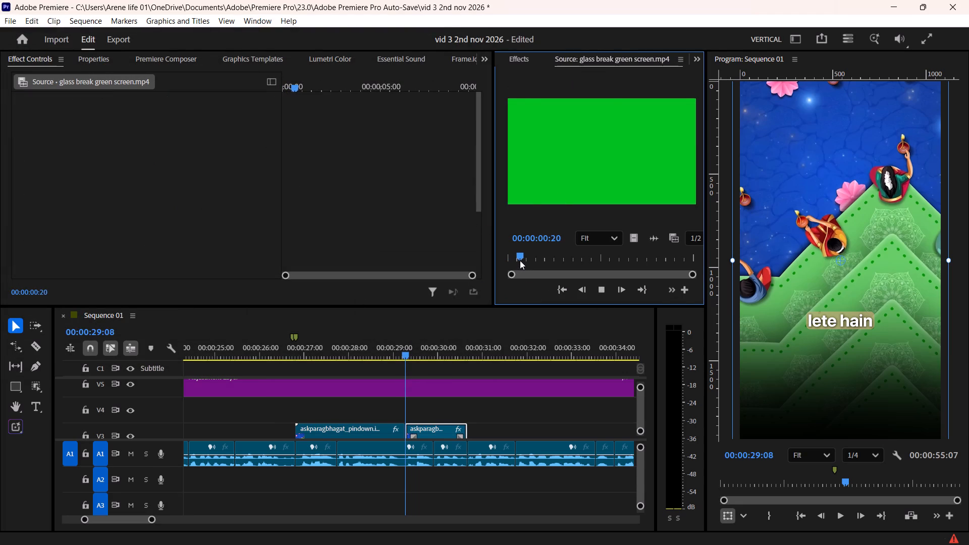
{"action": "key", "text": "space"}
{"action": "key", "text": "Left"}
{"action": "key", "text": "Left"}
{"action": "key", "text": "Left"}
{"action": "key", "text": "Left"}
{"action": "type", "text": "i"}
{"action": "key", "text": "space"}
{"action": "key", "text": "space"}
{"action": "key", "text": "space"}
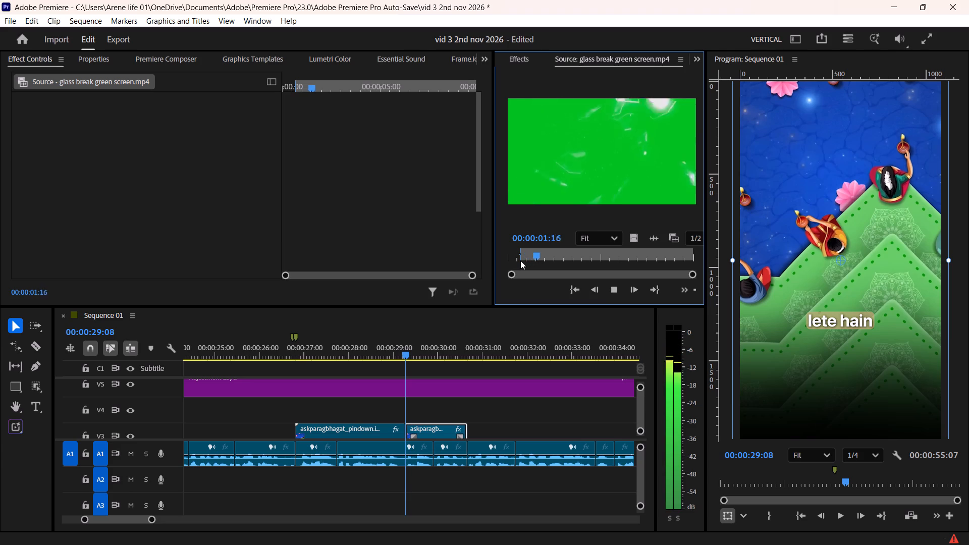
{"action": "key", "text": "space"}
{"action": "type", "text": "o"}
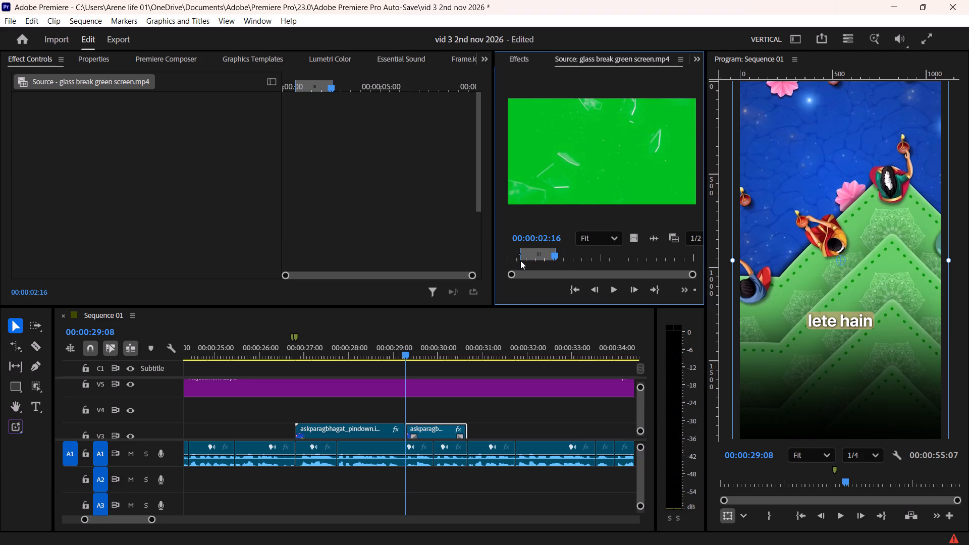
Place the marked glass break clip on V4, aligned with the start of the second Diwali piece at 00:00:29:08, and play it back.
{"action": "left_click_drag", "start_coordinate": [572, 171], "coordinate": [406, 413]}
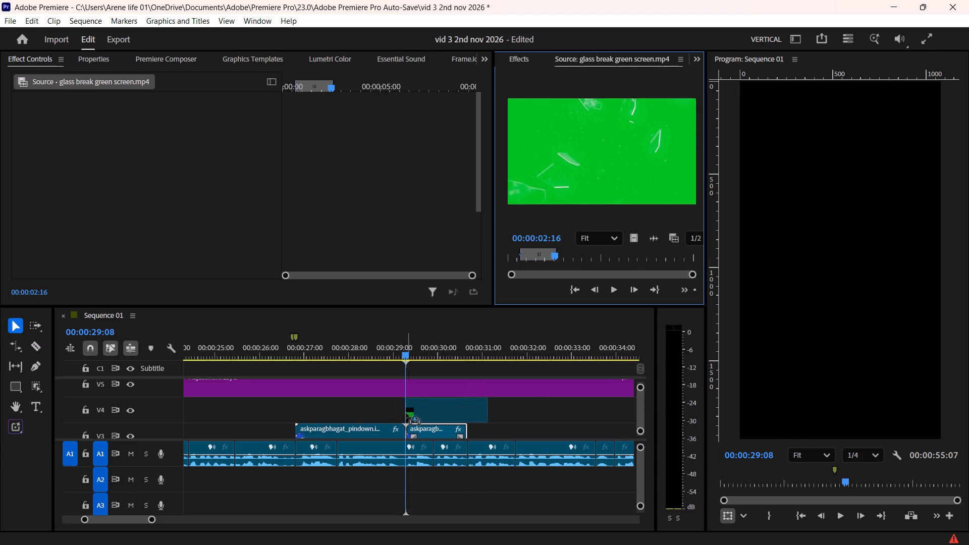
{"action": "left_click_drag", "start_coordinate": [406, 413], "coordinate": [407, 413]}
{"action": "scroll", "coordinate": [436, 416], "scroll_direction": "up", "scroll_amount": 5, "text": "alt"}
{"action": "scroll", "coordinate": [421, 414], "scroll_direction": "up", "scroll_amount": 4, "text": "ctrl"}
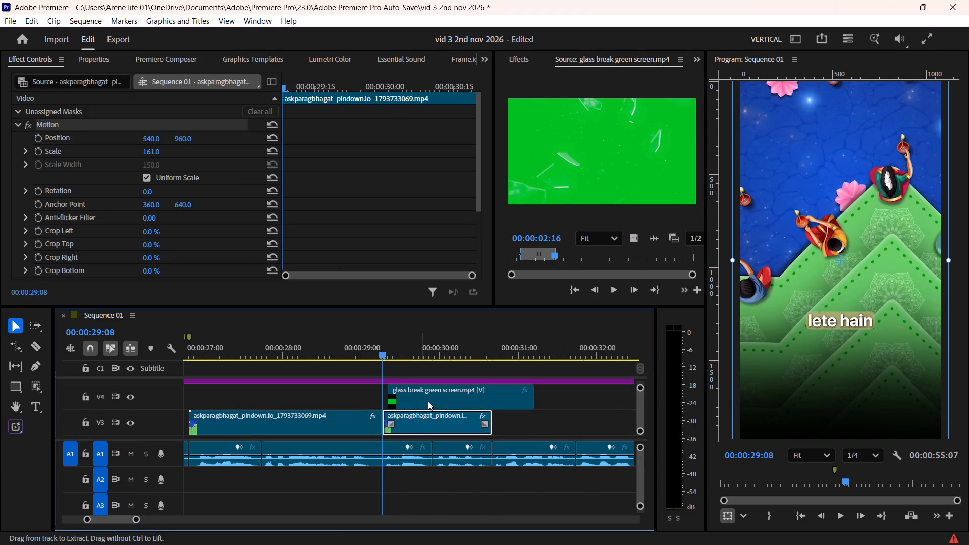
{"action": "left_click_drag", "start_coordinate": [432, 396], "coordinate": [425, 398]}
{"action": "key", "text": "space"}
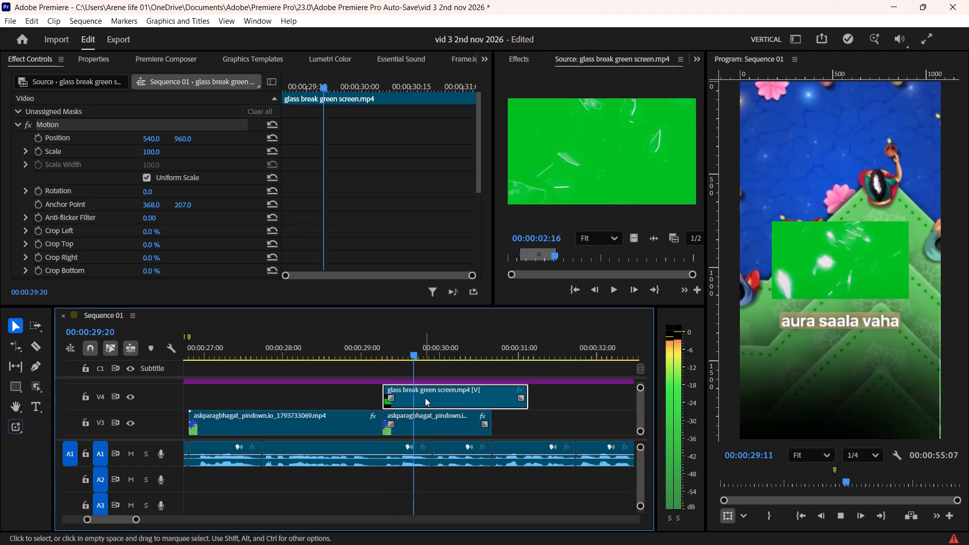
{"action": "key", "text": "space"}
Rotate the glass break clip 90° and scale it to 266 so it fills the vertical frame.
{"action": "left_click", "coordinate": [449, 398]}
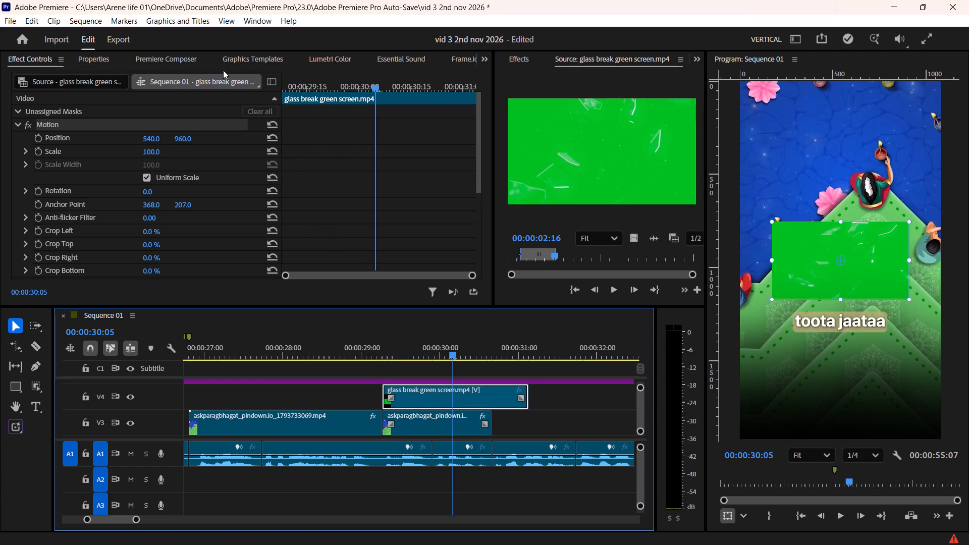
{"action": "left_click", "coordinate": [152, 194]}
{"action": "type", "text": "90"}
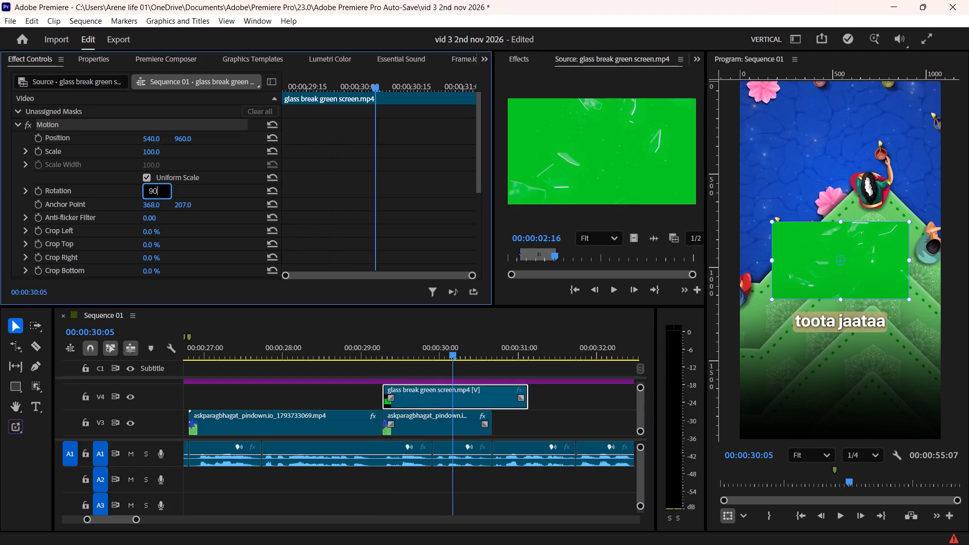
{"action": "key", "text": "Return"}
{"action": "left_click_drag", "start_coordinate": [149, 150], "coordinate": [252, 142]}
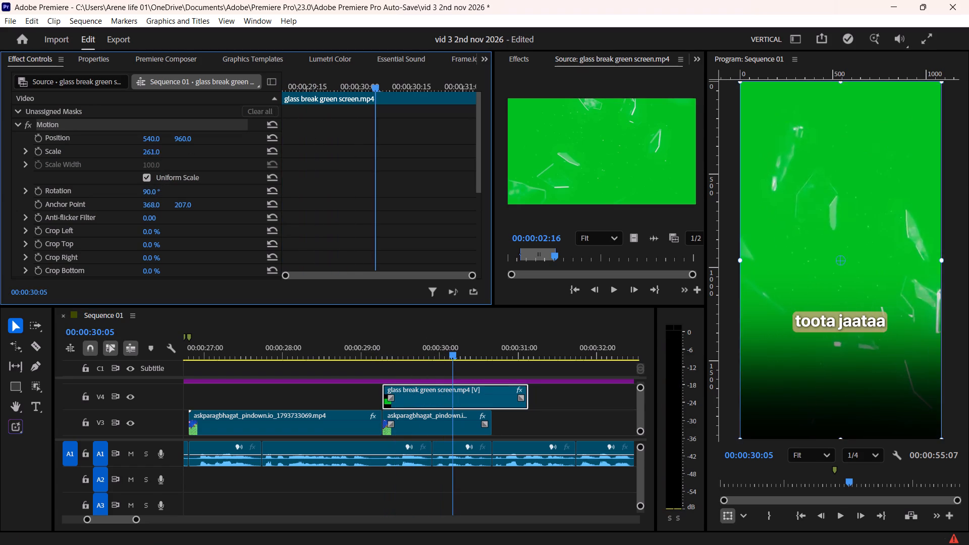
{"action": "left_click_drag", "start_coordinate": [252, 142], "coordinate": [255, 141]}
Apply Ultra Key to the glass break clip and sample its green background as the key colour.
{"action": "left_click", "coordinate": [523, 56]}
{"action": "left_click_drag", "start_coordinate": [544, 82], "coordinate": [478, 95]}
{"action": "type", "text": "ul"}
{"action": "type", "text": "tra"}
{"action": "left_click_drag", "start_coordinate": [563, 192], "coordinate": [469, 397]}
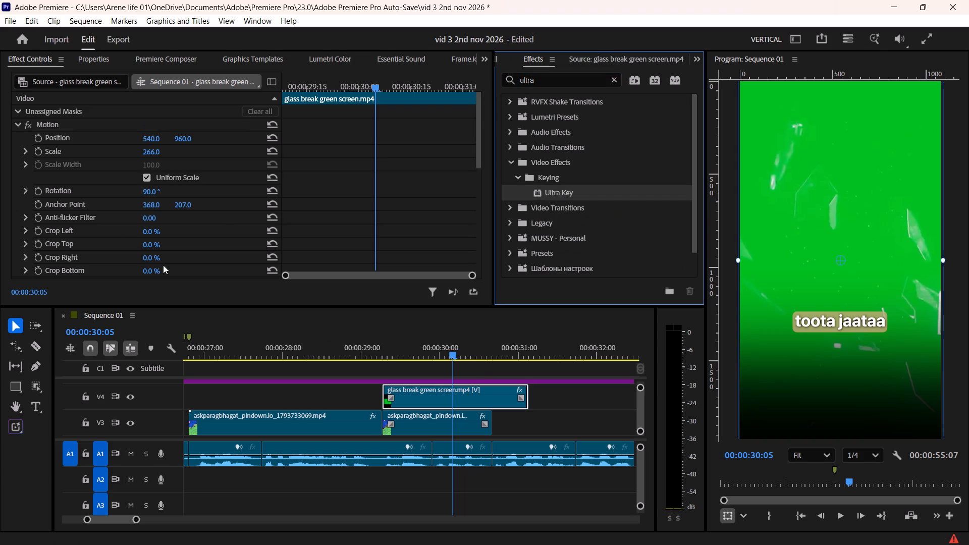
{"action": "scroll", "coordinate": [102, 188], "scroll_direction": "down", "scroll_amount": 12}
{"action": "left_click", "coordinate": [165, 225]}
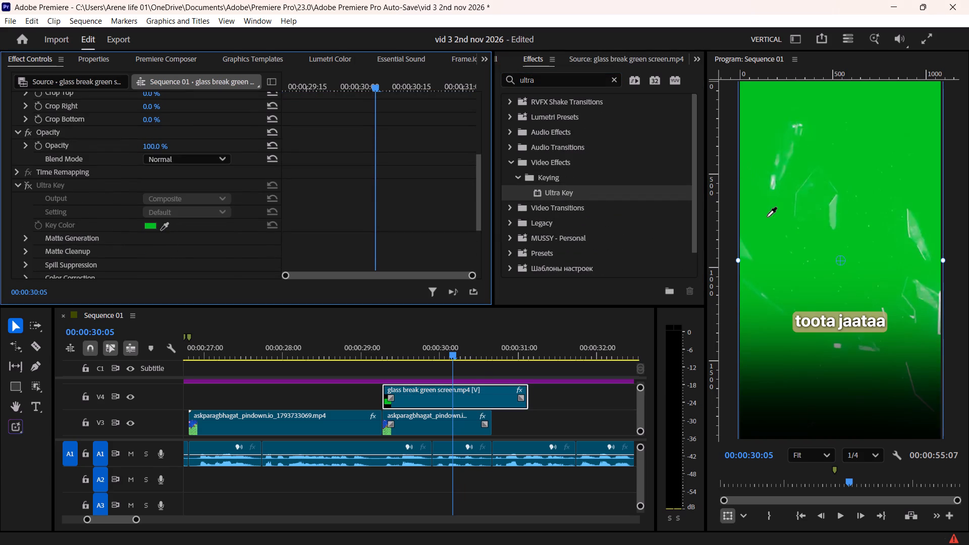
{"action": "left_click", "coordinate": [767, 217]}
Save the project, play back the keyed glass break section and adjust the glass break clip's audio gain by -23 dB.
{"action": "left_click", "coordinate": [373, 360]}
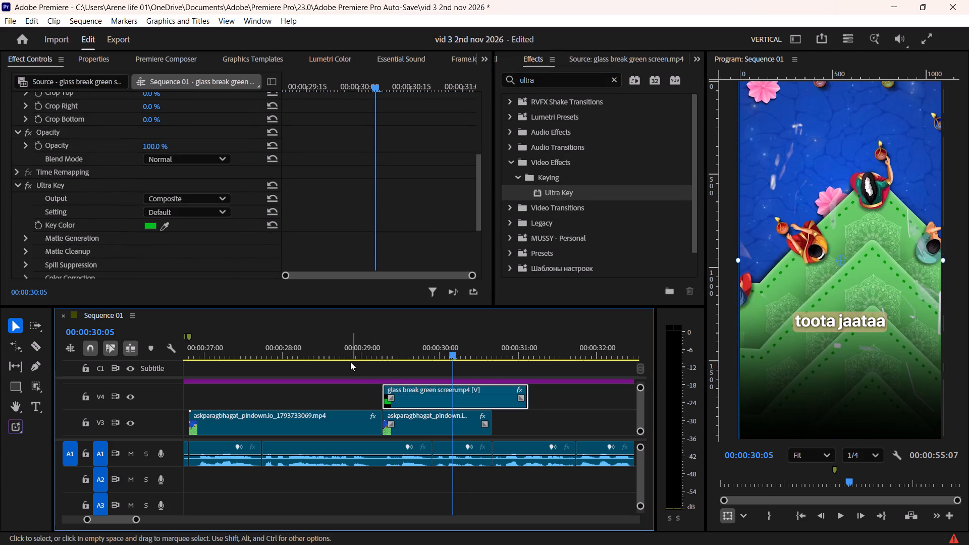
{"action": "left_click", "coordinate": [349, 362]}
{"action": "left_click", "coordinate": [355, 353]}
{"action": "key", "text": "ctrl+s"}
{"action": "key", "text": "space"}
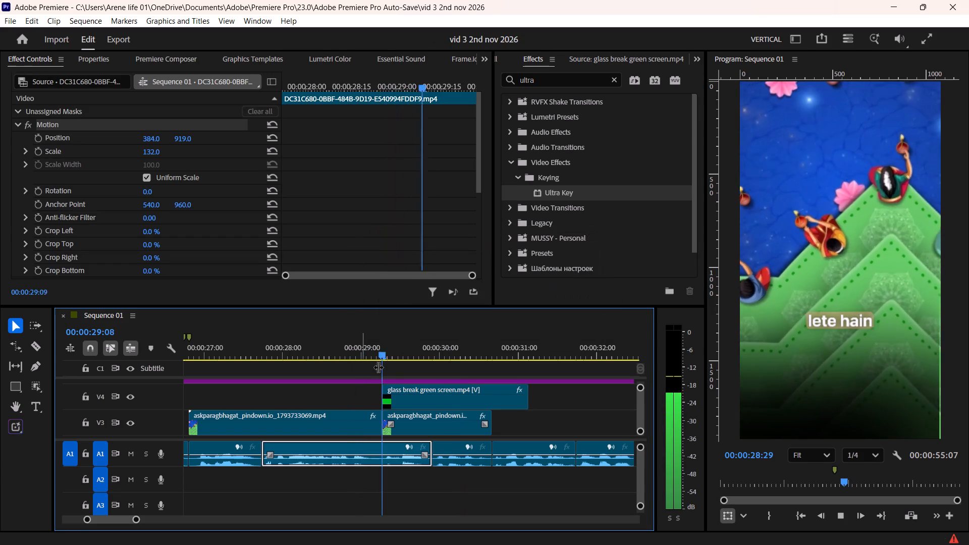
{"action": "key", "text": "space"}
{"action": "left_click", "coordinate": [469, 388]}
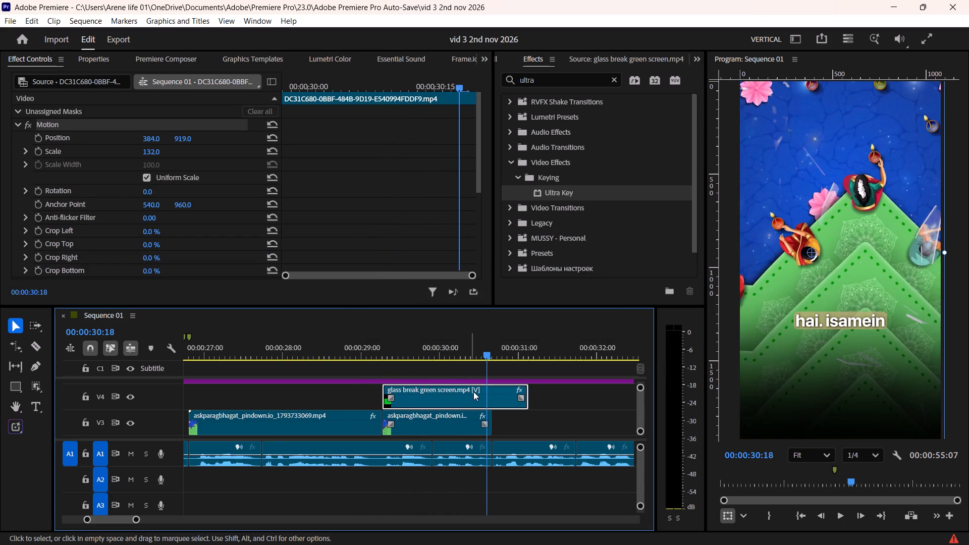
{"action": "type", "text": "g-23"}
{"action": "key", "text": "Return"}
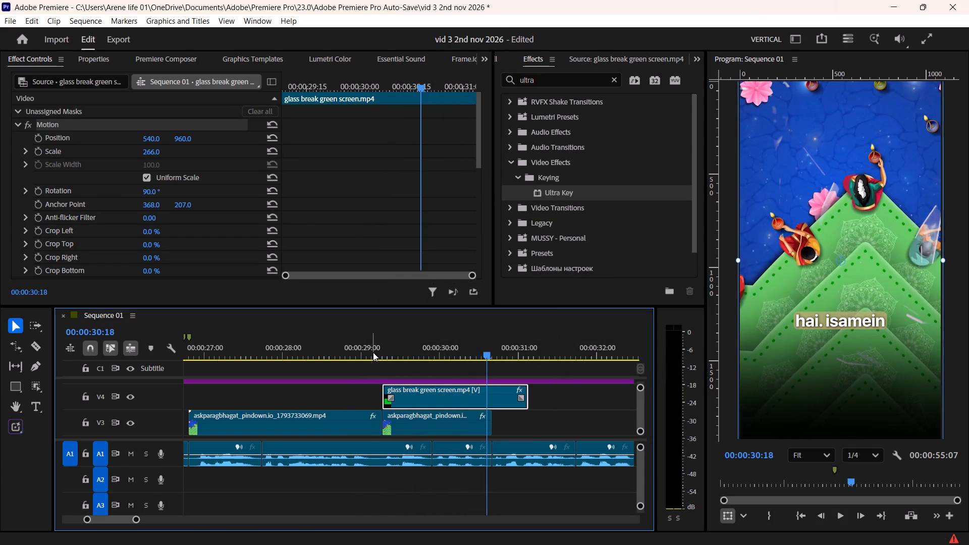
Replay the glass break section over the Diwali clip from about 00:00:29 and scrub through it to check sound and picture.
{"action": "left_click", "coordinate": [373, 352]}
{"action": "key", "text": "space"}
{"action": "key", "text": "space"}
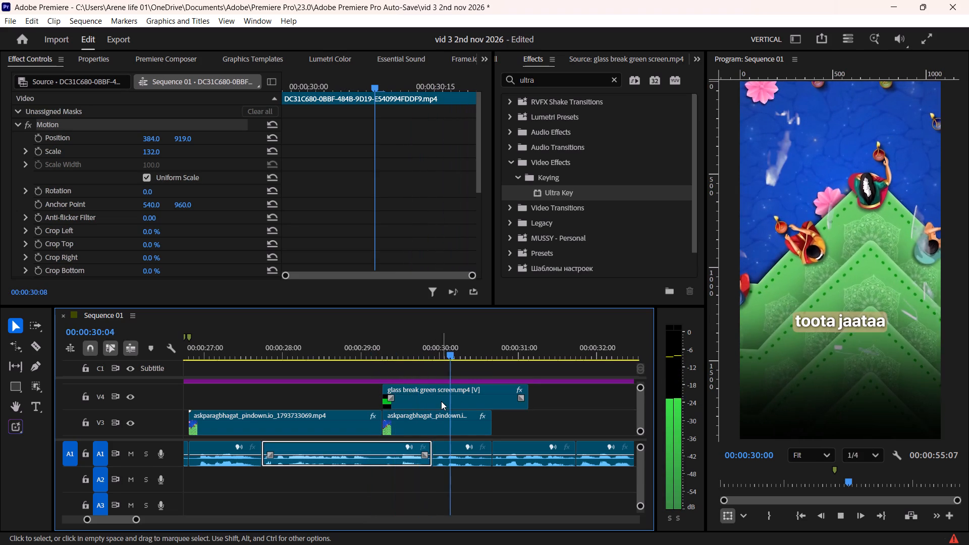
{"action": "key", "text": "space"}
{"action": "key", "text": "space"}
{"action": "left_click", "coordinate": [434, 351]}
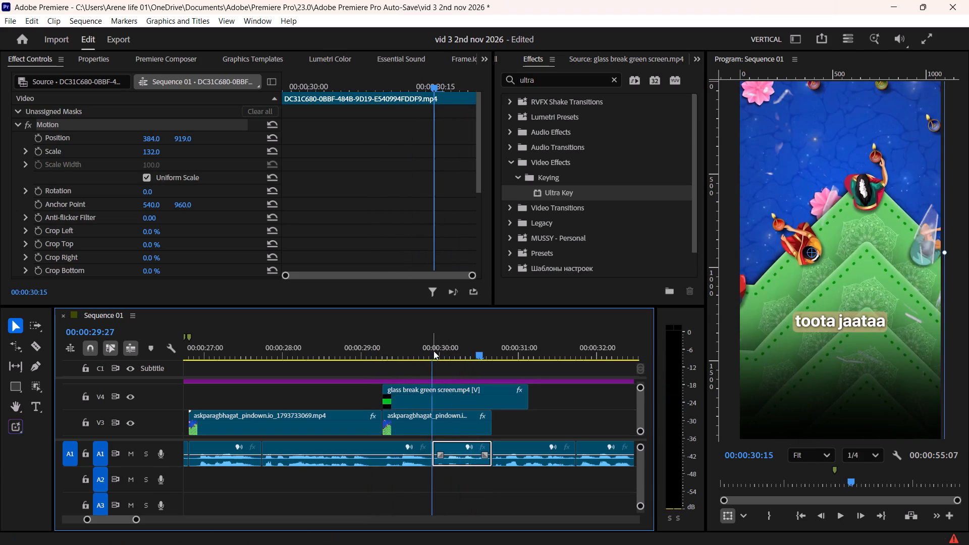
{"action": "left_click_drag", "start_coordinate": [437, 354], "coordinate": [446, 353]}
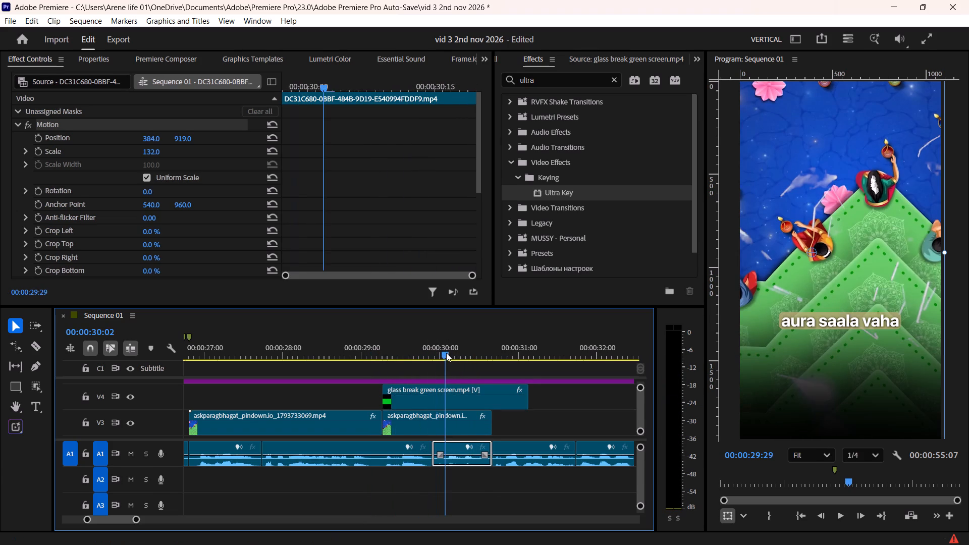
{"action": "left_click_drag", "start_coordinate": [446, 353], "coordinate": [450, 353]}
Apply the Tint video effect to the second Diwali piece on V3, under the glass break clip.
{"action": "left_click_drag", "start_coordinate": [564, 77], "coordinate": [532, 83]}
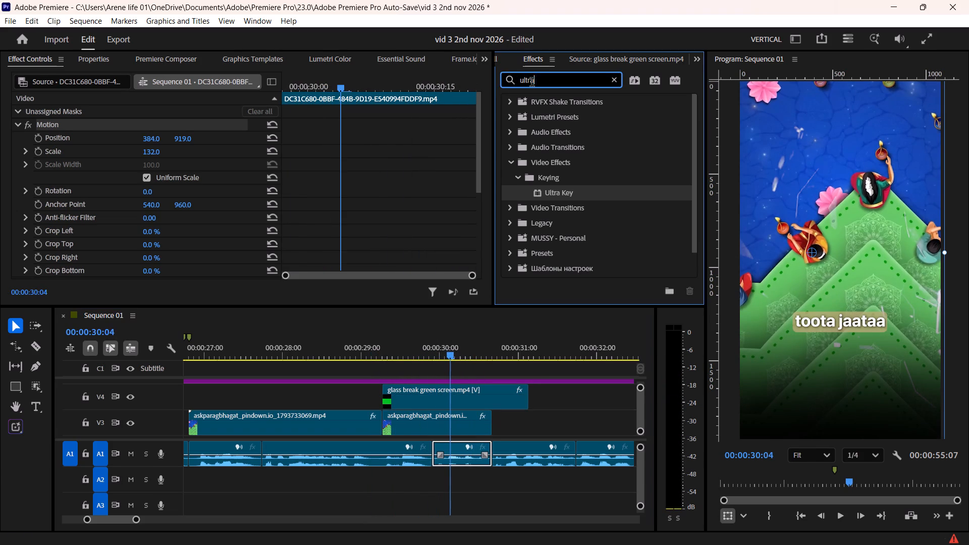
{"action": "left_click_drag", "start_coordinate": [532, 83], "coordinate": [496, 90]}
{"action": "type", "text": "tint"}
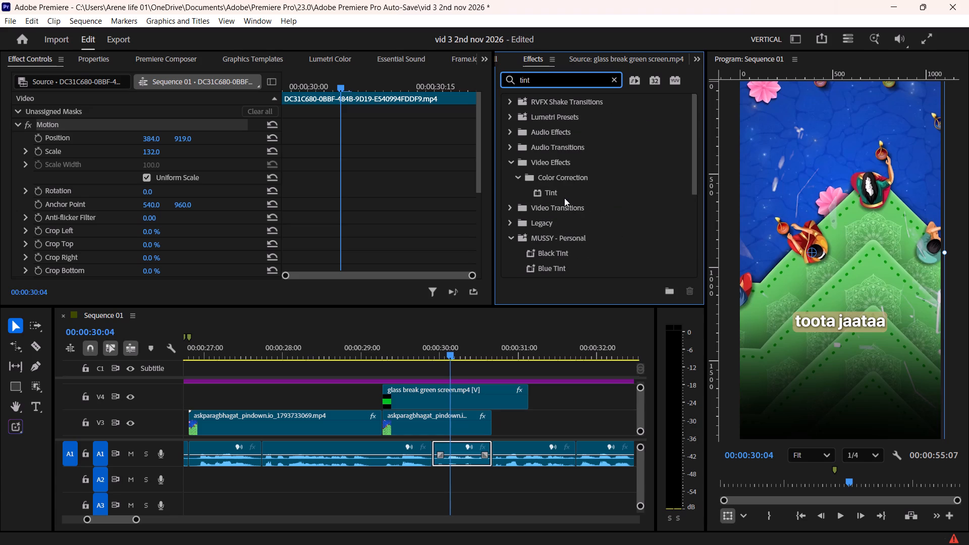
{"action": "left_click_drag", "start_coordinate": [562, 190], "coordinate": [438, 432]}
Play back the tinted section, cut the glass break clip at 00:00:30:20 where the Diwali clip ends, delete the remainder and save the project.
{"action": "left_click", "coordinate": [365, 341]}
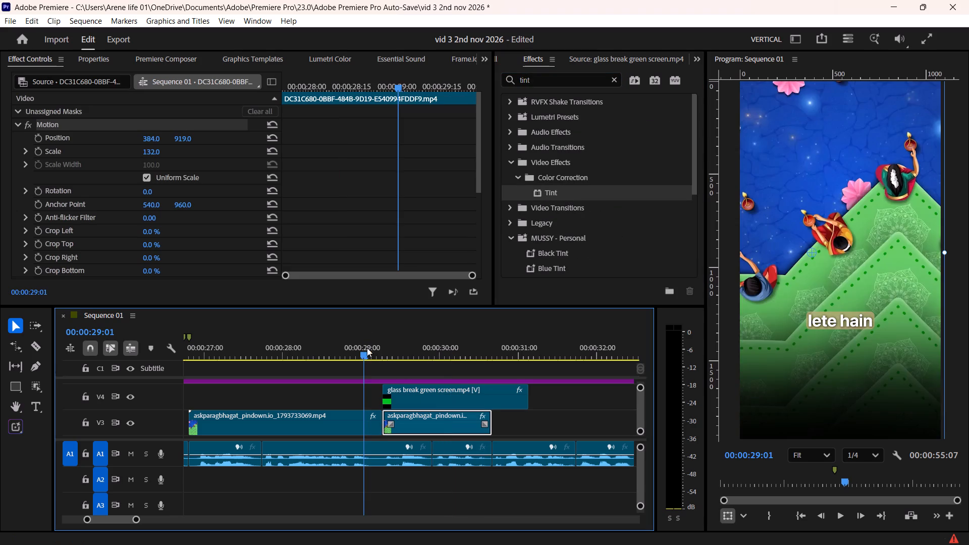
{"action": "key", "text": "space"}
{"action": "scroll", "coordinate": [393, 395], "scroll_direction": "down", "scroll_amount": 3}
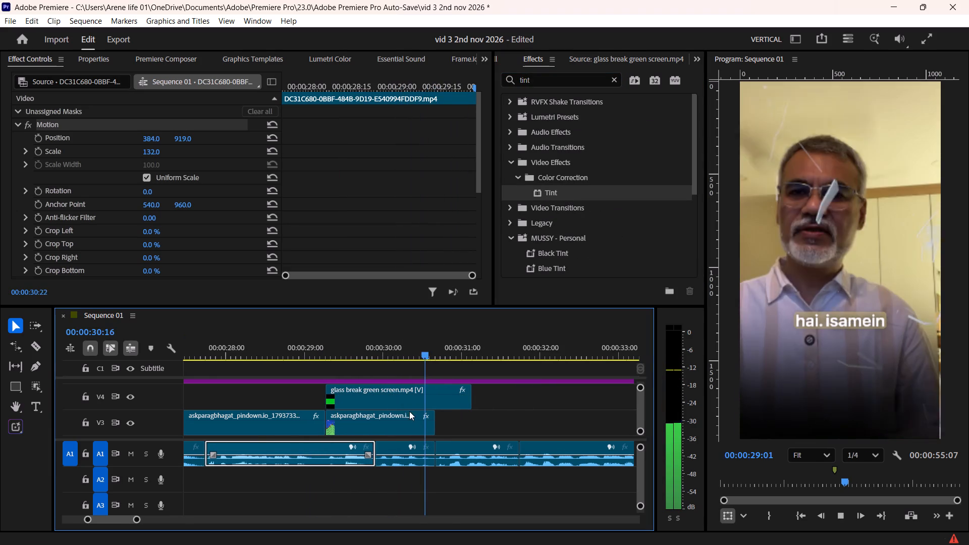
{"action": "key", "text": "space"}
{"action": "left_click_drag", "start_coordinate": [443, 351], "coordinate": [439, 360], "text": "shift"}
{"action": "left_click", "coordinate": [449, 397]}
{"action": "key", "text": "F1"}
{"action": "left_click", "coordinate": [457, 402]}
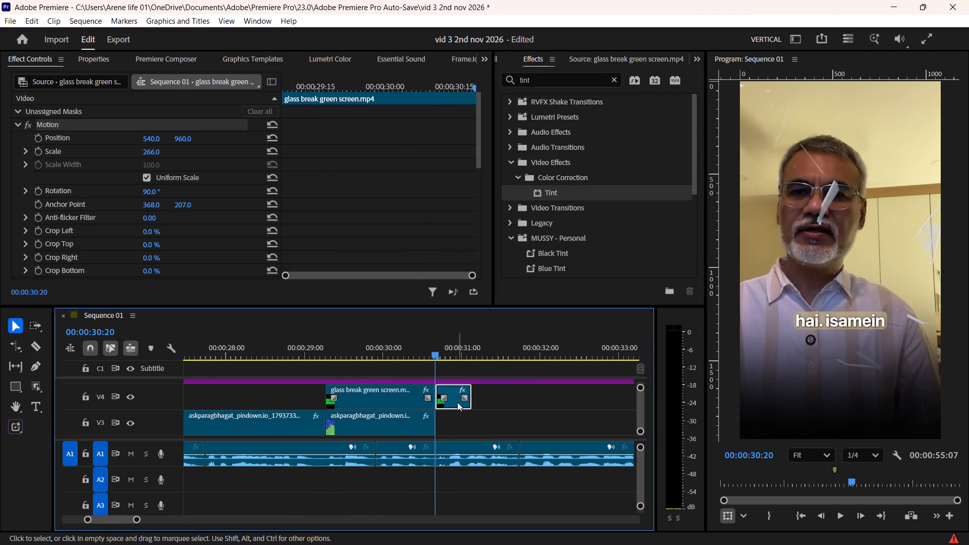
{"action": "key", "text": "Delete"}
{"action": "left_click_drag", "start_coordinate": [391, 344], "coordinate": [384, 348]}
{"action": "key", "text": "ctrl+s"}
{"action": "key", "text": "ctrl+s"}
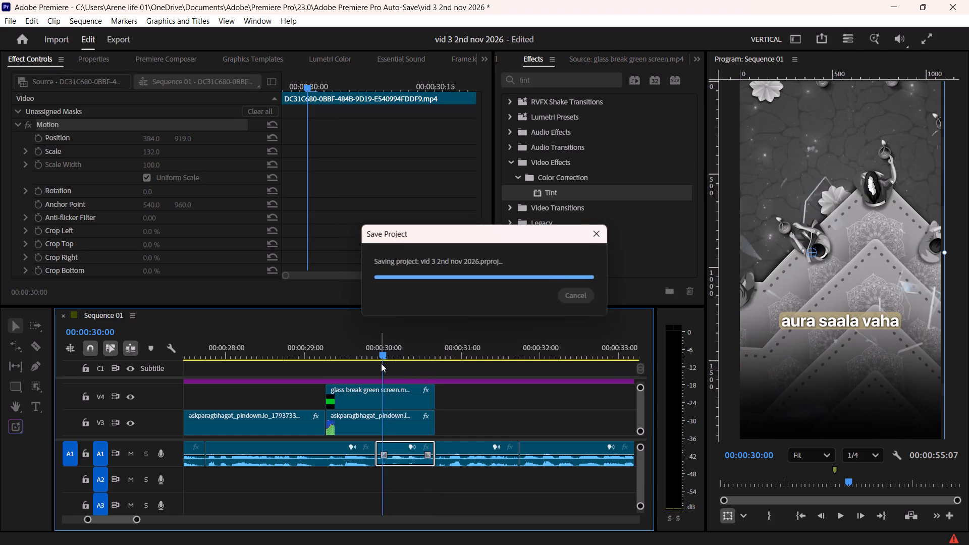
Scrub back through the earlier clips to about 00:00:09, playing short stretches, to look for a zoom transition that can be reused.
{"action": "scroll", "coordinate": [373, 390], "scroll_direction": "down", "scroll_amount": 14, "text": "alt"}
{"action": "left_click_drag", "start_coordinate": [284, 349], "coordinate": [283, 349]}
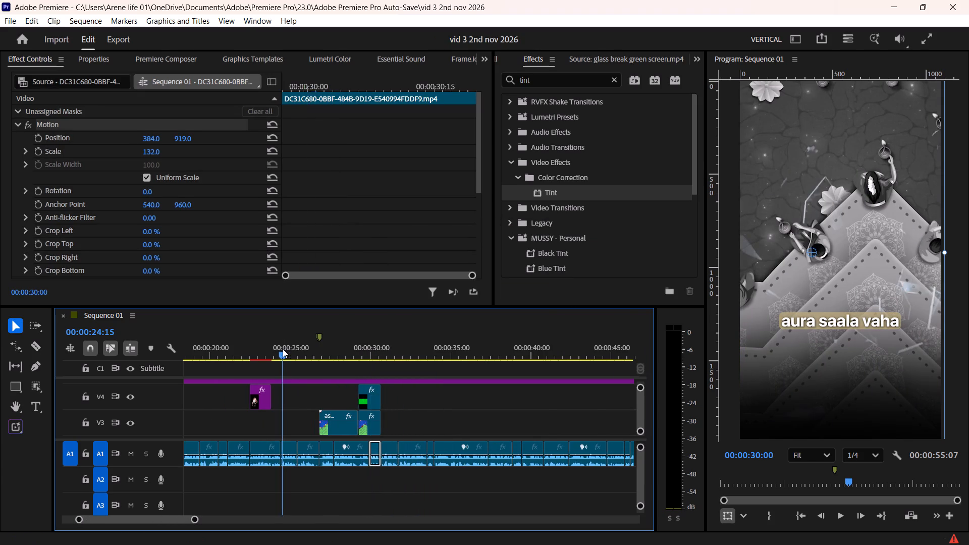
{"action": "left_click_drag", "start_coordinate": [283, 349], "coordinate": [240, 374]}
{"action": "scroll", "coordinate": [239, 375], "scroll_direction": "up", "scroll_amount": 6}
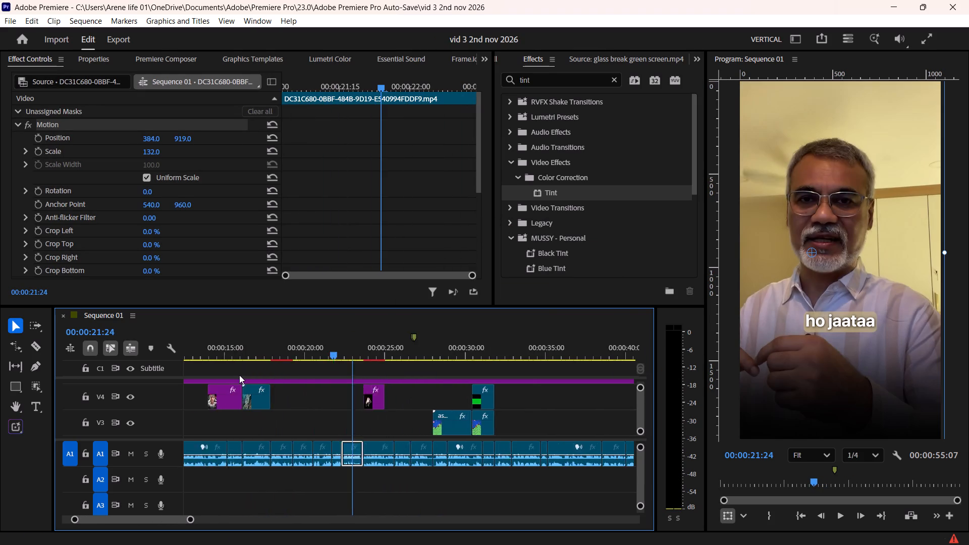
{"action": "scroll", "coordinate": [239, 375], "scroll_direction": "up", "scroll_amount": 2}
{"action": "left_click_drag", "start_coordinate": [316, 355], "coordinate": [290, 367]}
{"action": "left_click_drag", "start_coordinate": [298, 352], "coordinate": [310, 352]}
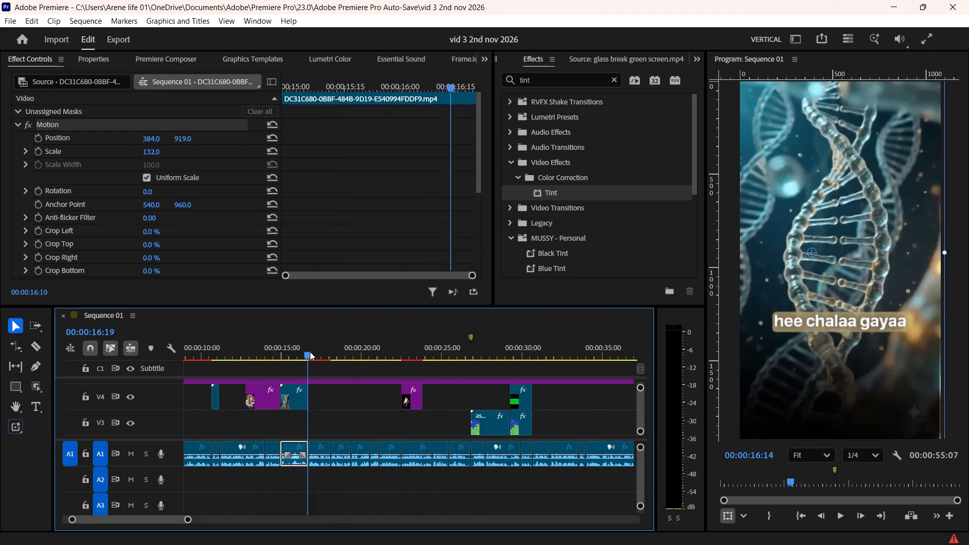
{"action": "left_click_drag", "start_coordinate": [310, 352], "coordinate": [307, 361]}
{"action": "key", "text": "space"}
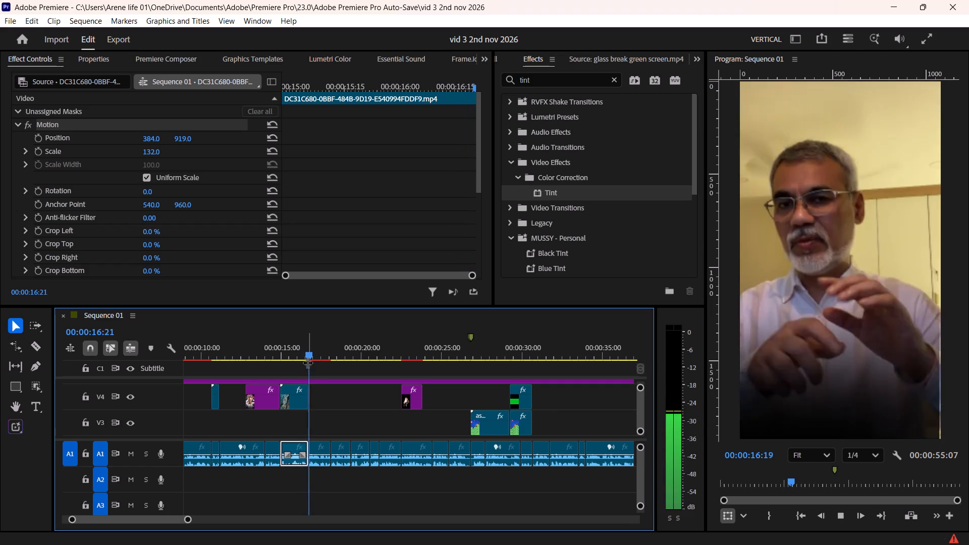
{"action": "key", "text": "space"}
{"action": "scroll", "coordinate": [307, 363], "scroll_direction": "down", "scroll_amount": 3, "text": "alt"}
{"action": "scroll", "coordinate": [302, 371], "scroll_direction": "up", "scroll_amount": 4}
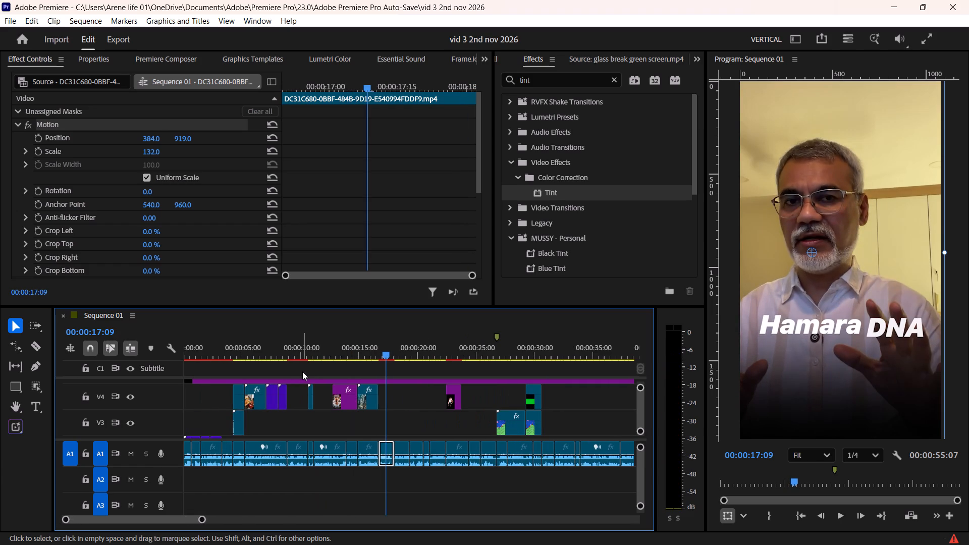
{"action": "scroll", "coordinate": [302, 371], "scroll_direction": "up", "scroll_amount": 3}
{"action": "left_click_drag", "start_coordinate": [324, 354], "coordinate": [308, 363]}
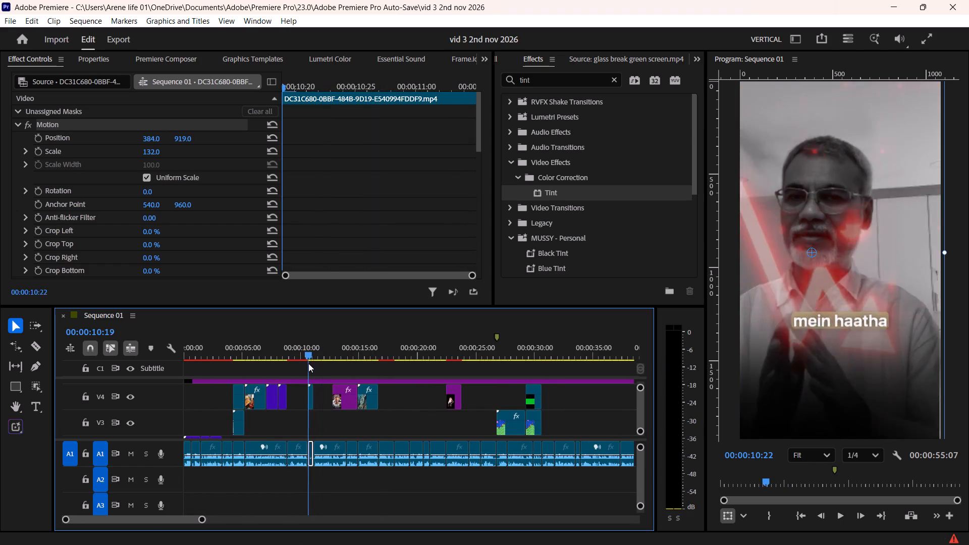
{"action": "left_click_drag", "start_coordinate": [308, 363], "coordinate": [288, 374]}
{"action": "scroll", "coordinate": [288, 381], "scroll_direction": "up", "scroll_amount": 5, "text": "alt"}
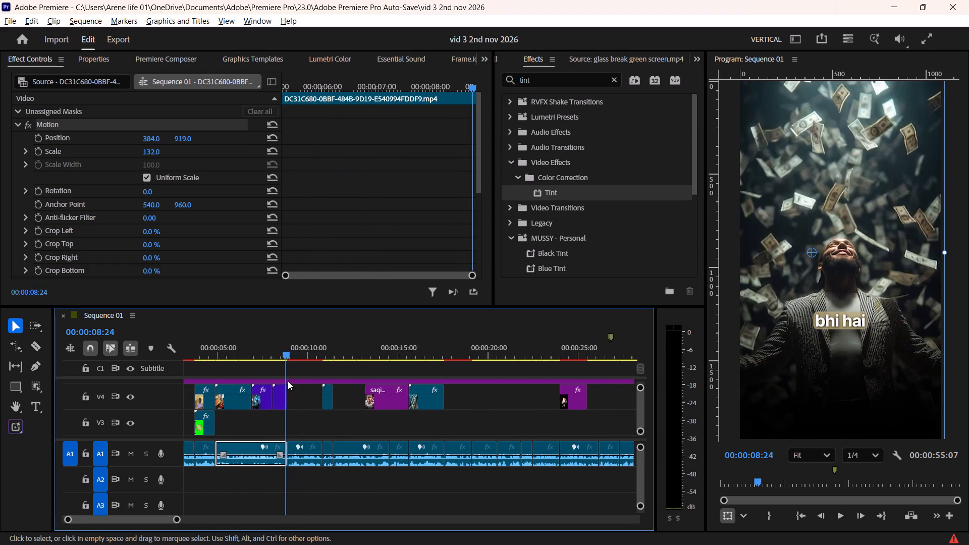
{"action": "key", "text": "space"}
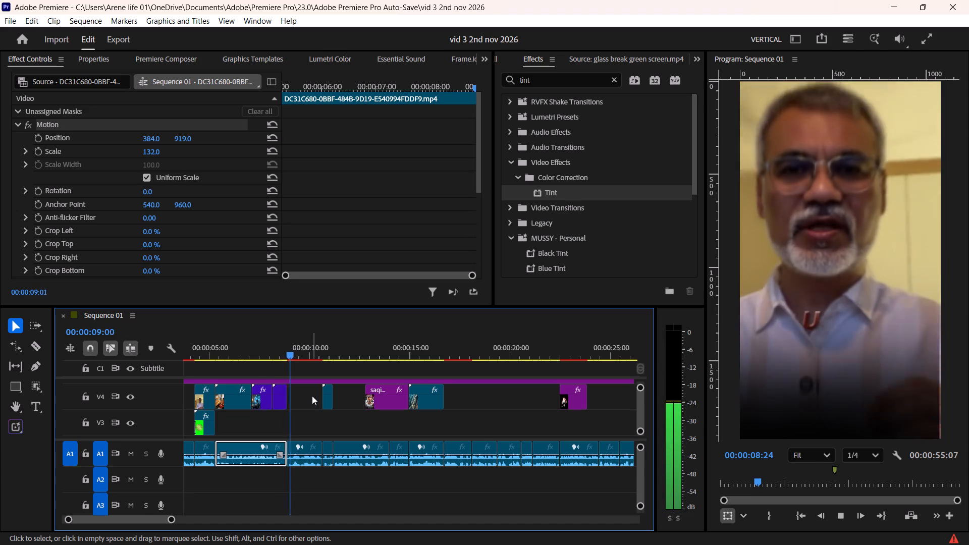
{"action": "key", "text": "space"}
{"action": "scroll", "coordinate": [115, 195], "scroll_direction": "down", "scroll_amount": 11}
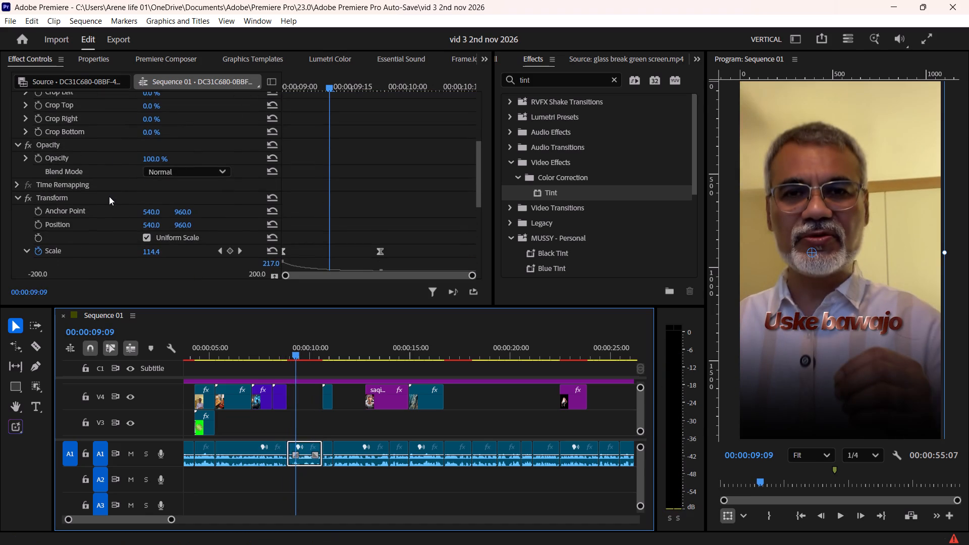
Copy the keyframed Transform effect from the talking-head clip at 00:00:09:09 onto the talking-head clip that follows the glass break clip.
{"action": "left_click", "coordinate": [95, 195]}
{"action": "right_click", "coordinate": [95, 195]}
{"action": "left_click", "coordinate": [143, 251]}
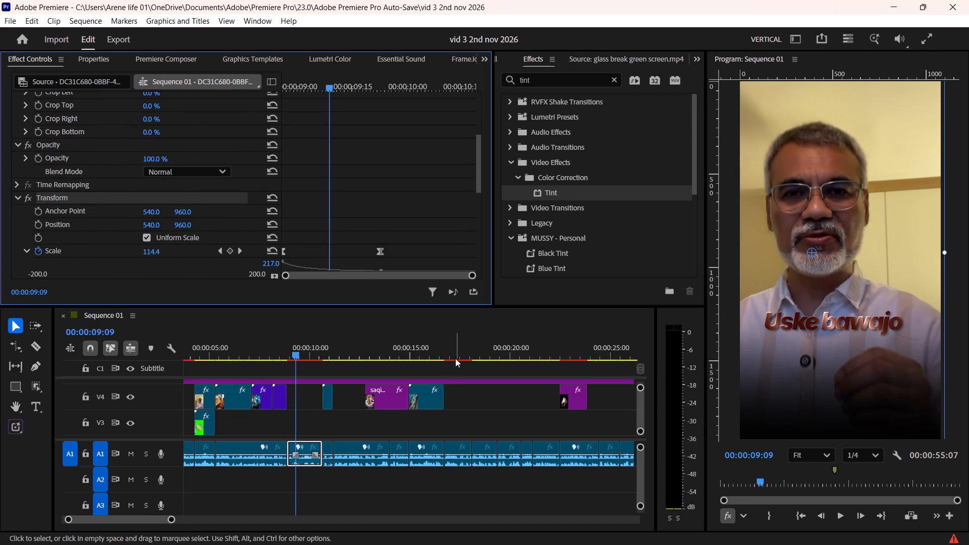
{"action": "left_click_drag", "start_coordinate": [455, 348], "coordinate": [587, 390]}
{"action": "scroll", "coordinate": [586, 390], "scroll_direction": "up", "scroll_amount": 9, "text": "alt"}
{"action": "scroll", "coordinate": [581, 391], "scroll_direction": "down", "scroll_amount": 10}
{"action": "key", "text": "space"}
{"action": "scroll", "coordinate": [468, 393], "scroll_direction": "down", "scroll_amount": 5, "text": "alt"}
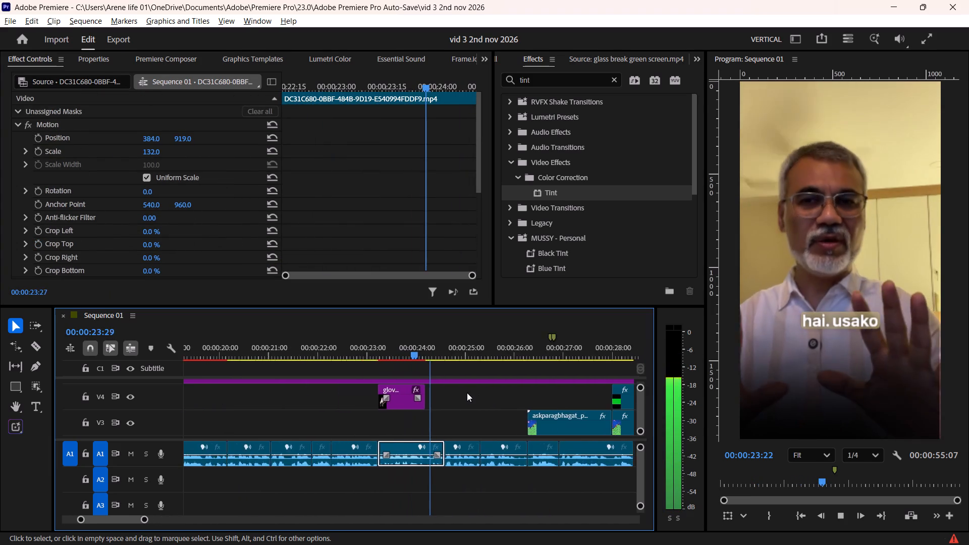
{"action": "scroll", "coordinate": [467, 393], "scroll_direction": "down", "scroll_amount": 9}
{"action": "scroll", "coordinate": [467, 393], "scroll_direction": "down", "scroll_amount": 4, "text": "alt"}
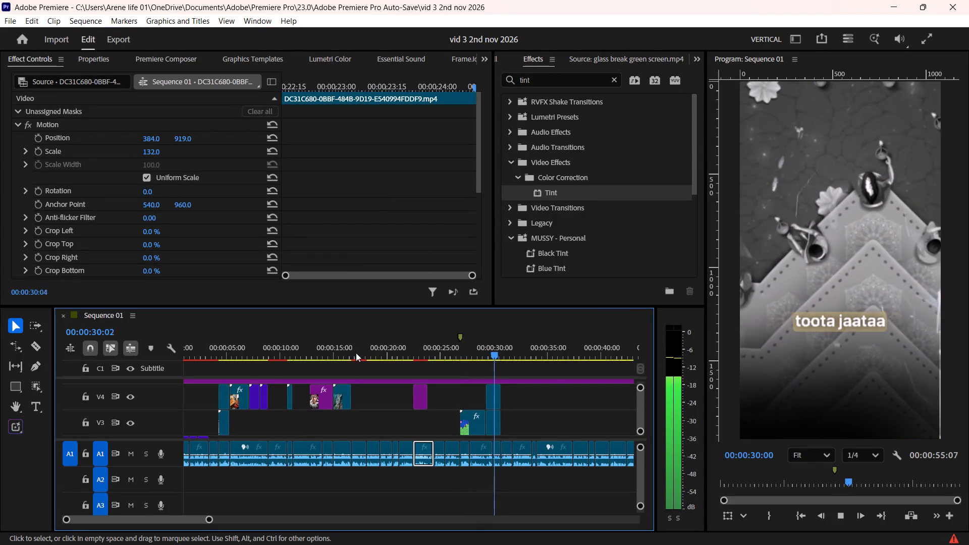
{"action": "key", "text": "space"}
{"action": "scroll", "coordinate": [534, 377], "scroll_direction": "up", "scroll_amount": 12, "text": "alt"}
{"action": "scroll", "coordinate": [385, 395], "scroll_direction": "up", "scroll_amount": 5, "text": "alt"}
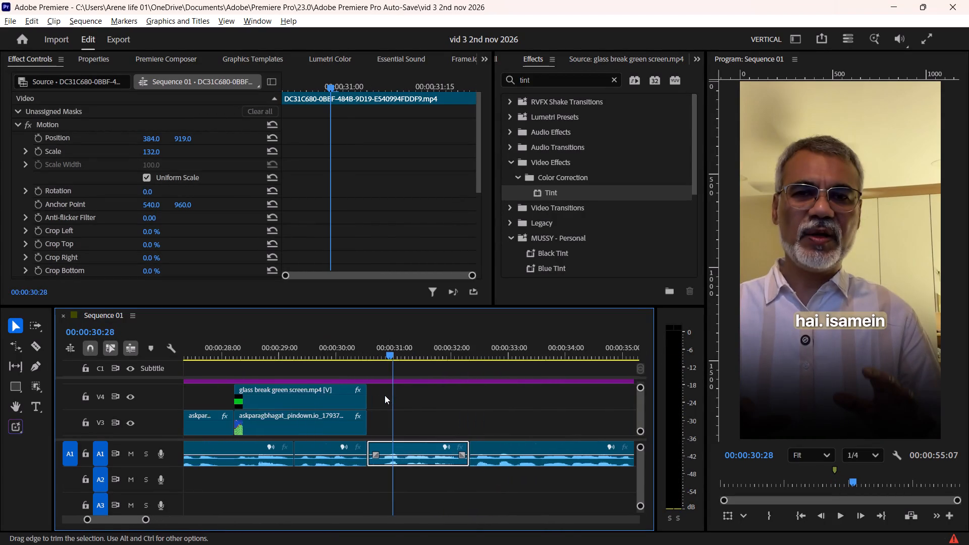
{"action": "scroll", "coordinate": [385, 395], "scroll_direction": "up", "scroll_amount": 1, "text": "alt"}
{"action": "left_click_drag", "start_coordinate": [385, 345], "coordinate": [378, 351]}
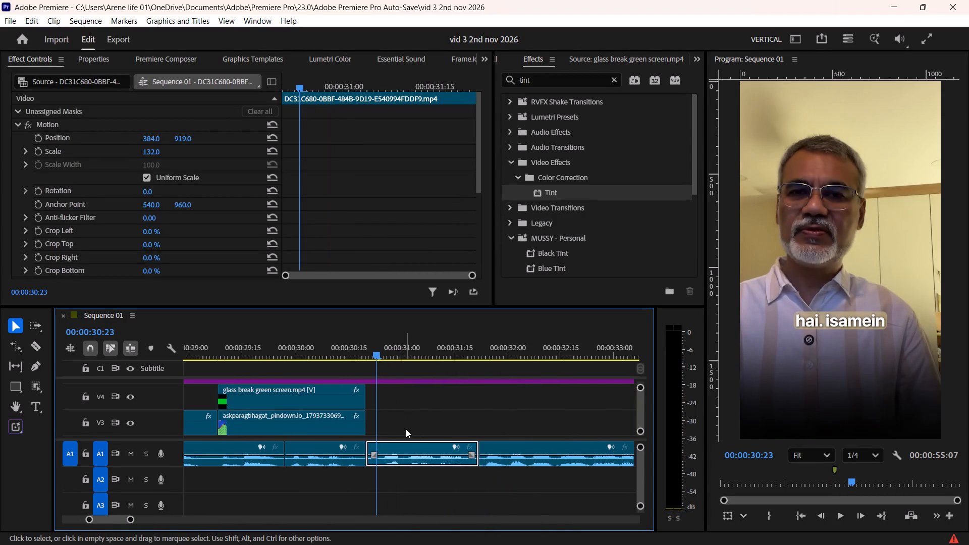
{"action": "key", "text": "ctrl+v"}
Replay the cut from the tinted Diwali clip to the talking-head clip at about 00:00:30:20 to check the pasted zoom.
{"action": "left_click", "coordinate": [355, 345]}
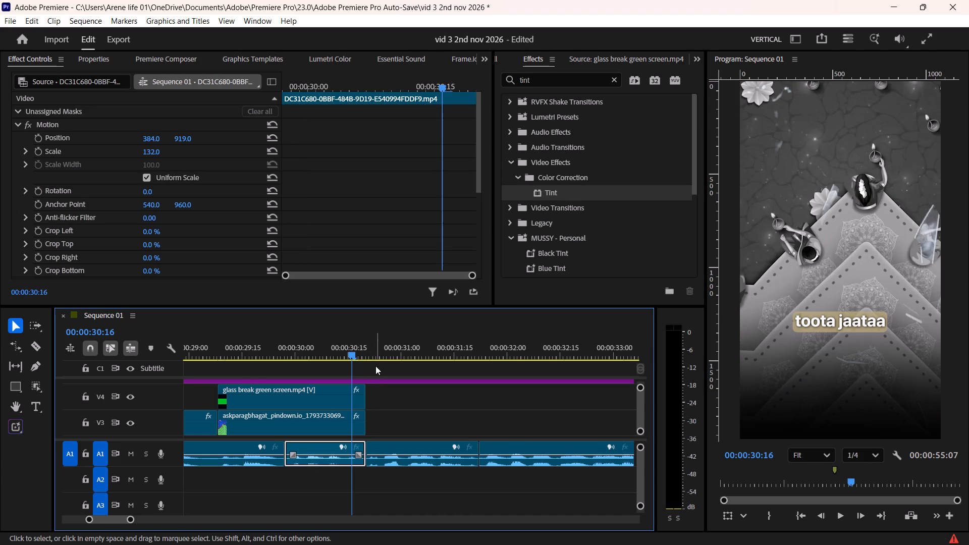
{"action": "key", "text": "space"}
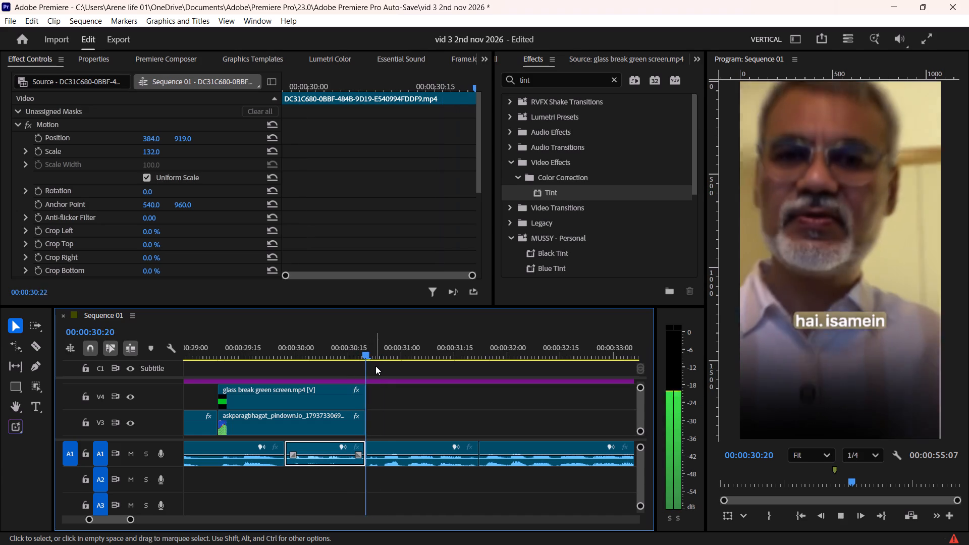
{"action": "key", "text": "space"}
{"action": "left_click_drag", "start_coordinate": [389, 354], "coordinate": [372, 361]}
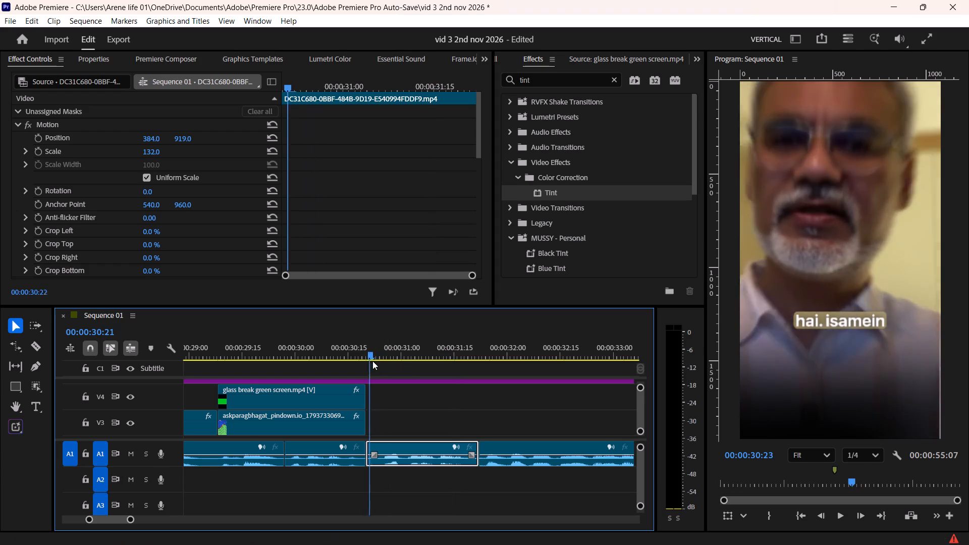
{"action": "left_click_drag", "start_coordinate": [372, 361], "coordinate": [366, 364]}
{"action": "key", "text": "space"}
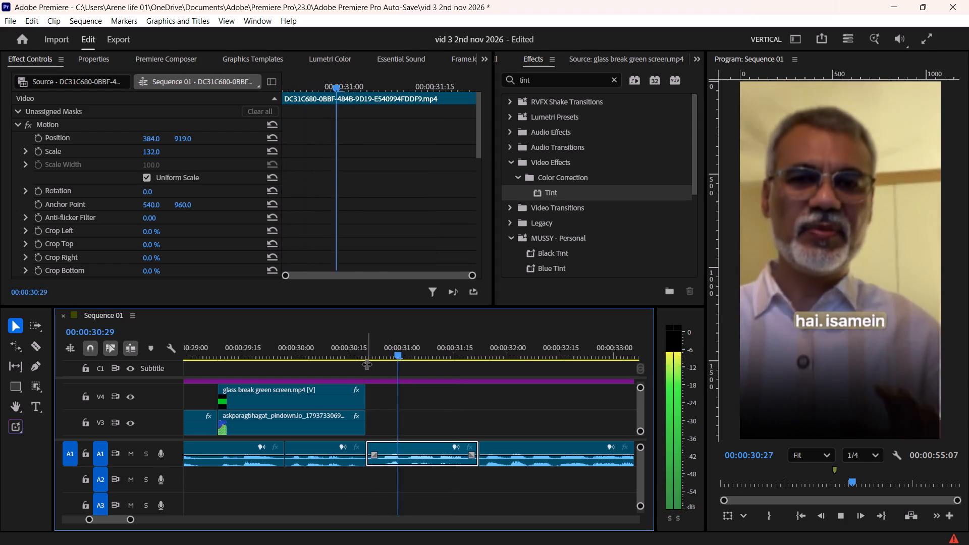
{"action": "key", "text": "space"}
{"action": "left_click_drag", "start_coordinate": [387, 351], "coordinate": [355, 366]}
{"action": "key", "text": "space"}
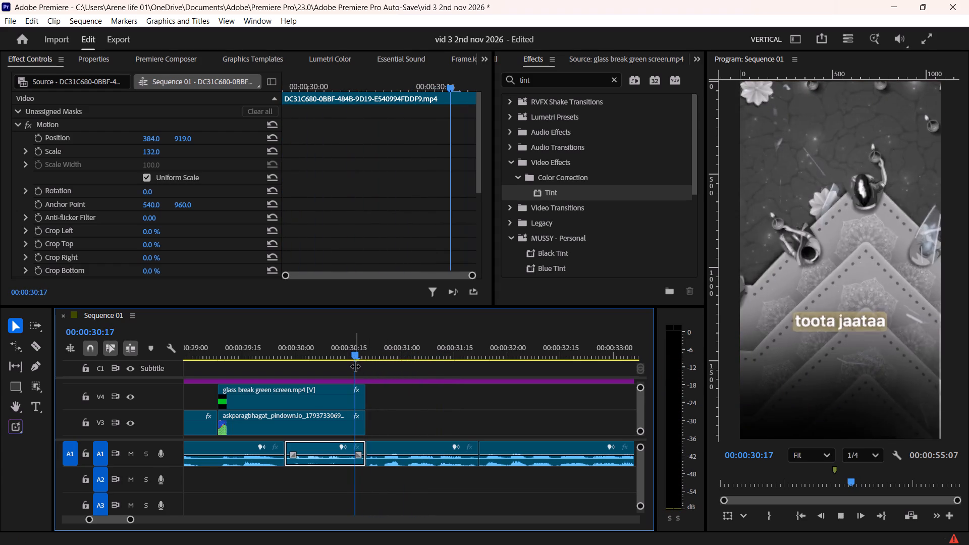
{"action": "key", "text": "space"}
{"action": "scroll", "coordinate": [365, 367], "scroll_direction": "down", "scroll_amount": 4, "text": "alt"}
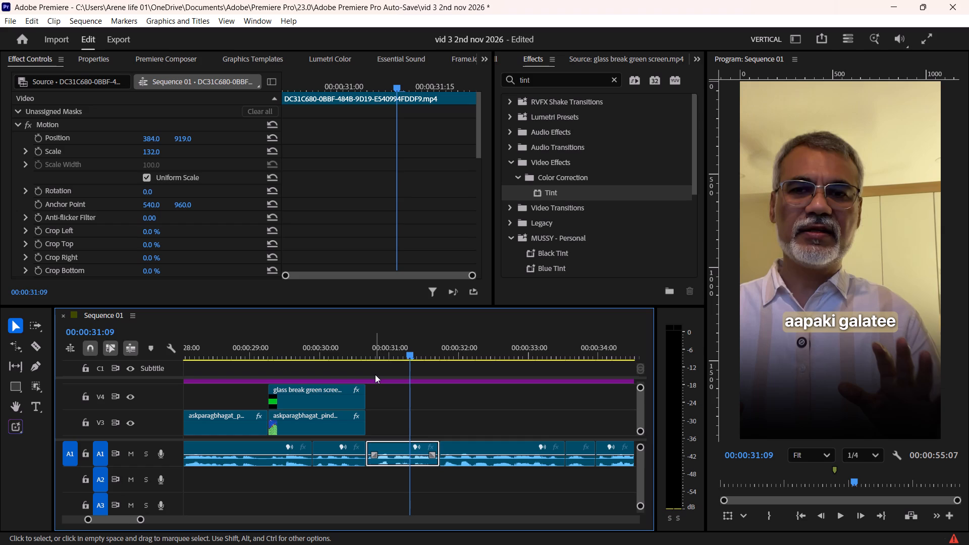
Save the project and replay the zoomed talking-head clip after the glass break section.
{"action": "left_click", "coordinate": [361, 340]}
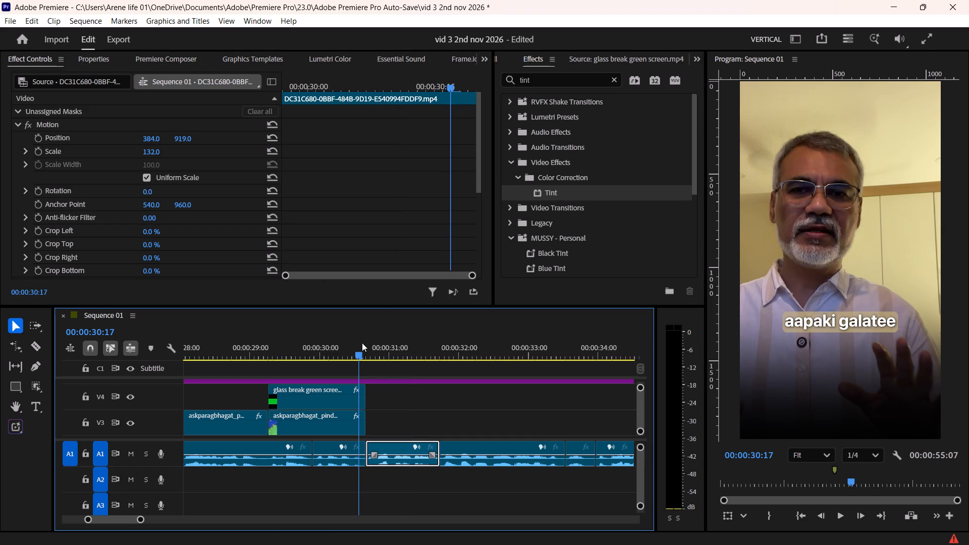
{"action": "key", "text": "ctrl+s"}
{"action": "key", "text": "space"}
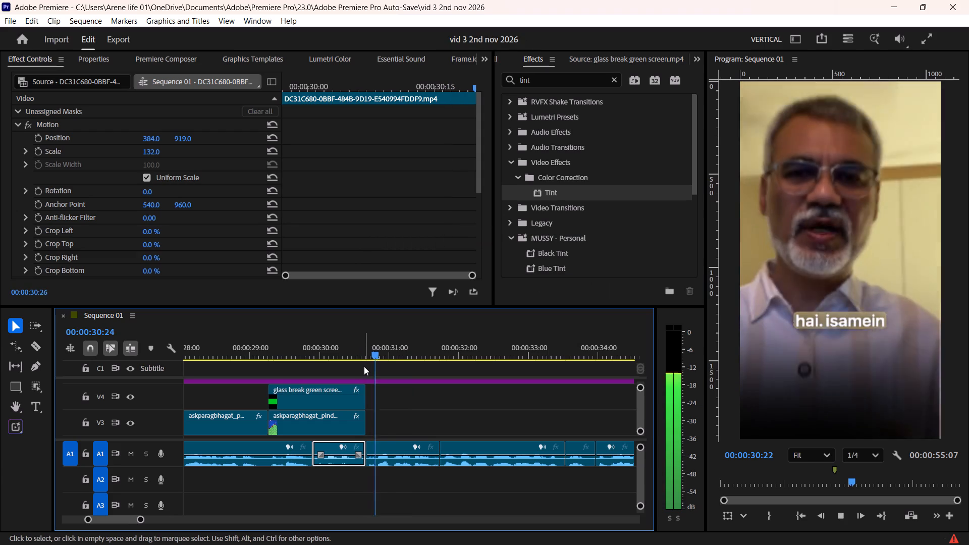
{"action": "key", "text": "space"}
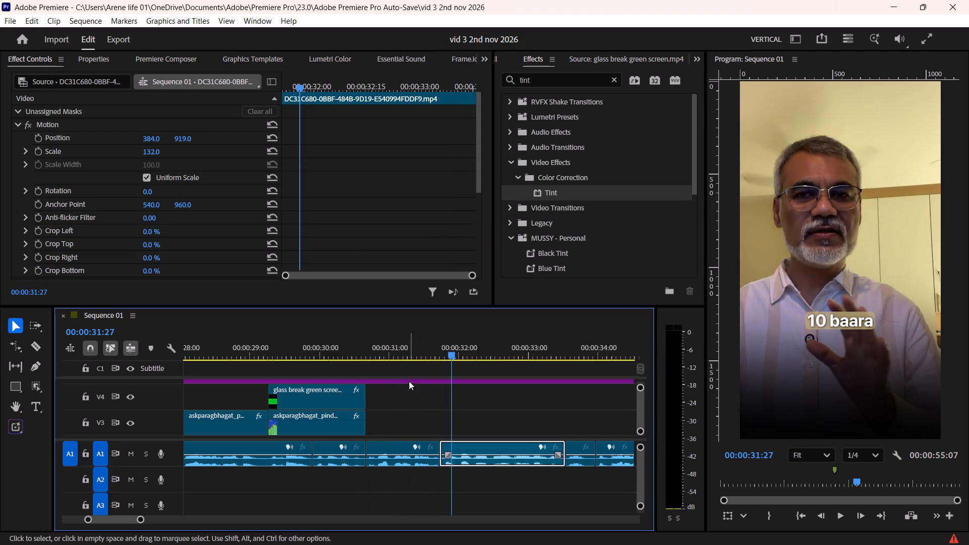
{"action": "left_click_drag", "start_coordinate": [405, 351], "coordinate": [385, 364]}
{"action": "key", "text": "space"}
{"action": "key", "text": "space"}
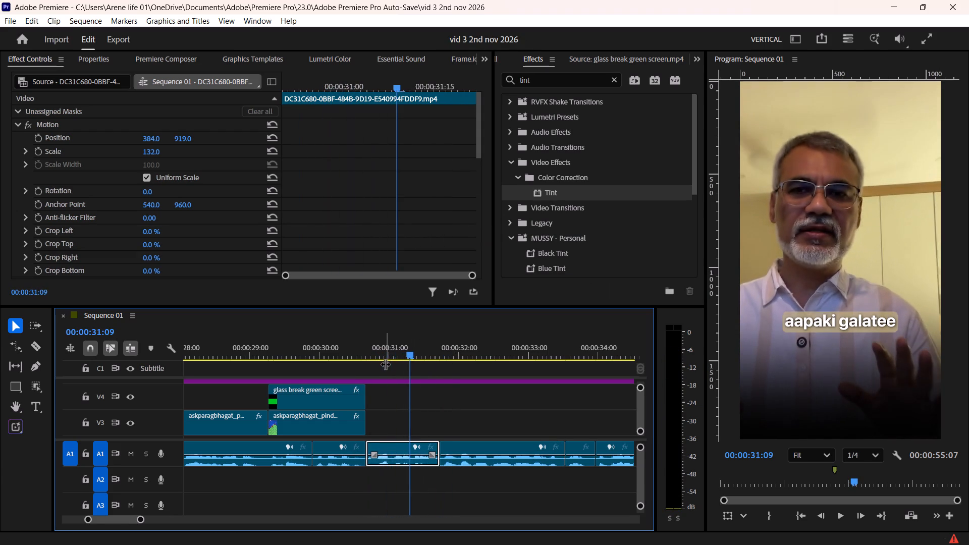
{"action": "scroll", "coordinate": [391, 395], "scroll_direction": "down", "scroll_amount": 3, "text": "alt"}
{"action": "scroll", "coordinate": [391, 397], "scroll_direction": "up", "scroll_amount": 3, "text": "ctrl"}
{"action": "key", "text": "ctrl+s"}
{"action": "key", "text": "ctrl+s"}
Cut the "hai. isamein" caption on V6 at 00:00:30:20, where the talking-head clip starts after the Diwali clip.
{"action": "scroll", "coordinate": [391, 397], "scroll_direction": "up", "scroll_amount": 3, "text": "alt"}
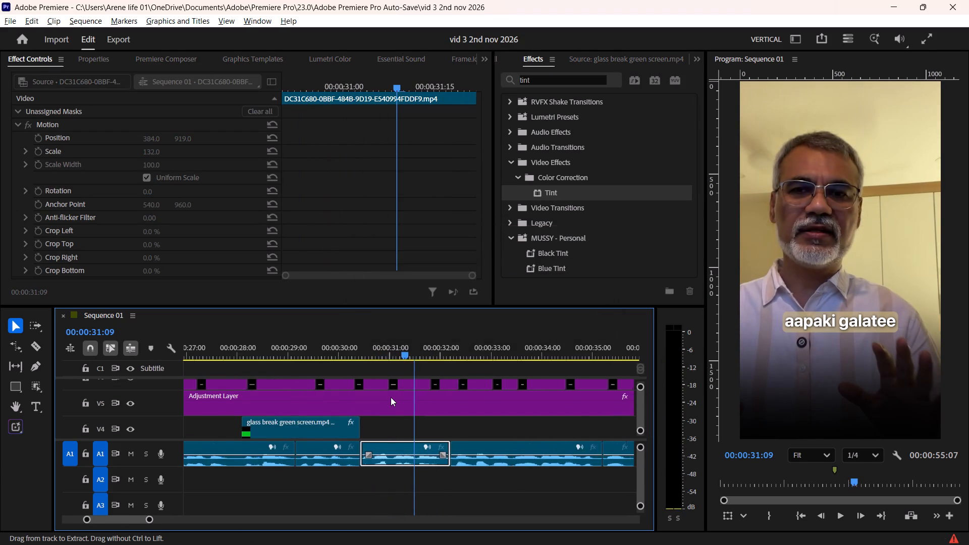
{"action": "scroll", "coordinate": [391, 397], "scroll_direction": "up", "scroll_amount": 5, "text": "alt"}
{"action": "scroll", "coordinate": [391, 397], "scroll_direction": "down", "scroll_amount": 4, "text": "alt"}
{"action": "scroll", "coordinate": [391, 397], "scroll_direction": "up", "scroll_amount": 3, "text": "alt"}
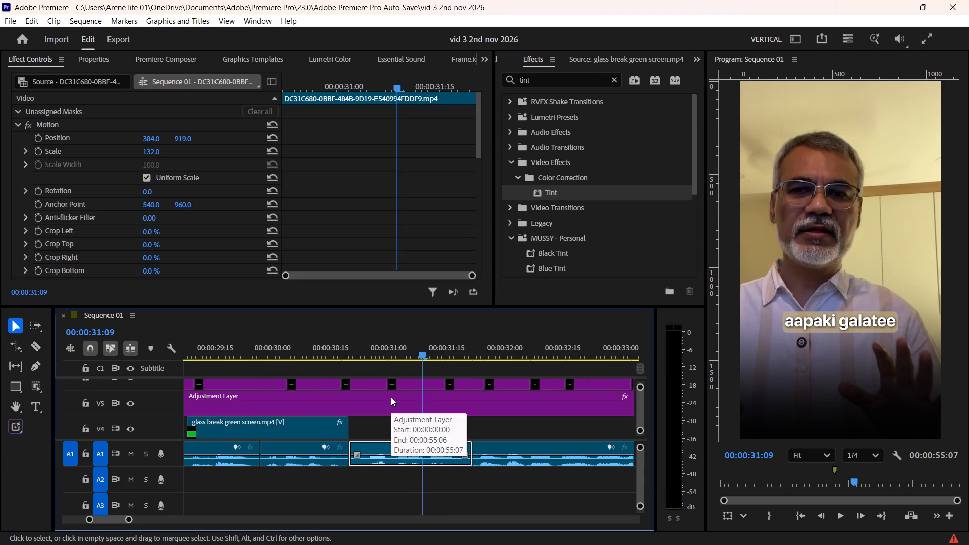
{"action": "scroll", "coordinate": [391, 398], "scroll_direction": "up", "scroll_amount": 2, "text": "ctrl"}
{"action": "scroll", "coordinate": [391, 398], "scroll_direction": "up", "scroll_amount": 4, "text": "alt"}
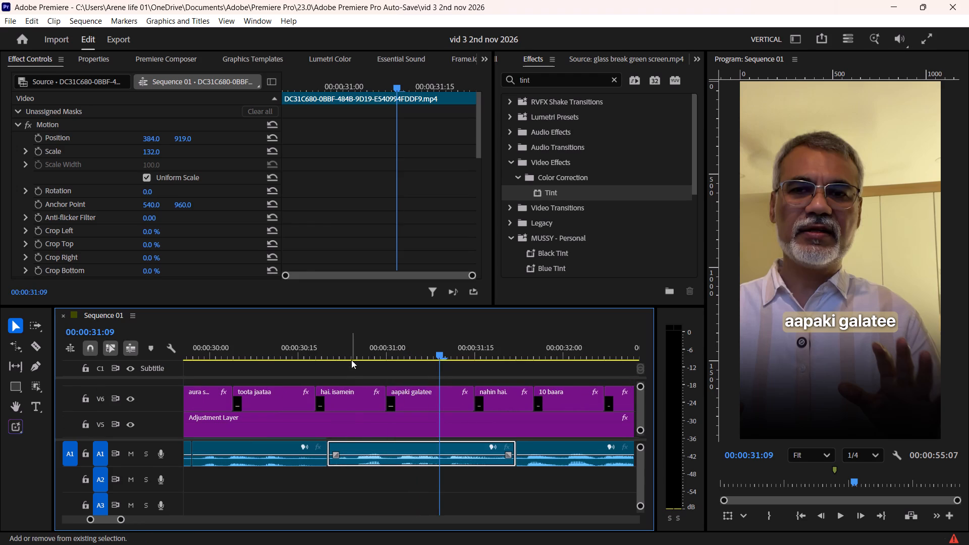
{"action": "left_click_drag", "start_coordinate": [351, 359], "coordinate": [330, 372], "text": "shift"}
{"action": "left_click", "coordinate": [347, 405]}
{"action": "key", "text": "F1"}
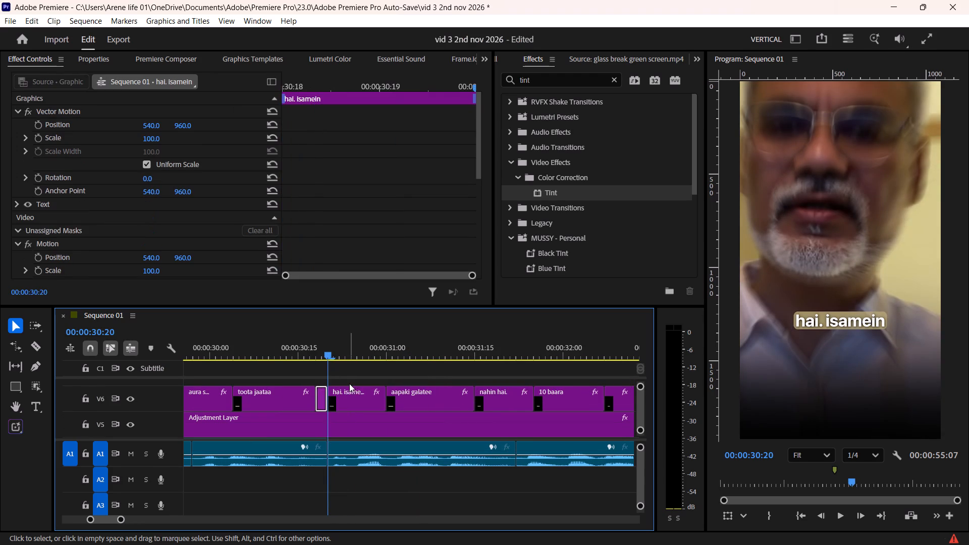
Change the text of the second piece of the split "hai. isamein" caption to "isme".
{"action": "left_click", "coordinate": [354, 353]}
{"action": "left_click", "coordinate": [353, 412]}
{"action": "left_click", "coordinate": [355, 394]}
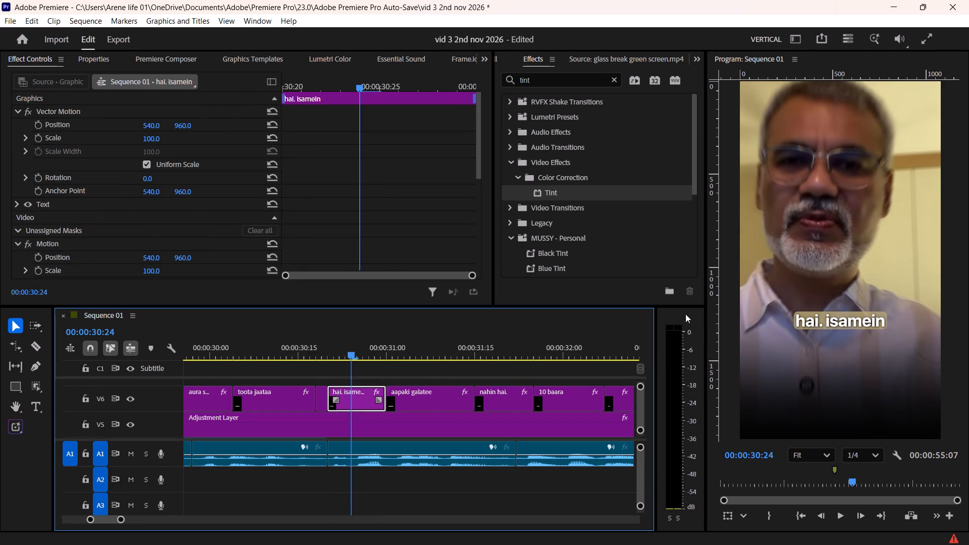
{"action": "double_click", "coordinate": [826, 321]}
{"action": "left_click", "coordinate": [826, 321]}
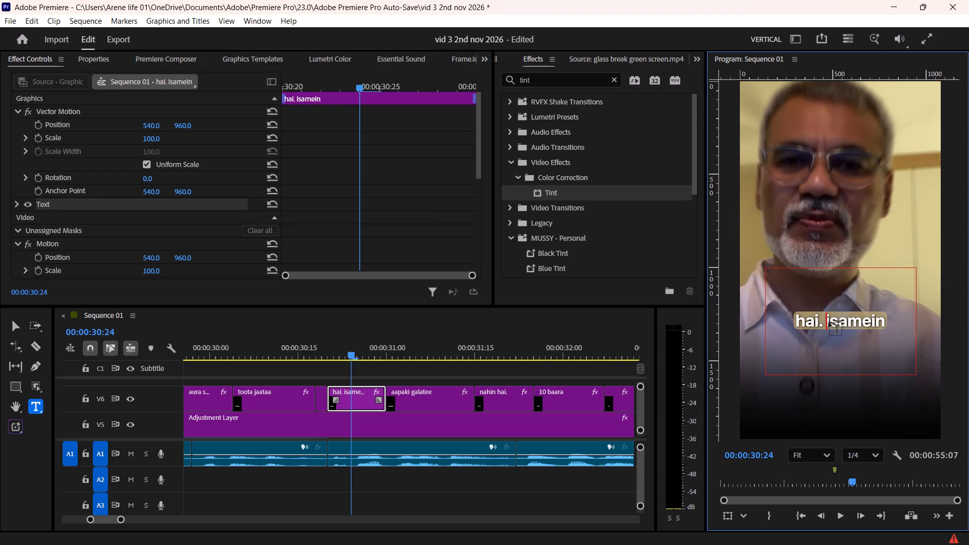
{"action": "key", "text": "BackSpace"}
{"action": "key", "text": "BackSpace"}
{"action": "key", "text": "BackSpace"}
{"action": "key", "text": "BackSpace"}
{"action": "key", "text": "BackSpace"}
{"action": "key", "text": "BackSpace"}
{"action": "key", "text": "BackSpace"}
{"action": "key", "text": "BackSpace"}
{"action": "key", "text": "BackSpace"}
{"action": "key", "text": "BackSpace"}
{"action": "key", "text": "BackSpace"}
{"action": "key", "text": "BackSpace"}
{"action": "key", "text": "BackSpace"}
{"action": "key", "text": "BackSpace"}
{"action": "key", "text": "BackSpace"}
{"action": "key", "text": "BackSpace"}
{"action": "key", "text": "BackSpace"}
{"action": "key", "text": "BackSpace"}
{"action": "key", "text": "BackSpace"}
{"action": "key", "text": "BackSpace"}
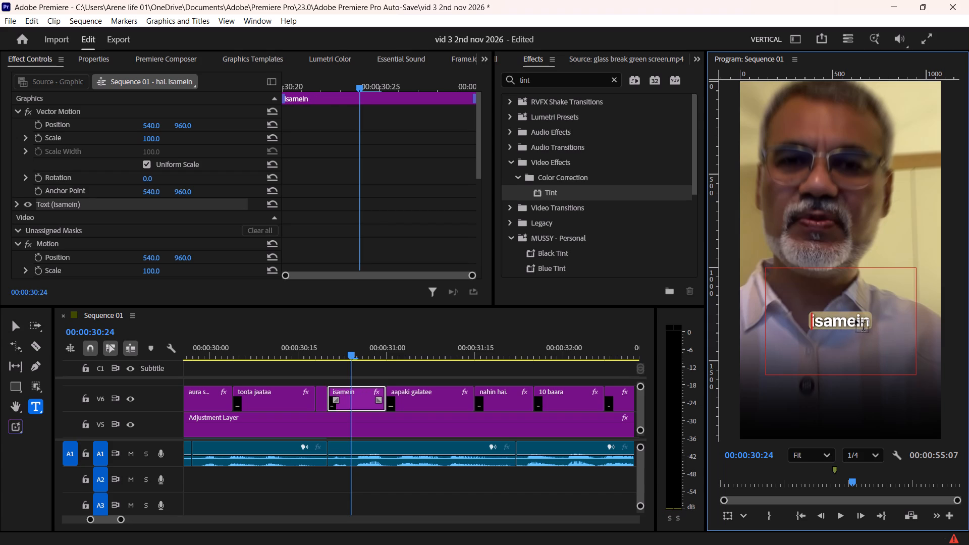
{"action": "left_click", "coordinate": [872, 320]}
{"action": "key", "text": "BackSpace"}
{"action": "key", "text": "BackSpace"}
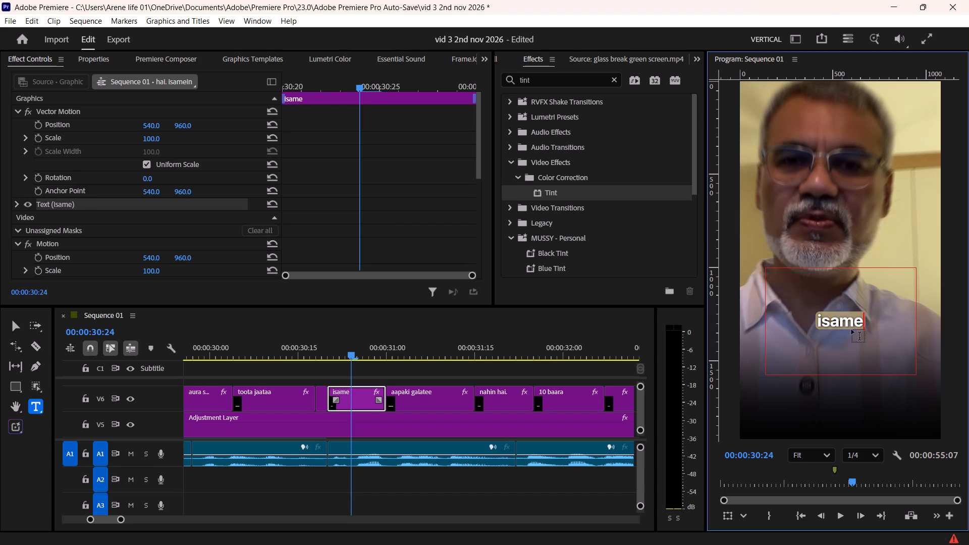
{"action": "left_click", "coordinate": [841, 320]}
{"action": "key", "text": "BackSpace"}
Change the text of the "aapaki galatee" caption on V6 to "aapki galti".
{"action": "left_click", "coordinate": [404, 344]}
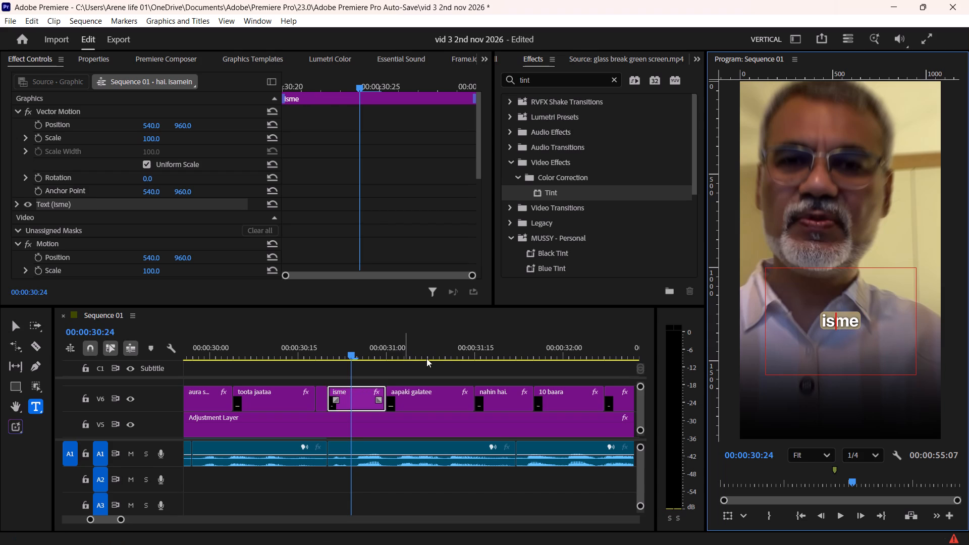
{"action": "left_click", "coordinate": [430, 394]}
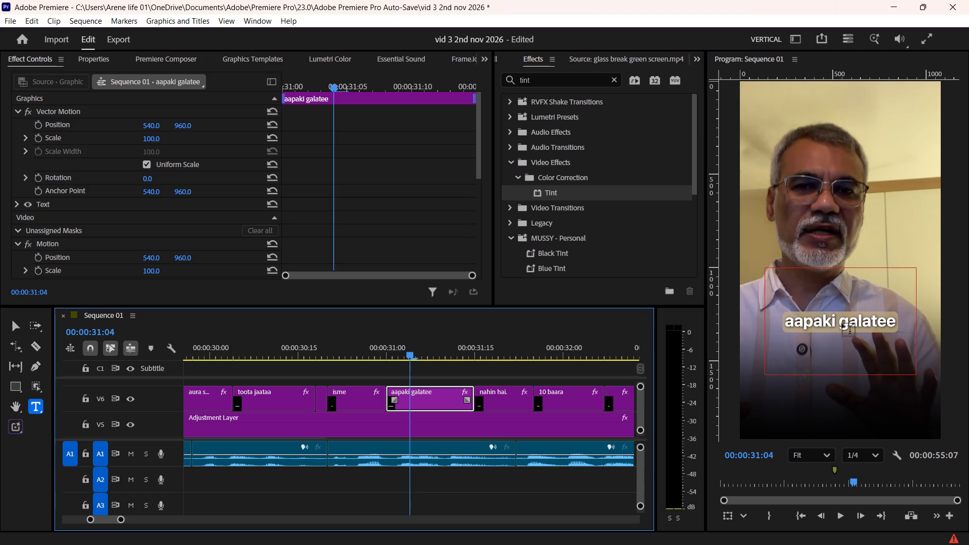
{"action": "left_click", "coordinate": [837, 319]}
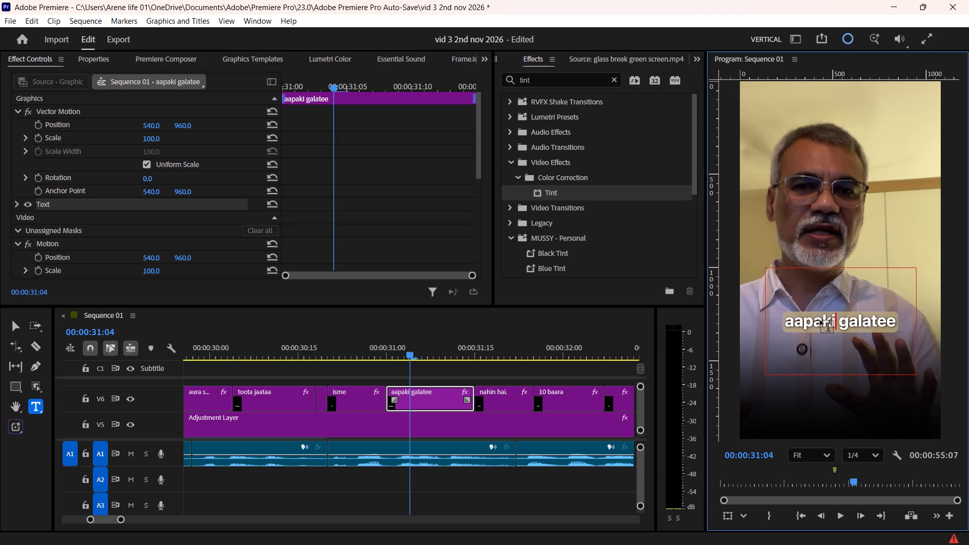
{"action": "left_click", "coordinate": [821, 320]}
{"action": "key", "text": "BackSpace"}
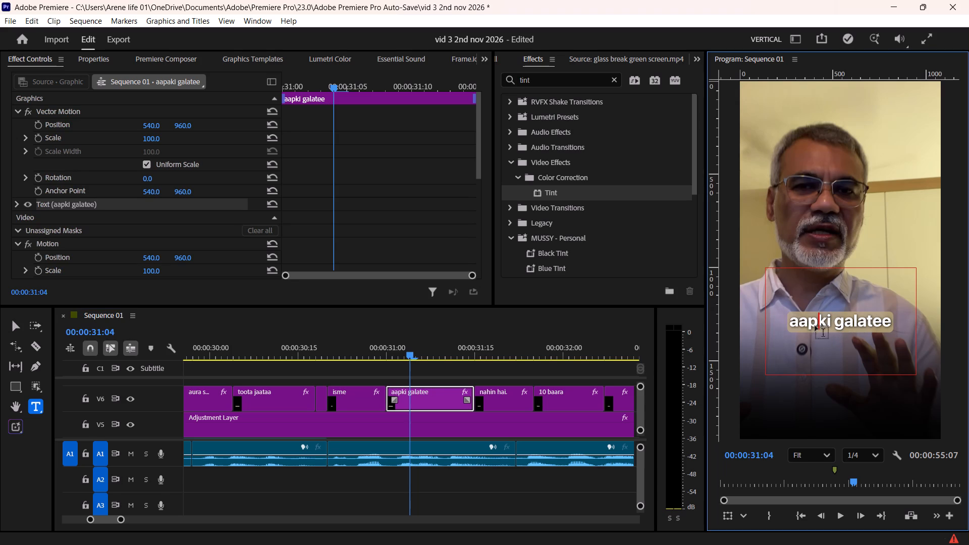
{"action": "left_click", "coordinate": [887, 317]}
{"action": "key", "text": "BackSpace"}
{"action": "key", "text": "BackSpace"}
{"action": "key", "text": "i"}
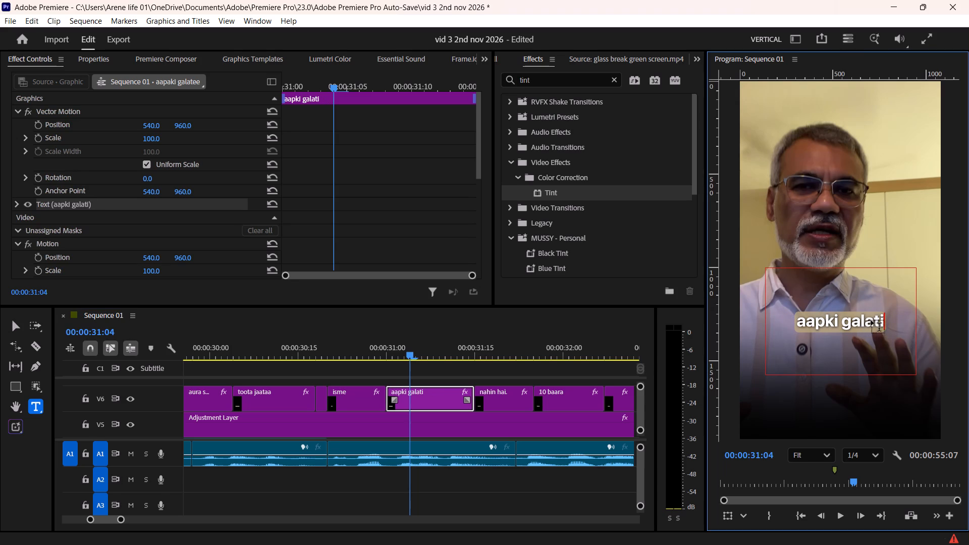
{"action": "left_click", "coordinate": [872, 320]}
{"action": "key", "text": "BackSpace"}
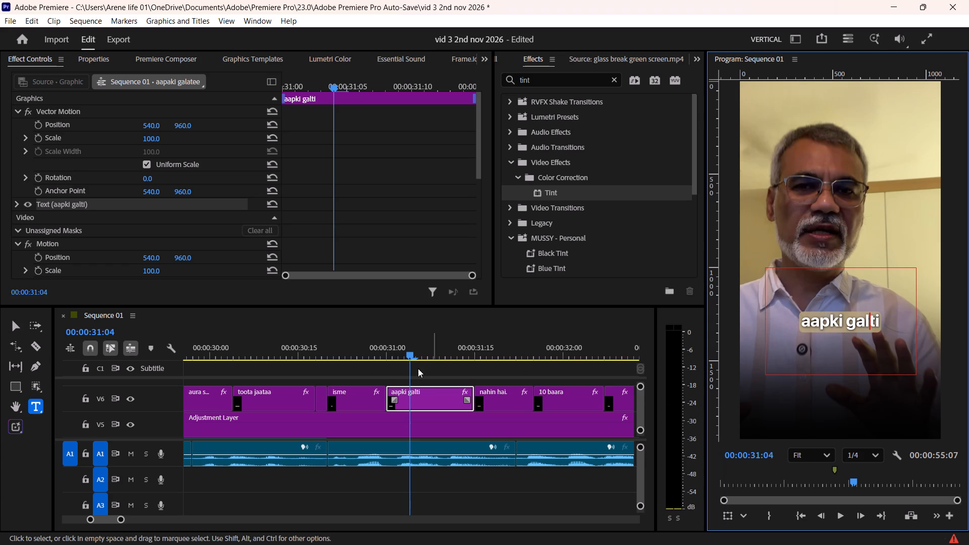
Trim the end of the "nahin hai." caption back to the A1 audio cut just after 00:00:31:20.
{"action": "left_click_drag", "start_coordinate": [469, 345], "coordinate": [505, 350]}
{"action": "left_click", "coordinate": [509, 394]}
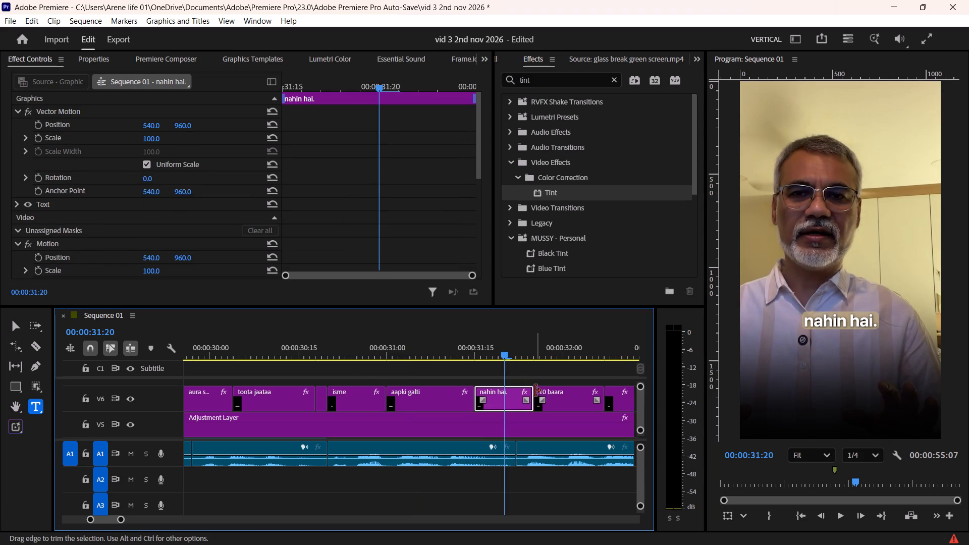
{"action": "left_click_drag", "start_coordinate": [532, 391], "coordinate": [515, 405]}
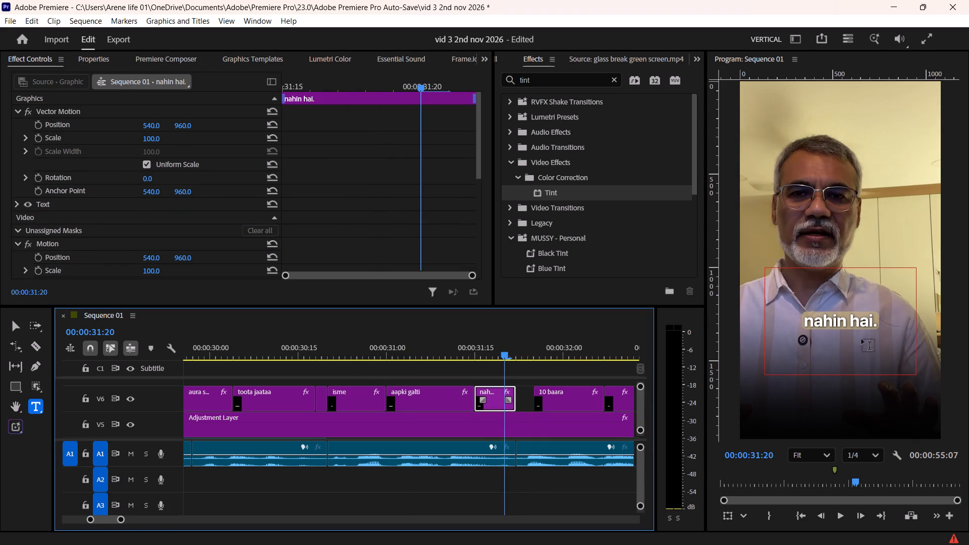
Change the text of the shortened "nahin hai." caption to "nahi hai".
{"action": "left_click", "coordinate": [877, 320]}
{"action": "key", "text": "BackSpace"}
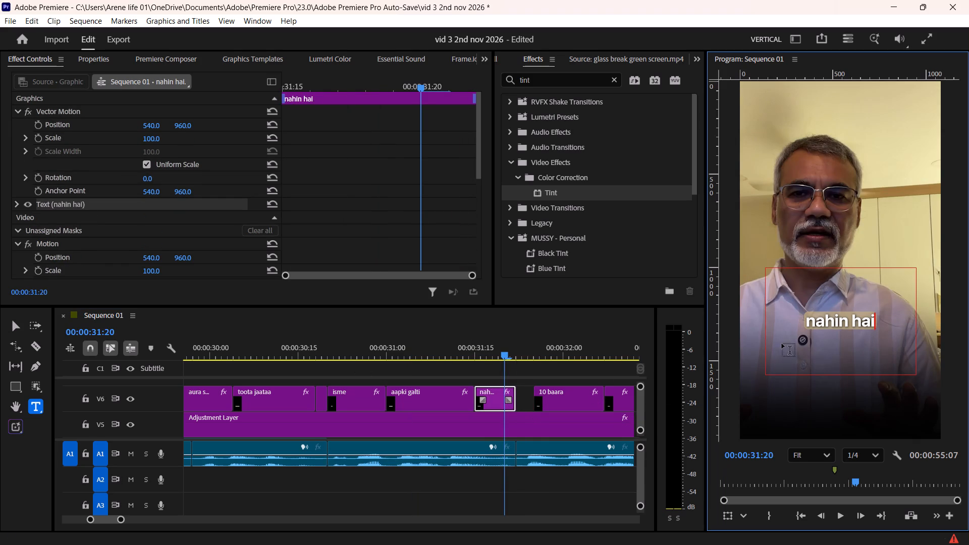
{"action": "left_click", "coordinate": [847, 318]}
{"action": "key", "text": "BackSpace"}
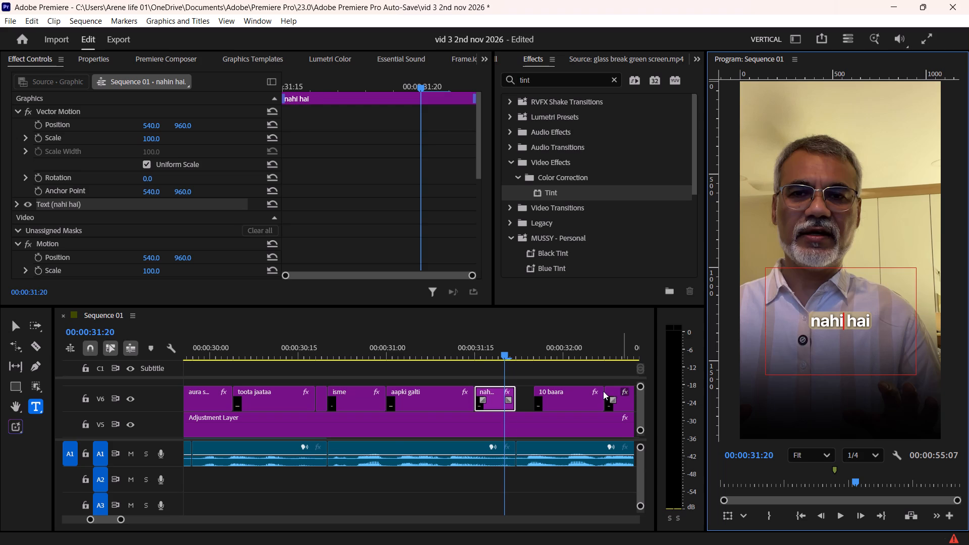
Stack the captions by moving "aapki galti" up to V7 and "nahi hai" up to V8 at their existing times.
{"action": "scroll", "coordinate": [425, 408], "scroll_direction": "up", "scroll_amount": 1, "text": "ctrl"}
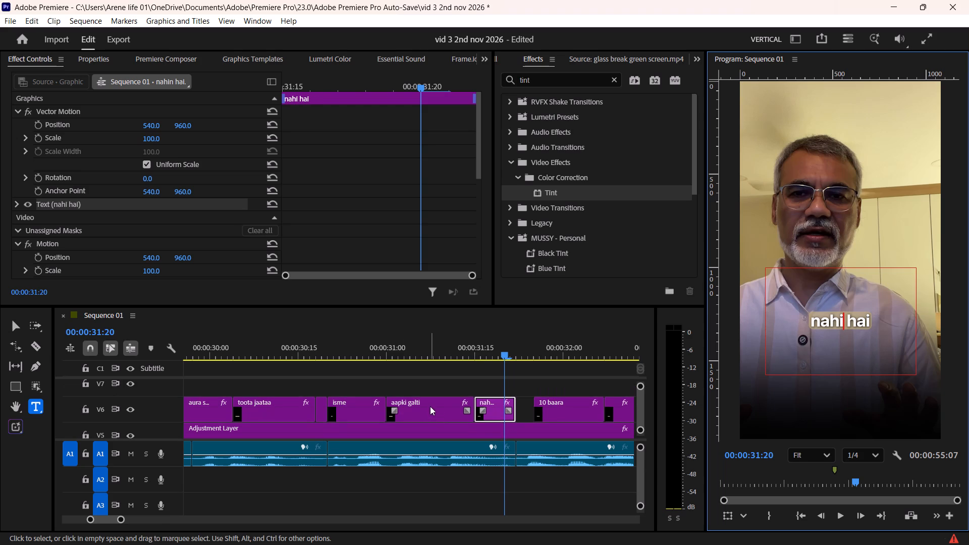
{"action": "left_click_drag", "start_coordinate": [432, 398], "coordinate": [434, 383]}
{"action": "scroll", "coordinate": [434, 404], "scroll_direction": "up", "scroll_amount": 1, "text": "ctrl"}
{"action": "key", "text": "grave"}
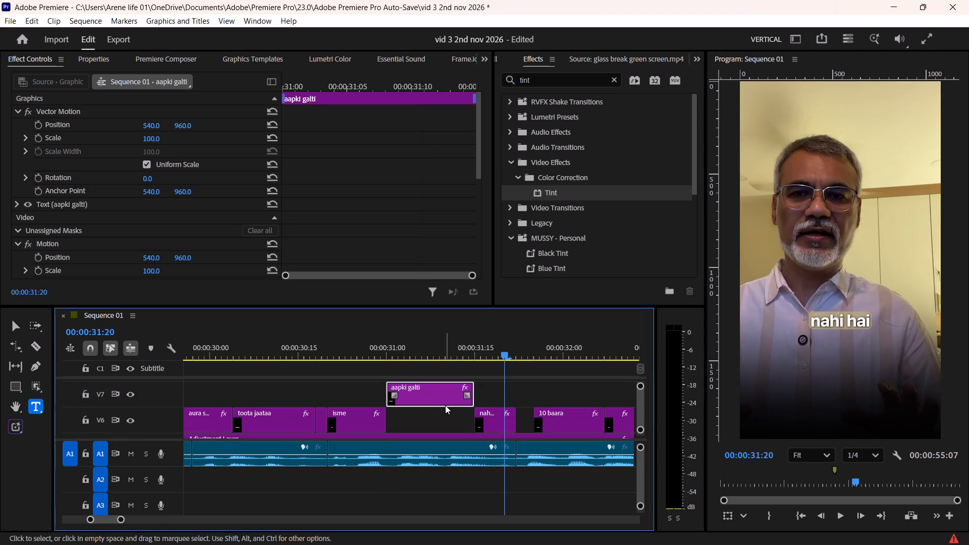
{"action": "left_click_drag", "start_coordinate": [444, 204], "coordinate": [441, 159]}
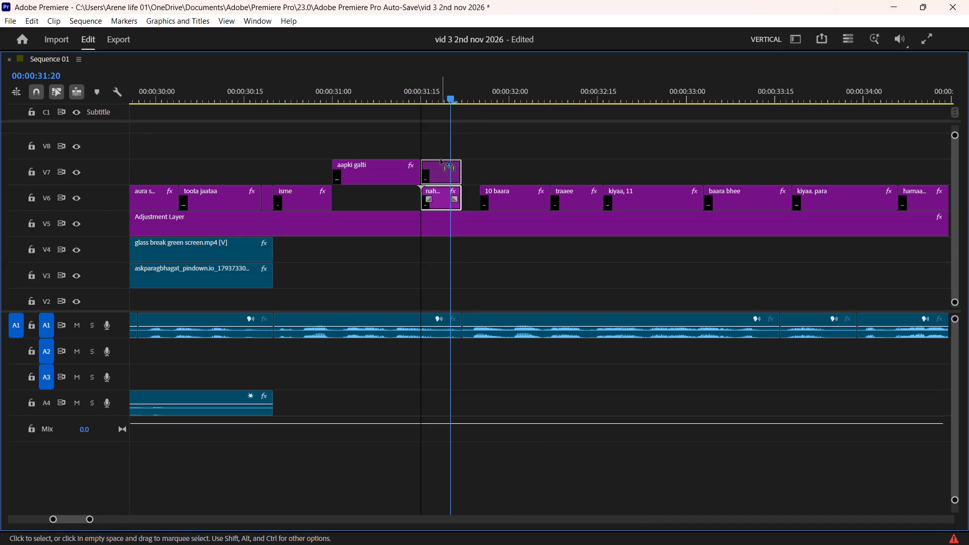
{"action": "left_click_drag", "start_coordinate": [441, 159], "coordinate": [441, 154]}
Extend the ends of the "isme" caption on V6 and the "aapki galti" caption on V7 to the end of "nahi hai".
{"action": "left_click_drag", "start_coordinate": [331, 199], "coordinate": [441, 199]}
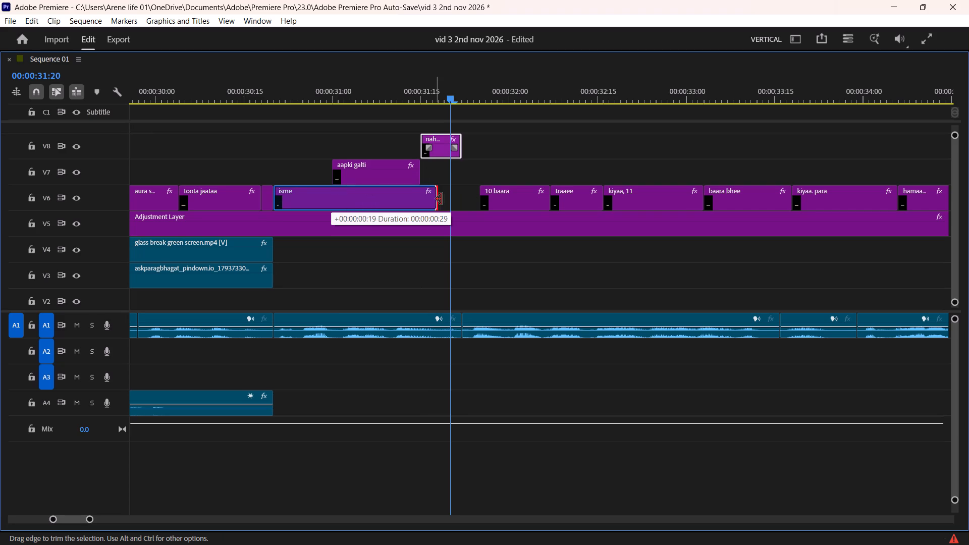
{"action": "left_click_drag", "start_coordinate": [441, 199], "coordinate": [460, 198]}
{"action": "left_click_drag", "start_coordinate": [414, 167], "coordinate": [415, 167]}
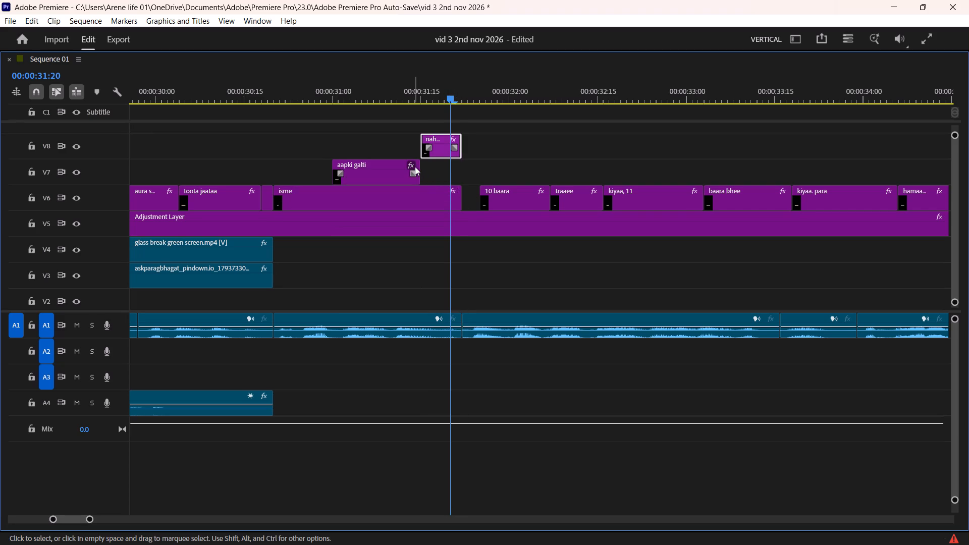
{"action": "left_click_drag", "start_coordinate": [415, 167], "coordinate": [421, 167]}
{"action": "key", "text": "ctrl+z"}
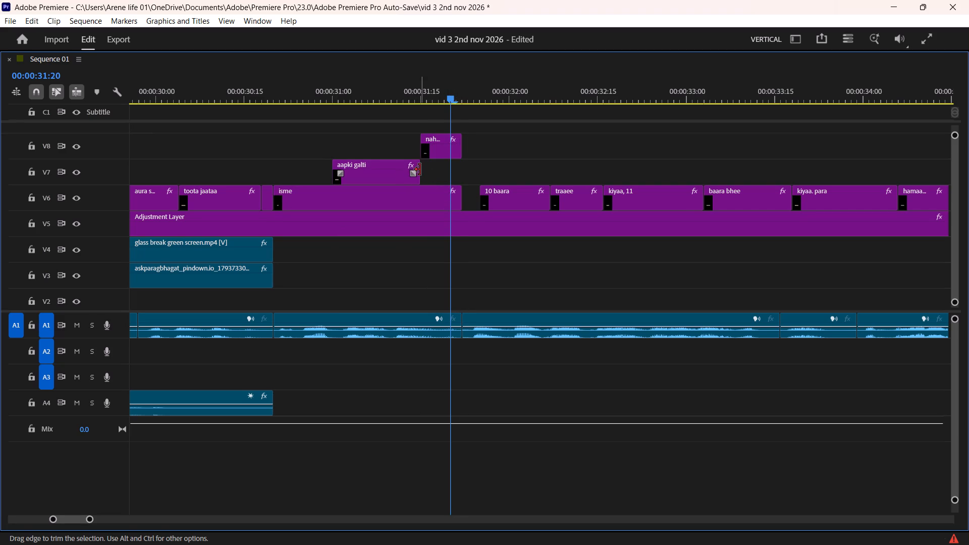
{"action": "left_click_drag", "start_coordinate": [420, 169], "coordinate": [460, 174]}
Extend the start of the "nahi hai" caption on V8 about 5 frames earlier, over the "aapki galti" caption.
{"action": "left_click_drag", "start_coordinate": [422, 142], "coordinate": [395, 150]}
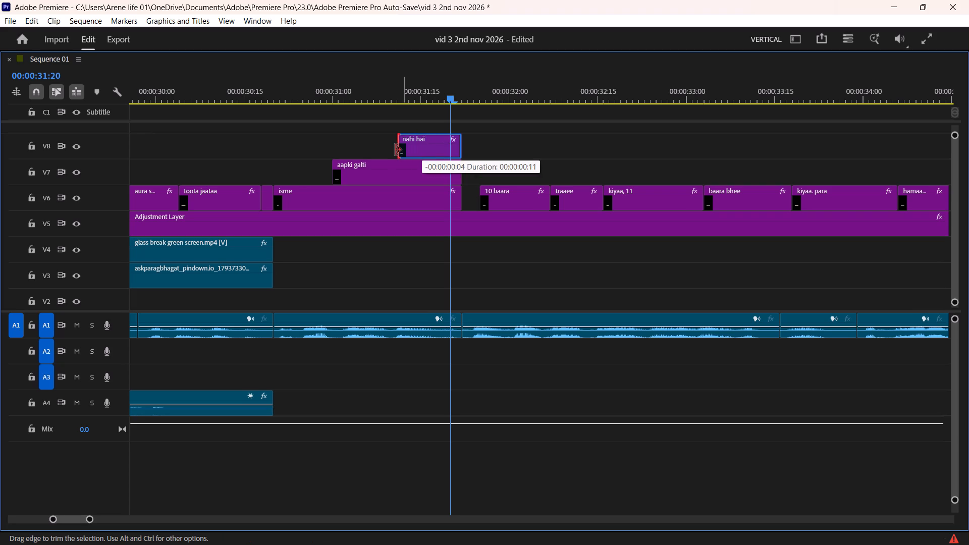
{"action": "left_click_drag", "start_coordinate": [395, 150], "coordinate": [395, 150]}
Turn off the text background for the three stacked captions "isme", "aapki galti" and "nahi hai" together.
{"action": "left_click_drag", "start_coordinate": [353, 133], "coordinate": [429, 196]}
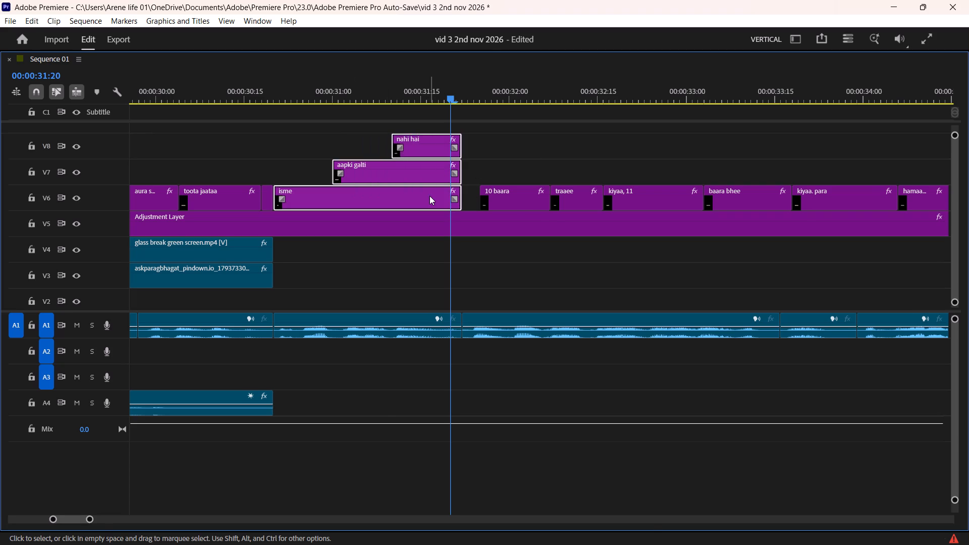
{"action": "key", "text": "grave"}
{"action": "scroll", "coordinate": [432, 418], "scroll_direction": "up", "scroll_amount": 9, "text": "ctrl"}
{"action": "left_click", "coordinate": [100, 64]}
{"action": "scroll", "coordinate": [112, 138], "scroll_direction": "down", "scroll_amount": 8}
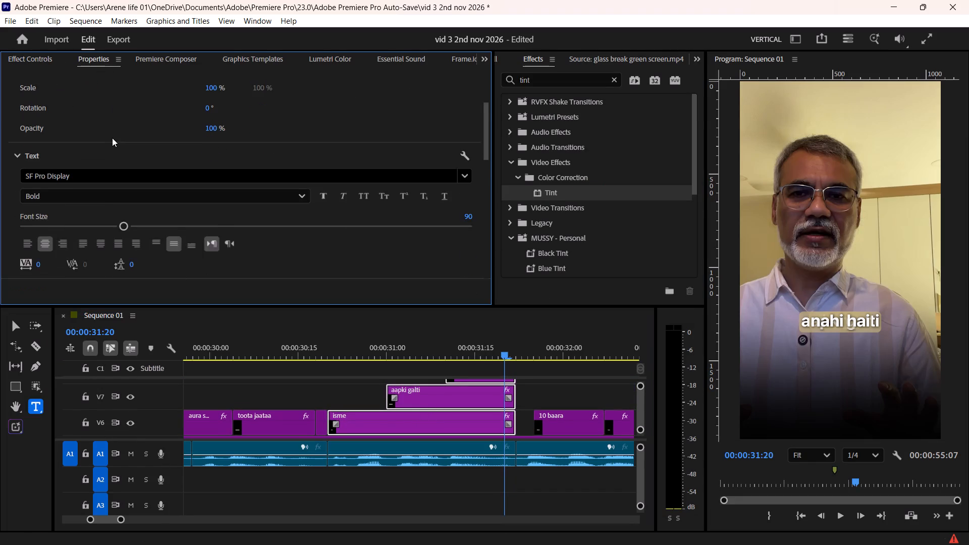
{"action": "scroll", "coordinate": [112, 138], "scroll_direction": "down", "scroll_amount": 5}
{"action": "scroll", "coordinate": [168, 246], "scroll_direction": "down", "scroll_amount": 15}
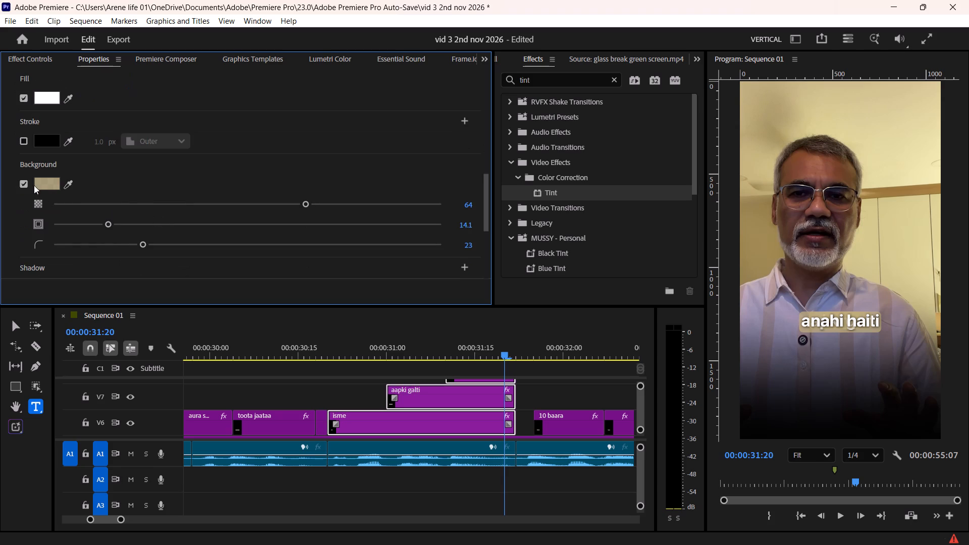
{"action": "left_click", "coordinate": [24, 185]}
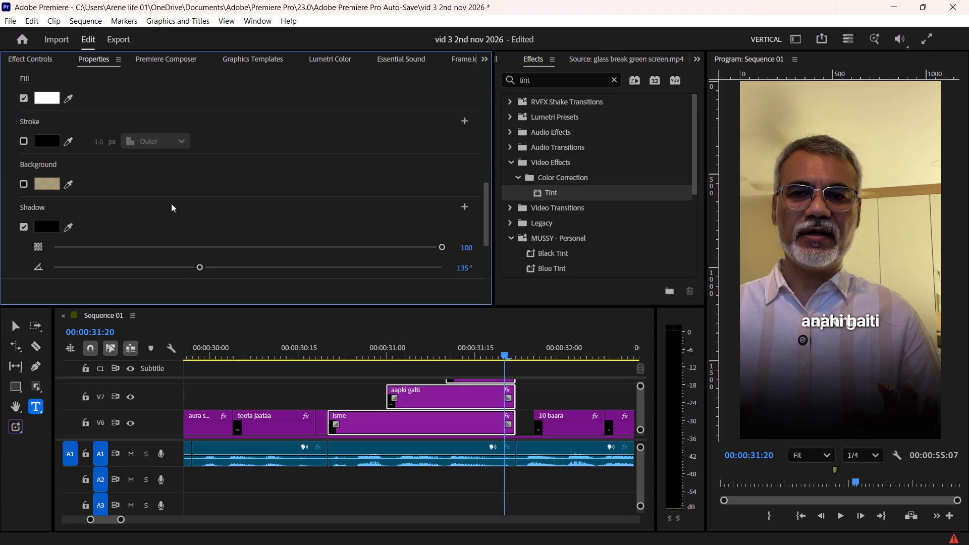
Set the text shadow of the three stacked captions to size 3.6 and blur 72.
{"action": "scroll", "coordinate": [190, 193], "scroll_direction": "down", "scroll_amount": 4}
{"action": "scroll", "coordinate": [188, 193], "scroll_direction": "up", "scroll_amount": 5}
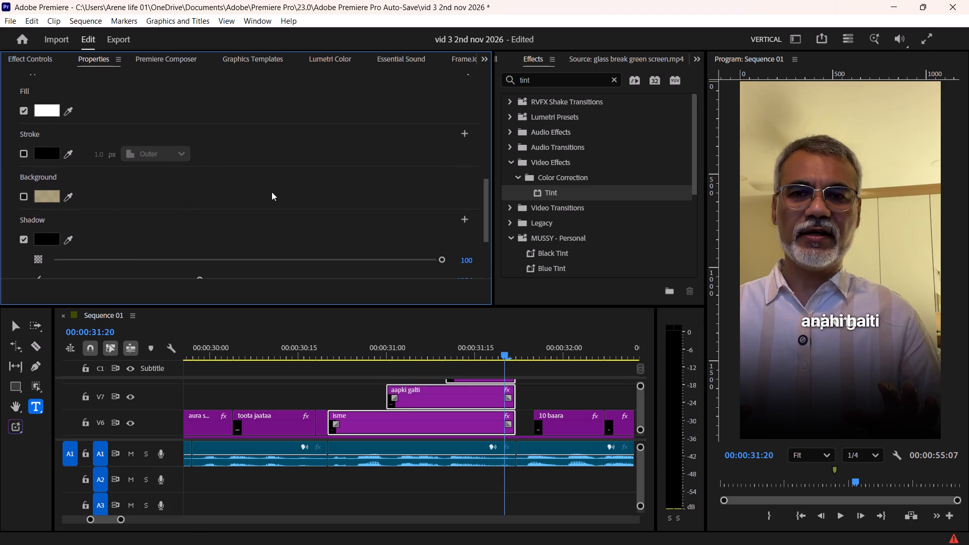
{"action": "scroll", "coordinate": [272, 190], "scroll_direction": "up", "scroll_amount": 15}
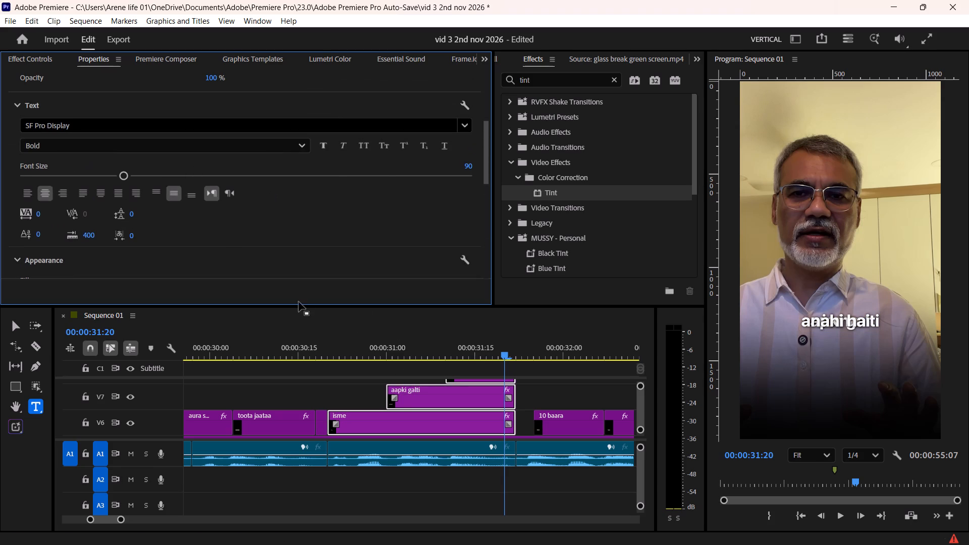
{"action": "scroll", "coordinate": [270, 237], "scroll_direction": "down", "scroll_amount": 20}
{"action": "scroll", "coordinate": [270, 237], "scroll_direction": "down", "scroll_amount": 10}
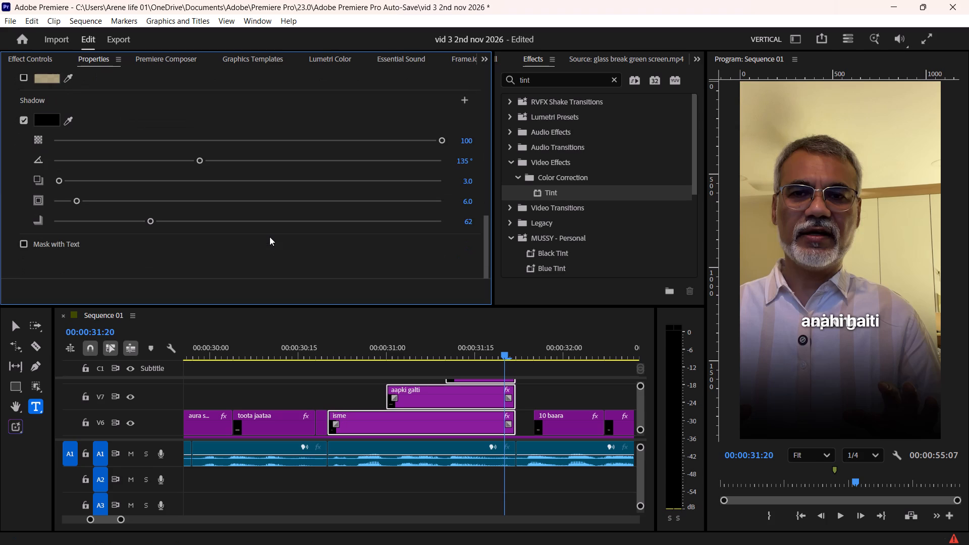
{"action": "scroll", "coordinate": [270, 237], "scroll_direction": "down", "scroll_amount": 2}
{"action": "left_click_drag", "start_coordinate": [75, 200], "coordinate": [66, 202]}
{"action": "left_click_drag", "start_coordinate": [147, 221], "coordinate": [160, 220]}
{"action": "left_click_drag", "start_coordinate": [160, 220], "coordinate": [164, 220]}
Change the SF Pro Display font style of the three stacked captions to Medium.
{"action": "scroll", "coordinate": [272, 118], "scroll_direction": "up", "scroll_amount": 6}
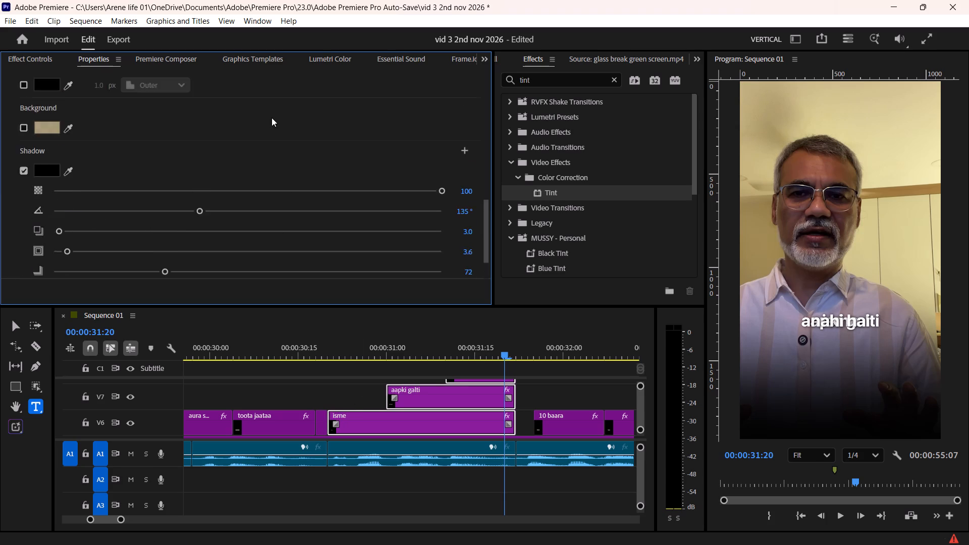
{"action": "scroll", "coordinate": [272, 118], "scroll_direction": "up", "scroll_amount": 18}
{"action": "left_click", "coordinate": [133, 141]}
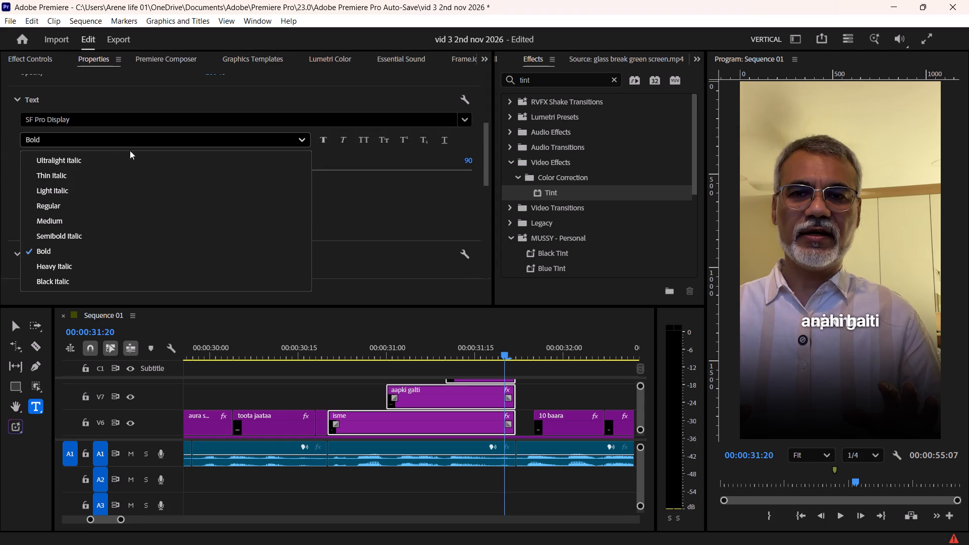
{"action": "left_click", "coordinate": [102, 215]}
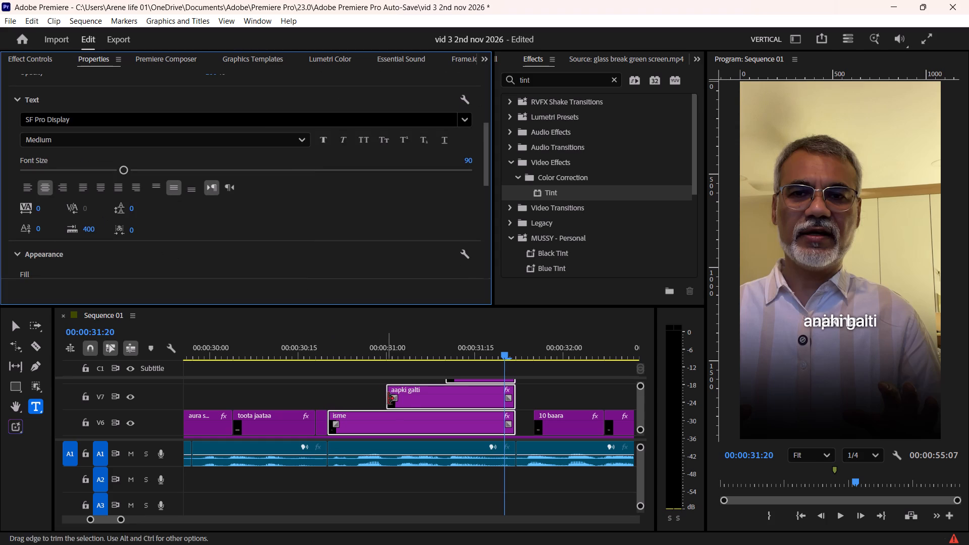
Move the "isme" text to the left in the frame so it sits beside the "aapki galti" text on the same line.
{"action": "left_click", "coordinate": [362, 392]}
{"action": "left_click", "coordinate": [433, 425]}
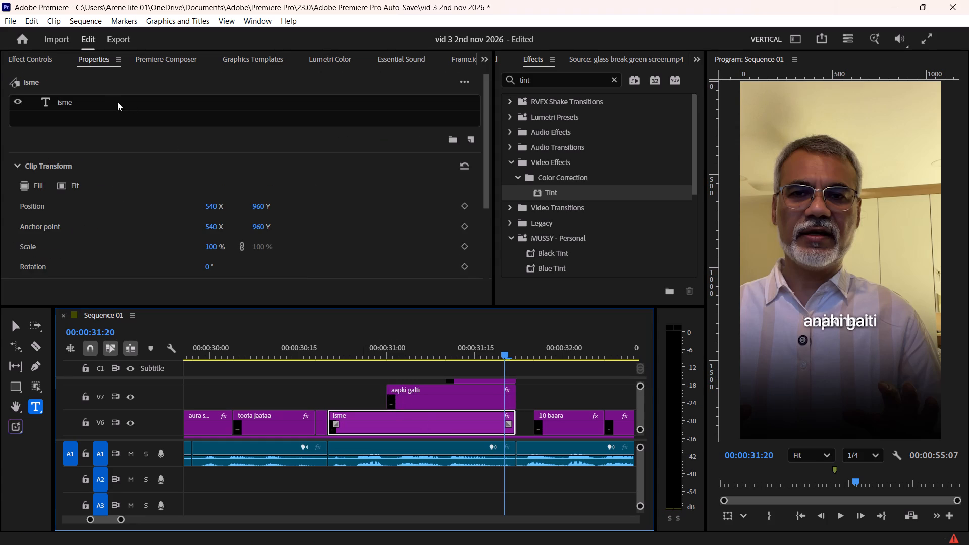
{"action": "left_click", "coordinate": [104, 97]}
{"action": "key", "text": "v"}
{"action": "left_click_drag", "start_coordinate": [865, 319], "coordinate": [826, 325]}
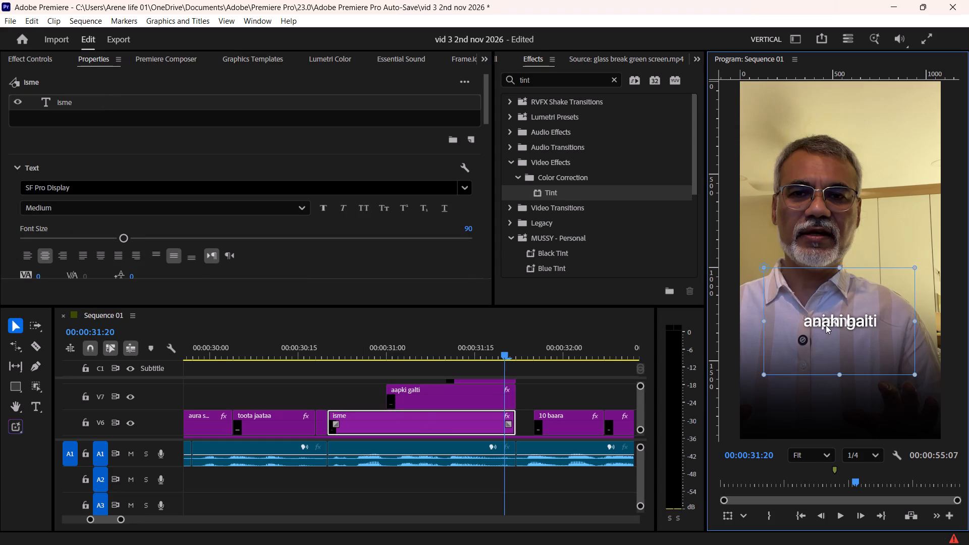
{"action": "left_click_drag", "start_coordinate": [826, 325], "coordinate": [780, 323]}
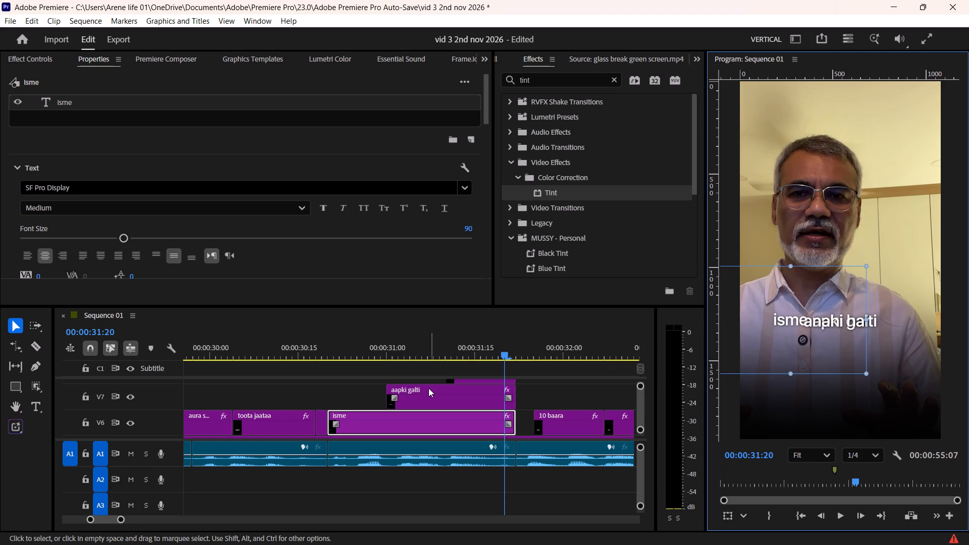
Change the font style of the "aapki galti" caption to Black Italic.
{"action": "left_click", "coordinate": [427, 393]}
{"action": "left_click", "coordinate": [117, 102]}
{"action": "scroll", "coordinate": [134, 147], "scroll_direction": "down", "scroll_amount": 5}
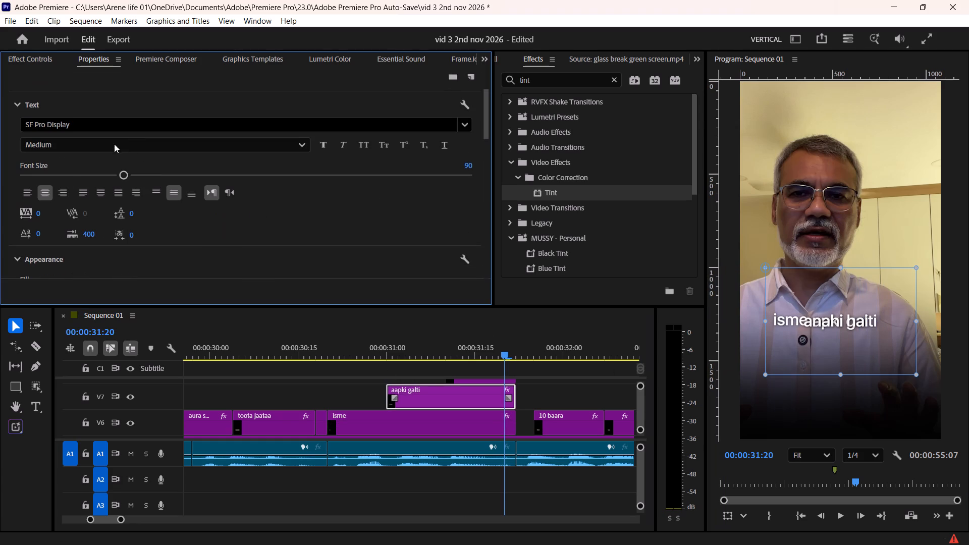
{"action": "left_click", "coordinate": [105, 148]}
{"action": "left_click", "coordinate": [105, 287]}
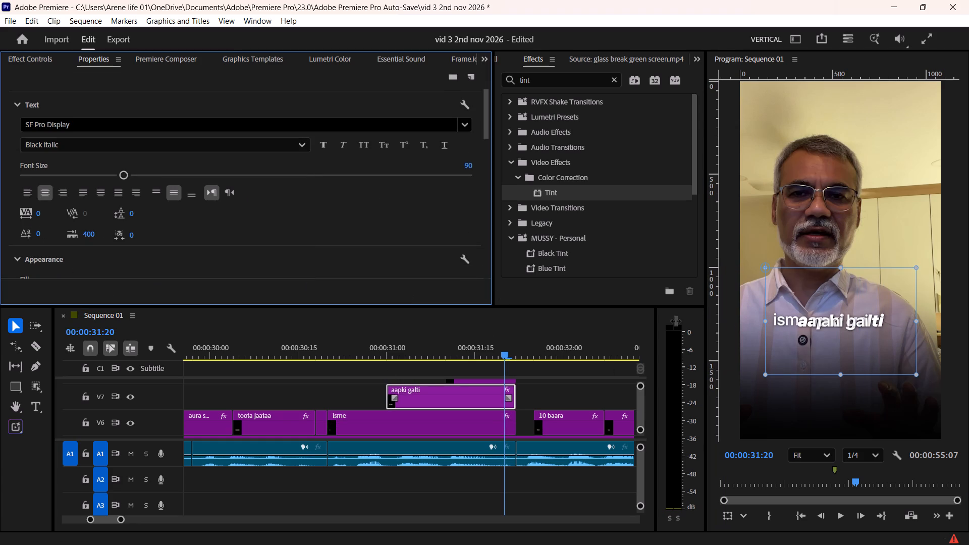
Place the "aapki galti" text on a line just below "isme" and enlarge its font size to 135.
{"action": "left_click_drag", "start_coordinate": [872, 340], "coordinate": [858, 357]}
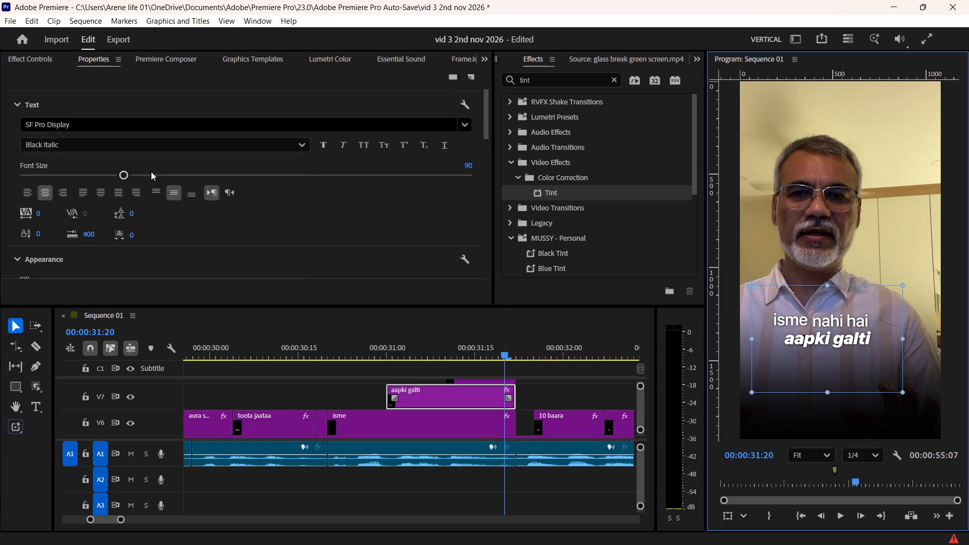
{"action": "left_click_drag", "start_coordinate": [126, 172], "coordinate": [176, 181]}
{"action": "left_click_drag", "start_coordinate": [811, 363], "coordinate": [820, 362]}
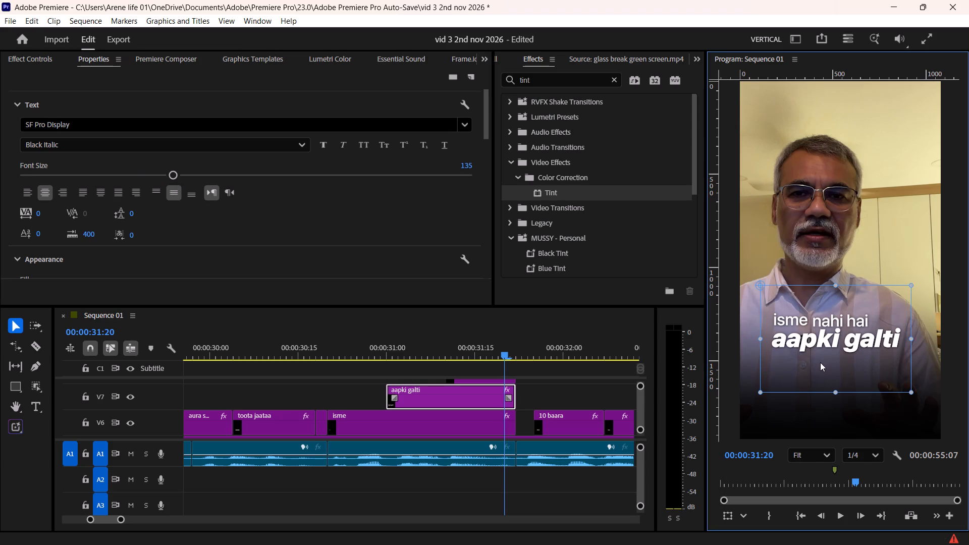
{"action": "left_click_drag", "start_coordinate": [820, 362], "coordinate": [819, 360]}
Move the "nahi hai" text below "aapki galti" so it sits under the word "galti".
{"action": "scroll", "coordinate": [458, 393], "scroll_direction": "up", "scroll_amount": 2, "text": "ctrl"}
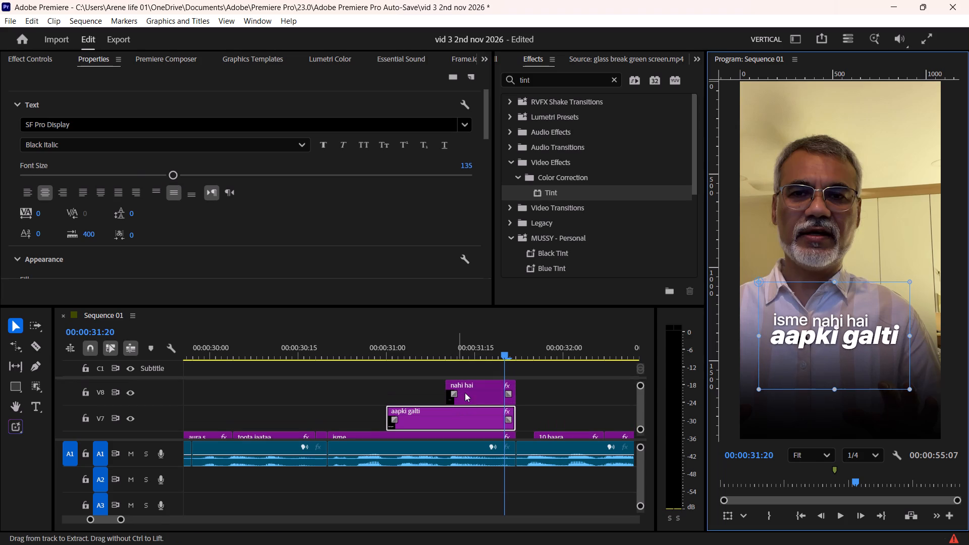
{"action": "left_click", "coordinate": [481, 393]}
{"action": "left_click", "coordinate": [480, 395]}
{"action": "left_click", "coordinate": [132, 101]}
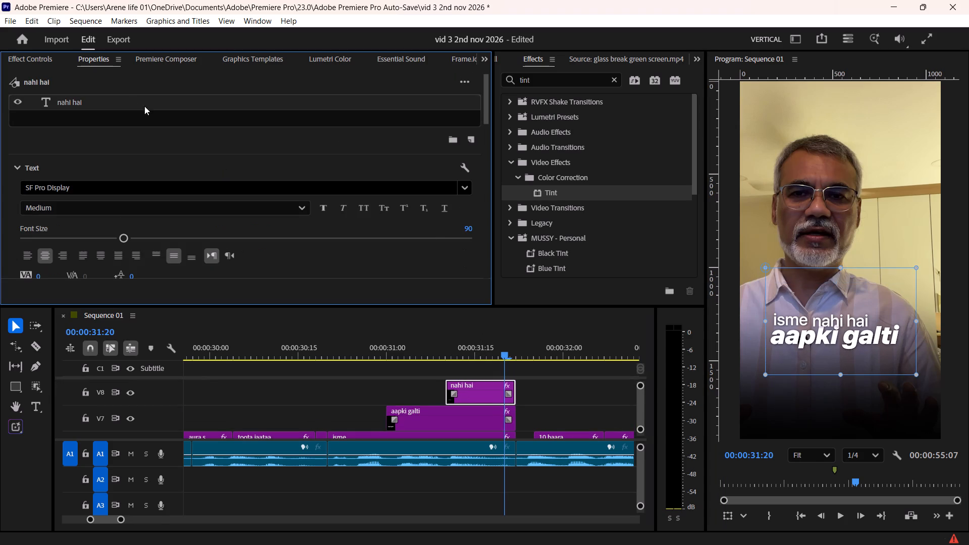
{"action": "left_click_drag", "start_coordinate": [860, 340], "coordinate": [884, 380]}
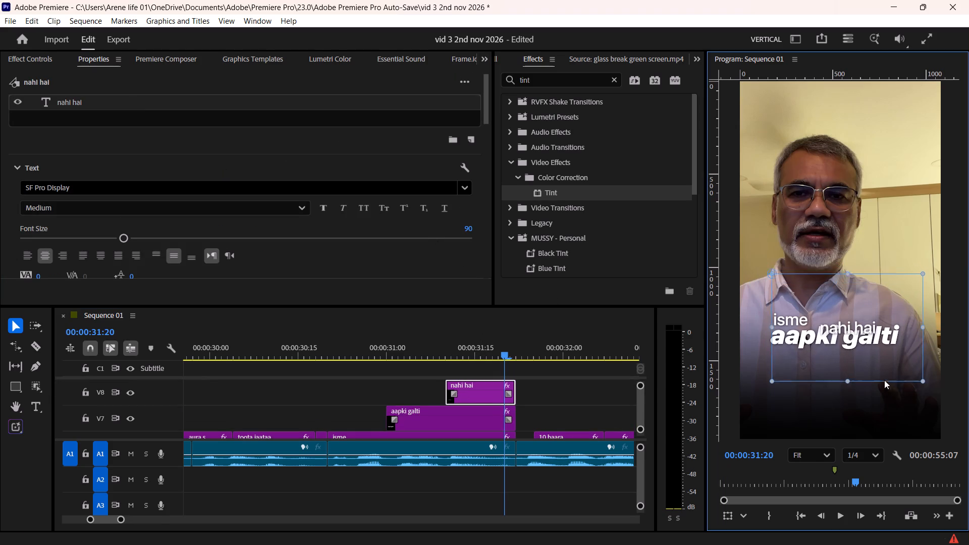
{"action": "left_click_drag", "start_coordinate": [884, 380], "coordinate": [902, 403]}
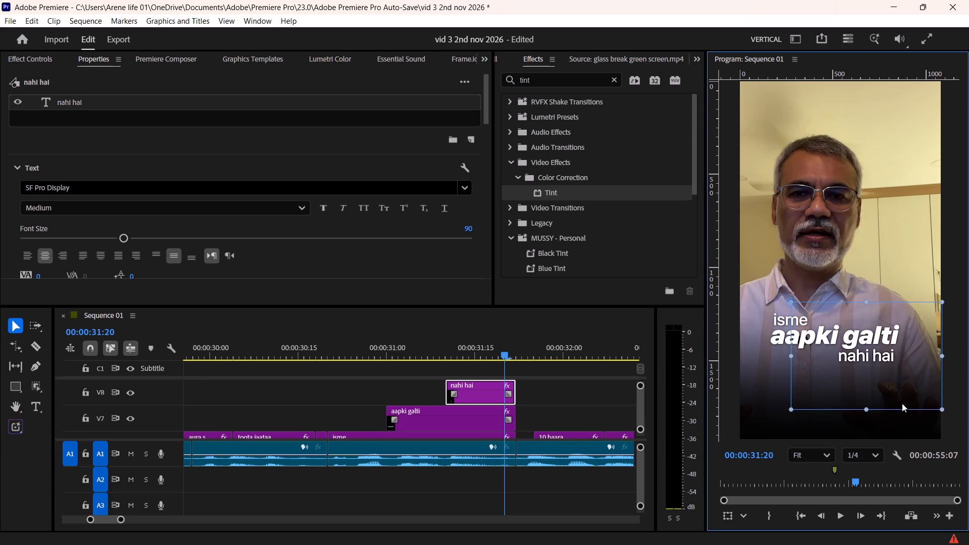
Find the bounce presets and apply Bounce Up (MUSSY) to the "isme", "aapki galti" and "nahi hai" captions together.
{"action": "left_click_drag", "start_coordinate": [381, 378], "coordinate": [469, 416]}
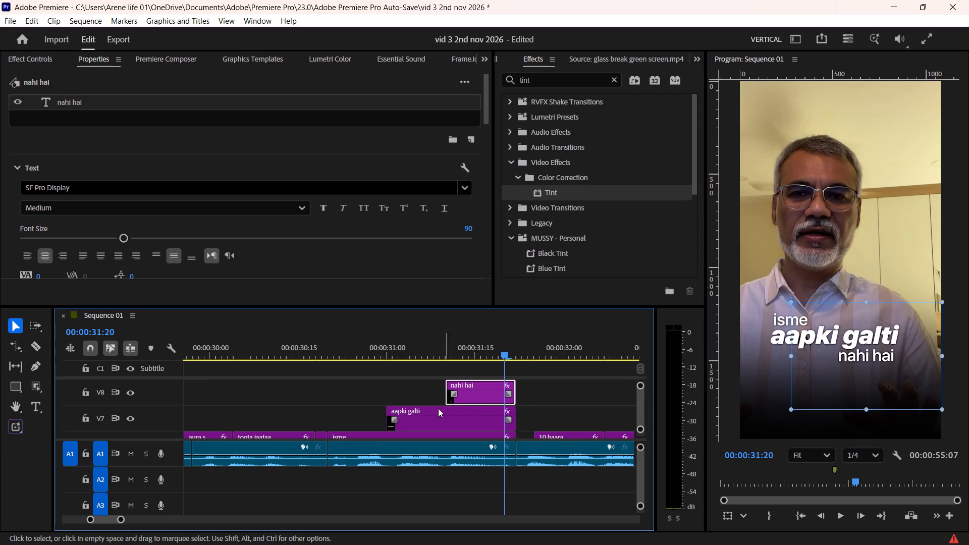
{"action": "left_click", "coordinate": [364, 385]}
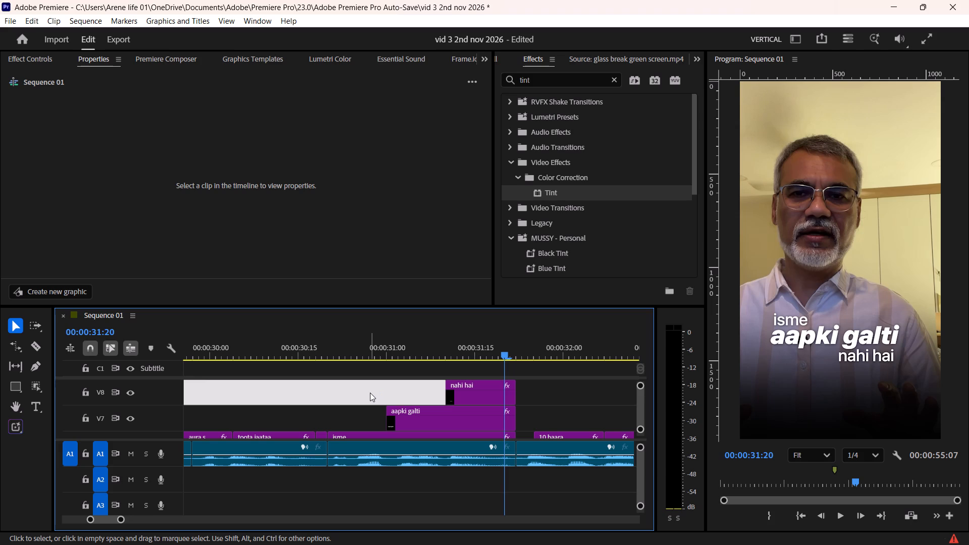
{"action": "left_click_drag", "start_coordinate": [372, 390], "coordinate": [466, 429]}
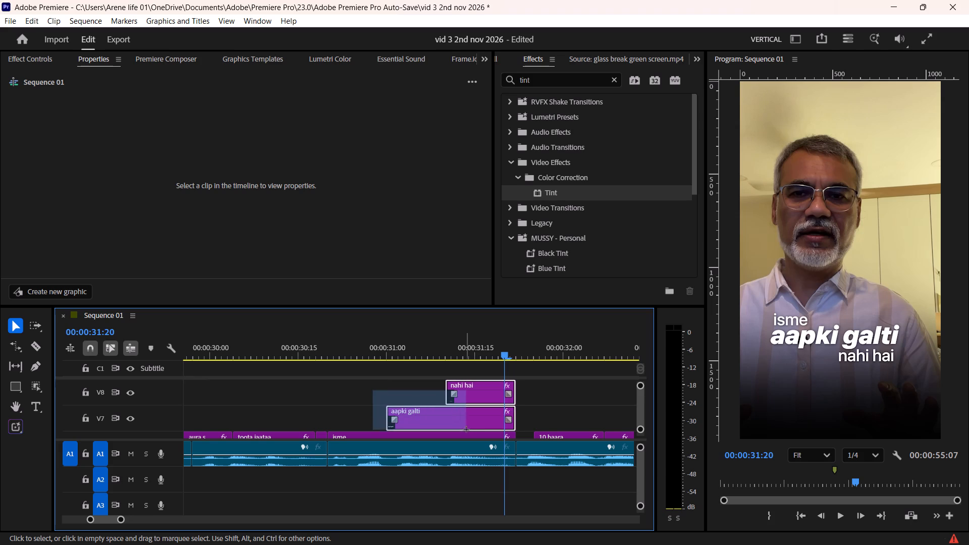
{"action": "left_click_drag", "start_coordinate": [466, 429], "coordinate": [495, 394]}
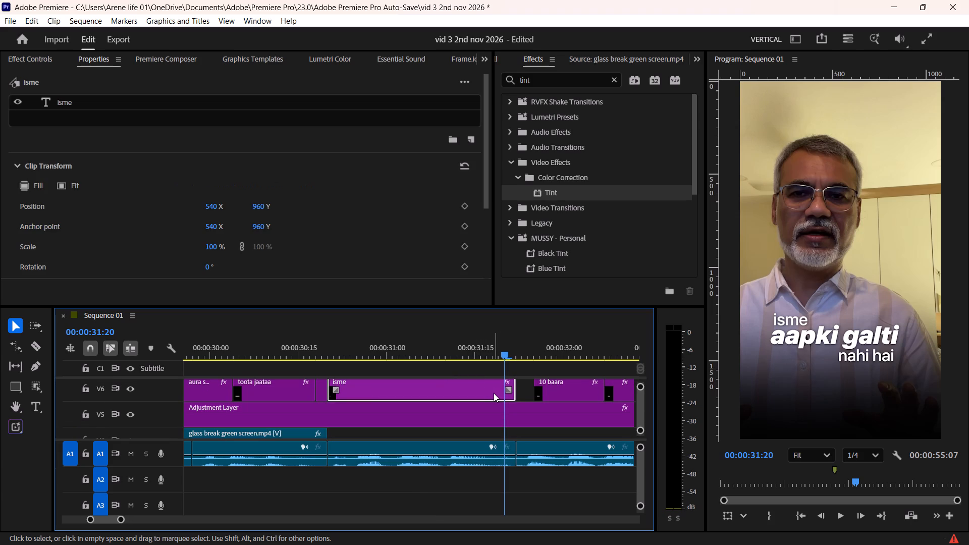
{"action": "scroll", "coordinate": [488, 393], "scroll_direction": "up", "scroll_amount": 6, "text": "ctrl"}
{"action": "left_click_drag", "start_coordinate": [411, 393], "coordinate": [472, 418], "text": "shift"}
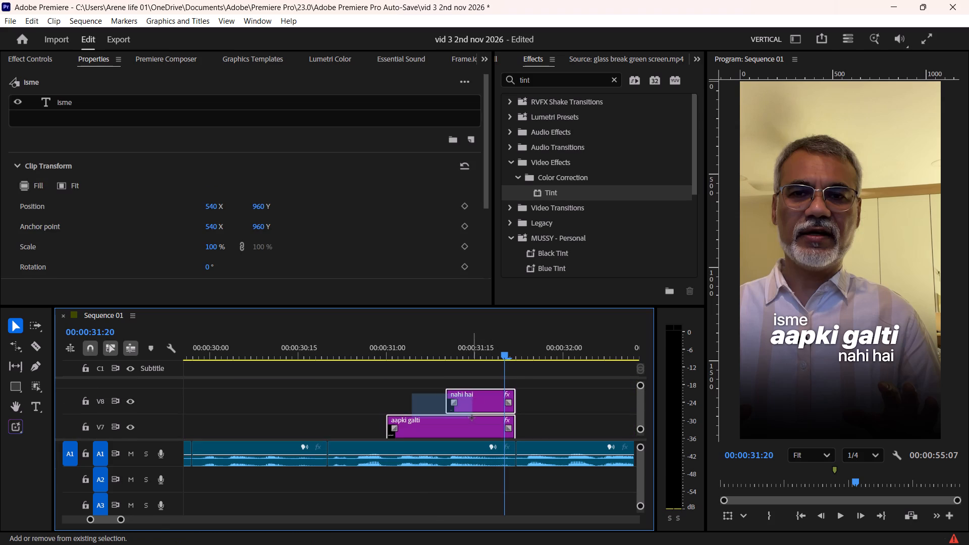
{"action": "left_click_drag", "start_coordinate": [472, 418], "coordinate": [472, 418], "text": "shift"}
{"action": "scroll", "coordinate": [470, 418], "scroll_direction": "down", "scroll_amount": 3, "text": "ctrl"}
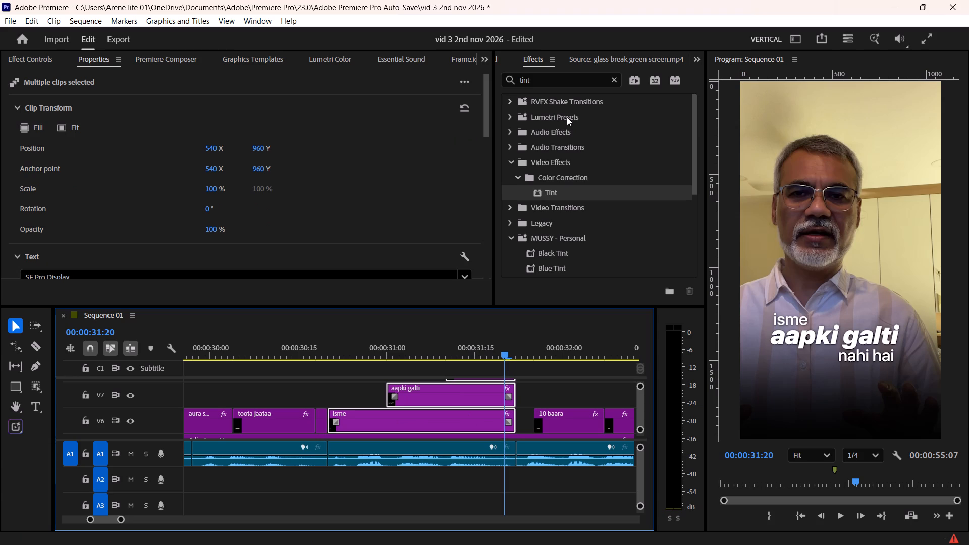
{"action": "left_click_drag", "start_coordinate": [547, 81], "coordinate": [486, 81]}
{"action": "type", "text": "bounce"}
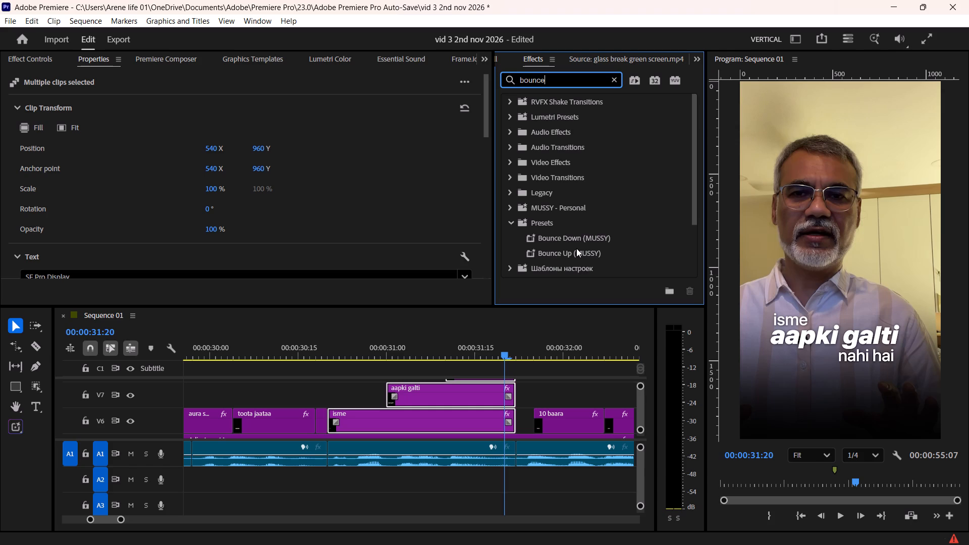
{"action": "left_click_drag", "start_coordinate": [589, 250], "coordinate": [463, 414]}
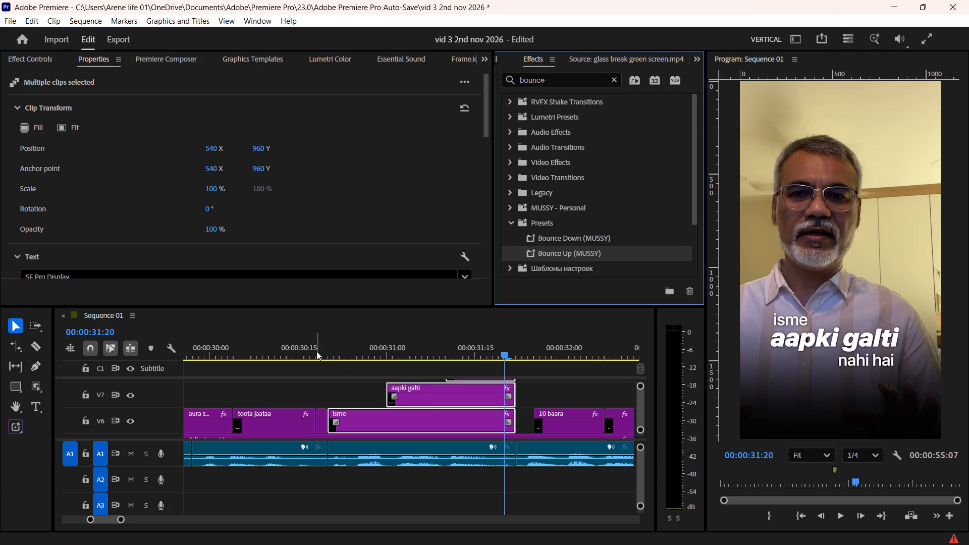
Play back the animated three-line caption stack and save the project.
{"action": "left_click", "coordinate": [310, 350]}
{"action": "key", "text": "space"}
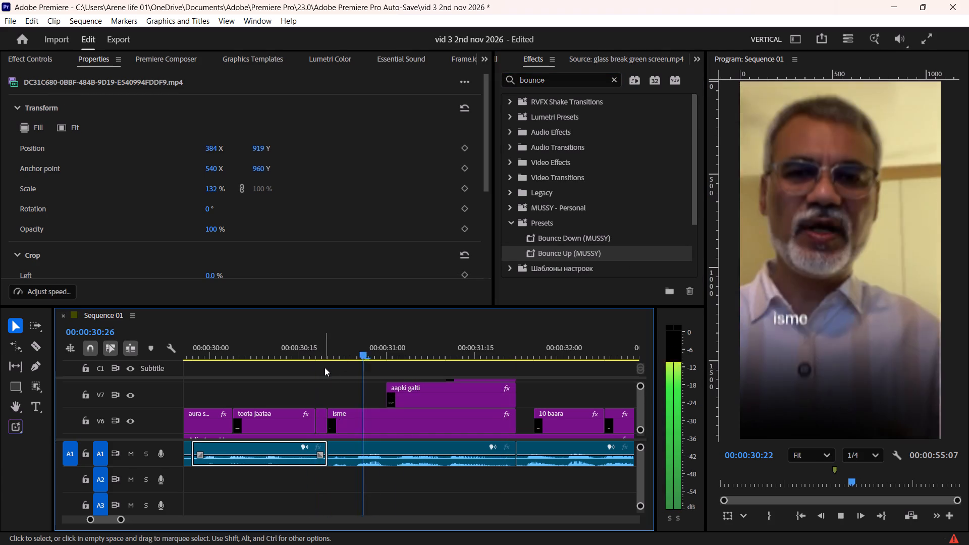
{"action": "key", "text": "space"}
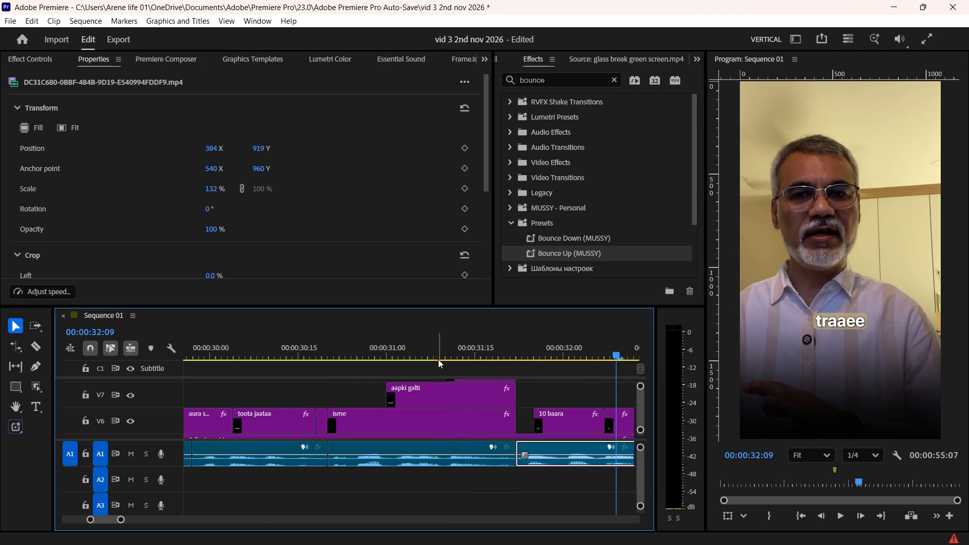
{"action": "key", "text": "ctrl+s"}
{"action": "key", "text": "ctrl+s"}
Delete the short caption between "toota jaataa" and "isme" on V6, and extend "toota jaataa" to the start of "isme".
{"action": "left_click_drag", "start_coordinate": [418, 347], "coordinate": [289, 370]}
{"action": "scroll", "coordinate": [289, 373], "scroll_direction": "down", "scroll_amount": 3, "text": "alt"}
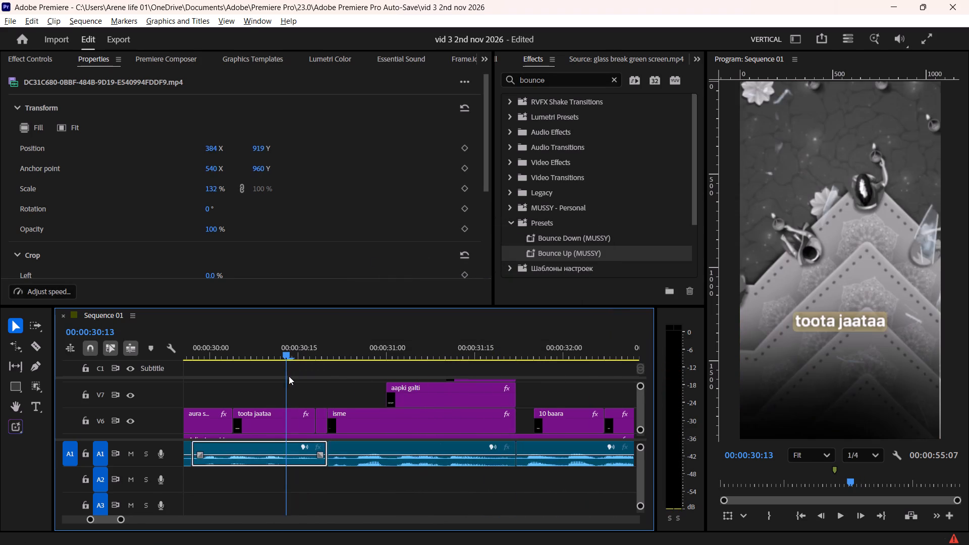
{"action": "scroll", "coordinate": [289, 376], "scroll_direction": "down", "scroll_amount": 2, "text": "alt"}
{"action": "scroll", "coordinate": [289, 376], "scroll_direction": "up", "scroll_amount": 6}
{"action": "scroll", "coordinate": [289, 376], "scroll_direction": "down", "scroll_amount": 4, "text": "alt"}
{"action": "key", "text": "space"}
{"action": "key", "text": "space"}
{"action": "scroll", "coordinate": [326, 389], "scroll_direction": "up", "scroll_amount": 12, "text": "alt"}
{"action": "left_click", "coordinate": [517, 425]}
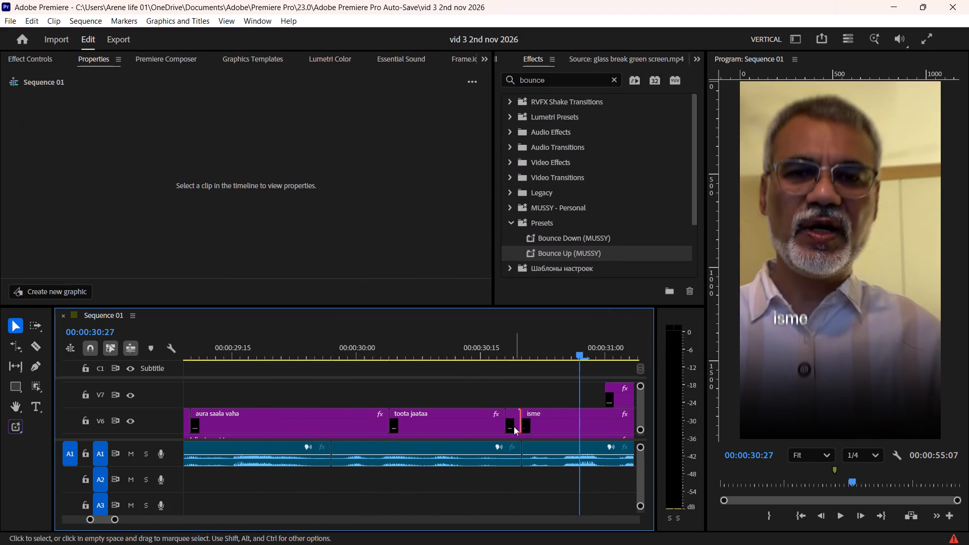
{"action": "left_click", "coordinate": [515, 428]}
{"action": "key", "text": "Delete"}
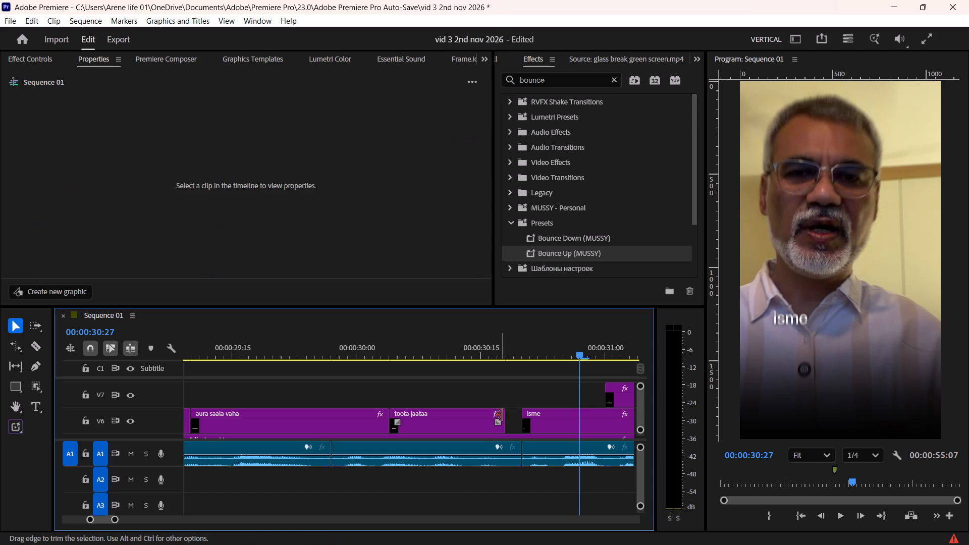
{"action": "left_click_drag", "start_coordinate": [501, 415], "coordinate": [521, 420]}
Play through the stacked captions and on to the "baara bhee" caption, and save the project.
{"action": "scroll", "coordinate": [530, 406], "scroll_direction": "down", "scroll_amount": 10, "text": "alt"}
{"action": "key", "text": "space"}
{"action": "scroll", "coordinate": [526, 409], "scroll_direction": "down", "scroll_amount": 3}
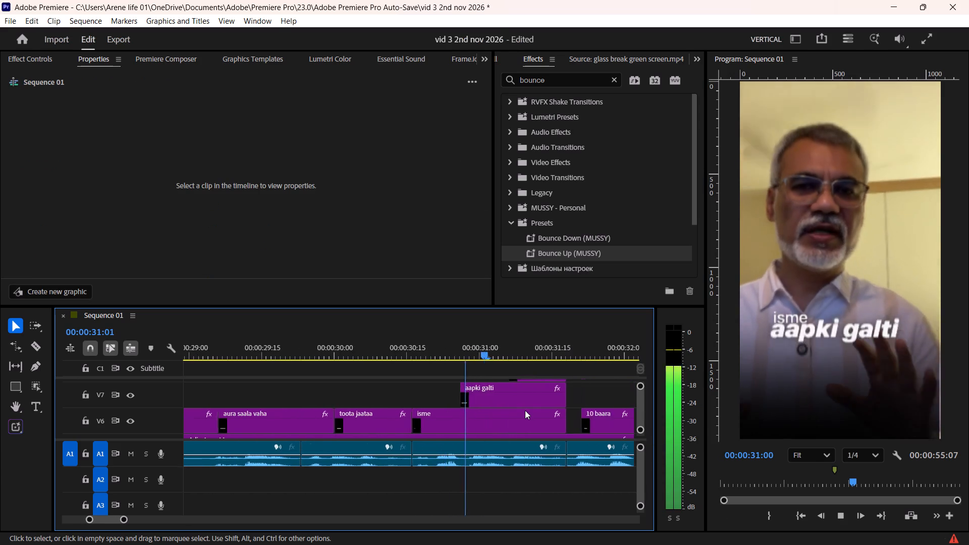
{"action": "scroll", "coordinate": [525, 410], "scroll_direction": "down", "scroll_amount": 1}
{"action": "key", "text": "space"}
{"action": "scroll", "coordinate": [525, 410], "scroll_direction": "down", "scroll_amount": 4}
{"action": "key", "text": "space"}
{"action": "scroll", "coordinate": [524, 411], "scroll_direction": "down", "scroll_amount": 6}
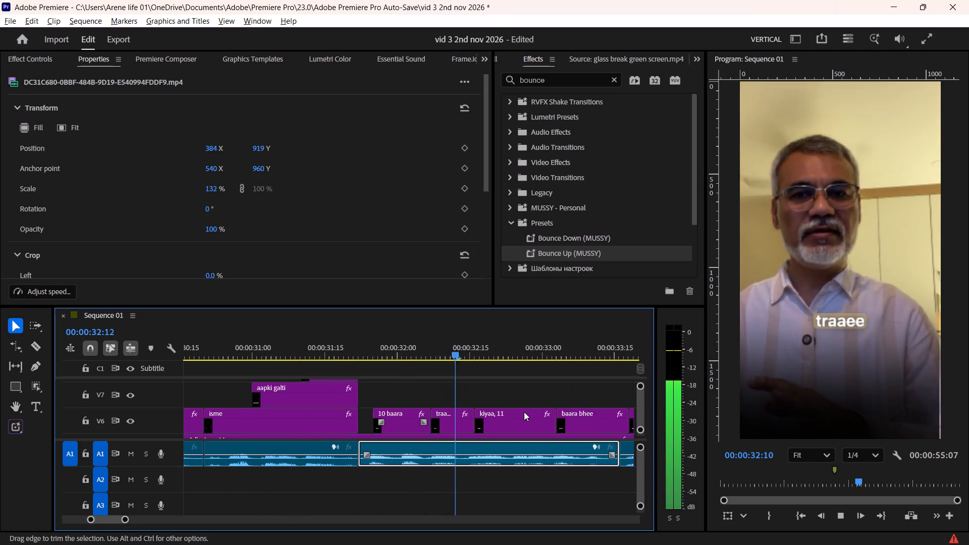
{"action": "scroll", "coordinate": [524, 412], "scroll_direction": "down", "scroll_amount": 3}
{"action": "key", "text": "space"}
{"action": "key", "text": "ctrl+s"}
{"action": "key", "text": "ctrl+s"}
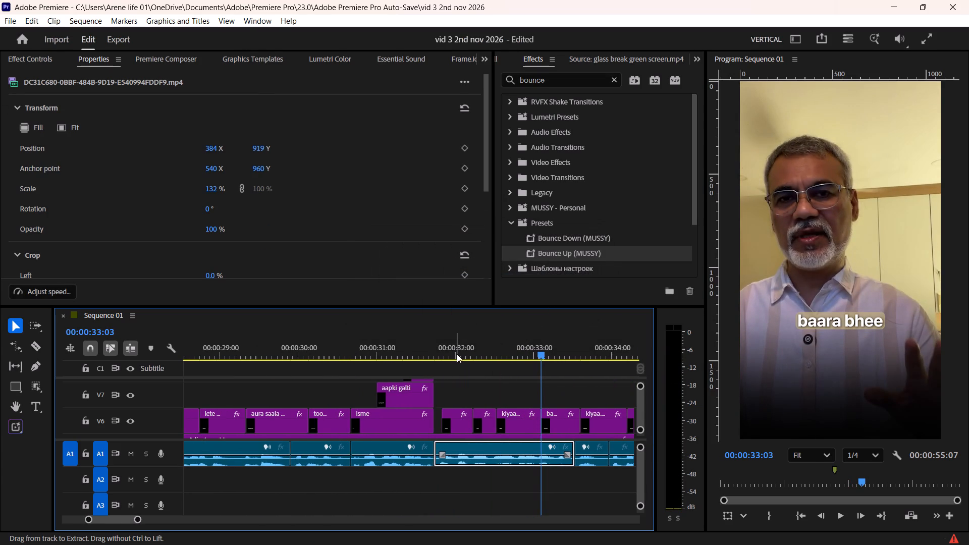
Review the footage and captions that follow the stacked title, from "10 baara" through "ise hama".
{"action": "left_click", "coordinate": [443, 351]}
{"action": "key", "text": "space"}
{"action": "scroll", "coordinate": [450, 374], "scroll_direction": "up", "scroll_amount": 4, "text": "alt"}
{"action": "scroll", "coordinate": [450, 374], "scroll_direction": "down", "scroll_amount": 4}
{"action": "key", "text": "space"}
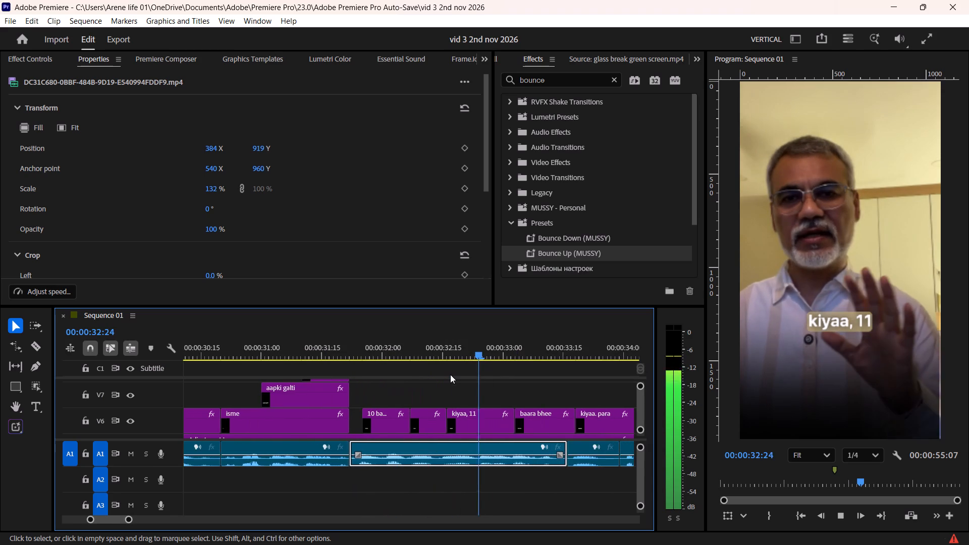
{"action": "scroll", "coordinate": [451, 385], "scroll_direction": "up", "scroll_amount": 3, "text": "alt"}
{"action": "key", "text": "space"}
{"action": "scroll", "coordinate": [451, 385], "scroll_direction": "down", "scroll_amount": 4, "text": "alt"}
{"action": "scroll", "coordinate": [451, 385], "scroll_direction": "down", "scroll_amount": 3}
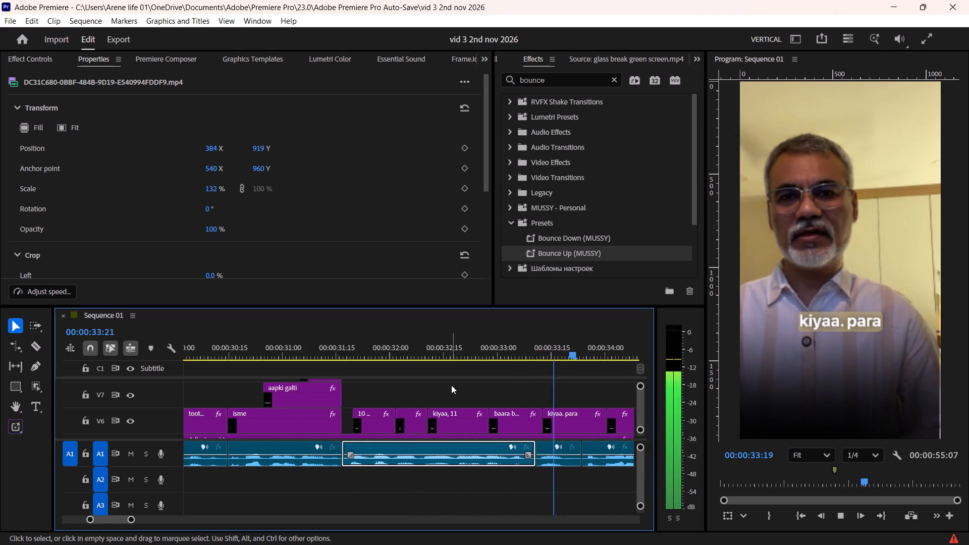
{"action": "scroll", "coordinate": [451, 385], "scroll_direction": "down", "scroll_amount": 1}
{"action": "key", "text": "space"}
{"action": "left_click_drag", "start_coordinate": [507, 354], "coordinate": [491, 358]}
{"action": "key", "text": "space"}
{"action": "key", "text": "space"}
{"action": "key", "text": "space"}
{"action": "scroll", "coordinate": [510, 365], "scroll_direction": "down", "scroll_amount": 2, "text": "alt"}
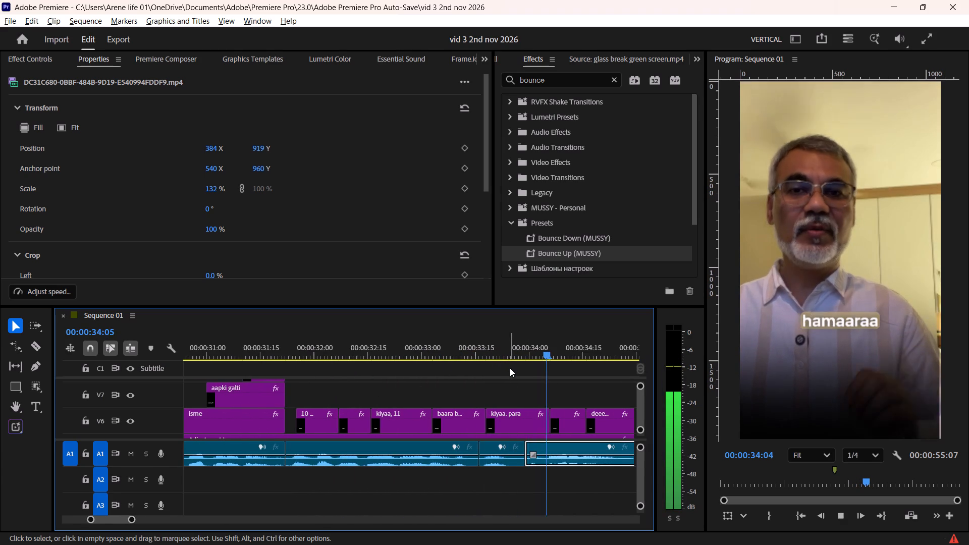
{"action": "scroll", "coordinate": [510, 368], "scroll_direction": "down", "scroll_amount": 7, "text": "alt"}
{"action": "scroll", "coordinate": [510, 368], "scroll_direction": "down", "scroll_amount": 3}
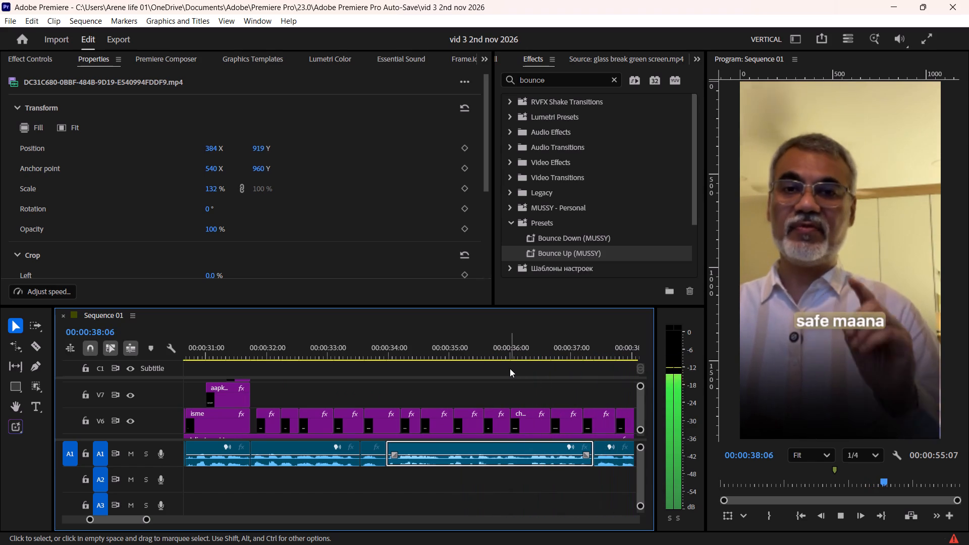
{"action": "key", "text": "space"}
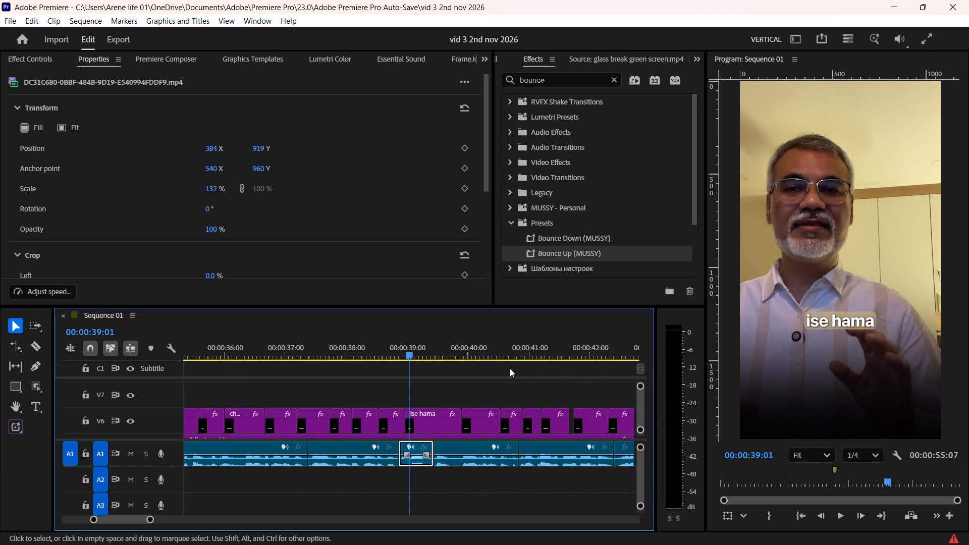
{"action": "scroll", "coordinate": [510, 368], "scroll_direction": "down", "scroll_amount": 4, "text": "alt"}
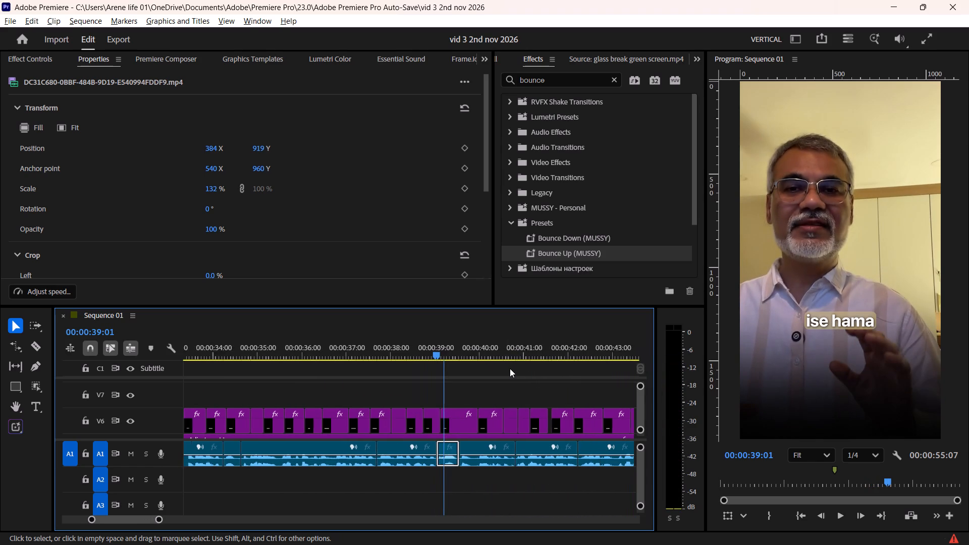
{"action": "scroll", "coordinate": [423, 393], "scroll_direction": "down", "scroll_amount": 2, "text": "alt"}
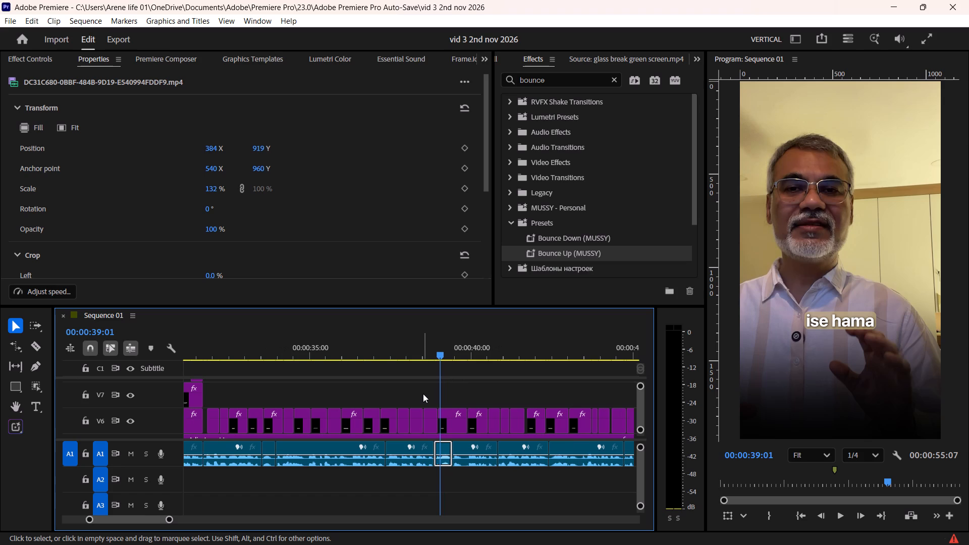
{"action": "scroll", "coordinate": [423, 394], "scroll_direction": "down", "scroll_amount": 3}
{"action": "scroll", "coordinate": [423, 394], "scroll_direction": "up", "scroll_amount": 4}
{"action": "scroll", "coordinate": [423, 394], "scroll_direction": "up", "scroll_amount": 4, "text": "alt"}
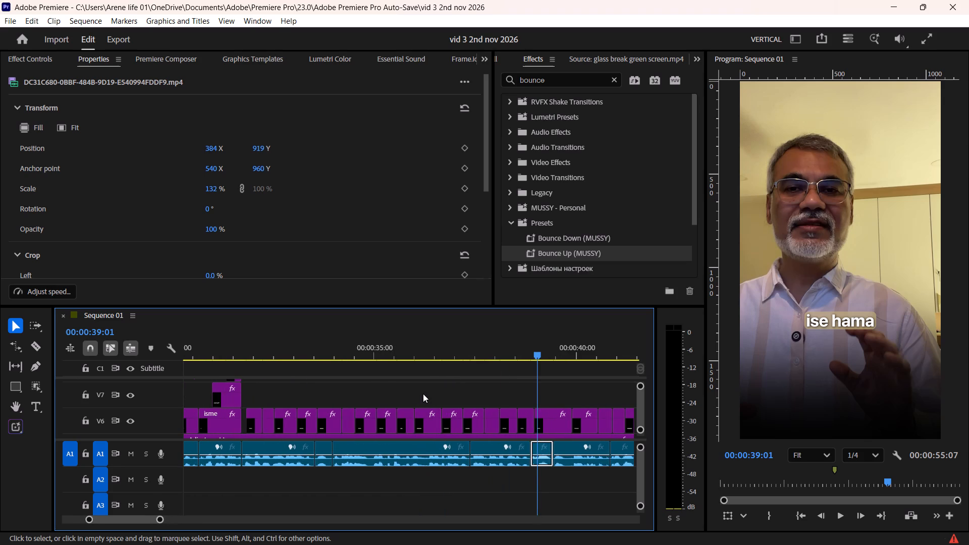
Replay the section from the "kiyaa. para" caption to the "adapt hotaa" caption.
{"action": "left_click", "coordinate": [324, 353]}
{"action": "key", "text": "space"}
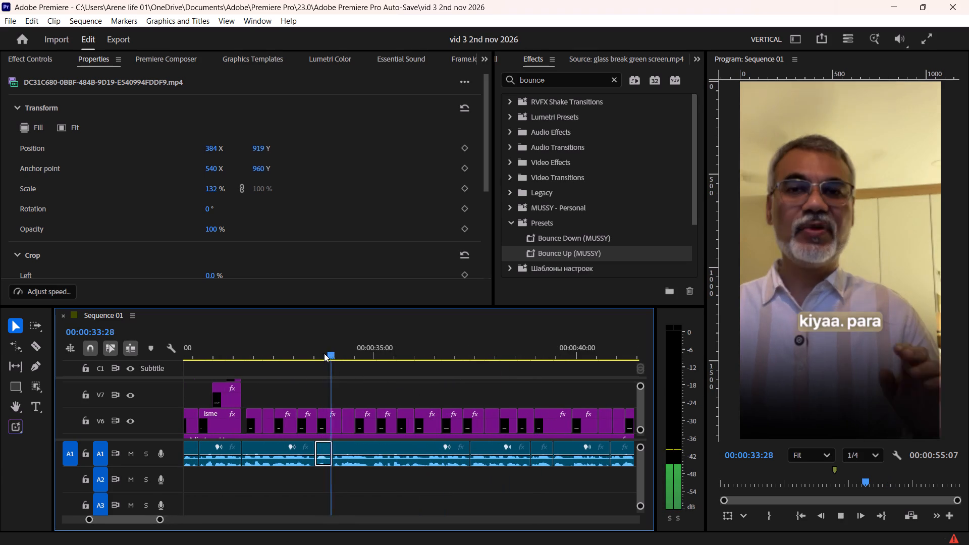
{"action": "key", "text": "space"}
{"action": "scroll", "coordinate": [358, 380], "scroll_direction": "up", "scroll_amount": 7}
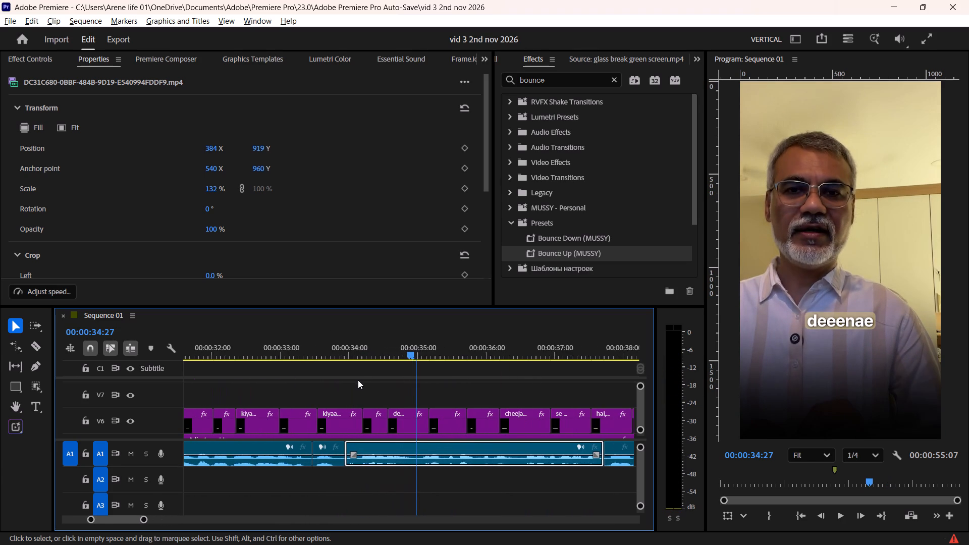
{"action": "key", "text": "space"}
{"action": "key", "text": "space"}
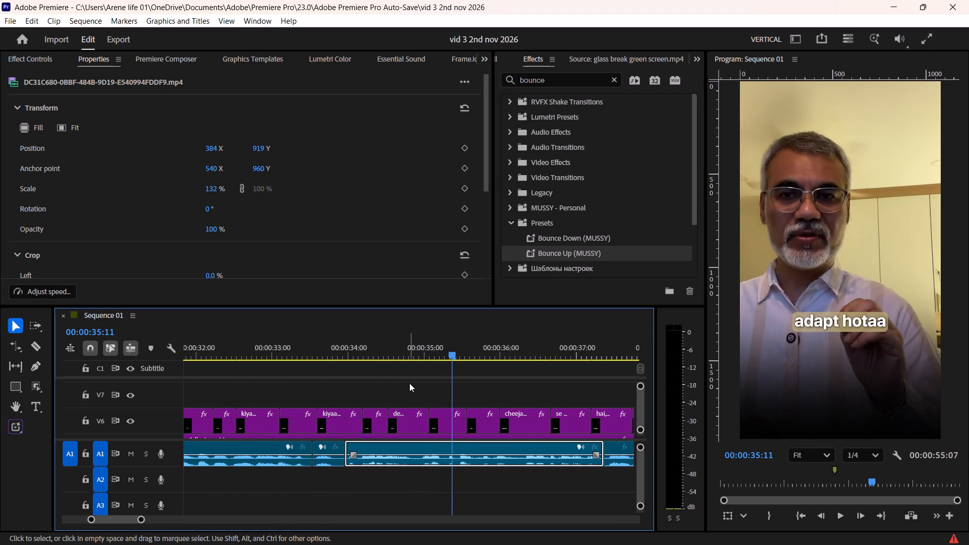
Play through the footage and captions from "adapt hotaa" to "kahate hain.".
{"action": "key", "text": "space"}
{"action": "key", "text": "space"}
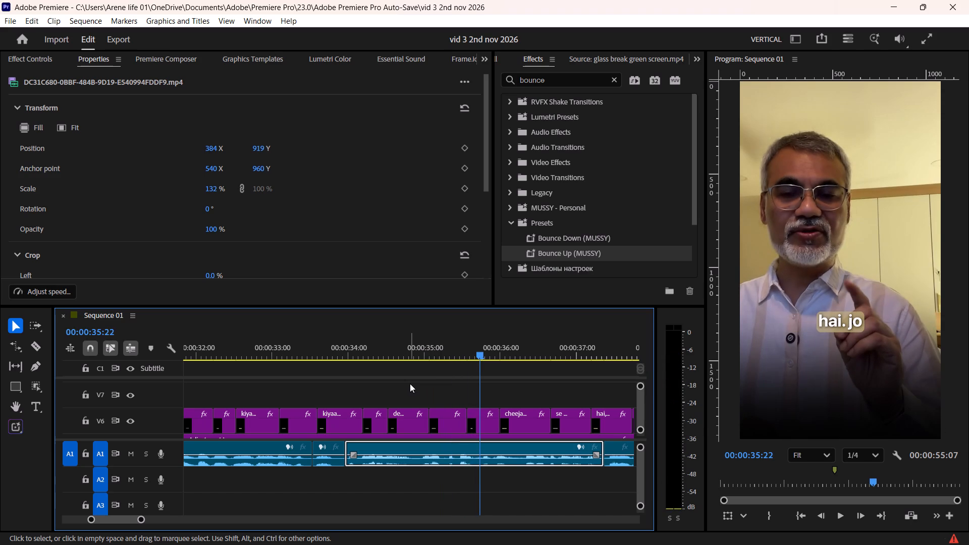
{"action": "key", "text": "space"}
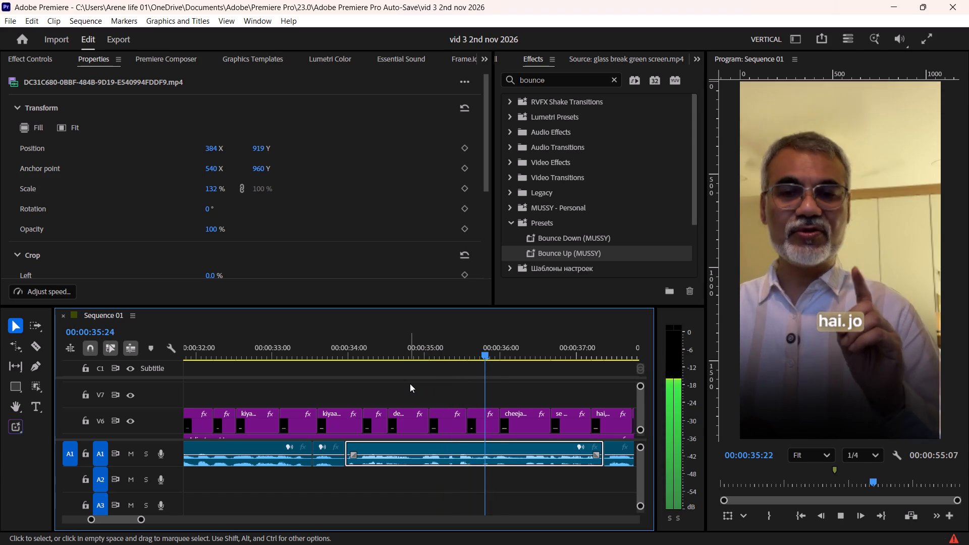
{"action": "key", "text": "space"}
{"action": "key", "text": "space"}
{"action": "scroll", "coordinate": [504, 410], "scroll_direction": "down", "scroll_amount": 5, "text": "alt"}
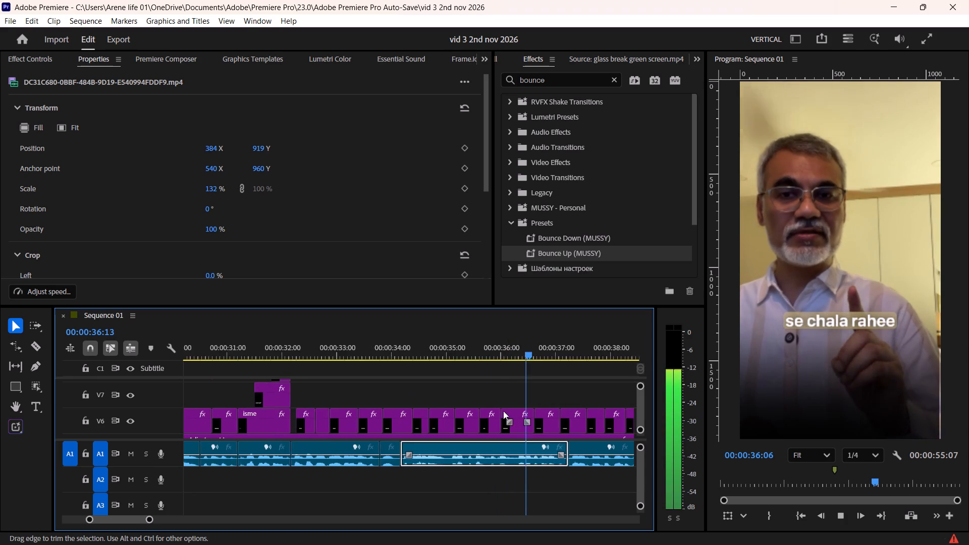
{"action": "scroll", "coordinate": [503, 411], "scroll_direction": "down", "scroll_amount": 5, "text": "alt"}
{"action": "scroll", "coordinate": [503, 411], "scroll_direction": "down", "scroll_amount": 3}
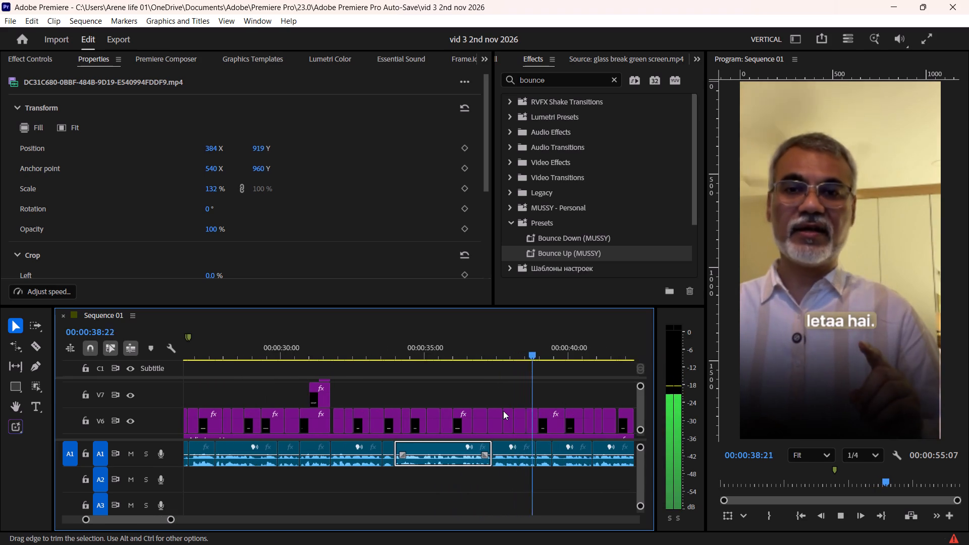
{"action": "scroll", "coordinate": [503, 411], "scroll_direction": "down", "scroll_amount": 2}
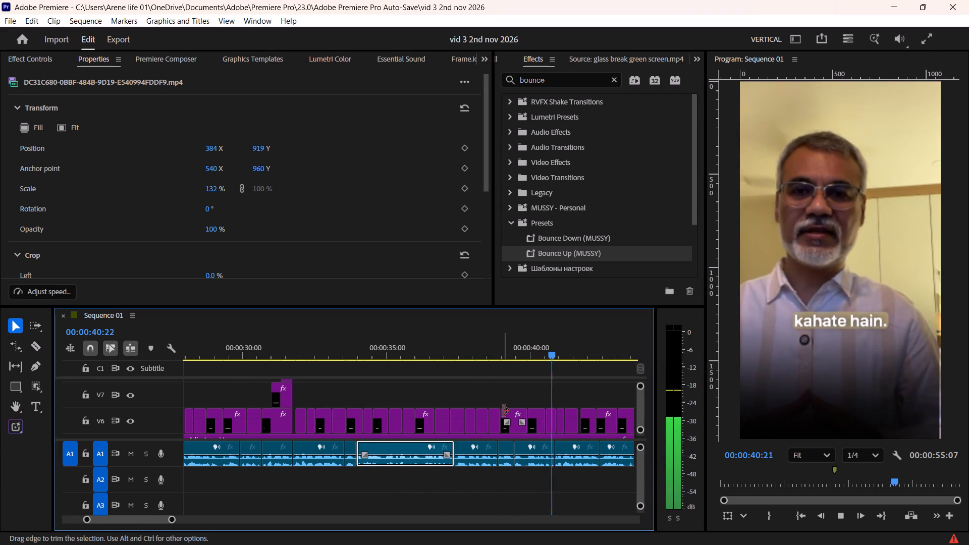
{"action": "key", "text": "space"}
Review the section from the "Homeostasis" caption through "nahin hai." and save the project.
{"action": "left_click", "coordinate": [527, 332]}
{"action": "left_click_drag", "start_coordinate": [525, 342], "coordinate": [512, 353]}
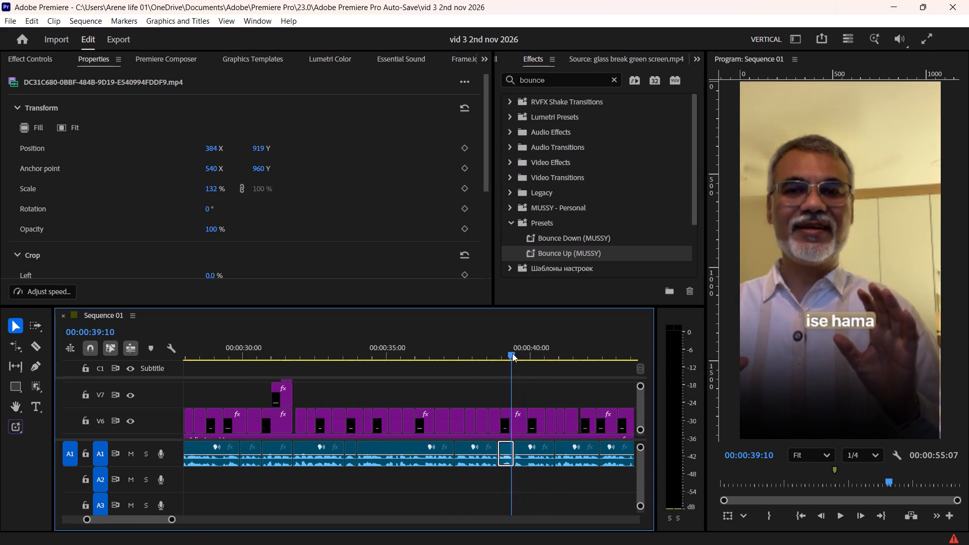
{"action": "left_click_drag", "start_coordinate": [512, 353], "coordinate": [534, 351]}
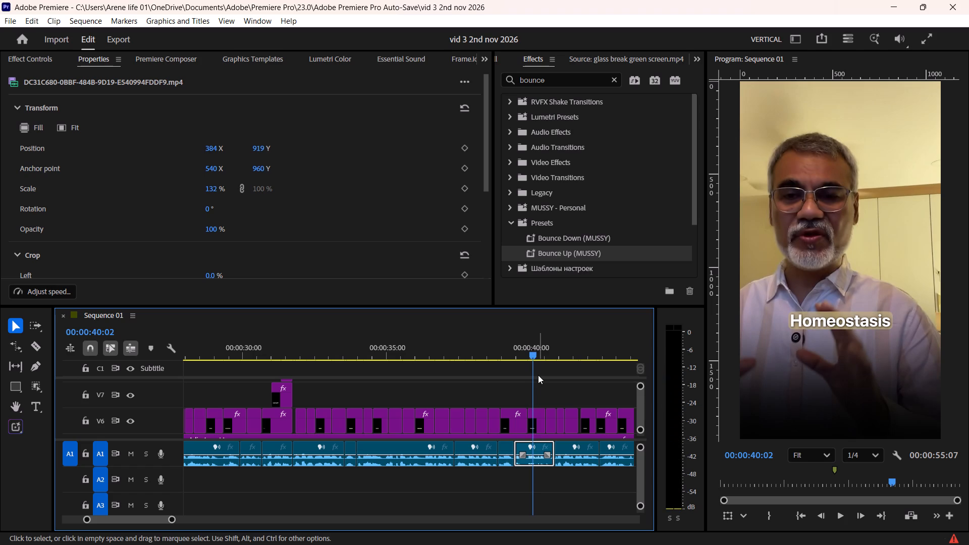
{"action": "key", "text": "ctrl+s"}
{"action": "key", "text": "ctrl+s"}
{"action": "key", "text": "space"}
{"action": "scroll", "coordinate": [535, 375], "scroll_direction": "down", "scroll_amount": 3}
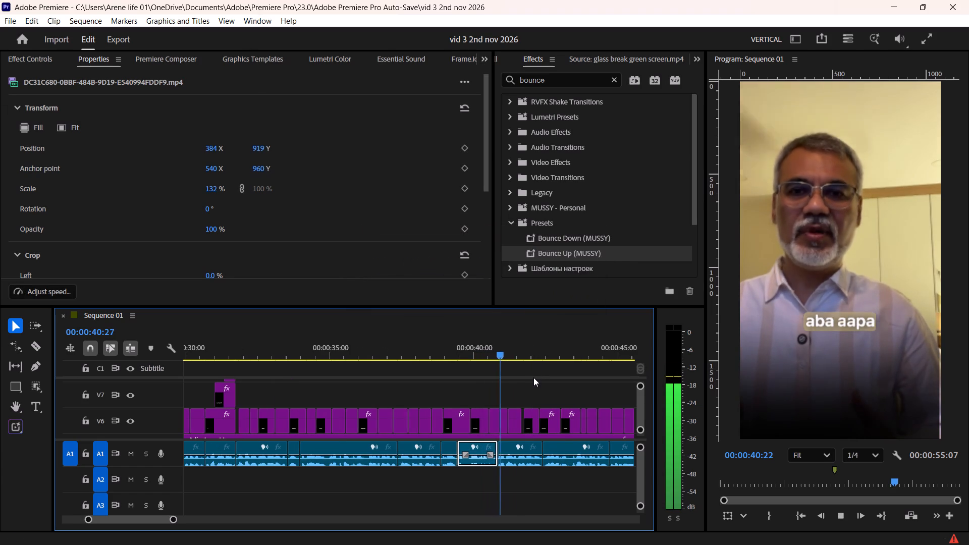
{"action": "scroll", "coordinate": [529, 378], "scroll_direction": "down", "scroll_amount": 3, "text": "alt"}
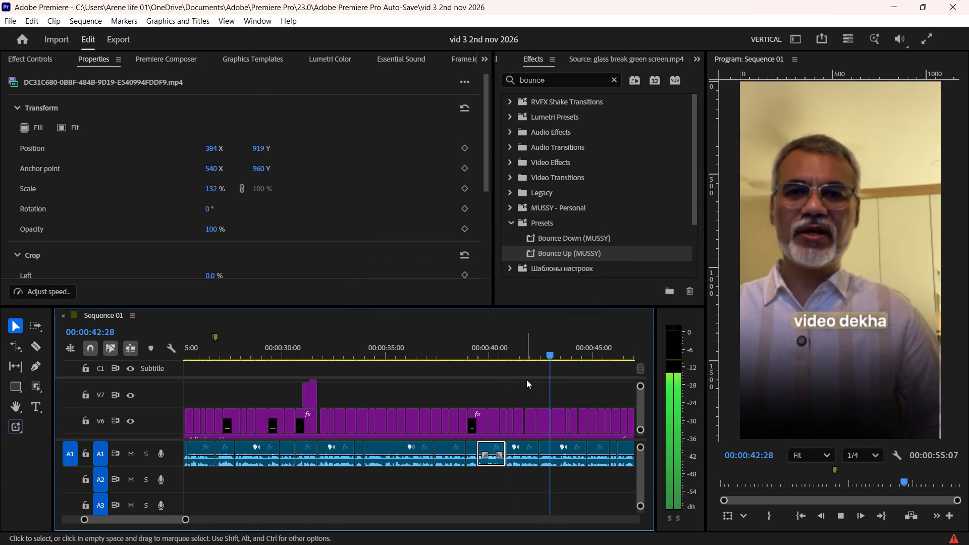
{"action": "scroll", "coordinate": [526, 379], "scroll_direction": "down", "scroll_amount": 2, "text": "alt"}
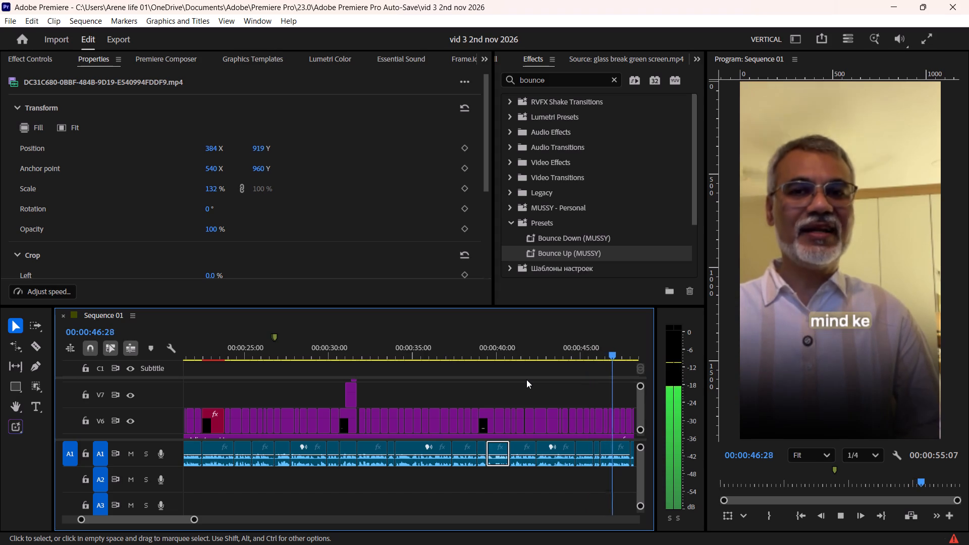
{"action": "key", "text": "space"}
{"action": "key", "text": "ctrl+s"}
{"action": "key", "text": "ctrl+s"}
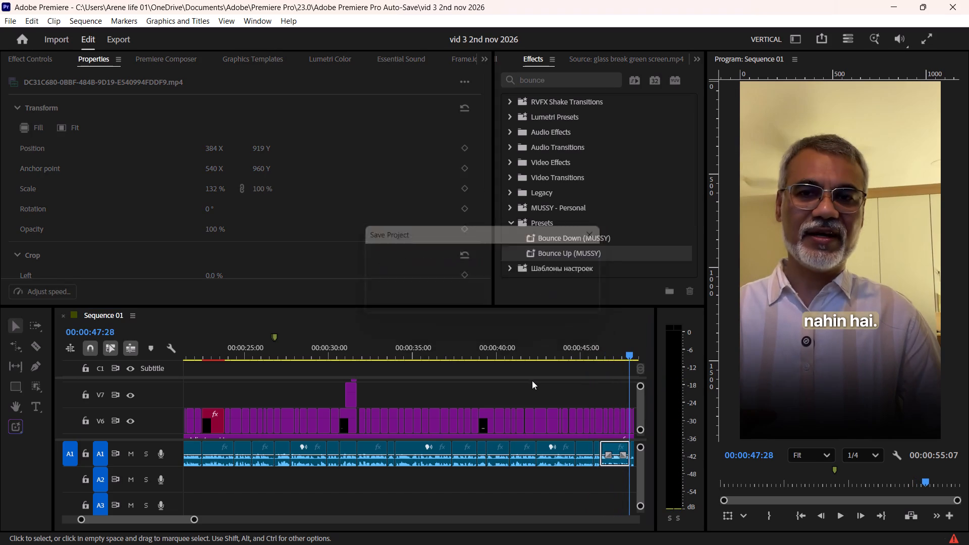
Trim the end of the "kahate hain." caption on V6 back to the footage cut at 00:00:40:25.
{"action": "scroll", "coordinate": [552, 389], "scroll_direction": "up", "scroll_amount": 6, "text": "alt"}
{"action": "scroll", "coordinate": [552, 389], "scroll_direction": "down", "scroll_amount": 3}
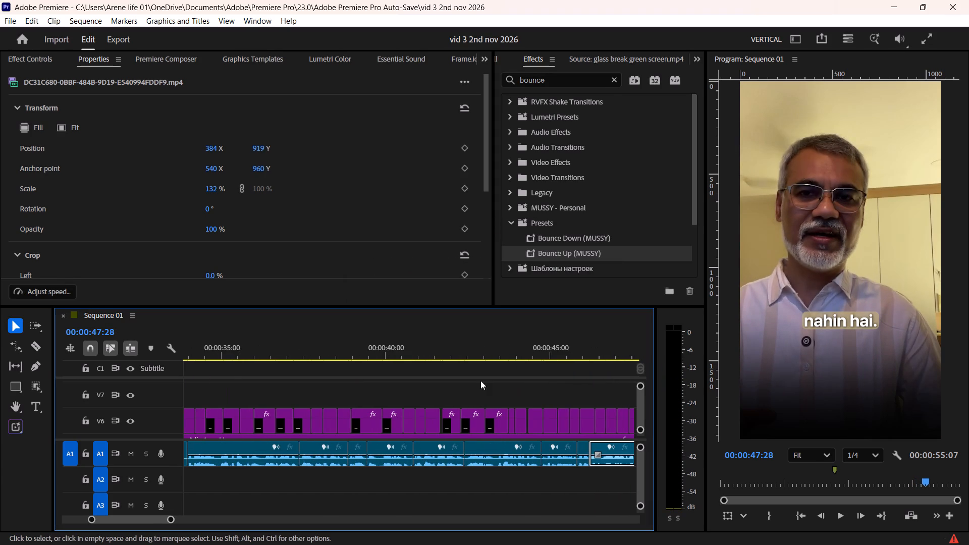
{"action": "left_click", "coordinate": [402, 352]}
{"action": "key", "text": "space"}
{"action": "scroll", "coordinate": [412, 362], "scroll_direction": "up", "scroll_amount": 4, "text": "alt"}
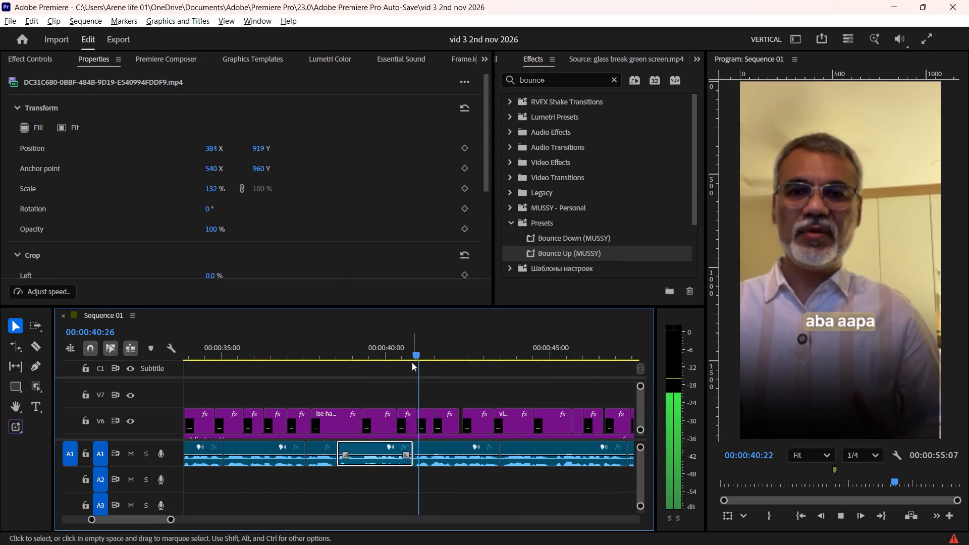
{"action": "key", "text": "space"}
{"action": "scroll", "coordinate": [415, 365], "scroll_direction": "up", "scroll_amount": 4, "text": "alt"}
{"action": "left_click_drag", "start_coordinate": [418, 349], "coordinate": [409, 376], "text": "shift"}
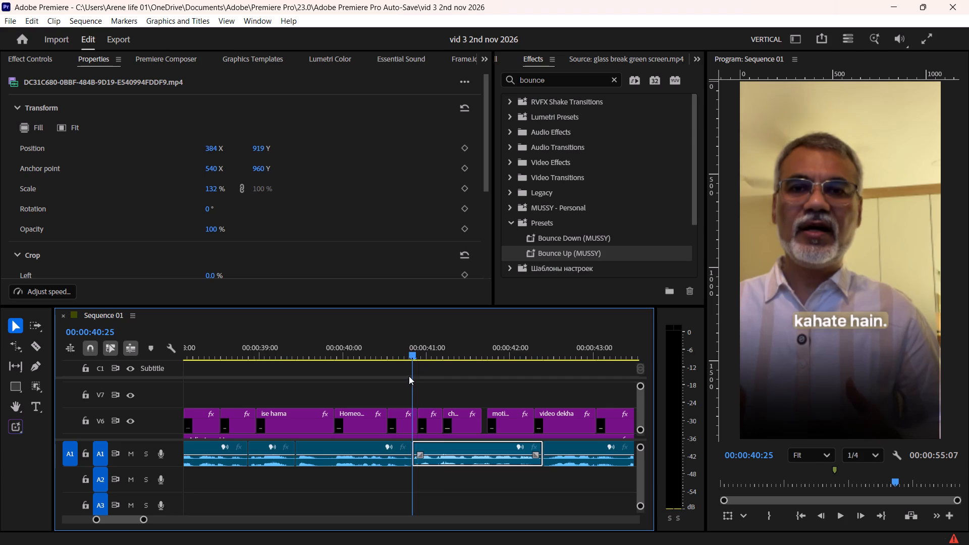
{"action": "left_click_drag", "start_coordinate": [409, 376], "coordinate": [408, 376], "text": "shift"}
{"action": "scroll", "coordinate": [408, 383], "scroll_direction": "up", "scroll_amount": 10, "text": "alt"}
{"action": "left_click_drag", "start_coordinate": [412, 345], "coordinate": [418, 345], "text": "shift"}
{"action": "left_click_drag", "start_coordinate": [435, 417], "coordinate": [418, 425]}
Play from the "kahate hain." cut on to "kyonki yaha", checking where that sentence starts in the footage.
{"action": "scroll", "coordinate": [426, 412], "scroll_direction": "down", "scroll_amount": 1, "text": "alt"}
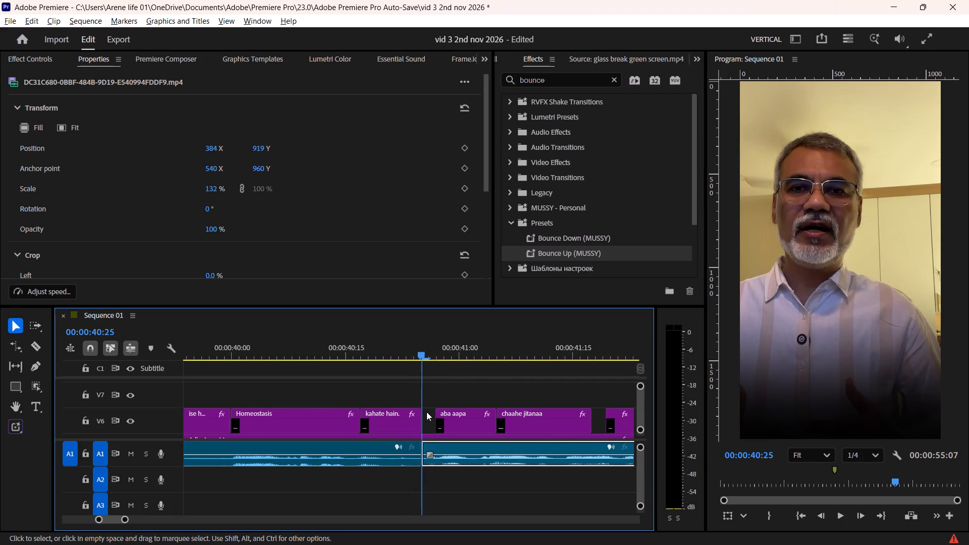
{"action": "scroll", "coordinate": [426, 412], "scroll_direction": "down", "scroll_amount": 1, "text": "alt"}
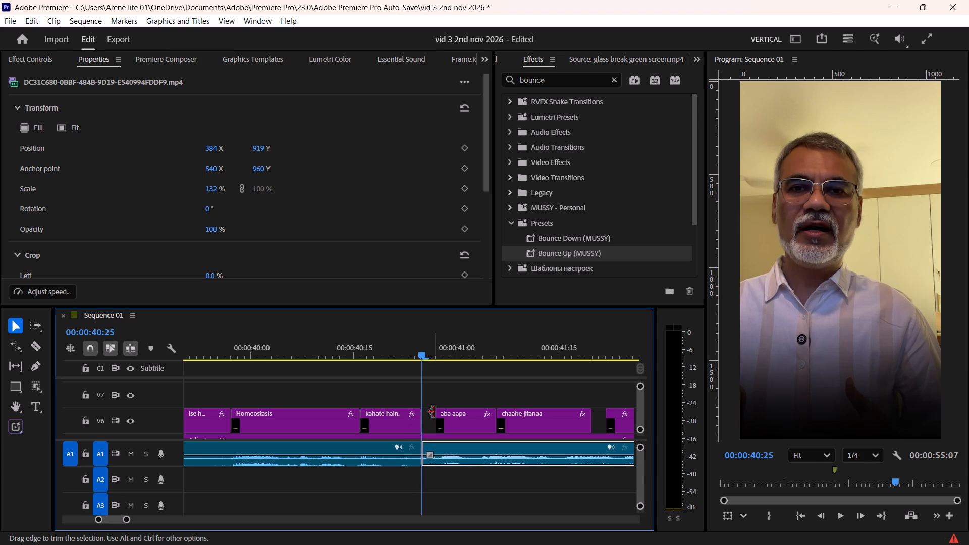
{"action": "key", "text": "space"}
{"action": "scroll", "coordinate": [436, 410], "scroll_direction": "down", "scroll_amount": 7, "text": "alt"}
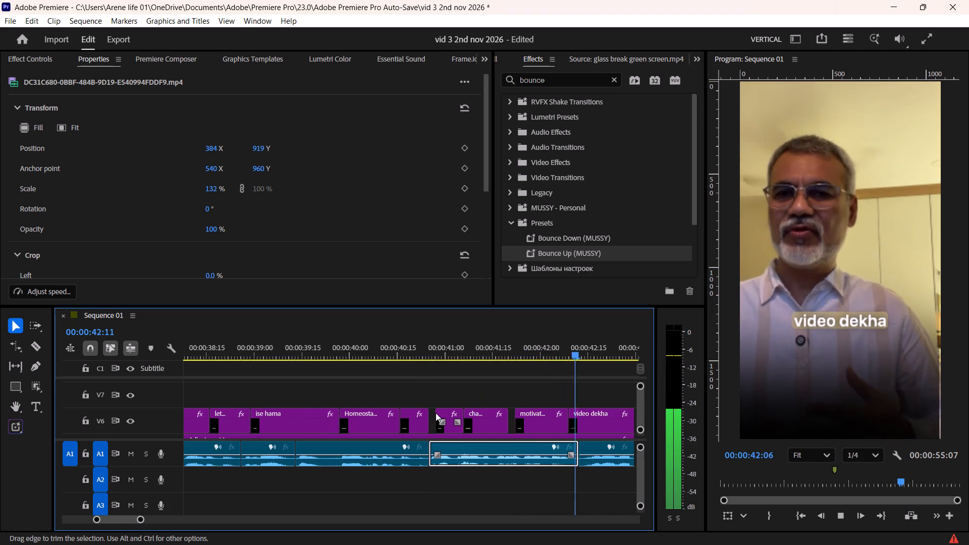
{"action": "scroll", "coordinate": [436, 413], "scroll_direction": "down", "scroll_amount": 7, "text": "alt"}
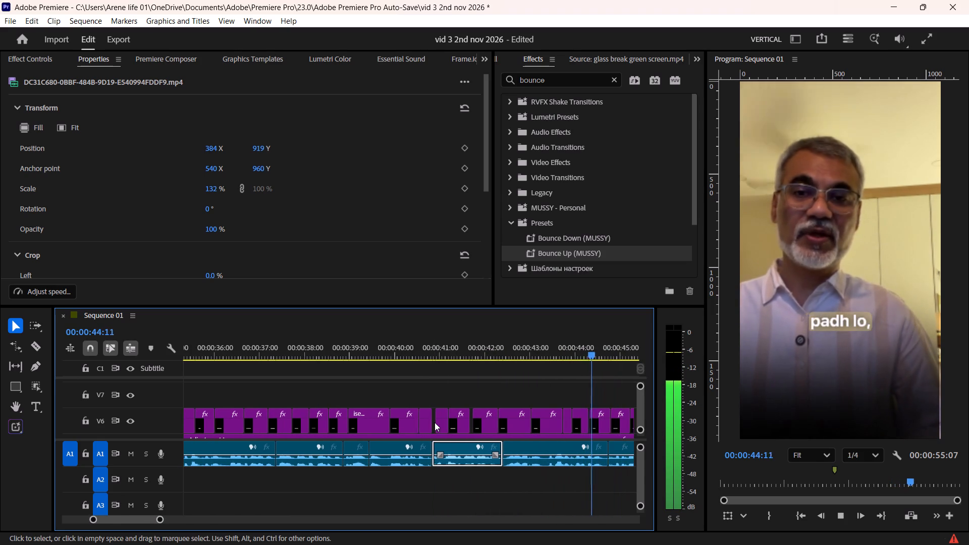
{"action": "scroll", "coordinate": [435, 422], "scroll_direction": "down", "scroll_amount": 4, "text": "alt"}
{"action": "key", "text": "space"}
{"action": "scroll", "coordinate": [517, 423], "scroll_direction": "up", "scroll_amount": 5, "text": "alt"}
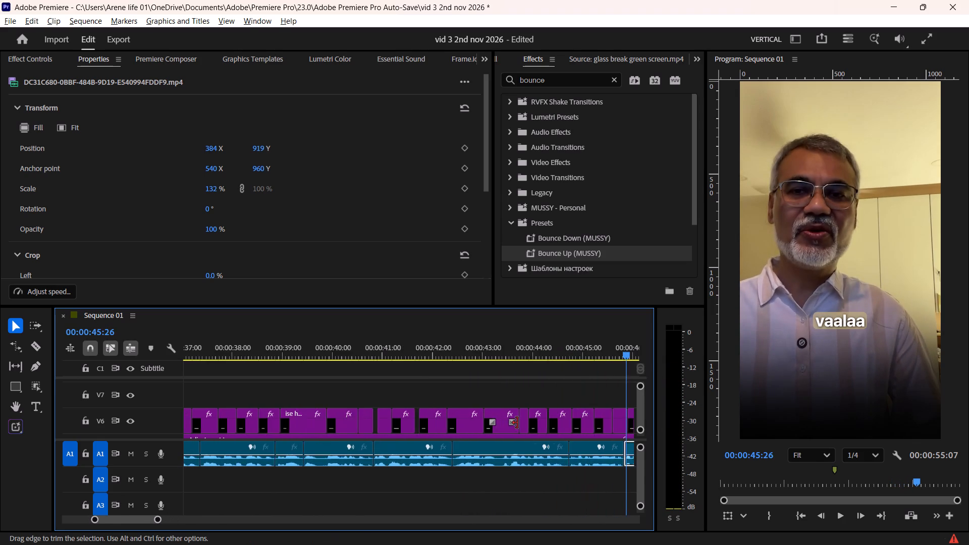
{"action": "scroll", "coordinate": [517, 423], "scroll_direction": "down", "scroll_amount": 5}
{"action": "scroll", "coordinate": [515, 423], "scroll_direction": "up", "scroll_amount": 5, "text": "alt"}
{"action": "key", "text": "space"}
{"action": "key", "text": "space"}
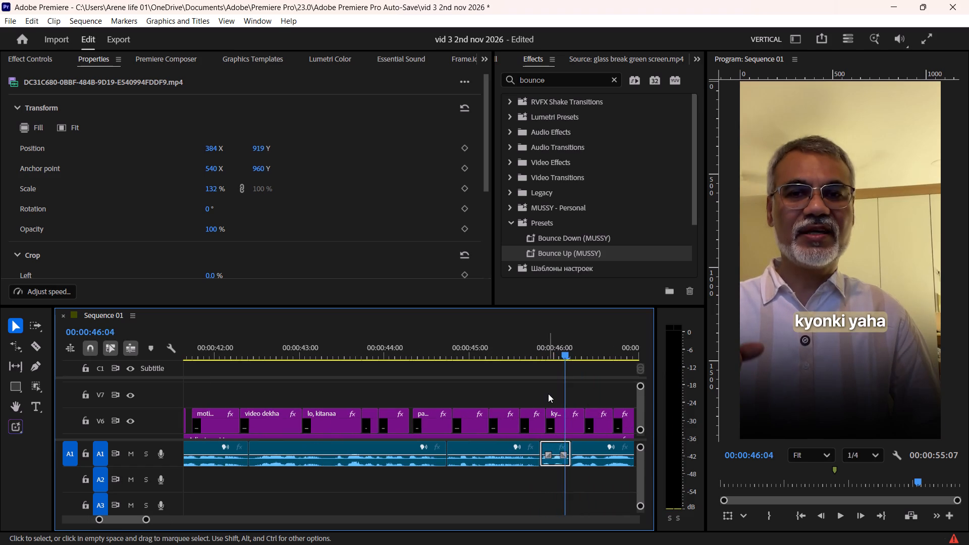
{"action": "key", "text": "space"}
{"action": "key", "text": "space"}
Split the "kyonki yaha" caption on V6 at the footage cut at 00:00:46:06.
{"action": "scroll", "coordinate": [566, 390], "scroll_direction": "up", "scroll_amount": 4, "text": "alt"}
{"action": "left_click_drag", "start_coordinate": [576, 348], "coordinate": [572, 359], "text": "shift"}
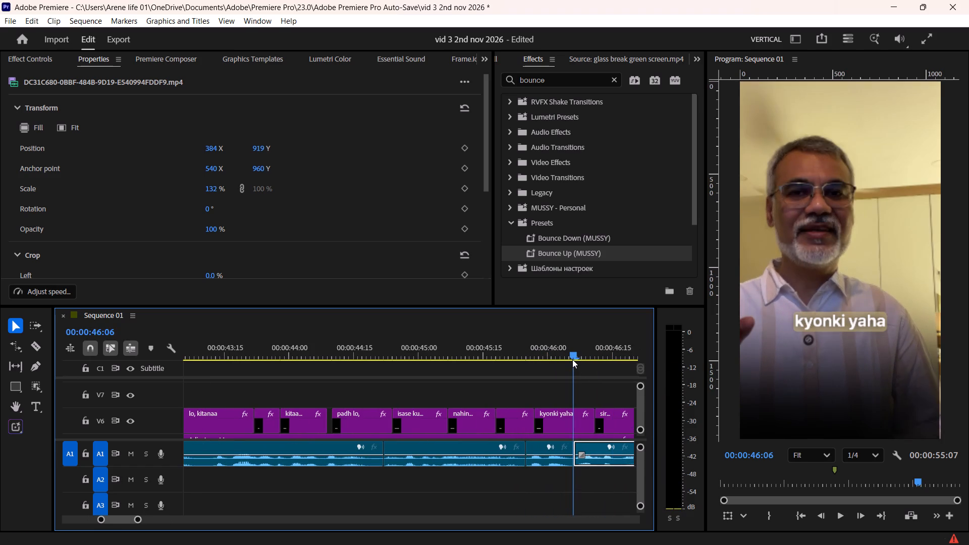
{"action": "key", "text": "space"}
{"action": "key", "text": "space"}
{"action": "left_click_drag", "start_coordinate": [575, 350], "coordinate": [574, 357], "text": "shift"}
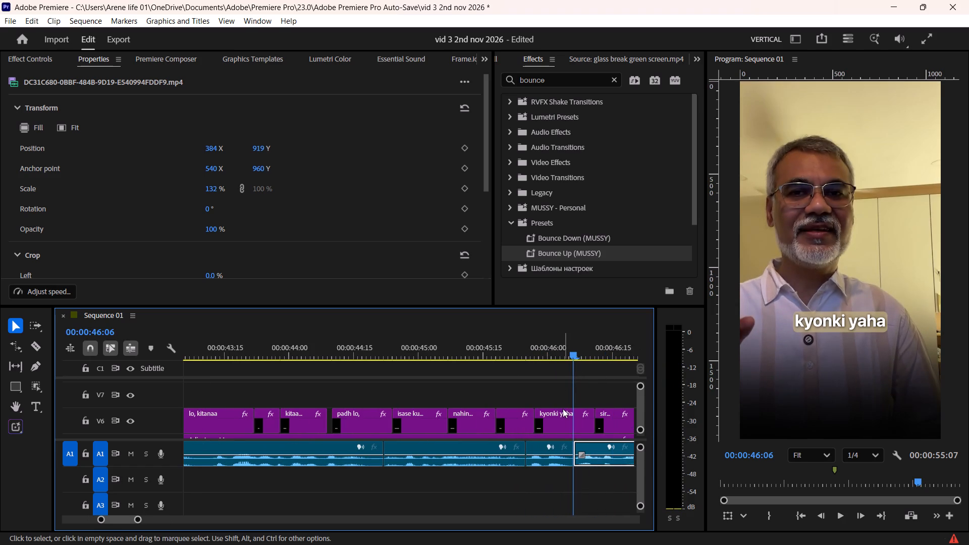
{"action": "left_click", "coordinate": [569, 415]}
{"action": "key", "text": "F1"}
Replay the start and end of the section running from "aba aapa" to the split in "kyonki yaha".
{"action": "left_click", "coordinate": [559, 347]}
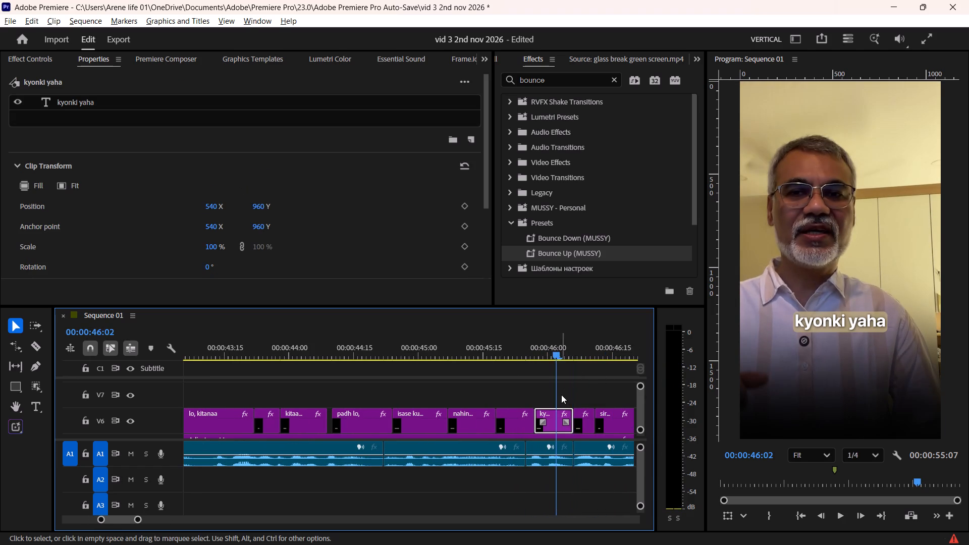
{"action": "scroll", "coordinate": [561, 395], "scroll_direction": "down", "scroll_amount": 4, "text": "alt"}
{"action": "scroll", "coordinate": [559, 396], "scroll_direction": "up", "scroll_amount": 2}
{"action": "scroll", "coordinate": [365, 390], "scroll_direction": "up", "scroll_amount": 3}
{"action": "scroll", "coordinate": [365, 390], "scroll_direction": "down", "scroll_amount": 2, "text": "alt"}
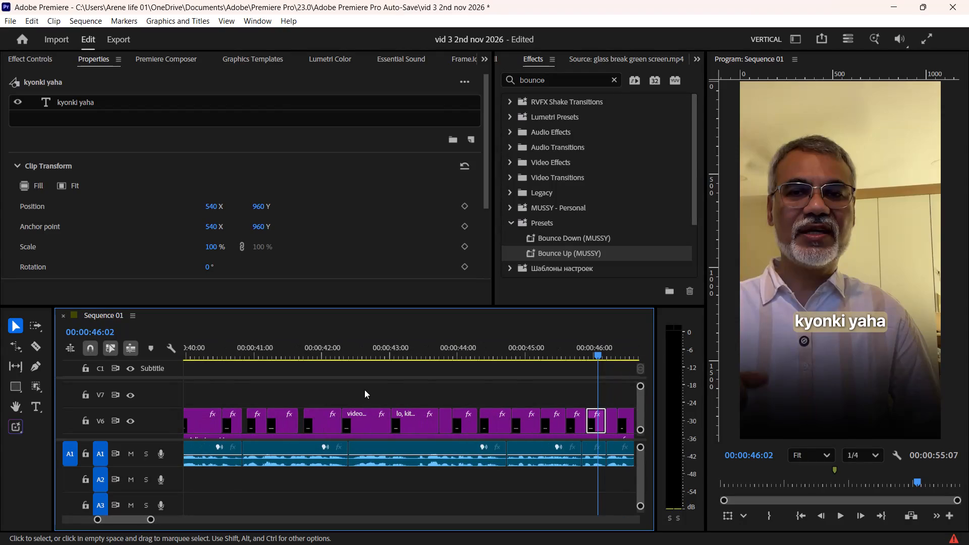
{"action": "left_click", "coordinate": [235, 353]}
{"action": "key", "text": "space"}
{"action": "key", "text": "space"}
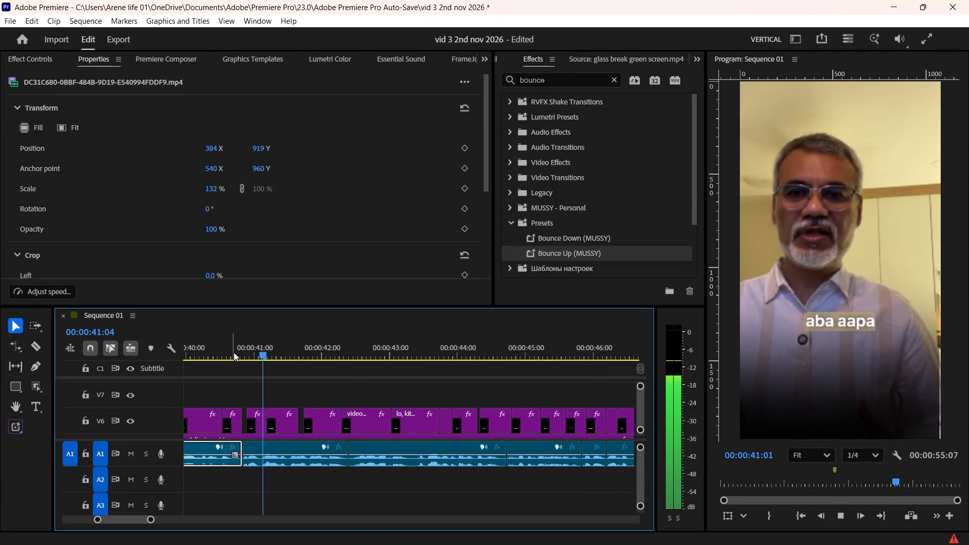
{"action": "left_click_drag", "start_coordinate": [250, 390], "coordinate": [484, 415]}
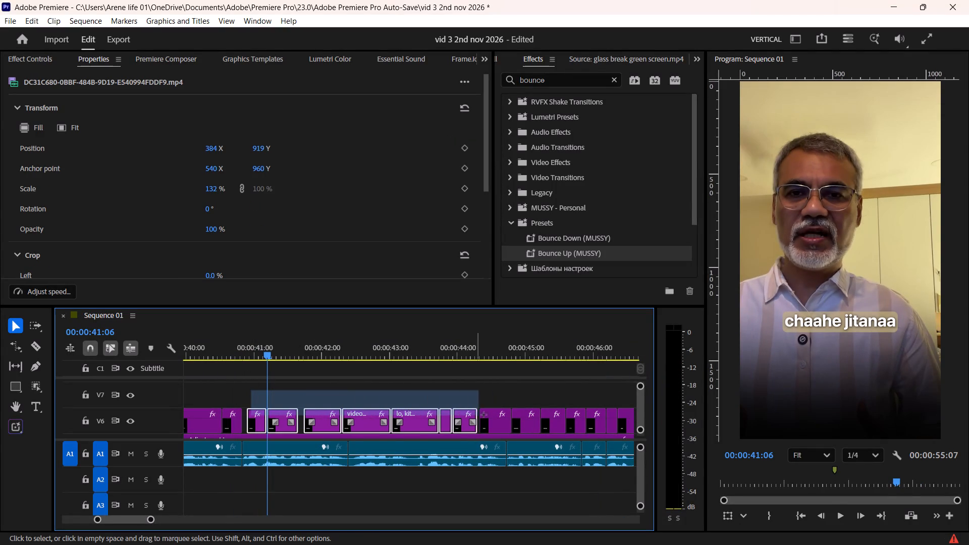
{"action": "left_click_drag", "start_coordinate": [484, 415], "coordinate": [596, 418]}
{"action": "left_click", "coordinate": [595, 343]}
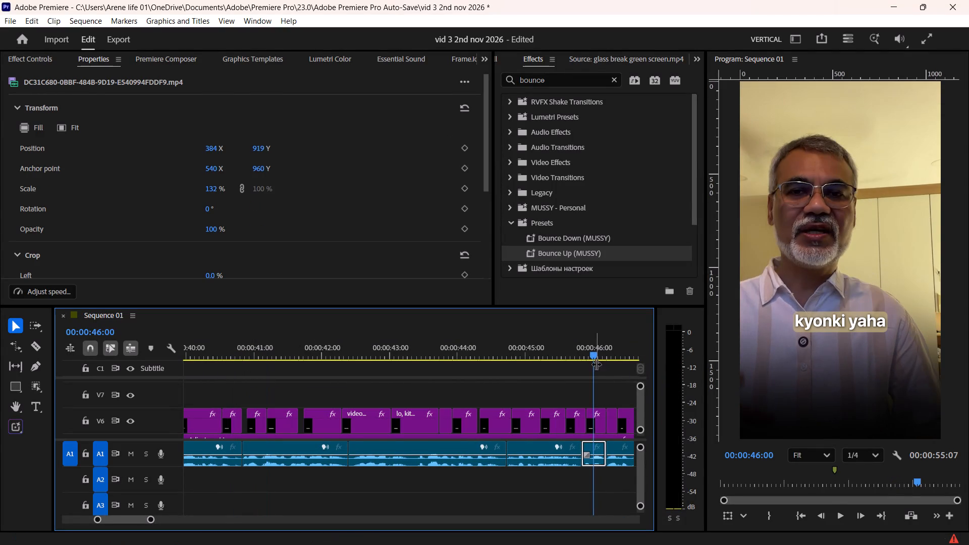
{"action": "key", "text": "space"}
{"action": "key", "text": "space"}
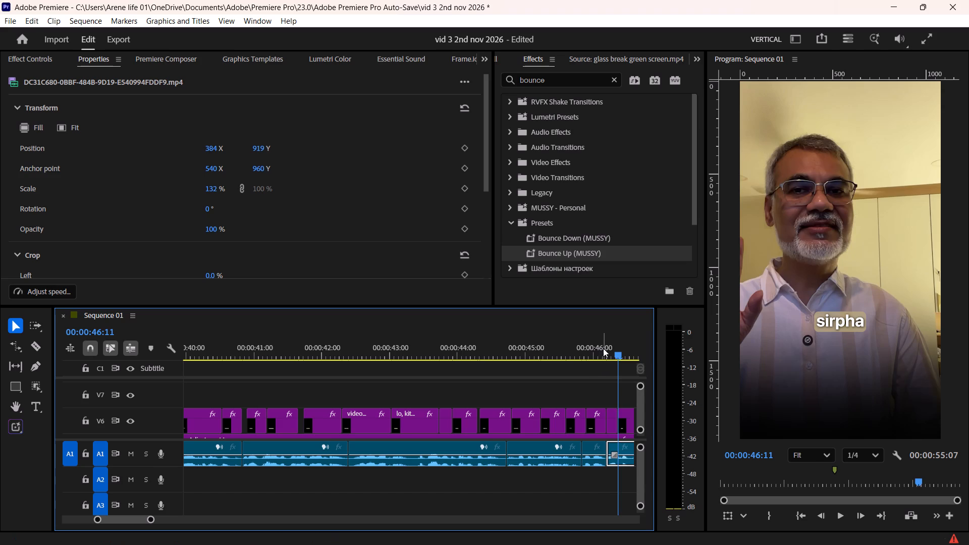
{"action": "left_click", "coordinate": [603, 348]}
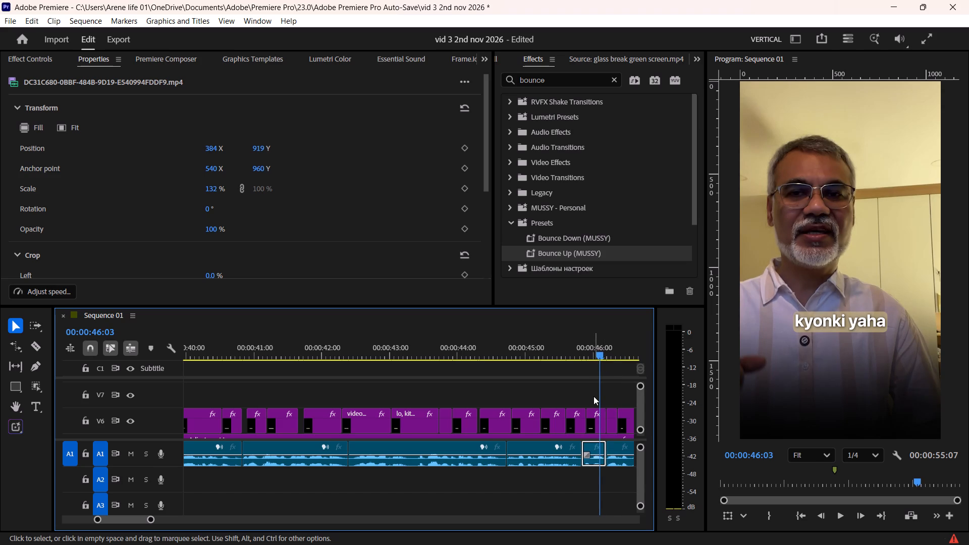
Ripple-delete the captions from "aba aapa" through the first part of "kyonki yaha" together with the four footage clips beneath them.
{"action": "left_click_drag", "start_coordinate": [594, 399], "coordinate": [250, 414]}
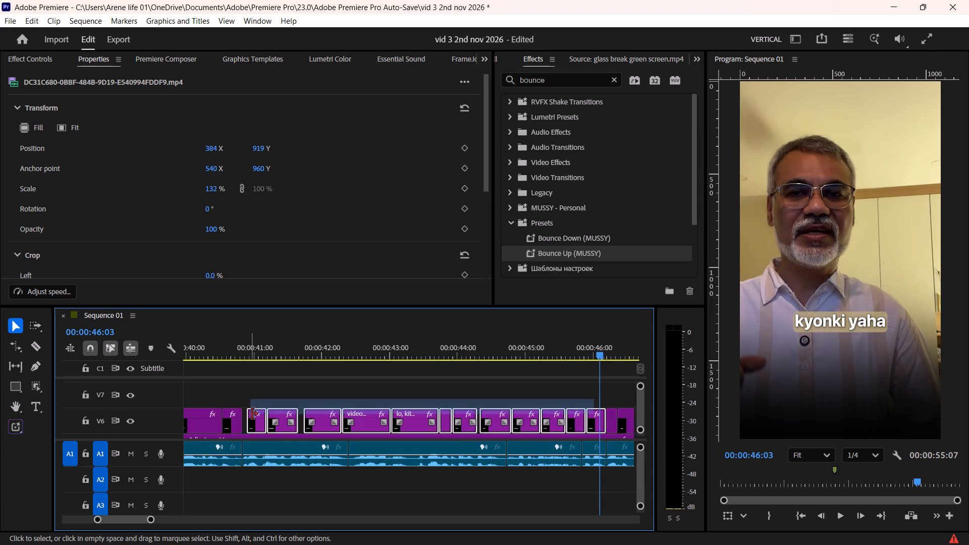
{"action": "left_click", "coordinate": [291, 446], "text": "shift"}
{"action": "left_click", "coordinate": [402, 446], "text": "shift"}
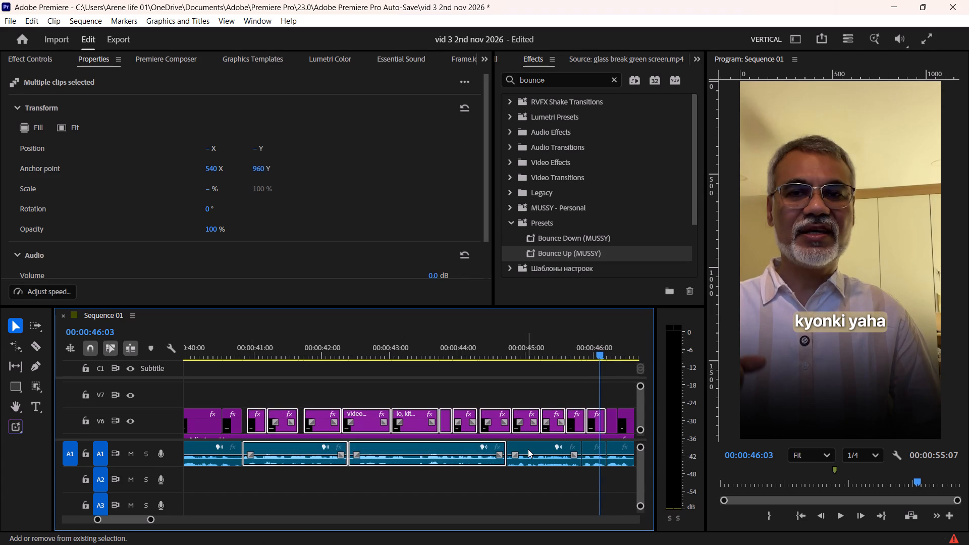
{"action": "left_click", "coordinate": [530, 449], "text": "shift"}
{"action": "left_click", "coordinate": [591, 451], "text": "shift"}
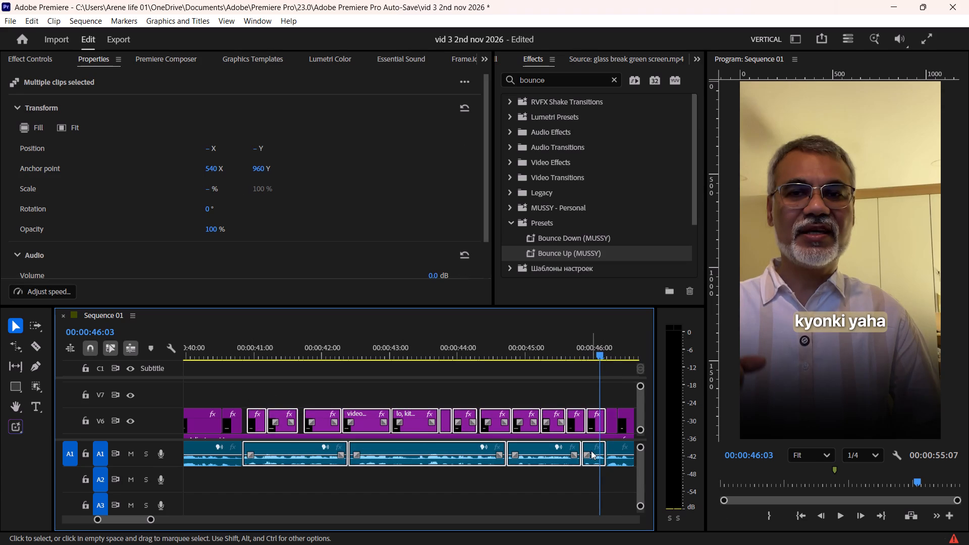
{"action": "key", "text": "F2"}
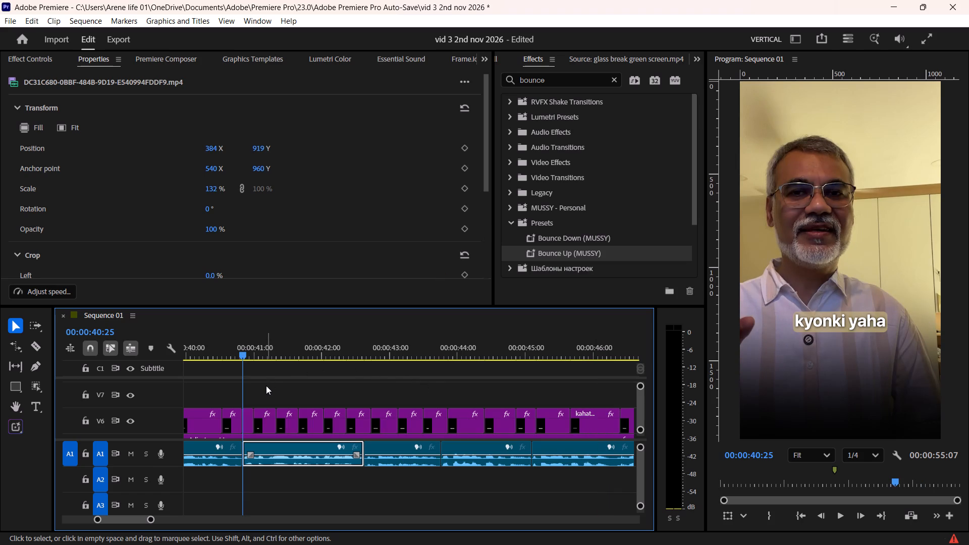
Split the V5 adjustment layer at 00:00:49:22, where the captions end, and delete the piece past that point.
{"action": "scroll", "coordinate": [360, 385], "scroll_direction": "down", "scroll_amount": 12}
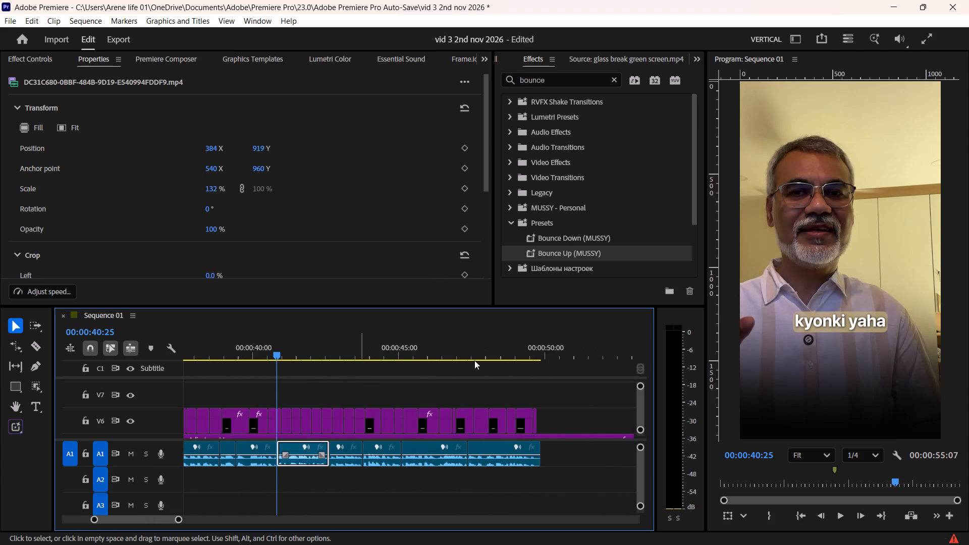
{"action": "left_click_drag", "start_coordinate": [529, 345], "coordinate": [534, 368], "text": "shift"}
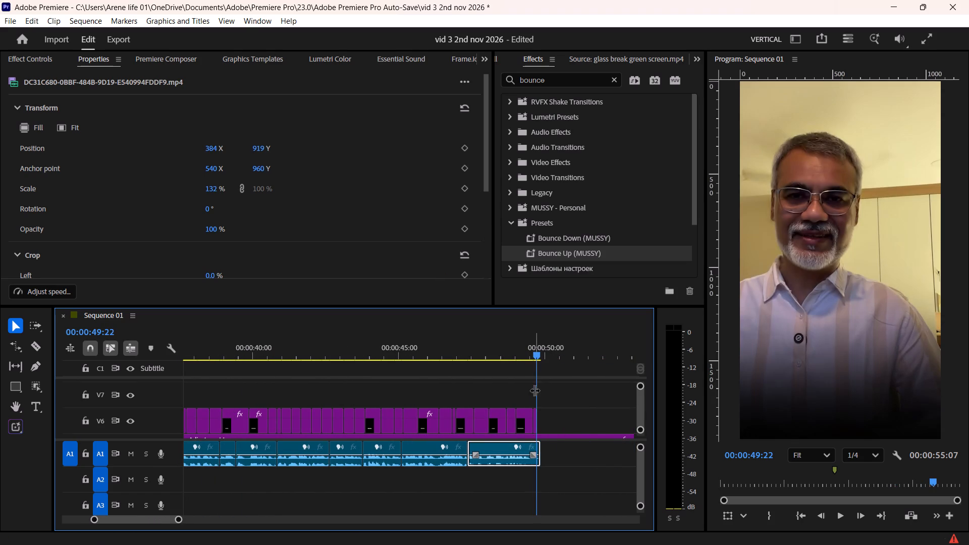
{"action": "scroll", "coordinate": [534, 391], "scroll_direction": "down", "scroll_amount": 5, "text": "ctrl"}
{"action": "scroll", "coordinate": [540, 397], "scroll_direction": "up", "scroll_amount": 2, "text": "ctrl"}
{"action": "scroll", "coordinate": [540, 398], "scroll_direction": "down", "scroll_amount": 3}
{"action": "scroll", "coordinate": [510, 408], "scroll_direction": "down", "scroll_amount": 3, "text": "alt"}
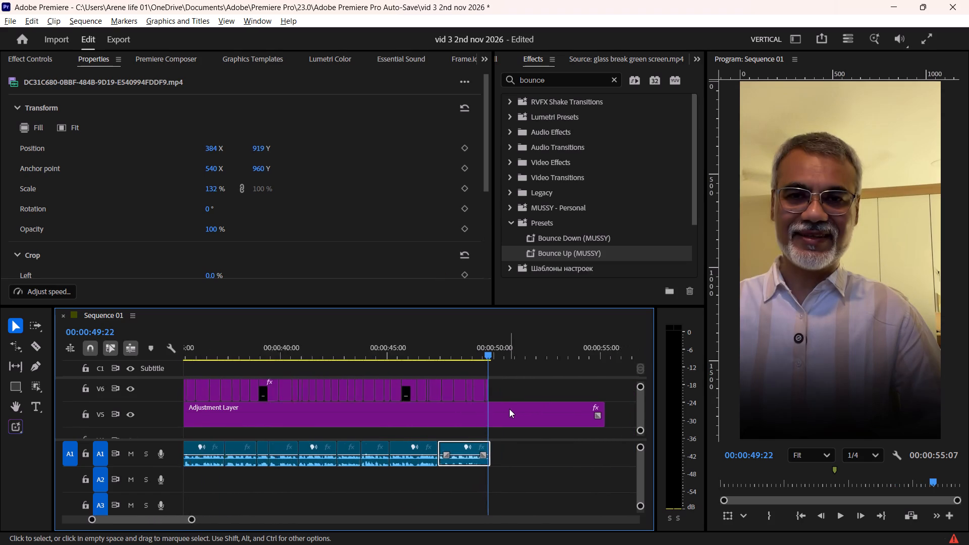
{"action": "scroll", "coordinate": [509, 409], "scroll_direction": "down", "scroll_amount": 1, "text": "alt"}
{"action": "left_click", "coordinate": [507, 415]}
{"action": "key", "text": "F1"}
{"action": "left_click", "coordinate": [523, 415]}
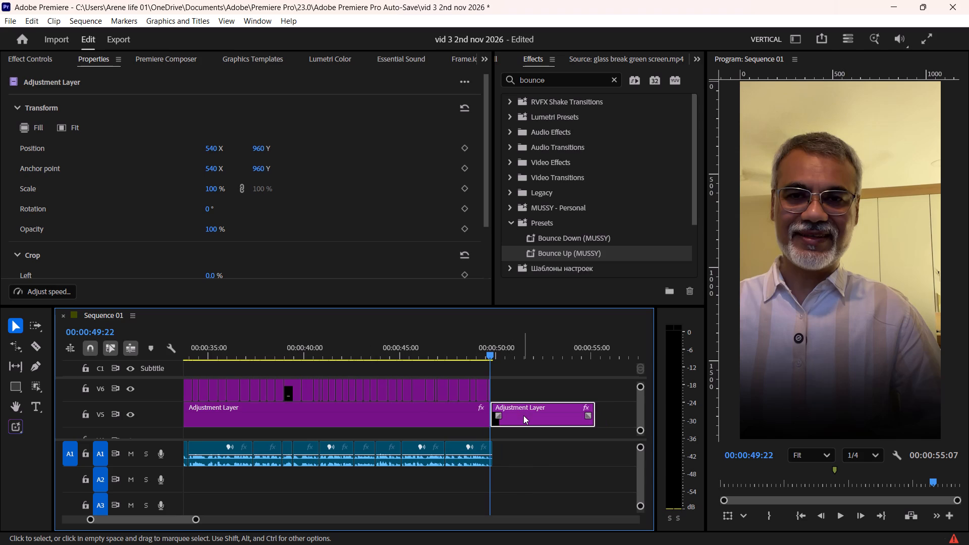
{"action": "key", "text": "Delete"}
Play from "usako hee" to "letaa hai.", and from the "isme aapki galti" title to "deeenae", checking the pacing.
{"action": "scroll", "coordinate": [430, 386], "scroll_direction": "up", "scroll_amount": 4}
{"action": "left_click", "coordinate": [340, 350]}
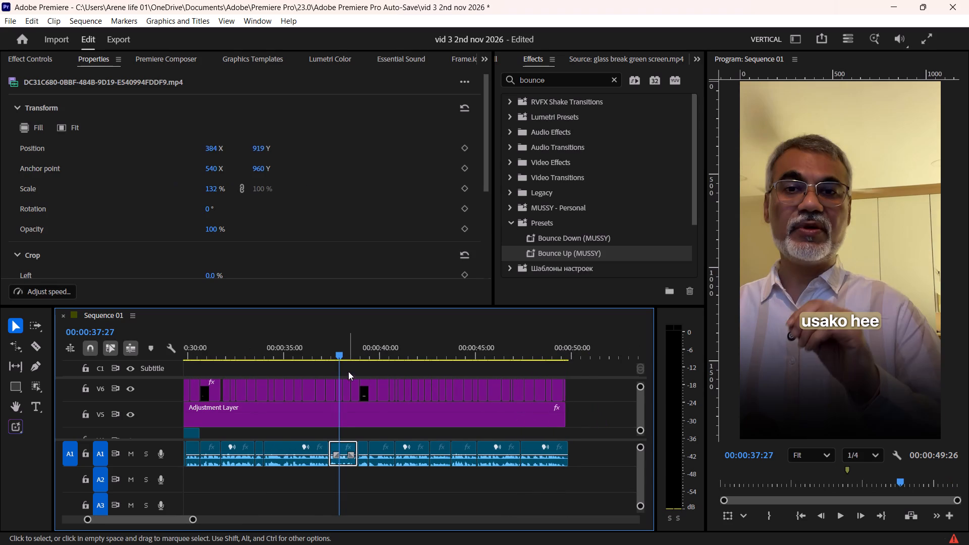
{"action": "key", "text": "space"}
{"action": "key", "text": "space"}
{"action": "scroll", "coordinate": [332, 389], "scroll_direction": "up", "scroll_amount": 6}
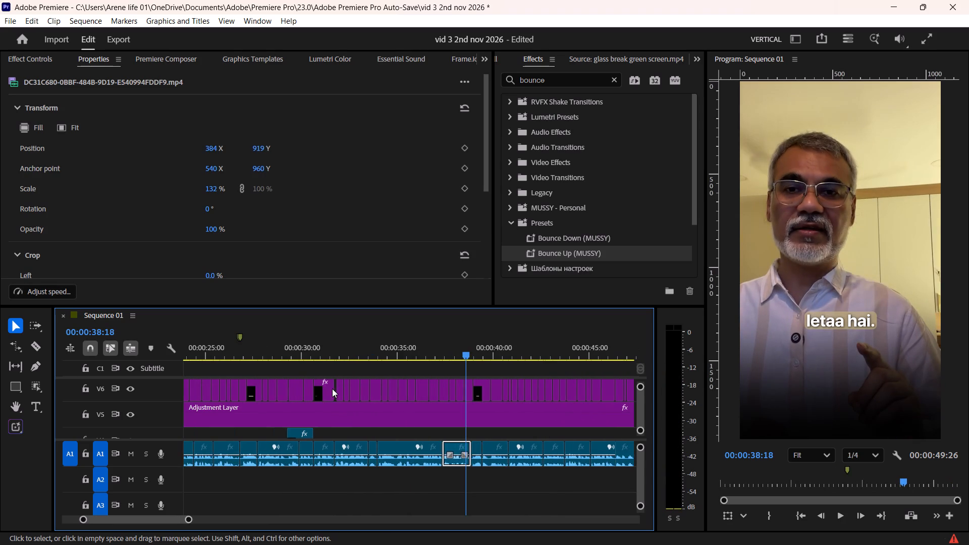
{"action": "left_click", "coordinate": [331, 351]}
{"action": "scroll", "coordinate": [333, 383], "scroll_direction": "up", "scroll_amount": 8, "text": "alt"}
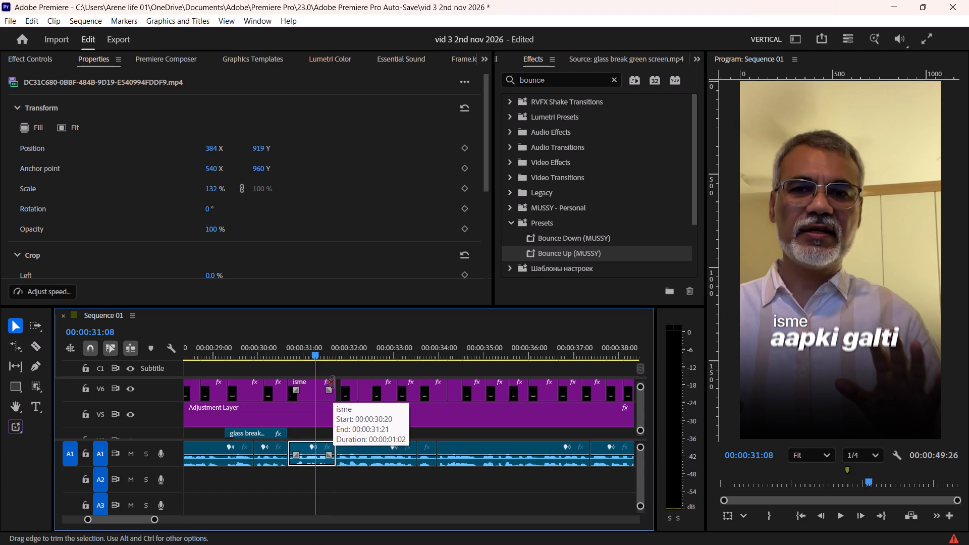
{"action": "key", "text": "space"}
{"action": "scroll", "coordinate": [333, 383], "scroll_direction": "up", "scroll_amount": 2, "text": "alt"}
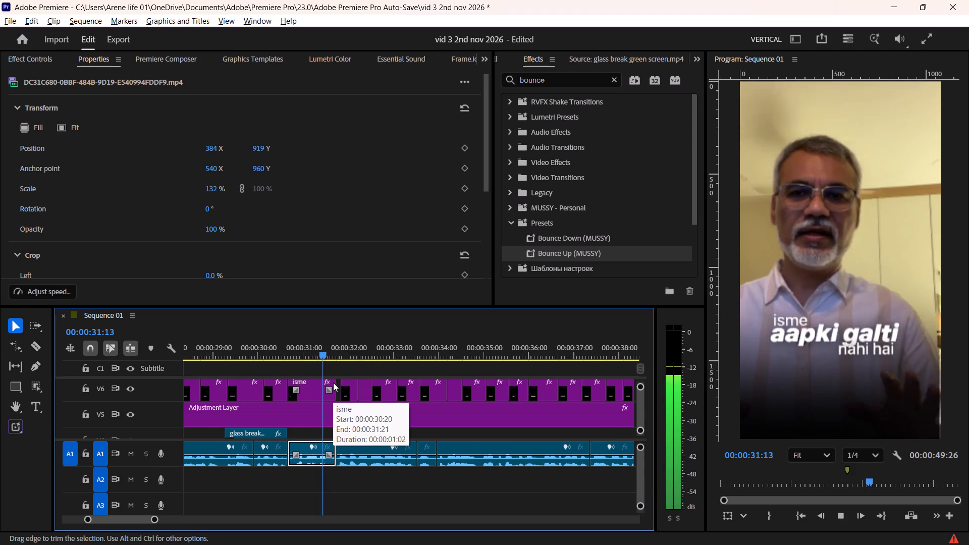
{"action": "scroll", "coordinate": [333, 383], "scroll_direction": "up", "scroll_amount": 1, "text": "alt"}
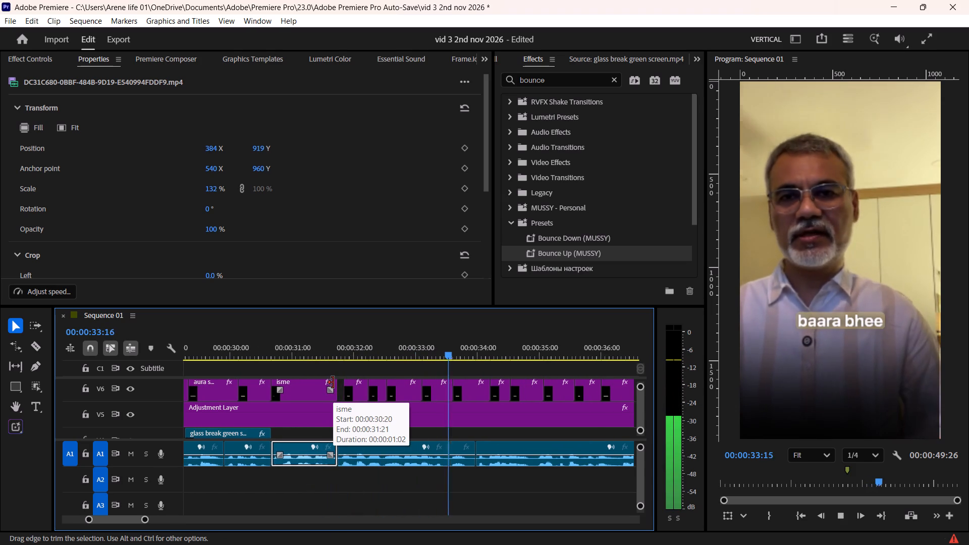
{"action": "key", "text": "space"}
{"action": "scroll", "coordinate": [449, 374], "scroll_direction": "up", "scroll_amount": 8, "text": "alt"}
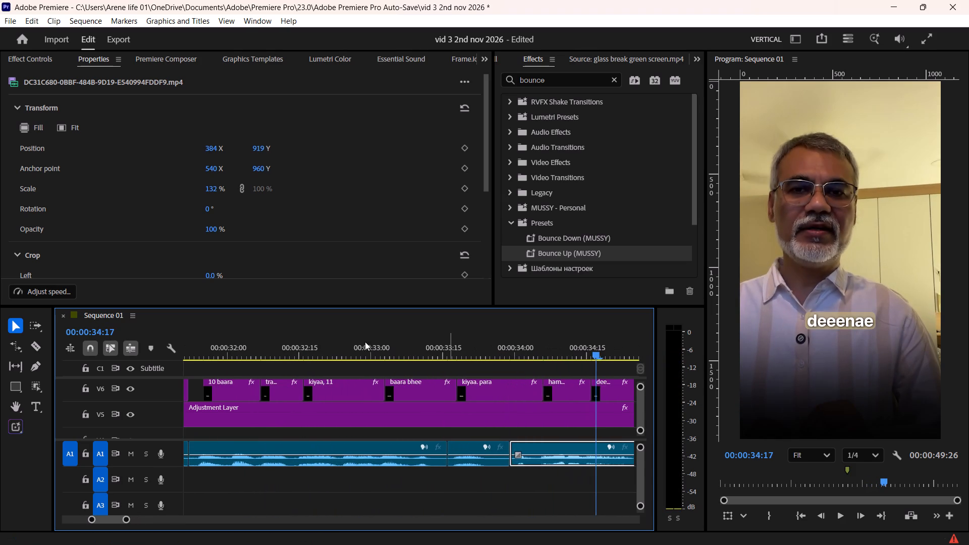
Replay the "baara bhee" caption to find where its speech ends before the next footage cut.
{"action": "left_click", "coordinate": [362, 347]}
{"action": "key", "text": "space"}
{"action": "key", "text": "space"}
{"action": "key", "text": "space"}
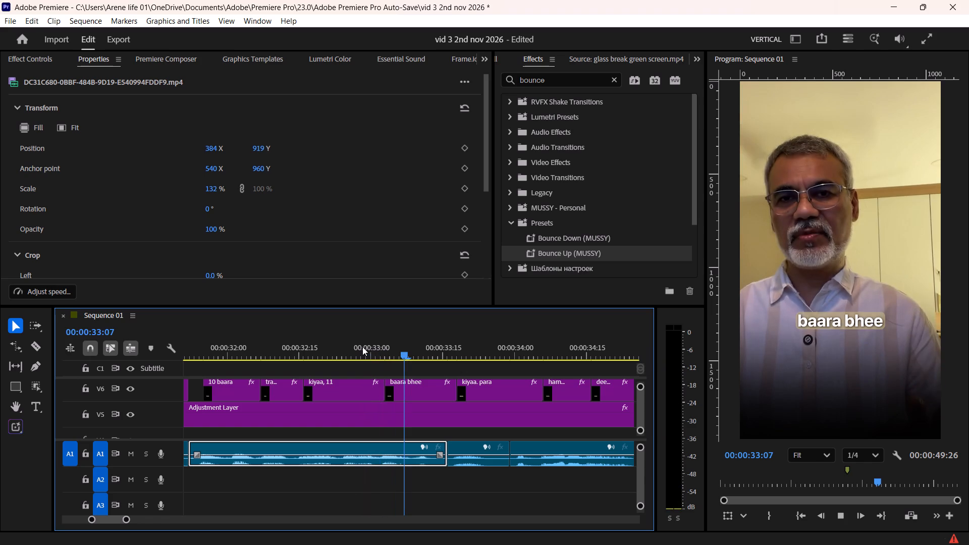
{"action": "key", "text": "space"}
{"action": "left_click_drag", "start_coordinate": [405, 333], "coordinate": [392, 350]}
{"action": "key", "text": "space"}
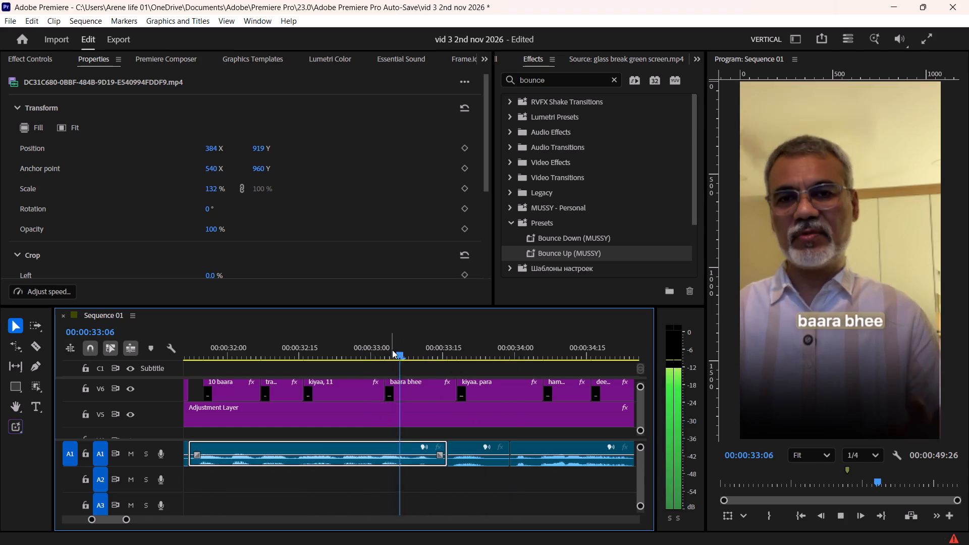
{"action": "key", "text": "space"}
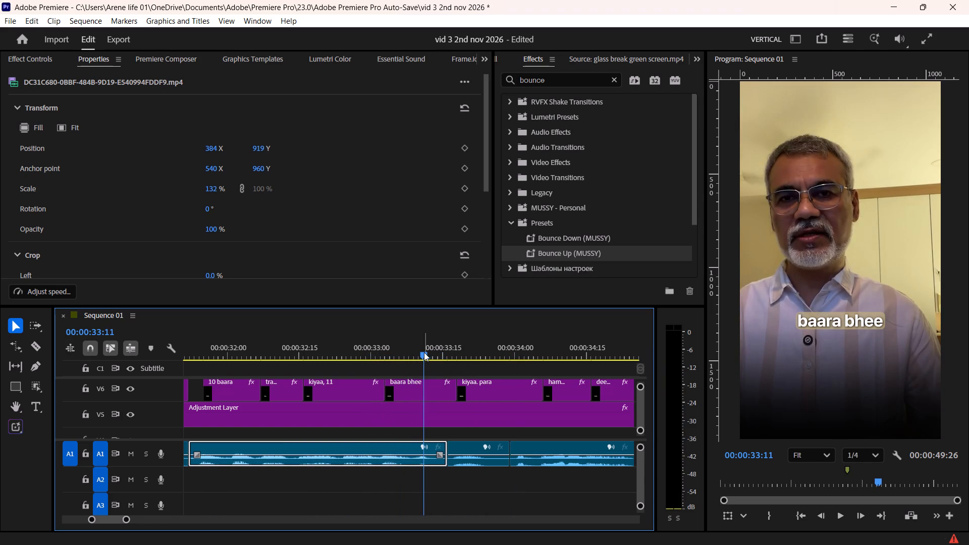
Split the footage and the "baara bhee" caption at 00:00:33:12 and ripple-delete the short pieces up to the next footage cut.
{"action": "left_click_drag", "start_coordinate": [424, 352], "coordinate": [434, 354]}
{"action": "key", "text": "F1"}
{"action": "key", "text": "F2"}
{"action": "left_click", "coordinate": [432, 351], "text": "shift"}
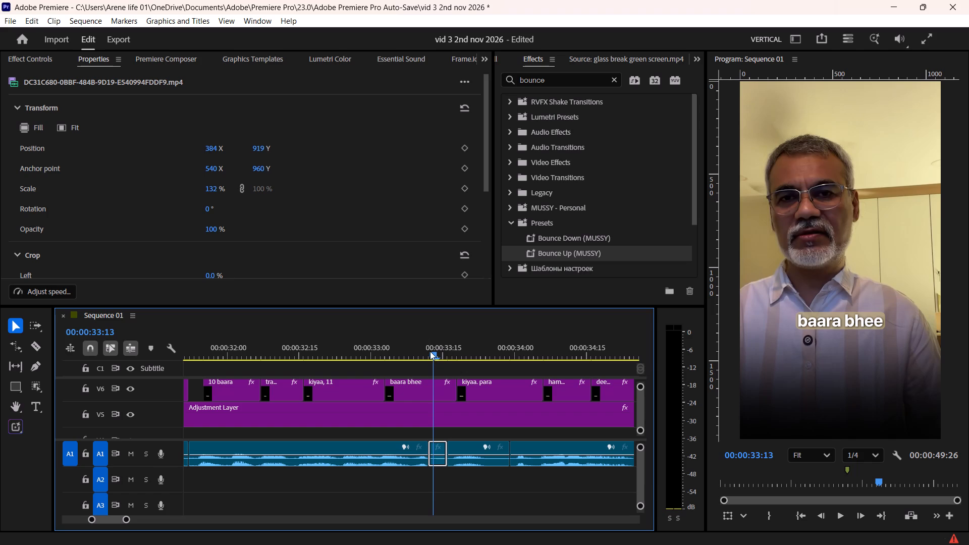
{"action": "scroll", "coordinate": [431, 402], "scroll_direction": "up", "scroll_amount": 2, "text": "ctrl"}
{"action": "left_click", "coordinate": [436, 413]}
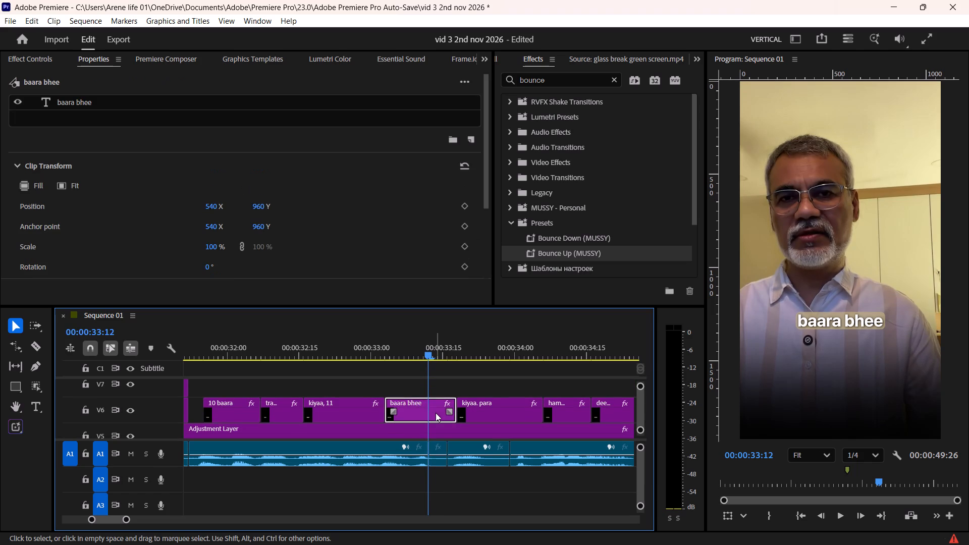
{"action": "key", "text": "F1"}
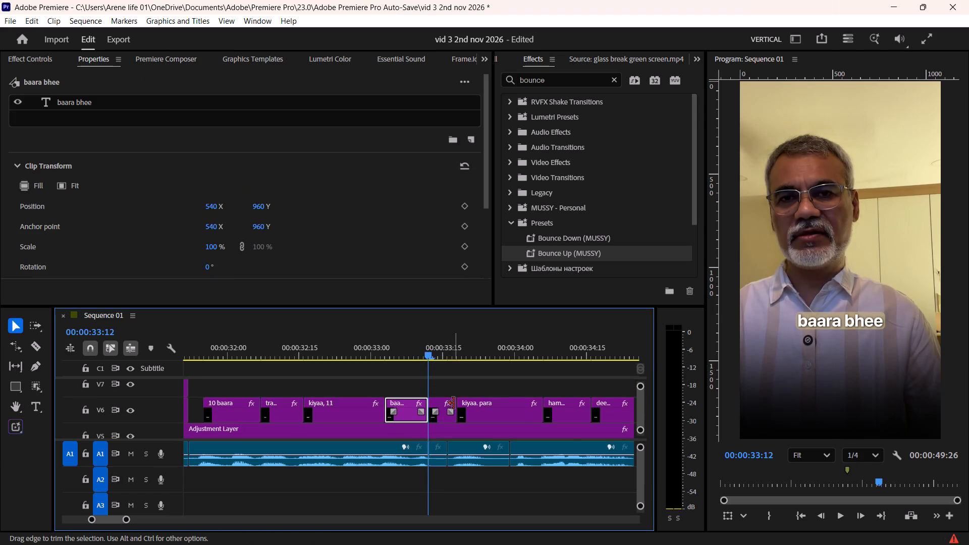
{"action": "left_click_drag", "start_coordinate": [454, 403], "coordinate": [445, 410]}
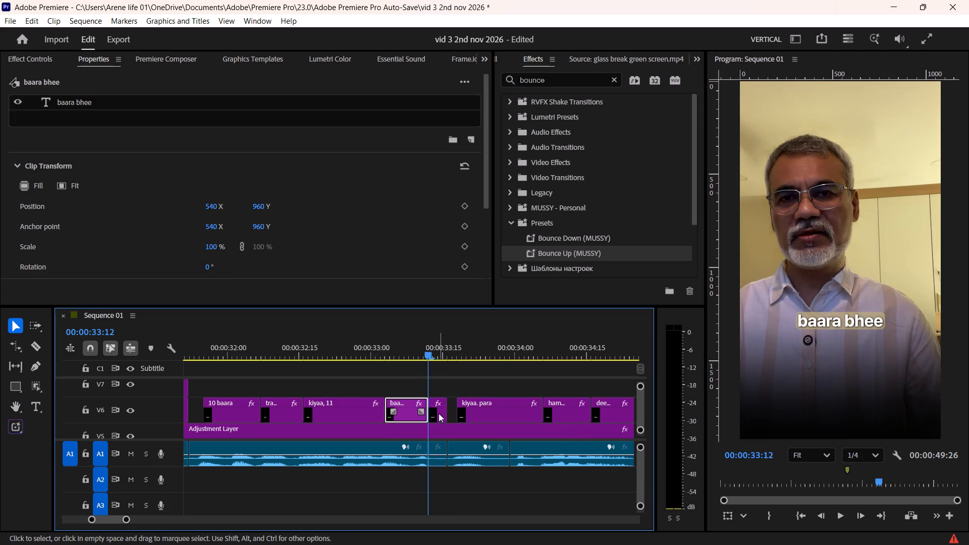
{"action": "left_click", "coordinate": [439, 413]}
{"action": "left_click", "coordinate": [437, 454], "text": "shift"}
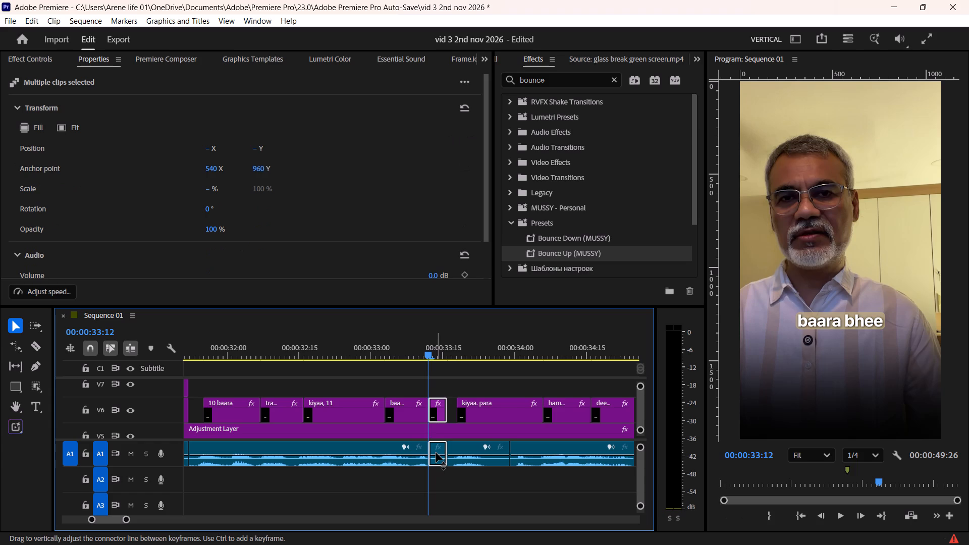
{"action": "key", "text": "F2"}
Replay the join after "baara bhee" and extend the start of the "kiyaa. para" caption back to the footage cut.
{"action": "left_click", "coordinate": [407, 343]}
{"action": "key", "text": "space"}
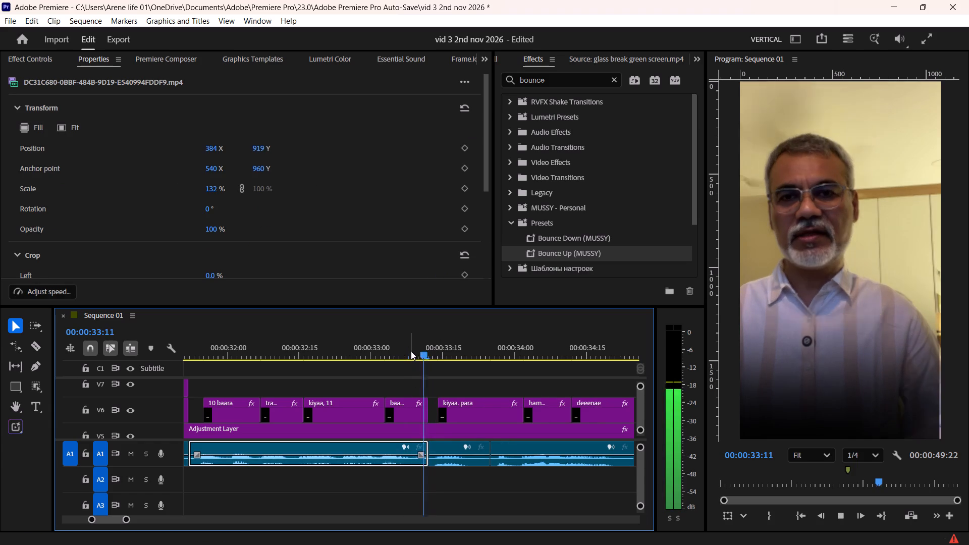
{"action": "key", "text": "space"}
{"action": "left_click_drag", "start_coordinate": [385, 351], "coordinate": [366, 356]}
{"action": "key", "text": "space"}
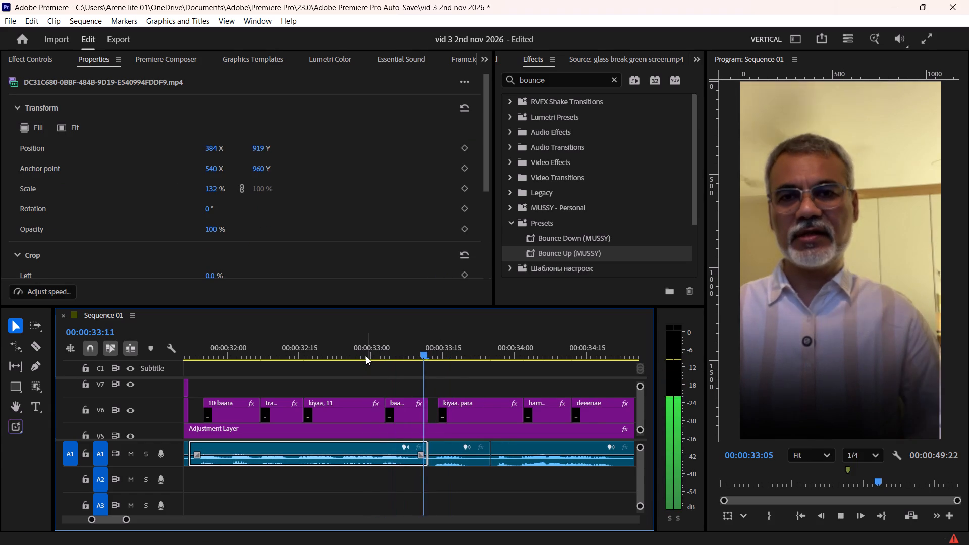
{"action": "key", "text": "space"}
{"action": "left_click_drag", "start_coordinate": [441, 405], "coordinate": [430, 408]}
Save the project with the playhead parked at 00:00:31:18 on the "isme aapki galti nahi hai" title.
{"action": "scroll", "coordinate": [412, 392], "scroll_direction": "down", "scroll_amount": 5, "text": "alt"}
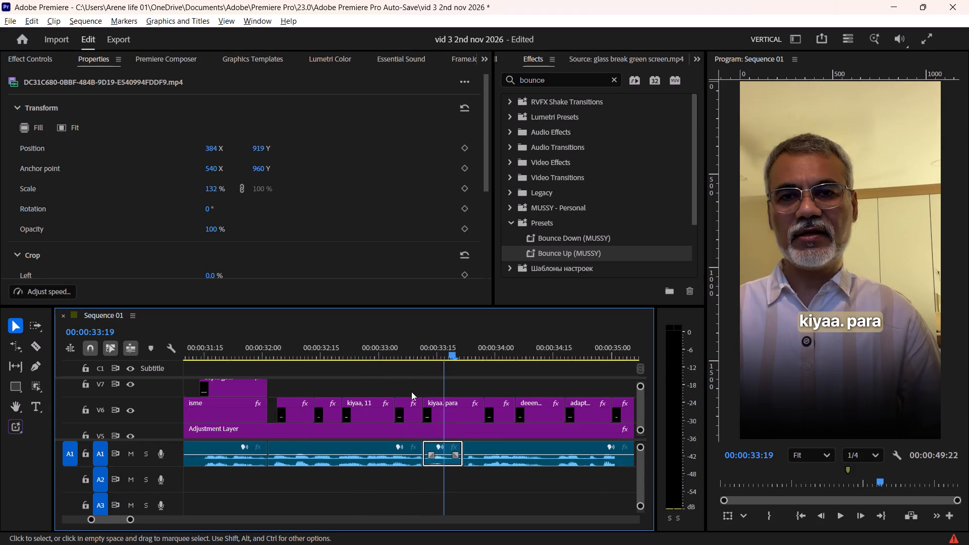
{"action": "scroll", "coordinate": [354, 391], "scroll_direction": "up", "scroll_amount": 2}
{"action": "left_click", "coordinate": [309, 351]}
{"action": "key", "text": "ctrl+s"}
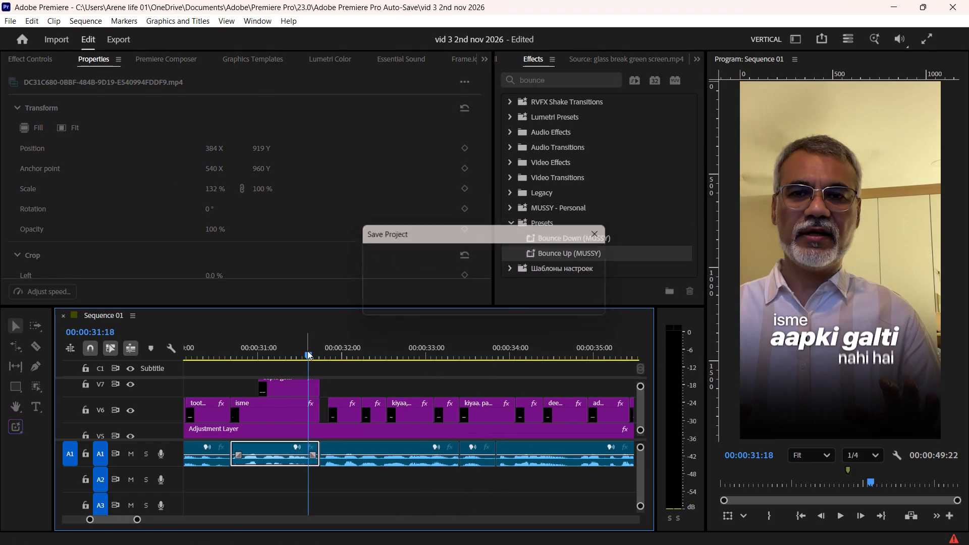
{"action": "key", "text": "ctrl+s"}
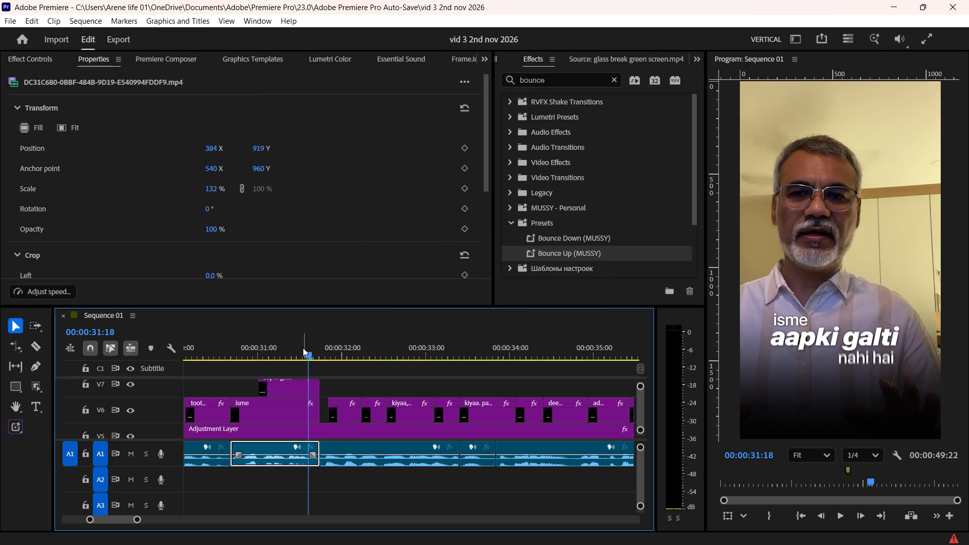
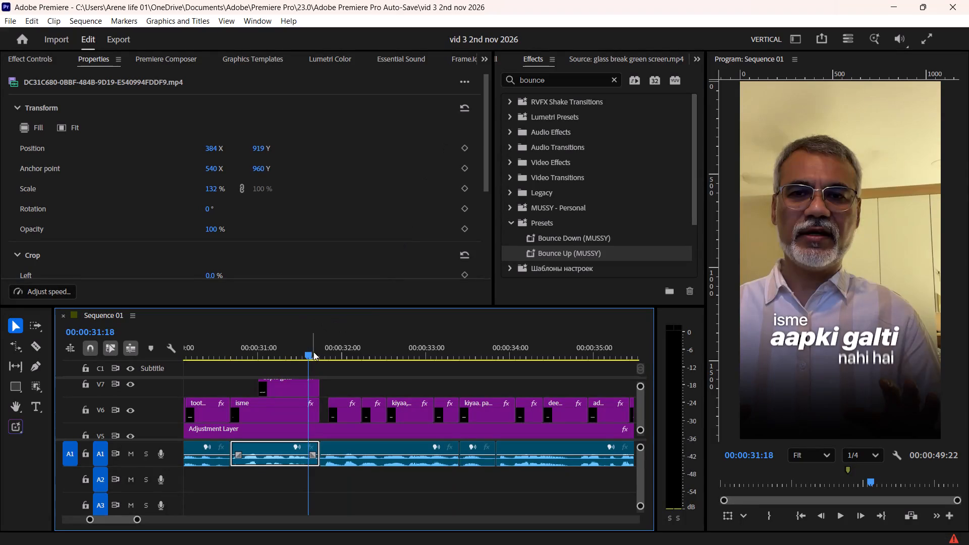
Extend the start of the "10 baara" caption back to meet the end of the "isme" caption, and save the project.
{"action": "left_click_drag", "start_coordinate": [302, 350], "coordinate": [295, 351]}
{"action": "key", "text": "ctrl+s"}
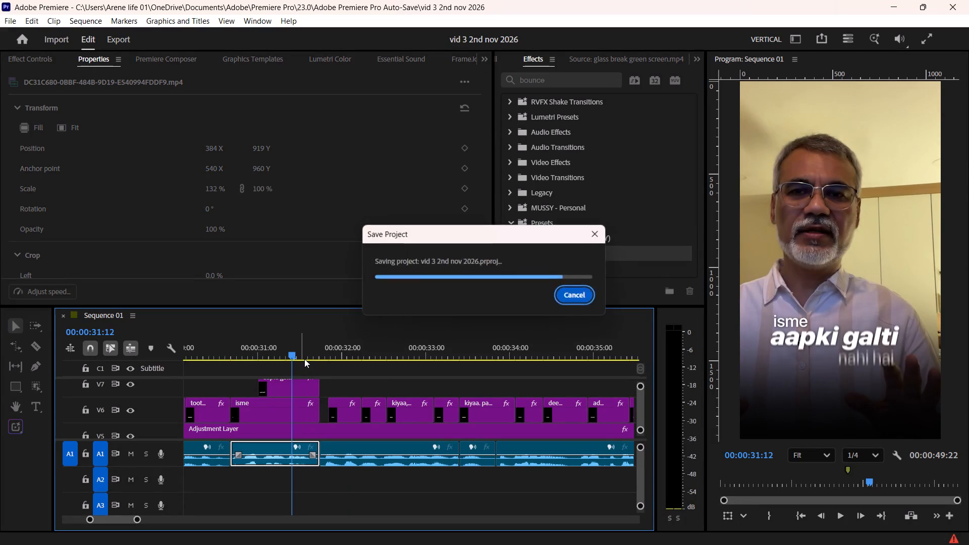
{"action": "key", "text": "ctrl+s"}
{"action": "scroll", "coordinate": [310, 392], "scroll_direction": "up", "scroll_amount": 10, "text": "alt"}
{"action": "key", "text": "space"}
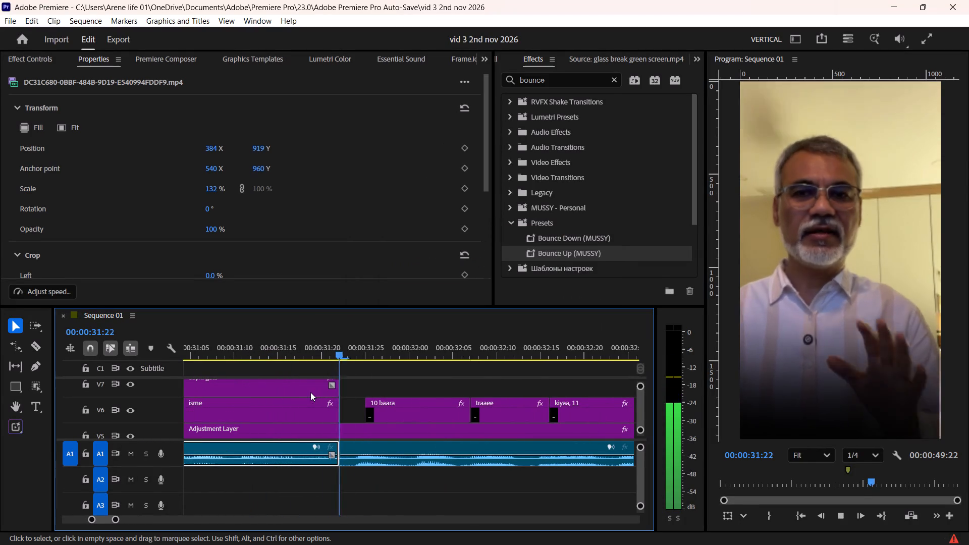
{"action": "key", "text": "space"}
{"action": "scroll", "coordinate": [318, 398], "scroll_direction": "down", "scroll_amount": 5, "text": "alt"}
{"action": "scroll", "coordinate": [345, 398], "scroll_direction": "up", "scroll_amount": 7, "text": "alt"}
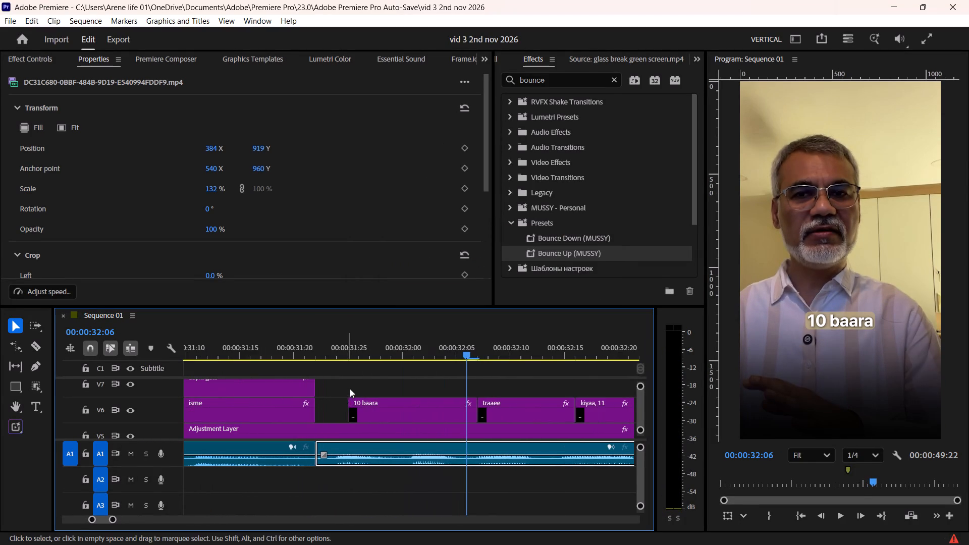
{"action": "left_click_drag", "start_coordinate": [349, 400], "coordinate": [320, 412]}
{"action": "key", "text": "ctrl+s"}
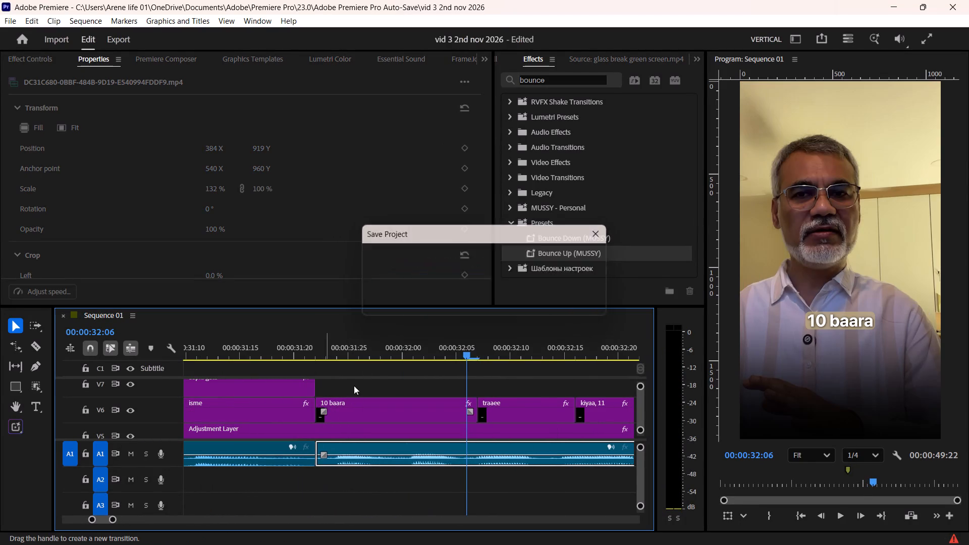
Play back the section from the end of "isme" through "kiyaa, 11" to check the captions against the speech.
{"action": "left_click_drag", "start_coordinate": [316, 347], "coordinate": [297, 352]}
{"action": "key", "text": "space"}
{"action": "scroll", "coordinate": [330, 369], "scroll_direction": "down", "scroll_amount": 5, "text": "alt"}
{"action": "key", "text": "space"}
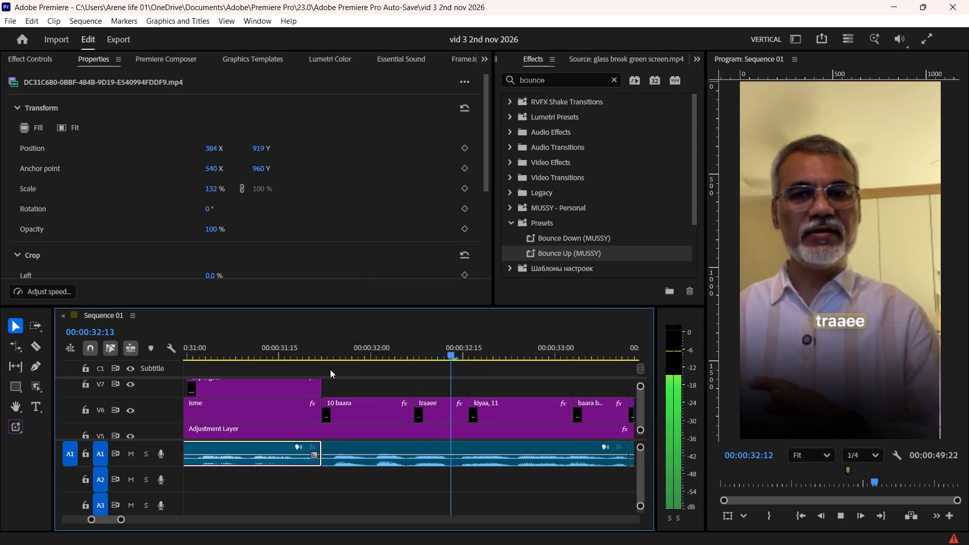
{"action": "scroll", "coordinate": [349, 370], "scroll_direction": "down", "scroll_amount": 4, "text": "alt"}
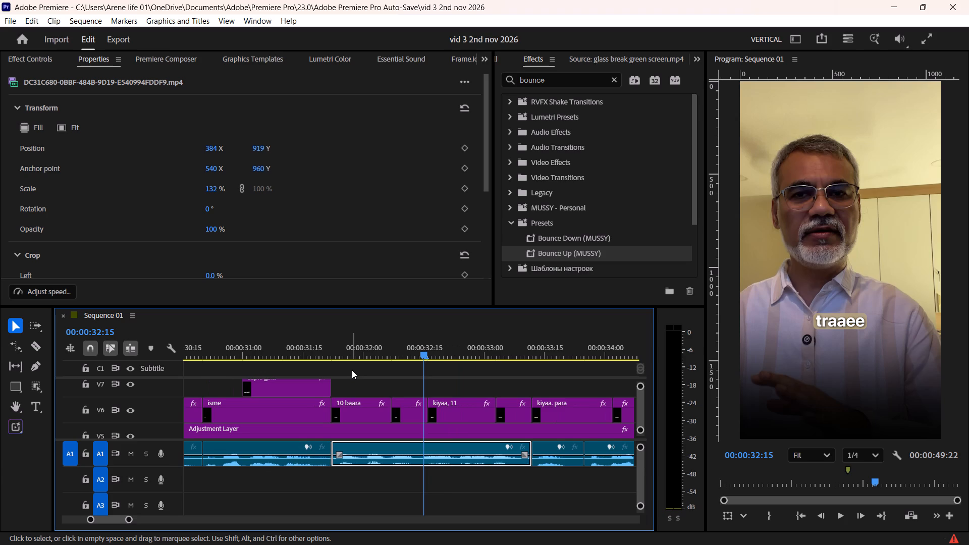
{"action": "scroll", "coordinate": [363, 386], "scroll_direction": "up", "scroll_amount": 4, "text": "alt"}
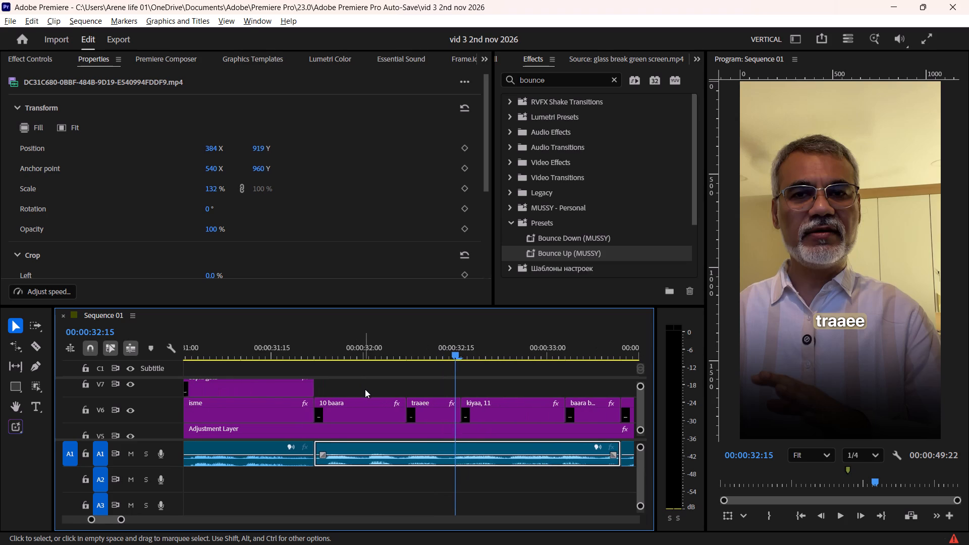
{"action": "left_click_drag", "start_coordinate": [362, 339], "coordinate": [350, 357]}
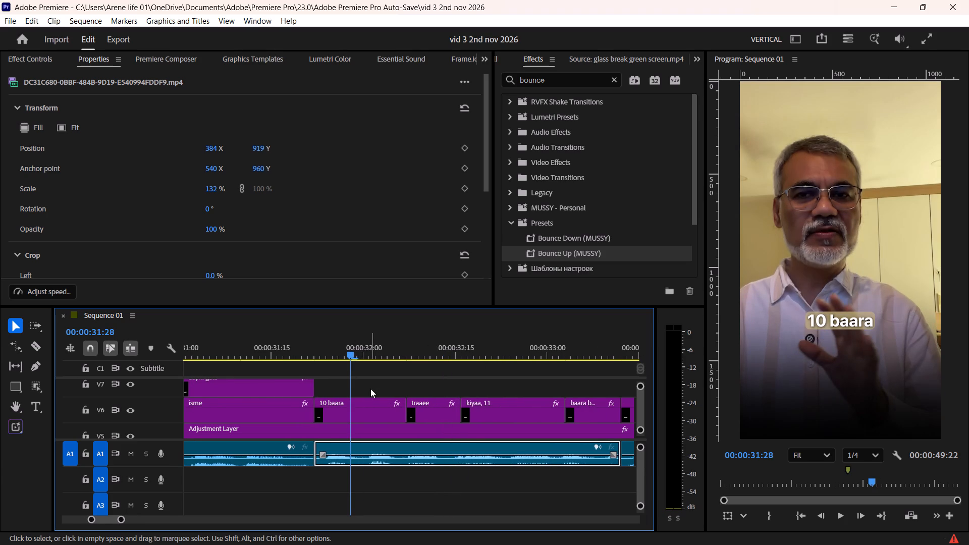
{"action": "left_click", "coordinate": [370, 389]}
{"action": "scroll", "coordinate": [370, 389], "scroll_direction": "down", "scroll_amount": 2, "text": "alt"}
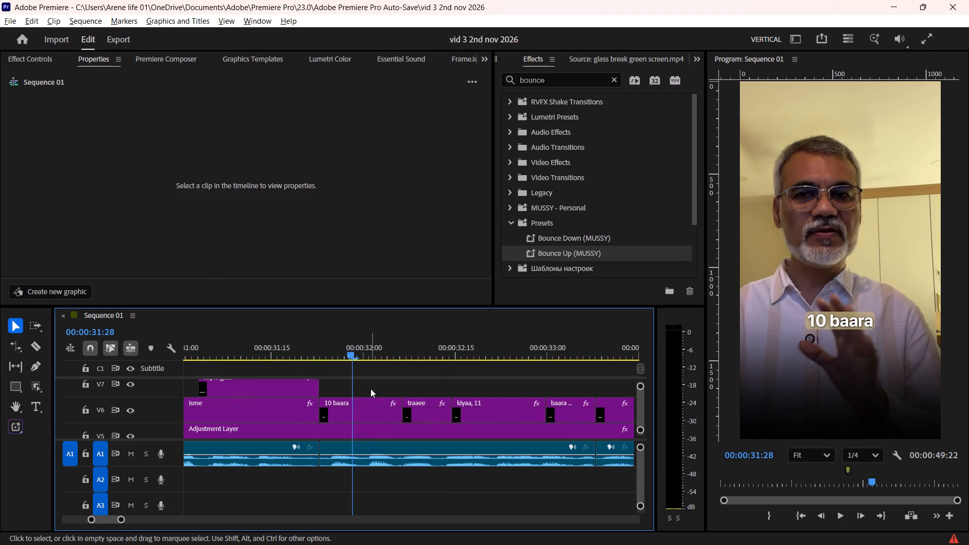
{"action": "scroll", "coordinate": [370, 389], "scroll_direction": "down", "scroll_amount": 3, "text": "alt"}
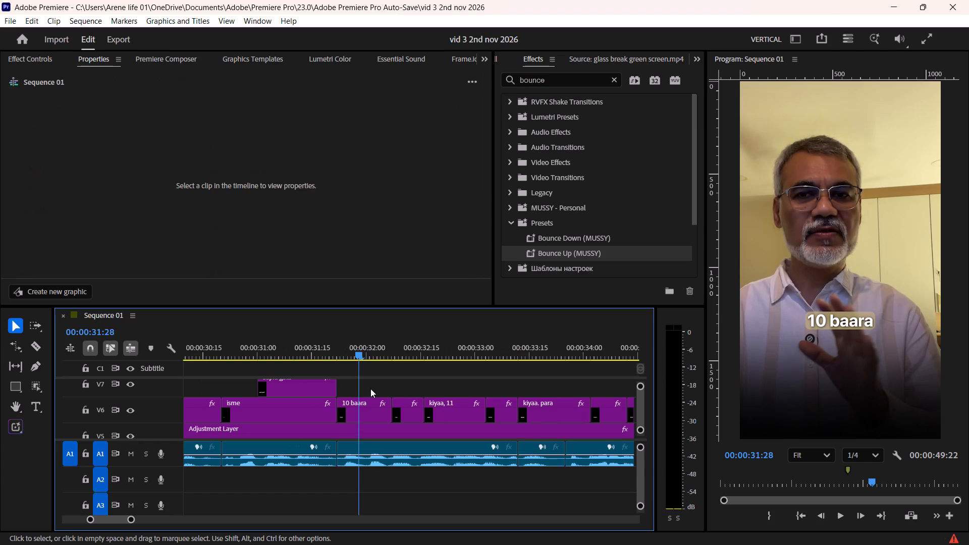
{"action": "key", "text": "space"}
{"action": "key", "text": "space"}
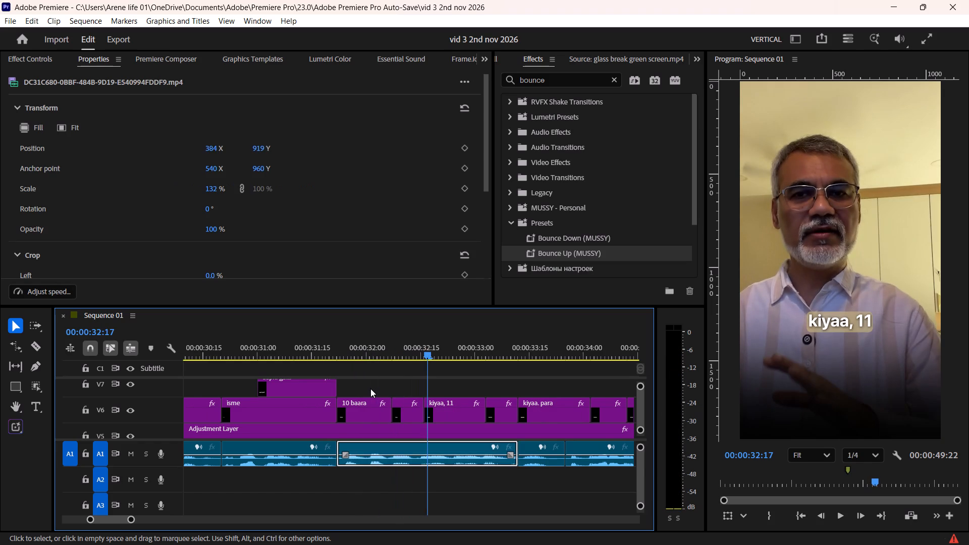
{"action": "left_click_drag", "start_coordinate": [368, 343], "coordinate": [362, 349]}
{"action": "key", "text": "space"}
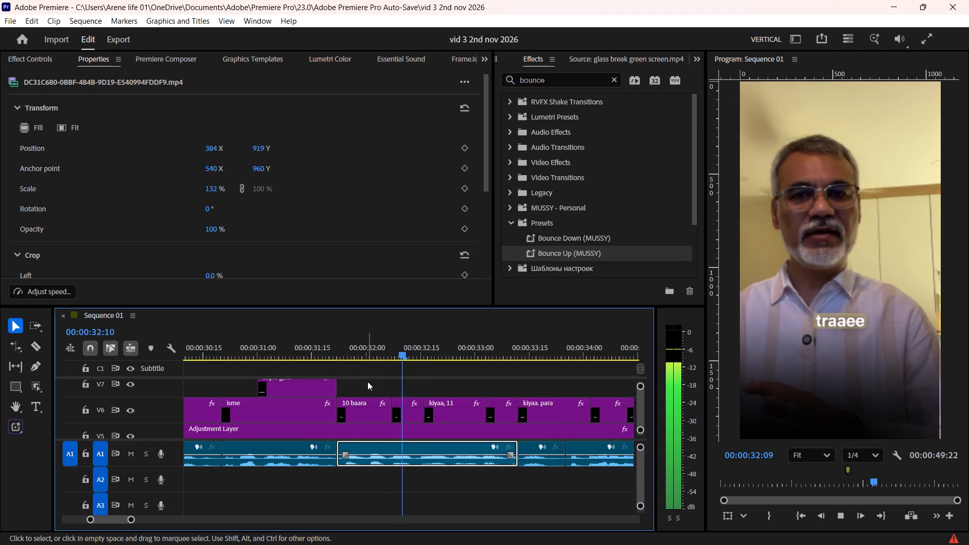
{"action": "key", "text": "space"}
{"action": "scroll", "coordinate": [384, 382], "scroll_direction": "up", "scroll_amount": 3, "text": "alt"}
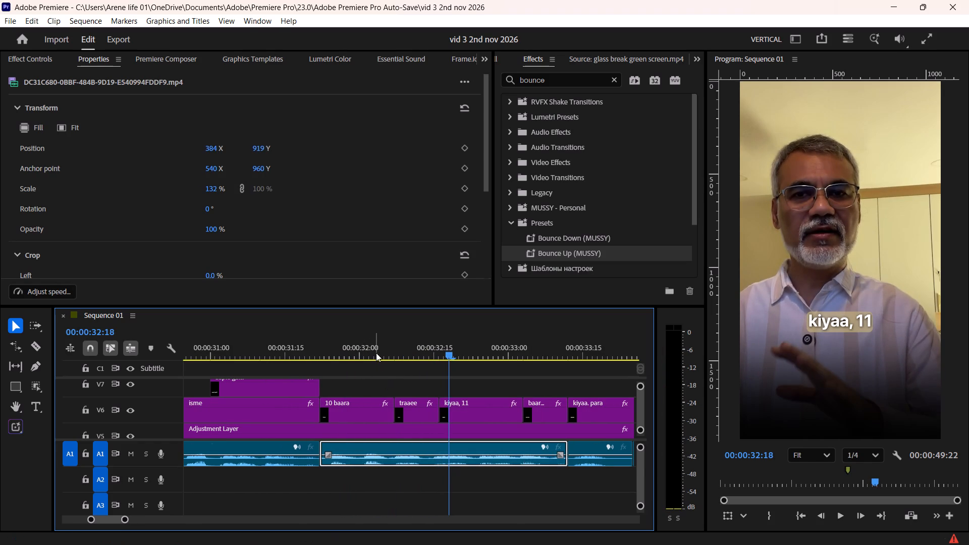
{"action": "left_click_drag", "start_coordinate": [367, 347], "coordinate": [292, 363]}
{"action": "key", "text": "space"}
{"action": "key", "text": "space"}
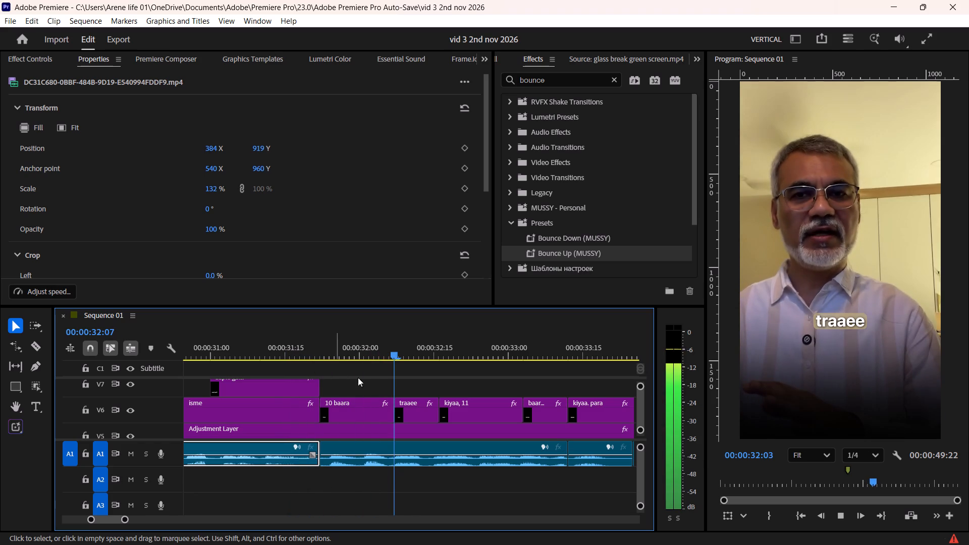
Correct the "10 baara" caption text to "10 baar".
{"action": "left_click", "coordinate": [359, 400]}
{"action": "left_click", "coordinate": [365, 340]}
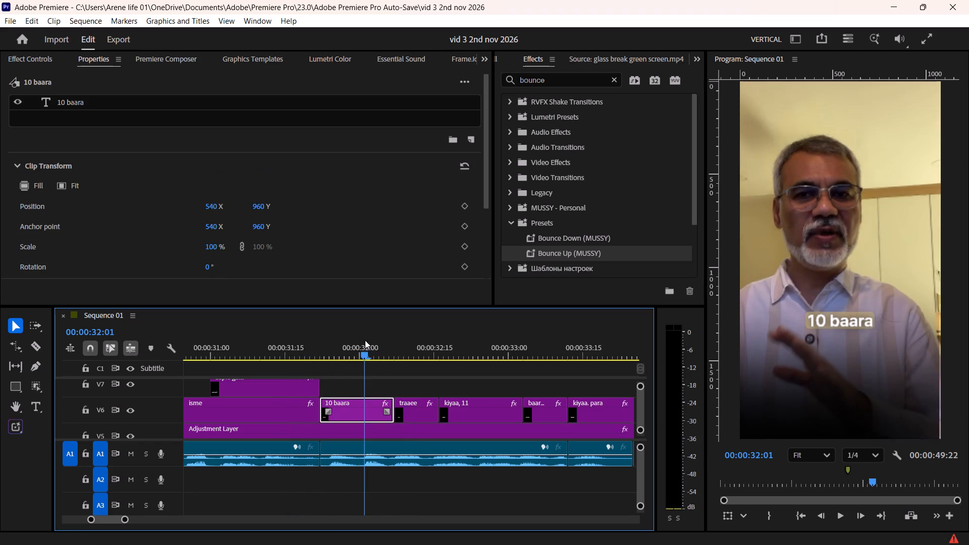
{"action": "double_click", "coordinate": [95, 102]}
{"action": "key", "text": "Right"}
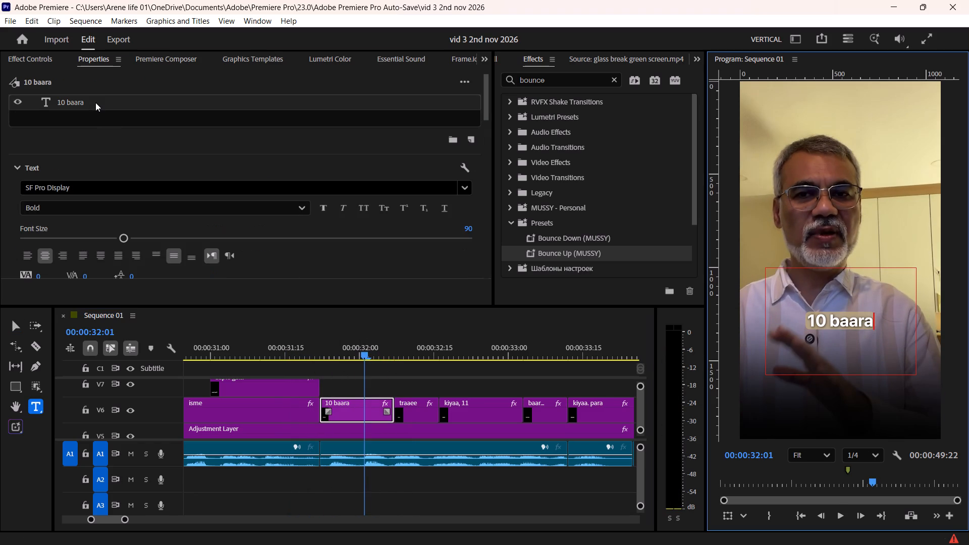
{"action": "key", "text": "BackSpace"}
{"action": "key", "text": "BackSpace"}
{"action": "key", "text": "r"}
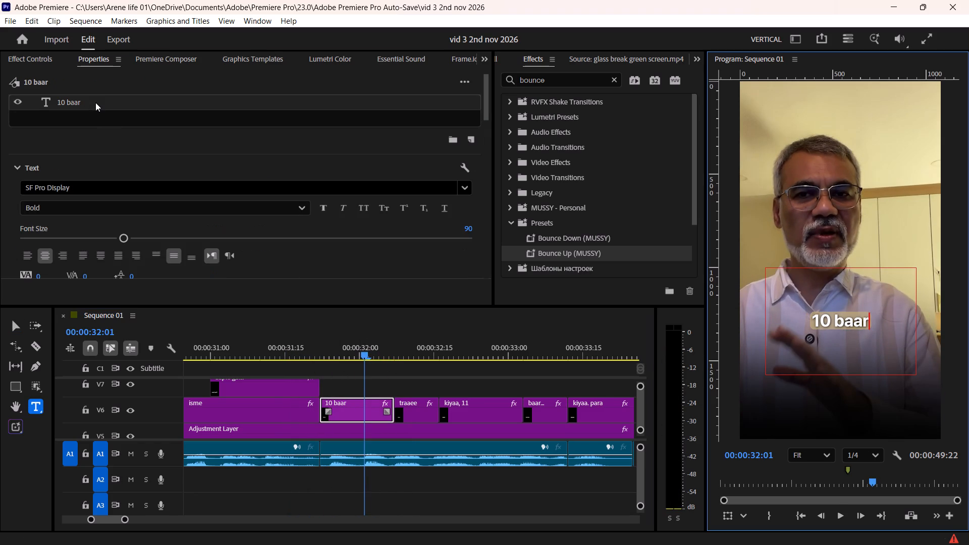
Replace the text of the "traaee" caption with "try".
{"action": "left_click", "coordinate": [420, 352]}
{"action": "left_click", "coordinate": [418, 411]}
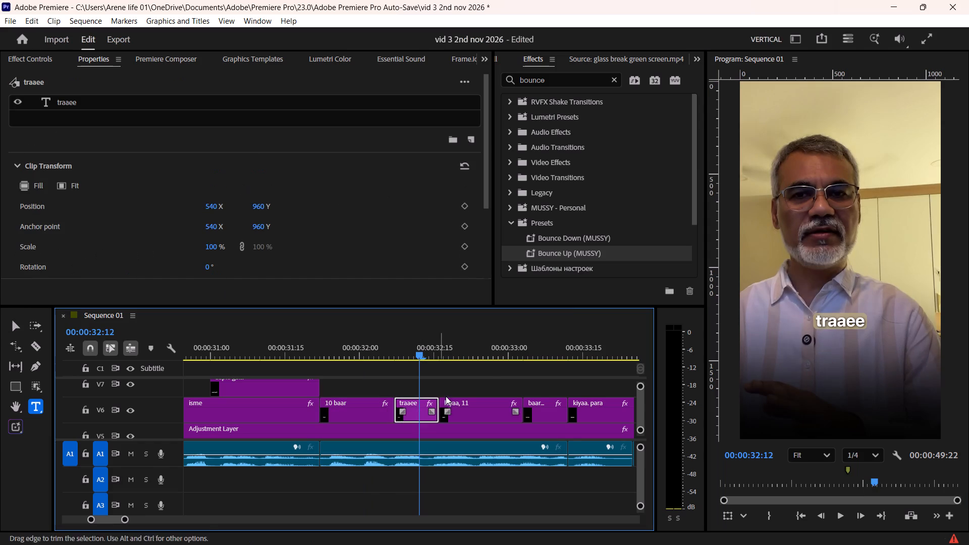
{"action": "double_click", "coordinate": [83, 100]}
{"action": "type", "text": "try"}
Shorten the "kiyaa, 11" caption text to "kiya" and save the project.
{"action": "left_click", "coordinate": [468, 347]}
{"action": "left_click", "coordinate": [476, 403]}
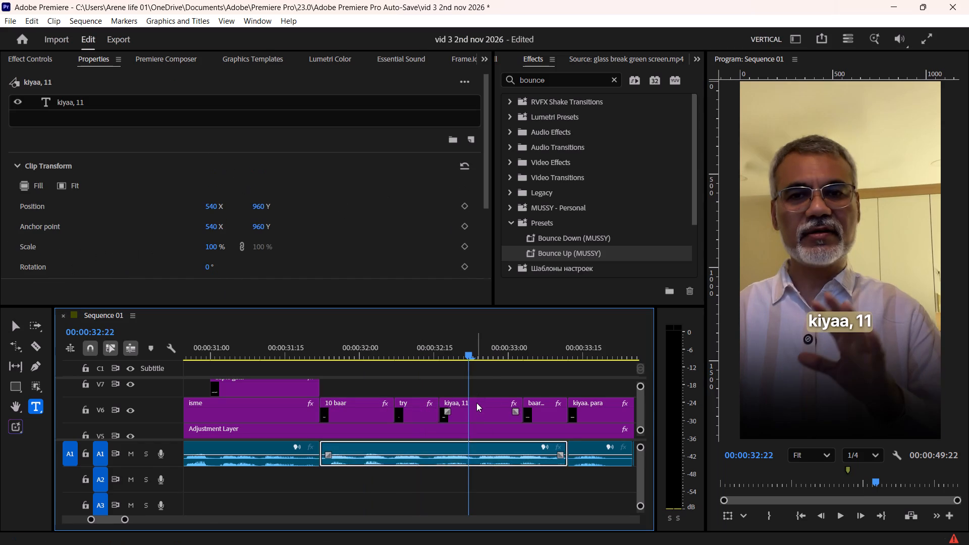
{"action": "double_click", "coordinate": [103, 103]}
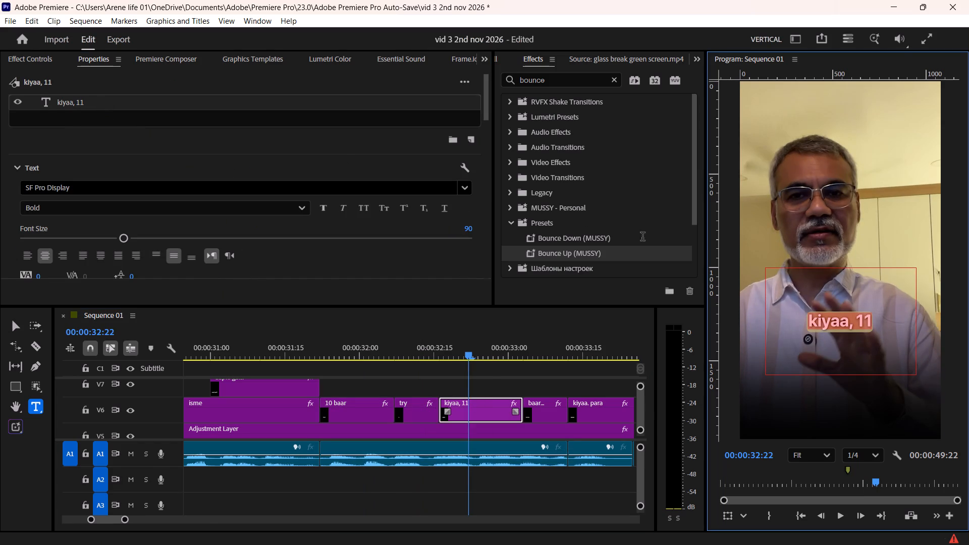
{"action": "left_click", "coordinate": [867, 321]}
{"action": "key", "text": "Right"}
{"action": "key", "text": "BackSpace"}
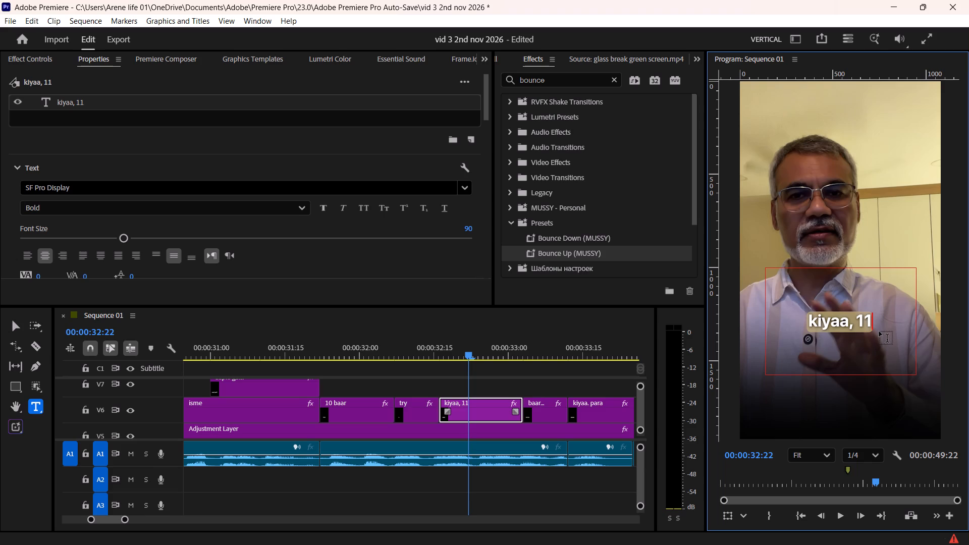
{"action": "key", "text": "BackSpace"}
{"action": "key", "text": "BackSpace"}
{"action": "key", "text": "BackSpace"}
{"action": "key", "text": "BackSpace"}
{"action": "left_click_drag", "start_coordinate": [354, 350], "coordinate": [293, 361]}
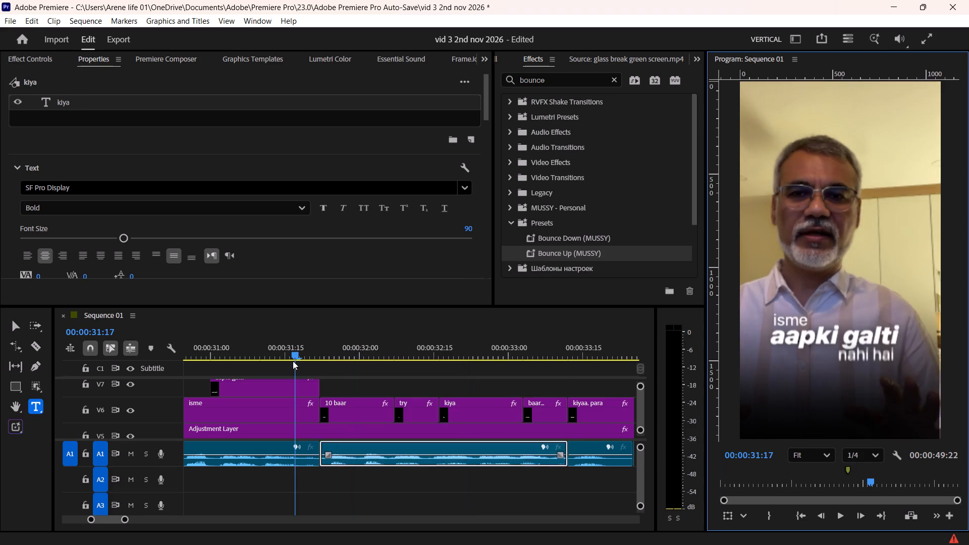
{"action": "key", "text": "ctrl+s"}
Find where the spoken "kiya" ends, split its caption at 00:00:32:24, and delete the second part.
{"action": "key", "text": "space"}
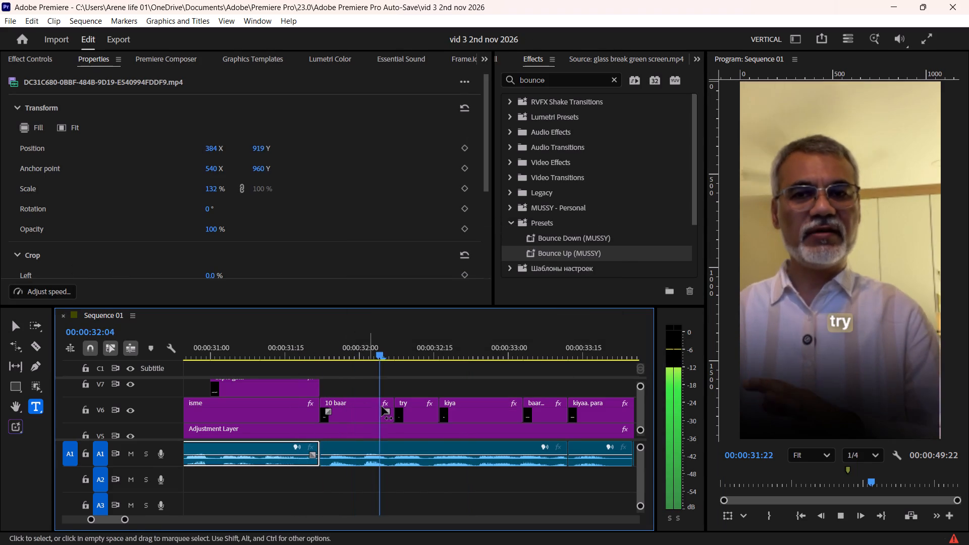
{"action": "key", "text": "space"}
{"action": "left_click_drag", "start_coordinate": [525, 344], "coordinate": [459, 372]}
{"action": "key", "text": "space"}
{"action": "key", "text": "space"}
{"action": "left_click_drag", "start_coordinate": [487, 343], "coordinate": [480, 354]}
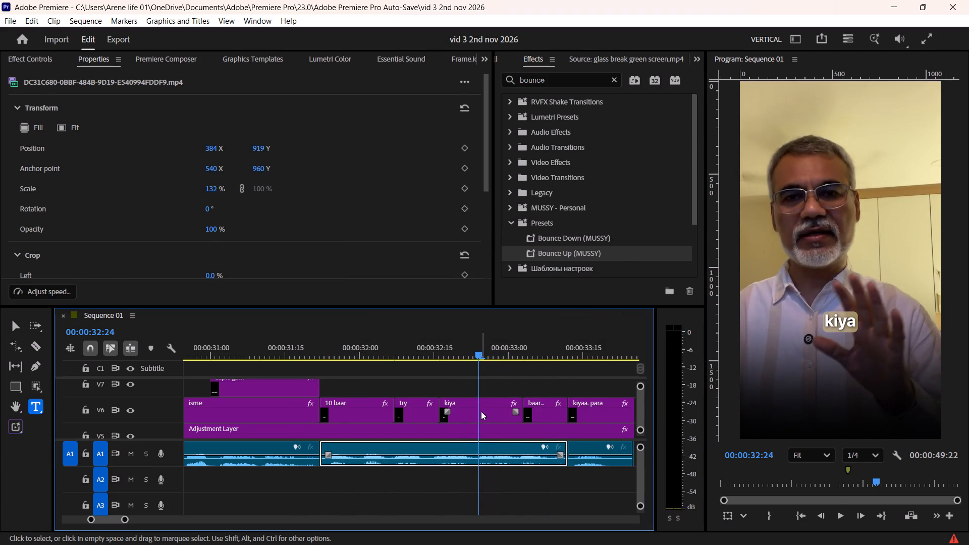
{"action": "left_click", "coordinate": [481, 411]}
{"action": "key", "text": "F1"}
{"action": "left_click", "coordinate": [500, 404]}
{"action": "key", "text": "space"}
{"action": "key", "text": "space"}
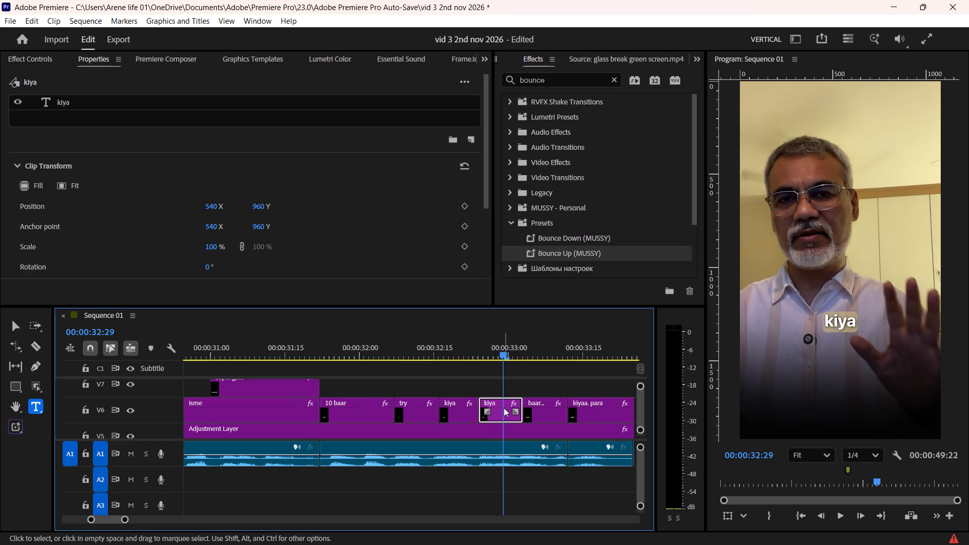
{"action": "key", "text": "Delete"}
Extend the start of the "baara bhee" caption back to the end of the trimmed "kiya" caption.
{"action": "left_click_drag", "start_coordinate": [528, 403], "coordinate": [484, 411]}
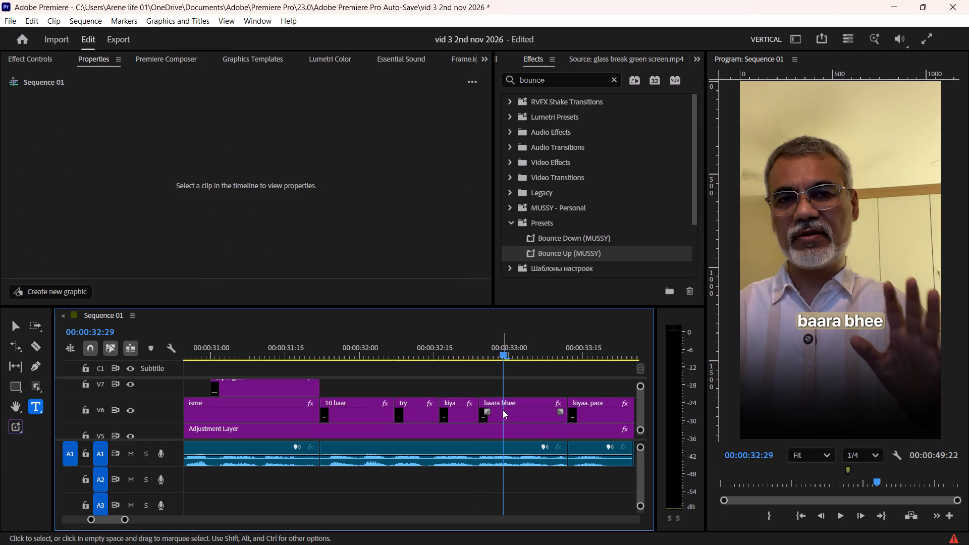
Change the "baara bhee" caption text to "11 baar bhi".
{"action": "left_click", "coordinate": [503, 410]}
{"action": "left_click", "coordinate": [796, 321]}
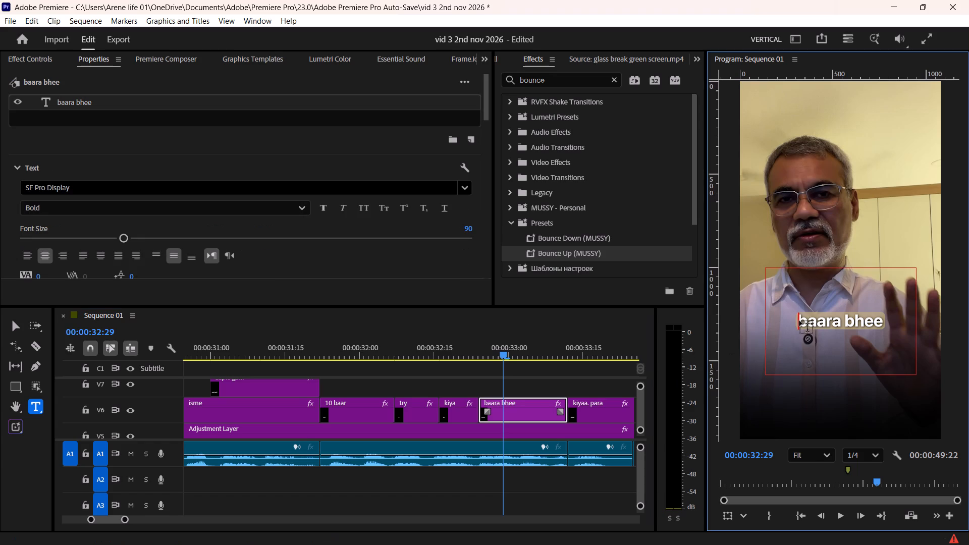
{"action": "type", "text": "11"}
{"action": "key", "text": "space"}
{"action": "left_click", "coordinate": [851, 323]}
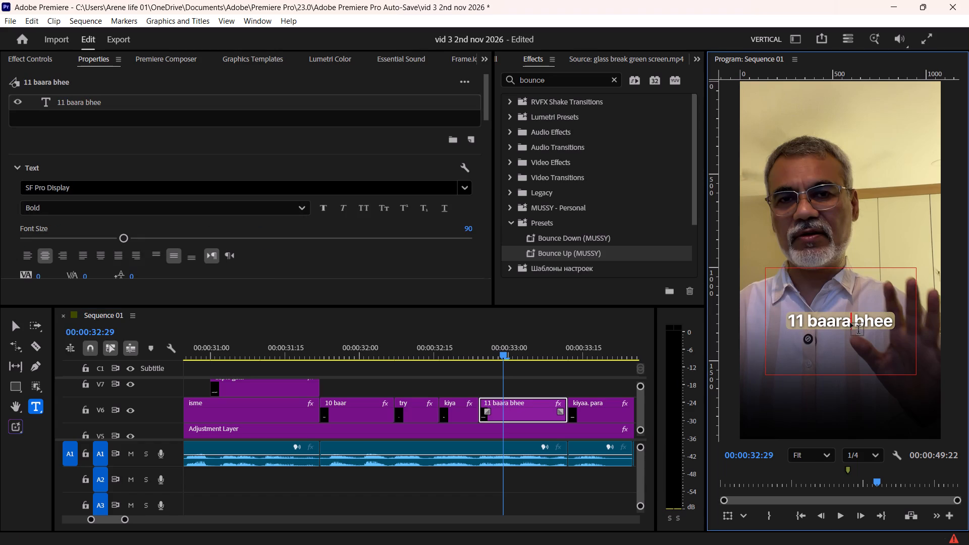
{"action": "key", "text": "BackSpace"}
{"action": "left_click", "coordinate": [887, 319]}
{"action": "key", "text": "BackSpace"}
{"action": "key", "text": "BackSpace"}
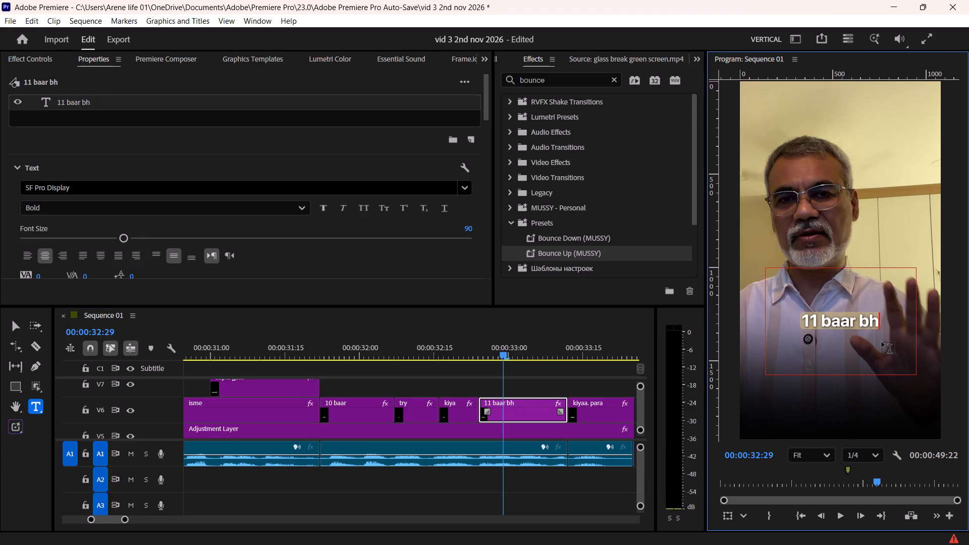
{"action": "key", "text": "i"}
Play on through the following speech and split the "kiyaa. para" caption at the audio cut beneath it.
{"action": "left_click", "coordinate": [547, 386]}
{"action": "key", "text": "space"}
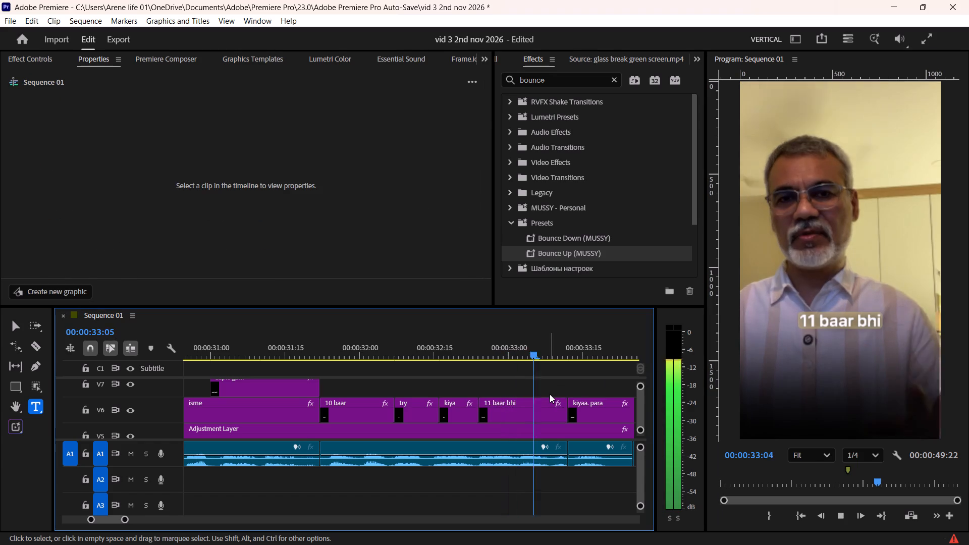
{"action": "key", "text": "space"}
{"action": "key", "text": "space"}
{"action": "key", "text": "space"}
{"action": "scroll", "coordinate": [550, 394], "scroll_direction": "down", "scroll_amount": 3}
{"action": "key", "text": "space"}
{"action": "key", "text": "space"}
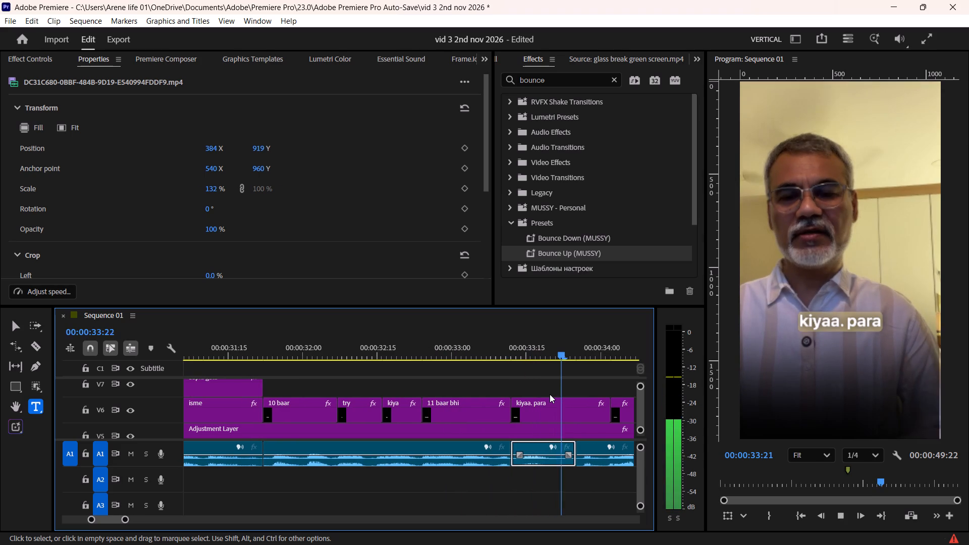
{"action": "left_click", "coordinate": [569, 348], "text": "shift"}
{"action": "left_click", "coordinate": [568, 346], "text": "shift"}
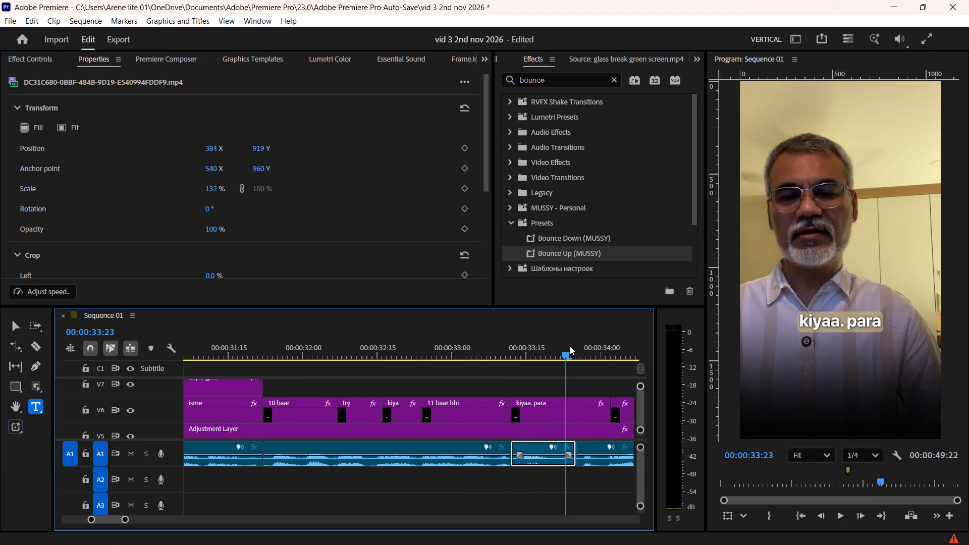
{"action": "left_click", "coordinate": [578, 400]}
{"action": "key", "text": "F1"}
Shorten the text of the first part of the split "kiyaa. para" caption to "kiya".
{"action": "left_click", "coordinate": [554, 338]}
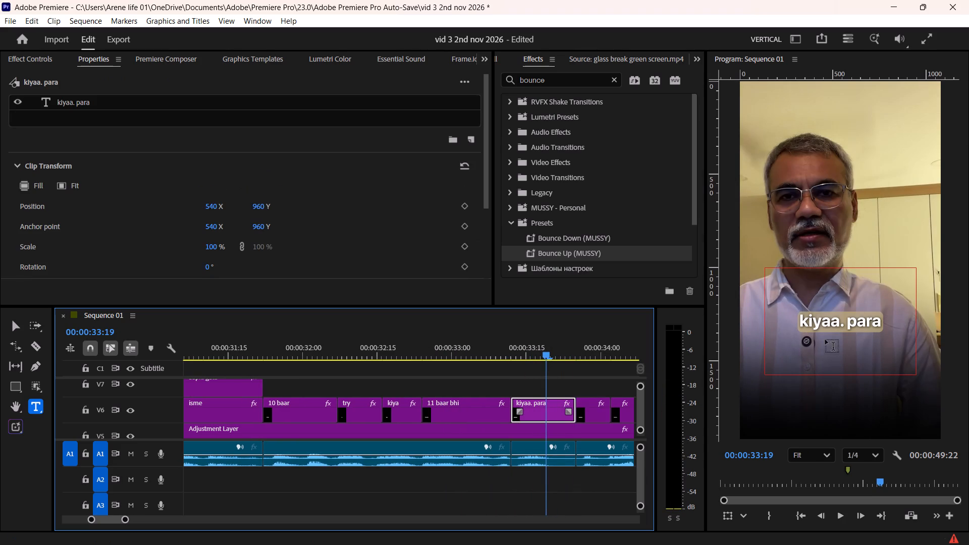
{"action": "left_click", "coordinate": [878, 321]}
{"action": "key", "text": "BackSpace"}
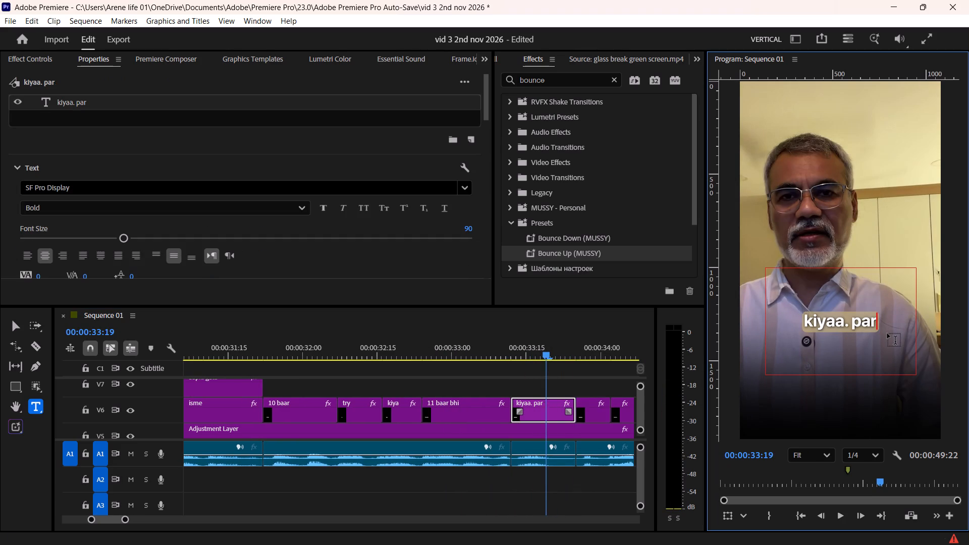
{"action": "key", "text": "BackSpace"}
{"action": "key", "text": "BackSpace"}
{"action": "key", "text": "BackSpace"}
{"action": "key", "text": "BackSpace"}
{"action": "key", "text": "BackSpace"}
{"action": "key", "text": "BackSpace"}
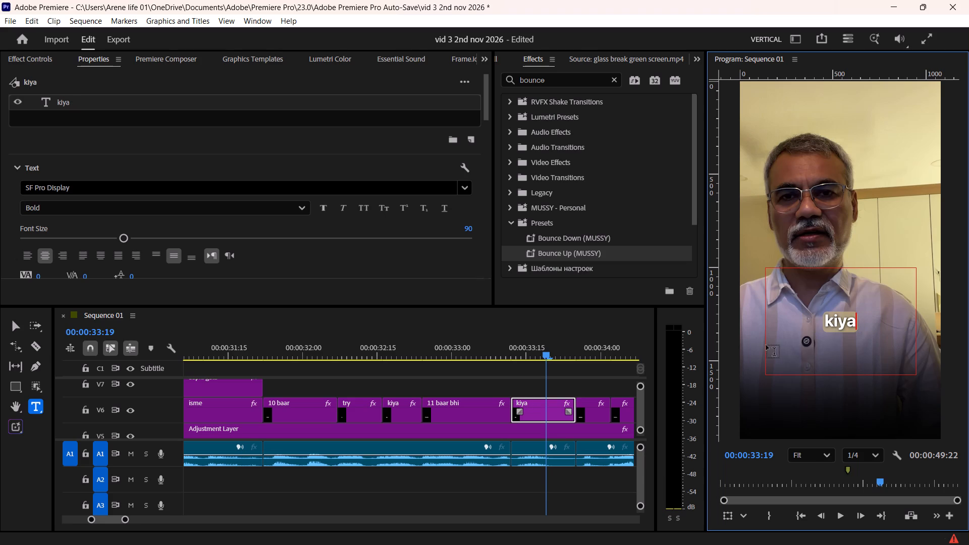
Finish the "kiya" caption text edit, return the playhead to the start of the "10 baar" caption and save the project.
{"action": "left_click", "coordinate": [477, 350]}
{"action": "left_click_drag", "start_coordinate": [336, 347], "coordinate": [266, 360]}
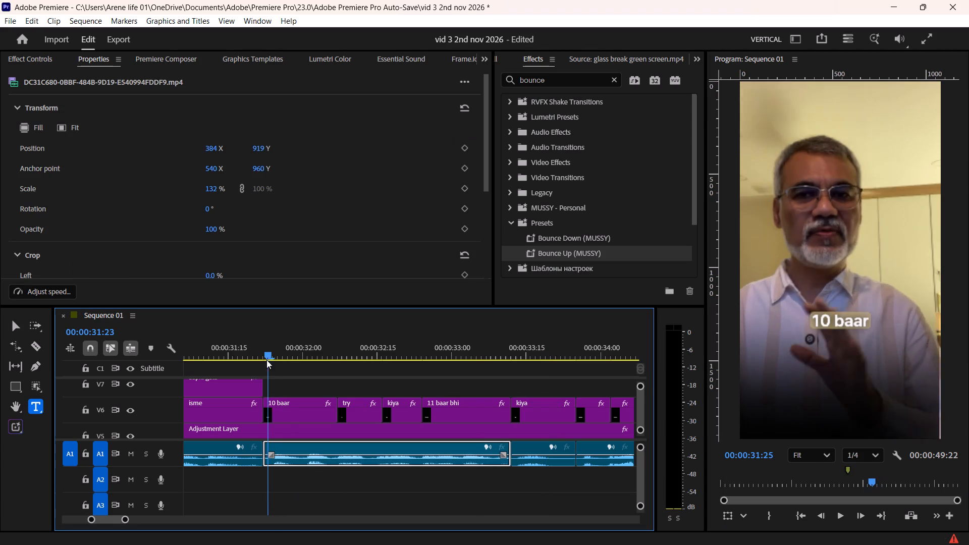
{"action": "left_click", "coordinate": [305, 384]}
{"action": "key", "text": "ctrl+s"}
Play back the captions from "10 baar" through "kiya" repeatedly to check their wording and timing against the speech.
{"action": "key", "text": "space"}
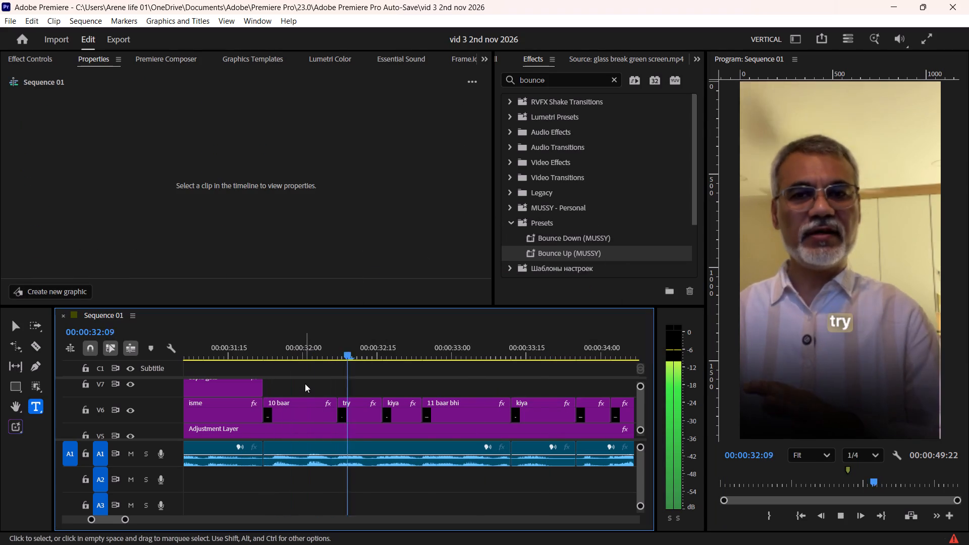
{"action": "key", "text": "space"}
{"action": "key", "text": "space"}
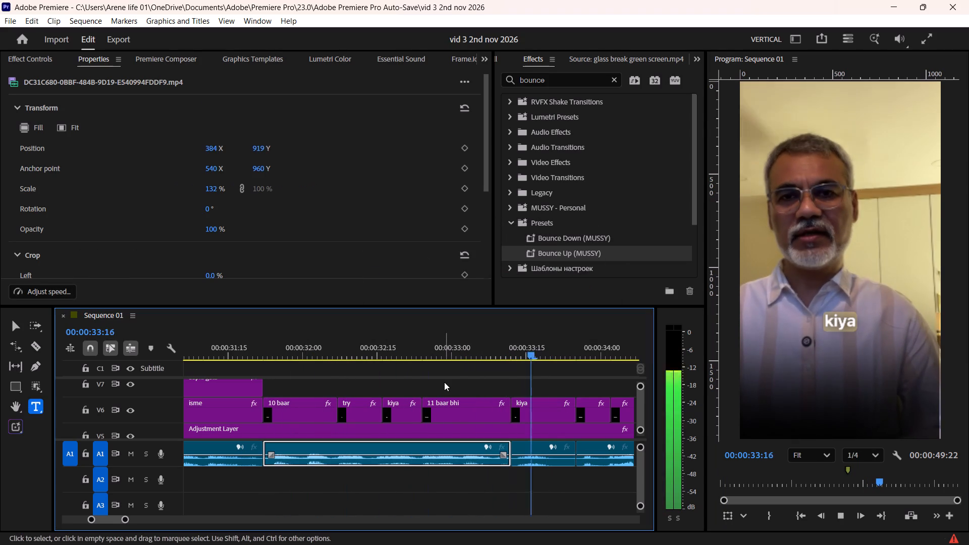
{"action": "key", "text": "space"}
{"action": "left_click_drag", "start_coordinate": [477, 346], "coordinate": [283, 386]}
{"action": "key", "text": "space"}
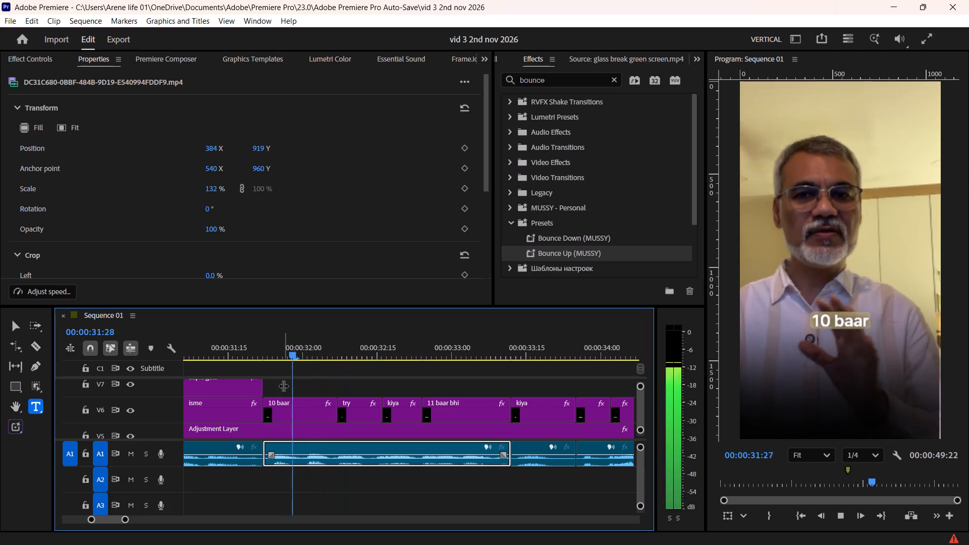
{"action": "key", "text": "space"}
{"action": "key", "text": "space"}
{"action": "key", "text": "space"}
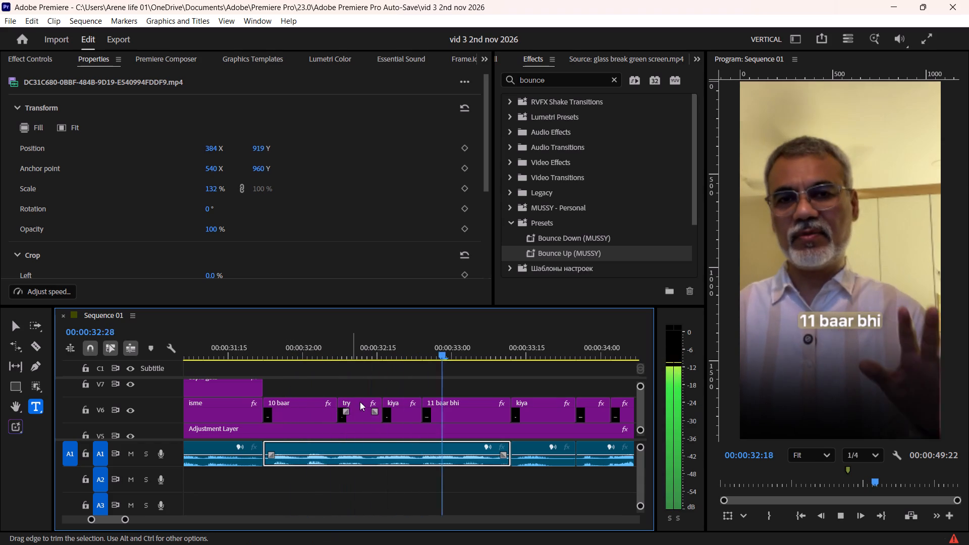
{"action": "key", "text": "space"}
{"action": "key", "text": "space"}
Play on from the "kiya" caption through "hamaaraa", "deeenae" and "se chala rahee" to "letaa hai." to review the following captions.
{"action": "scroll", "coordinate": [478, 391], "scroll_direction": "down", "scroll_amount": 3}
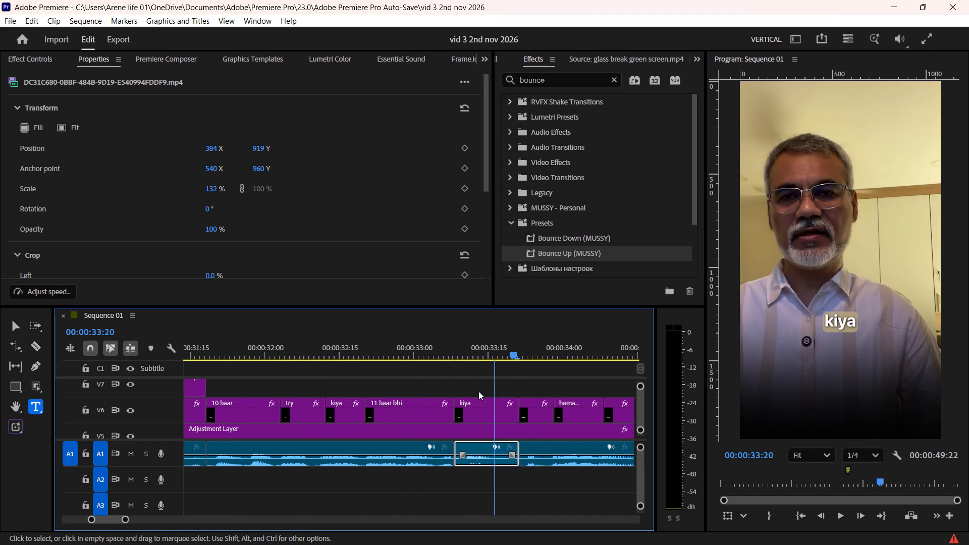
{"action": "key", "text": "space"}
{"action": "scroll", "coordinate": [478, 391], "scroll_direction": "down", "scroll_amount": 3}
{"action": "key", "text": "space"}
{"action": "scroll", "coordinate": [478, 391], "scroll_direction": "down", "scroll_amount": 3}
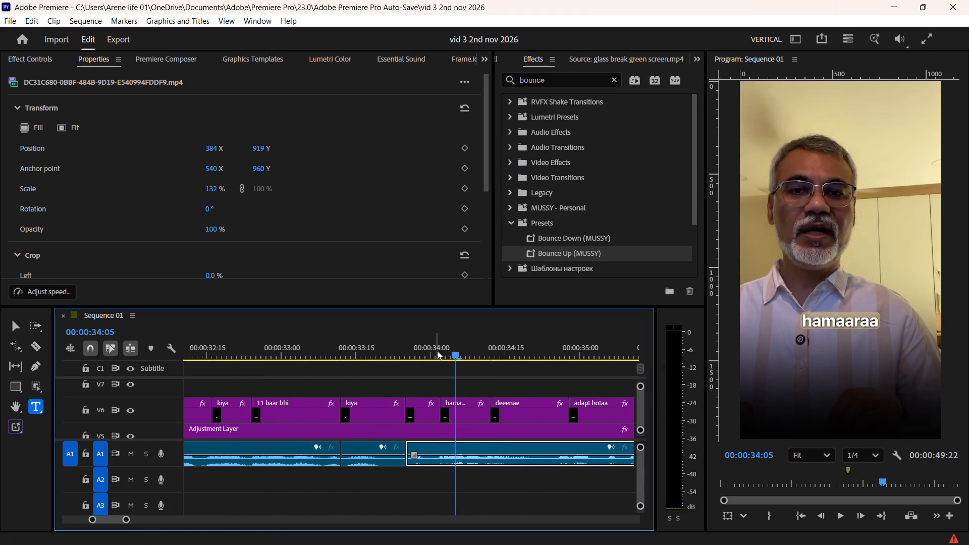
{"action": "left_click_drag", "start_coordinate": [436, 350], "coordinate": [425, 355]}
{"action": "key", "text": "space"}
{"action": "scroll", "coordinate": [439, 405], "scroll_direction": "down", "scroll_amount": 4, "text": "alt"}
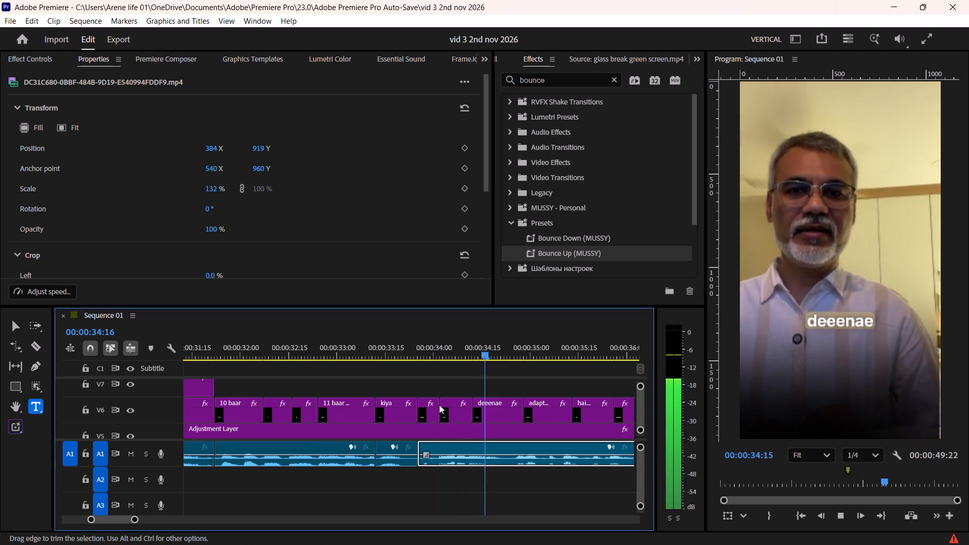
{"action": "scroll", "coordinate": [439, 405], "scroll_direction": "down", "scroll_amount": 2}
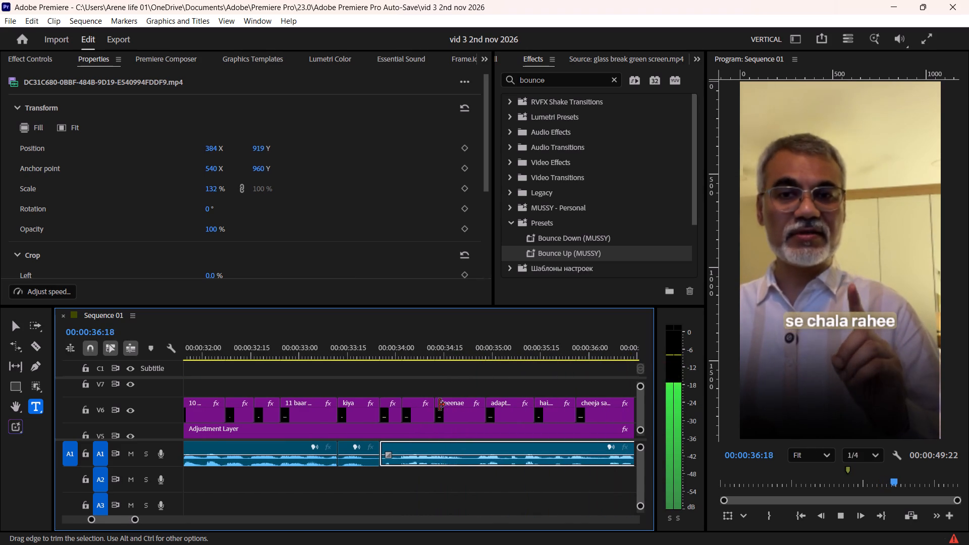
{"action": "scroll", "coordinate": [439, 405], "scroll_direction": "down", "scroll_amount": 3}
{"action": "key", "text": "space"}
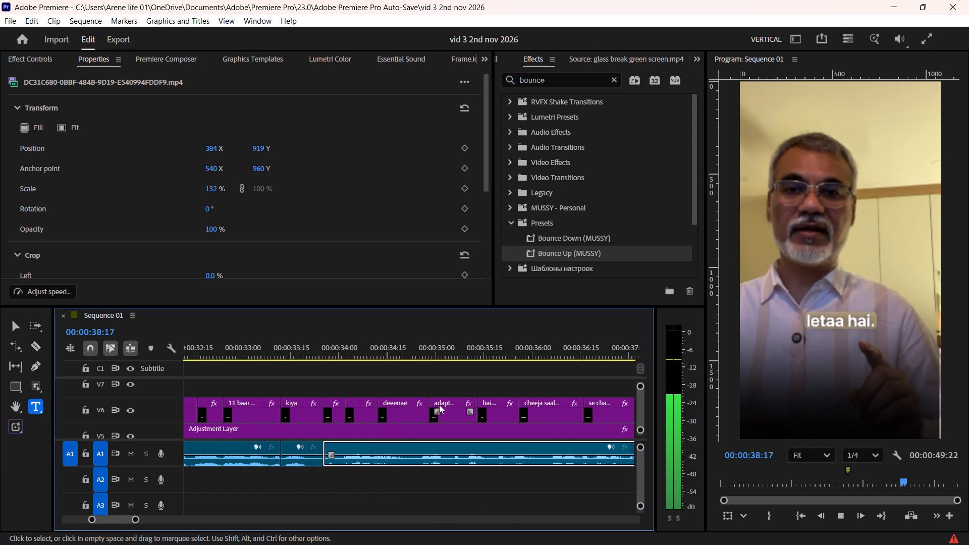
Save the project.
{"action": "key", "text": "ctrl+s"}
{"action": "key", "text": "ctrl+s"}
Switch to the Pinterest page in Chrome and search for "dna adoptiong video".
{"action": "key", "text": "alt+Tab"}
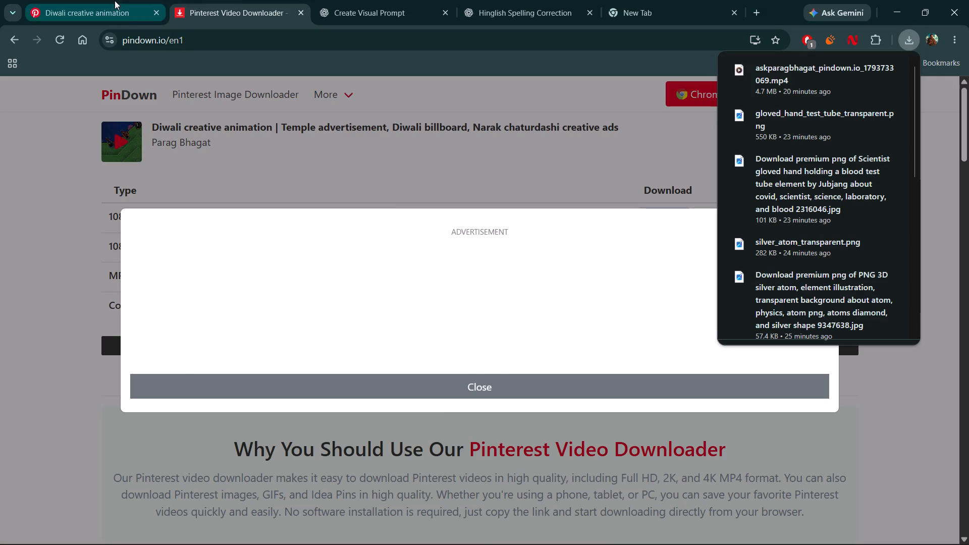
{"action": "left_click", "coordinate": [115, 1]}
{"action": "left_click", "coordinate": [246, 110]}
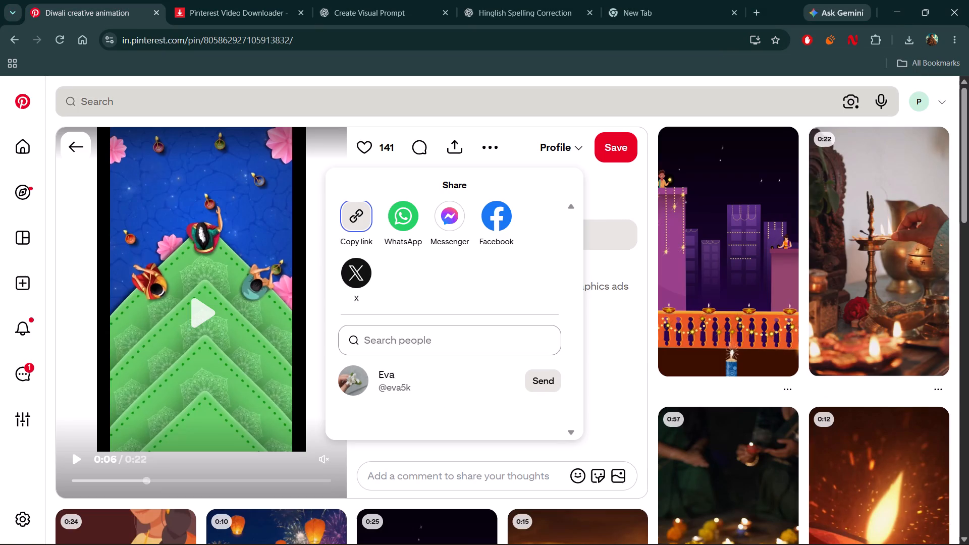
{"action": "left_click", "coordinate": [244, 106]}
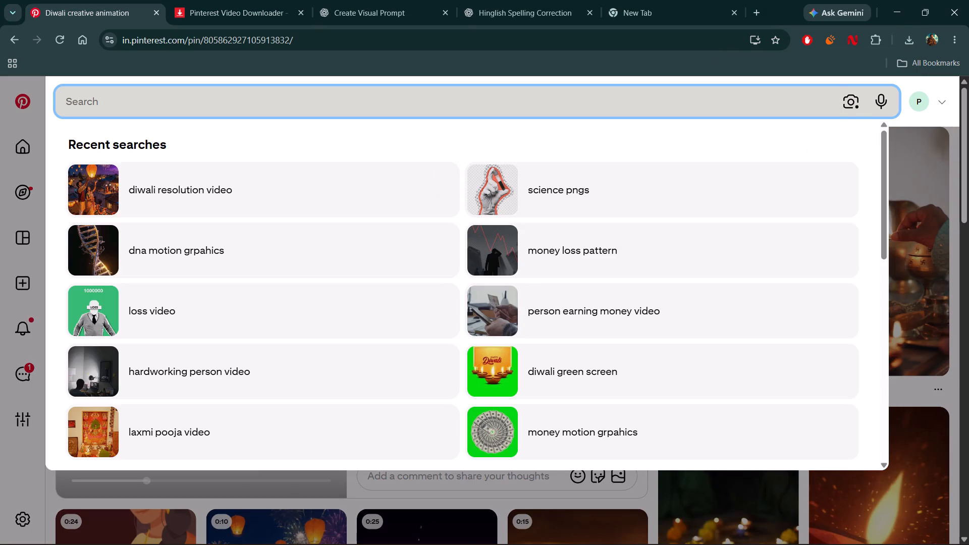
{"action": "type", "text": "dna adop"}
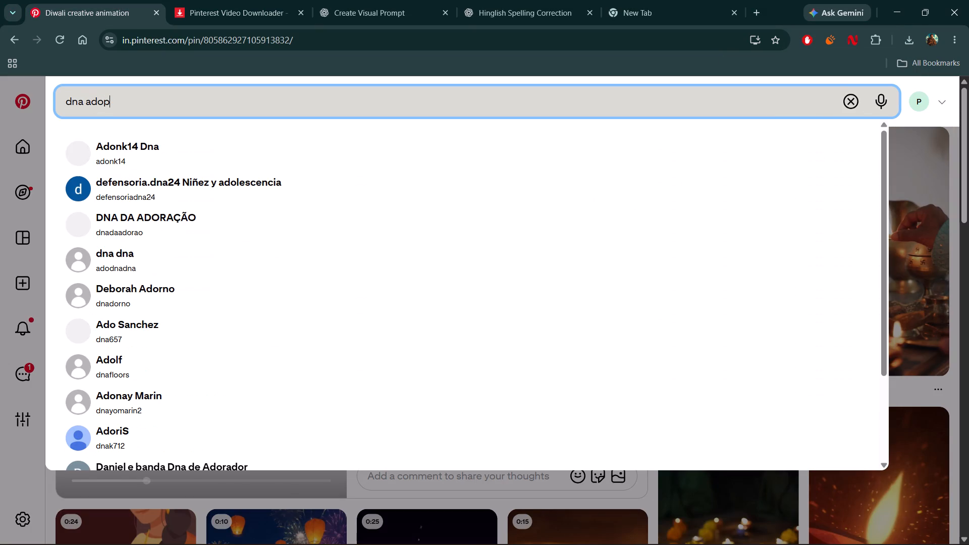
{"action": "type", "text": "tiong video"}
{"action": "key", "text": "Return"}
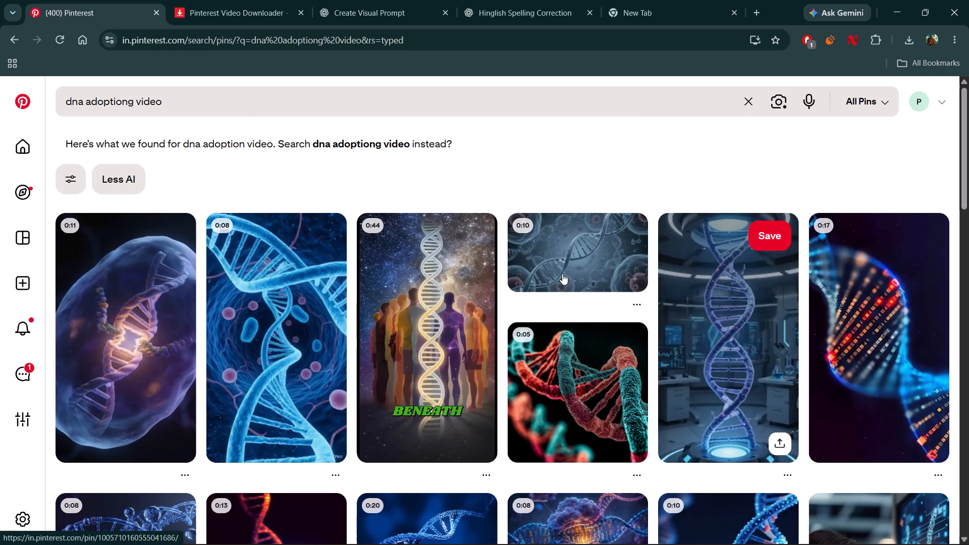
Look through the Pinterest search results for a DNA clip that suits the video.
{"action": "scroll", "coordinate": [902, 328], "scroll_direction": "down", "scroll_amount": 4}
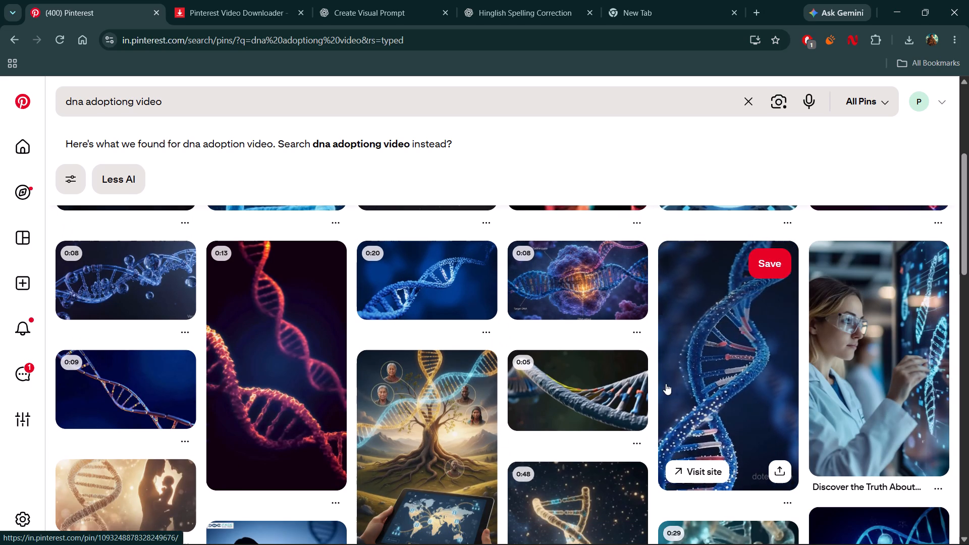
{"action": "scroll", "coordinate": [441, 438], "scroll_direction": "down", "scroll_amount": 1}
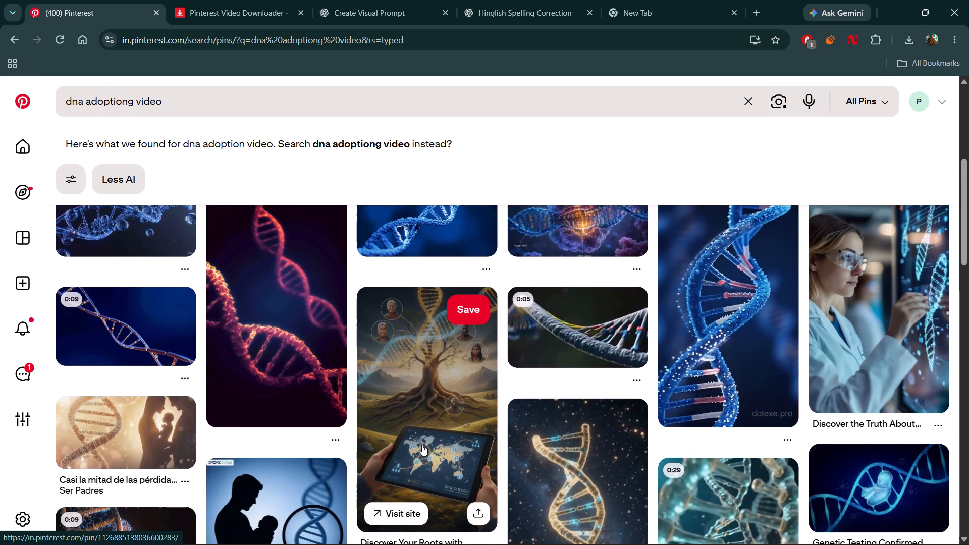
{"action": "scroll", "coordinate": [415, 395], "scroll_direction": "down", "scroll_amount": 1}
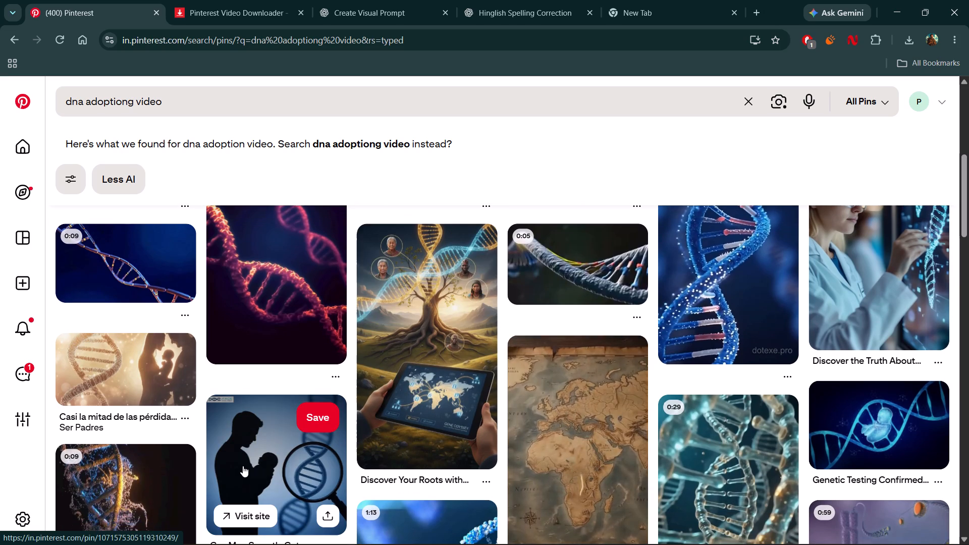
{"action": "scroll", "coordinate": [95, 432], "scroll_direction": "down", "scroll_amount": 3}
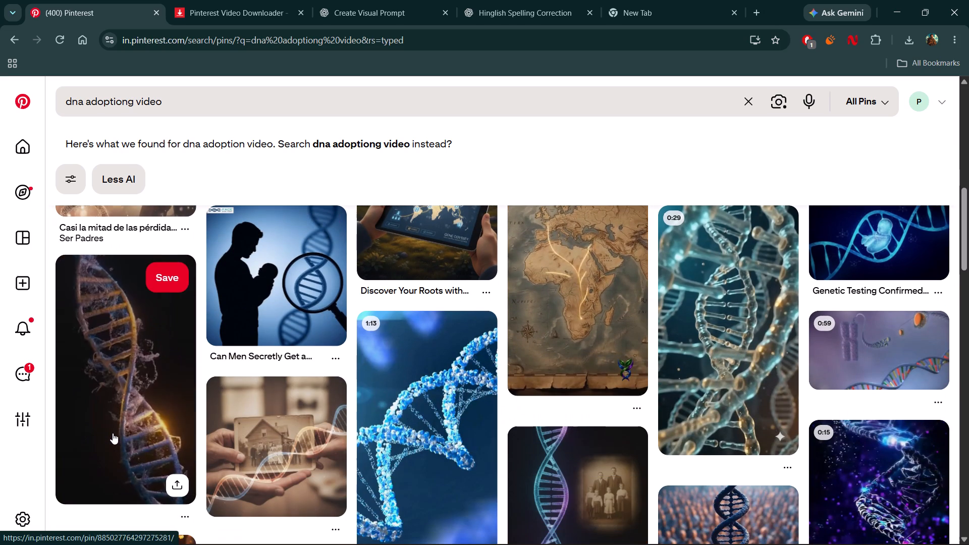
{"action": "scroll", "coordinate": [178, 441], "scroll_direction": "down", "scroll_amount": 2}
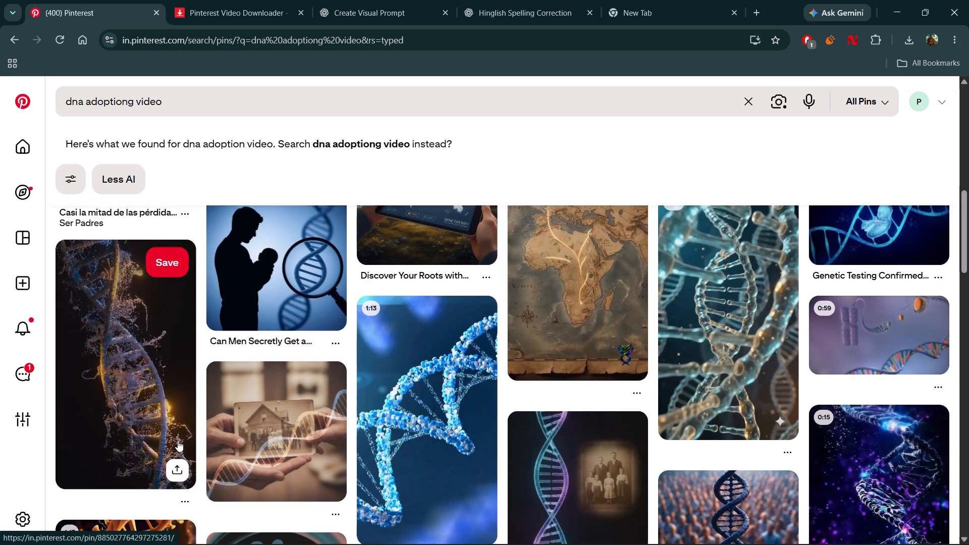
{"action": "scroll", "coordinate": [263, 414], "scroll_direction": "down", "scroll_amount": 2}
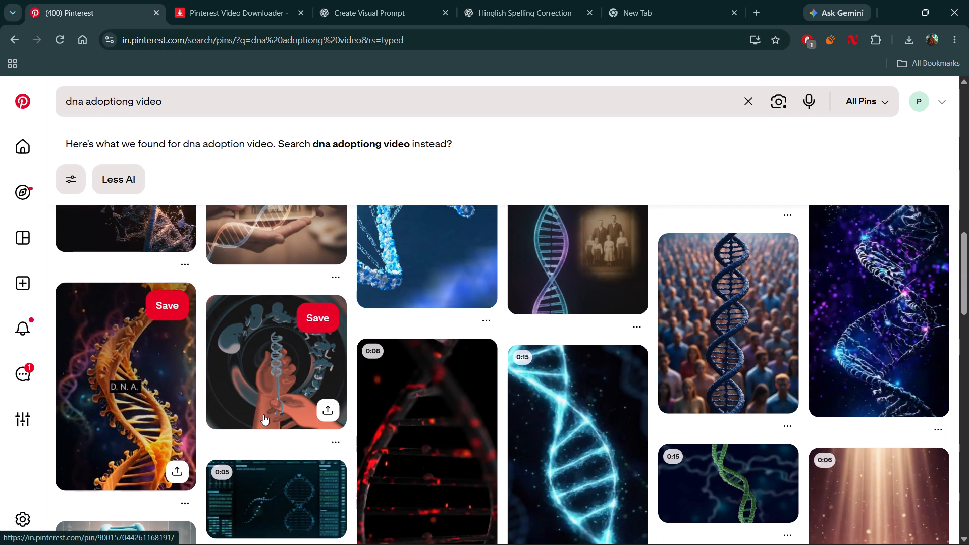
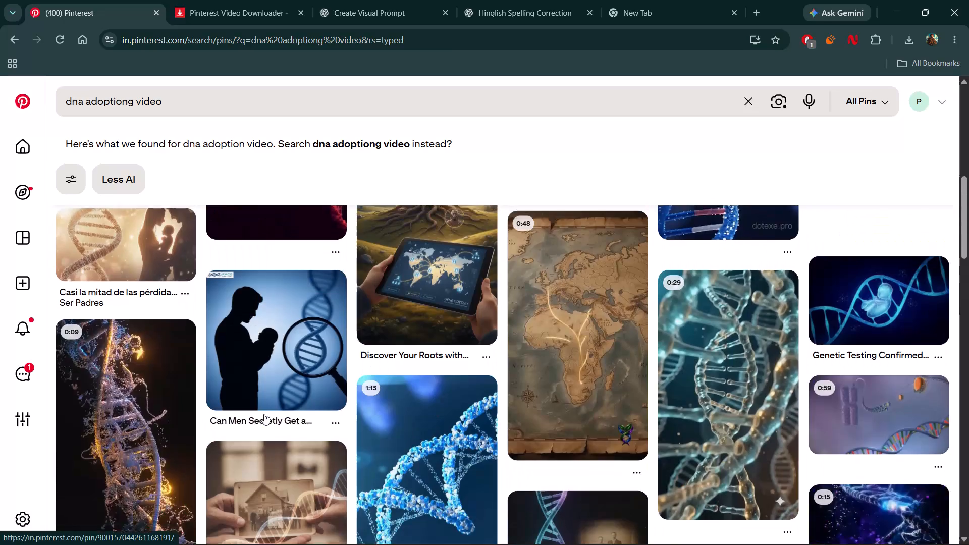
Open the "DNA unraveling before duplication" video pin, the purple strand inside a cell among the first results, and copy its share link.
{"action": "scroll", "coordinate": [194, 346], "scroll_direction": "up", "scroll_amount": 2}
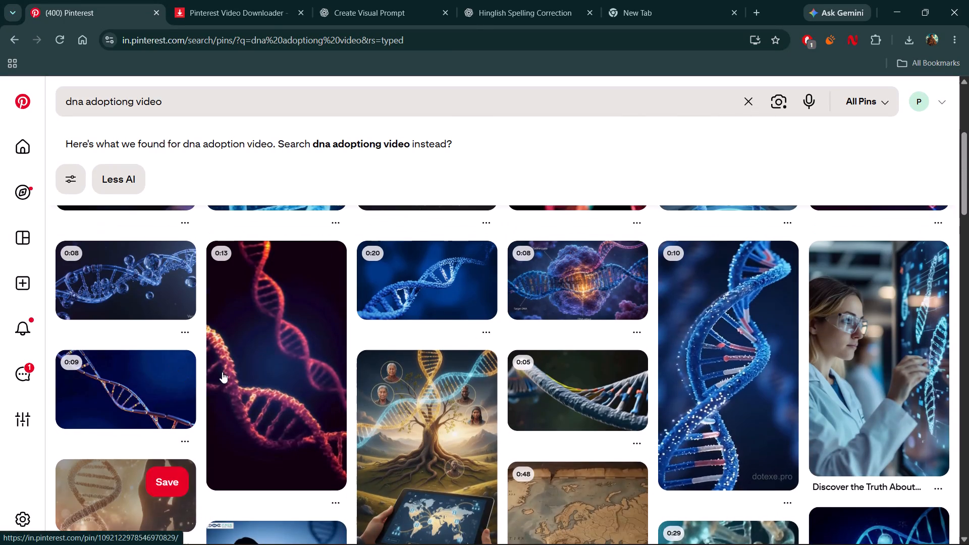
{"action": "scroll", "coordinate": [222, 372], "scroll_direction": "up", "scroll_amount": 5}
{"action": "left_click", "coordinate": [143, 348]}
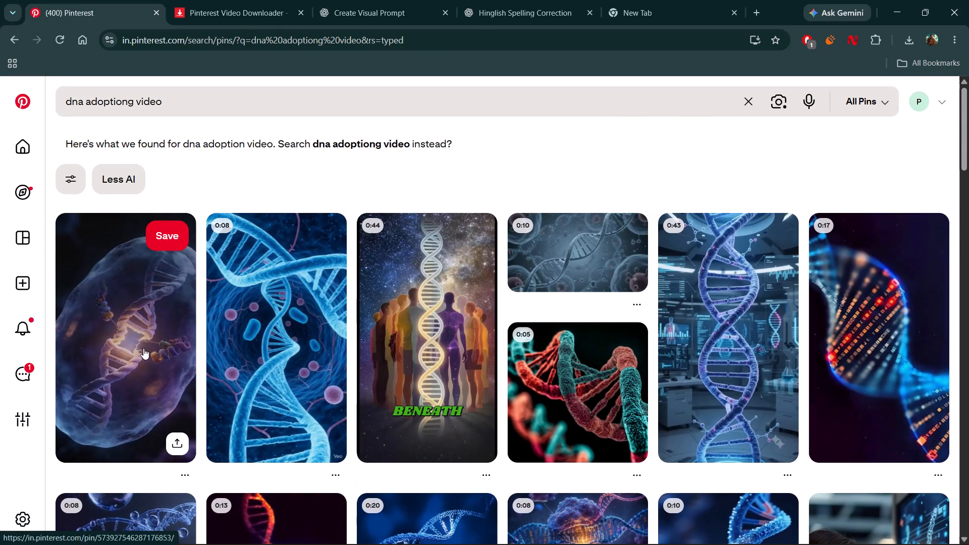
{"action": "left_click", "coordinate": [220, 306]}
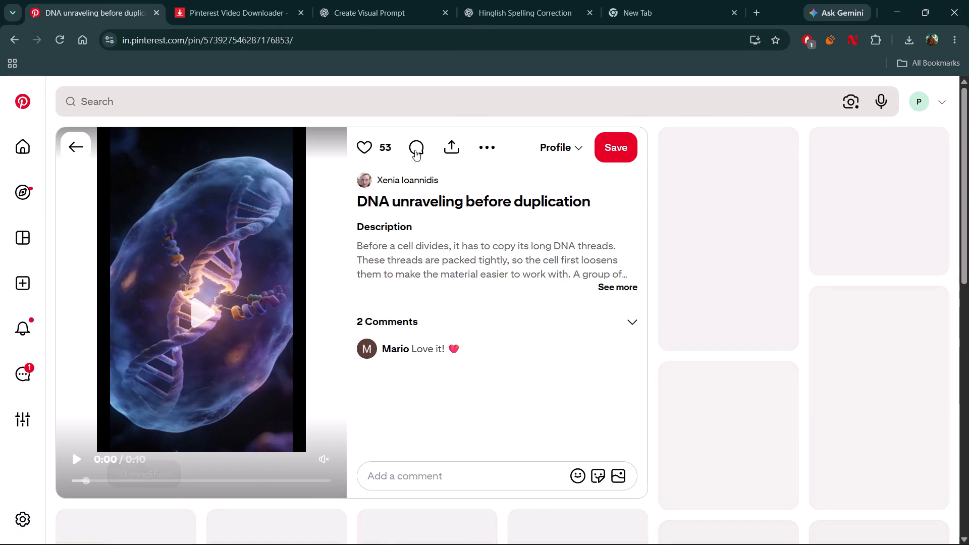
{"action": "left_click", "coordinate": [450, 145]}
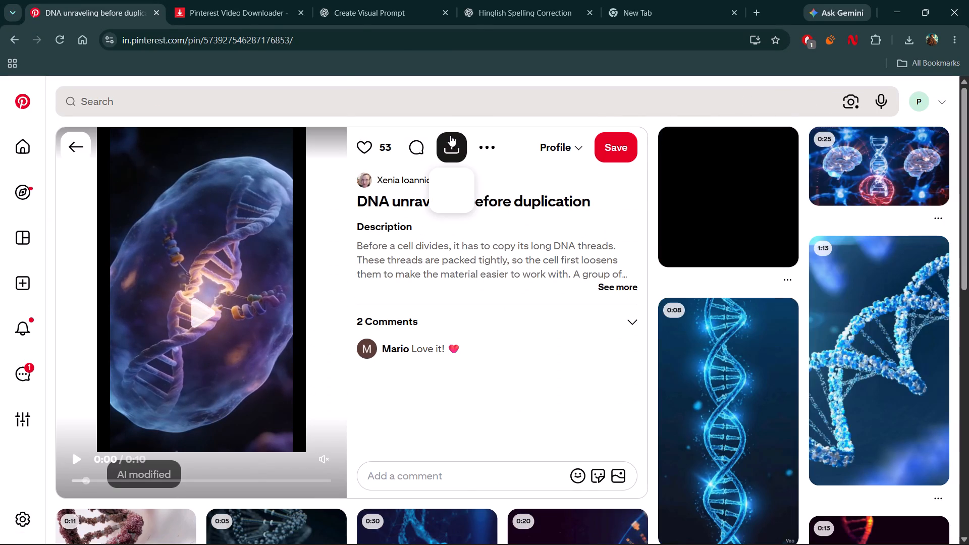
{"action": "left_click", "coordinate": [347, 221]}
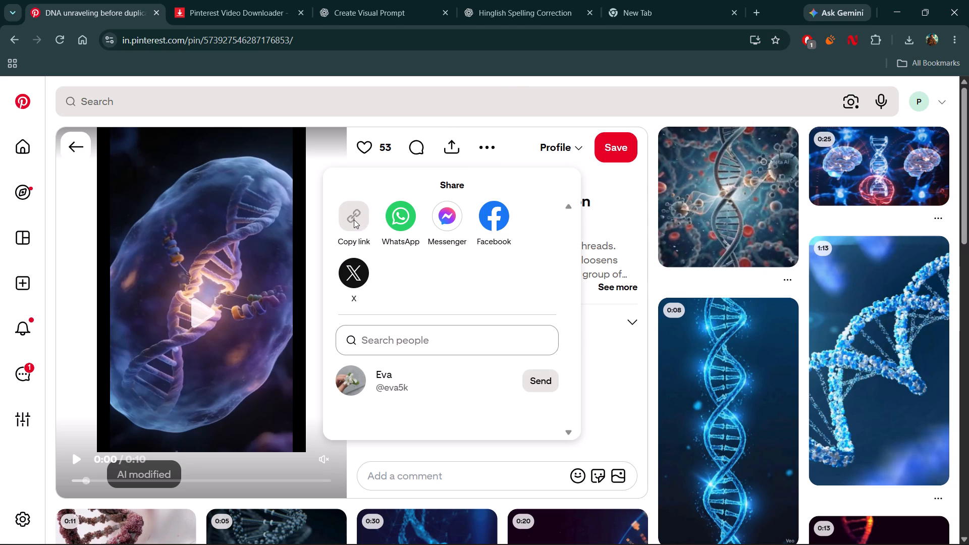
{"action": "left_click", "coordinate": [358, 222]}
Switch to the PinDown Pinterest Video Downloader page, start a new download and submit the copied pin link.
{"action": "left_click", "coordinate": [198, 0]}
{"action": "left_click", "coordinate": [355, 165]}
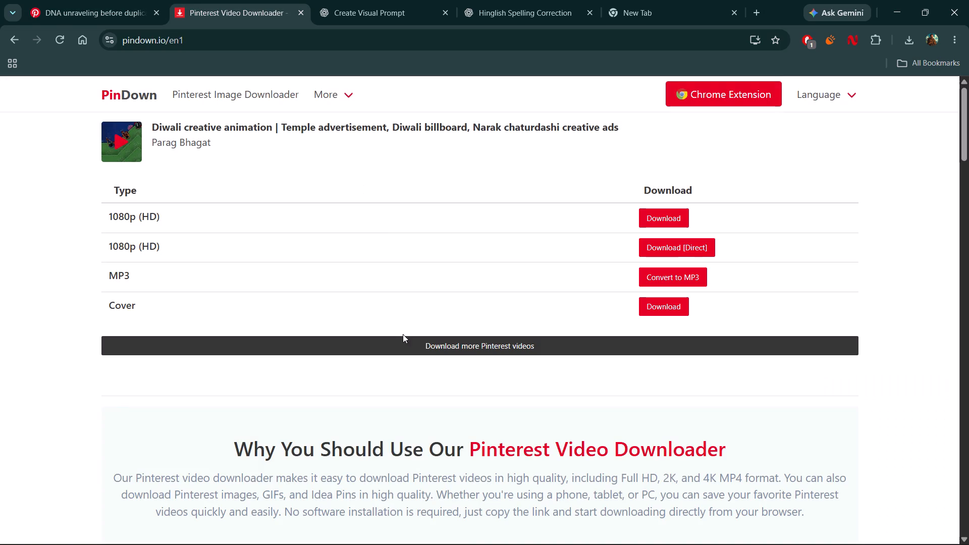
{"action": "left_click", "coordinate": [409, 347]}
{"action": "left_click", "coordinate": [455, 287]}
{"action": "key", "text": "ctrl+v"}
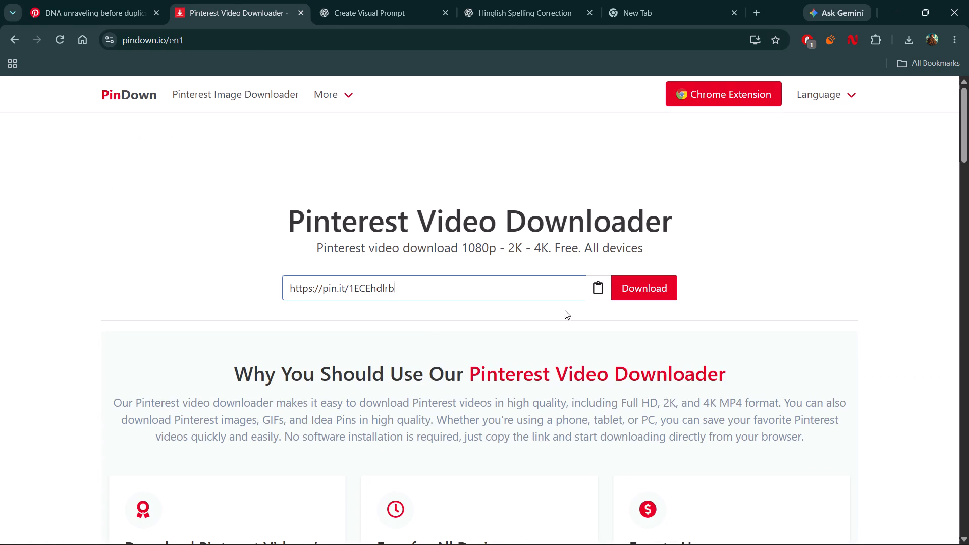
{"action": "left_click", "coordinate": [643, 294]}
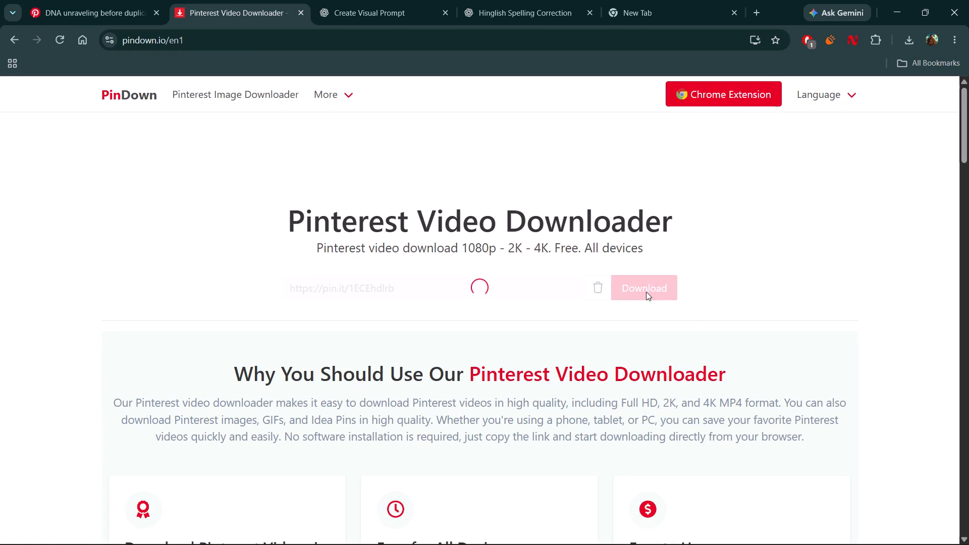
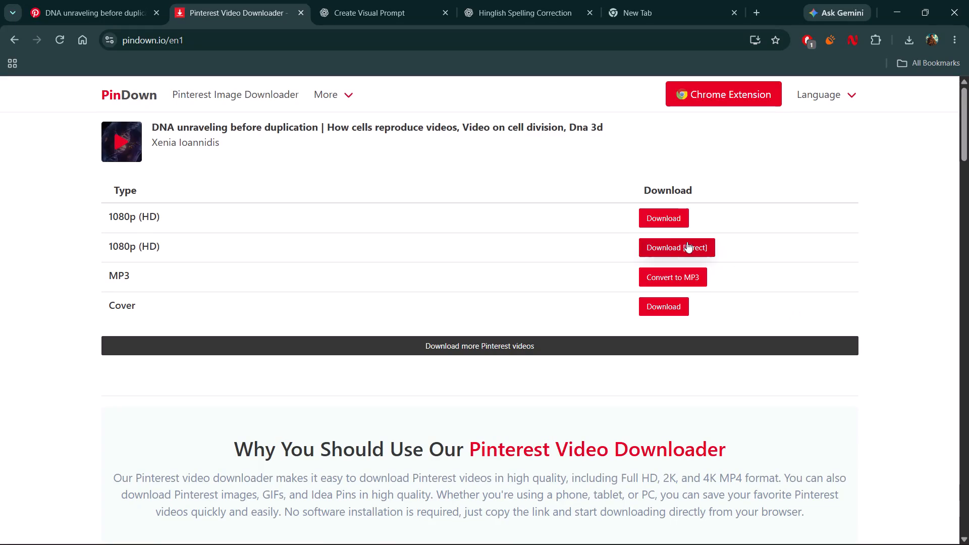
Download the DNA unraveling video in 1080p (HD), save the MP4 under its suggested name, and return to Premiere Pro.
{"action": "left_click", "coordinate": [656, 212]}
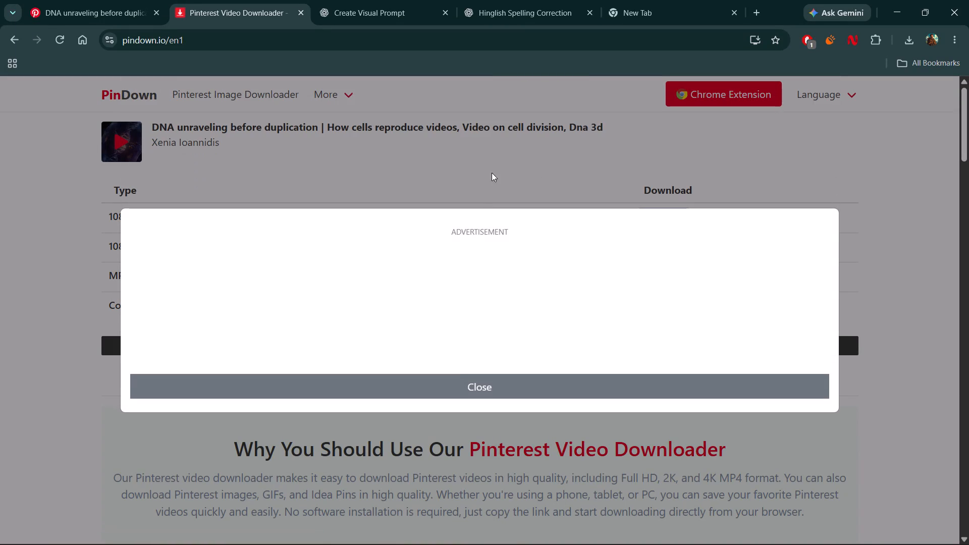
{"action": "left_click", "coordinate": [371, 281]}
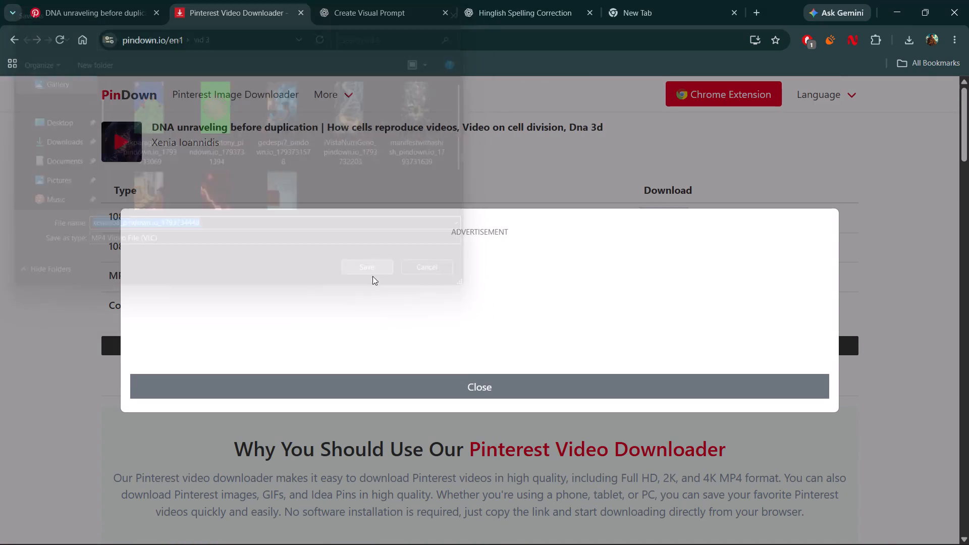
{"action": "left_click", "coordinate": [890, 2]}
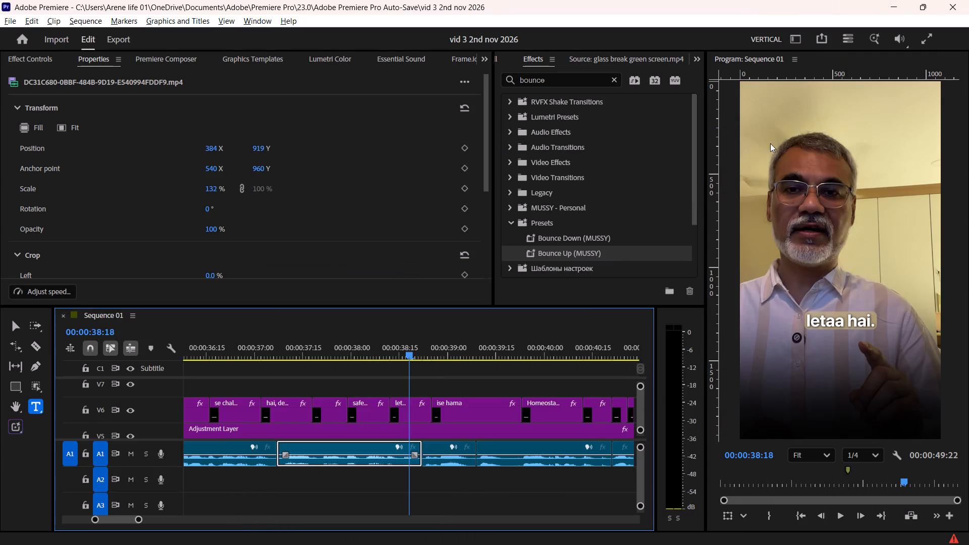
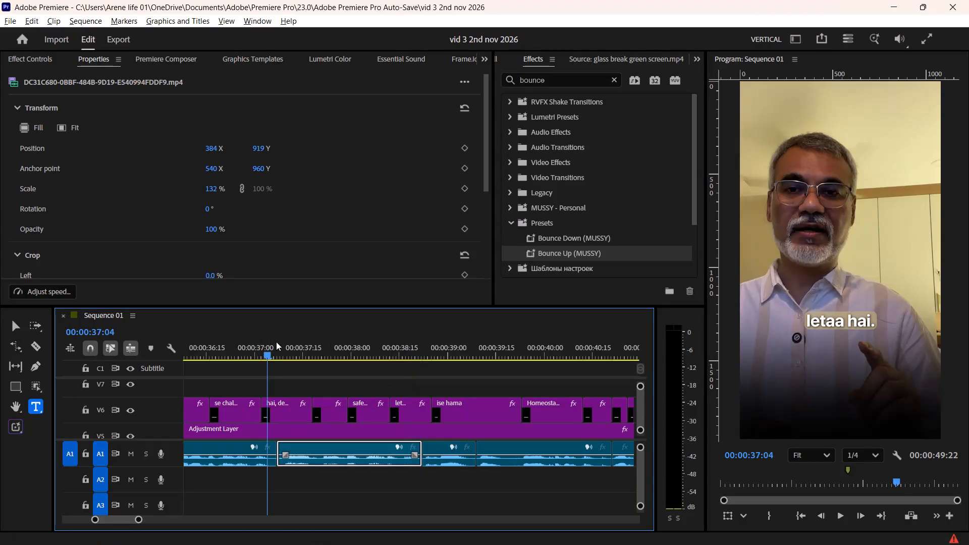
Play the speech onward from 00:00:37:04 to review the passage needing footage, and save the project.
{"action": "key", "text": "space"}
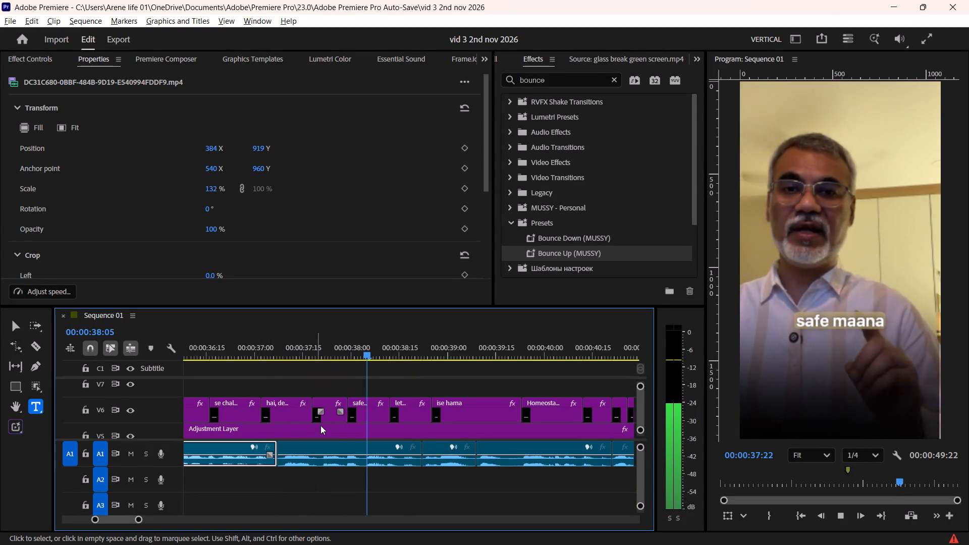
{"action": "scroll", "coordinate": [326, 427], "scroll_direction": "down", "scroll_amount": 4, "text": "alt"}
{"action": "key", "text": "space"}
{"action": "key", "text": "ctrl+s"}
{"action": "key", "text": "ctrl+s"}
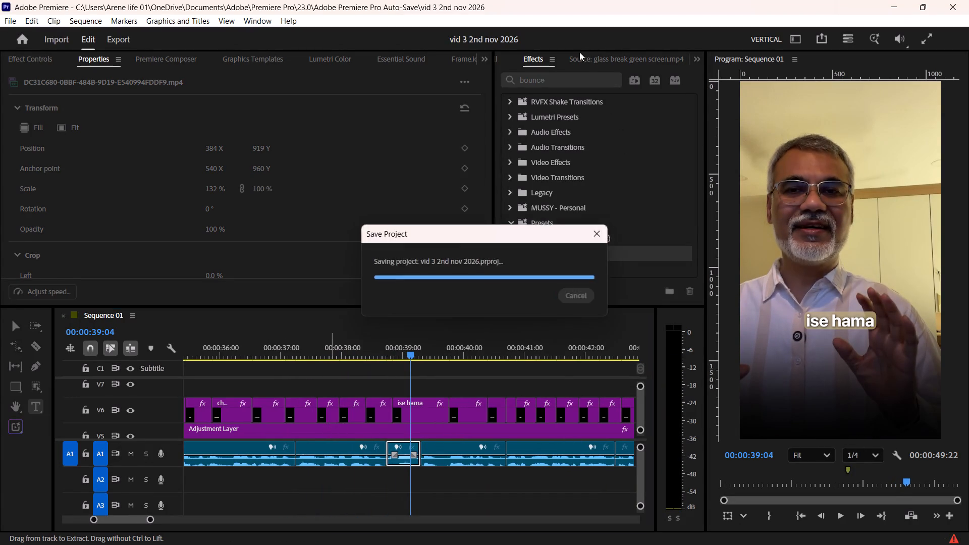
{"action": "scroll", "coordinate": [530, 62], "scroll_direction": "up", "scroll_amount": 1}
{"action": "scroll", "coordinate": [571, 189], "scroll_direction": "down", "scroll_amount": 7}
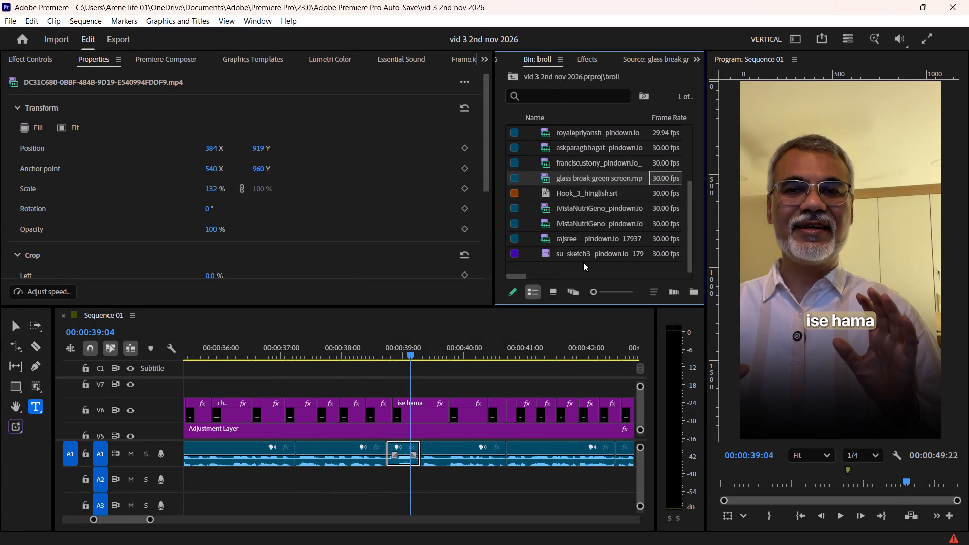
{"action": "double_click", "coordinate": [583, 265]}
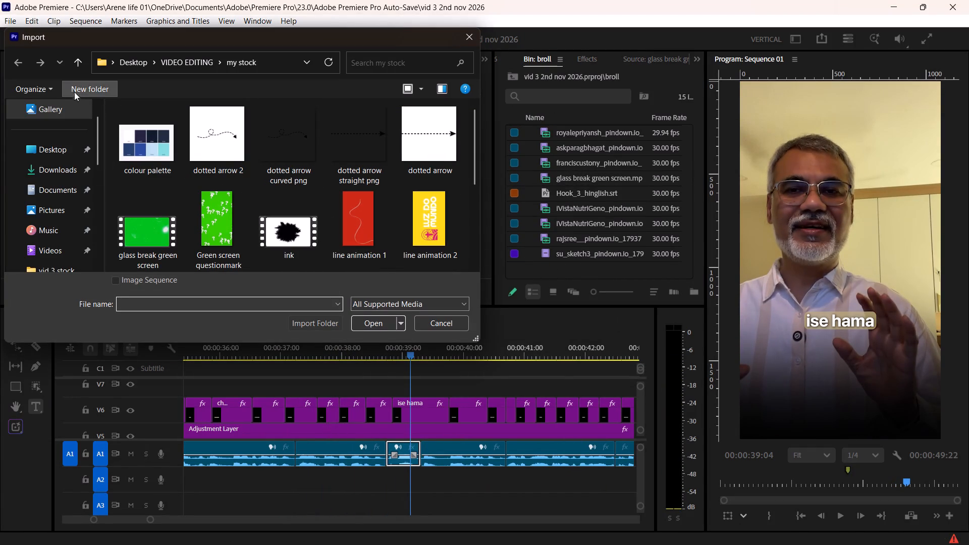
{"action": "left_click", "coordinate": [80, 60]}
{"action": "double_click", "coordinate": [180, 204]}
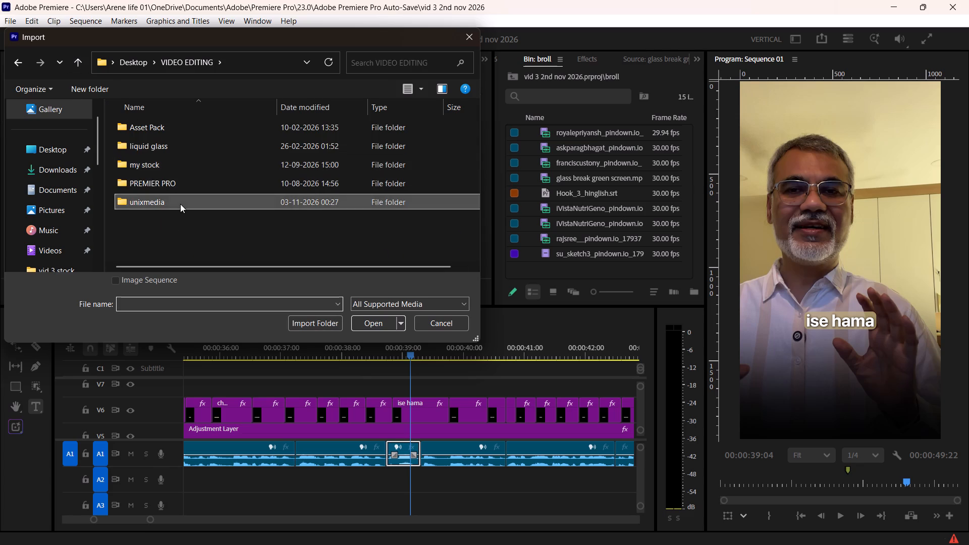
{"action": "double_click", "coordinate": [192, 145]}
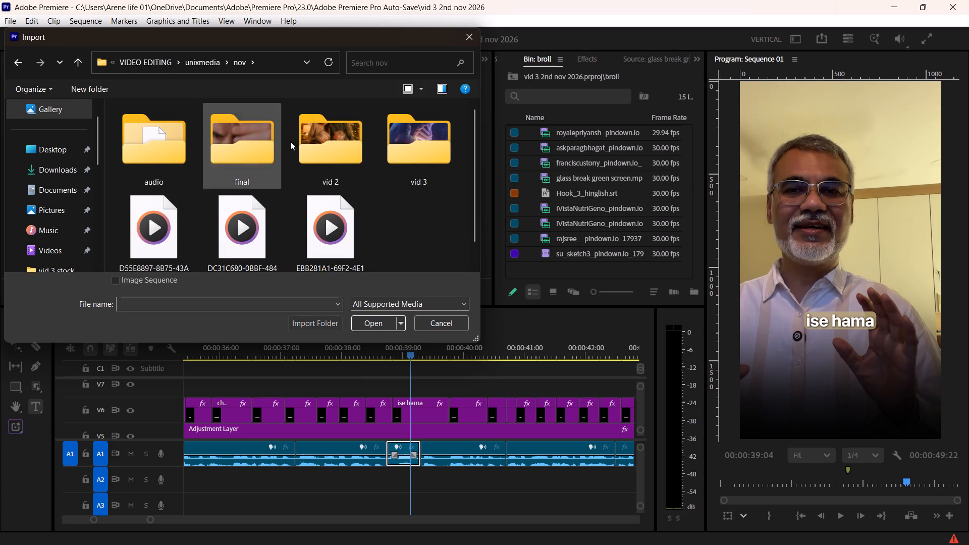
{"action": "double_click", "coordinate": [406, 137]}
{"action": "scroll", "coordinate": [364, 160], "scroll_direction": "down", "scroll_amount": 3}
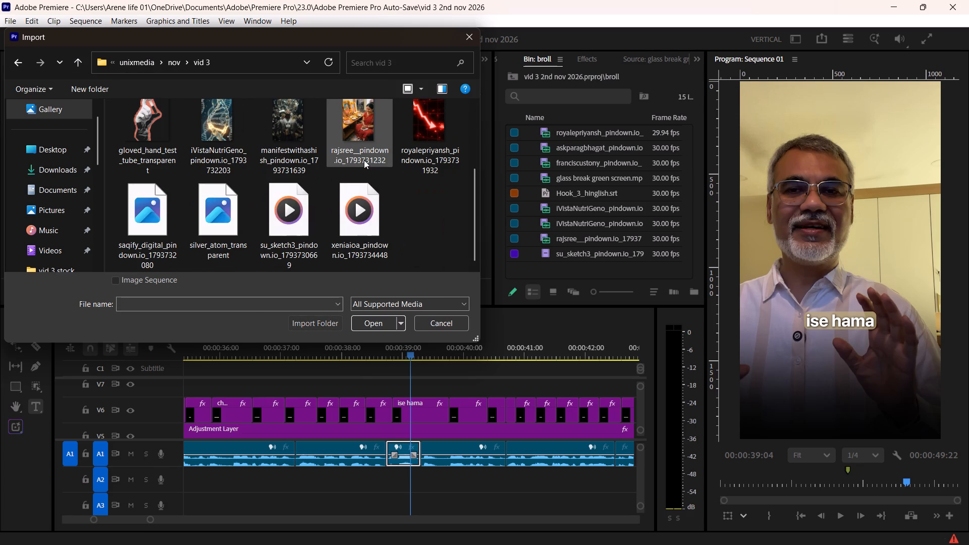
{"action": "left_click", "coordinate": [365, 207]}
{"action": "left_click", "coordinate": [373, 321]}
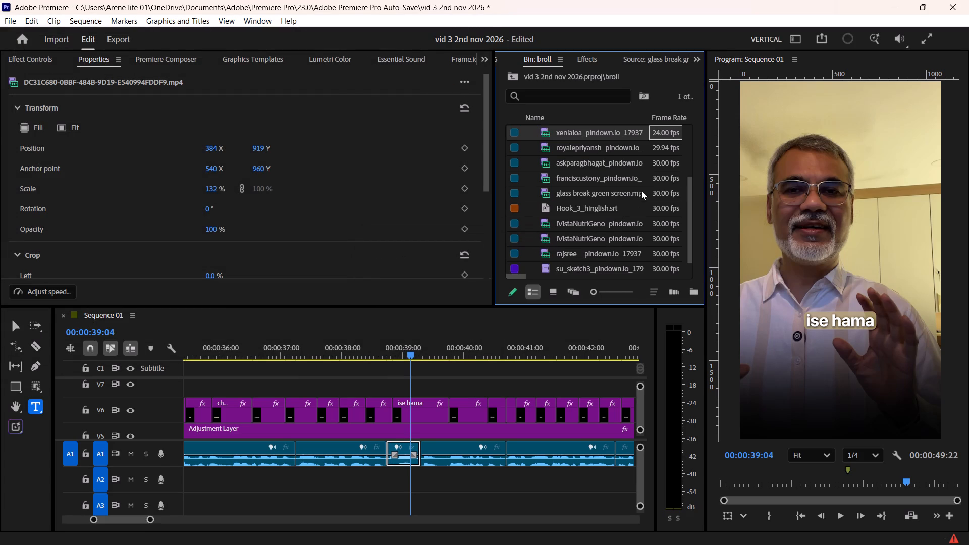
Place the imported DNA video, picture only, on track V4 starting at 00:00:37:07, where the "hai, deeenae" speech segment begins.
{"action": "double_click", "coordinate": [662, 132]}
{"action": "scroll", "coordinate": [389, 402], "scroll_direction": "down", "scroll_amount": 6, "text": "ctrl"}
{"action": "scroll", "coordinate": [389, 403], "scroll_direction": "up", "scroll_amount": 3}
{"action": "left_click_drag", "start_coordinate": [374, 352], "coordinate": [321, 366]}
{"action": "key", "text": "space"}
{"action": "key", "text": "space"}
{"action": "left_click_drag", "start_coordinate": [386, 341], "coordinate": [364, 359], "text": "shift"}
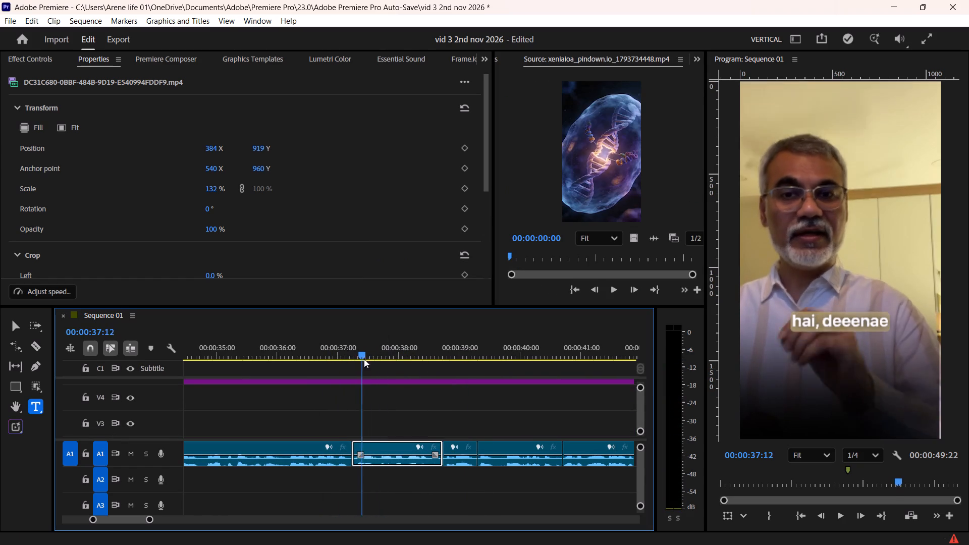
{"action": "left_click_drag", "start_coordinate": [364, 359], "coordinate": [356, 365], "text": "shift"}
{"action": "left_click_drag", "start_coordinate": [638, 239], "coordinate": [347, 405]}
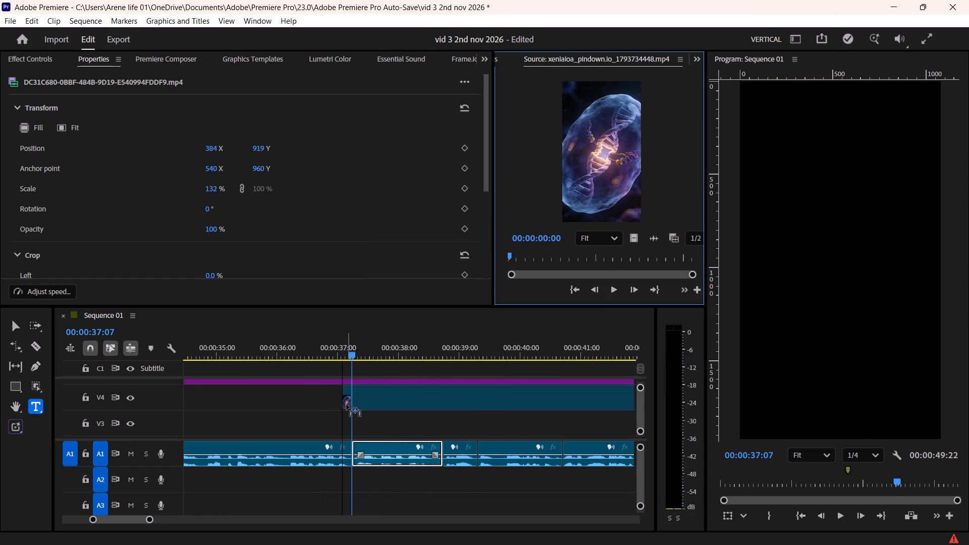
{"action": "left_click_drag", "start_coordinate": [347, 405], "coordinate": [353, 405]}
Make the DNA clip on V4 fill the vertical frame and set its scale to 151.
{"action": "key", "text": "space"}
{"action": "key", "text": "space"}
{"action": "left_click", "coordinate": [417, 401]}
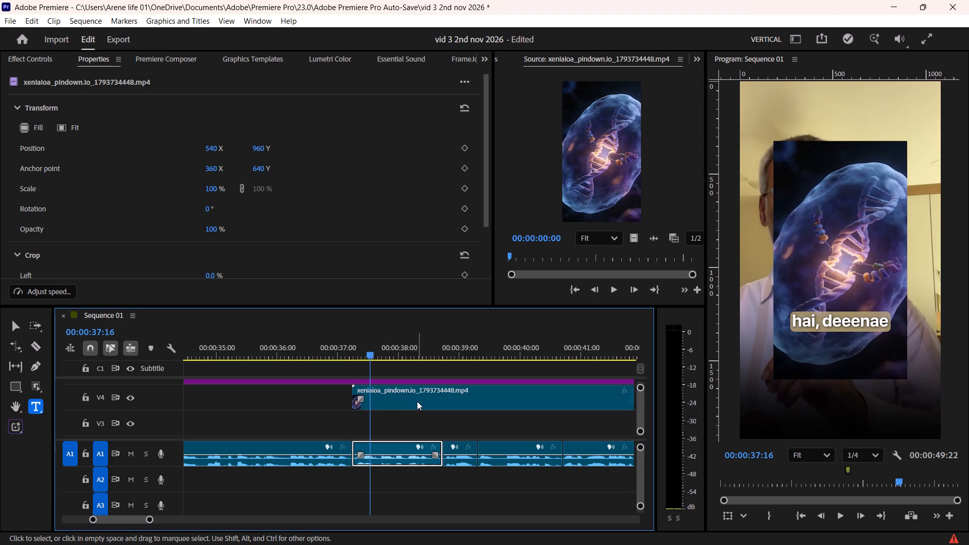
{"action": "left_click", "coordinate": [65, 127]}
{"action": "left_click", "coordinate": [43, 59]}
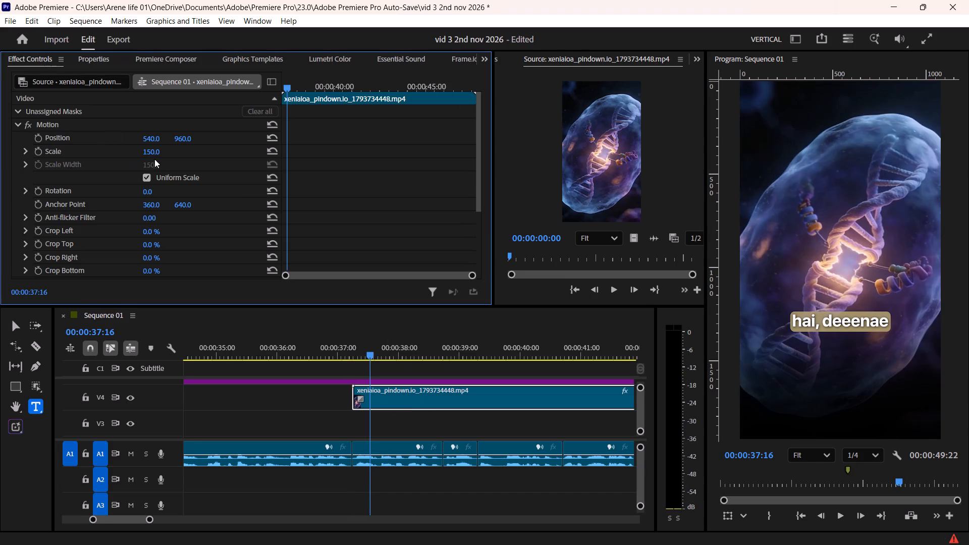
{"action": "left_click", "coordinate": [156, 152]}
Play back the enlarged DNA clip against the speech and captions to check how it covers the passage.
{"action": "key", "text": "space"}
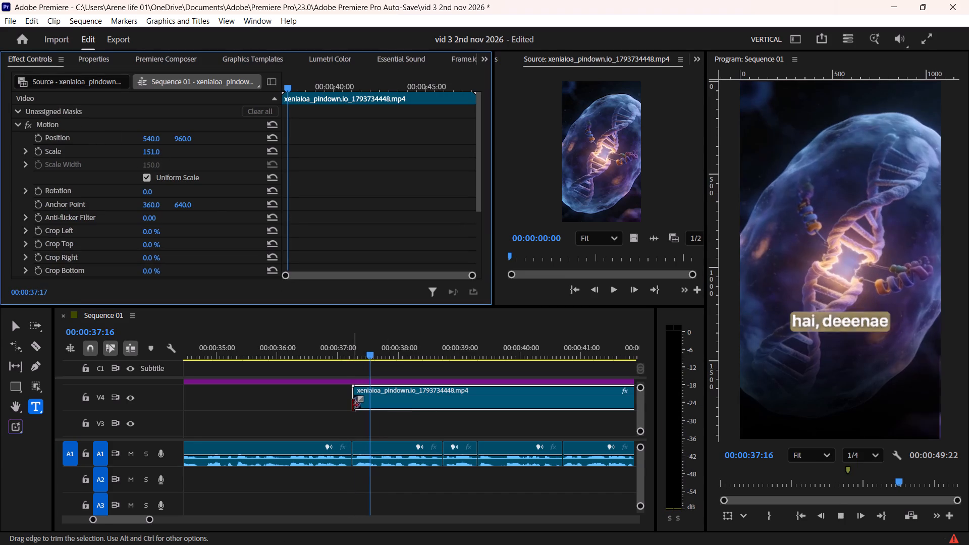
{"action": "scroll", "coordinate": [352, 407], "scroll_direction": "down", "scroll_amount": 8, "text": "alt"}
{"action": "scroll", "coordinate": [351, 409], "scroll_direction": "down", "scroll_amount": 1}
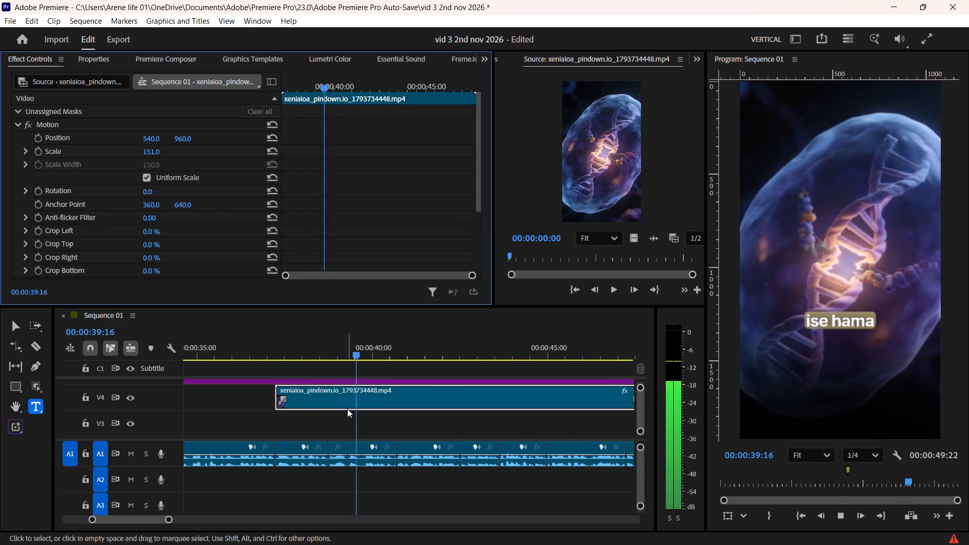
{"action": "key", "text": "space"}
{"action": "scroll", "coordinate": [337, 407], "scroll_direction": "up", "scroll_amount": 9}
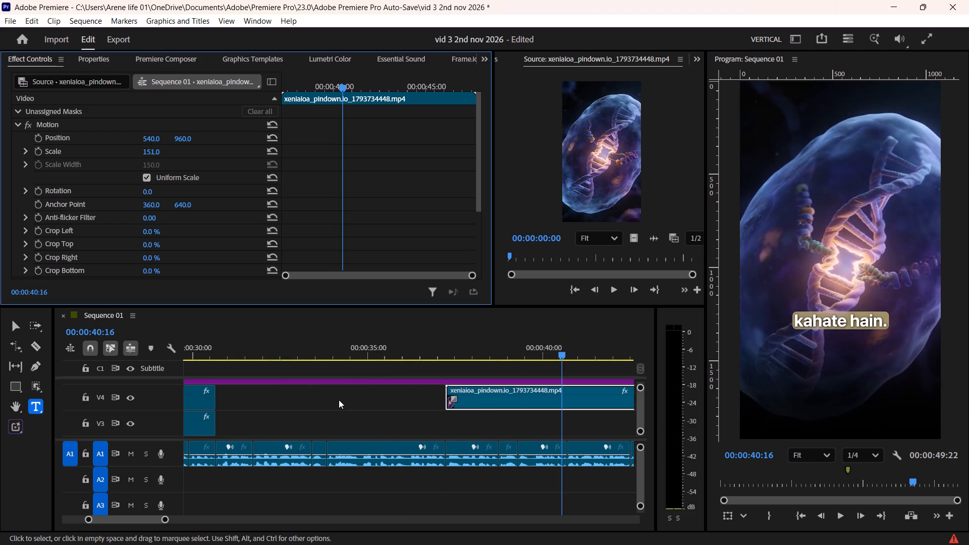
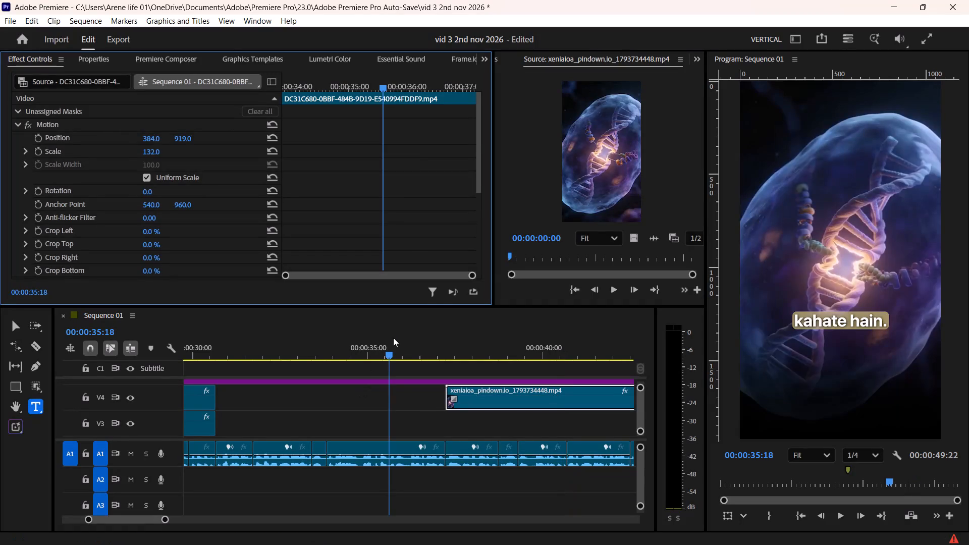
Save the project.
{"action": "key", "text": "ctrl+s"}
{"action": "key", "text": "ctrl+s"}
Play back the speech from about 00:00:29 to 00:00:39 to find where the DNA footage should begin.
{"action": "key", "text": "space"}
{"action": "scroll", "coordinate": [423, 418], "scroll_direction": "down", "scroll_amount": 4, "text": "alt"}
{"action": "scroll", "coordinate": [411, 420], "scroll_direction": "up", "scroll_amount": 2, "text": "alt"}
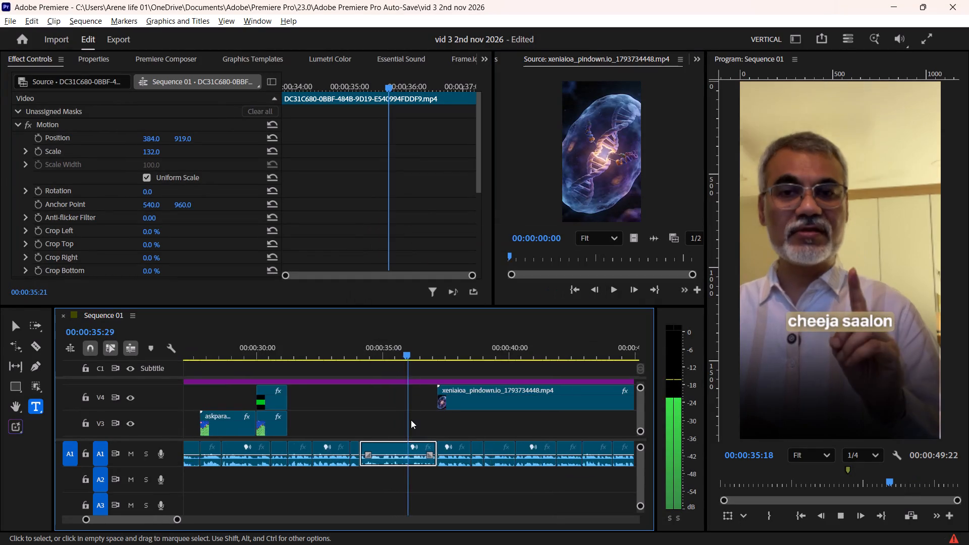
{"action": "scroll", "coordinate": [411, 420], "scroll_direction": "up", "scroll_amount": 3, "text": "alt"}
{"action": "scroll", "coordinate": [408, 420], "scroll_direction": "down", "scroll_amount": 3}
{"action": "scroll", "coordinate": [407, 420], "scroll_direction": "up", "scroll_amount": 4, "text": "alt"}
{"action": "scroll", "coordinate": [407, 420], "scroll_direction": "down", "scroll_amount": 3}
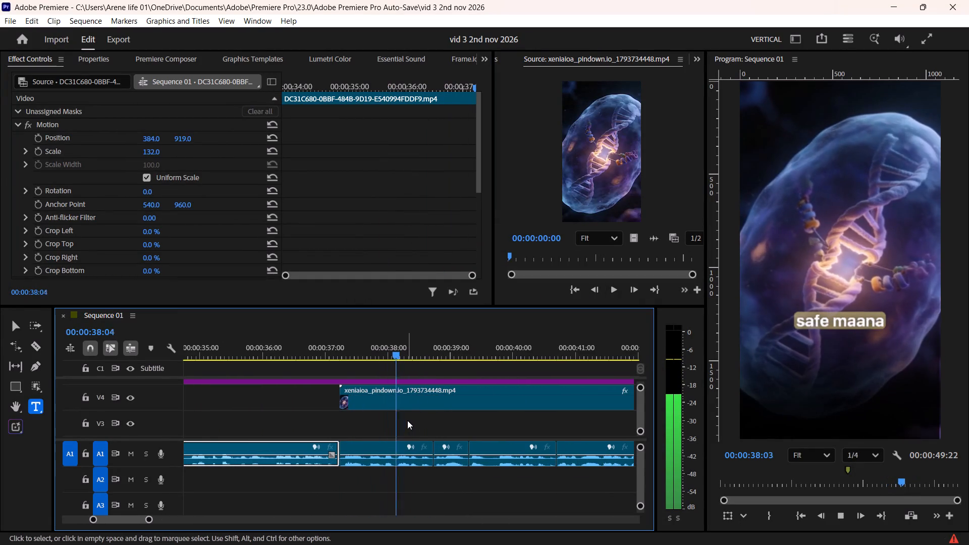
{"action": "key", "text": "space"}
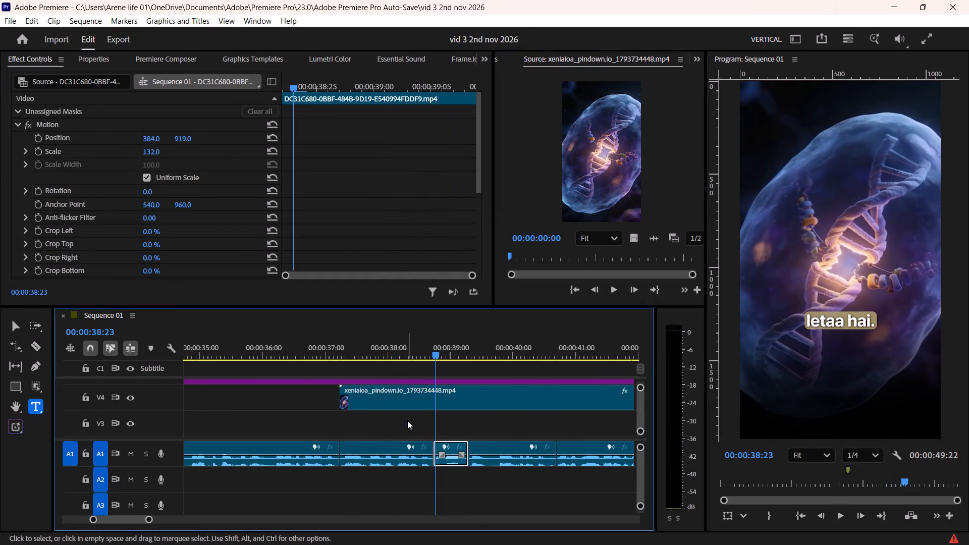
{"action": "scroll", "coordinate": [404, 420], "scroll_direction": "down", "scroll_amount": 4, "text": "alt"}
{"action": "scroll", "coordinate": [403, 420], "scroll_direction": "up", "scroll_amount": 5}
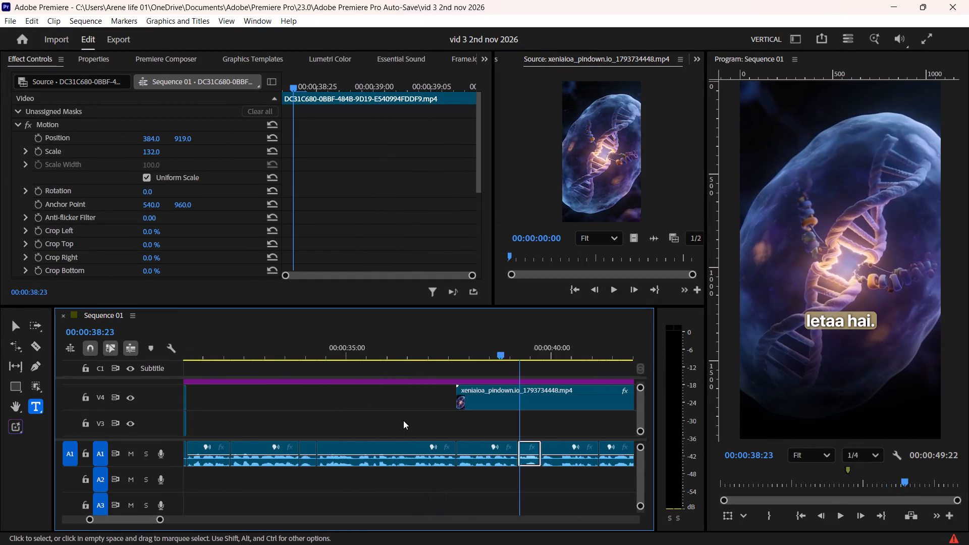
{"action": "scroll", "coordinate": [401, 422], "scroll_direction": "down", "scroll_amount": 4, "text": "alt"}
{"action": "scroll", "coordinate": [397, 422], "scroll_direction": "up", "scroll_amount": 4}
{"action": "left_click", "coordinate": [316, 345]}
{"action": "key", "text": "space"}
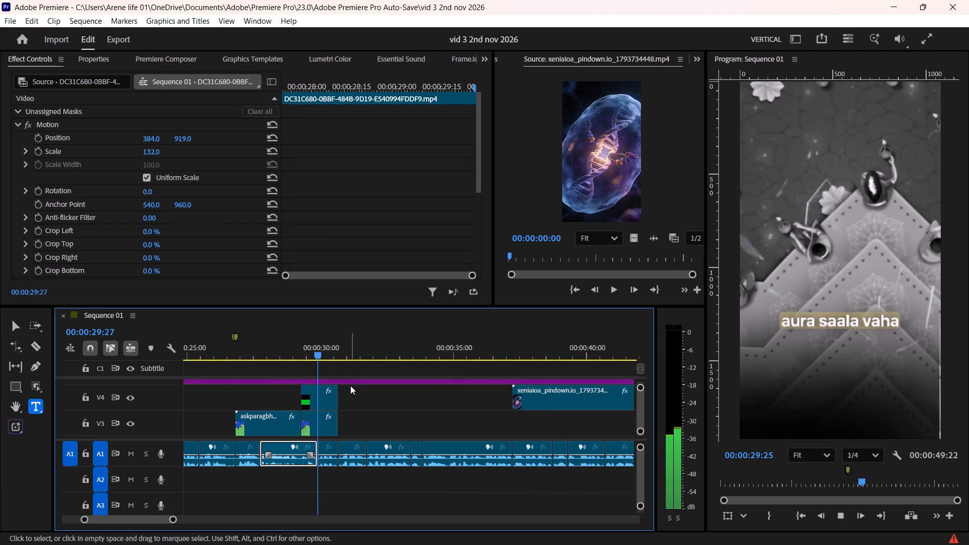
{"action": "scroll", "coordinate": [350, 386], "scroll_direction": "up", "scroll_amount": 6, "text": "alt"}
{"action": "scroll", "coordinate": [350, 386], "scroll_direction": "down", "scroll_amount": 2}
{"action": "scroll", "coordinate": [350, 386], "scroll_direction": "down", "scroll_amount": 4, "text": "alt"}
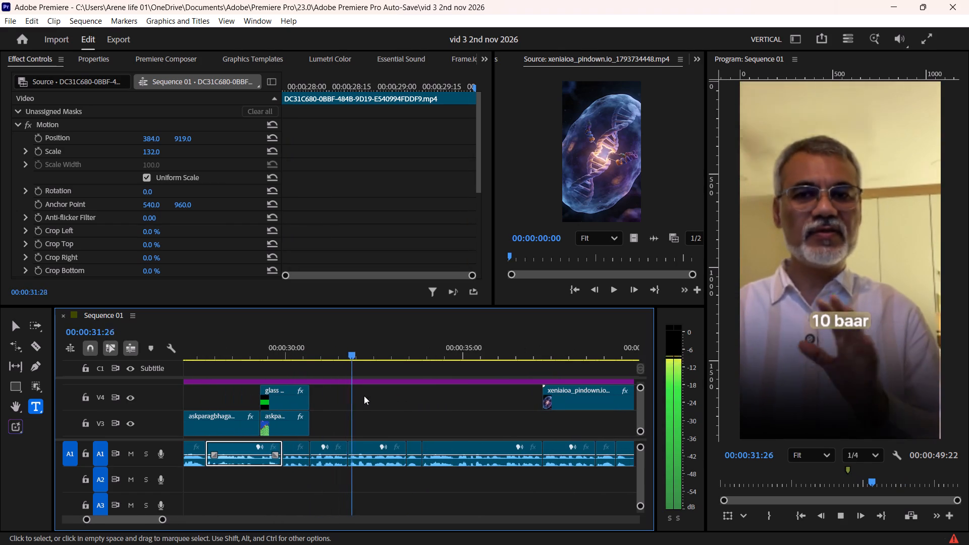
{"action": "scroll", "coordinate": [390, 413], "scroll_direction": "up", "scroll_amount": 2, "text": "alt"}
{"action": "scroll", "coordinate": [389, 413], "scroll_direction": "down", "scroll_amount": 1}
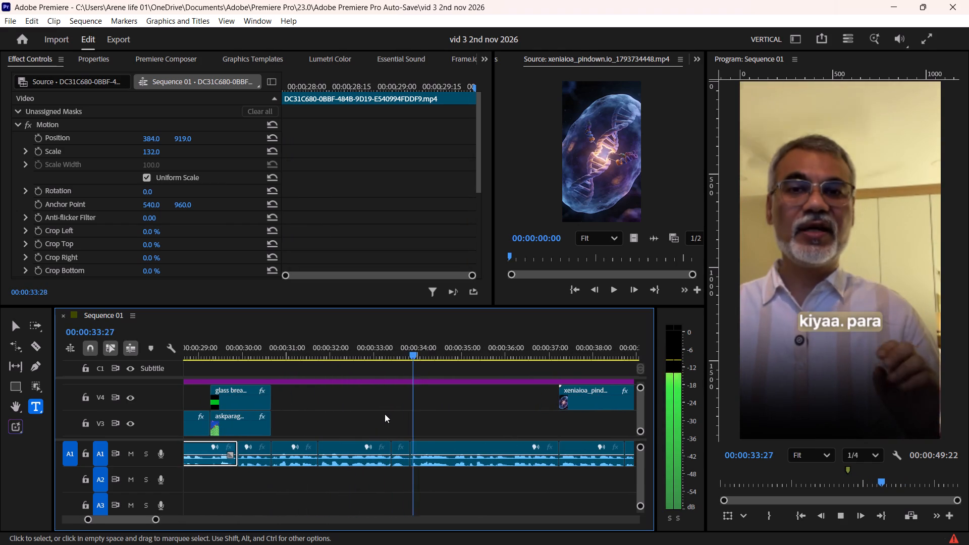
{"action": "key", "text": "space"}
Move the xeniaioa DNA clip on V4 so it starts at 00:00:33:25, where the "kiyaa. para" speech segment begins.
{"action": "left_click_drag", "start_coordinate": [422, 351], "coordinate": [414, 359], "text": "shift"}
{"action": "scroll", "coordinate": [423, 412], "scroll_direction": "down", "scroll_amount": 1}
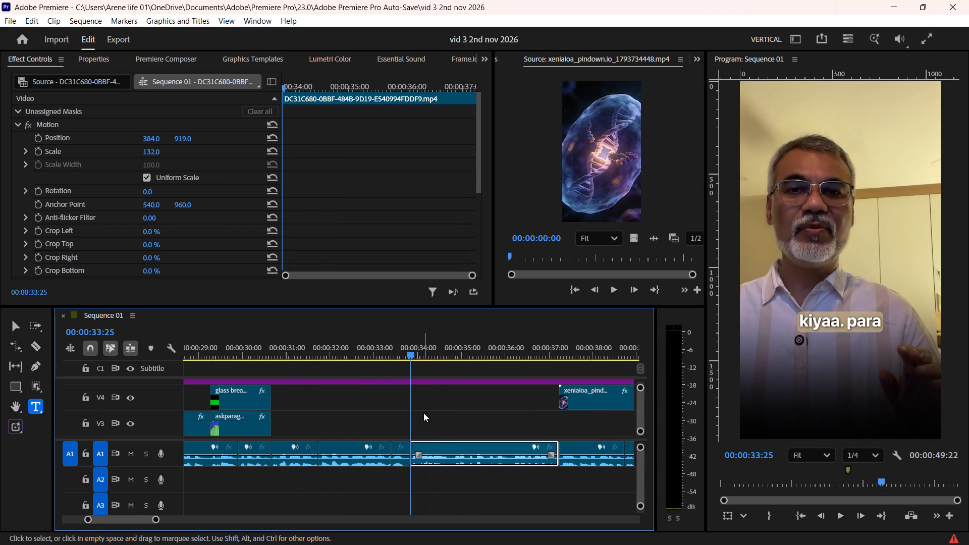
{"action": "scroll", "coordinate": [423, 413], "scroll_direction": "down", "scroll_amount": 2}
{"action": "left_click_drag", "start_coordinate": [548, 398], "coordinate": [400, 408]}
Split the DNA clip on V4 at 00:00:38:22, at the caption "letaa hai.", and delete the remainder after the cut.
{"action": "key", "text": "space"}
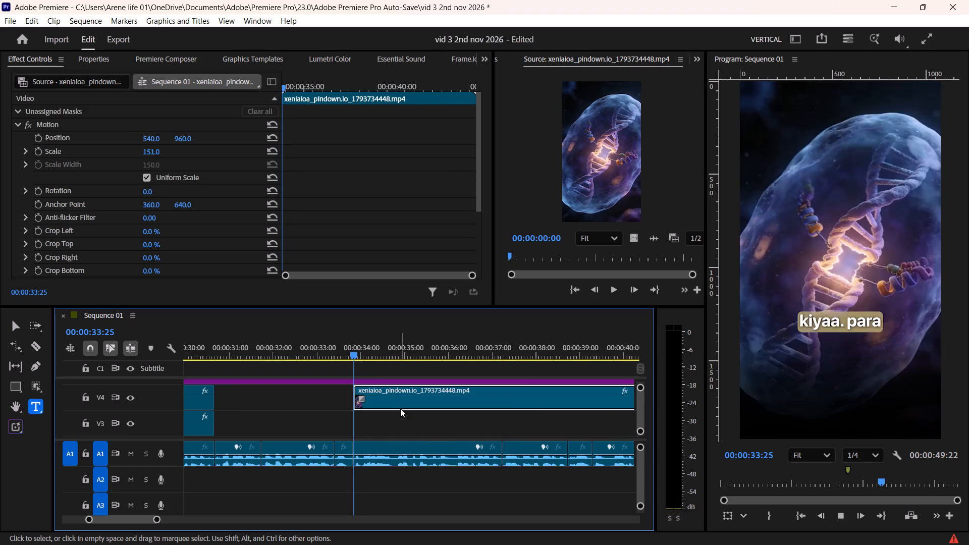
{"action": "scroll", "coordinate": [400, 408], "scroll_direction": "down", "scroll_amount": 4, "text": "alt"}
{"action": "scroll", "coordinate": [400, 408], "scroll_direction": "down", "scroll_amount": 3}
{"action": "scroll", "coordinate": [400, 408], "scroll_direction": "up", "scroll_amount": 3, "text": "alt"}
{"action": "scroll", "coordinate": [399, 409], "scroll_direction": "down", "scroll_amount": 3, "text": "alt"}
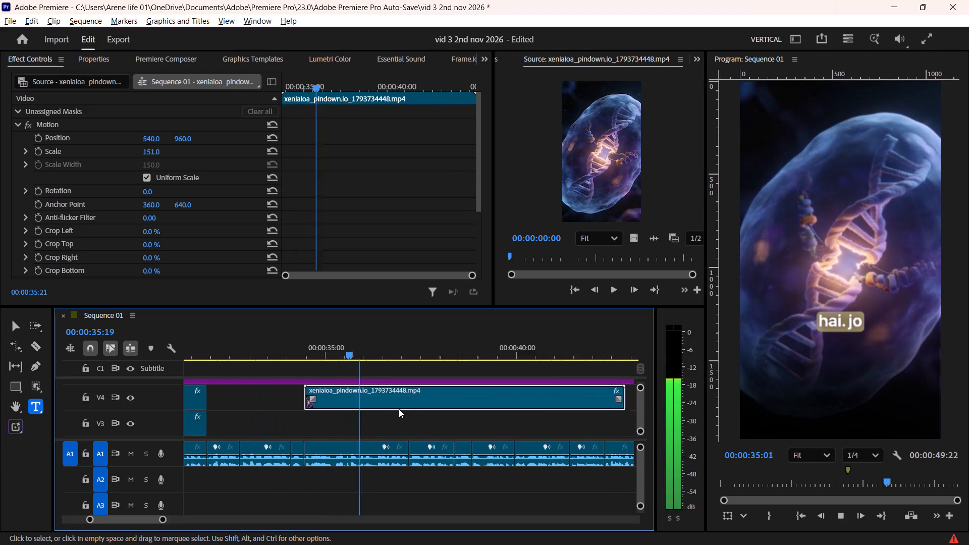
{"action": "scroll", "coordinate": [398, 409], "scroll_direction": "up", "scroll_amount": 3, "text": "alt"}
{"action": "key", "text": "space"}
{"action": "left_click_drag", "start_coordinate": [473, 350], "coordinate": [469, 353], "text": "shift"}
{"action": "left_click", "coordinate": [484, 399]}
{"action": "key", "text": "F1"}
{"action": "left_click", "coordinate": [493, 395]}
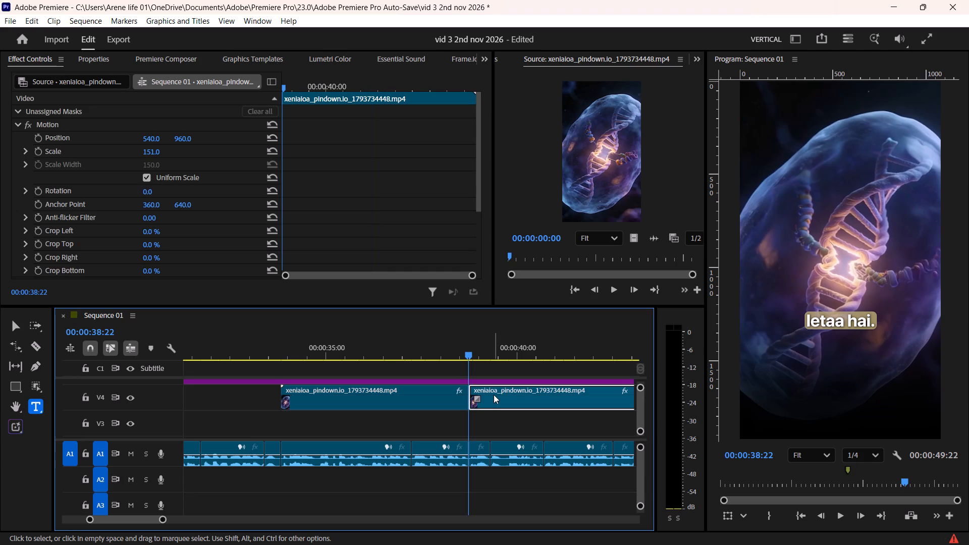
{"action": "key", "text": "Delete"}
Replay the speech just after the DNA clip, around the captions "ise hama" and "Homeostasis", to check its wording and timing.
{"action": "key", "text": "space"}
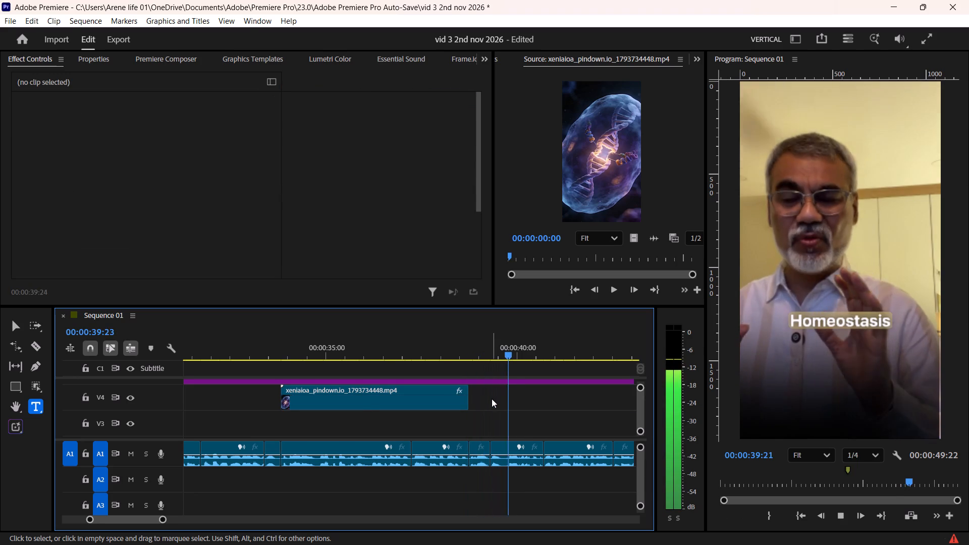
{"action": "scroll", "coordinate": [492, 399], "scroll_direction": "down", "scroll_amount": 4, "text": "alt"}
{"action": "key", "text": "space"}
{"action": "scroll", "coordinate": [486, 400], "scroll_direction": "up", "scroll_amount": 5, "text": "alt"}
{"action": "left_click_drag", "start_coordinate": [518, 352], "coordinate": [498, 364]}
{"action": "key", "text": "space"}
{"action": "key", "text": "space"}
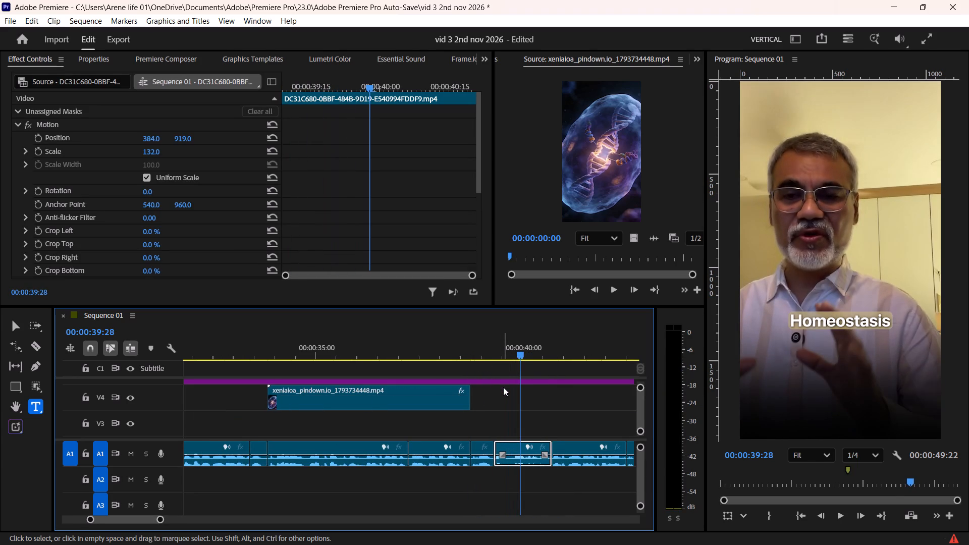
{"action": "key", "text": "space"}
{"action": "key", "text": "space"}
{"action": "left_click_drag", "start_coordinate": [518, 344], "coordinate": [476, 376]}
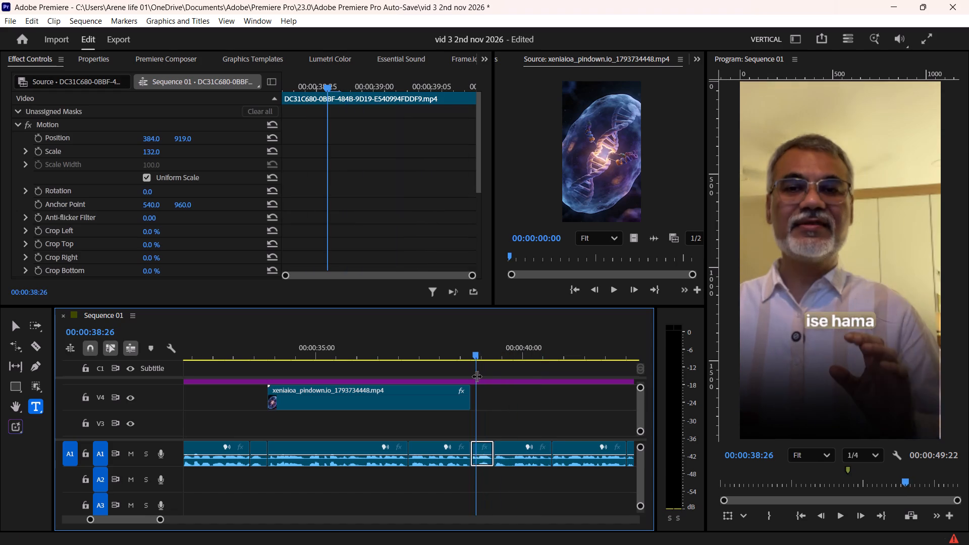
{"action": "key", "text": "space"}
{"action": "key", "text": "space"}
{"action": "scroll", "coordinate": [482, 398], "scroll_direction": "up", "scroll_amount": 5, "text": "alt"}
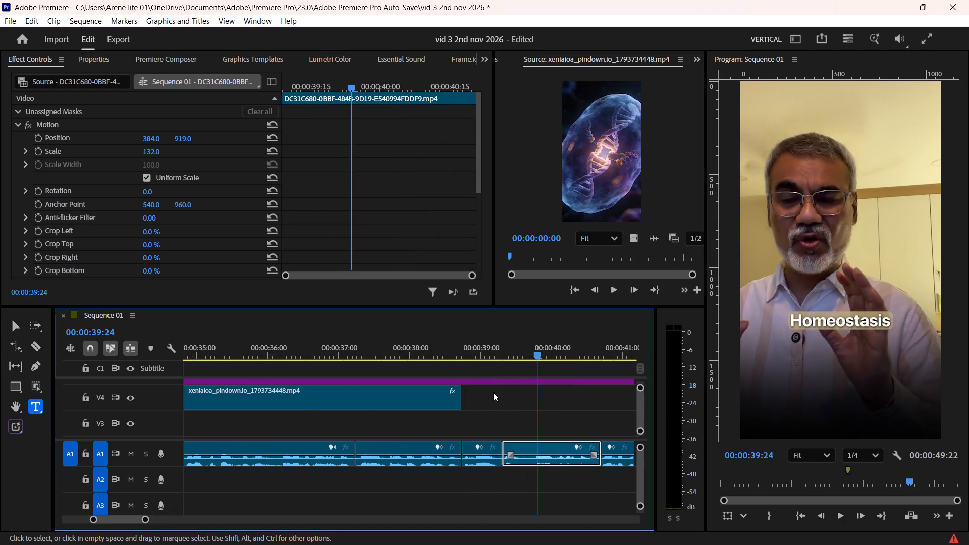
{"action": "left_click_drag", "start_coordinate": [520, 353], "coordinate": [504, 368], "text": "shift"}
{"action": "key", "text": "space"}
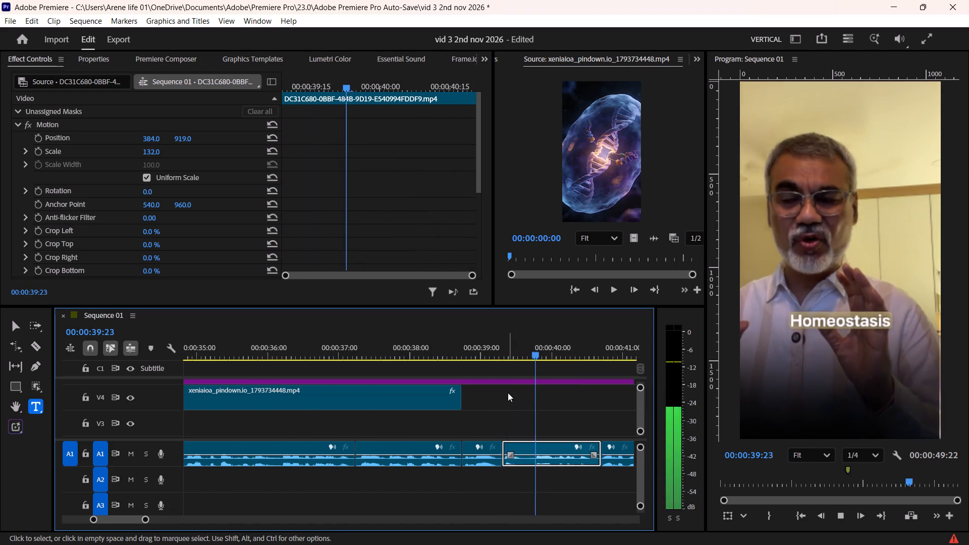
{"action": "key", "text": "space"}
{"action": "scroll", "coordinate": [508, 393], "scroll_direction": "down", "scroll_amount": 4}
{"action": "scroll", "coordinate": [509, 400], "scroll_direction": "up", "scroll_amount": 8, "text": "ctrl"}
{"action": "scroll", "coordinate": [509, 400], "scroll_direction": "up", "scroll_amount": 5, "text": "alt"}
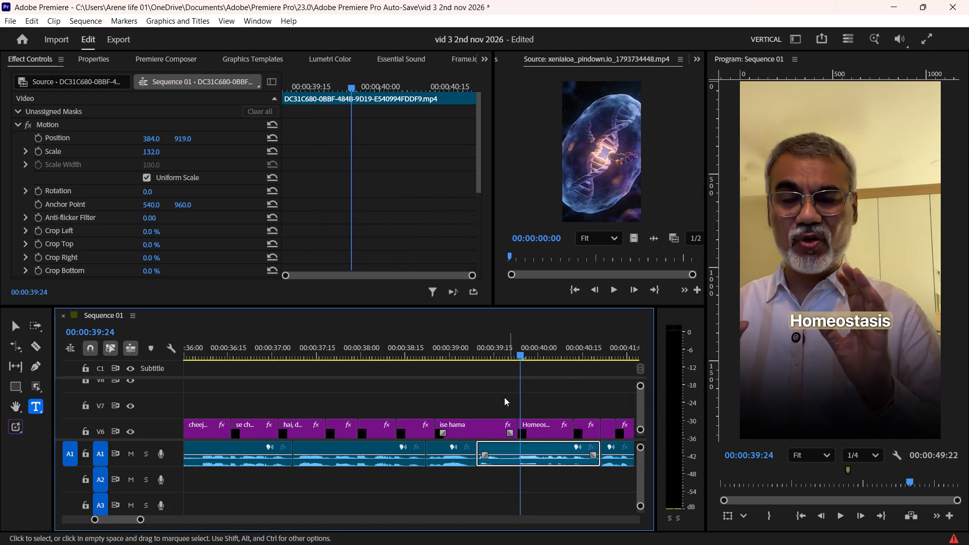
Duplicate the Clean Style Text Animation title from around 00:00:23 on V6 onto V7, starting at 00:00:38:22.
{"action": "left_click_drag", "start_coordinate": [475, 341], "coordinate": [428, 367], "text": "shift"}
{"action": "scroll", "coordinate": [446, 415], "scroll_direction": "down", "scroll_amount": 11, "text": "alt"}
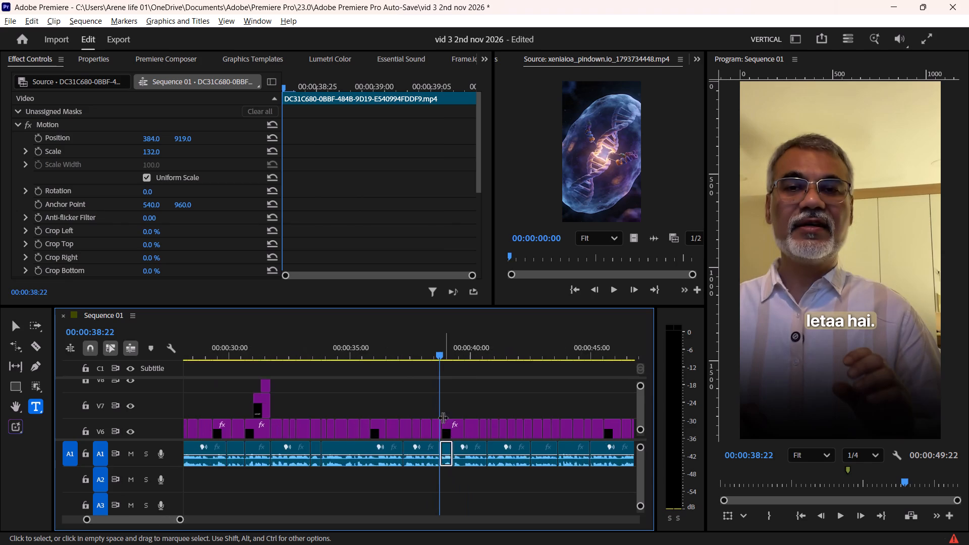
{"action": "scroll", "coordinate": [443, 417], "scroll_direction": "down", "scroll_amount": 5, "text": "alt"}
{"action": "scroll", "coordinate": [363, 417], "scroll_direction": "up", "scroll_amount": 5}
{"action": "left_click_drag", "start_coordinate": [292, 432], "coordinate": [292, 432], "text": "alt"}
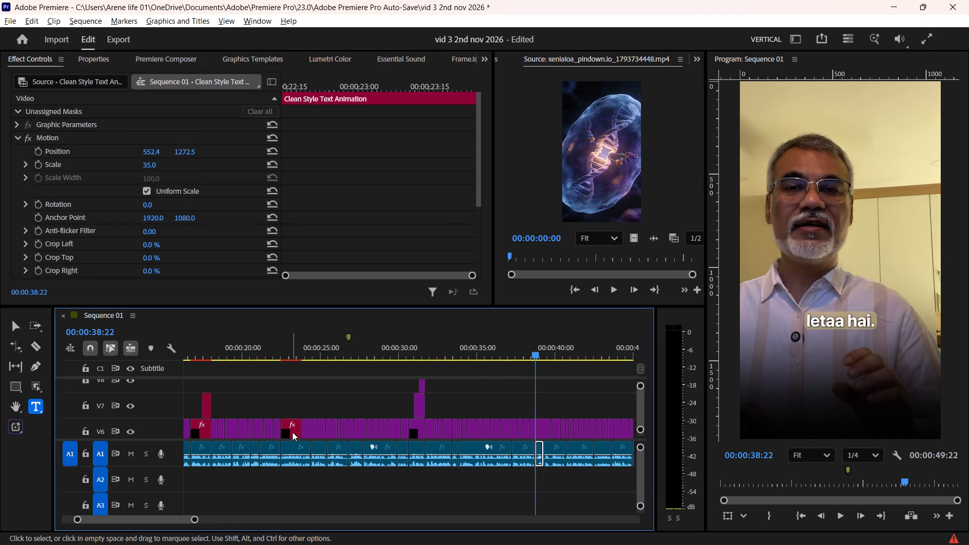
{"action": "left_click_drag", "start_coordinate": [292, 432], "coordinate": [547, 407], "text": "alt"}
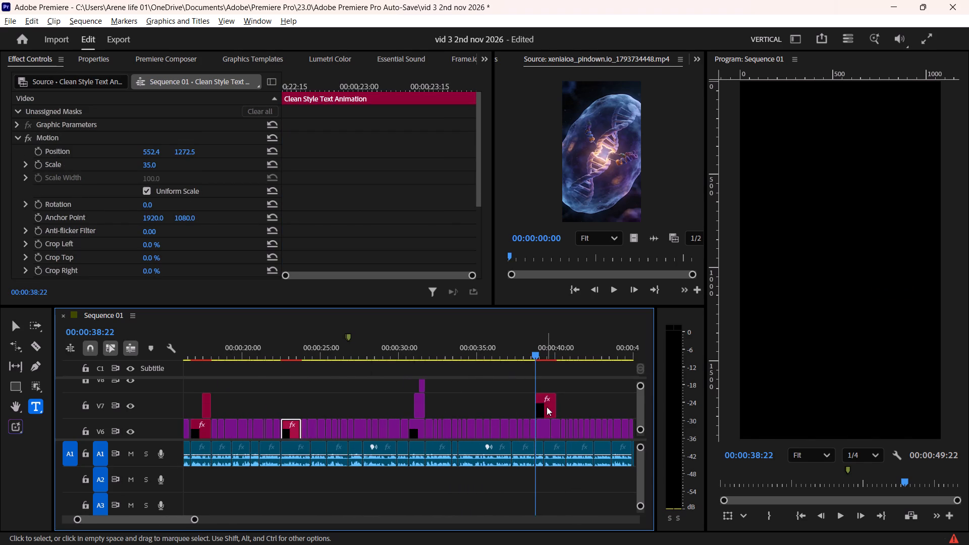
{"action": "scroll", "coordinate": [547, 407], "scroll_direction": "up", "scroll_amount": 20, "text": "alt"}
{"action": "scroll", "coordinate": [547, 407], "scroll_direction": "up", "scroll_amount": 5, "text": "alt"}
{"action": "scroll", "coordinate": [432, 410], "scroll_direction": "down", "scroll_amount": 3, "text": "ctrl"}
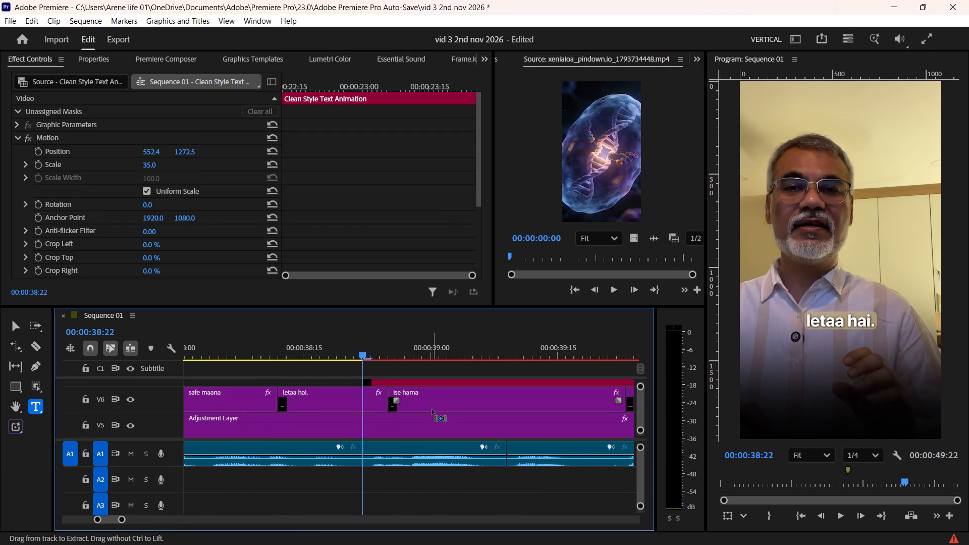
{"action": "scroll", "coordinate": [432, 410], "scroll_direction": "down", "scroll_amount": 3, "text": "ctrl"}
{"action": "scroll", "coordinate": [432, 410], "scroll_direction": "up", "scroll_amount": 6, "text": "ctrl"}
Preview the duplicated title on V7 against the speech and change its Text 1 to "Isse ham".
{"action": "key", "text": "space"}
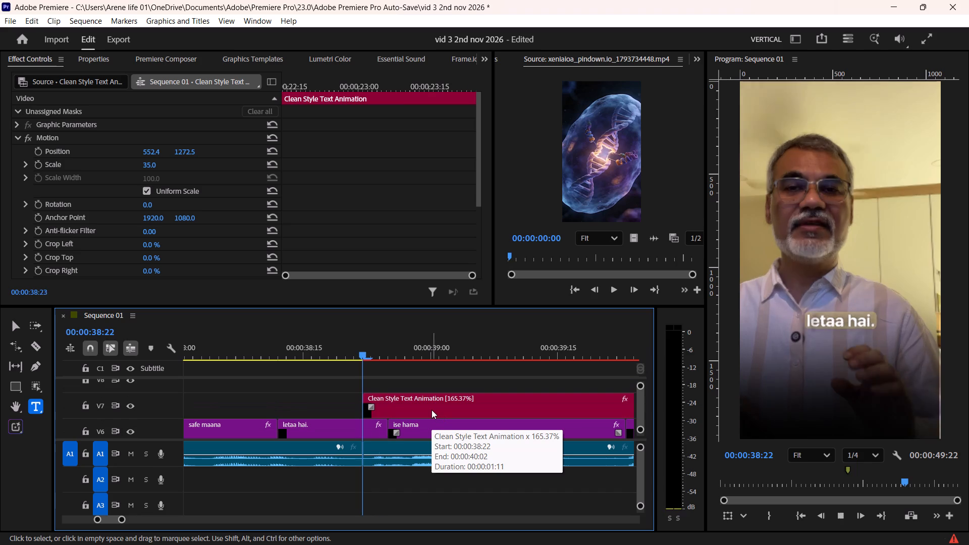
{"action": "scroll", "coordinate": [432, 410], "scroll_direction": "down", "scroll_amount": 3}
{"action": "key", "text": "space"}
{"action": "scroll", "coordinate": [434, 410], "scroll_direction": "down", "scroll_amount": 5, "text": "alt"}
{"action": "left_click", "coordinate": [483, 401]}
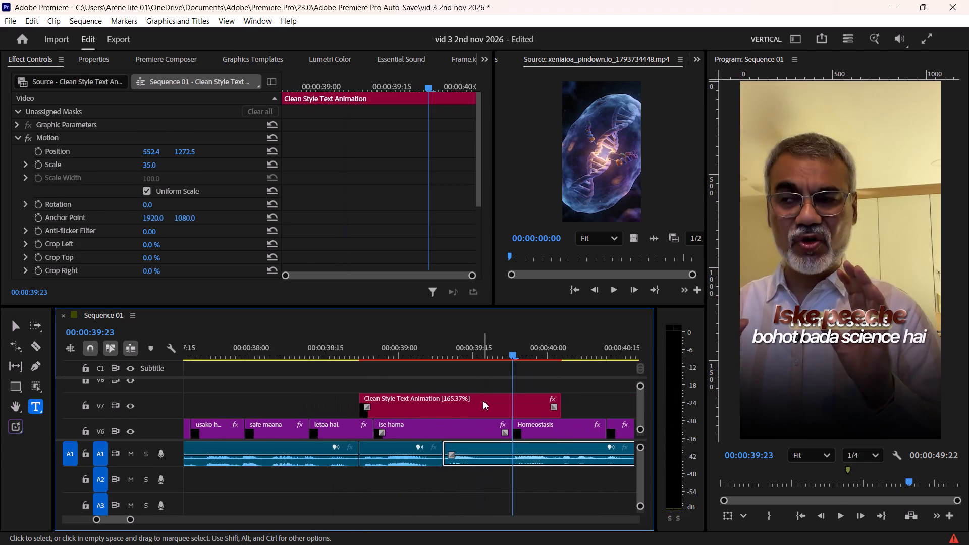
{"action": "left_click", "coordinate": [104, 53]}
{"action": "left_click_drag", "start_coordinate": [100, 129], "coordinate": [0, 150]}
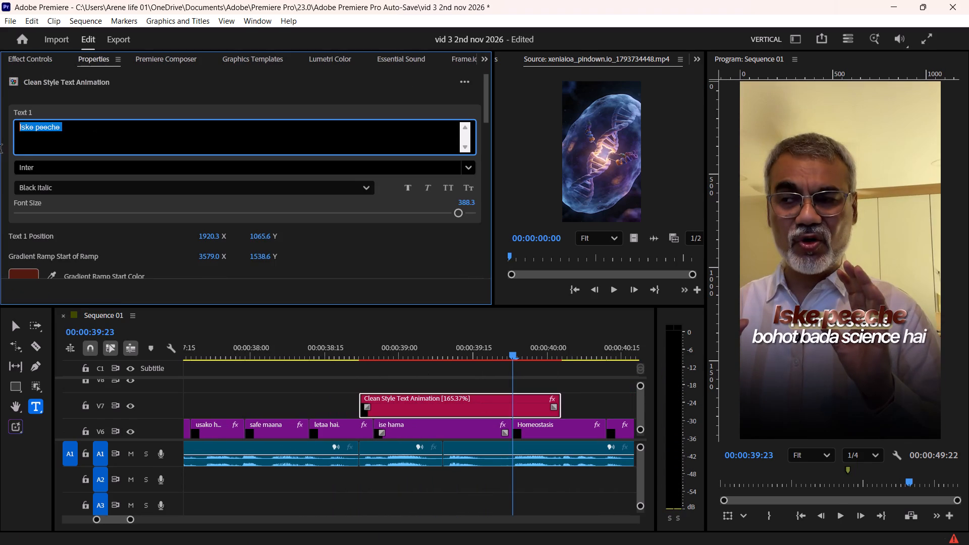
{"action": "left_click_drag", "start_coordinate": [0, 150], "coordinate": [0, 150]}
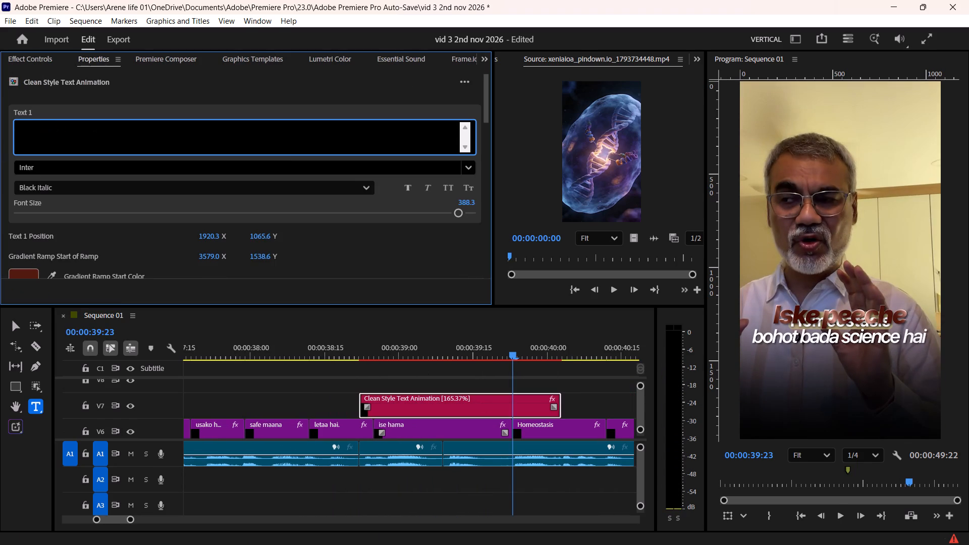
{"action": "left_click", "coordinate": [137, 94]}
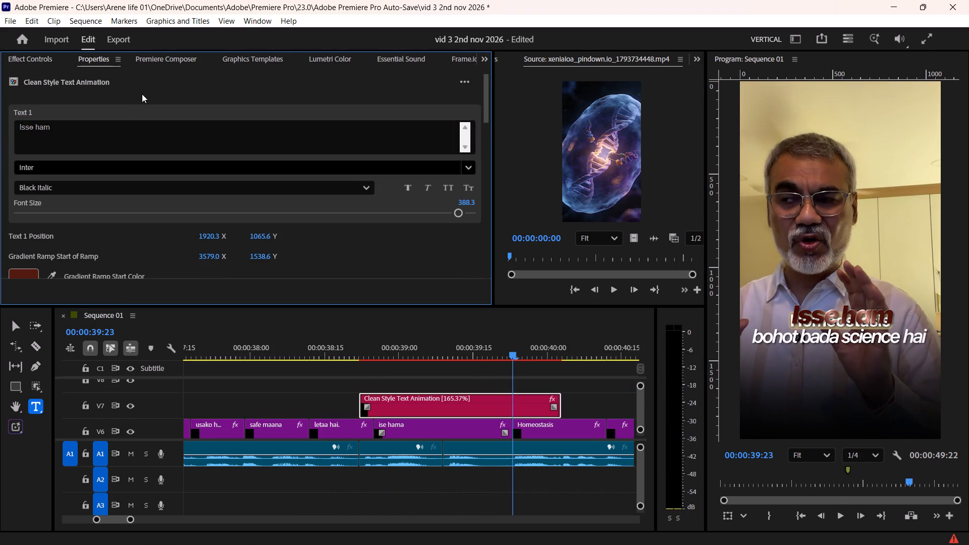
Copy the "Homeostasis" caption wording from V6 and use it as Text 2 of the title on V7.
{"action": "scroll", "coordinate": [142, 94], "scroll_direction": "down", "scroll_amount": 3}
{"action": "left_click", "coordinate": [538, 340]}
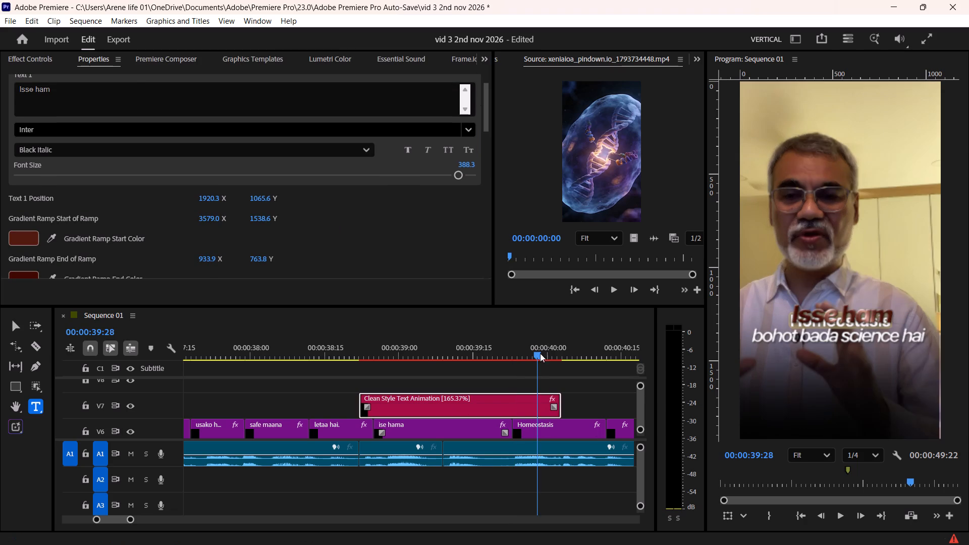
{"action": "left_click", "coordinate": [550, 431]}
{"action": "double_click", "coordinate": [98, 103]}
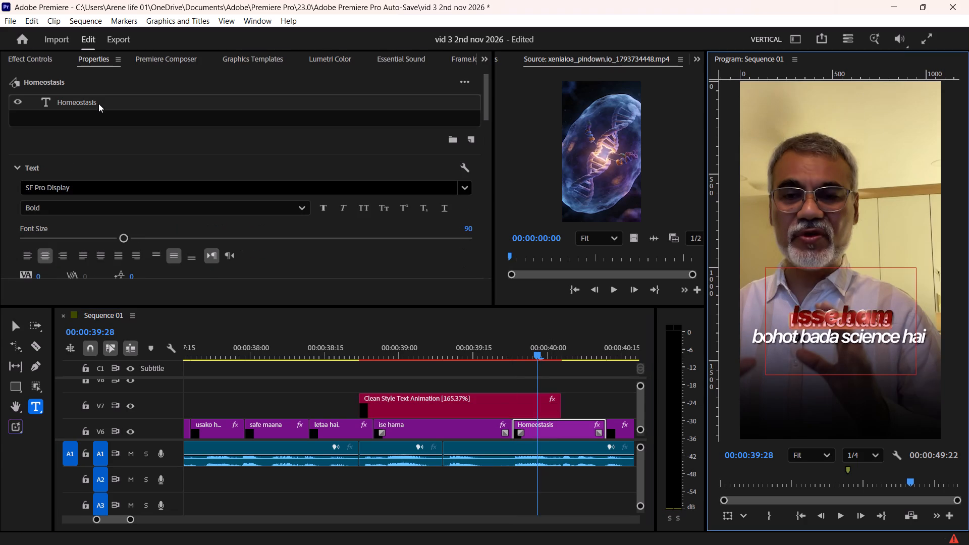
{"action": "key", "text": "ctrl+c"}
{"action": "left_click", "coordinate": [474, 394]}
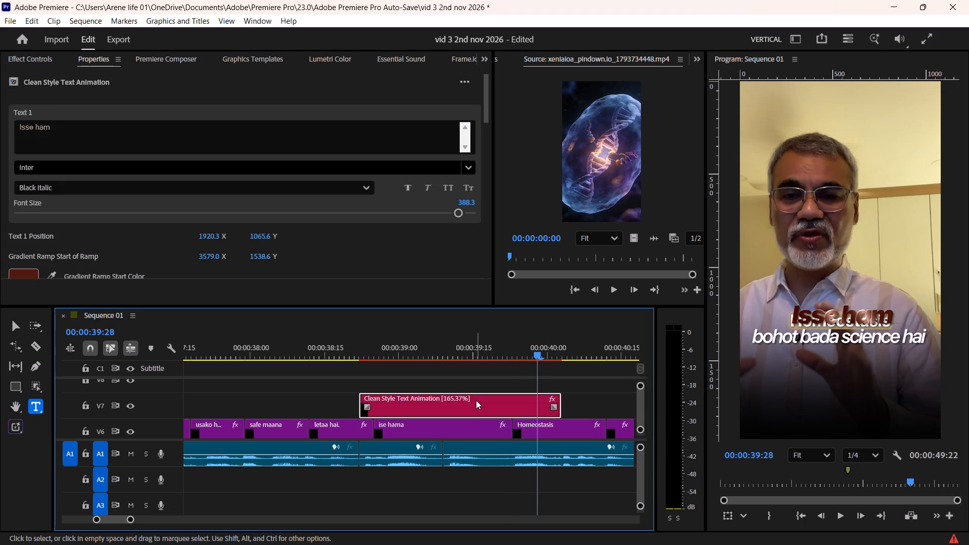
{"action": "scroll", "coordinate": [334, 225], "scroll_direction": "down", "scroll_amount": 10}
{"action": "left_click_drag", "start_coordinate": [172, 271], "coordinate": [0, 275]}
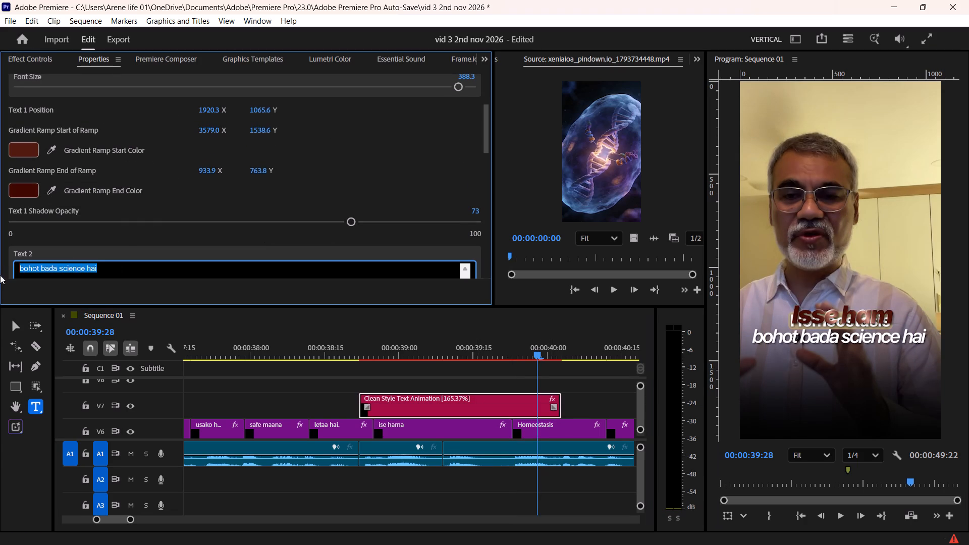
{"action": "key", "text": "ctrl+v"}
{"action": "left_click", "coordinate": [130, 236]}
Set the font style of the title's Text 2 to Black Italic.
{"action": "scroll", "coordinate": [129, 235], "scroll_direction": "down", "scroll_amount": 10}
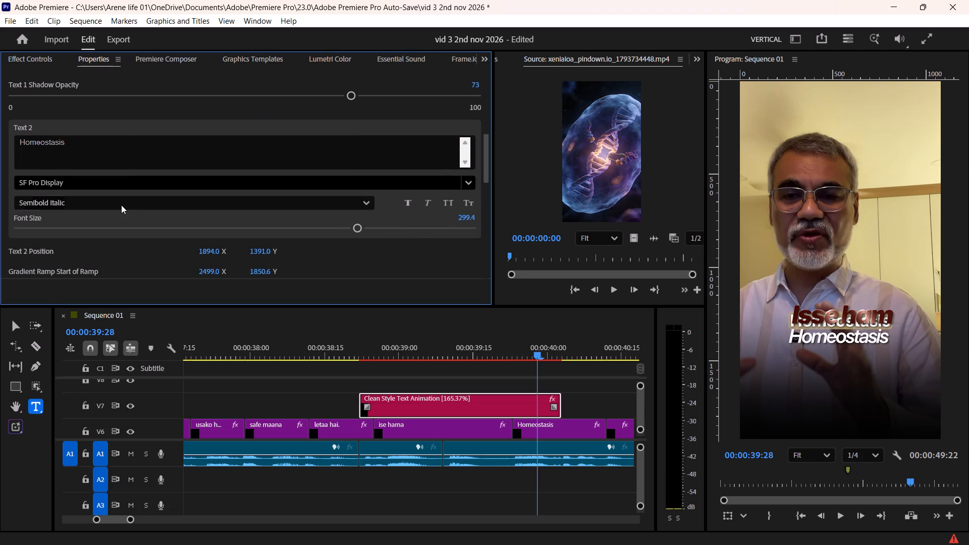
{"action": "left_click", "coordinate": [121, 205]}
{"action": "left_click", "coordinate": [109, 340]}
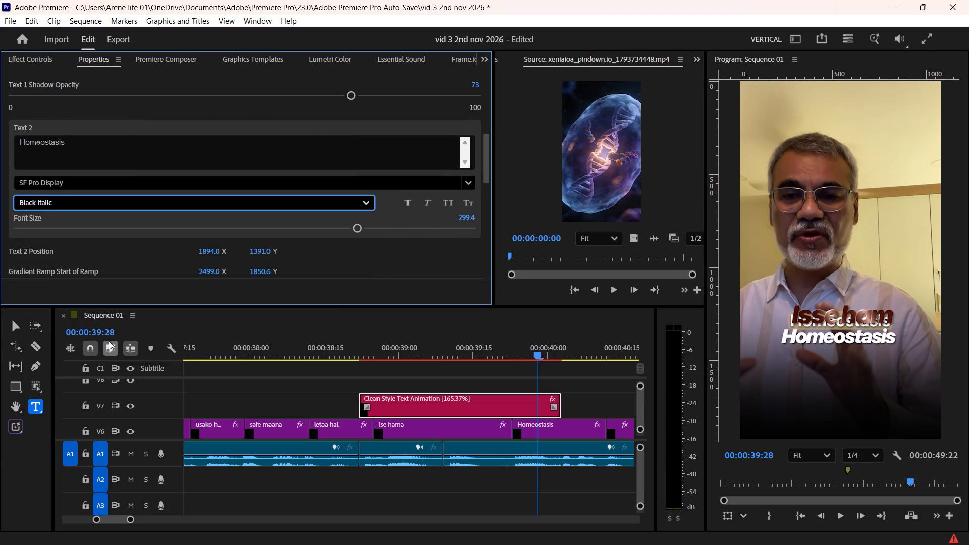
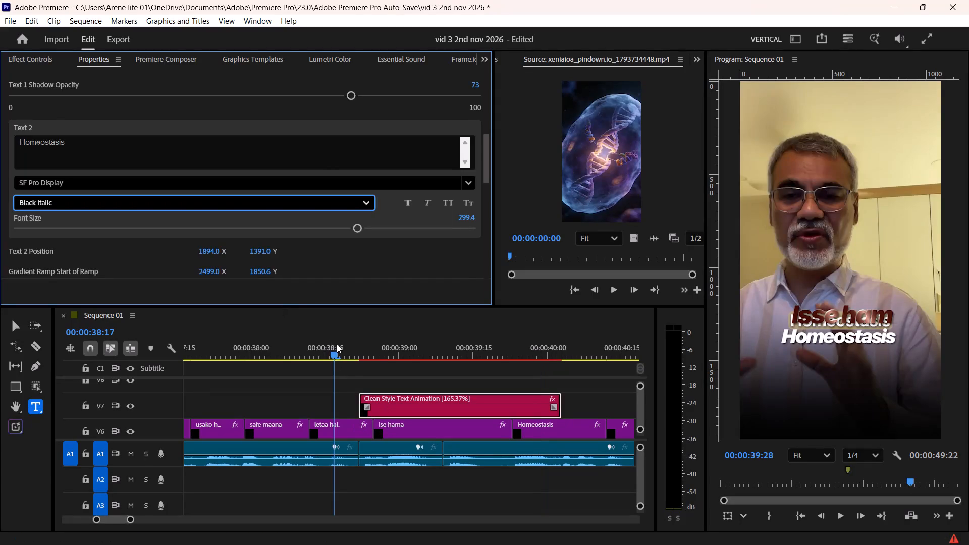
Save the project.
{"action": "key", "text": "ctrl+s"}
{"action": "key", "text": "ctrl+s"}
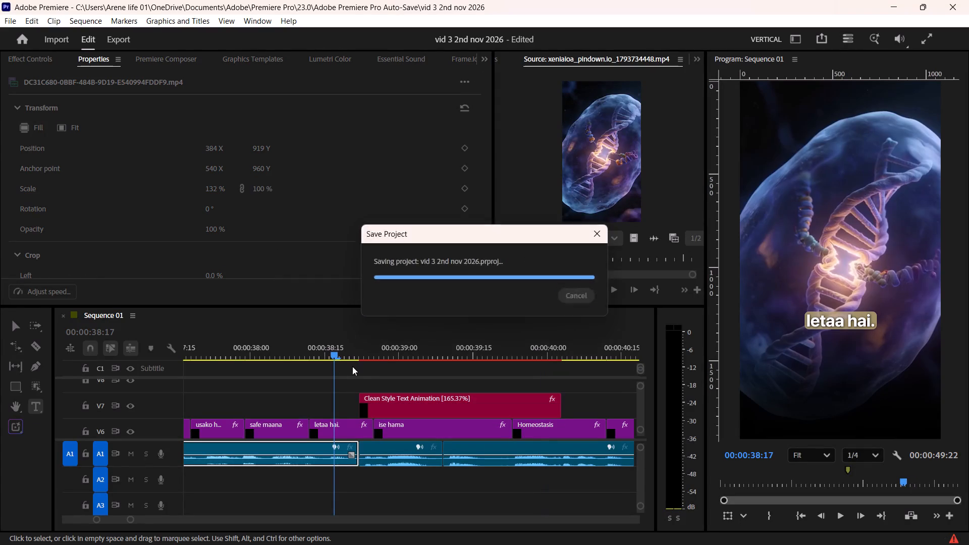
Preview the "Isse ham Homeostasis" title against the speech and extend its end on V7 to the end of the "kahate hain." caption.
{"action": "key", "text": "space"}
{"action": "scroll", "coordinate": [367, 377], "scroll_direction": "down", "scroll_amount": 4}
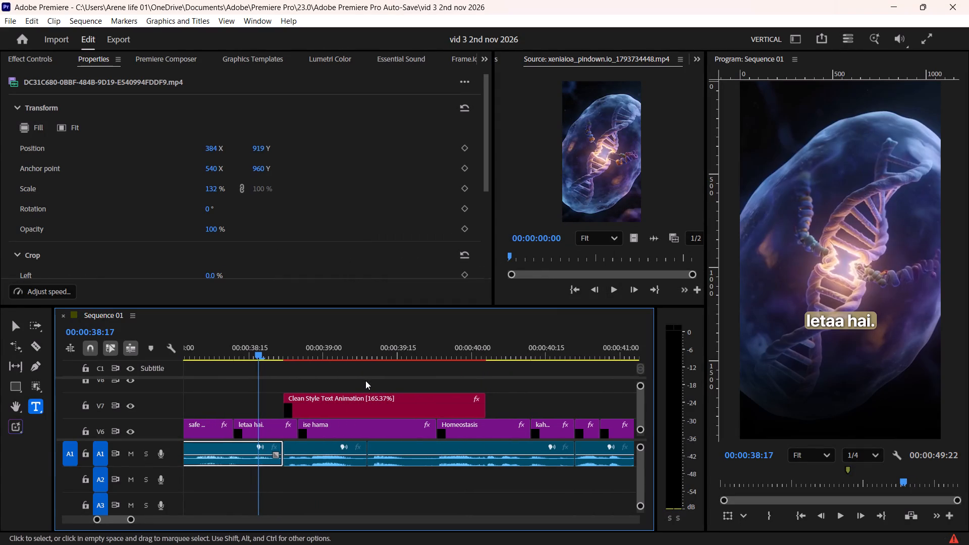
{"action": "left_click", "coordinate": [326, 386]}
{"action": "key", "text": "space"}
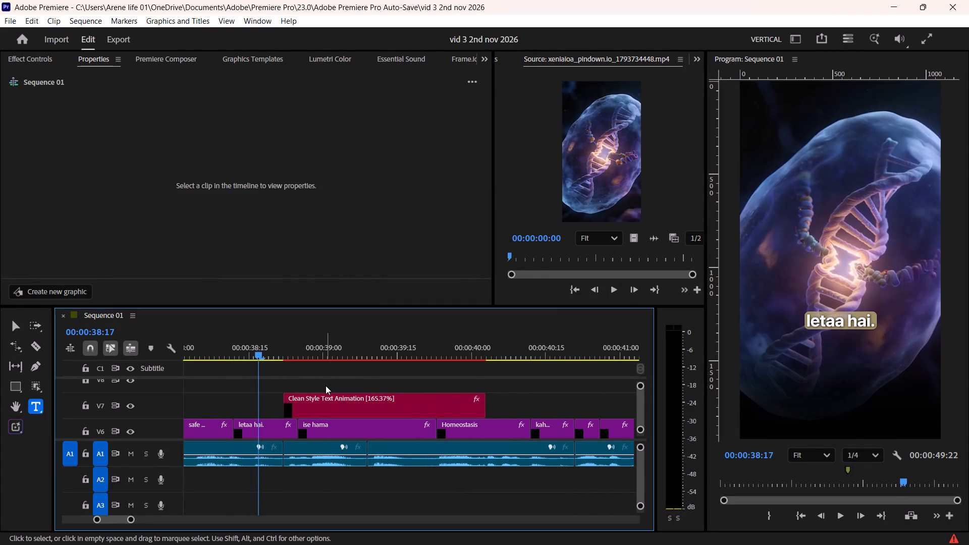
{"action": "scroll", "coordinate": [337, 386], "scroll_direction": "down", "scroll_amount": 4}
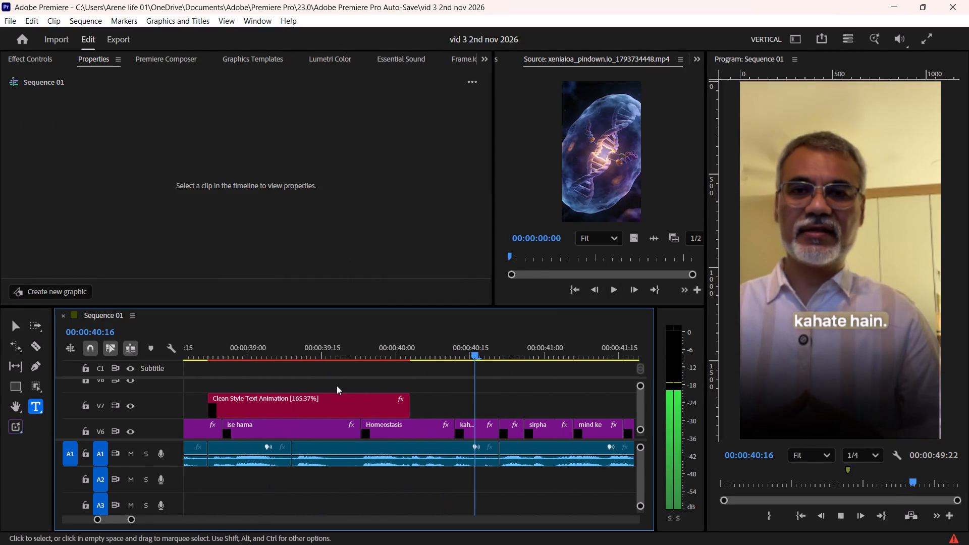
{"action": "key", "text": "space"}
{"action": "scroll", "coordinate": [441, 378], "scroll_direction": "down", "scroll_amount": 2}
{"action": "left_click_drag", "start_coordinate": [371, 401], "coordinate": [382, 401]}
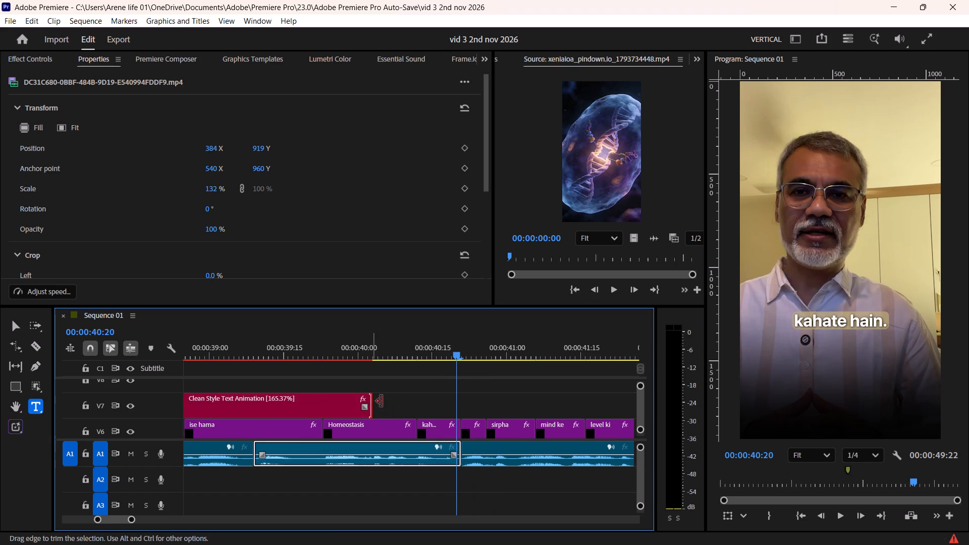
{"action": "left_click_drag", "start_coordinate": [382, 401], "coordinate": [463, 402]}
Apply faux bold to Text 2 "Homeostasis" of the V7 title, keeping Black Italic, and enlarge its font size past 334.
{"action": "left_click", "coordinate": [439, 406]}
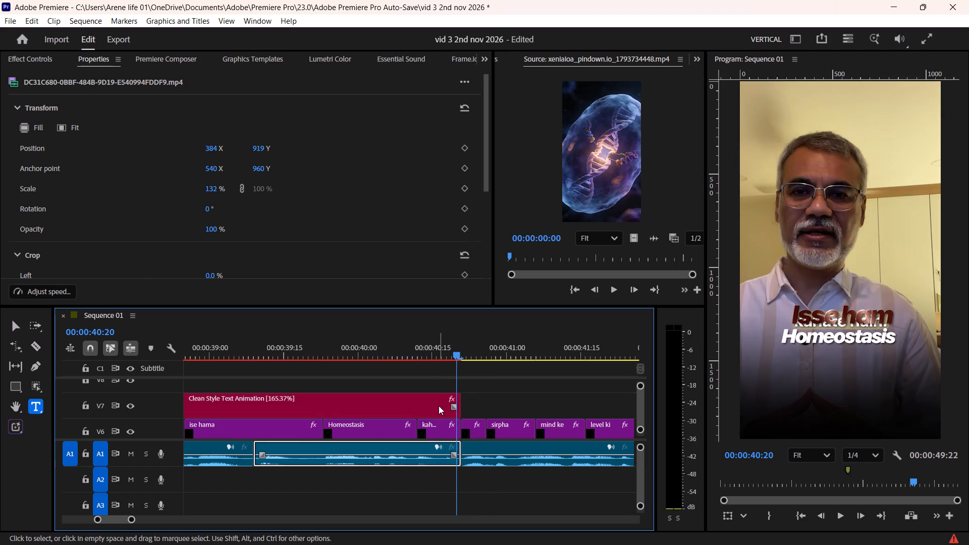
{"action": "left_click", "coordinate": [363, 359]}
{"action": "left_click", "coordinate": [346, 348]}
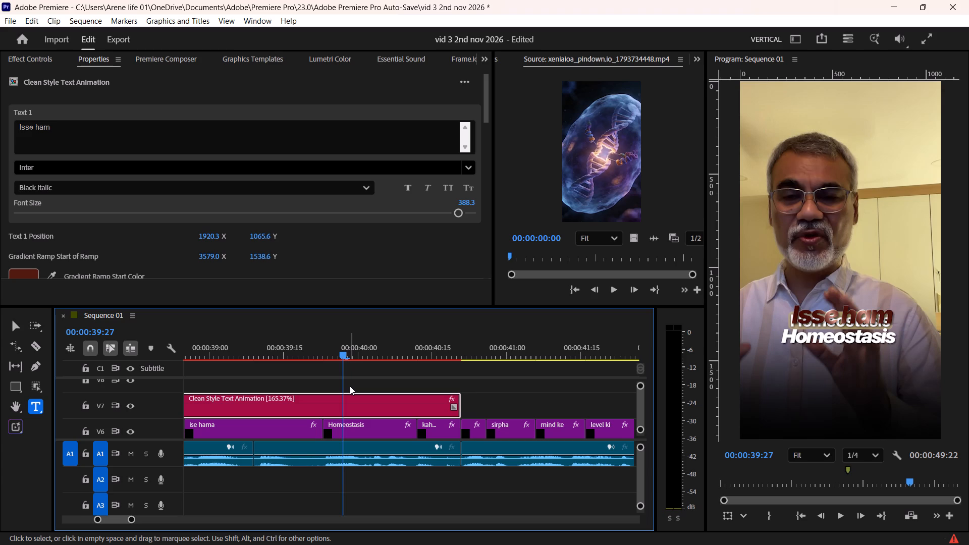
{"action": "scroll", "coordinate": [372, 397], "scroll_direction": "down", "scroll_amount": 5, "text": "alt"}
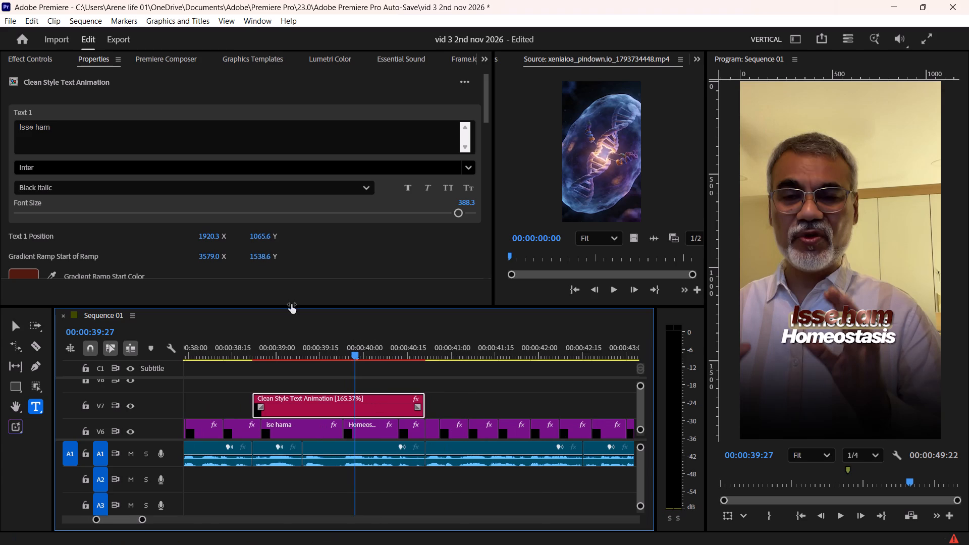
{"action": "scroll", "coordinate": [333, 246], "scroll_direction": "down", "scroll_amount": 20}
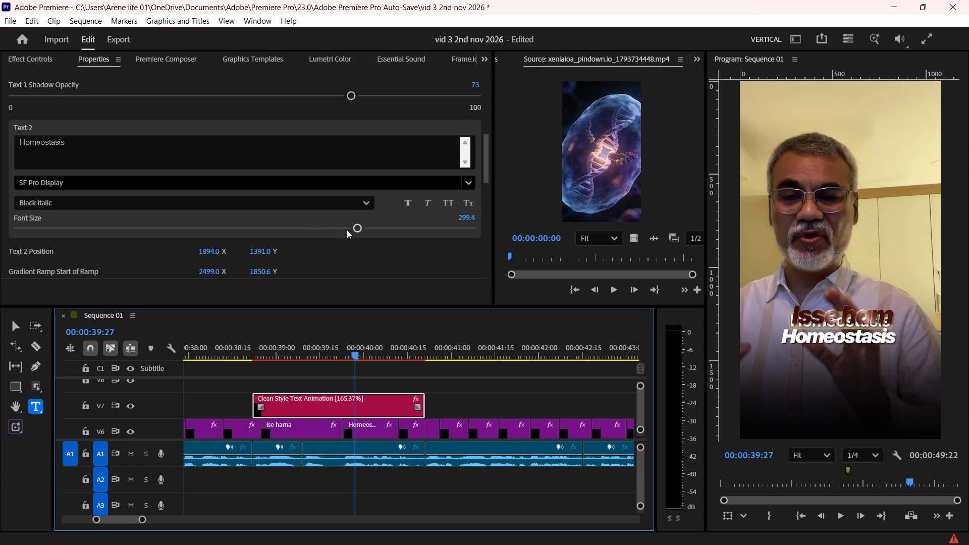
{"action": "left_click_drag", "start_coordinate": [360, 229], "coordinate": [389, 230]}
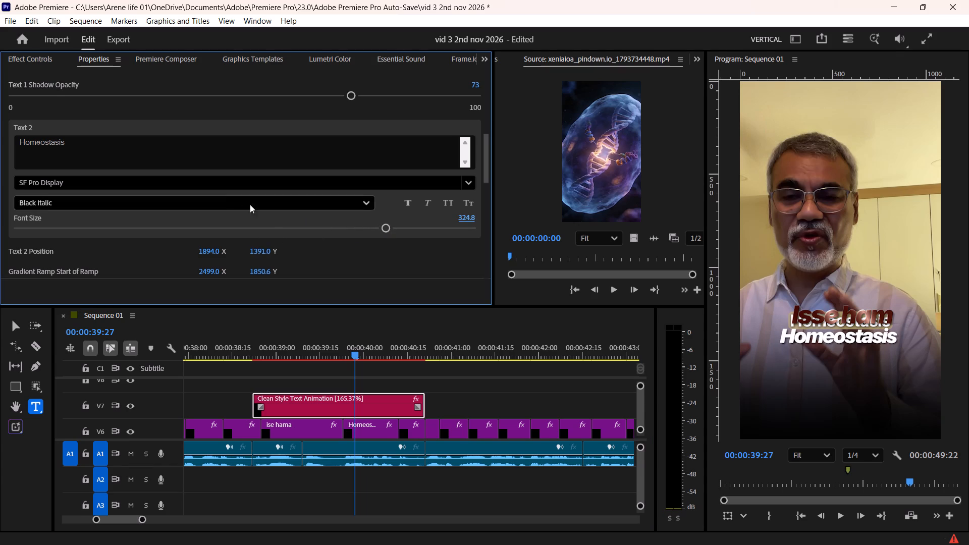
{"action": "left_click", "coordinate": [221, 198]}
{"action": "left_click", "coordinate": [170, 343]}
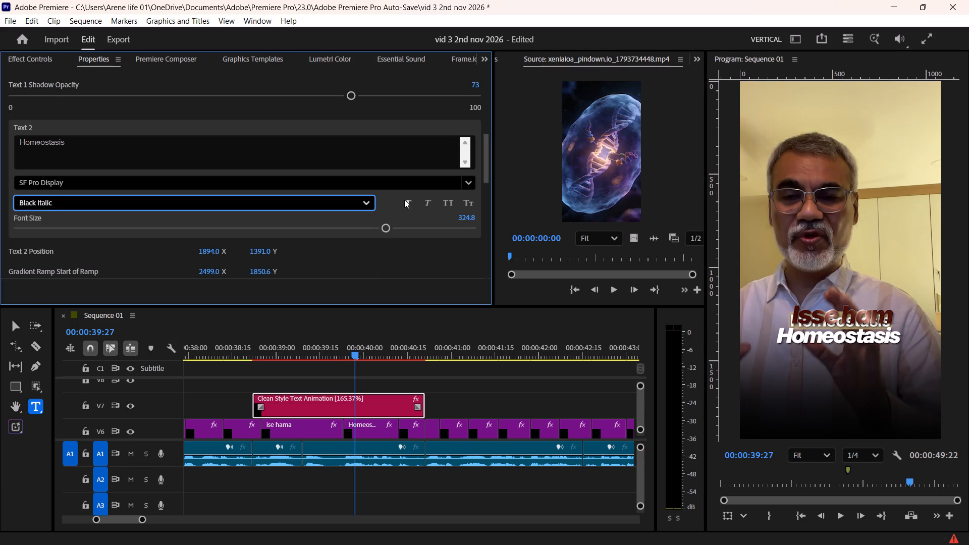
{"action": "left_click", "coordinate": [405, 199]}
{"action": "left_click_drag", "start_coordinate": [386, 226], "coordinate": [403, 229]}
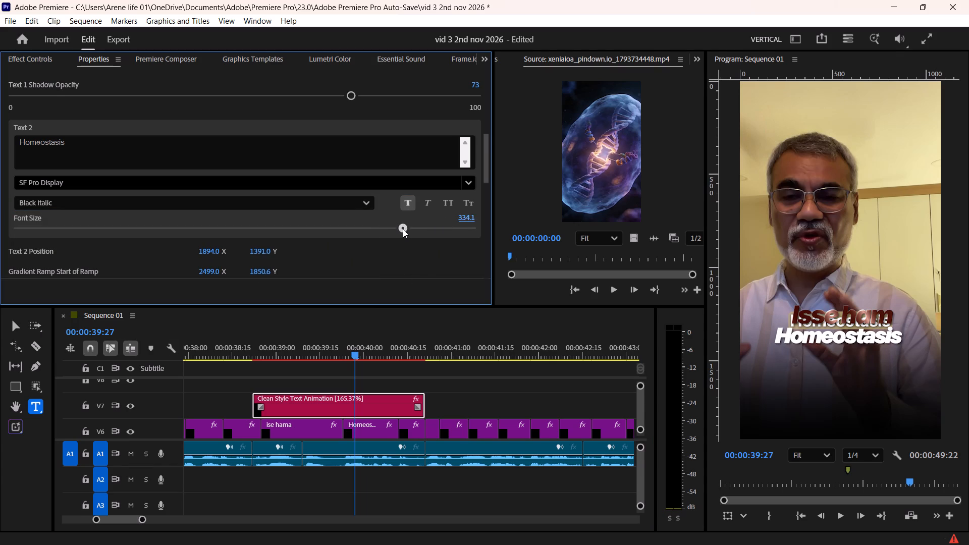
{"action": "left_click_drag", "start_coordinate": [403, 229], "coordinate": [427, 232]}
Reduce the font size of Text 1 "Isse ham" in the V7 title to 328.7.
{"action": "scroll", "coordinate": [395, 272], "scroll_direction": "up", "scroll_amount": 7}
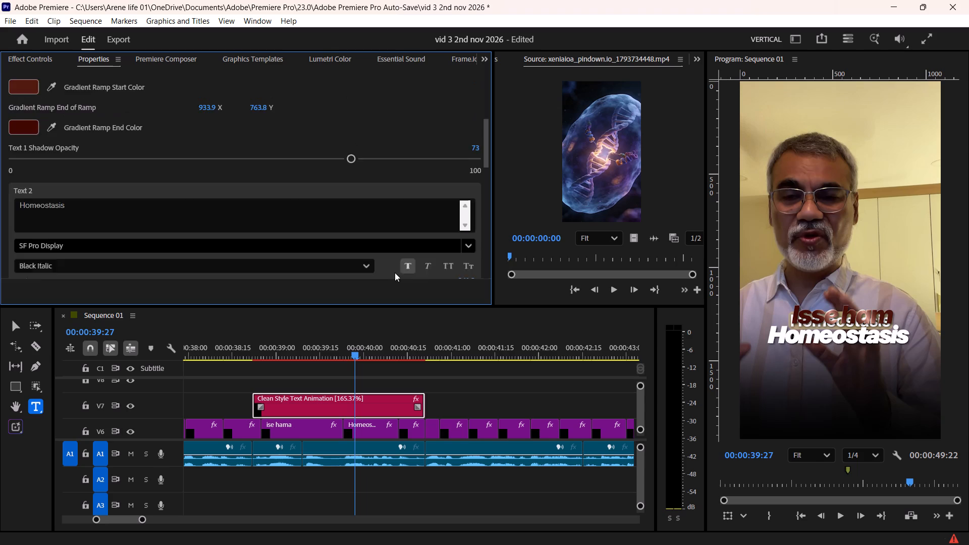
{"action": "scroll", "coordinate": [395, 272], "scroll_direction": "up", "scroll_amount": 9}
{"action": "left_click_drag", "start_coordinate": [451, 160], "coordinate": [438, 168]}
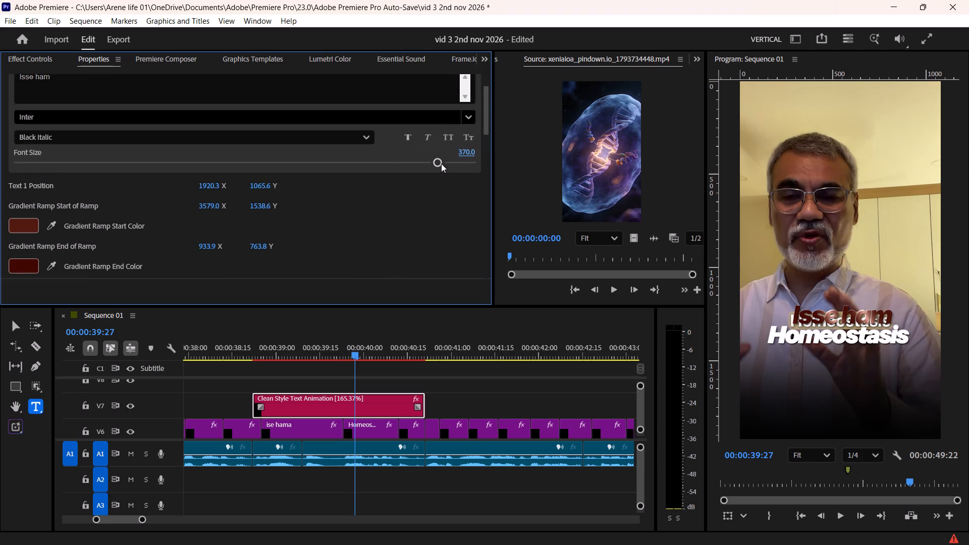
{"action": "left_click_drag", "start_coordinate": [438, 163], "coordinate": [408, 172]}
{"action": "left_click_drag", "start_coordinate": [410, 169], "coordinate": [393, 169]}
Shift Text 1 "Isse ham" horizontally to an X position of 1775.0.
{"action": "left_click_drag", "start_coordinate": [208, 187], "coordinate": [122, 194]}
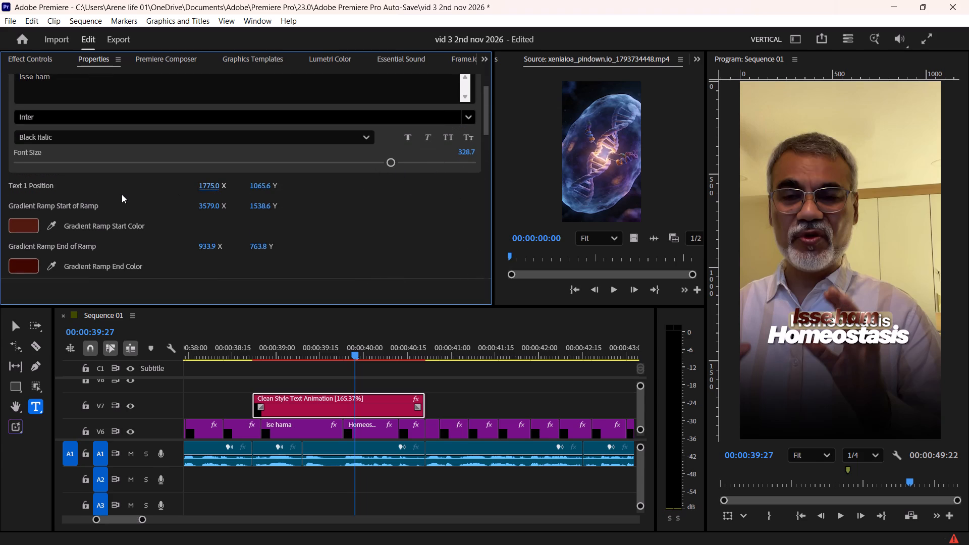
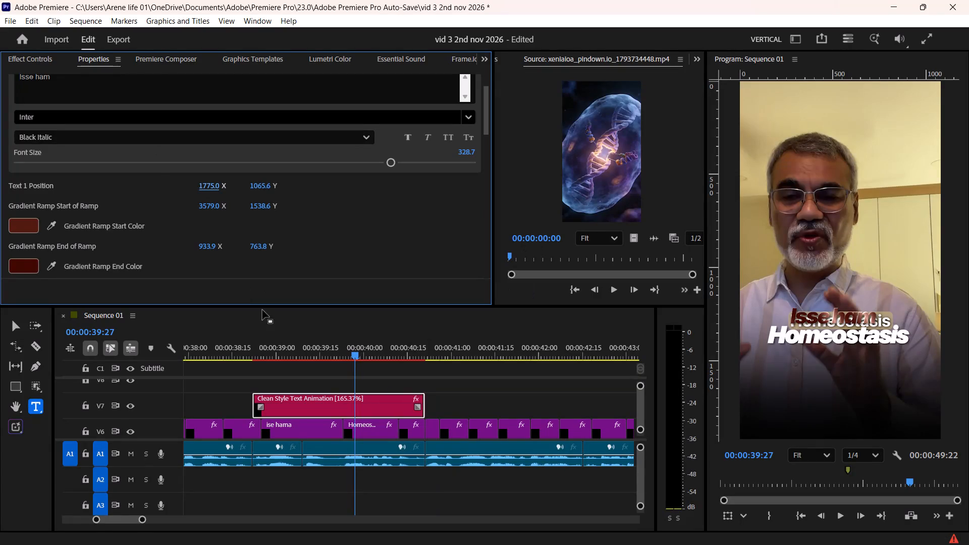
Preview the "Isse ham Homeostasis" title against the speech and rate-stretch its V7 clip to 125.09% speed.
{"action": "left_click", "coordinate": [246, 350]}
{"action": "key", "text": "space"}
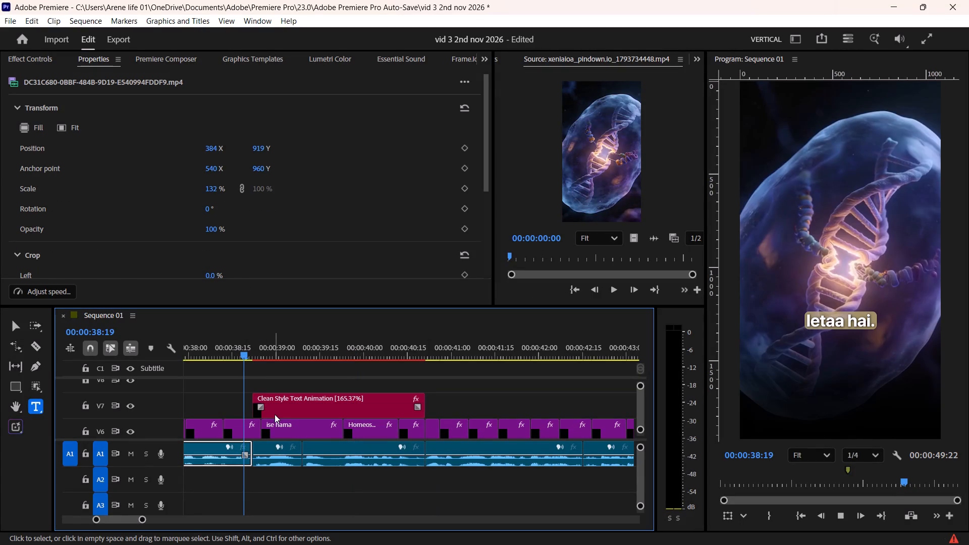
{"action": "key", "text": "space"}
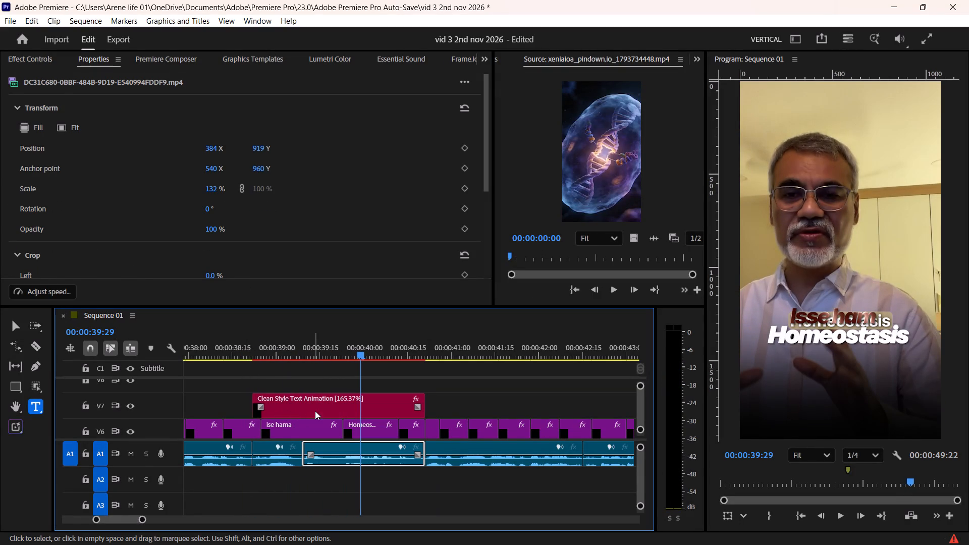
{"action": "left_click", "coordinate": [335, 405]}
{"action": "key", "text": "r"}
{"action": "left_click_drag", "start_coordinate": [421, 400], "coordinate": [462, 398]}
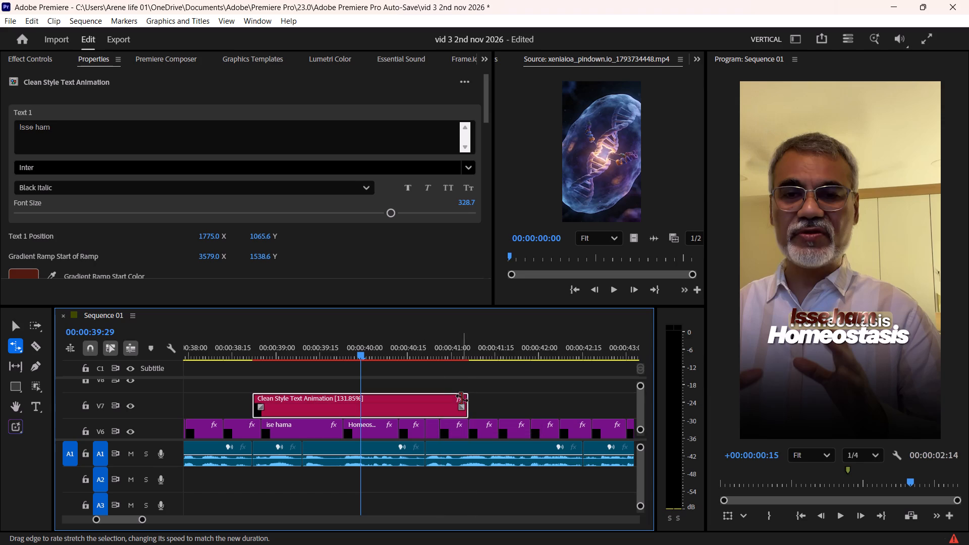
{"action": "left_click_drag", "start_coordinate": [463, 400], "coordinate": [475, 399]}
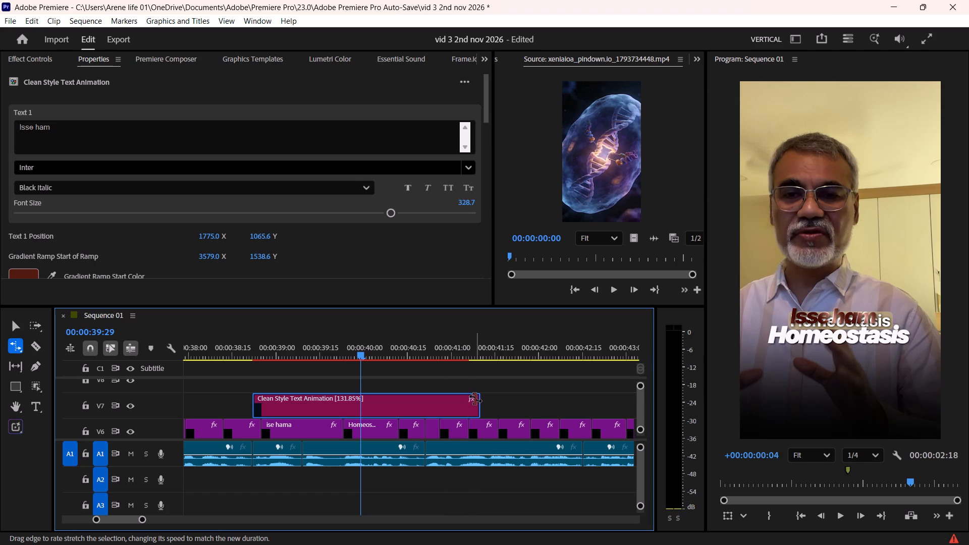
Split the V7 title at 00:00:40:21, where the "kyonki yaha" caption starts, and delete the leftover piece.
{"action": "key", "text": "space"}
{"action": "scroll", "coordinate": [418, 399], "scroll_direction": "down", "scroll_amount": 2}
{"action": "key", "text": "space"}
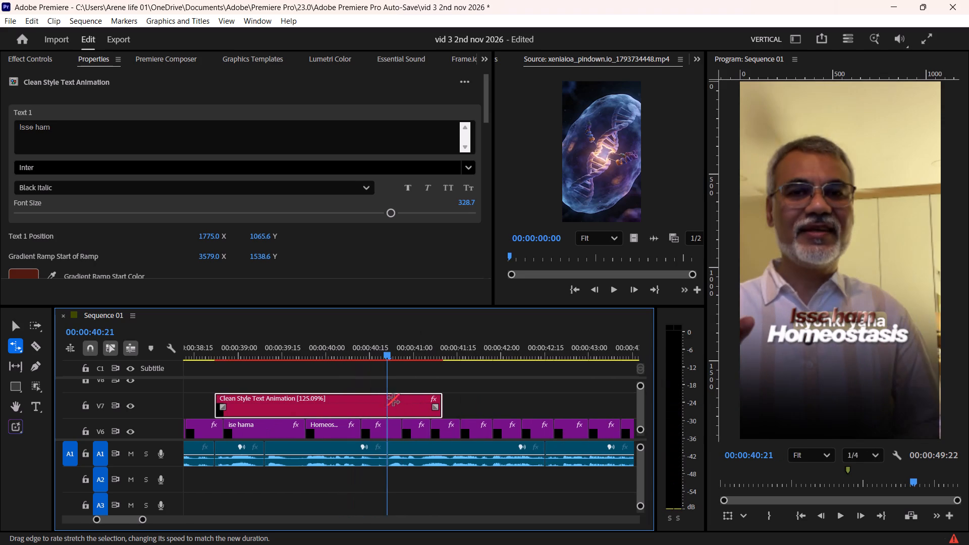
{"action": "scroll", "coordinate": [383, 401], "scroll_direction": "up", "scroll_amount": 7, "text": "alt"}
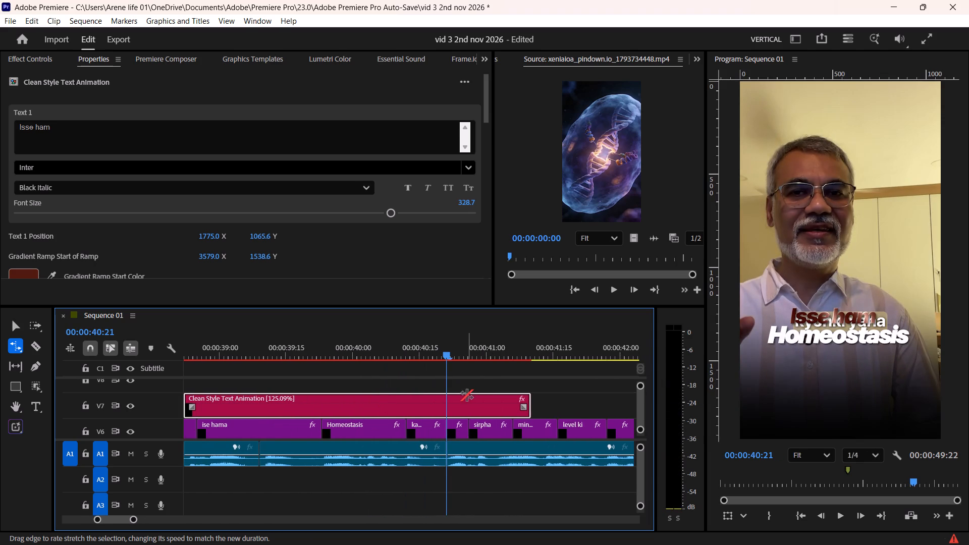
{"action": "key", "text": "space"}
{"action": "key", "text": "space"}
{"action": "left_click_drag", "start_coordinate": [468, 341], "coordinate": [447, 367], "text": "shift"}
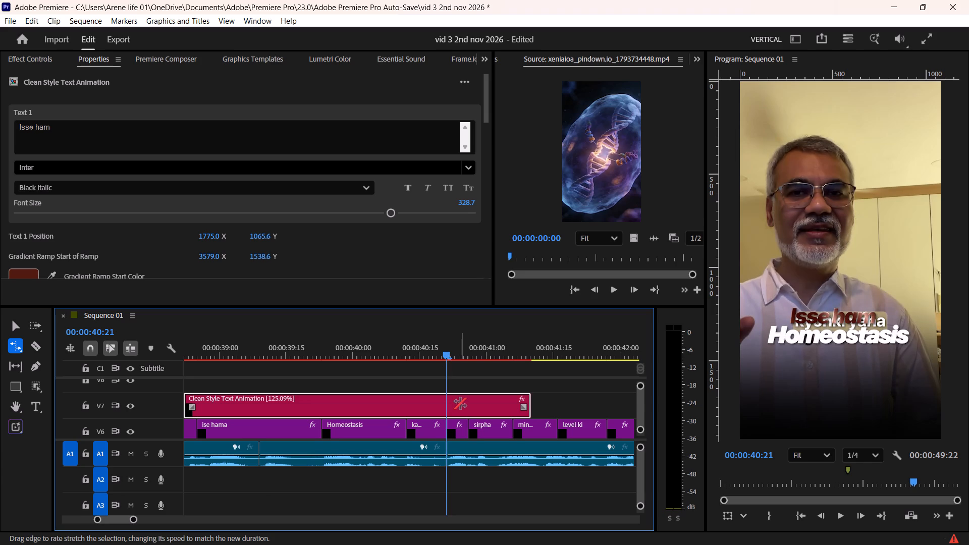
{"action": "left_click", "coordinate": [460, 406]}
{"action": "key", "text": "F1"}
{"action": "left_click", "coordinate": [486, 404]}
{"action": "key", "text": "Delete"}
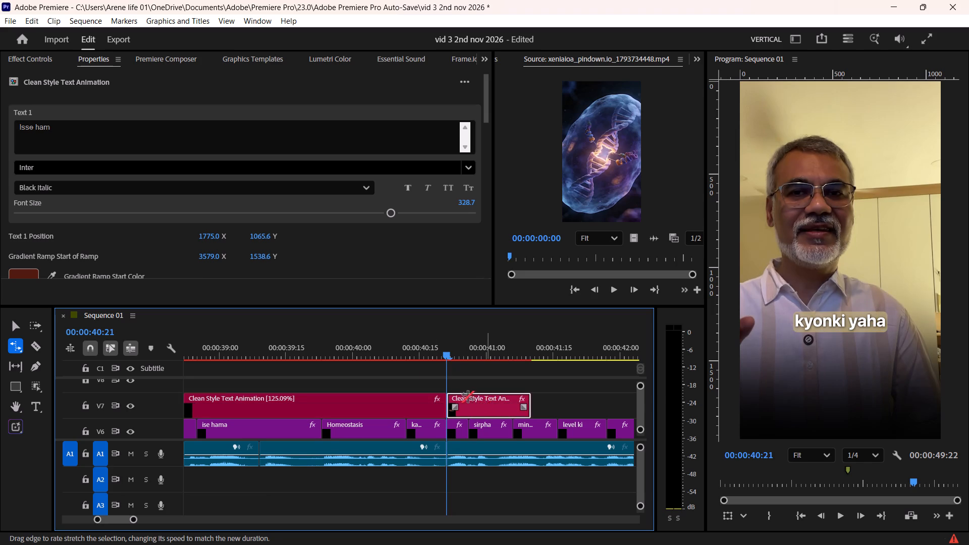
Duplicate the "Isse ham Homeostasis" title from V7 onto V8, starting at about 00:00:40:05.
{"action": "left_click", "coordinate": [401, 345]}
{"action": "key", "text": "v"}
{"action": "left_click", "coordinate": [391, 401]}
{"action": "scroll", "coordinate": [383, 404], "scroll_direction": "down", "scroll_amount": 4, "text": "alt"}
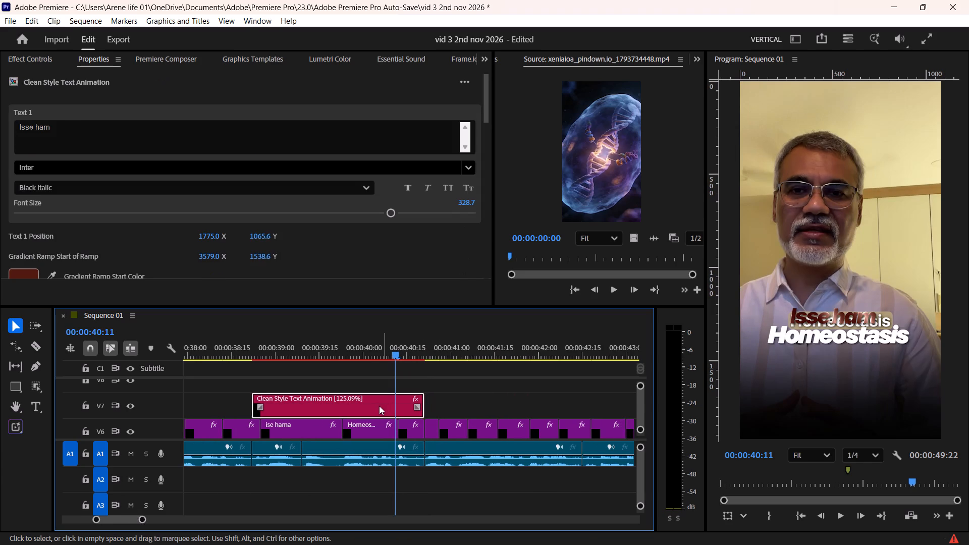
{"action": "left_click_drag", "start_coordinate": [339, 405], "coordinate": [464, 386], "text": "alt"}
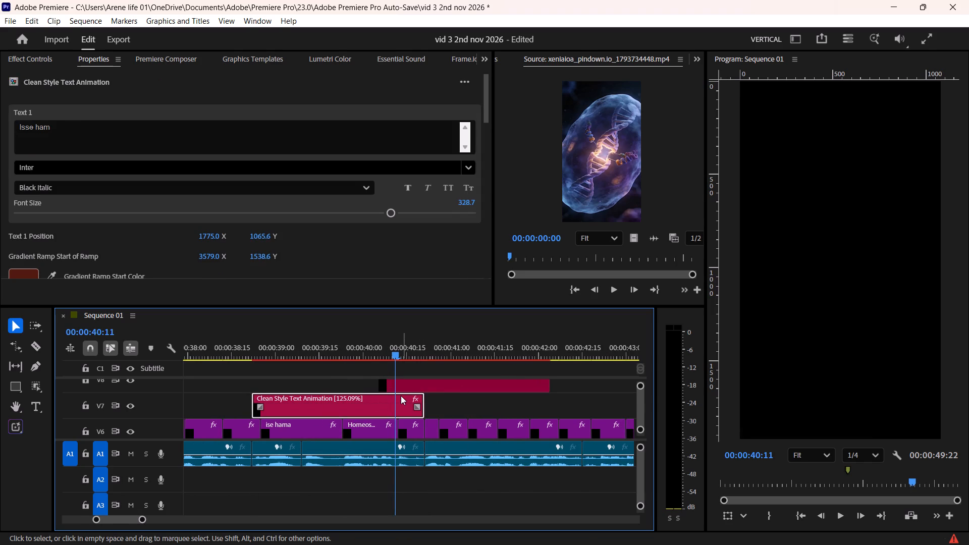
In the duplicated V8 title, change Text 1 to "Kehte hai", clear Text 2 and save the project.
{"action": "scroll", "coordinate": [399, 396], "scroll_direction": "up", "scroll_amount": 5, "text": "alt"}
{"action": "left_click", "coordinate": [353, 348]}
{"action": "left_click", "coordinate": [334, 402]}
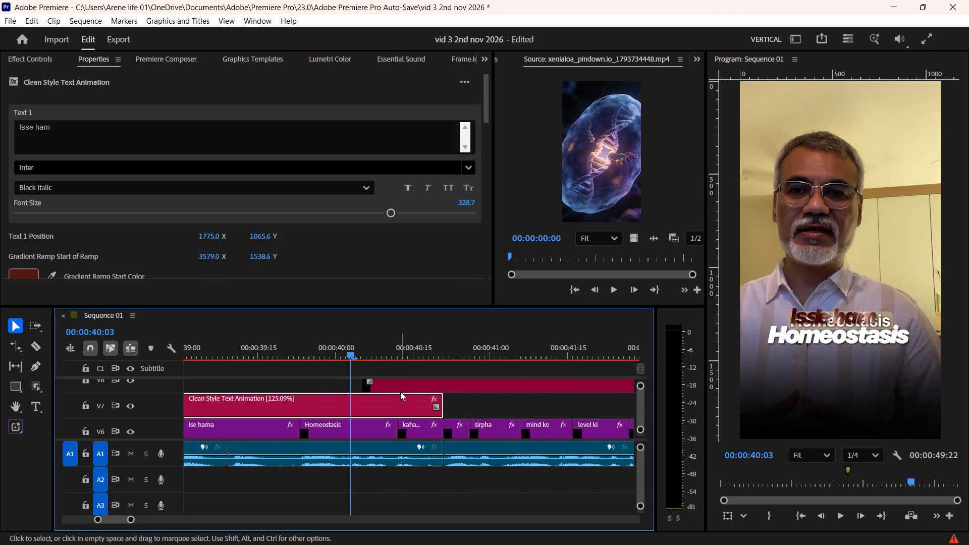
{"action": "key", "text": "space"}
{"action": "key", "text": "space"}
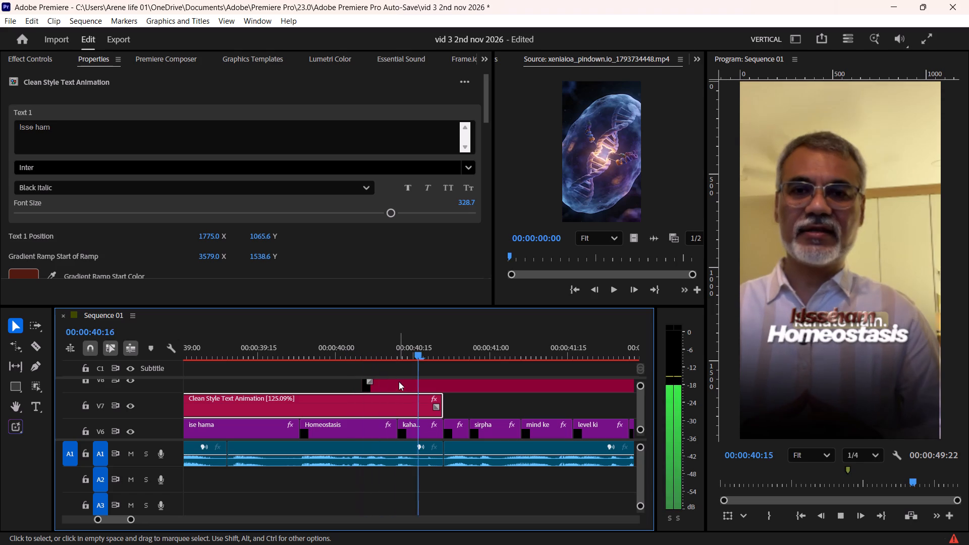
{"action": "left_click", "coordinate": [411, 385]}
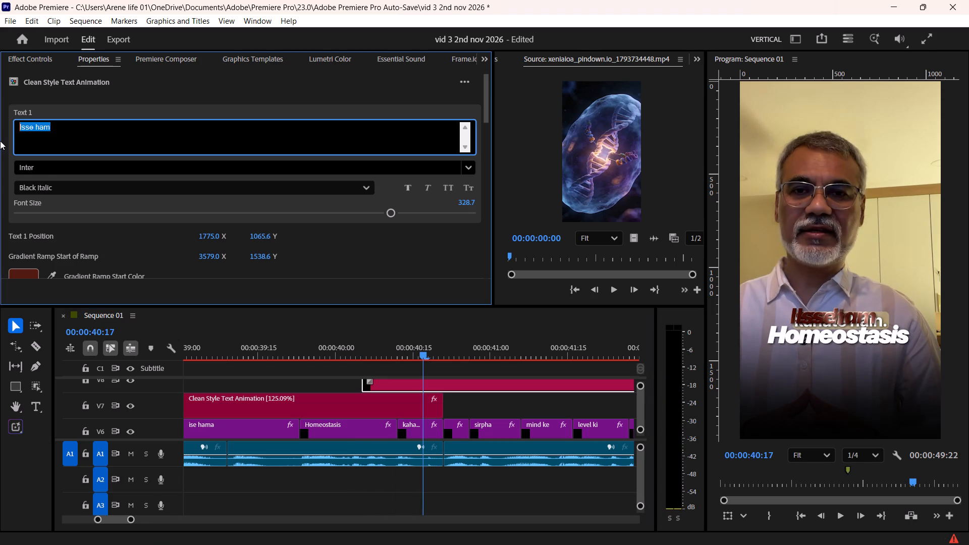
{"action": "type", "text": "ehte hai"}
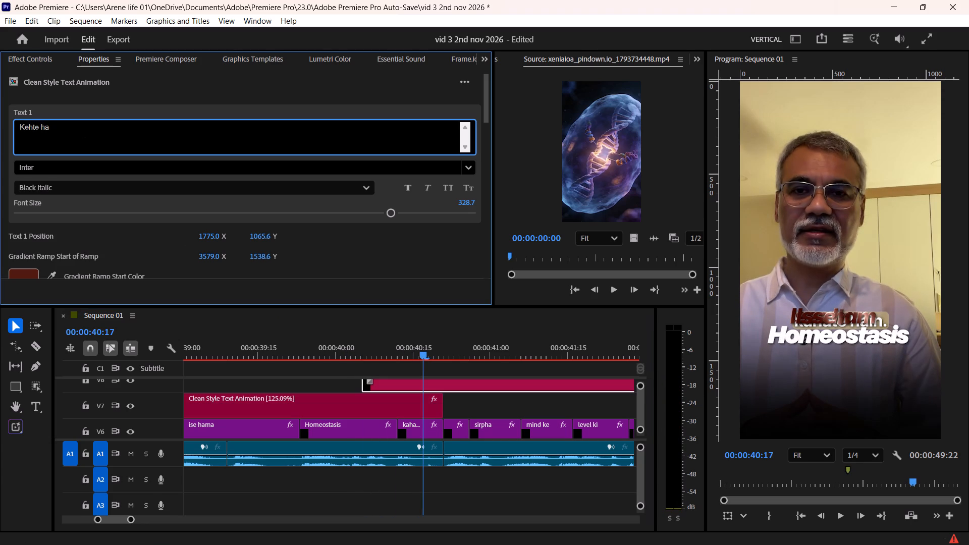
{"action": "left_click", "coordinate": [195, 92]}
{"action": "scroll", "coordinate": [195, 92], "scroll_direction": "down", "scroll_amount": 11}
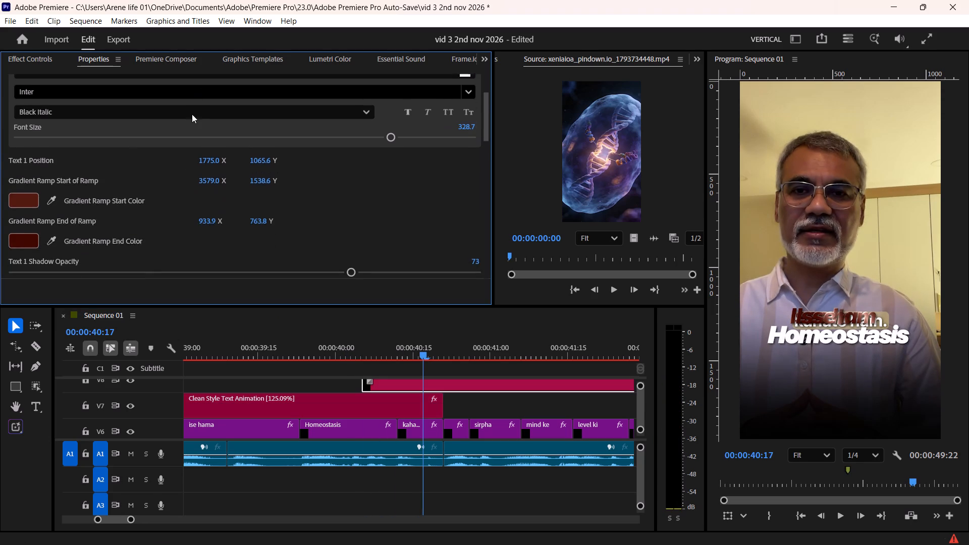
{"action": "left_click_drag", "start_coordinate": [124, 260], "coordinate": [3, 266]}
{"action": "key", "text": "BackSpace"}
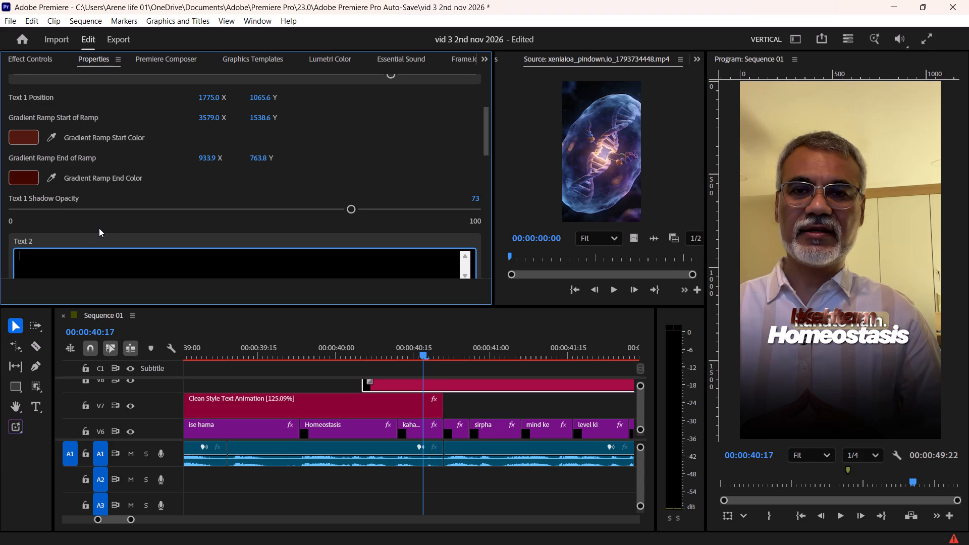
{"action": "left_click", "coordinate": [102, 225]}
{"action": "key", "text": "ctrl+s"}
{"action": "key", "text": "ctrl+s"}
Scale the V8 "Kehte hai" title to 30 and place it just beneath the end of the word "Homeostasis".
{"action": "scroll", "coordinate": [402, 403], "scroll_direction": "up", "scroll_amount": 4, "text": "alt"}
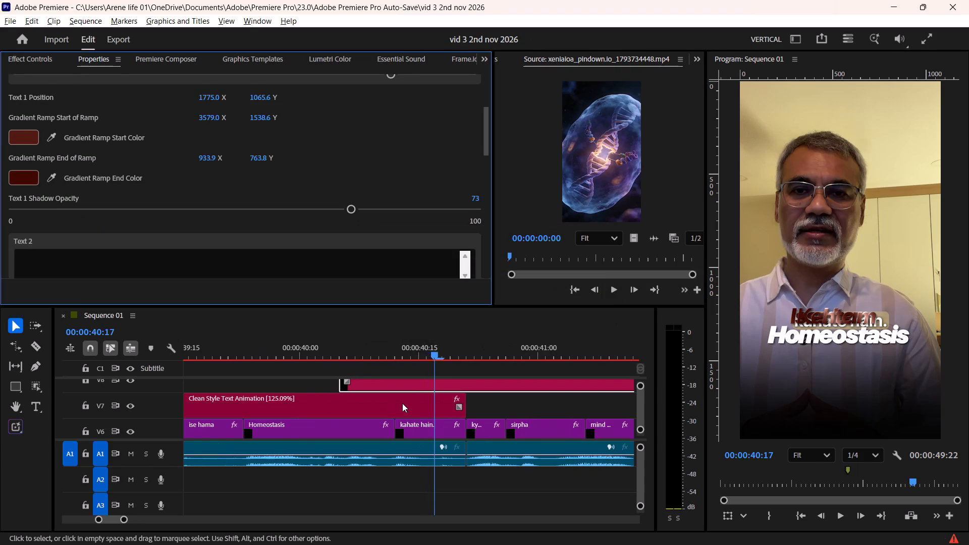
{"action": "scroll", "coordinate": [402, 403], "scroll_direction": "up", "scroll_amount": 2, "text": "alt"}
{"action": "scroll", "coordinate": [420, 400], "scroll_direction": "up", "scroll_amount": 3, "text": "ctrl"}
{"action": "left_click", "coordinate": [43, 59]}
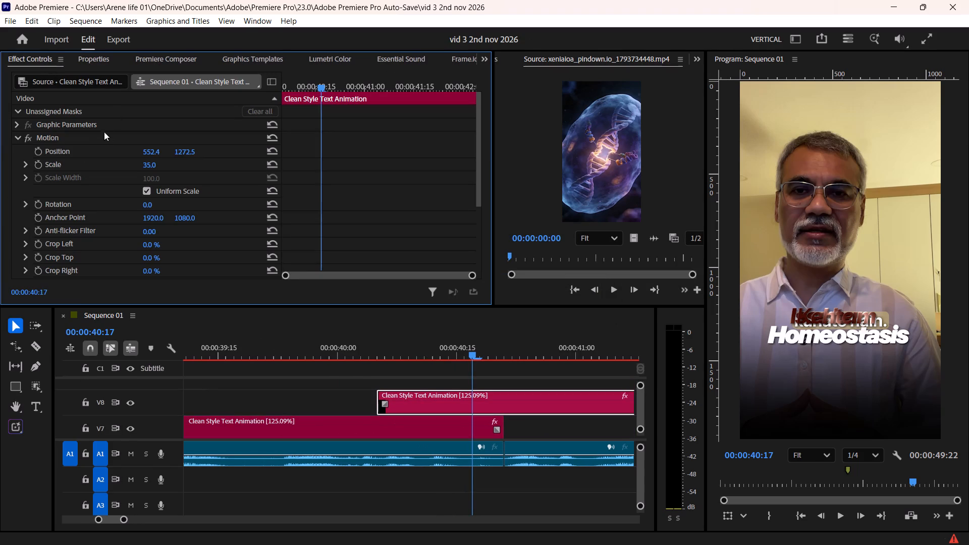
{"action": "left_click", "coordinate": [84, 138]}
{"action": "left_click_drag", "start_coordinate": [812, 335], "coordinate": [858, 378]}
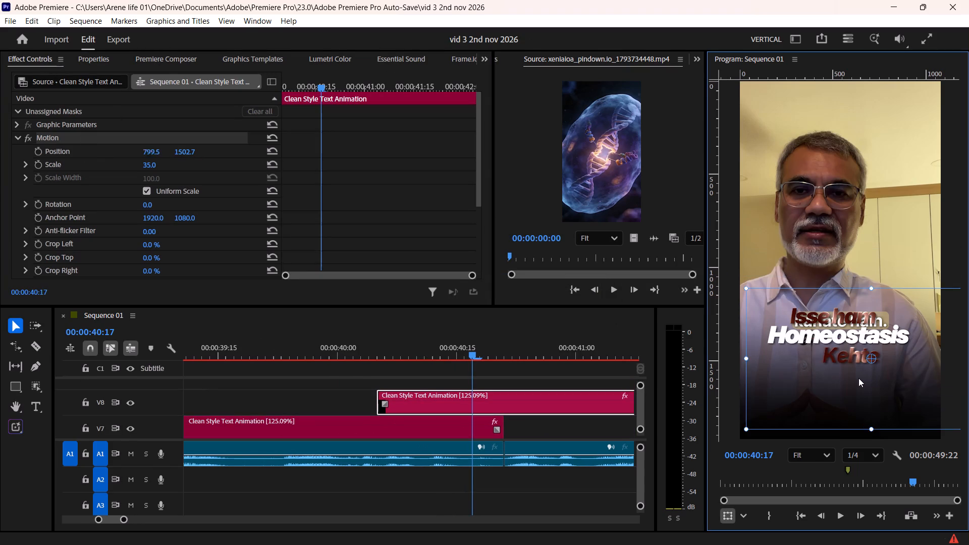
{"action": "left_click_drag", "start_coordinate": [858, 378], "coordinate": [857, 376]}
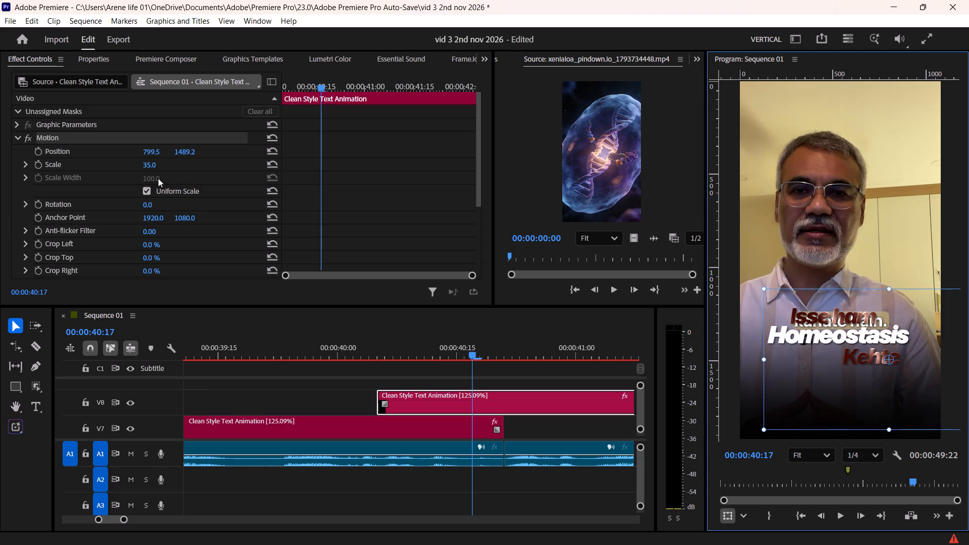
{"action": "left_click", "coordinate": [146, 165]}
{"action": "left_click", "coordinate": [885, 405]}
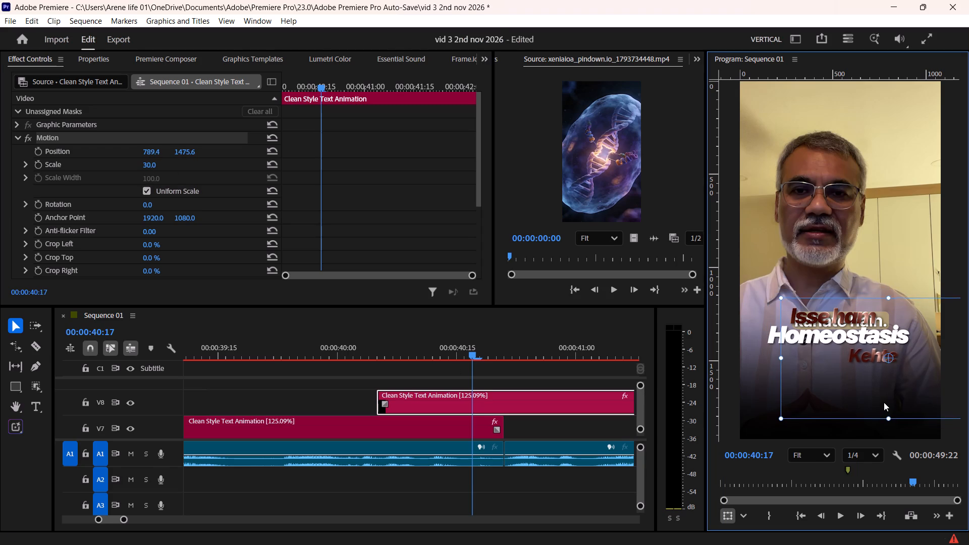
Shift Text 1 "Isse ham" in the V7 title to an X position of 1520.0 and save the project.
{"action": "left_click", "coordinate": [426, 428]}
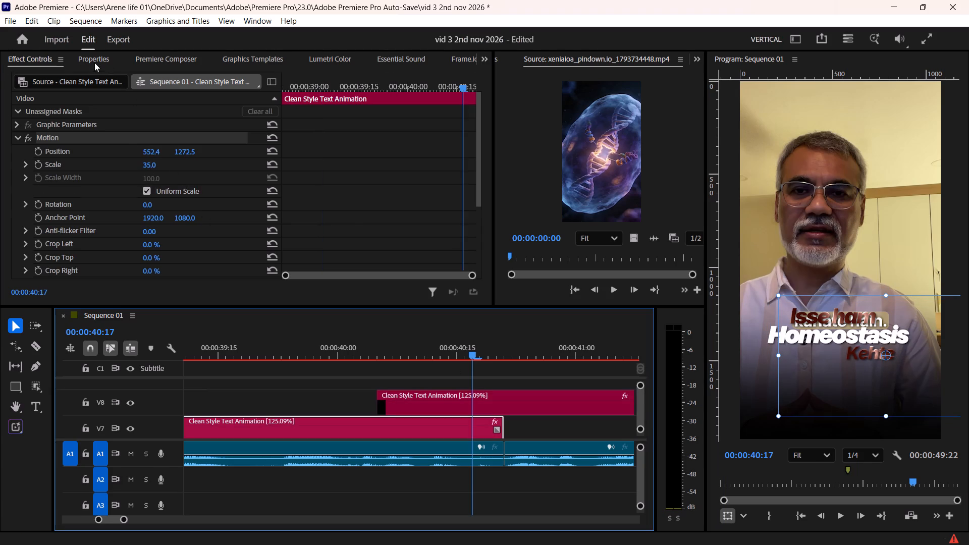
{"action": "left_click", "coordinate": [94, 63]}
{"action": "scroll", "coordinate": [139, 150], "scroll_direction": "up", "scroll_amount": 6}
{"action": "left_click_drag", "start_coordinate": [209, 174], "coordinate": [162, 179]}
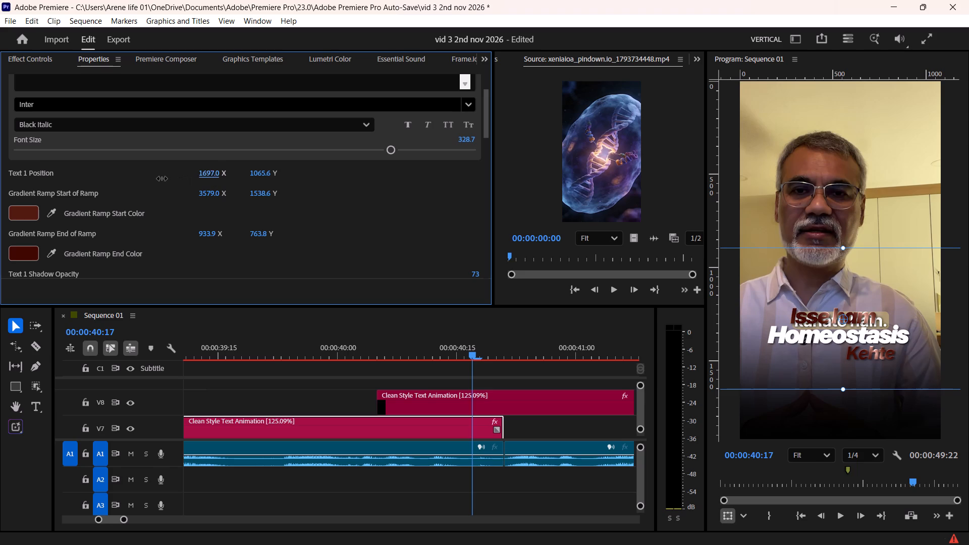
{"action": "left_click_drag", "start_coordinate": [162, 179], "coordinate": [75, 180]}
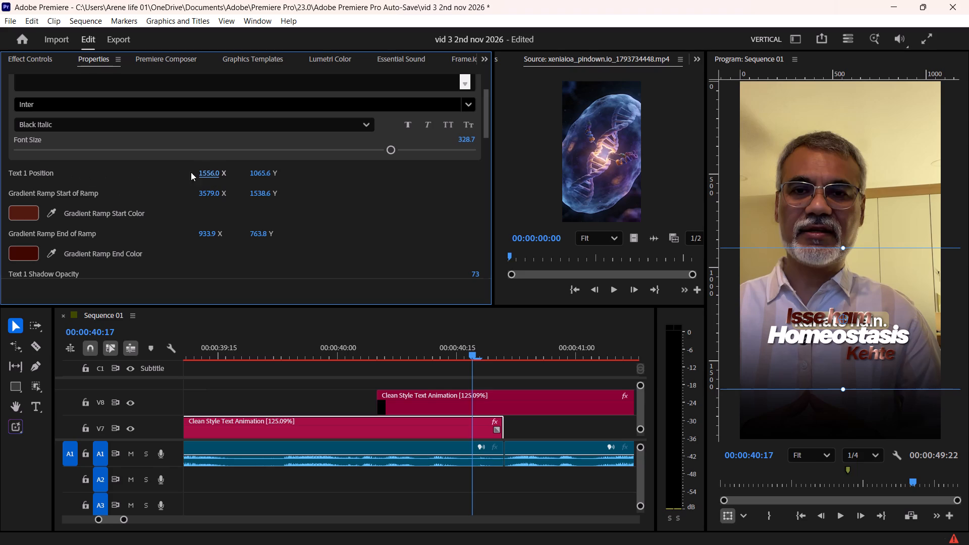
{"action": "left_click_drag", "start_coordinate": [209, 174], "coordinate": [189, 177]}
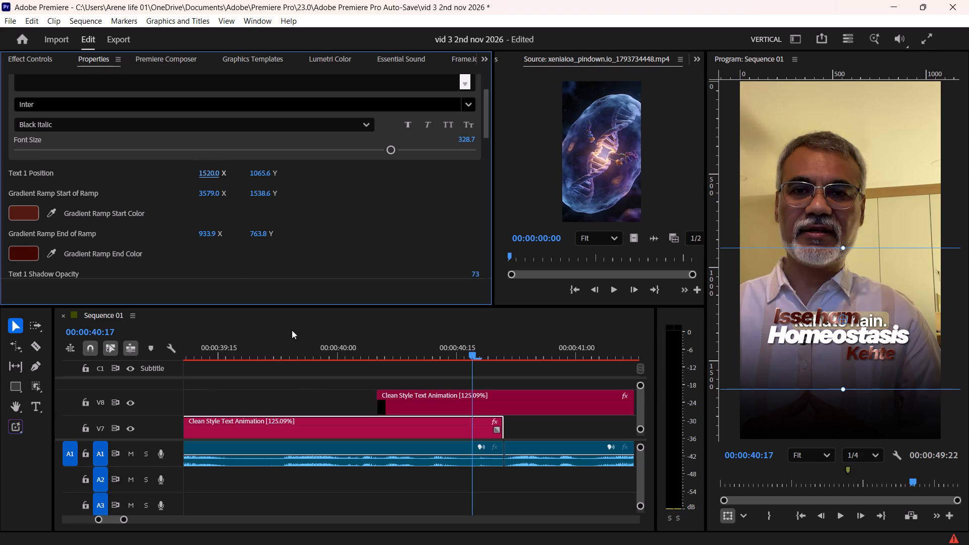
{"action": "scroll", "coordinate": [297, 401], "scroll_direction": "down", "scroll_amount": 10, "text": "alt"}
{"action": "scroll", "coordinate": [297, 402], "scroll_direction": "up", "scroll_amount": 6}
{"action": "left_click", "coordinate": [306, 356]}
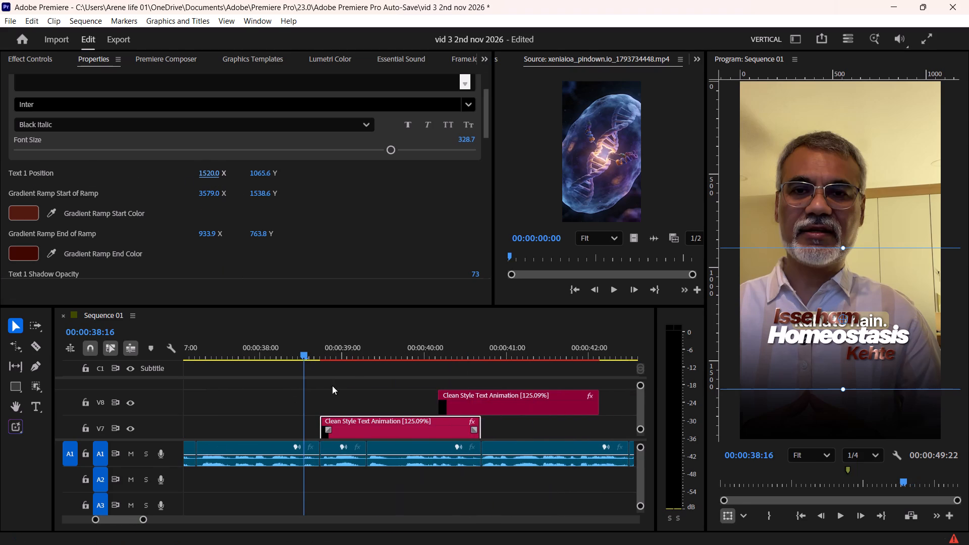
{"action": "left_click", "coordinate": [339, 396]}
{"action": "key", "text": "ctrl+s"}
Play back both titles against the speech, move the V8 "Kehte hai" clip earlier to start at about 00:00:40:01, and save.
{"action": "key", "text": "space"}
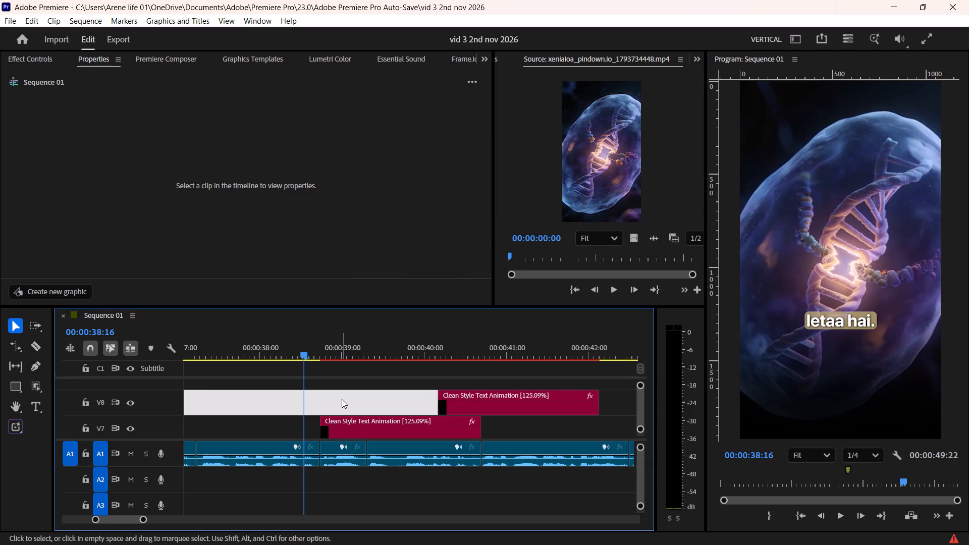
{"action": "scroll", "coordinate": [342, 399], "scroll_direction": "down", "scroll_amount": 3}
{"action": "scroll", "coordinate": [335, 402], "scroll_direction": "up", "scroll_amount": 4, "text": "alt"}
{"action": "scroll", "coordinate": [335, 402], "scroll_direction": "down", "scroll_amount": 3}
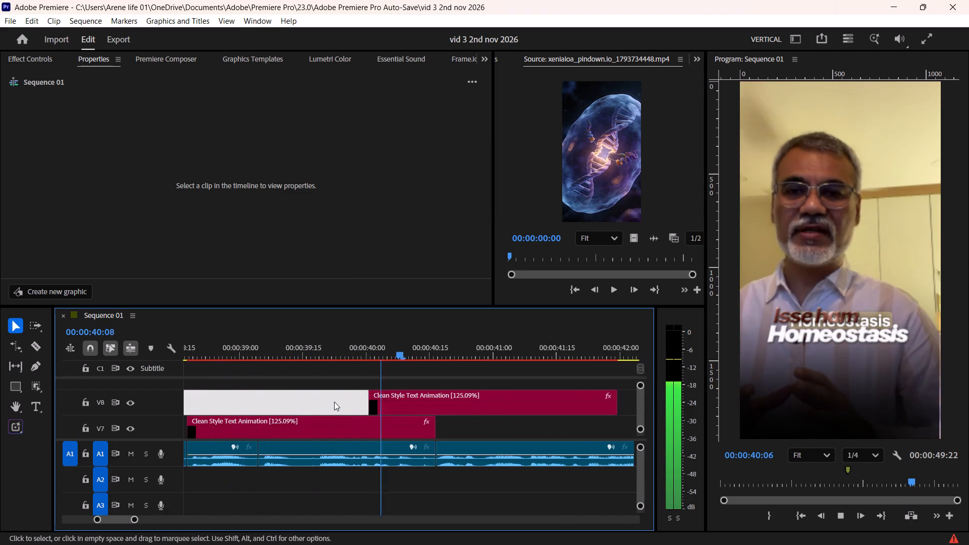
{"action": "key", "text": "space"}
{"action": "left_click_drag", "start_coordinate": [340, 353], "coordinate": [323, 355]}
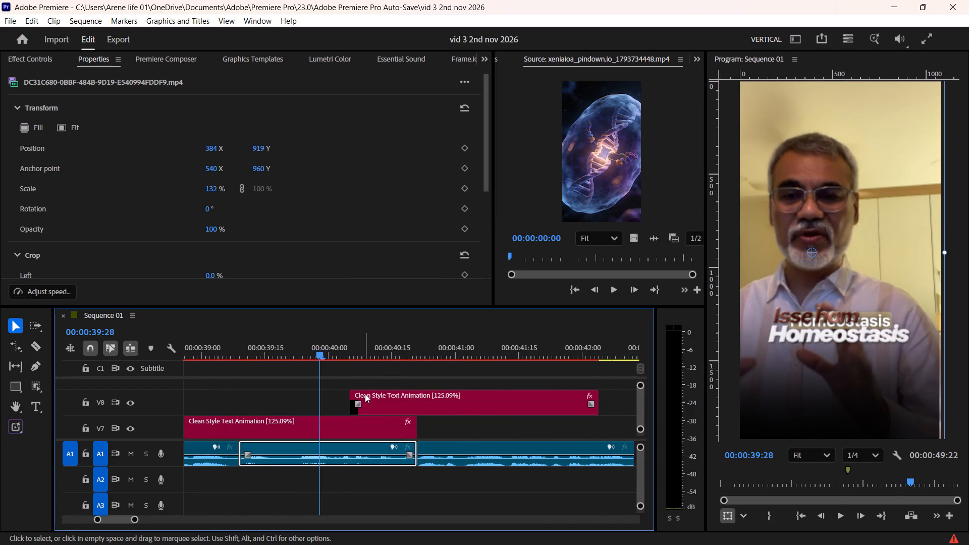
{"action": "key", "text": "space"}
{"action": "key", "text": "space"}
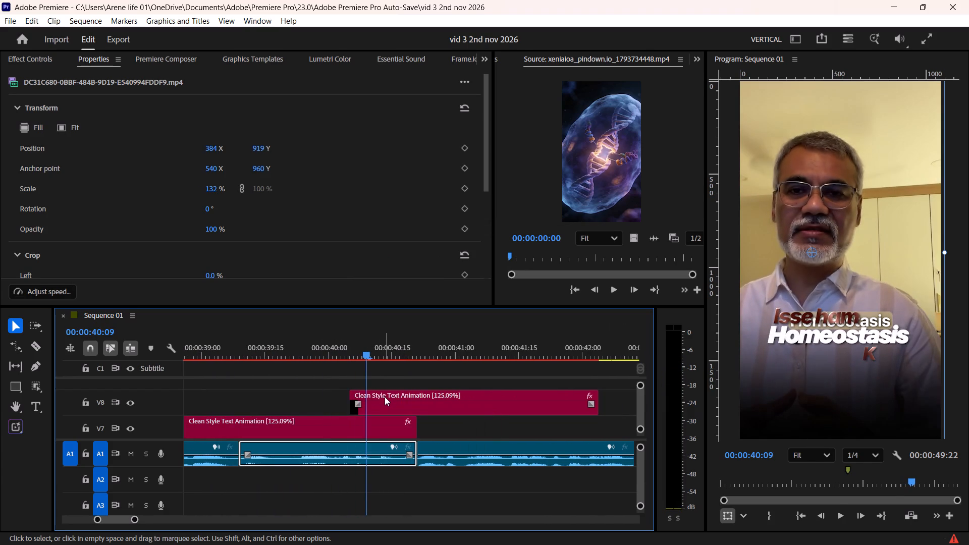
{"action": "key", "text": "space"}
{"action": "key", "text": "space"}
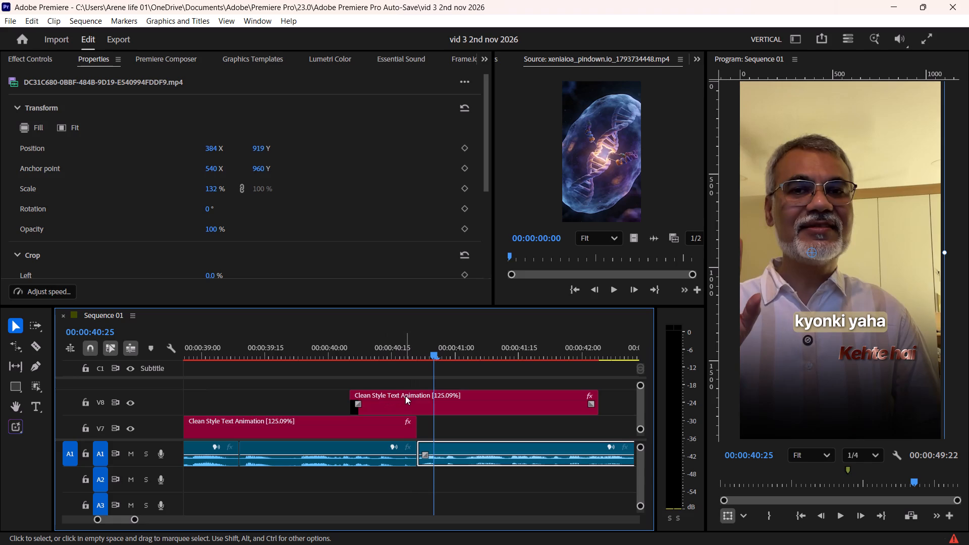
{"action": "left_click_drag", "start_coordinate": [405, 396], "coordinate": [389, 401]}
{"action": "left_click", "coordinate": [304, 351]}
{"action": "key", "text": "ctrl+s"}
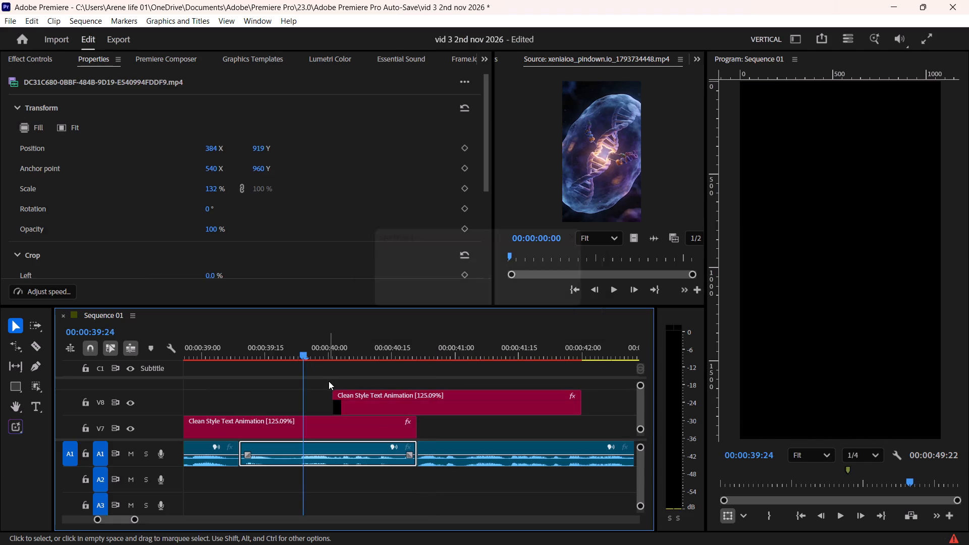
Preview the "Kehte hai" timing and rate-stretch its V8 clip to 210.87% speed.
{"action": "key", "text": "space"}
{"action": "scroll", "coordinate": [340, 399], "scroll_direction": "down", "scroll_amount": 3}
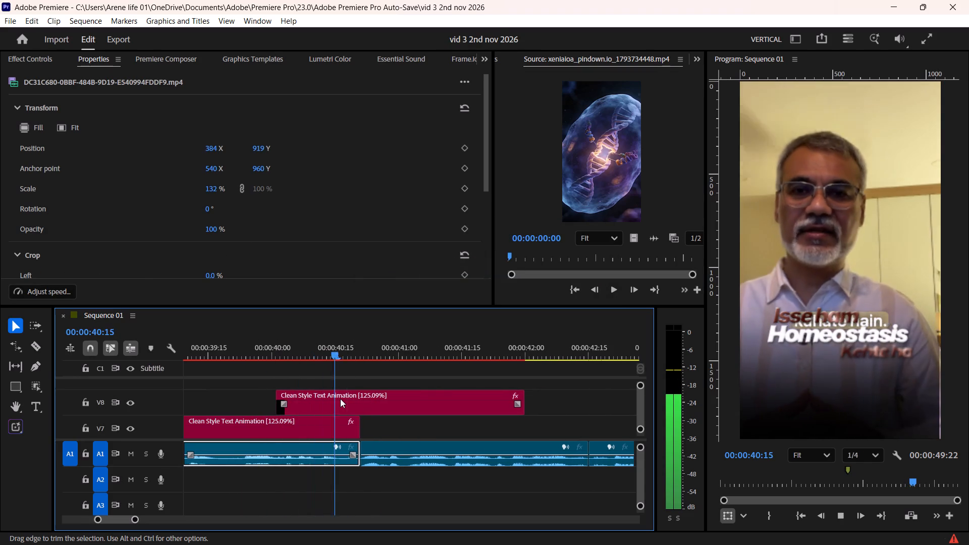
{"action": "key", "text": "space"}
{"action": "scroll", "coordinate": [349, 405], "scroll_direction": "up", "scroll_amount": 4, "text": "alt"}
{"action": "left_click", "coordinate": [403, 406]}
{"action": "key", "text": "r"}
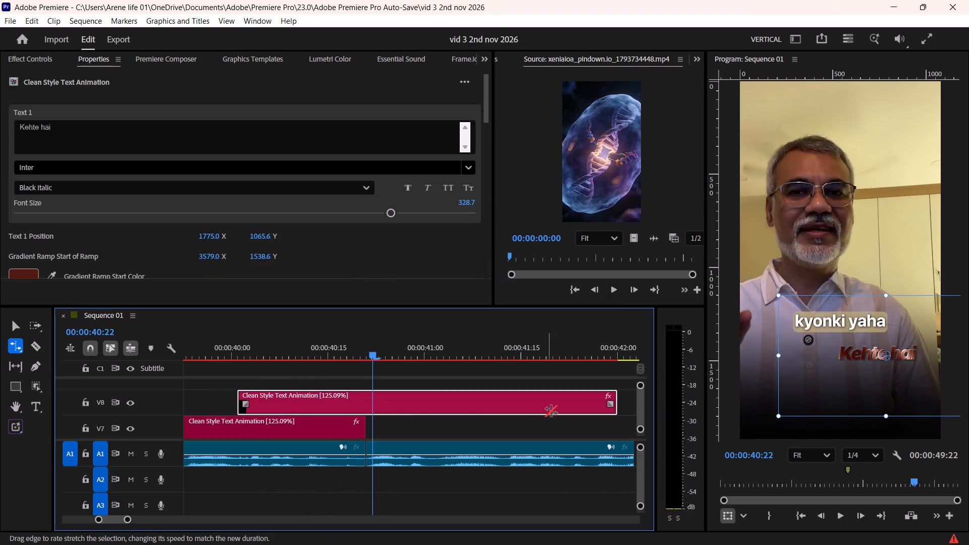
{"action": "left_click_drag", "start_coordinate": [615, 398], "coordinate": [460, 413]}
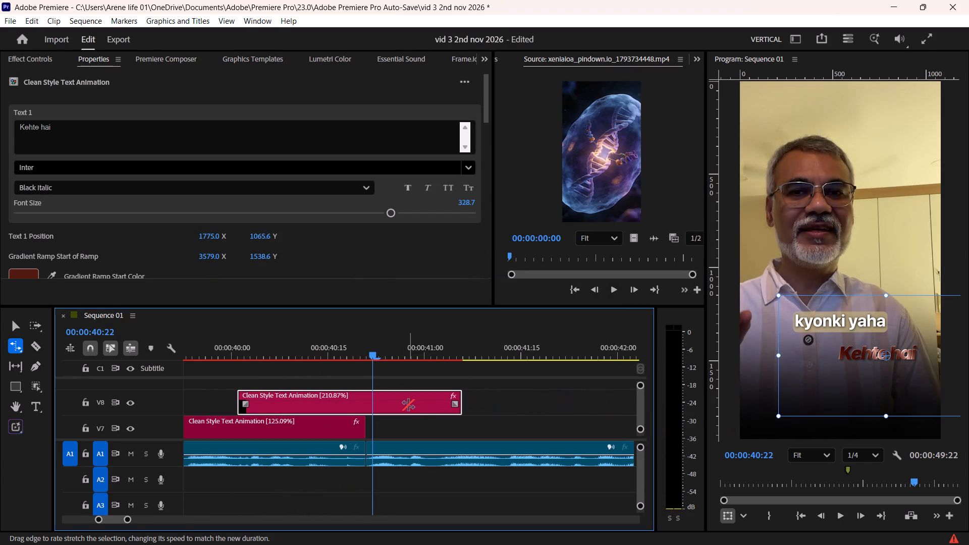
Cut the V8 "Kehte hai" clip at 00:00:40:21 and delete the piece after the cut.
{"action": "left_click_drag", "start_coordinate": [373, 351], "coordinate": [366, 356], "text": "shift"}
{"action": "left_click", "coordinate": [384, 400]}
{"action": "key", "text": "F1"}
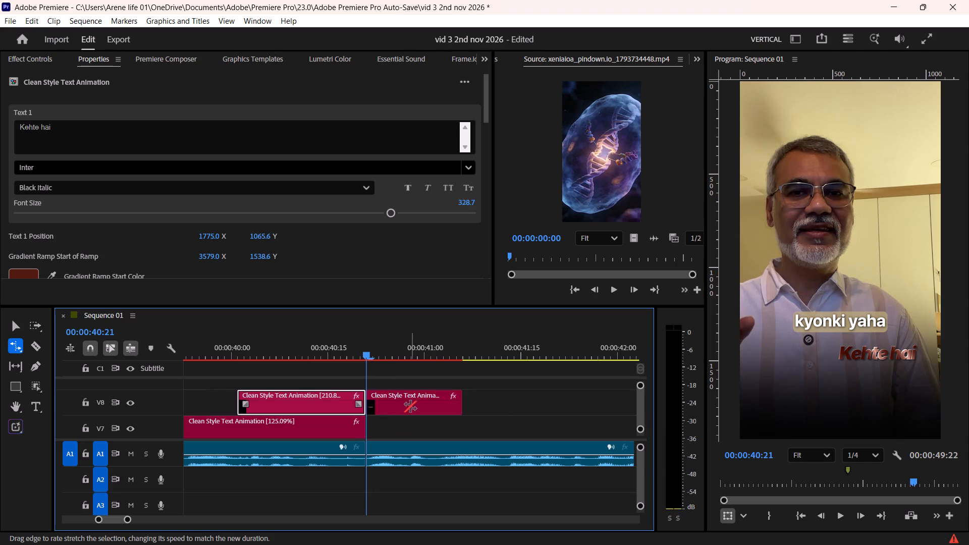
{"action": "left_click", "coordinate": [410, 406]}
{"action": "key", "text": "Delete"}
Move the "Isse ham Homeostasis" title down onto V6 over the captions and "Kehte hai" down onto V7, and preview the result.
{"action": "left_click", "coordinate": [330, 352]}
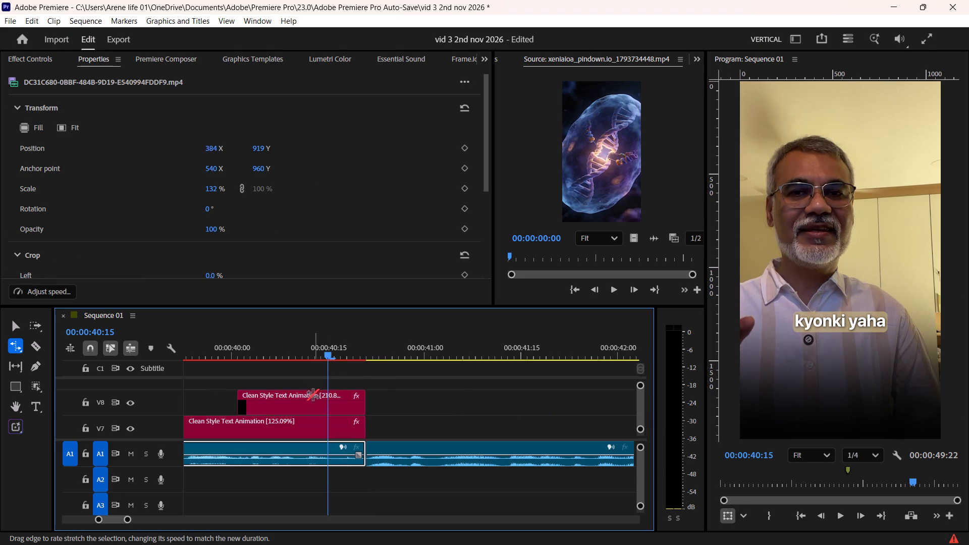
{"action": "key", "text": "v"}
{"action": "left_click", "coordinate": [312, 401]}
{"action": "scroll", "coordinate": [354, 253], "scroll_direction": "down", "scroll_amount": 15}
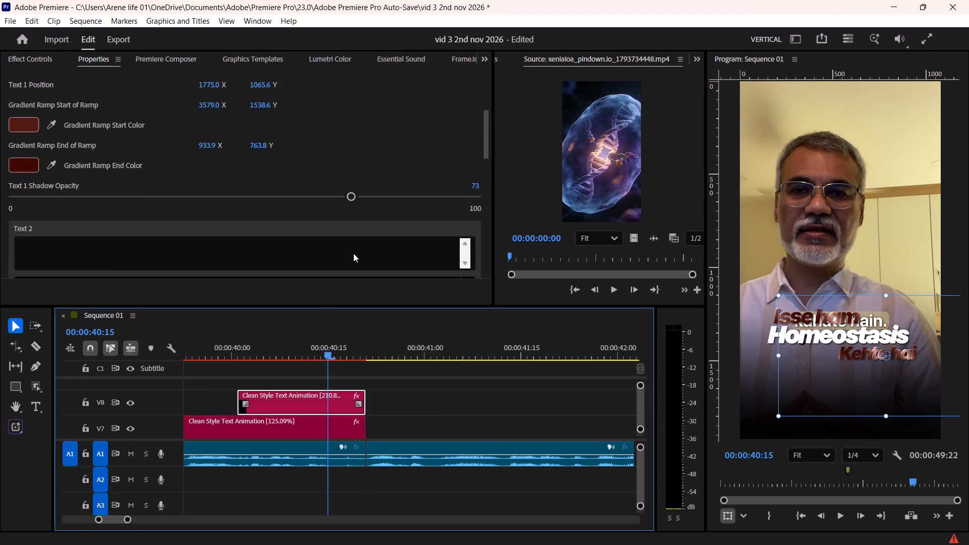
{"action": "scroll", "coordinate": [353, 253], "scroll_direction": "down", "scroll_amount": 18}
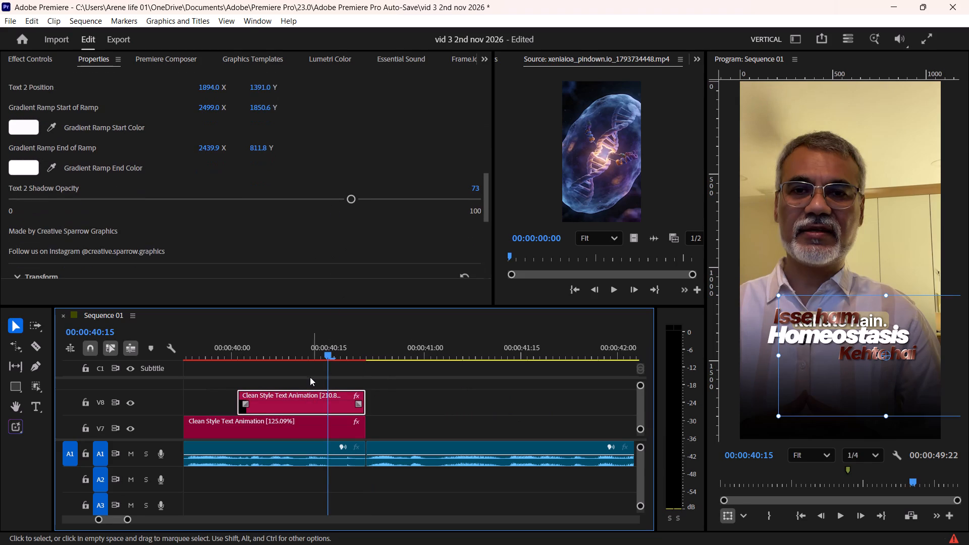
{"action": "scroll", "coordinate": [307, 379], "scroll_direction": "down", "scroll_amount": 4, "text": "alt"}
{"action": "scroll", "coordinate": [306, 380], "scroll_direction": "up", "scroll_amount": 5}
{"action": "scroll", "coordinate": [312, 385], "scroll_direction": "down", "scroll_amount": 5, "text": "alt"}
{"action": "scroll", "coordinate": [312, 396], "scroll_direction": "down", "scroll_amount": 2, "text": "ctrl"}
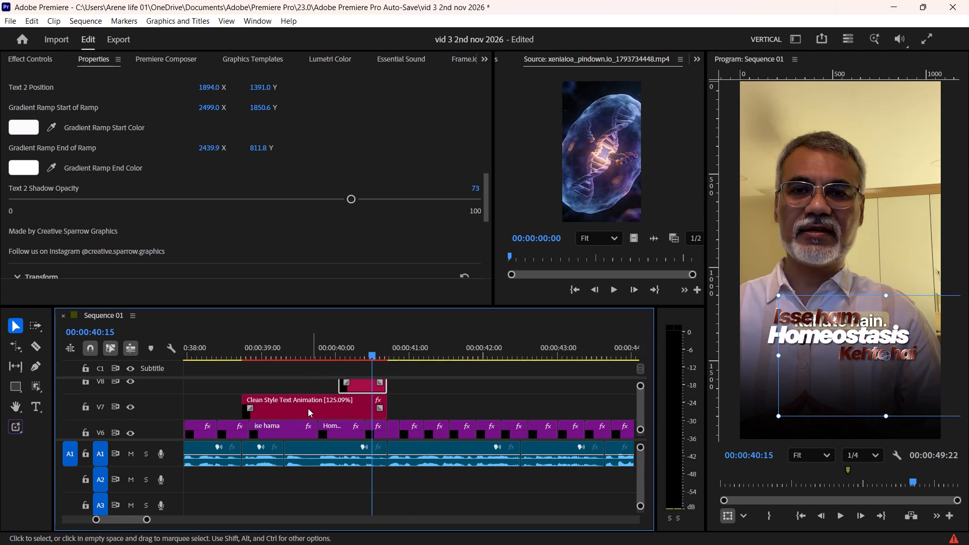
{"action": "left_click_drag", "start_coordinate": [312, 407], "coordinate": [312, 425]}
{"action": "scroll", "coordinate": [312, 425], "scroll_direction": "up", "scroll_amount": 4, "text": "alt"}
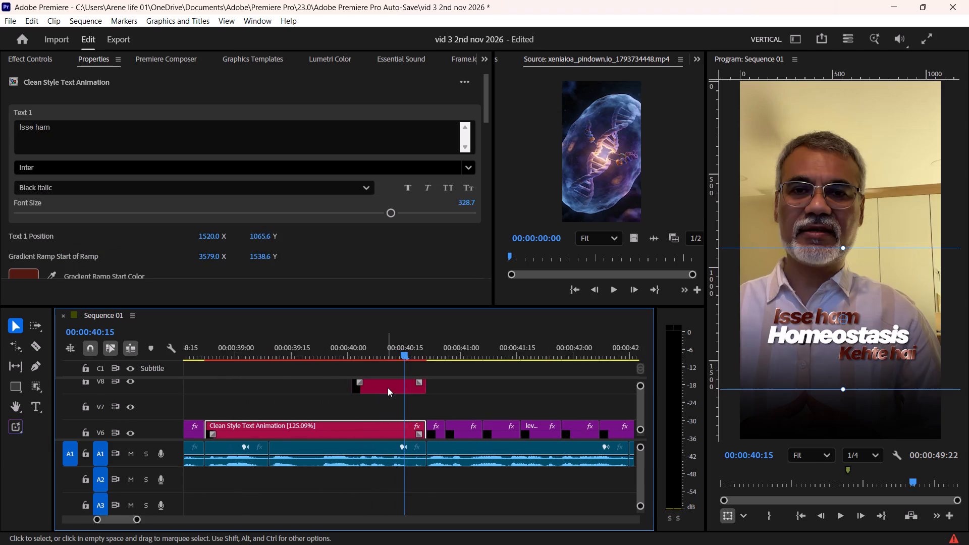
{"action": "left_click_drag", "start_coordinate": [388, 387], "coordinate": [388, 405]}
{"action": "scroll", "coordinate": [388, 405], "scroll_direction": "down", "scroll_amount": 3}
{"action": "key", "text": "space"}
{"action": "key", "text": "space"}
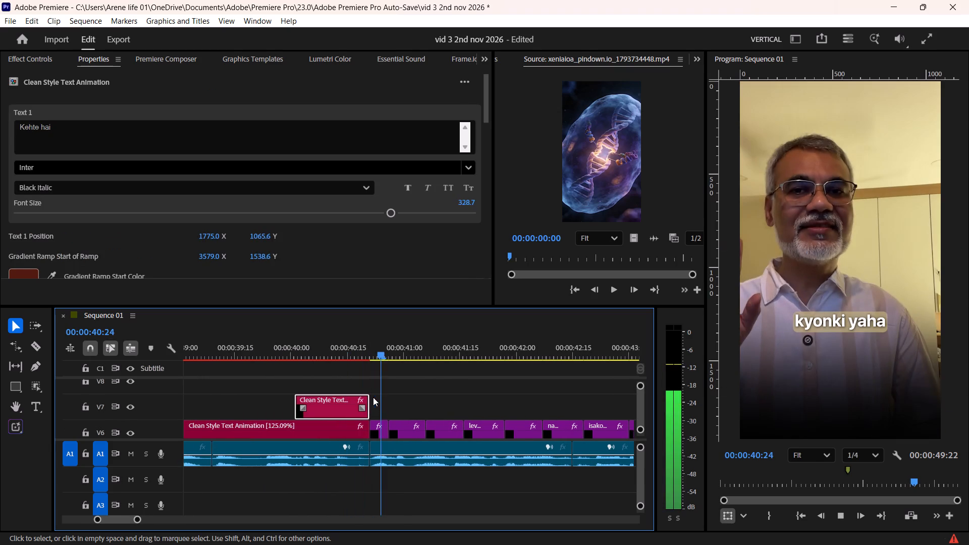
Set the V7 "Kehte hai" title's Scale to 26.0 and its X position to 763.6.
{"action": "left_click", "coordinate": [346, 350]}
{"action": "left_click", "coordinate": [348, 407]}
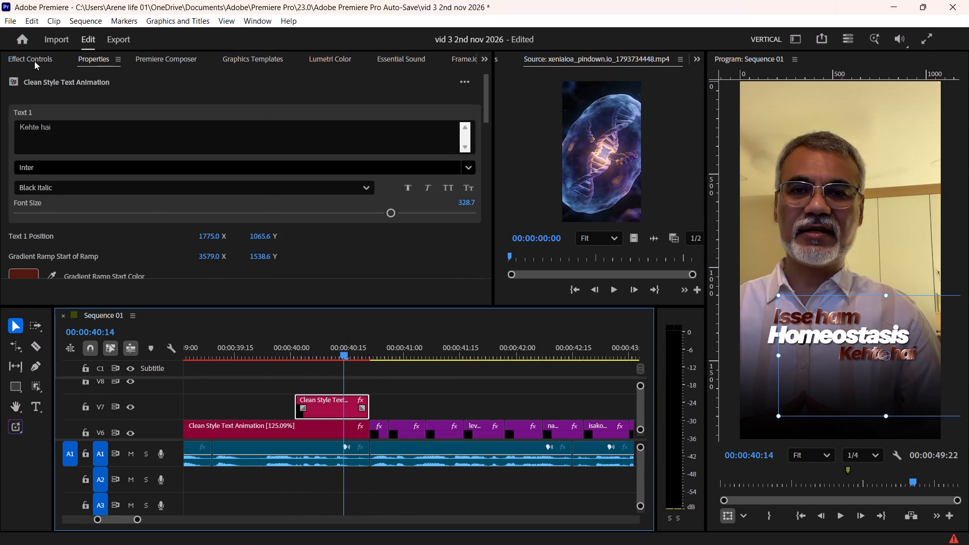
{"action": "left_click", "coordinate": [34, 61]}
{"action": "left_click", "coordinate": [148, 166]}
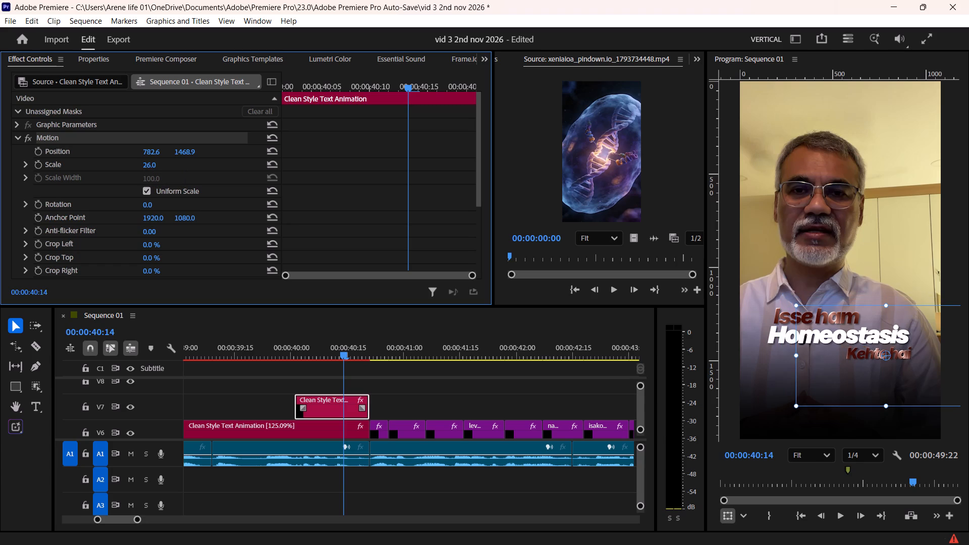
{"action": "left_click_drag", "start_coordinate": [154, 149], "coordinate": [143, 155]}
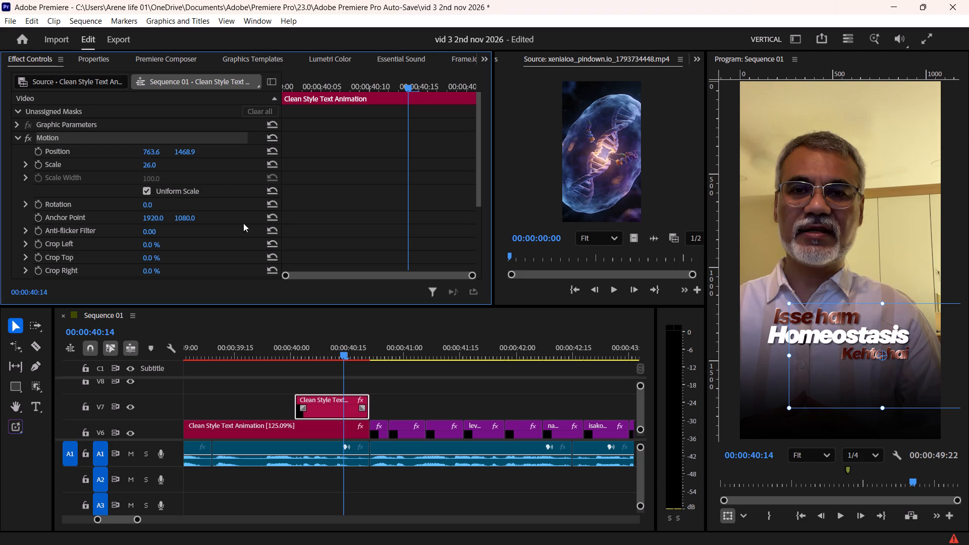
Play back the resized title and listen through the speech that follows, up to the "kyaa kahataa" caption.
{"action": "key", "text": "space"}
{"action": "scroll", "coordinate": [358, 418], "scroll_direction": "down", "scroll_amount": 3}
{"action": "key", "text": "space"}
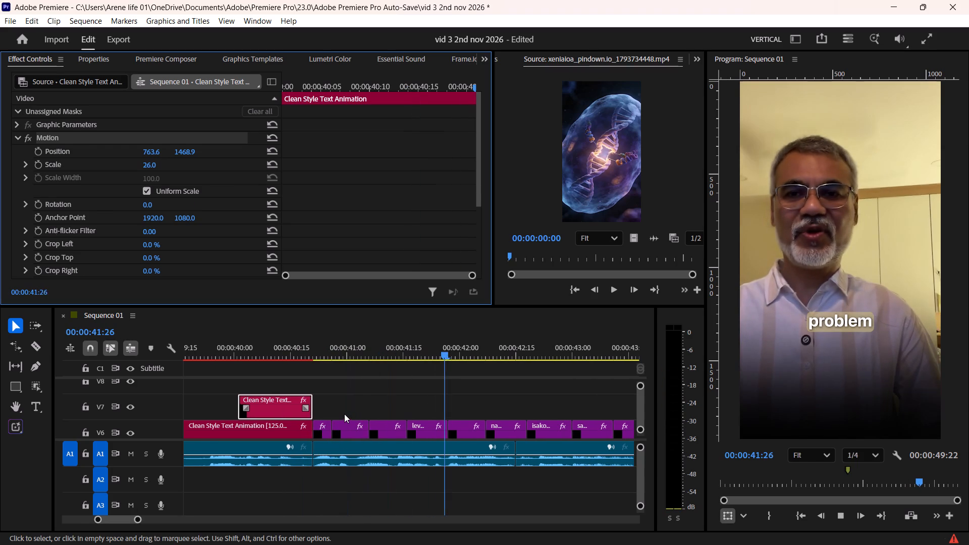
{"action": "scroll", "coordinate": [344, 414], "scroll_direction": "down", "scroll_amount": 4}
{"action": "key", "text": "space"}
{"action": "scroll", "coordinate": [344, 414], "scroll_direction": "down", "scroll_amount": 5, "text": "alt"}
{"action": "scroll", "coordinate": [344, 414], "scroll_direction": "down", "scroll_amount": 2}
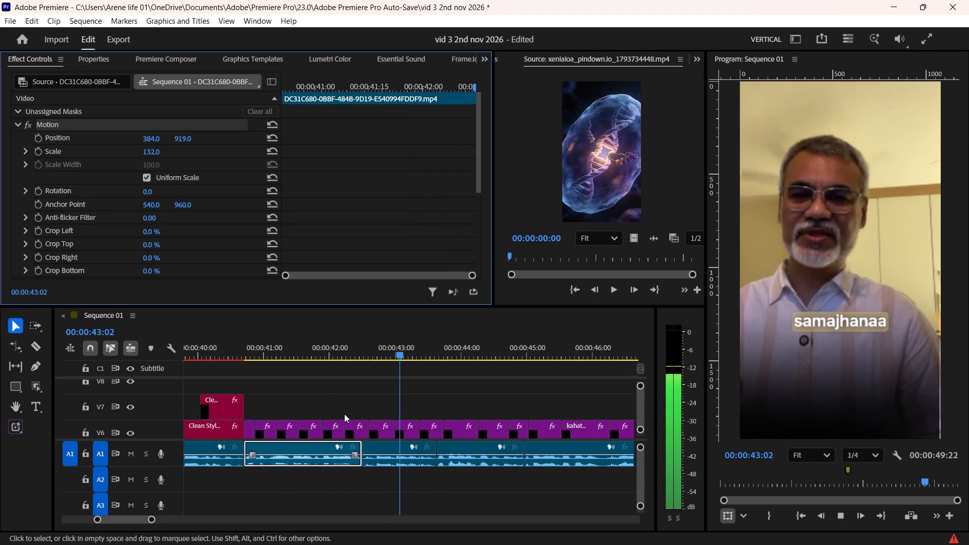
{"action": "scroll", "coordinate": [344, 414], "scroll_direction": "up", "scroll_amount": 3, "text": "alt"}
{"action": "scroll", "coordinate": [344, 414], "scroll_direction": "down", "scroll_amount": 5, "text": "alt"}
{"action": "key", "text": "space"}
{"action": "scroll", "coordinate": [344, 414], "scroll_direction": "up", "scroll_amount": 2, "text": "alt"}
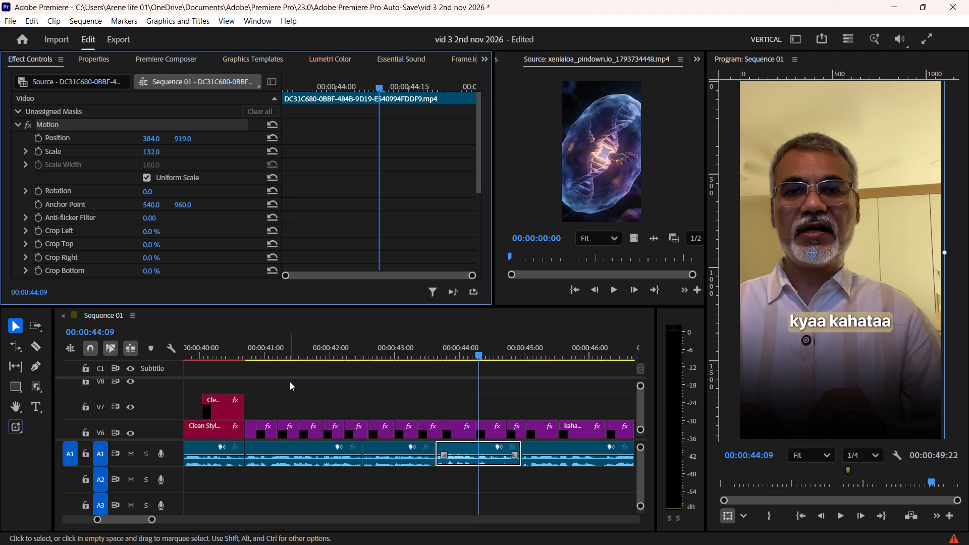
{"action": "scroll", "coordinate": [278, 381], "scroll_direction": "down", "scroll_amount": 3, "text": "alt"}
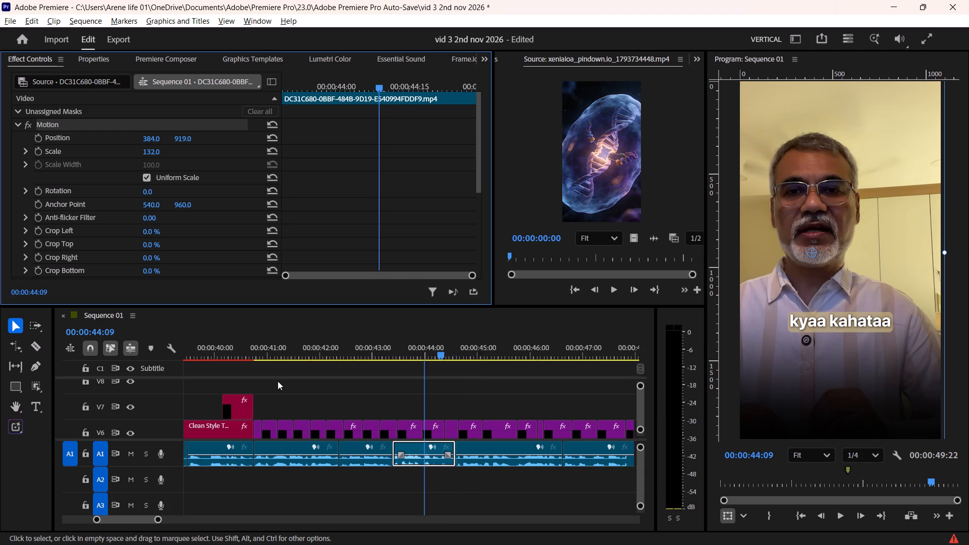
Return to the Homeostasis titles at 00:00:40:14, clear the clip selection and save the project.
{"action": "left_click", "coordinate": [245, 351]}
{"action": "left_click", "coordinate": [277, 398]}
{"action": "key", "text": "ctrl+s"}
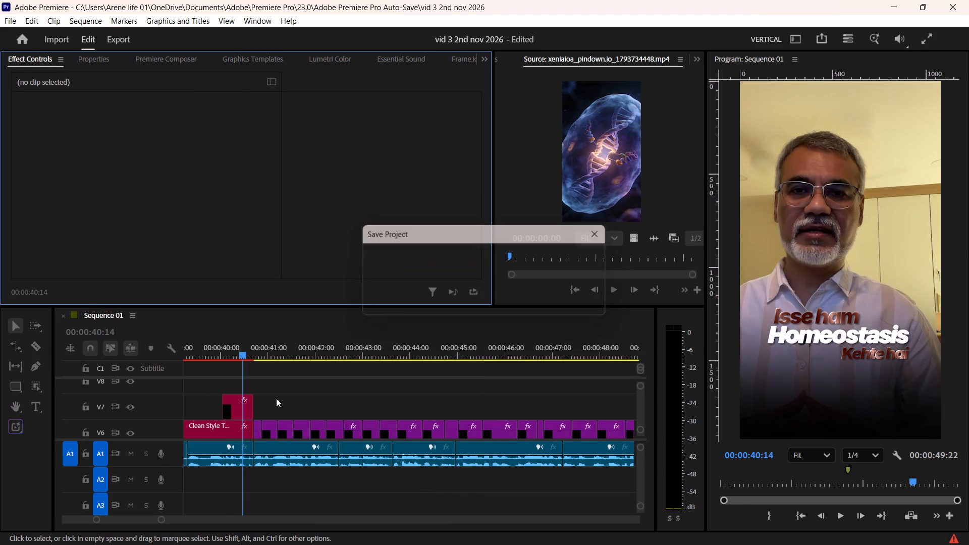
Review the captions against the speech from the Homeostasis titles through to the "Epigenetics" line.
{"action": "scroll", "coordinate": [276, 398], "scroll_direction": "up", "scroll_amount": 11, "text": "alt"}
{"action": "key", "text": "space"}
{"action": "scroll", "coordinate": [276, 398], "scroll_direction": "up", "scroll_amount": 4, "text": "alt"}
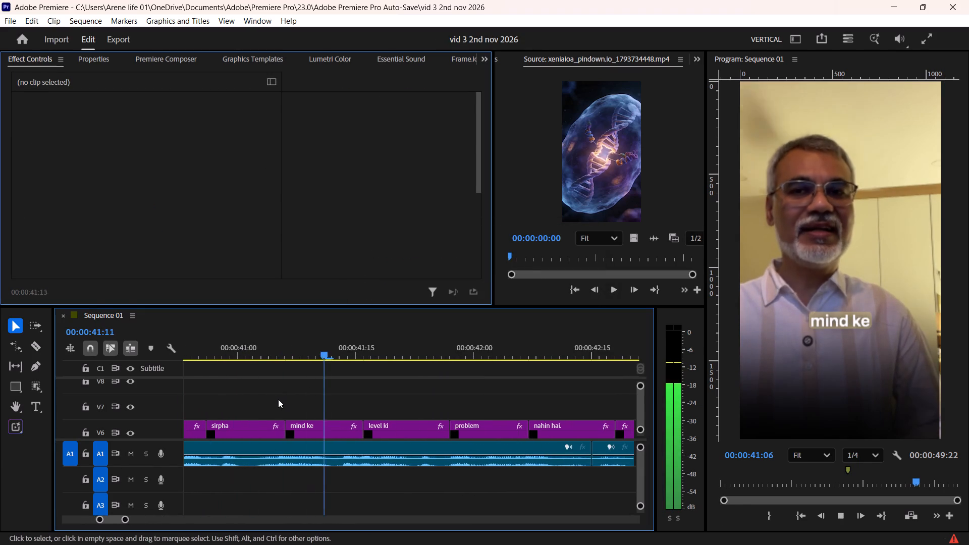
{"action": "key", "text": "space"}
{"action": "scroll", "coordinate": [278, 413], "scroll_direction": "up", "scroll_amount": 17, "text": "alt"}
{"action": "scroll", "coordinate": [278, 413], "scroll_direction": "down", "scroll_amount": 10, "text": "alt"}
{"action": "key", "text": "space"}
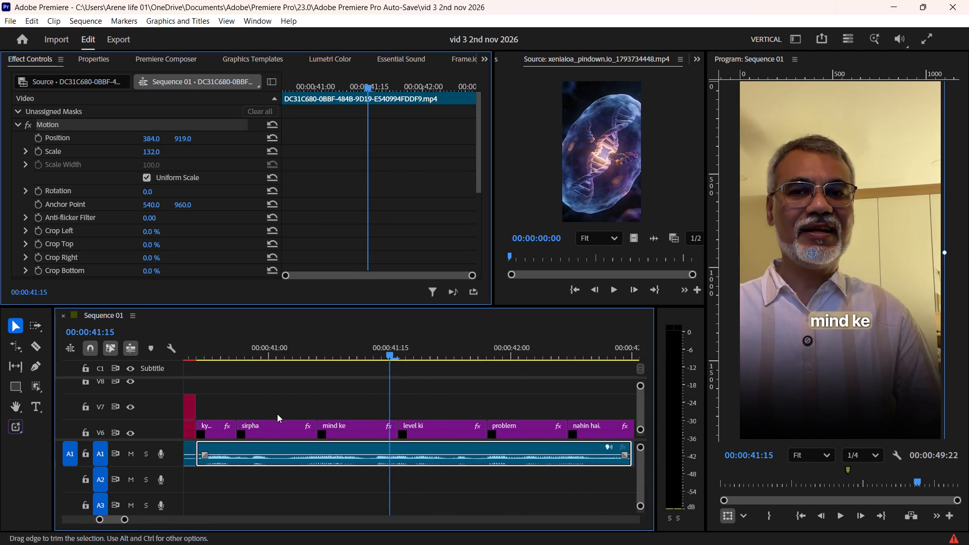
{"action": "scroll", "coordinate": [277, 414], "scroll_direction": "down", "scroll_amount": 14}
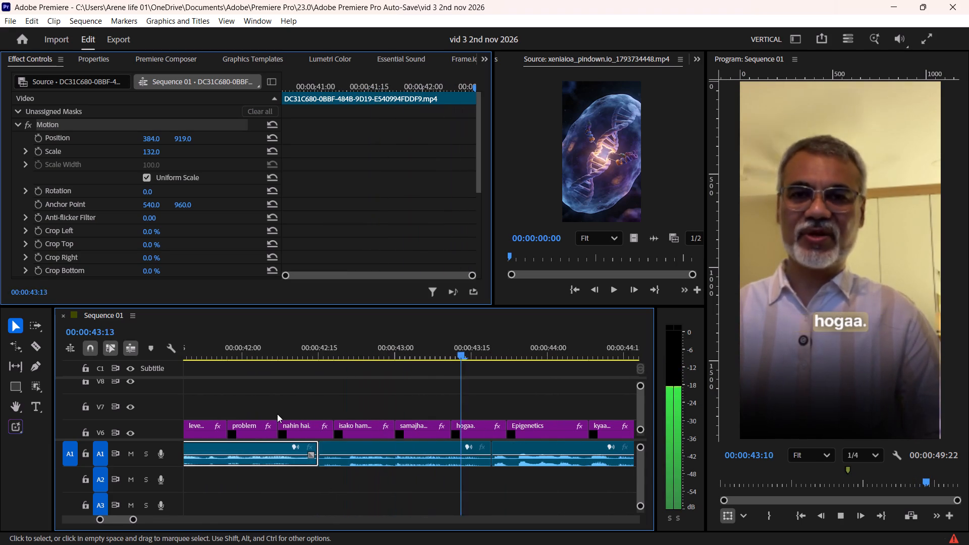
{"action": "scroll", "coordinate": [277, 414], "scroll_direction": "down", "scroll_amount": 4}
{"action": "key", "text": "space"}
Trim the end of the V6 "hogaa." caption to 00:00:43:19 and extend the start of the "Epigenetics" caption back to meet it.
{"action": "left_click_drag", "start_coordinate": [421, 337], "coordinate": [420, 351], "text": "shift"}
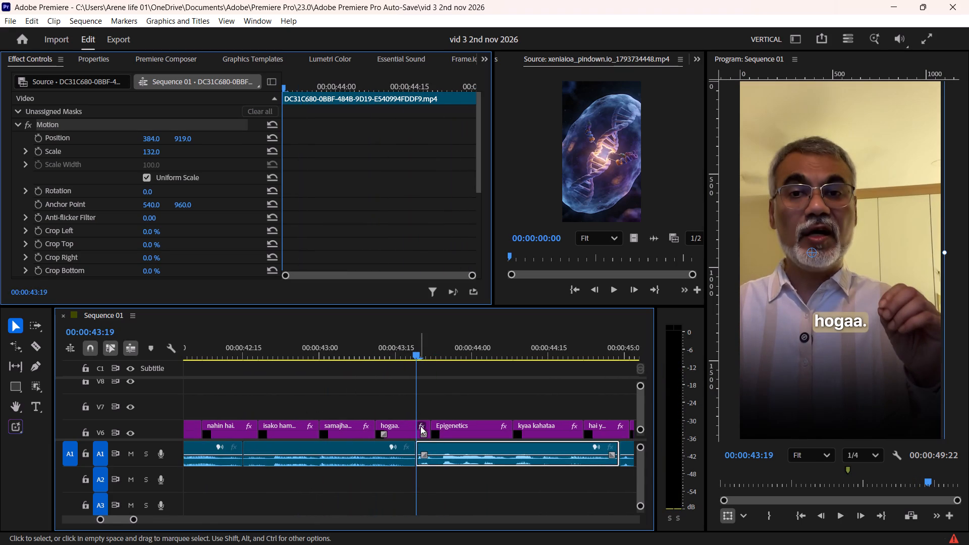
{"action": "left_click_drag", "start_coordinate": [428, 421], "coordinate": [413, 433]}
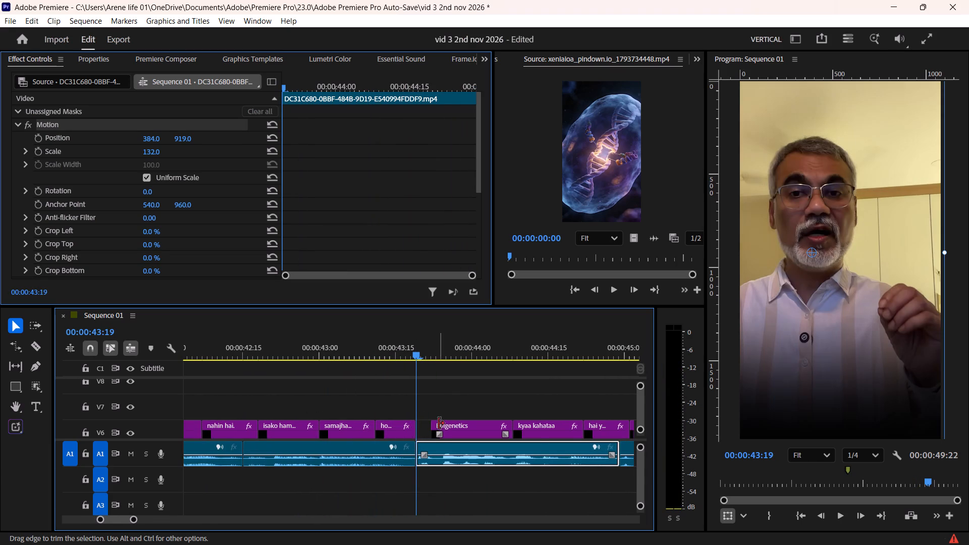
{"action": "left_click_drag", "start_coordinate": [432, 421], "coordinate": [420, 429]}
{"action": "left_click_drag", "start_coordinate": [424, 426], "coordinate": [419, 428]}
Play back the retimed "Epigenetics" caption and the speech after it, through to "ki deeenae".
{"action": "key", "text": "space"}
{"action": "scroll", "coordinate": [425, 430], "scroll_direction": "down", "scroll_amount": 14}
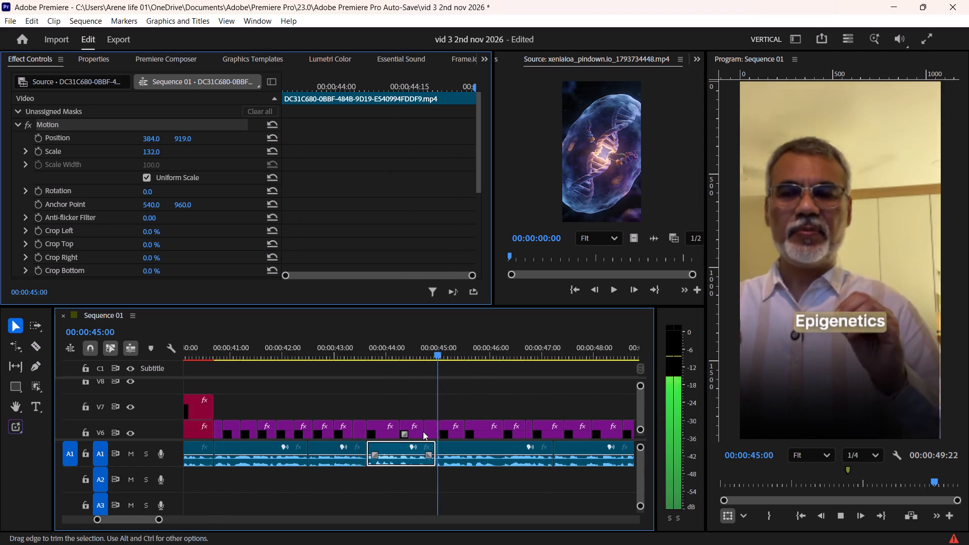
{"action": "scroll", "coordinate": [423, 431], "scroll_direction": "down", "scroll_amount": 4}
{"action": "scroll", "coordinate": [423, 431], "scroll_direction": "down", "scroll_amount": 3, "text": "alt"}
{"action": "scroll", "coordinate": [402, 431], "scroll_direction": "up", "scroll_amount": 4}
{"action": "key", "text": "space"}
{"action": "scroll", "coordinate": [446, 430], "scroll_direction": "up", "scroll_amount": 3, "text": "alt"}
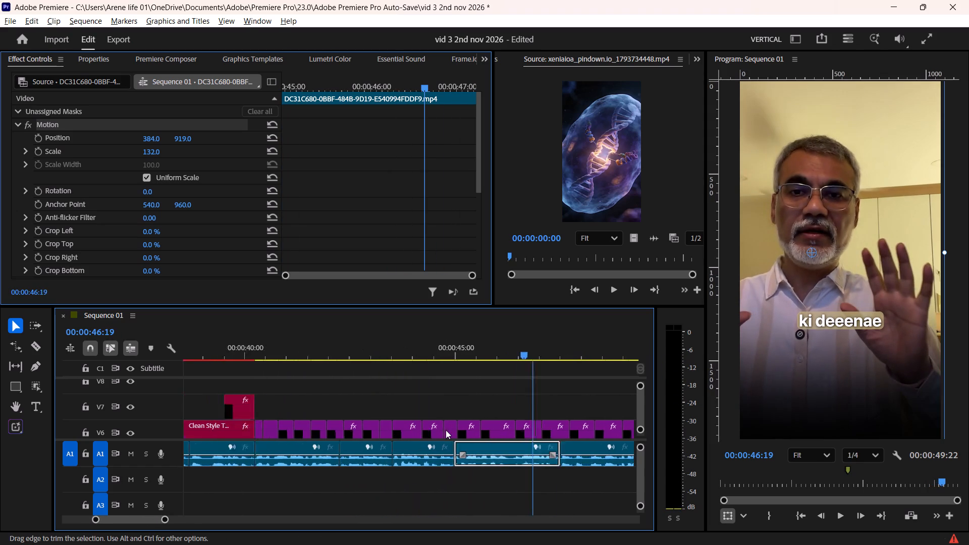
{"action": "scroll", "coordinate": [446, 430], "scroll_direction": "up", "scroll_amount": 7, "text": "alt"}
Duplicate the "Isse ham Homeostasis" title from V6 onto V7, starting at 00:00:43:19 above the "Epigenetics" caption.
{"action": "left_click_drag", "start_coordinate": [335, 353], "coordinate": [322, 362], "text": "shift"}
{"action": "scroll", "coordinate": [324, 397], "scroll_direction": "down", "scroll_amount": 5, "text": "alt"}
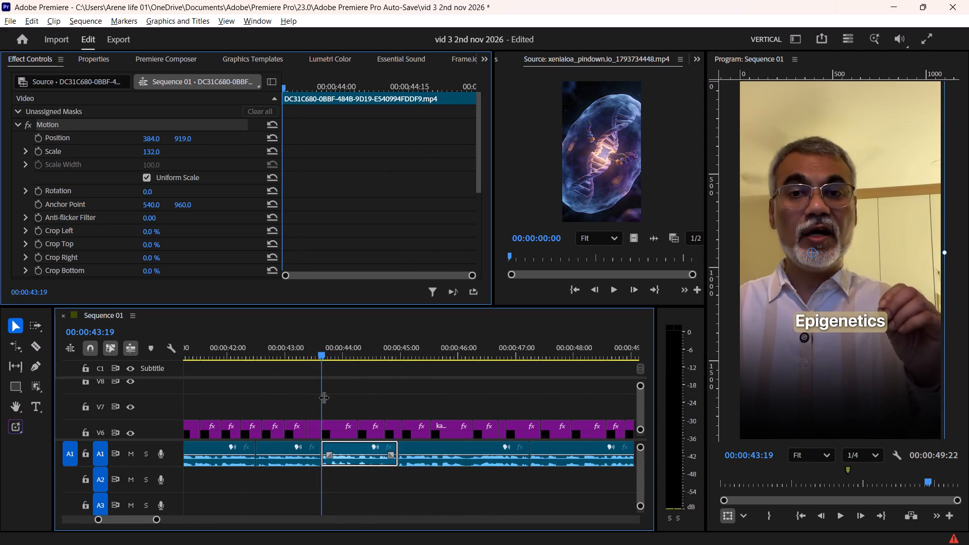
{"action": "scroll", "coordinate": [324, 397], "scroll_direction": "down", "scroll_amount": 6, "text": "alt"}
{"action": "scroll", "coordinate": [313, 404], "scroll_direction": "up", "scroll_amount": 5}
{"action": "left_click_drag", "start_coordinate": [290, 430], "coordinate": [448, 406], "text": "alt"}
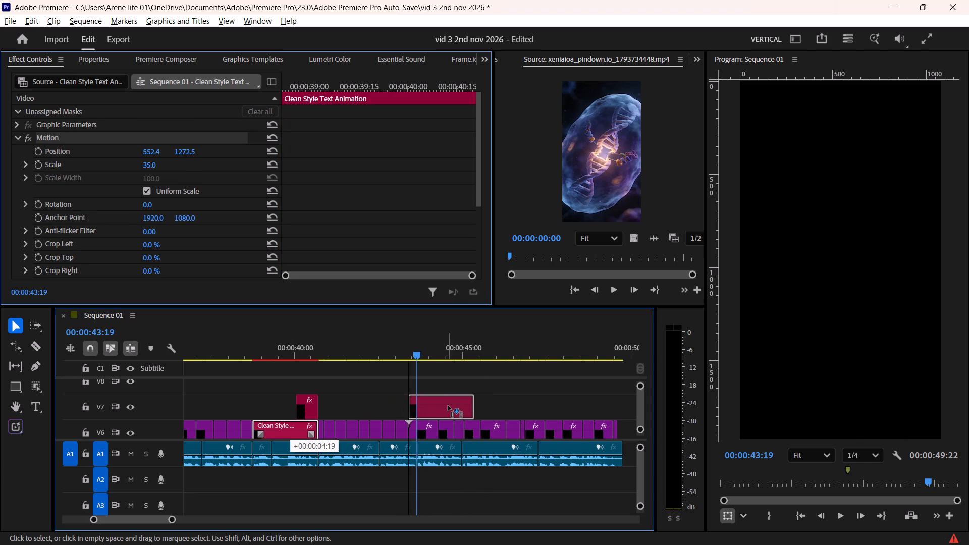
{"action": "left_click_drag", "start_coordinate": [448, 406], "coordinate": [455, 407], "text": "alt"}
{"action": "scroll", "coordinate": [452, 409], "scroll_direction": "up", "scroll_amount": 5, "text": "alt"}
{"action": "left_click", "coordinate": [443, 411]}
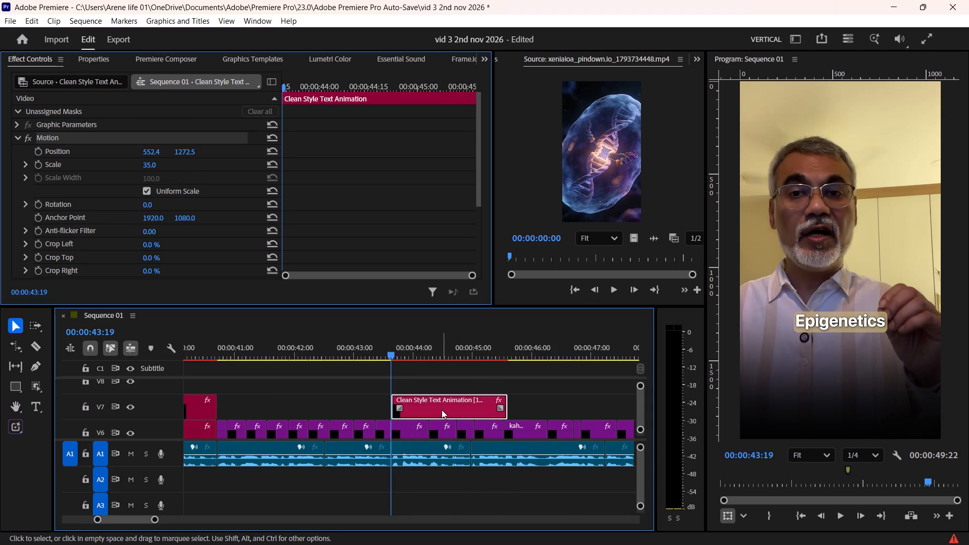
Replace Text 1 in the duplicated V7 title with the word "Epigenetics" copied from the V6 caption.
{"action": "left_click", "coordinate": [90, 60]}
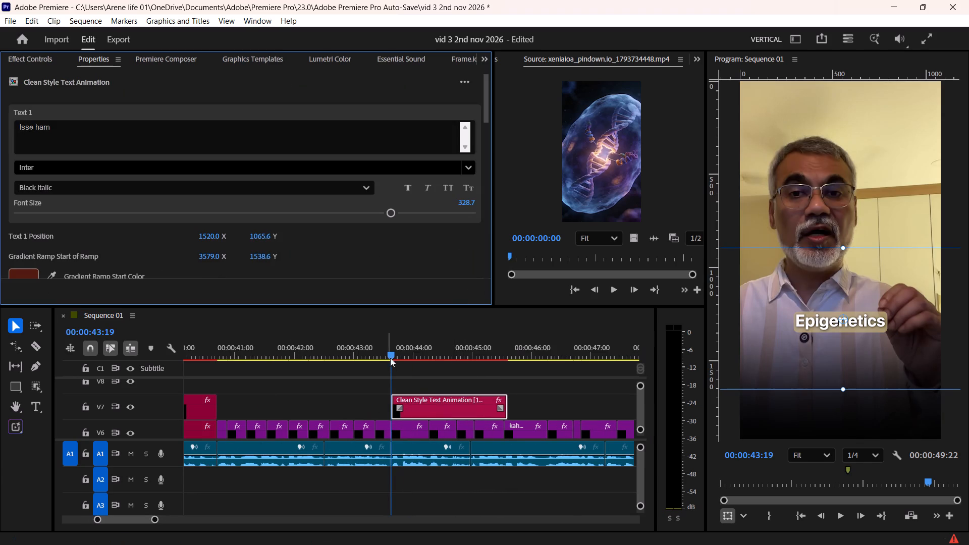
{"action": "left_click", "coordinate": [407, 346]}
{"action": "left_click", "coordinate": [411, 431]}
{"action": "double_click", "coordinate": [94, 100]}
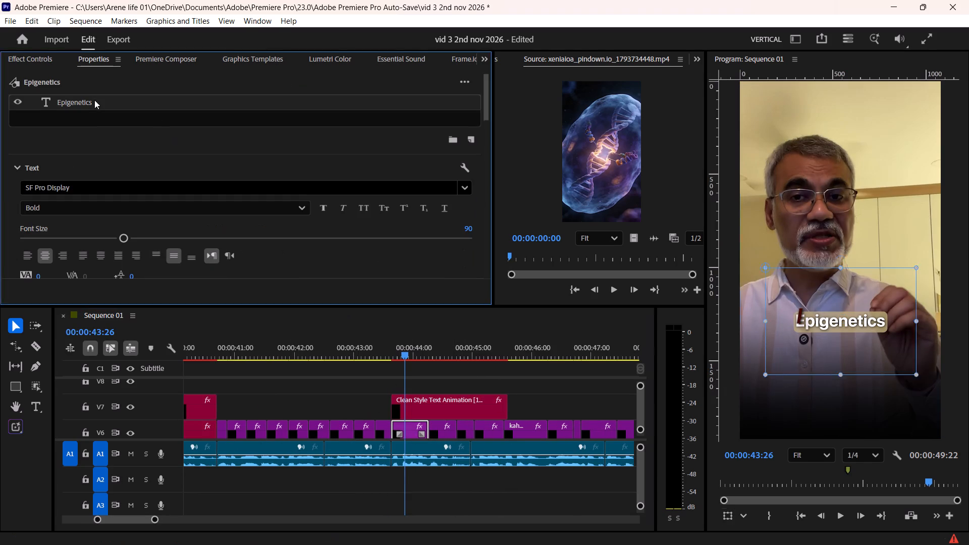
{"action": "key", "text": "ctrl+c"}
{"action": "left_click", "coordinate": [444, 410]}
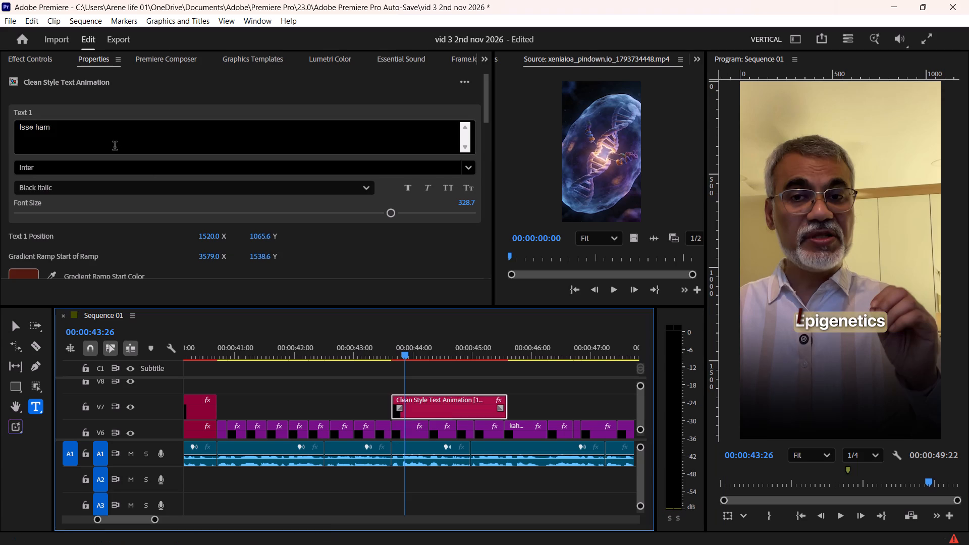
{"action": "left_click_drag", "start_coordinate": [101, 137], "coordinate": [0, 136]}
{"action": "key", "text": "ctrl+v"}
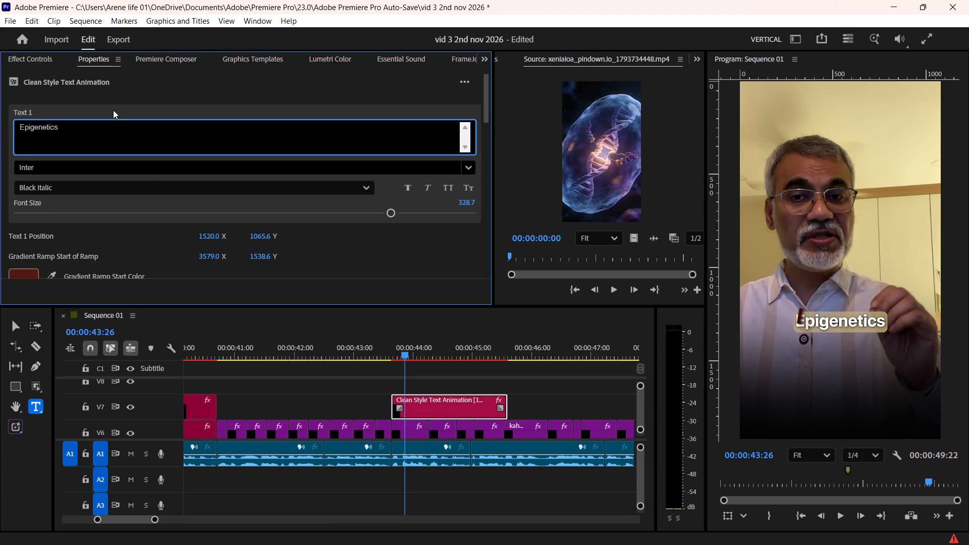
{"action": "left_click", "coordinate": [144, 88]}
Replace Text 2 in the duplicated V7 title with "kya kehta hai yaha?".
{"action": "scroll", "coordinate": [144, 89], "scroll_direction": "down", "scroll_amount": 12}
{"action": "left_click_drag", "start_coordinate": [111, 245], "coordinate": [0, 255]}
{"action": "type", "text": "kya kehta hai yaha"}
{"action": "key", "text": "space"}
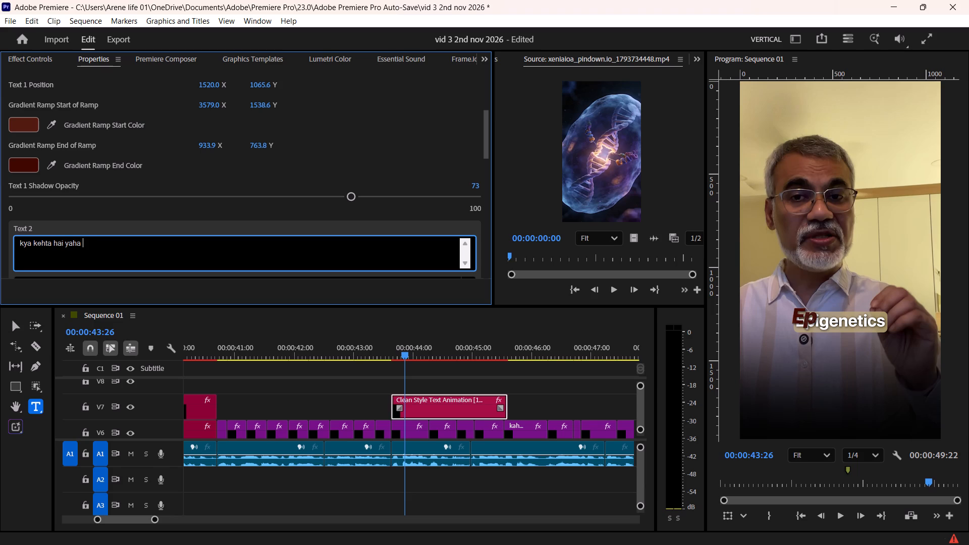
{"action": "key", "text": "BackSpace"}
{"action": "key", "text": "shift+question"}
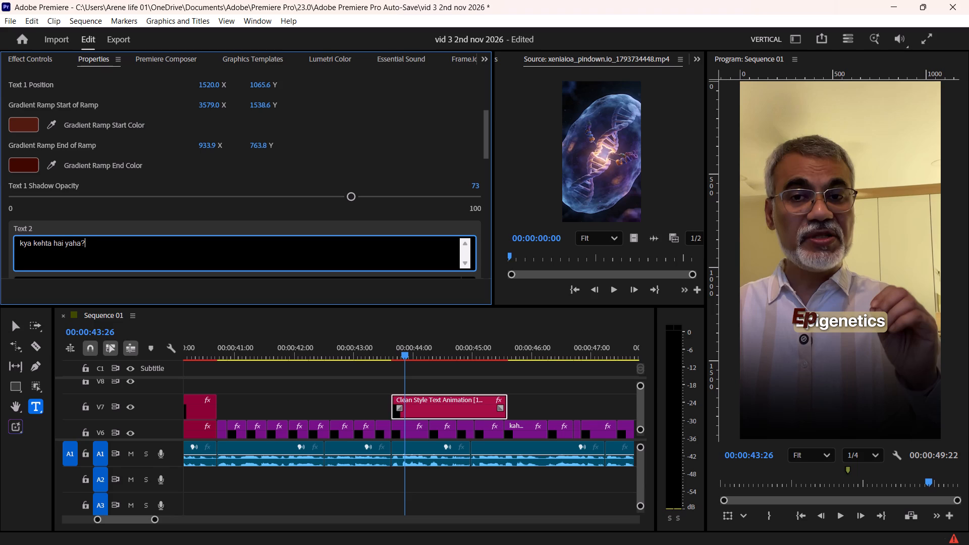
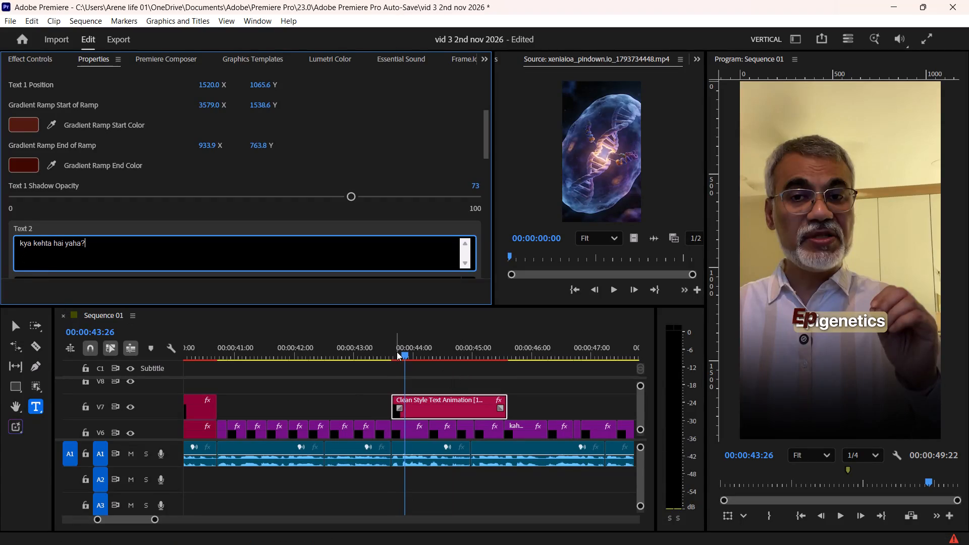
Save the project and play back the V7 "Epigenetics" title from 00:00:43:17.
{"action": "left_click", "coordinate": [390, 350]}
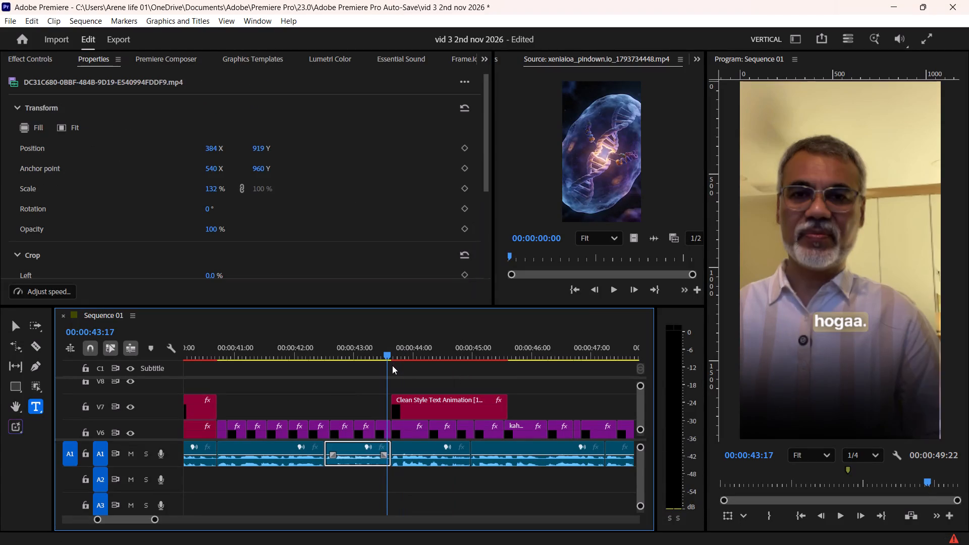
{"action": "key", "text": "ctrl+s"}
{"action": "key", "text": "space"}
{"action": "scroll", "coordinate": [401, 399], "scroll_direction": "down", "scroll_amount": 2}
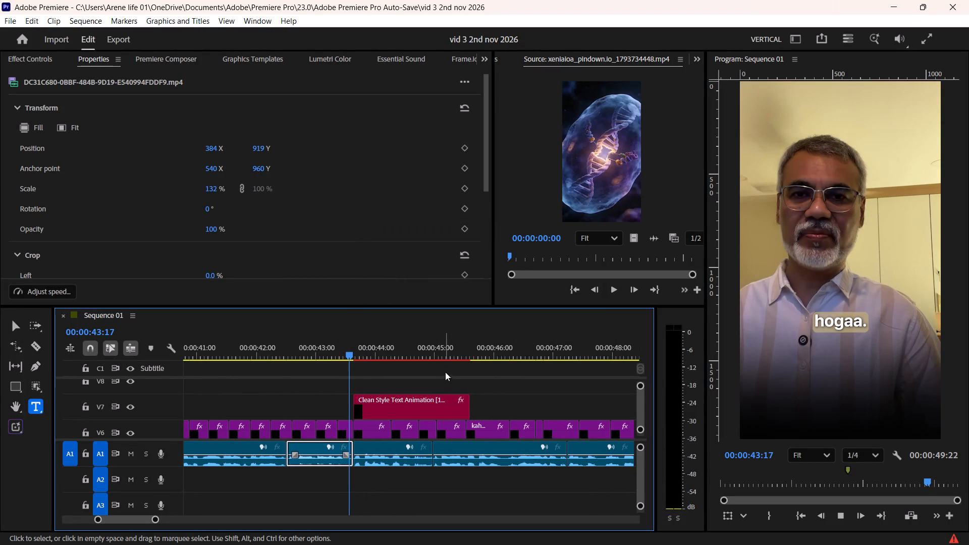
{"action": "key", "text": "space"}
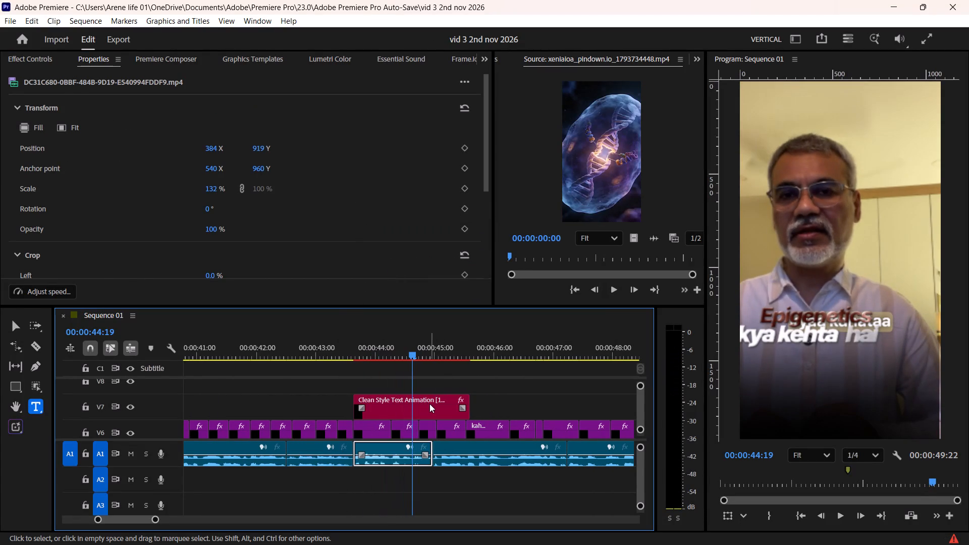
Enlarge Text 1 of the V7 title to font size 357.6 and apply faux bold to it.
{"action": "left_click", "coordinate": [426, 404]}
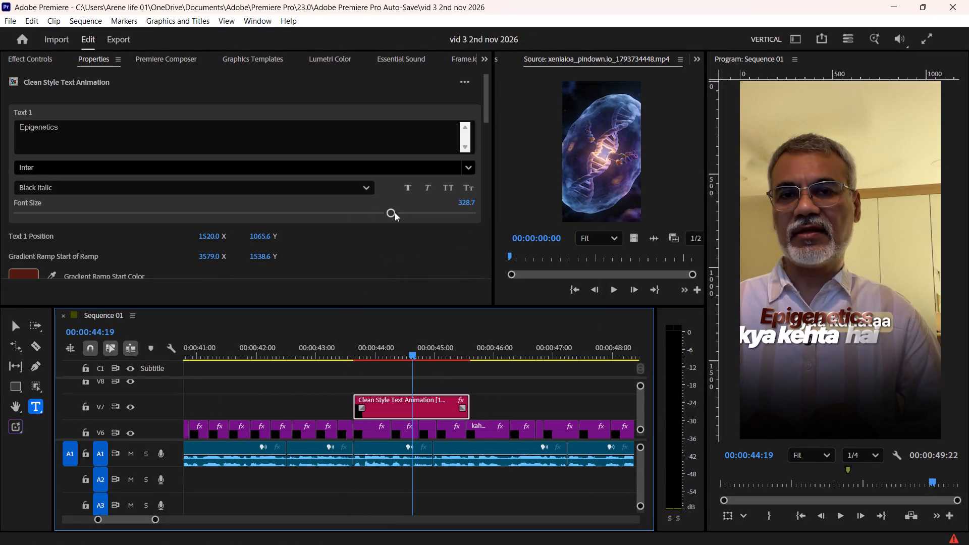
{"action": "left_click_drag", "start_coordinate": [395, 212], "coordinate": [427, 212]}
{"action": "left_click", "coordinate": [408, 185]}
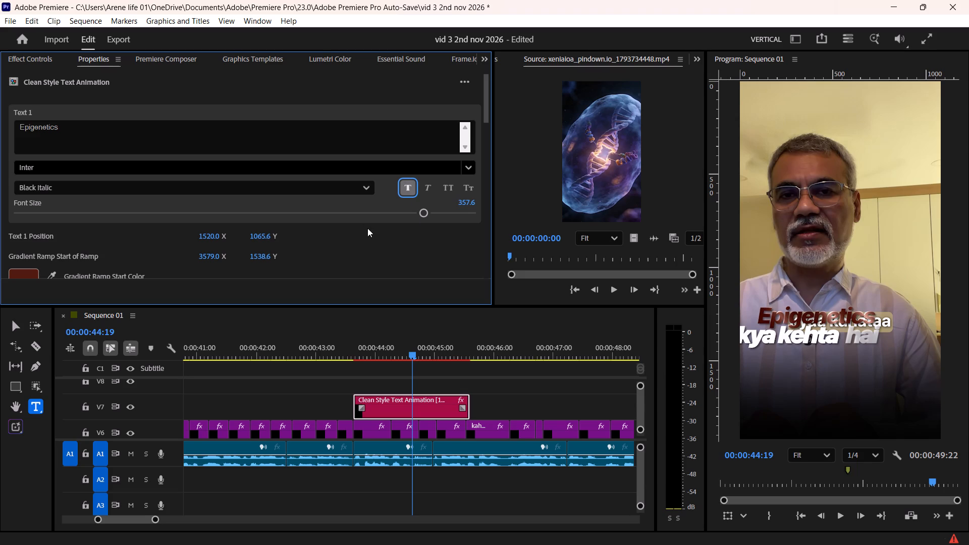
Set Text 2 of the V7 title to Medium style at font size 287.0 and shift its X position to 1844.
{"action": "scroll", "coordinate": [348, 242], "scroll_direction": "down", "scroll_amount": 20}
{"action": "scroll", "coordinate": [348, 242], "scroll_direction": "down", "scroll_amount": 1}
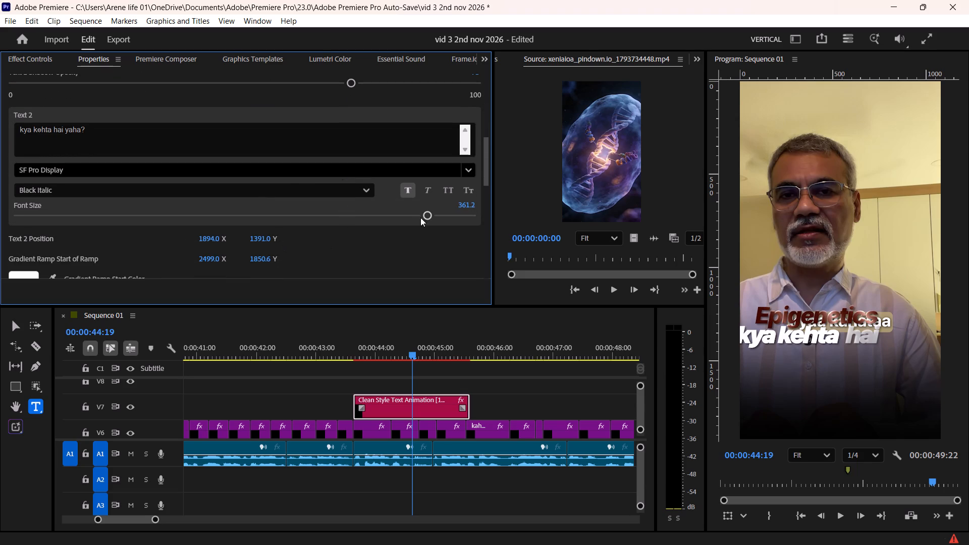
{"action": "left_click_drag", "start_coordinate": [417, 220], "coordinate": [372, 220]}
{"action": "left_click", "coordinate": [216, 188]}
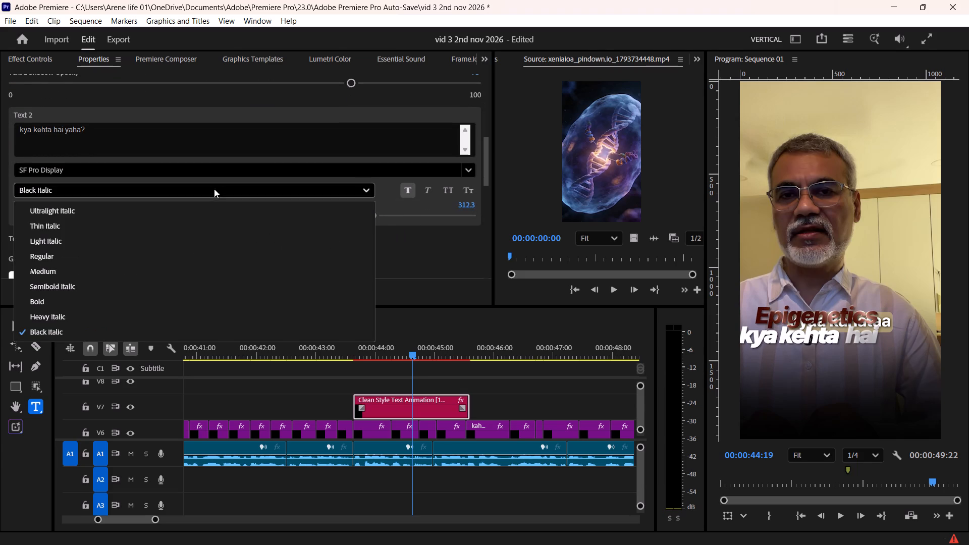
{"action": "left_click", "coordinate": [101, 295]}
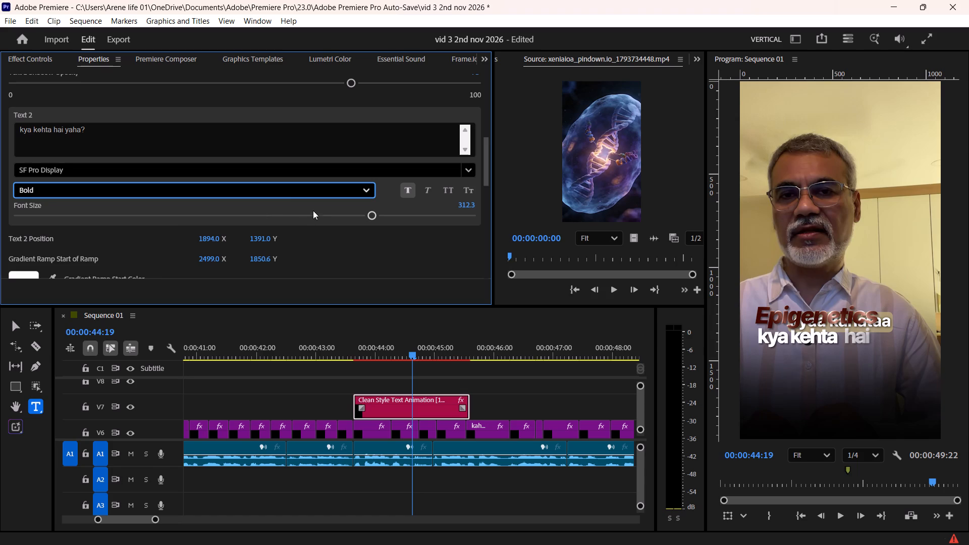
{"action": "left_click", "coordinate": [299, 192]}
{"action": "left_click", "coordinate": [109, 266]}
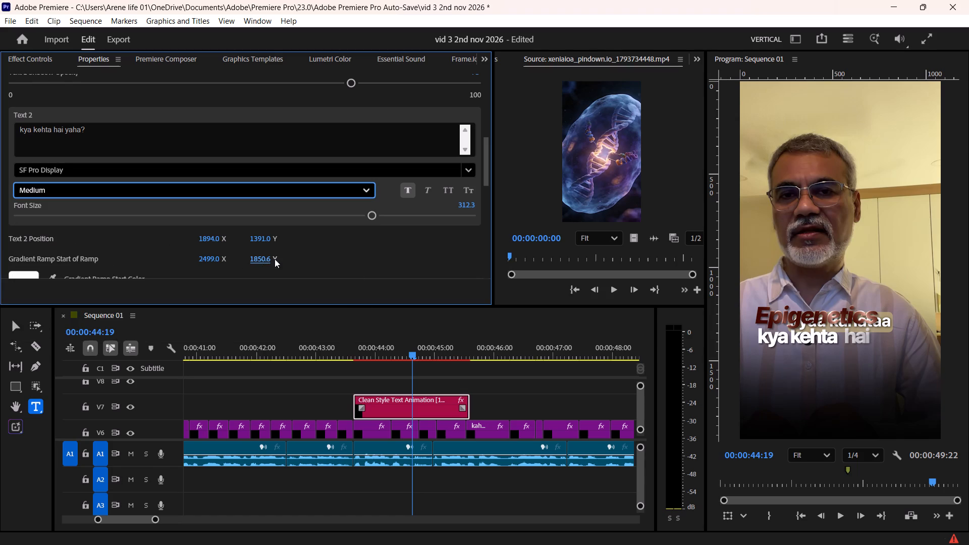
{"action": "left_click_drag", "start_coordinate": [369, 214], "coordinate": [349, 220]}
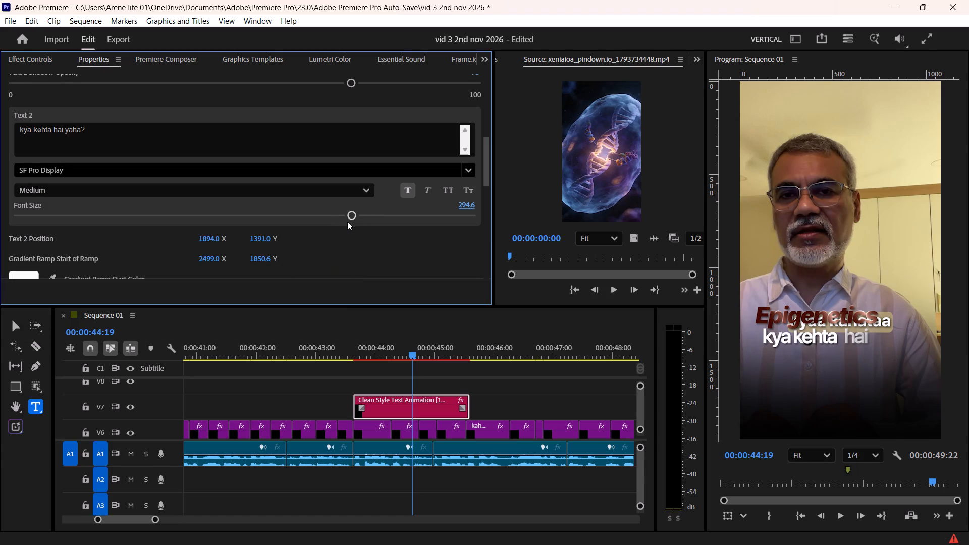
{"action": "left_click", "coordinate": [347, 215]}
{"action": "left_click_drag", "start_coordinate": [214, 240], "coordinate": [204, 241]}
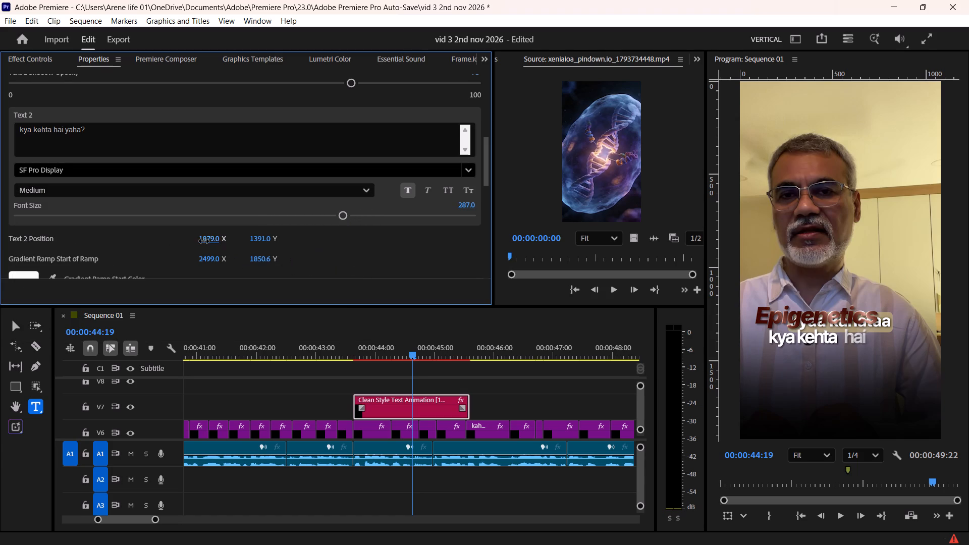
{"action": "left_click_drag", "start_coordinate": [204, 241], "coordinate": [185, 245]}
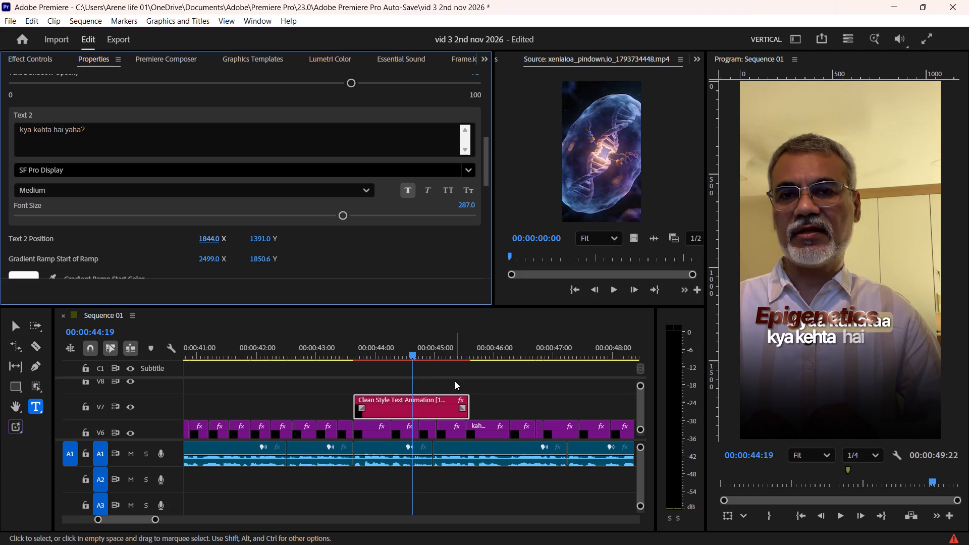
Play the V7 title through to its full text reveal and enlarge Text 1 to font size 397.5.
{"action": "left_click", "coordinate": [456, 380]}
{"action": "key", "text": "space"}
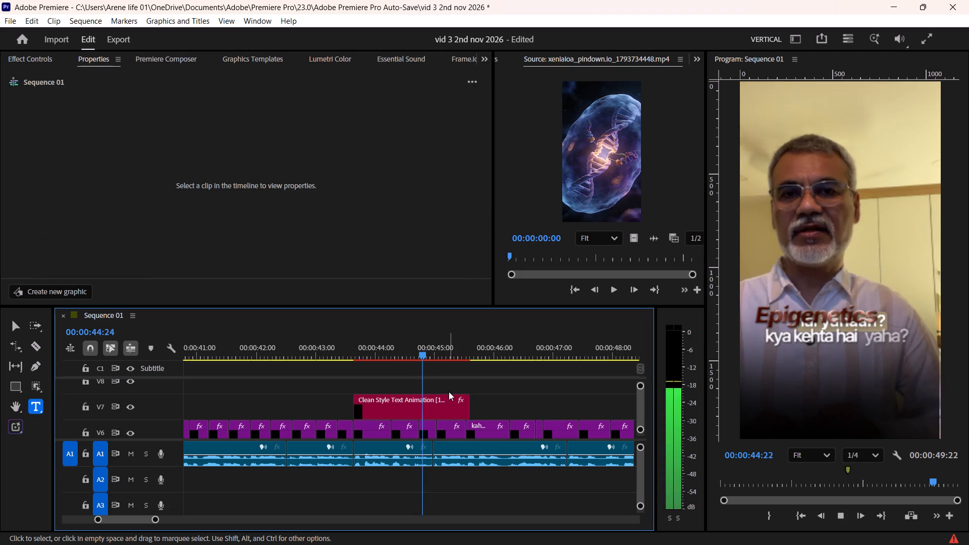
{"action": "key", "text": "space"}
{"action": "left_click", "coordinate": [428, 395]}
{"action": "scroll", "coordinate": [347, 216], "scroll_direction": "down", "scroll_amount": 5}
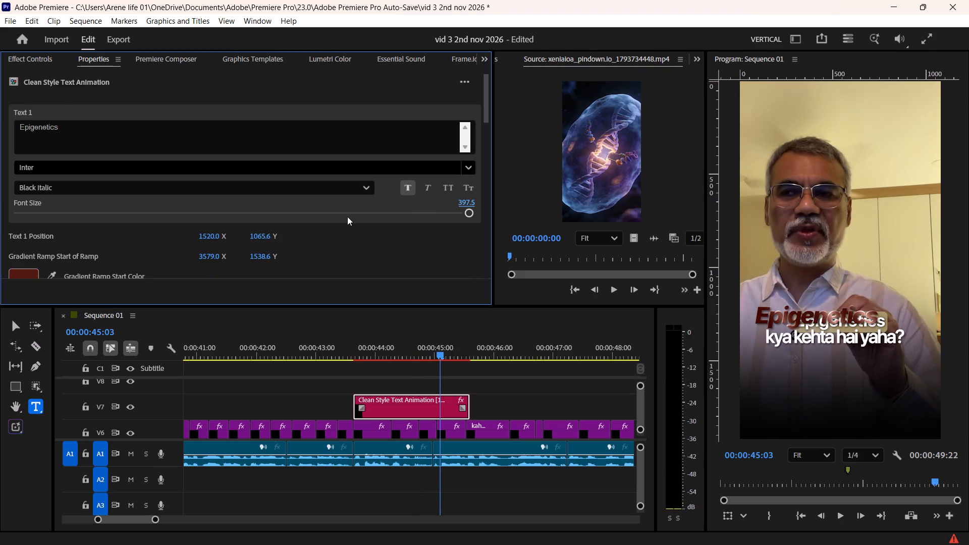
Shift Text 2 of the V7 title to an X position of about 1780.
{"action": "scroll", "coordinate": [359, 236], "scroll_direction": "down", "scroll_amount": 14}
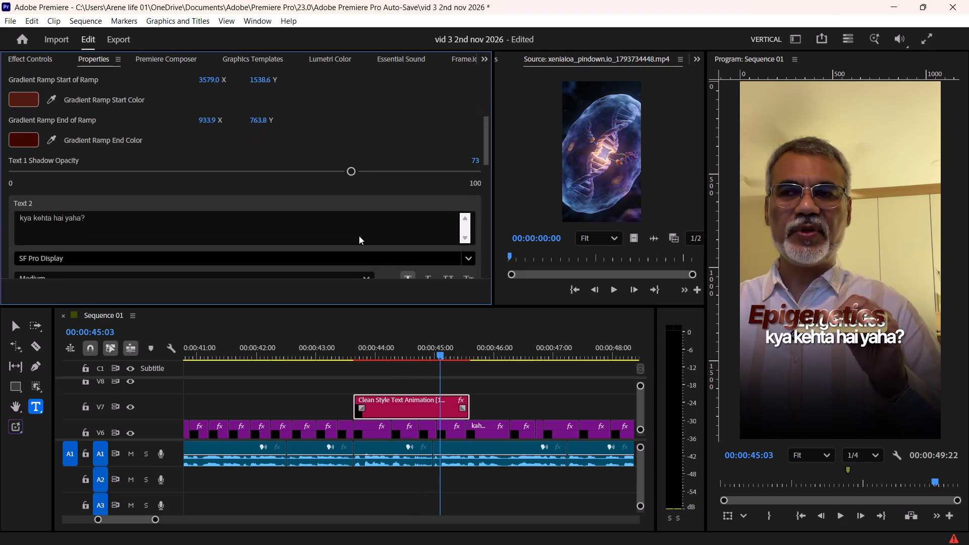
{"action": "scroll", "coordinate": [359, 236], "scroll_direction": "down", "scroll_amount": 9}
{"action": "left_click_drag", "start_coordinate": [207, 211], "coordinate": [175, 223]}
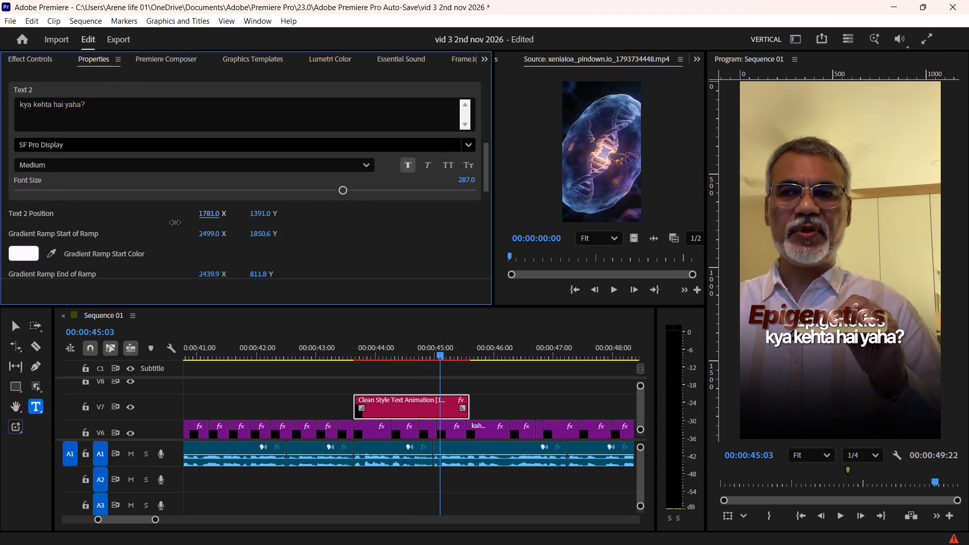
{"action": "left_click_drag", "start_coordinate": [175, 223], "coordinate": [174, 223]}
Shift Text 1 "Epigenetics" to an X position of about 1700 so it sits centred over Text 2.
{"action": "scroll", "coordinate": [329, 241], "scroll_direction": "up", "scroll_amount": 9}
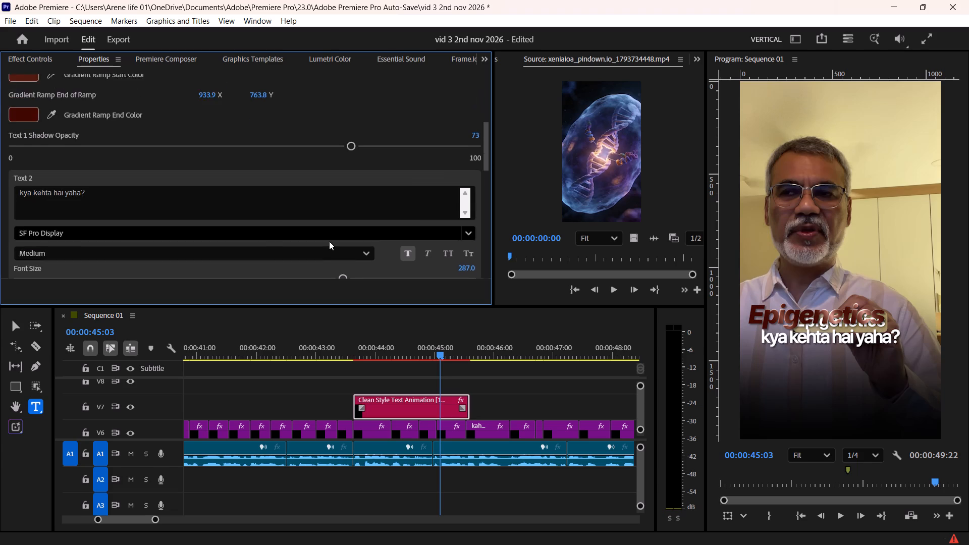
{"action": "scroll", "coordinate": [329, 241], "scroll_direction": "up", "scroll_amount": 4}
{"action": "left_click_drag", "start_coordinate": [209, 112], "coordinate": [258, 104]}
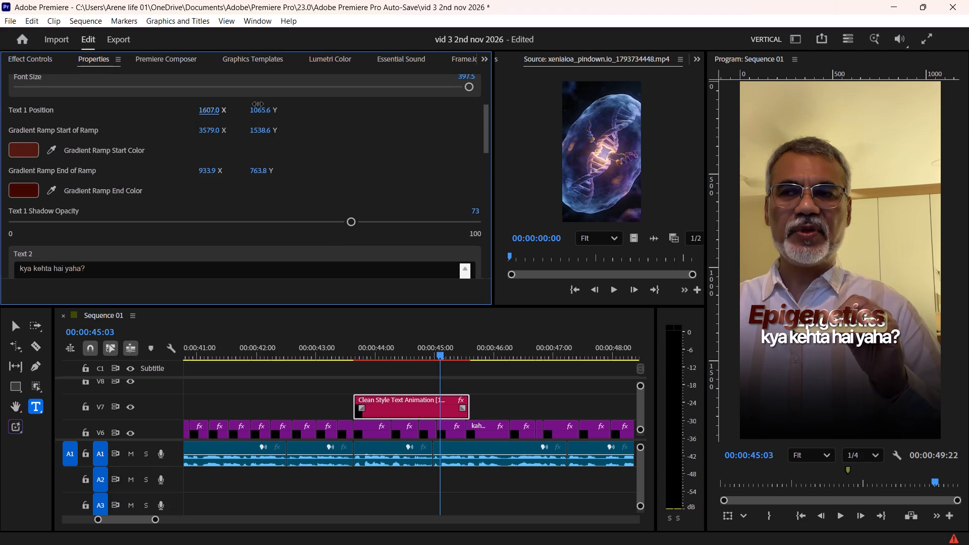
{"action": "left_click_drag", "start_coordinate": [258, 104], "coordinate": [299, 98]}
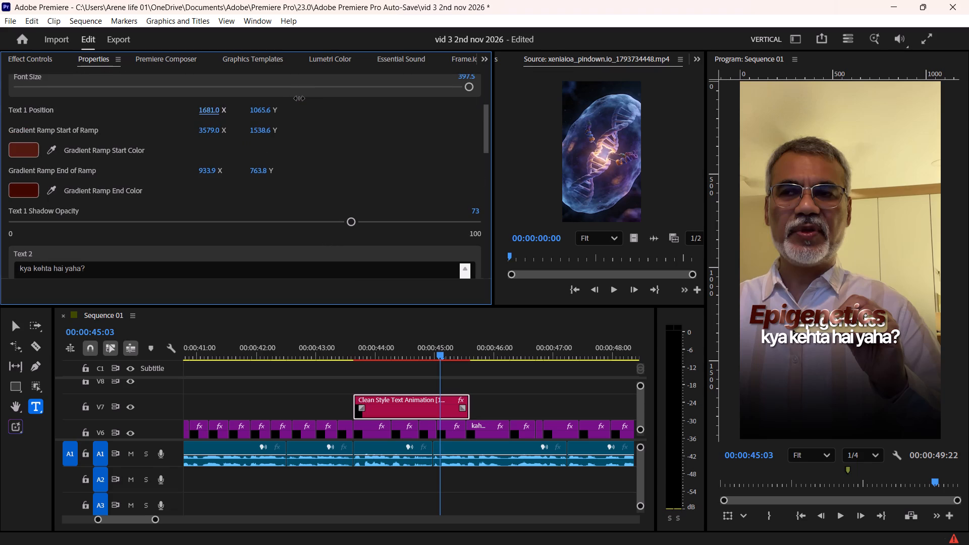
{"action": "left_click_drag", "start_coordinate": [299, 98], "coordinate": [309, 98]}
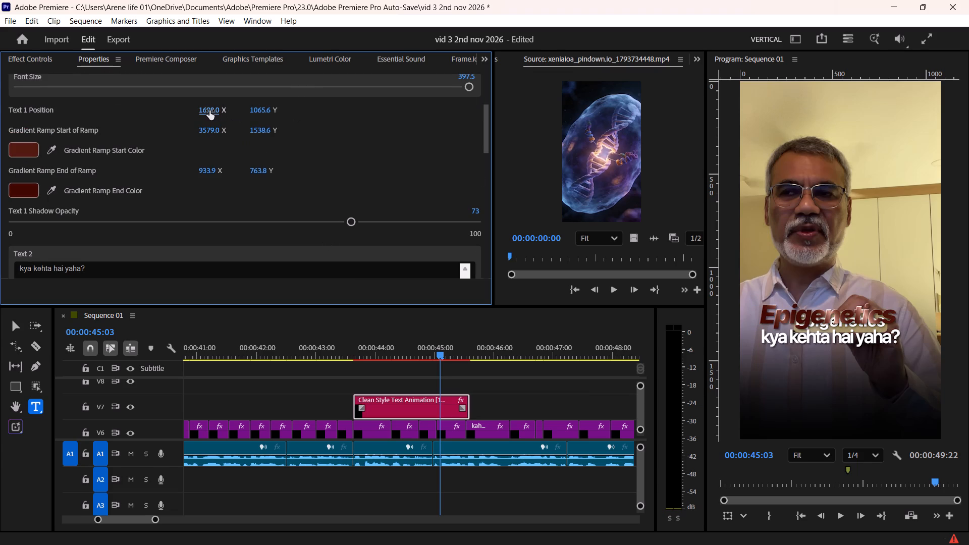
Scale the V7 title to 43, set its horizontal motion position to 613.4, and save the project.
{"action": "left_click", "coordinate": [52, 59]}
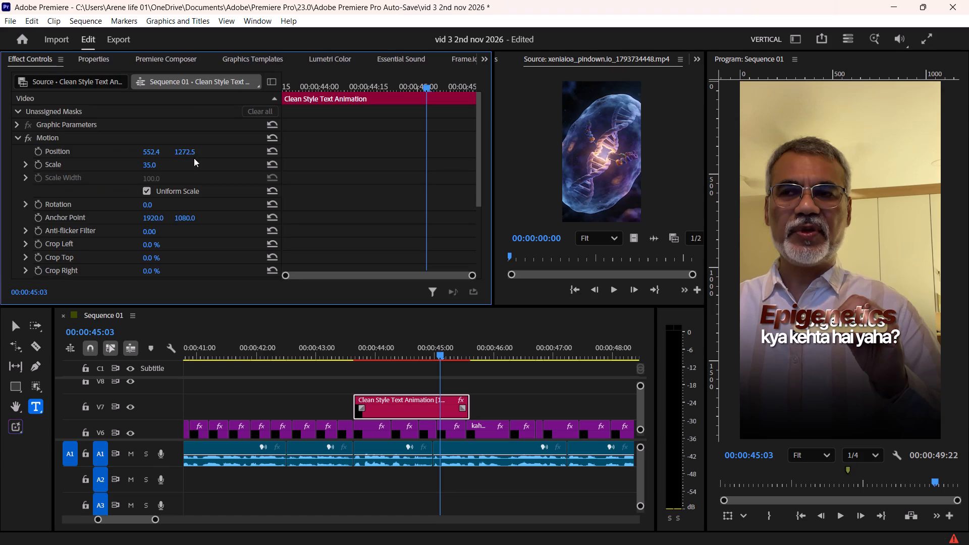
{"action": "left_click_drag", "start_coordinate": [152, 162], "coordinate": [157, 163]}
{"action": "left_click_drag", "start_coordinate": [148, 148], "coordinate": [186, 150]}
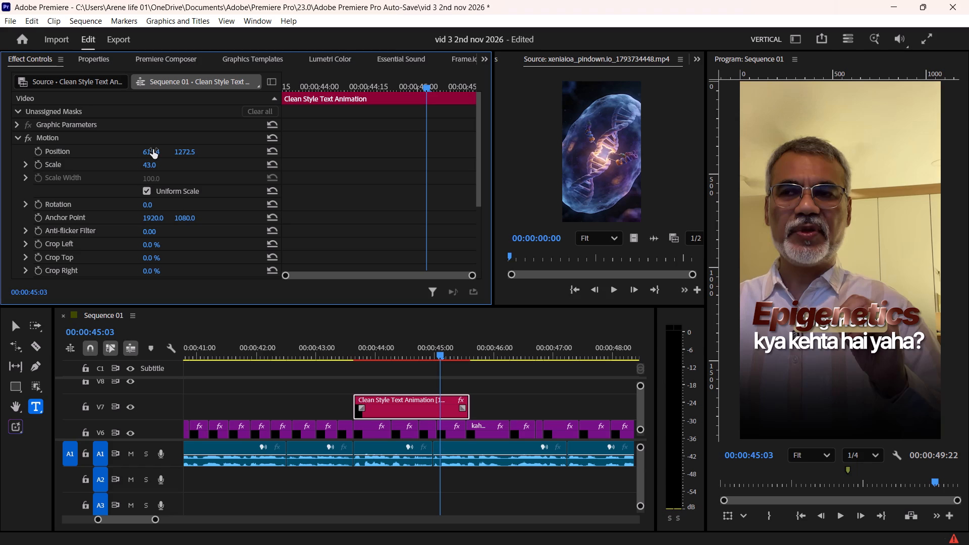
{"action": "key", "text": "ctrl+s"}
{"action": "key", "text": "ctrl+s"}
Play back the enlarged V7 title from 00:00:43:17 to check its animation against the speech.
{"action": "scroll", "coordinate": [381, 371], "scroll_direction": "up", "scroll_amount": 5, "text": "alt"}
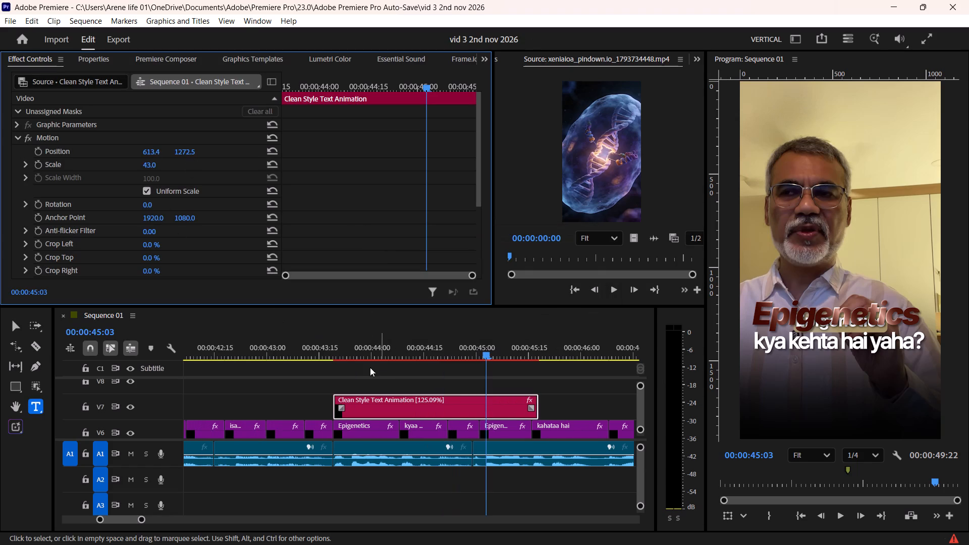
{"action": "left_click", "coordinate": [328, 351]}
{"action": "left_click", "coordinate": [379, 386]}
{"action": "key", "text": "space"}
{"action": "scroll", "coordinate": [379, 386], "scroll_direction": "down", "scroll_amount": 2}
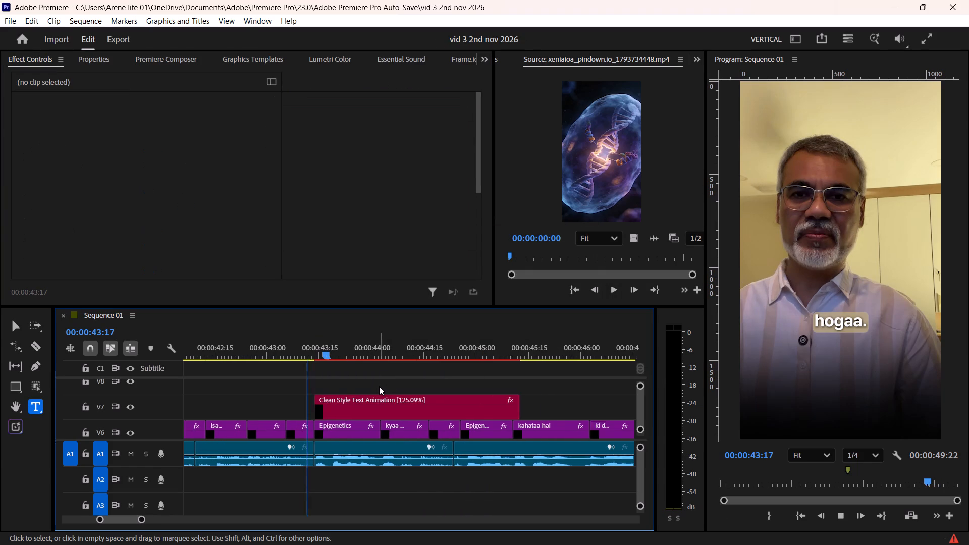
{"action": "scroll", "coordinate": [379, 386], "scroll_direction": "down", "scroll_amount": 2}
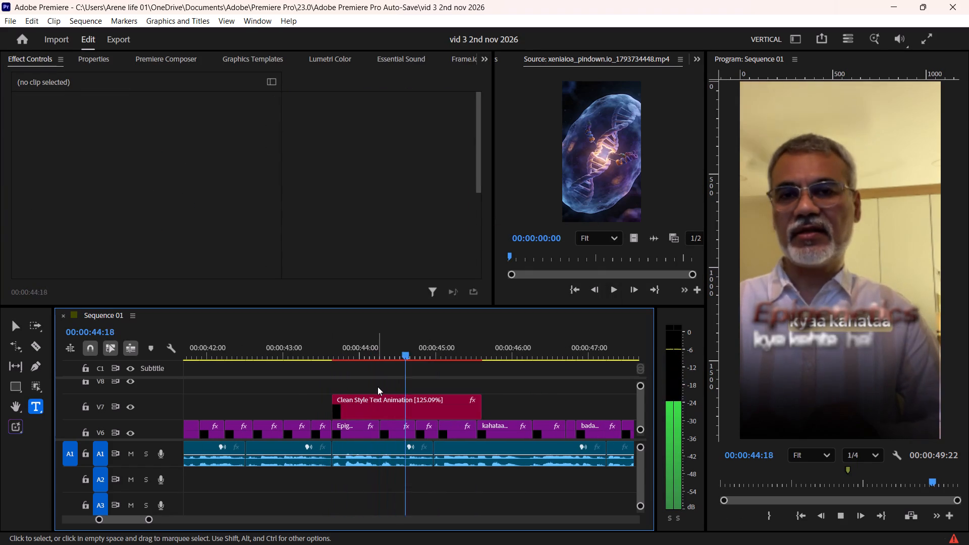
{"action": "key", "text": "space"}
{"action": "key", "text": "space"}
{"action": "key", "text": "space"}
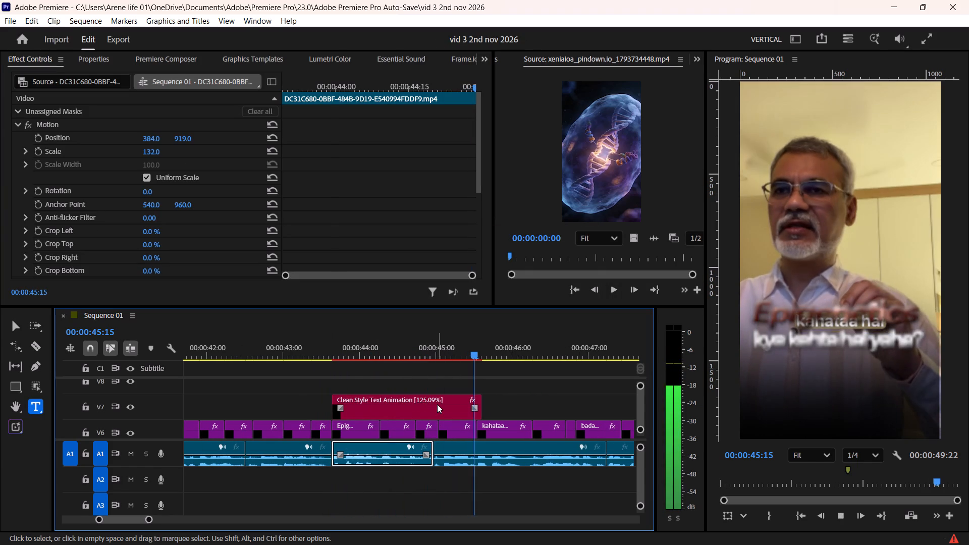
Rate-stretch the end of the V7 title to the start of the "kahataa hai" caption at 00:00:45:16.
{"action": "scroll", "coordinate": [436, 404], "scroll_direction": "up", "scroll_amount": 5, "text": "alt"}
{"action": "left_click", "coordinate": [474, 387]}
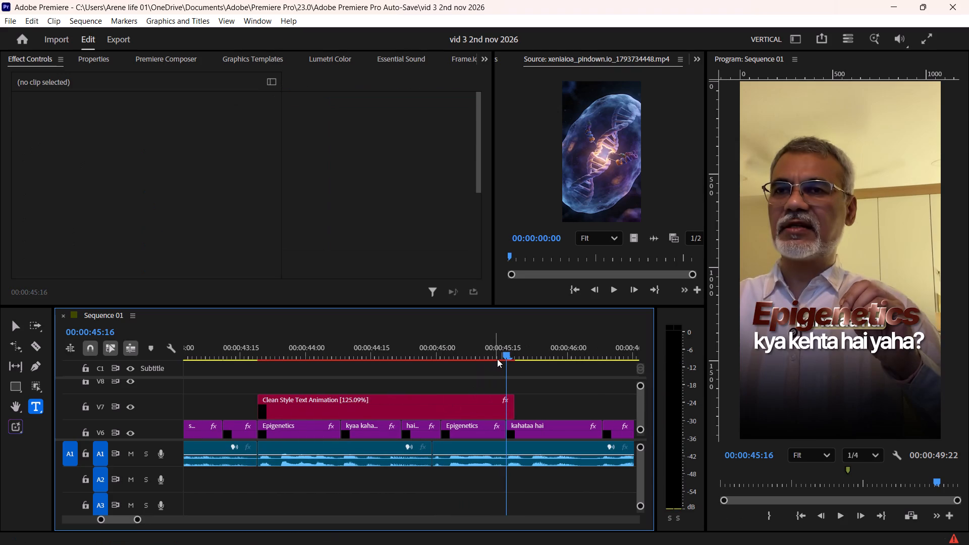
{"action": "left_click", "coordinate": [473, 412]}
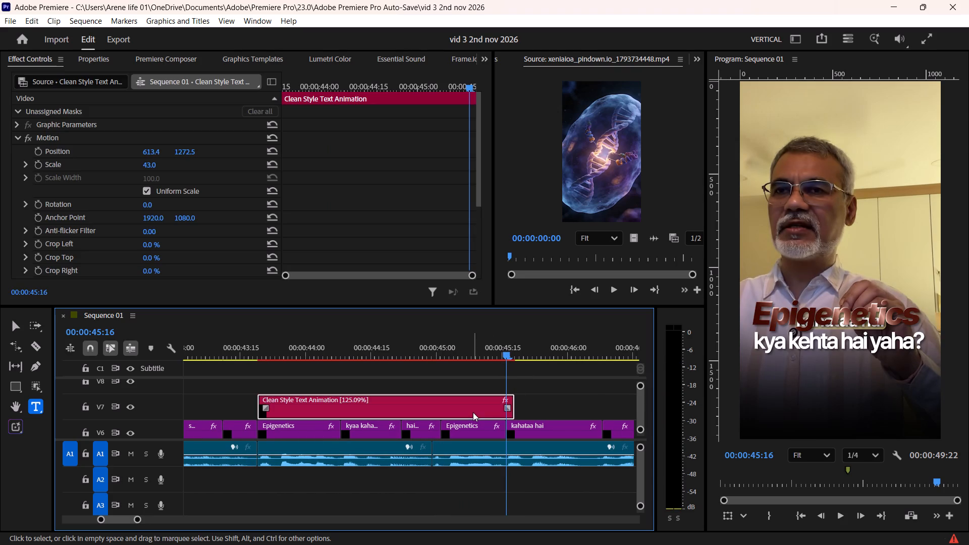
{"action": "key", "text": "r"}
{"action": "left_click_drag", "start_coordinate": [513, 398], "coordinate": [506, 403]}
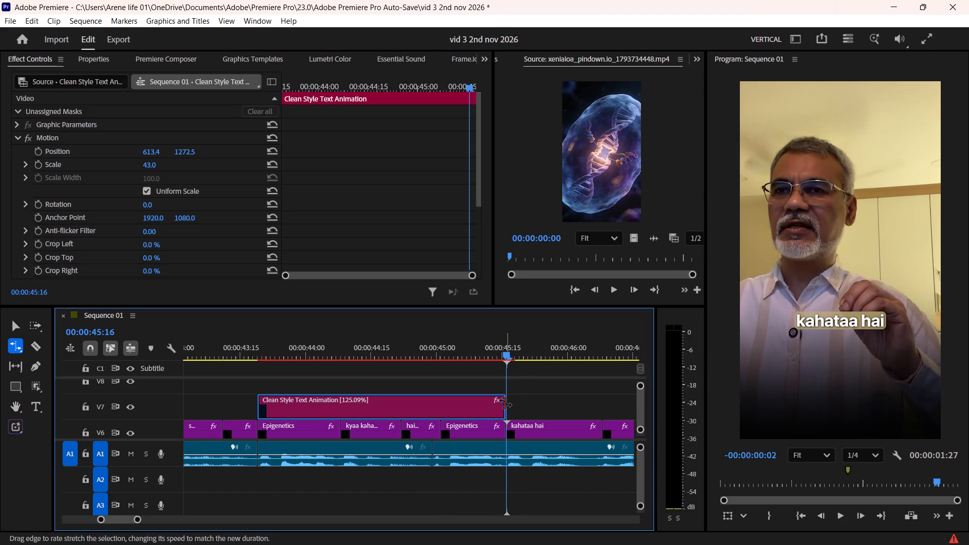
Play back the retimed title from 00:00:44:16 to check how it exits against the speech.
{"action": "left_click", "coordinate": [457, 355]}
{"action": "left_click_drag", "start_coordinate": [438, 351], "coordinate": [378, 383]}
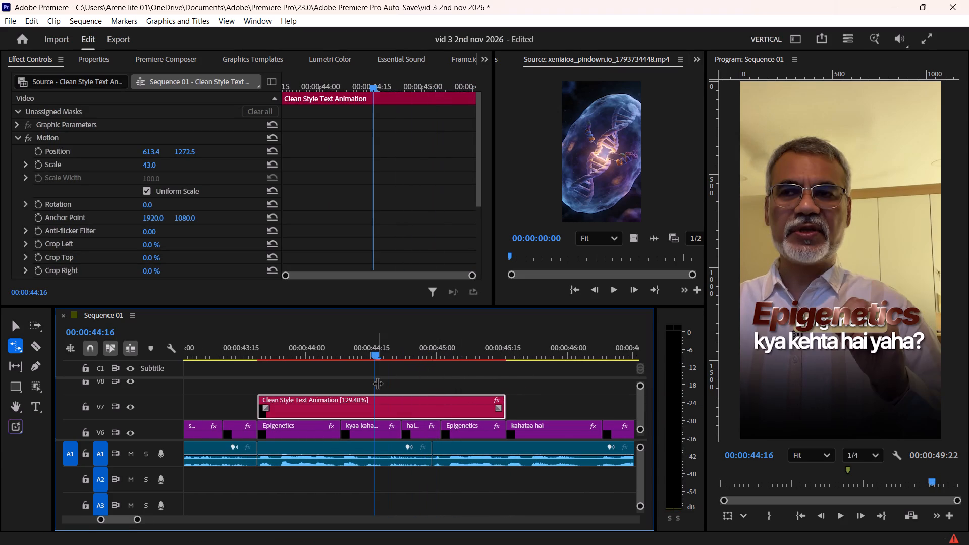
{"action": "key", "text": "space"}
{"action": "key", "text": "space"}
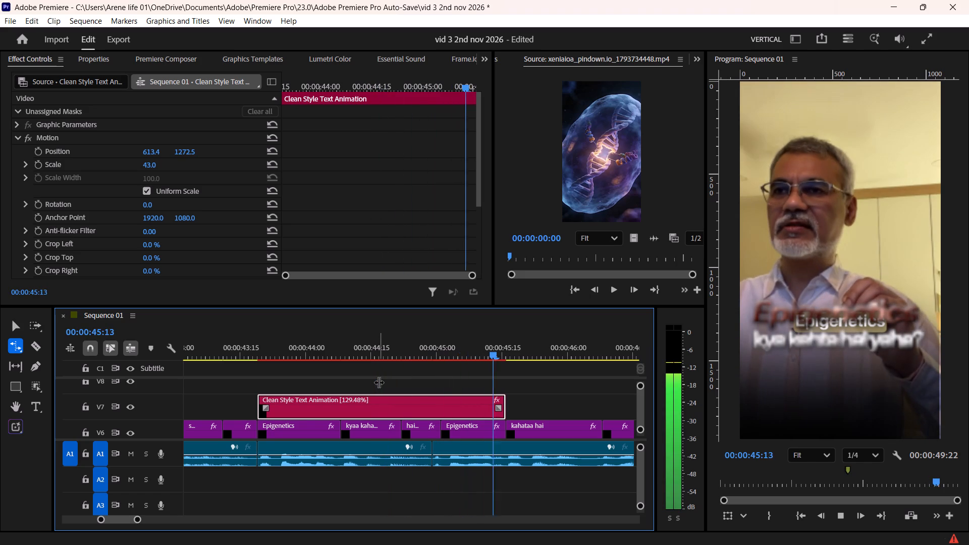
Rate-stretch the V7 title shorter, to a speed of 147.61%.
{"action": "left_click_drag", "start_coordinate": [455, 341], "coordinate": [433, 374], "text": "shift"}
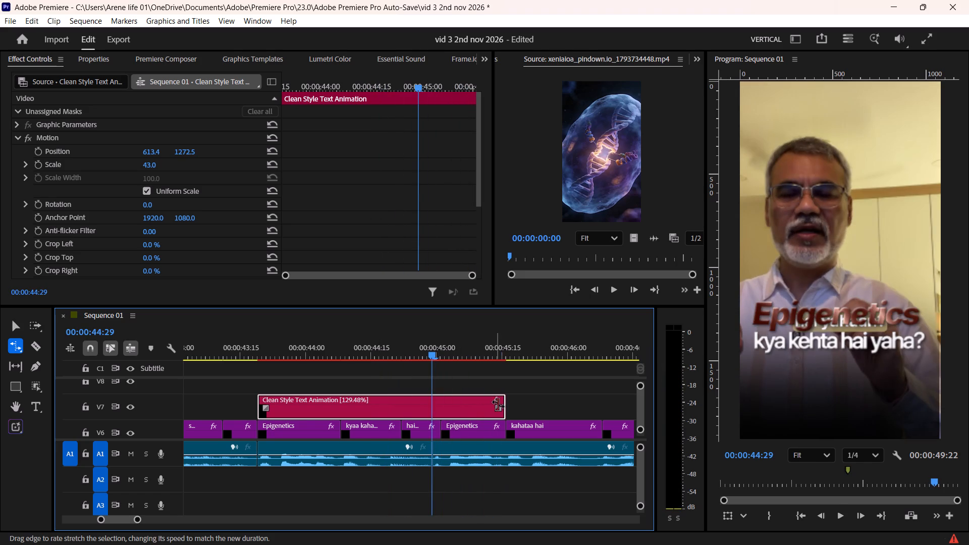
{"action": "left_click_drag", "start_coordinate": [502, 401], "coordinate": [471, 412]}
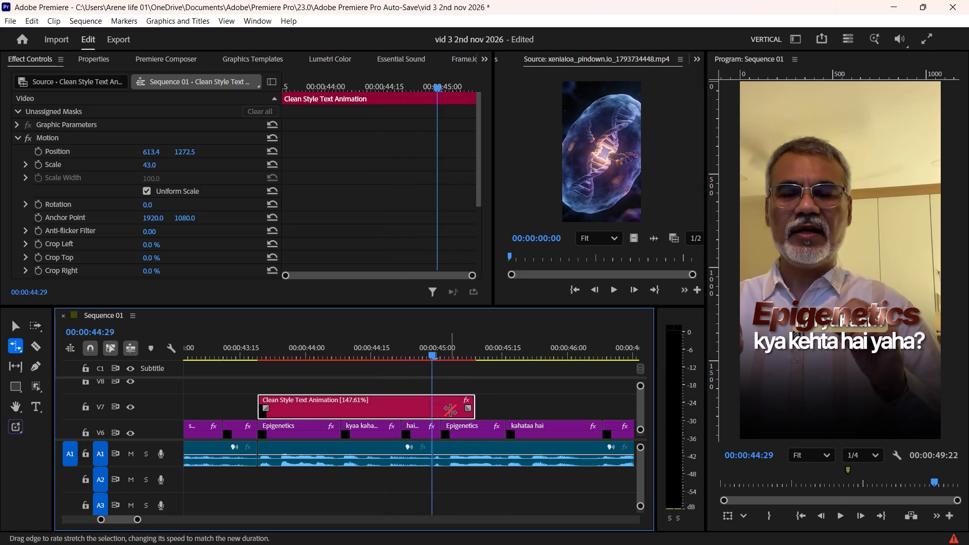
Split the V7 title at 00:00:44:29 and delete the portion after the cut.
{"action": "key", "text": "F1"}
{"action": "left_click", "coordinate": [458, 406]}
{"action": "key", "text": "Delete"}
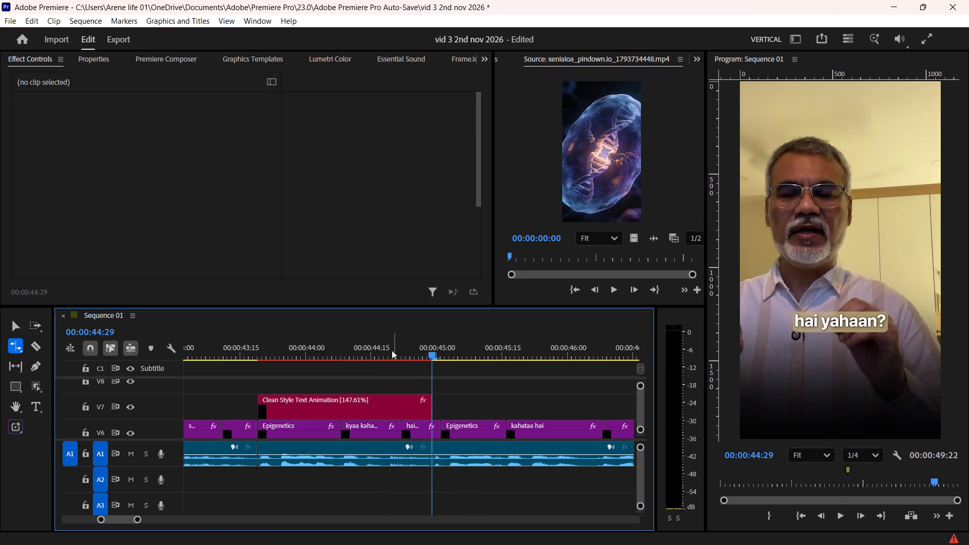
Move the trimmed "Epigenetics" title from V7 down onto V6, overwriting the captions beneath it from 00:00:43:19.
{"action": "left_click_drag", "start_coordinate": [386, 351], "coordinate": [359, 353]}
{"action": "key", "text": "v"}
{"action": "left_click_drag", "start_coordinate": [375, 406], "coordinate": [379, 435]}
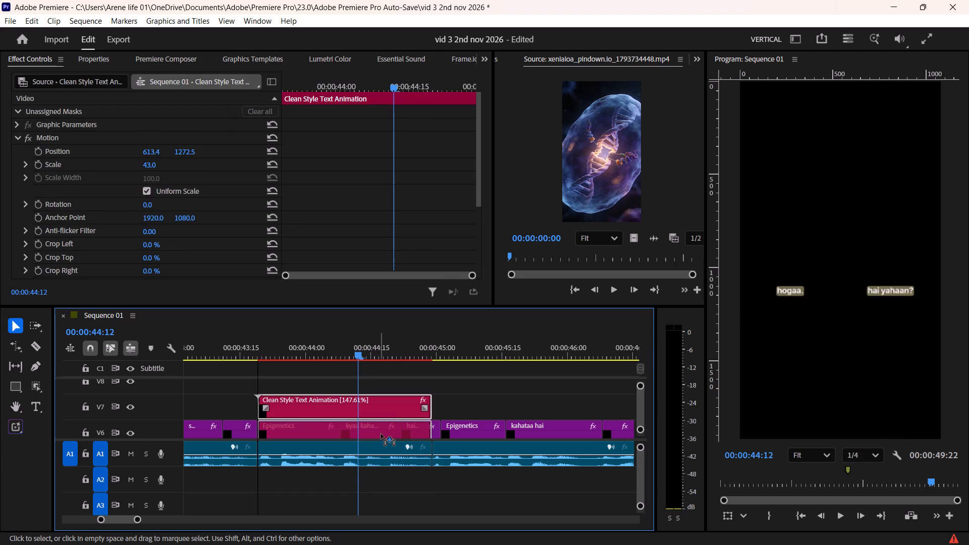
{"action": "left_click", "coordinate": [393, 405]}
{"action": "key", "text": "space"}
{"action": "scroll", "coordinate": [393, 405], "scroll_direction": "down", "scroll_amount": 5, "text": "alt"}
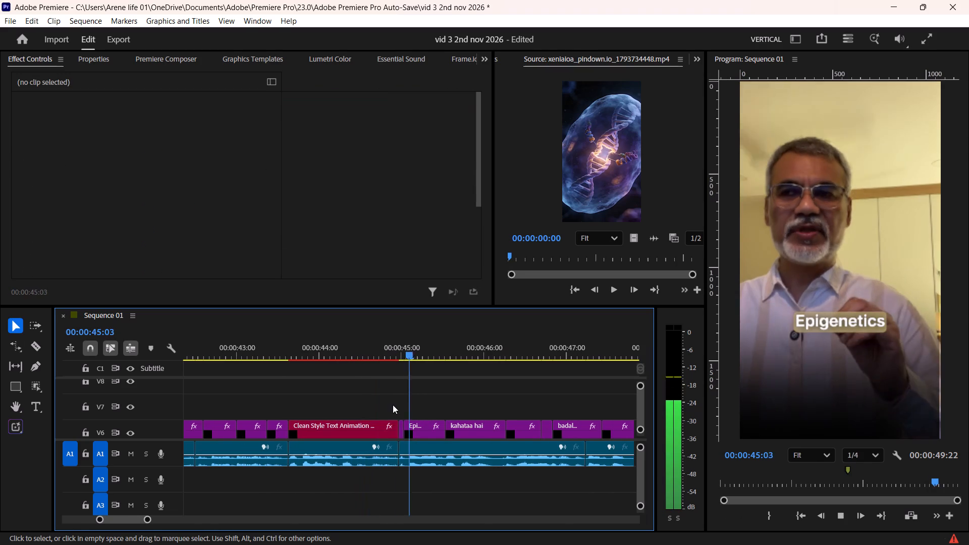
{"action": "key", "text": "space"}
{"action": "key", "text": "space"}
{"action": "scroll", "coordinate": [412, 400], "scroll_direction": "down", "scroll_amount": 4, "text": "alt"}
{"action": "scroll", "coordinate": [412, 400], "scroll_direction": "down", "scroll_amount": 2}
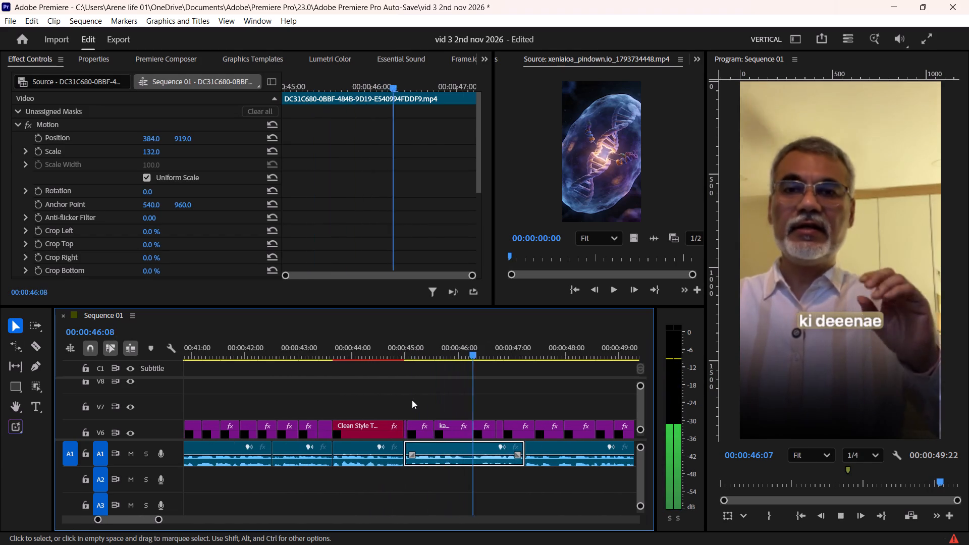
{"action": "scroll", "coordinate": [412, 400], "scroll_direction": "down", "scroll_amount": 2}
{"action": "scroll", "coordinate": [411, 400], "scroll_direction": "down", "scroll_amount": 4, "text": "alt"}
{"action": "scroll", "coordinate": [411, 400], "scroll_direction": "down", "scroll_amount": 1}
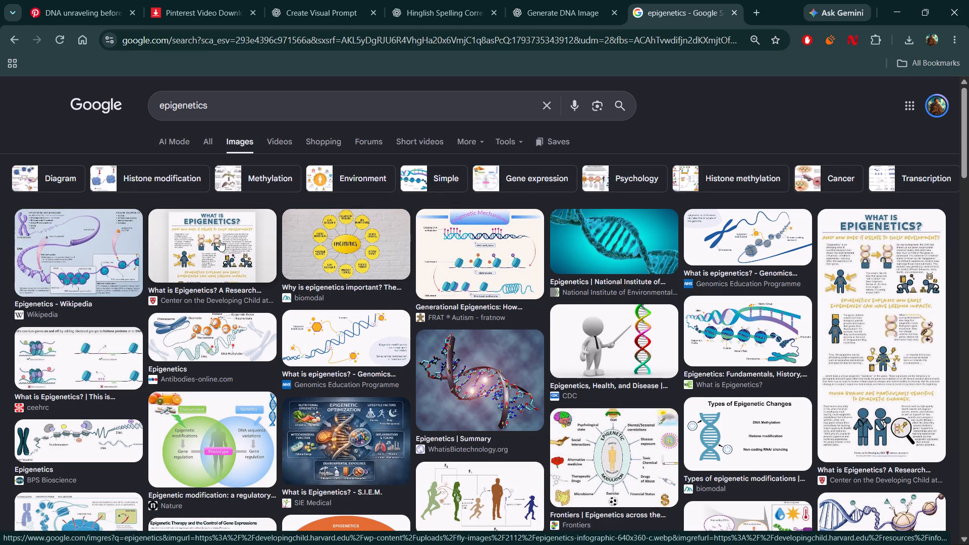
Save biomodal's yellow-circle epigenetics diagram as the PNG "why-epigenetics-is-important" in the vid 3 folder.
{"action": "left_click", "coordinate": [347, 235]}
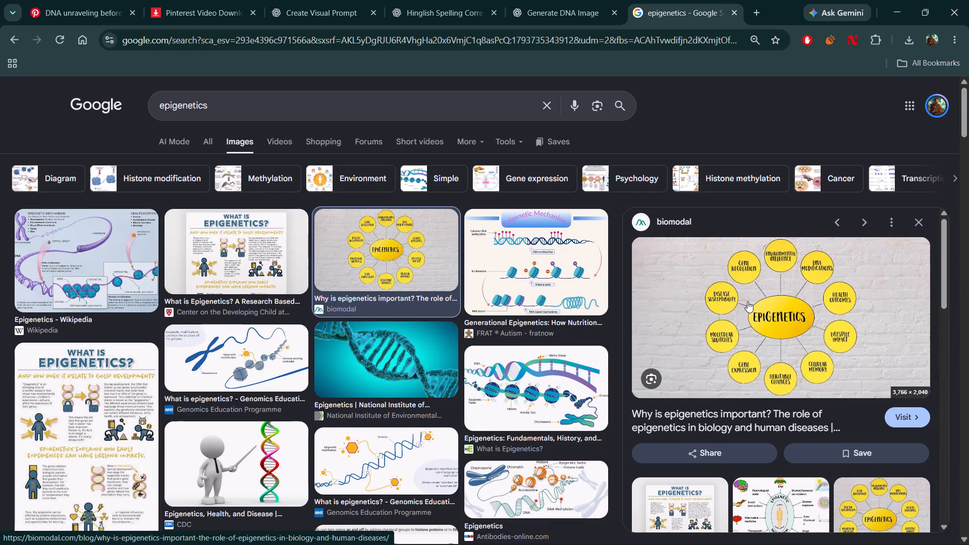
{"action": "right_click", "coordinate": [747, 301]}
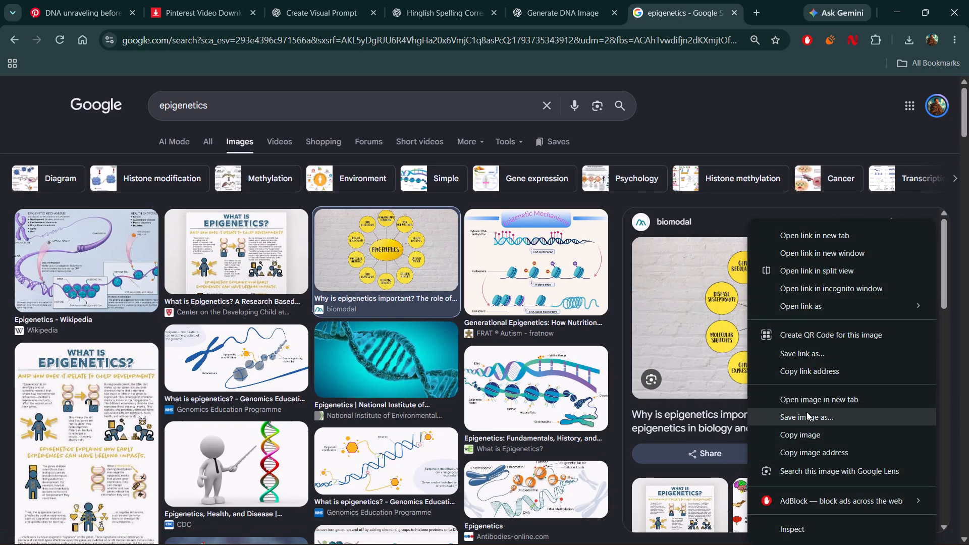
{"action": "left_click", "coordinate": [806, 412]}
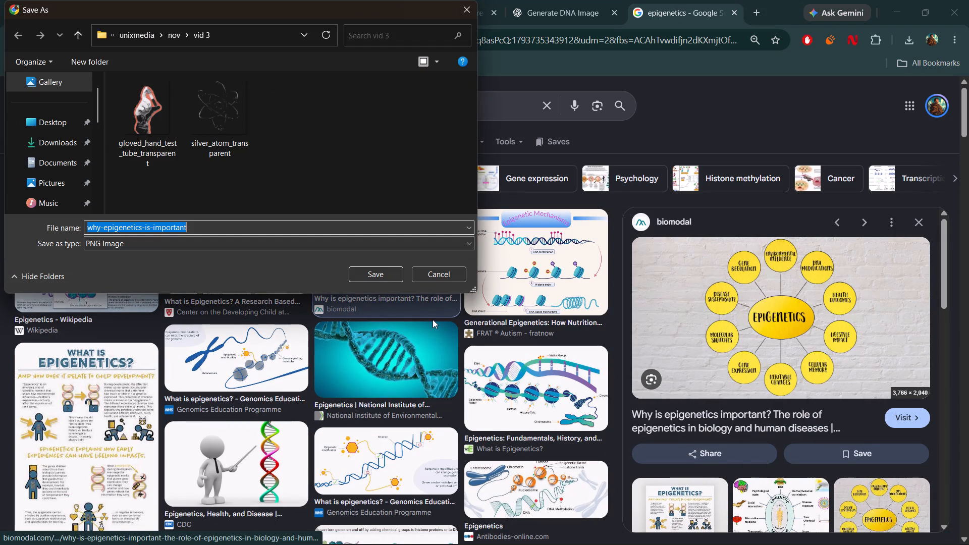
{"action": "left_click", "coordinate": [377, 272]}
Switch to Premiere Pro and import why-epigenetics-is-important from the vid 3 folder into the broll bin.
{"action": "key", "text": "alt+Tab"}
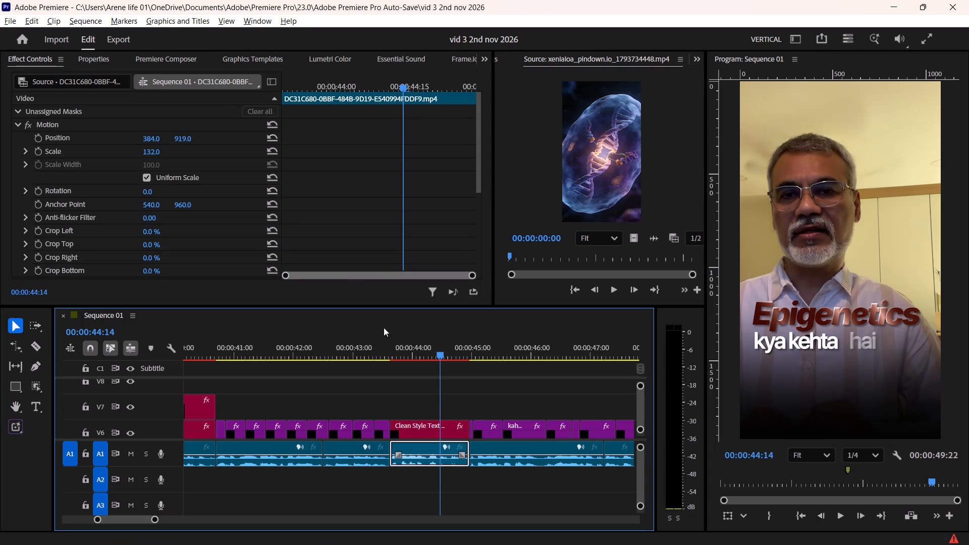
{"action": "scroll", "coordinate": [567, 64], "scroll_direction": "up", "scroll_amount": 2}
{"action": "scroll", "coordinate": [576, 192], "scroll_direction": "down", "scroll_amount": 5}
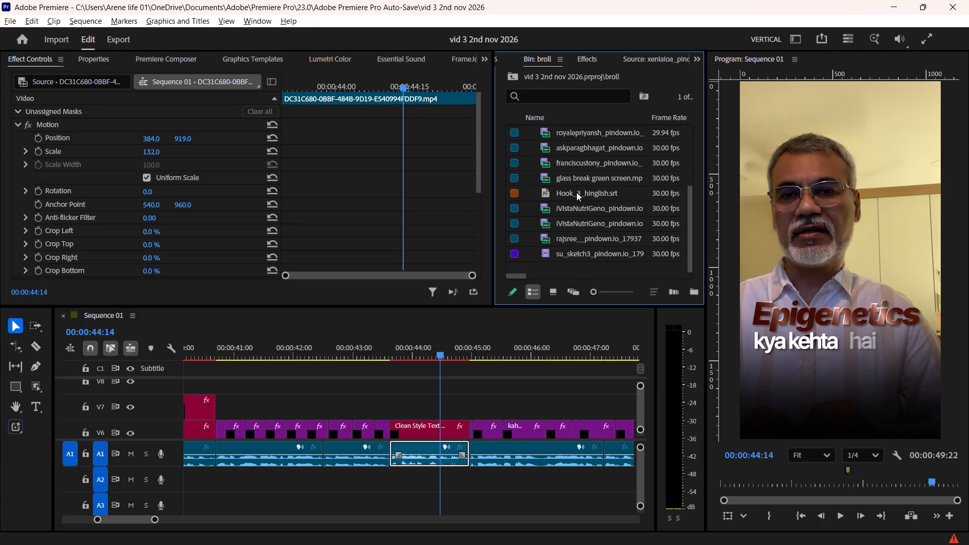
{"action": "double_click", "coordinate": [569, 262]}
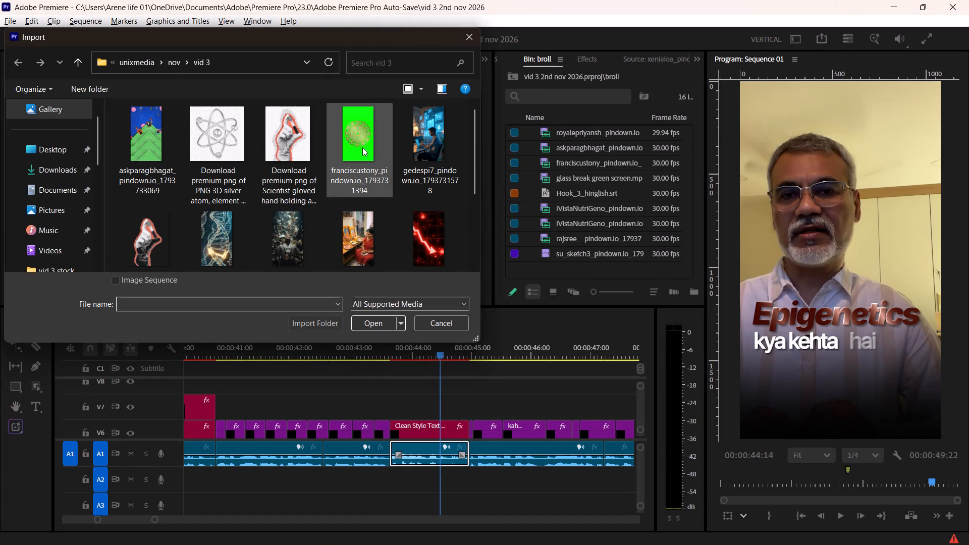
{"action": "scroll", "coordinate": [378, 147], "scroll_direction": "down", "scroll_amount": 3}
{"action": "left_click", "coordinate": [364, 203]}
{"action": "left_click", "coordinate": [375, 324]}
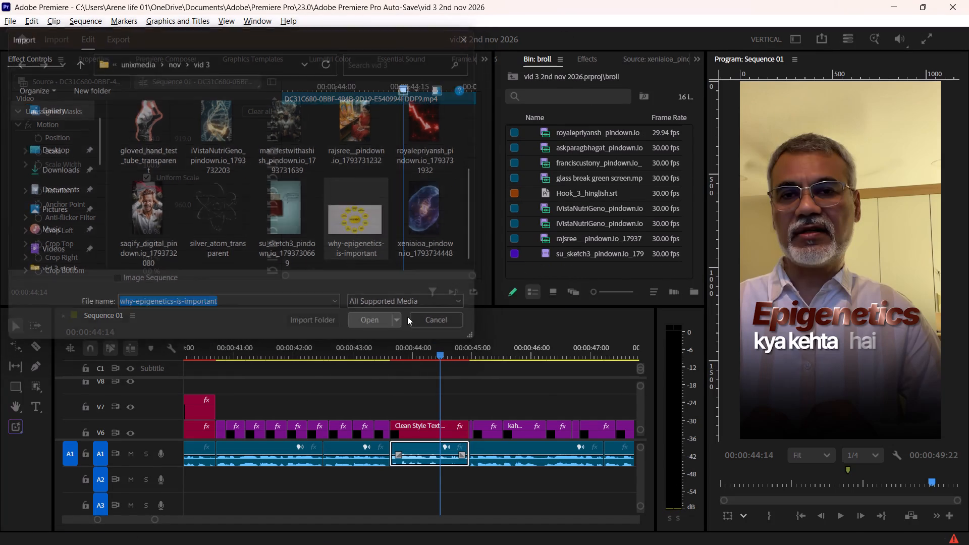
Place the epigenetics image on V4 at the start of the "Epigenetics" title and extend it to the title's end.
{"action": "scroll", "coordinate": [473, 402], "scroll_direction": "down", "scroll_amount": 7, "text": "ctrl"}
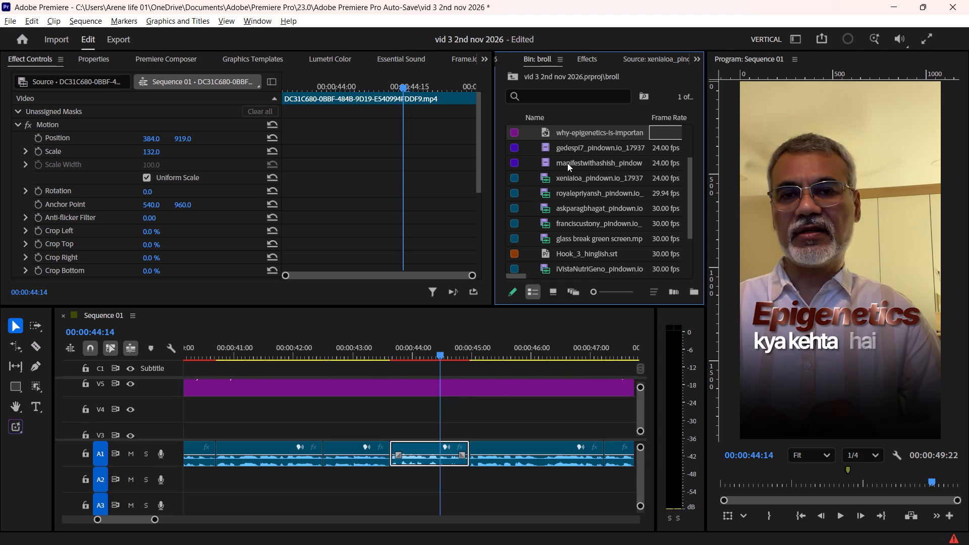
{"action": "left_click_drag", "start_coordinate": [573, 128], "coordinate": [389, 413]}
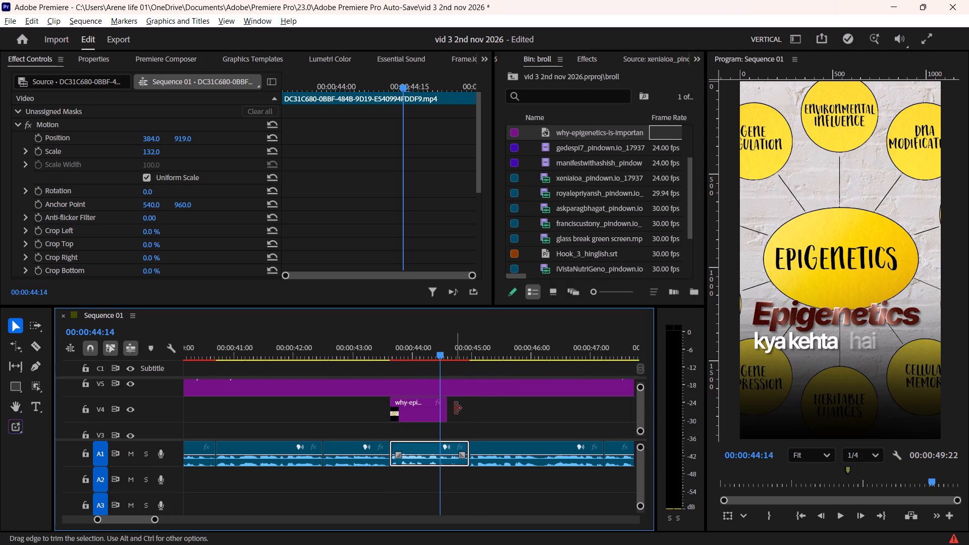
{"action": "left_click_drag", "start_coordinate": [447, 407], "coordinate": [469, 406]}
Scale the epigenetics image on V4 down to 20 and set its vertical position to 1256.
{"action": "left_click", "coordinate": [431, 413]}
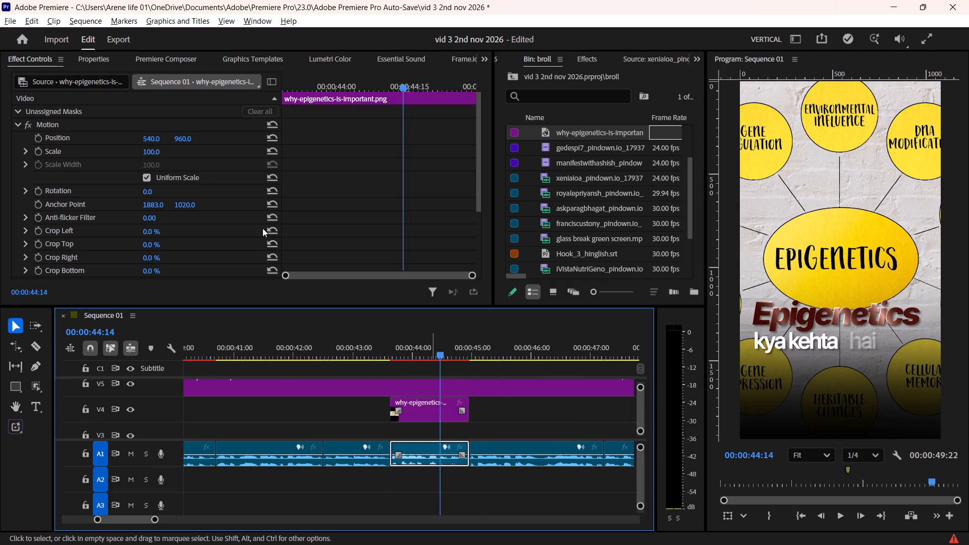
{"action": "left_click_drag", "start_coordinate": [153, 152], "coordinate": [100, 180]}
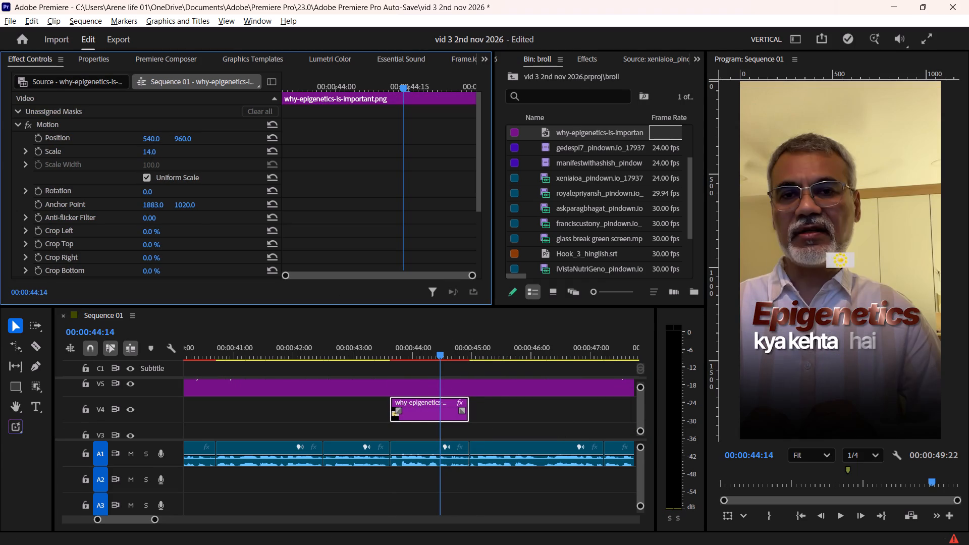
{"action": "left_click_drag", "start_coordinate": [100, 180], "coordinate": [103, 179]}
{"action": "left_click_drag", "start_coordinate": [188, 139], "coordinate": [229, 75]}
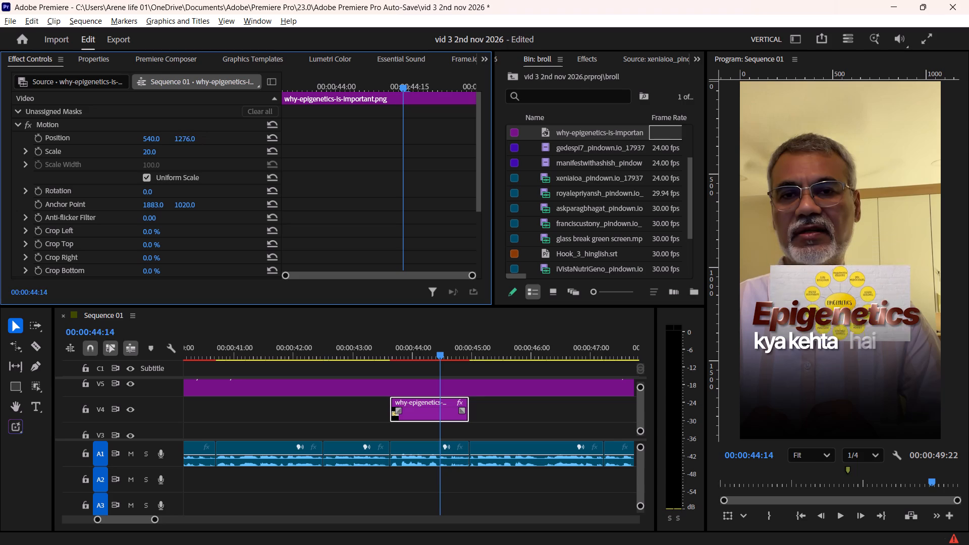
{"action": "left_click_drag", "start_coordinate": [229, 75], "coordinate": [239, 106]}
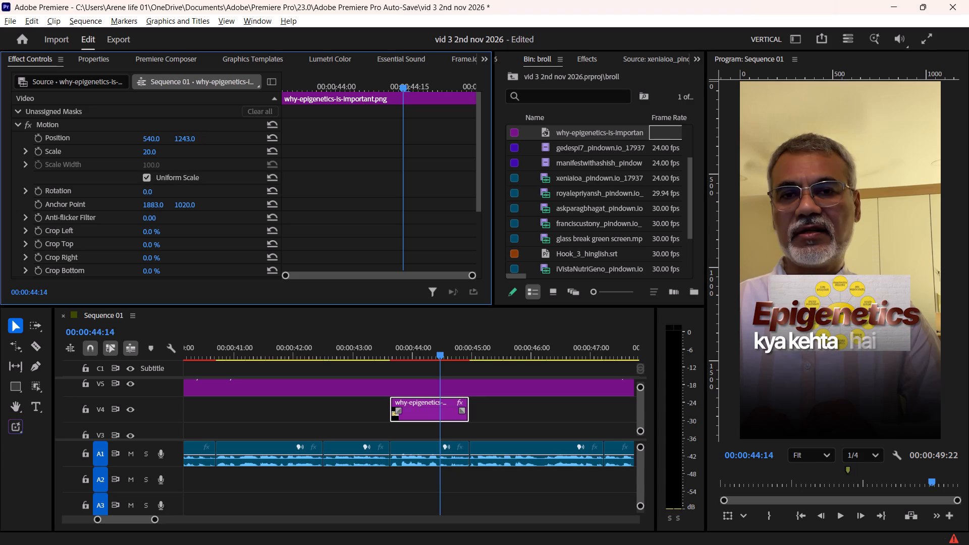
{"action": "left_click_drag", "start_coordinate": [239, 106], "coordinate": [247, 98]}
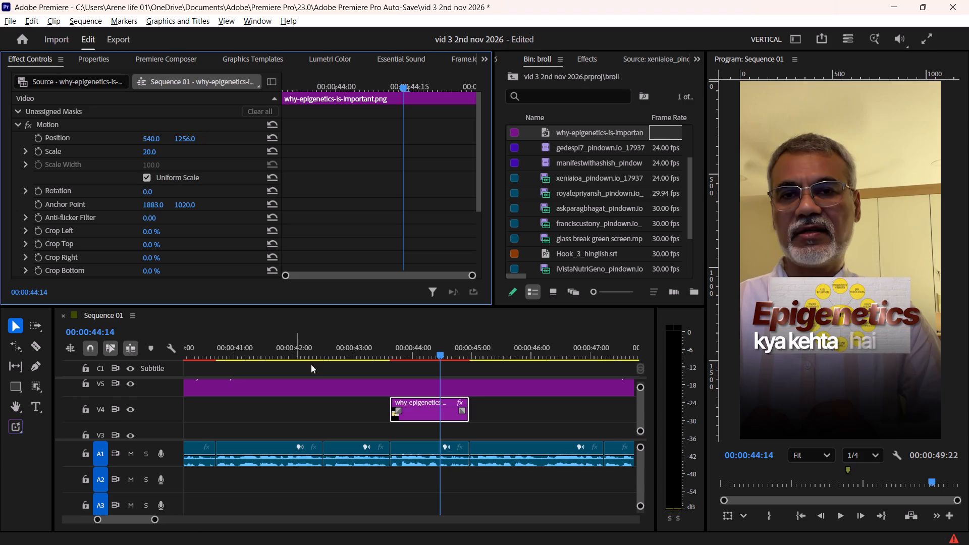
Scale the "Epigenetics" title on V6 down to 26.
{"action": "scroll", "coordinate": [422, 412], "scroll_direction": "up", "scroll_amount": 5, "text": "ctrl"}
{"action": "left_click", "coordinate": [432, 412]}
{"action": "left_click_drag", "start_coordinate": [154, 168], "coordinate": [144, 174]}
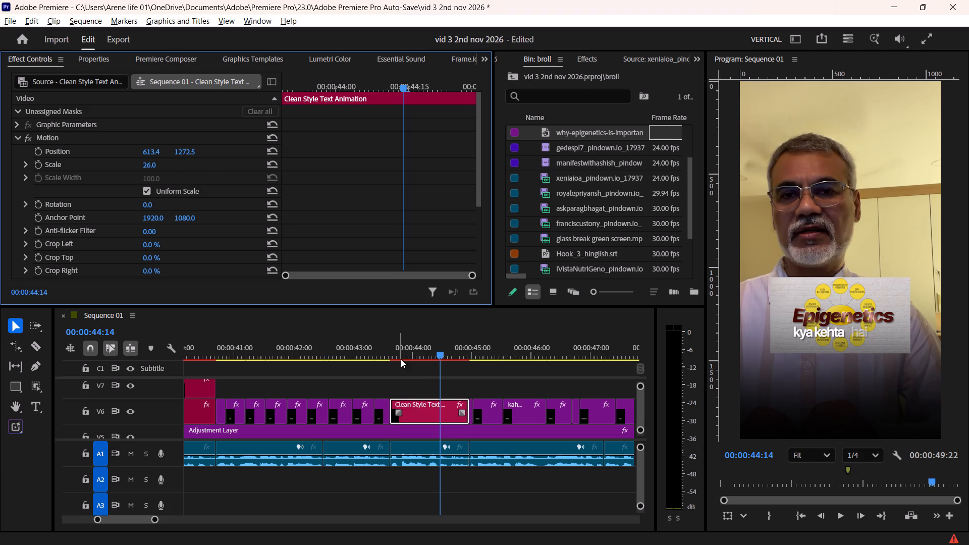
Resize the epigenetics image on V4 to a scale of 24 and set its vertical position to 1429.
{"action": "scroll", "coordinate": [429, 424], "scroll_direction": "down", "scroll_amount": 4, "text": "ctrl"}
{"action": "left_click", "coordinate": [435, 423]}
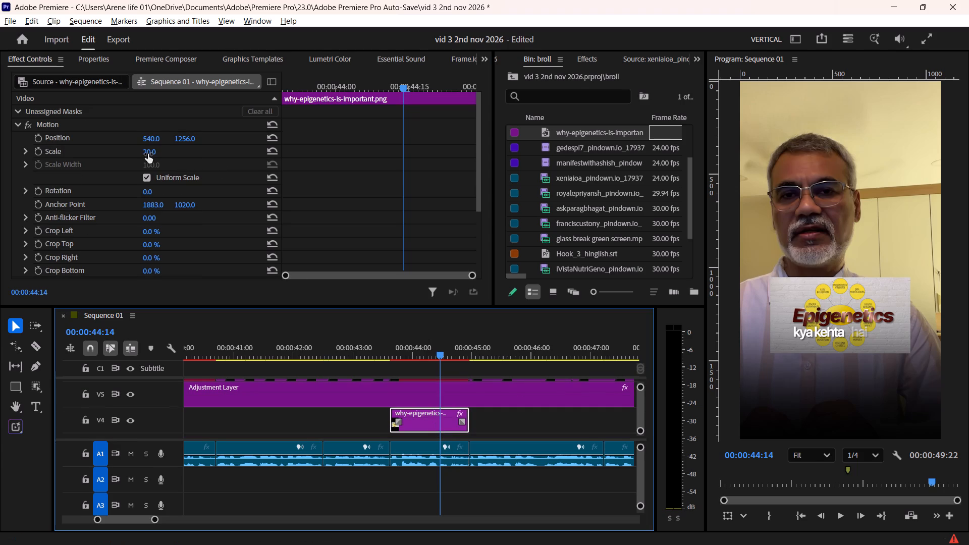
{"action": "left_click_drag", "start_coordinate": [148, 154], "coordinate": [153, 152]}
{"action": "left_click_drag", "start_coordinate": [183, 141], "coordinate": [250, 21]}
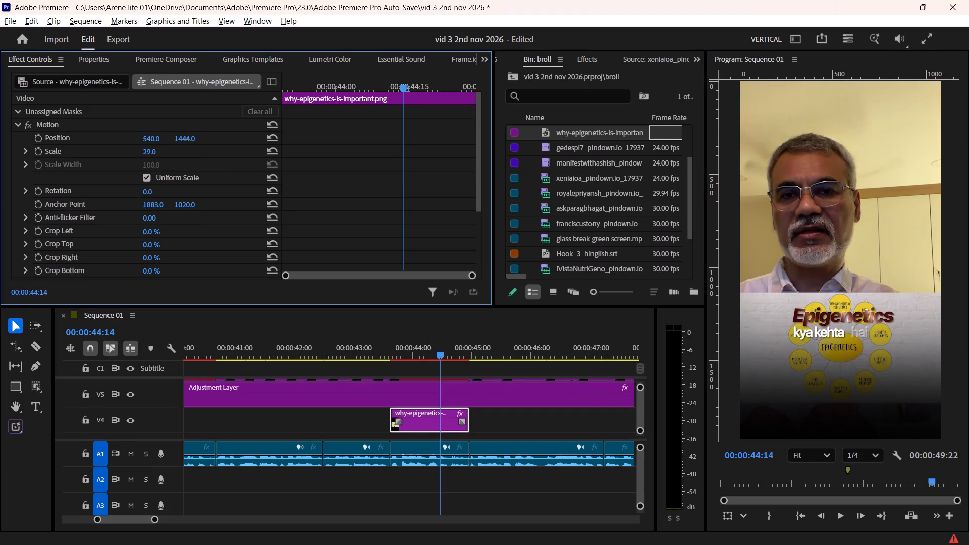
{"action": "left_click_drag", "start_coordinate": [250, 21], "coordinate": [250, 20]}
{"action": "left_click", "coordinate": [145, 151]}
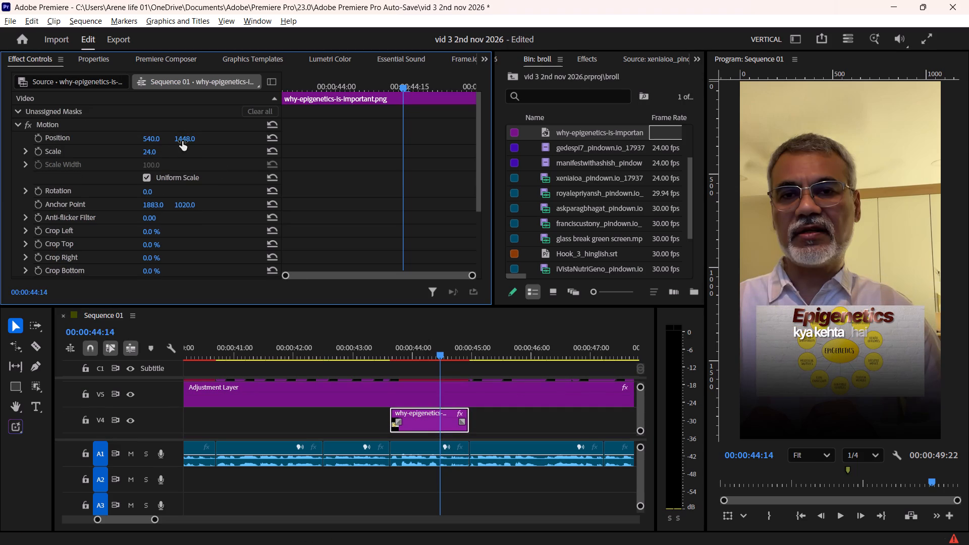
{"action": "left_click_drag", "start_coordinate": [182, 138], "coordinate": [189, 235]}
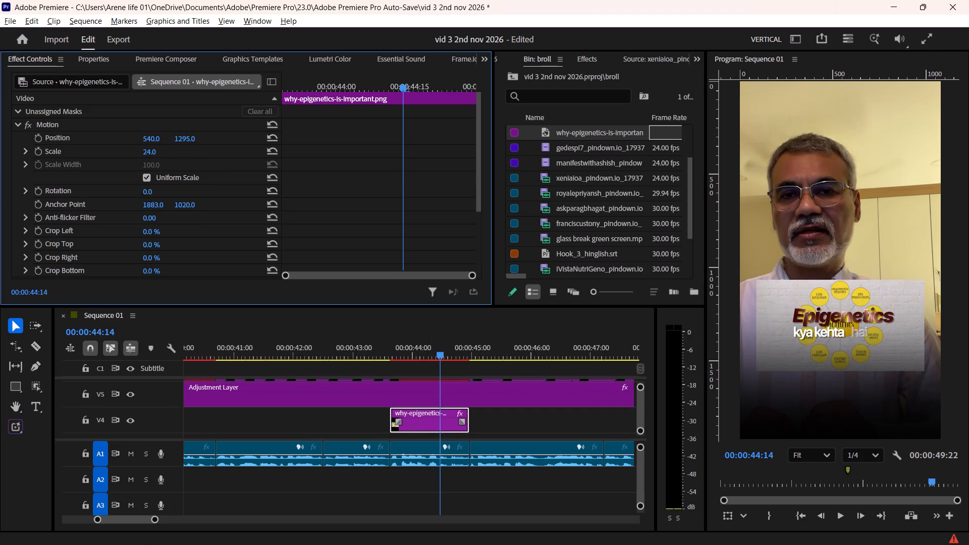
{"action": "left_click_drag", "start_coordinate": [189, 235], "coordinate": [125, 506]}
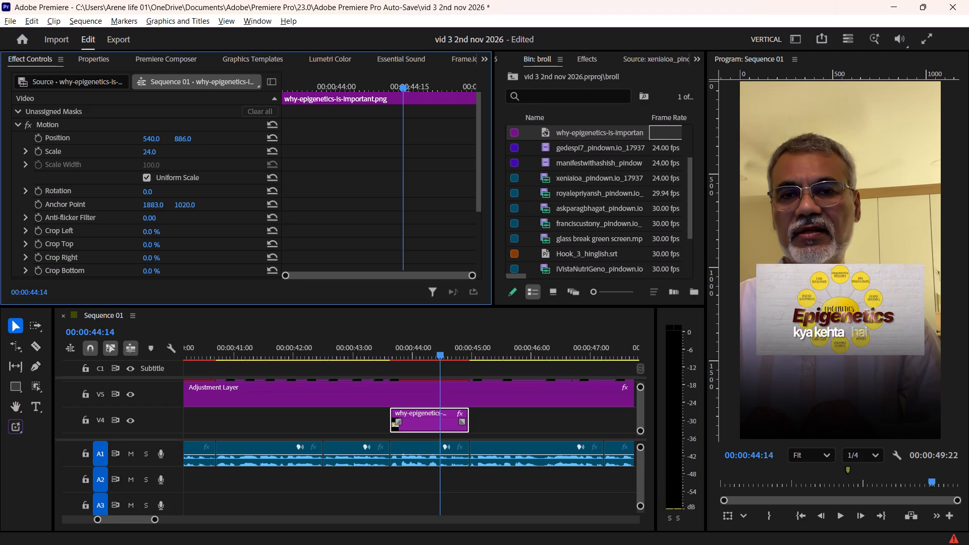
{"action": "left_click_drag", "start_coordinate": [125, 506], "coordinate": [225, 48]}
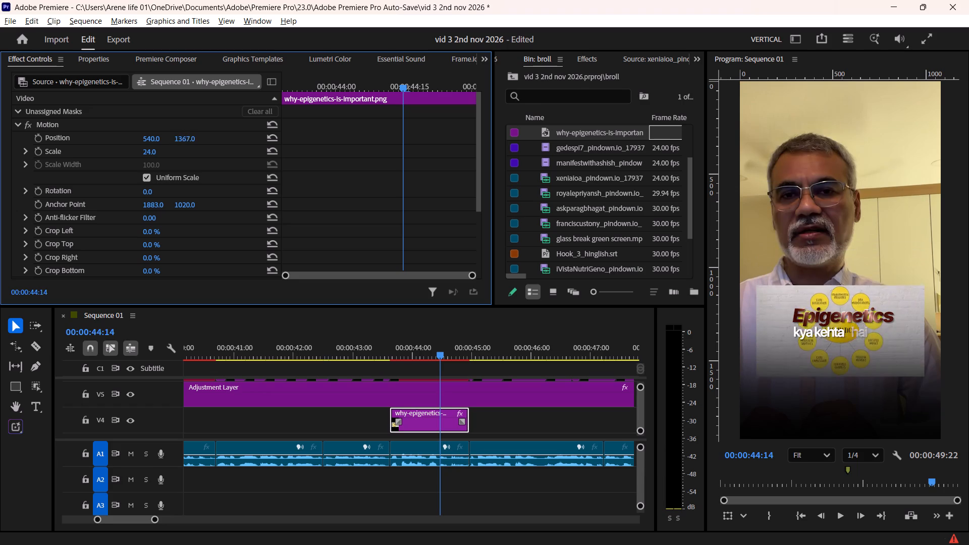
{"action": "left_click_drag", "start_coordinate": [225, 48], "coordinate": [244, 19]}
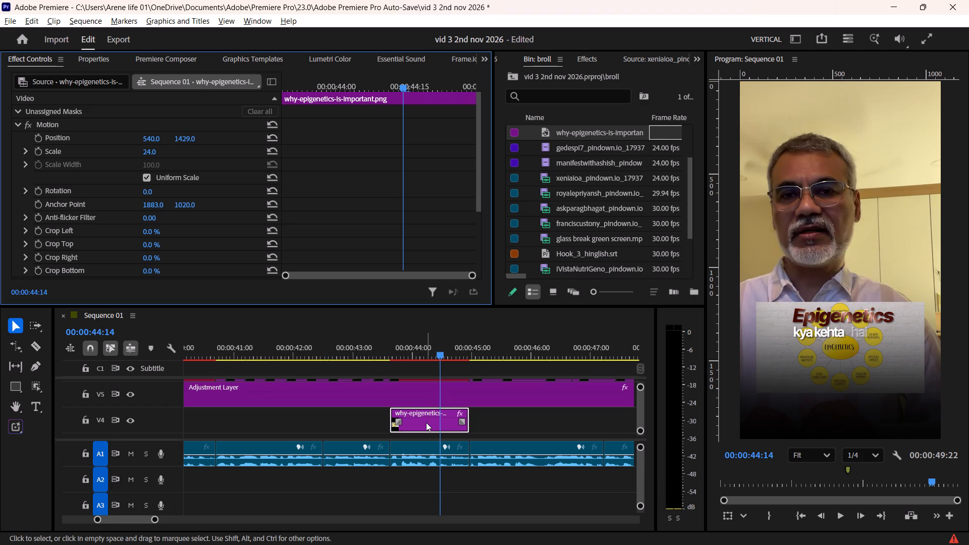
Delete the epigenetics image from V4.
{"action": "left_click", "coordinate": [426, 422]}
{"action": "key", "text": "Delete"}
Switch to Chrome and save ChatGPT's generated split-scene DNA image to the vid 3 folder.
{"action": "key", "text": "alt+Tab"}
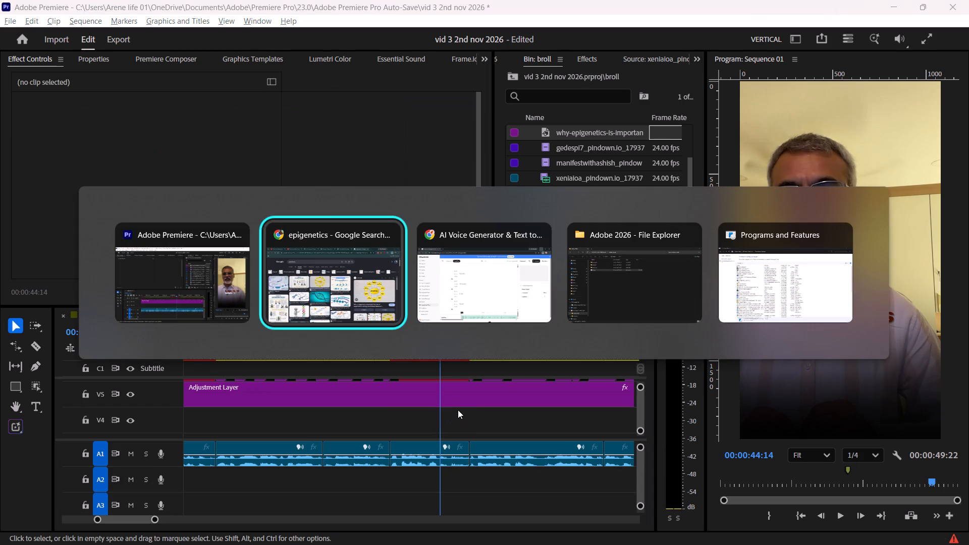
{"action": "key", "text": "alt+Tab"}
{"action": "key", "text": "alt+Tab"}
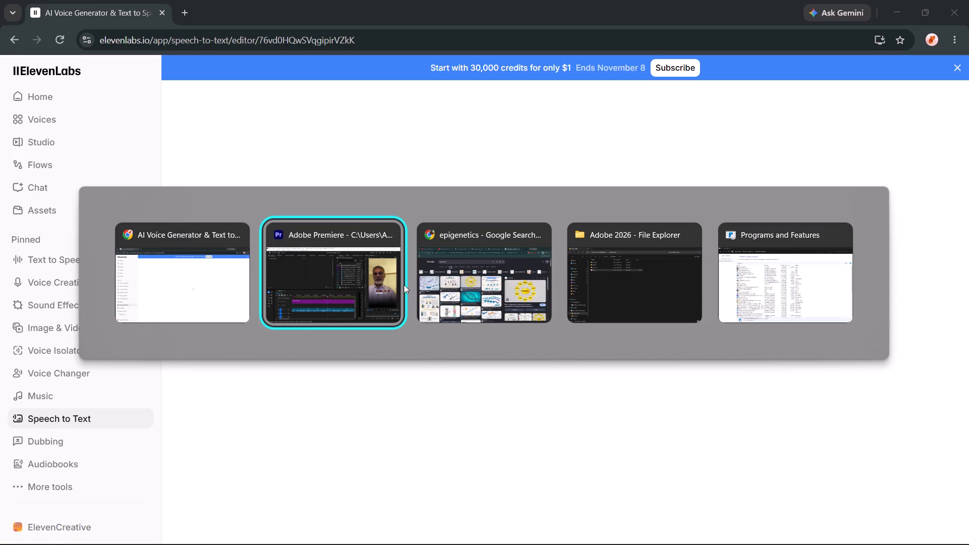
{"action": "key", "text": "alt+Tab"}
{"action": "left_click", "coordinate": [564, 1]}
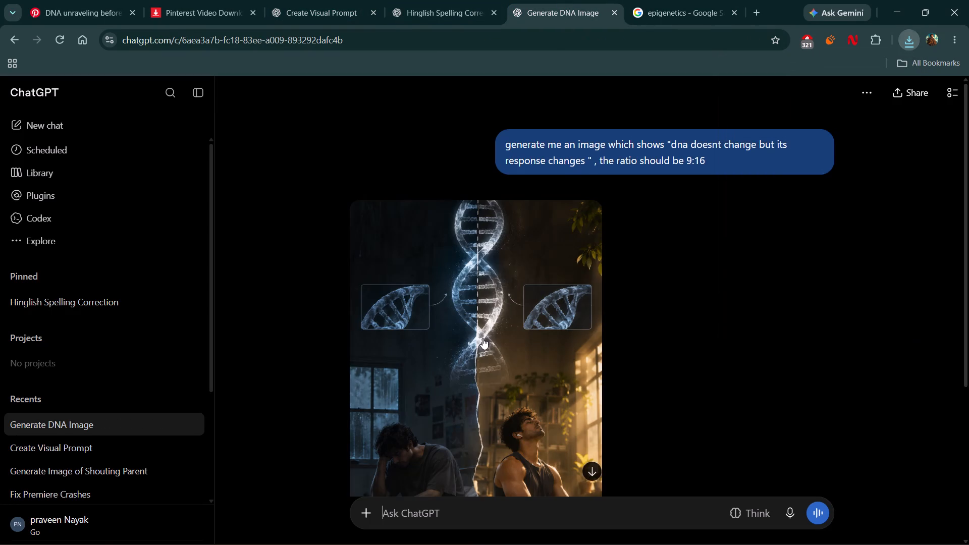
{"action": "scroll", "coordinate": [482, 338], "scroll_direction": "down", "scroll_amount": 2}
{"action": "left_click", "coordinate": [500, 328]}
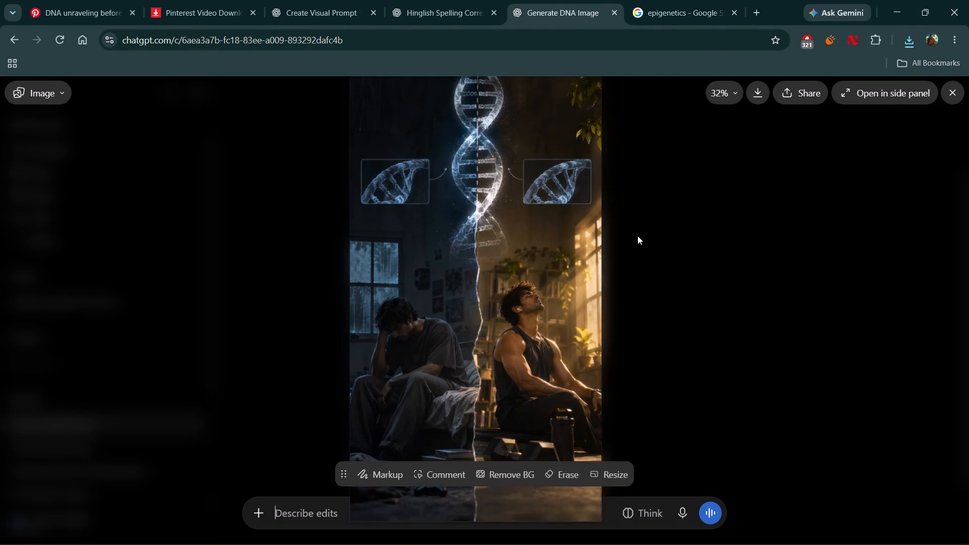
{"action": "left_click", "coordinate": [754, 94]}
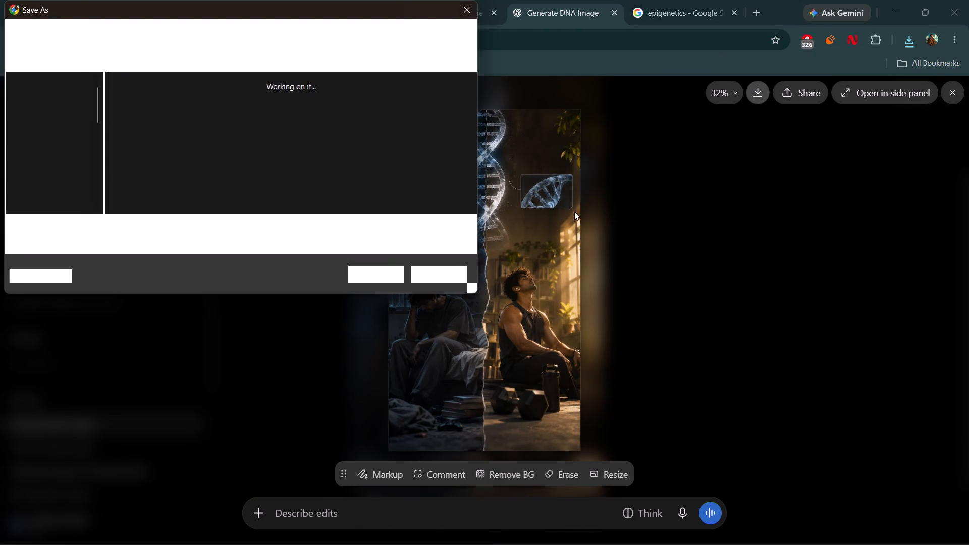
{"action": "left_click", "coordinate": [382, 278]}
Switch to Premiere Pro and import "Same DNA, Different Response" from the vid 3 folder into the broll bin.
{"action": "key", "text": "alt+Tab"}
{"action": "key", "text": "alt+Tab"}
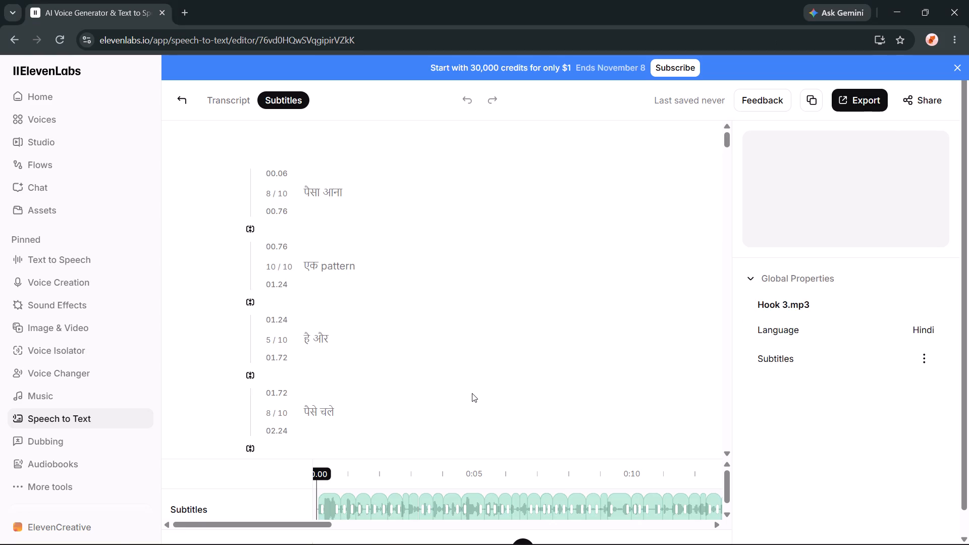
{"action": "key", "text": "alt+Tab"}
{"action": "left_click_drag", "start_coordinate": [460, 351], "coordinate": [473, 356], "text": "shift"}
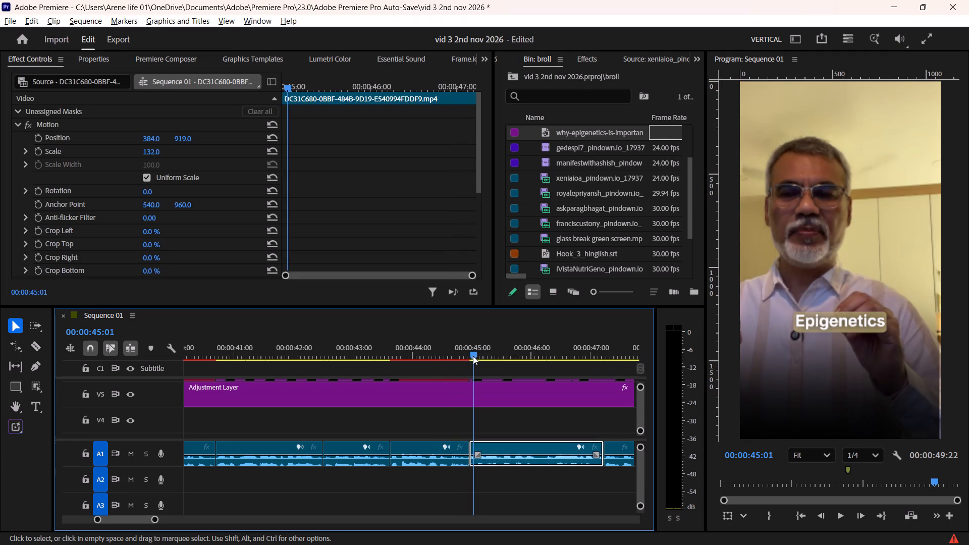
{"action": "left_click_drag", "start_coordinate": [473, 356], "coordinate": [468, 363], "text": "shift"}
{"action": "scroll", "coordinate": [472, 412], "scroll_direction": "up", "scroll_amount": 9, "text": "alt"}
{"action": "scroll", "coordinate": [471, 413], "scroll_direction": "down", "scroll_amount": 3, "text": "ctrl"}
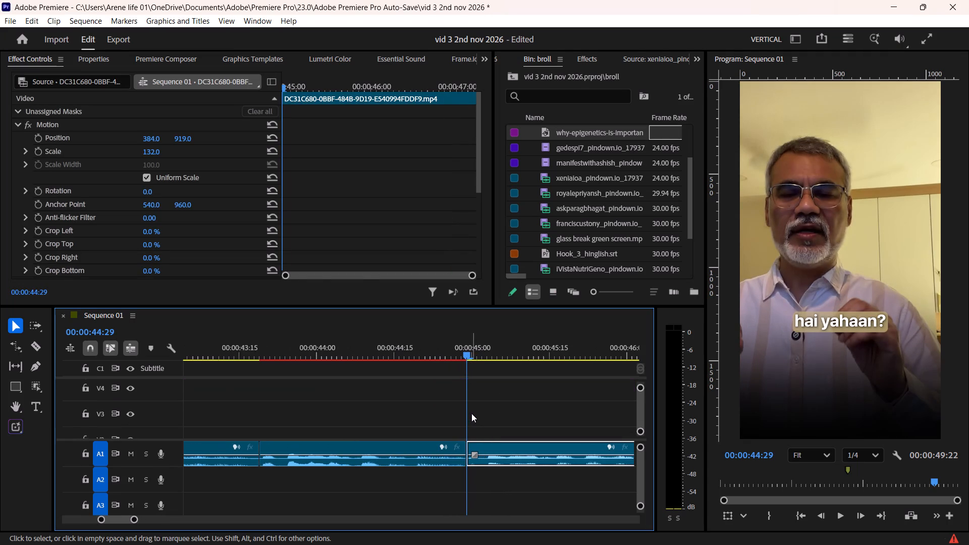
{"action": "scroll", "coordinate": [471, 413], "scroll_direction": "down", "scroll_amount": 20, "text": "ctrl"}
{"action": "scroll", "coordinate": [471, 413], "scroll_direction": "down", "scroll_amount": 5, "text": "ctrl"}
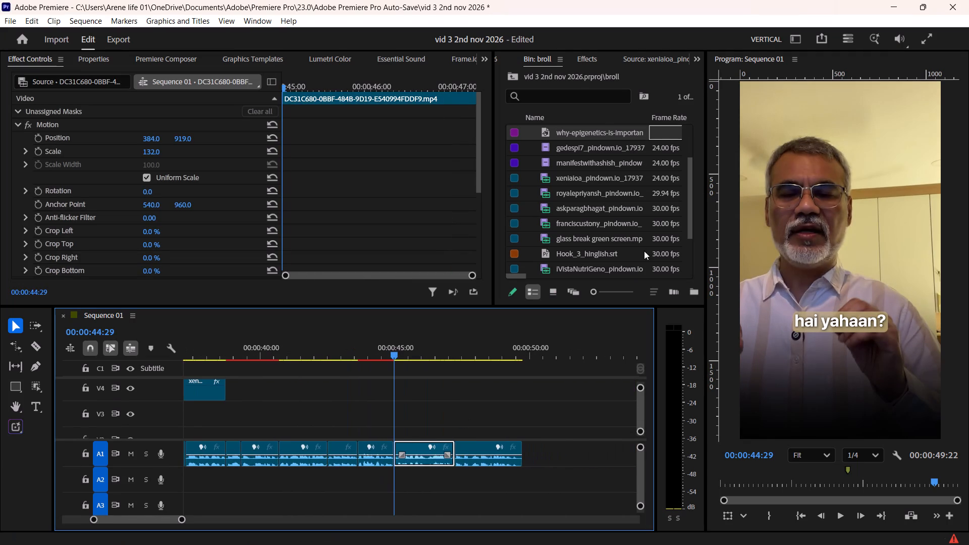
{"action": "scroll", "coordinate": [592, 210], "scroll_direction": "down", "scroll_amount": 9}
{"action": "double_click", "coordinate": [581, 271]}
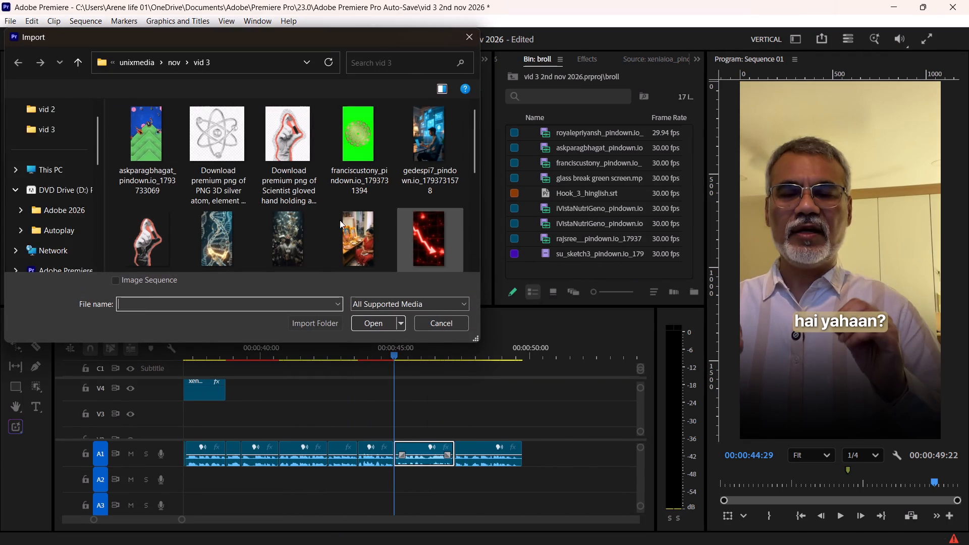
{"action": "scroll", "coordinate": [331, 212], "scroll_direction": "down", "scroll_amount": 4}
{"action": "left_click", "coordinate": [155, 141]}
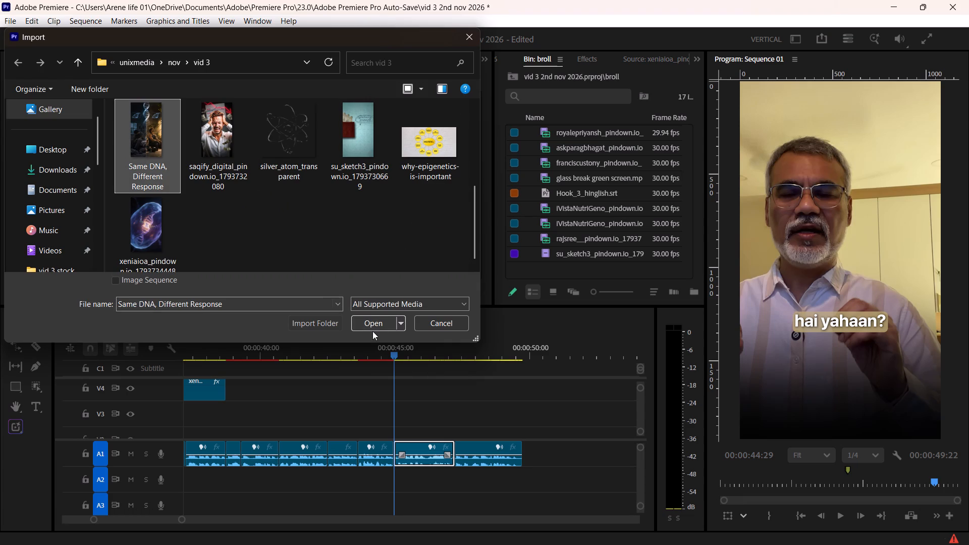
{"action": "left_click", "coordinate": [374, 324]}
Place the Same DNA, Different Response image on V4 at 00:00:44:29, extend it to the sequence's end and play it back.
{"action": "left_click_drag", "start_coordinate": [581, 134], "coordinate": [491, 370]}
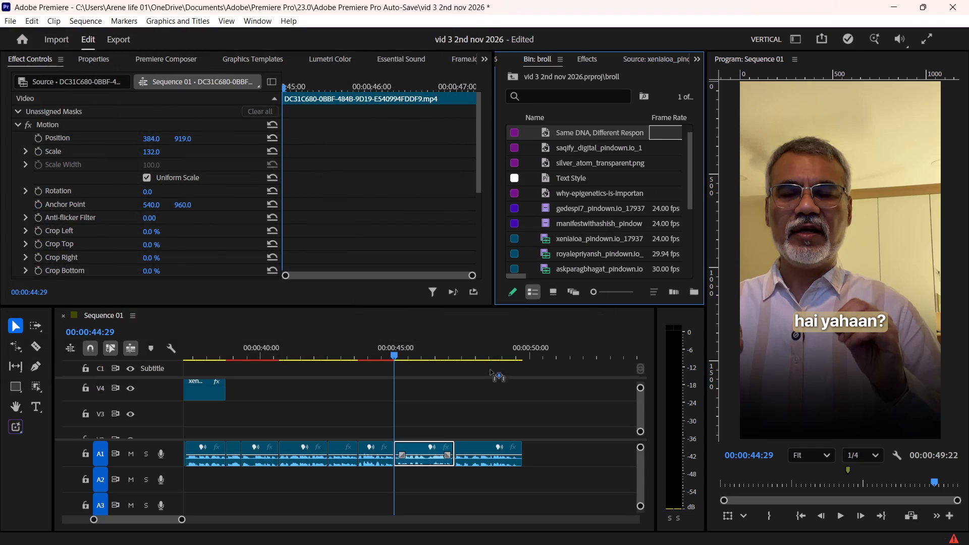
{"action": "left_click_drag", "start_coordinate": [491, 370], "coordinate": [392, 391]}
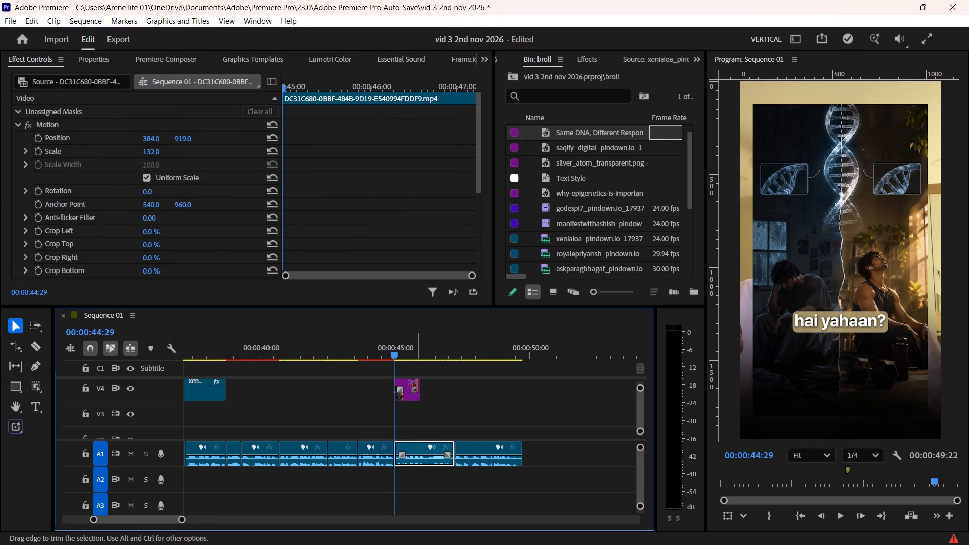
{"action": "left_click_drag", "start_coordinate": [416, 386], "coordinate": [437, 389]}
{"action": "left_click_drag", "start_coordinate": [419, 384], "coordinate": [492, 393]}
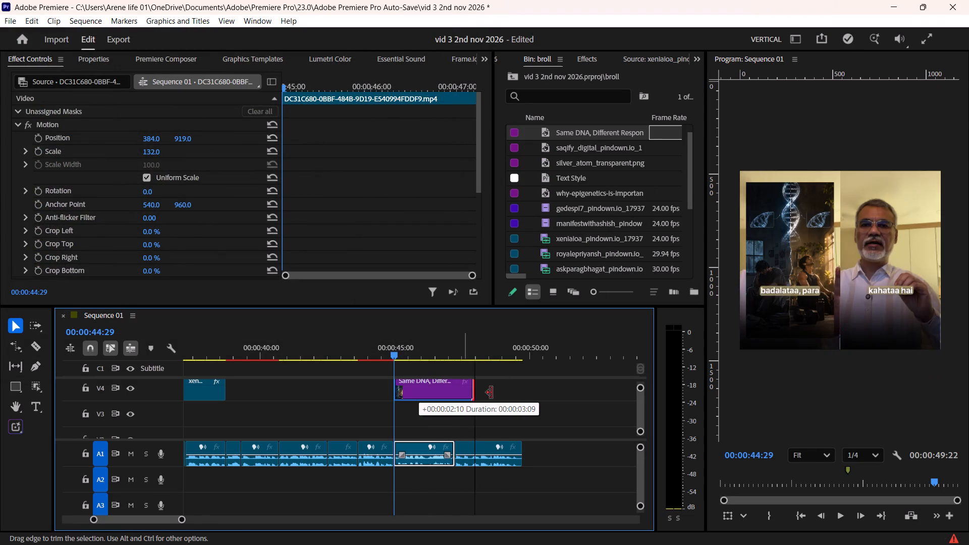
{"action": "left_click_drag", "start_coordinate": [492, 393], "coordinate": [520, 392]}
{"action": "key", "text": "space"}
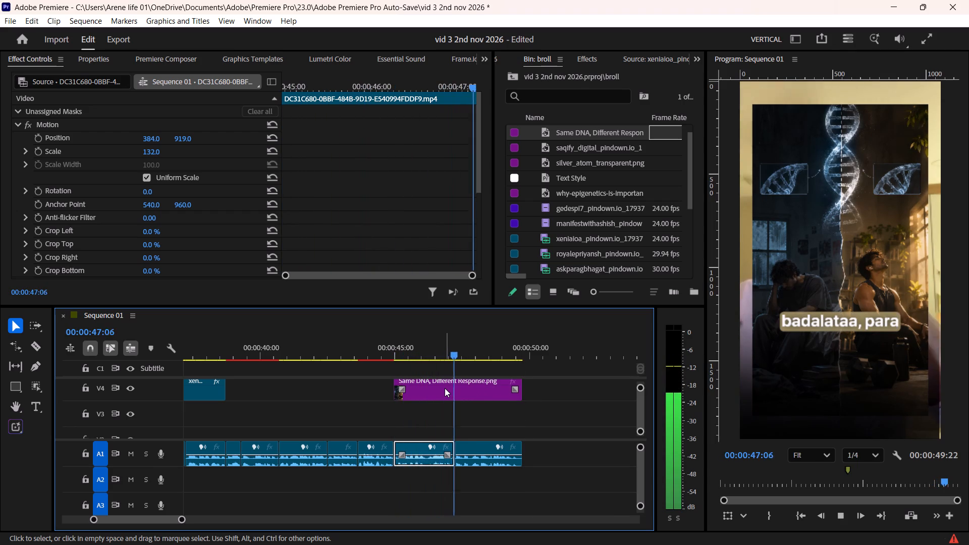
{"action": "key", "text": "space"}
Scale the Same DNA, Different Response image up to 149 so it fills the vertical frame.
{"action": "left_click", "coordinate": [451, 388]}
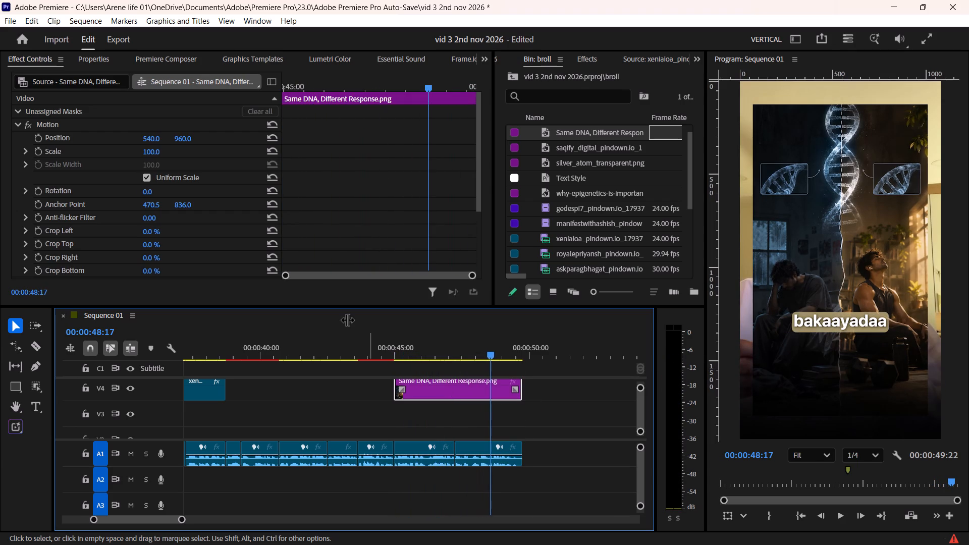
{"action": "left_click_drag", "start_coordinate": [156, 152], "coordinate": [168, 149]}
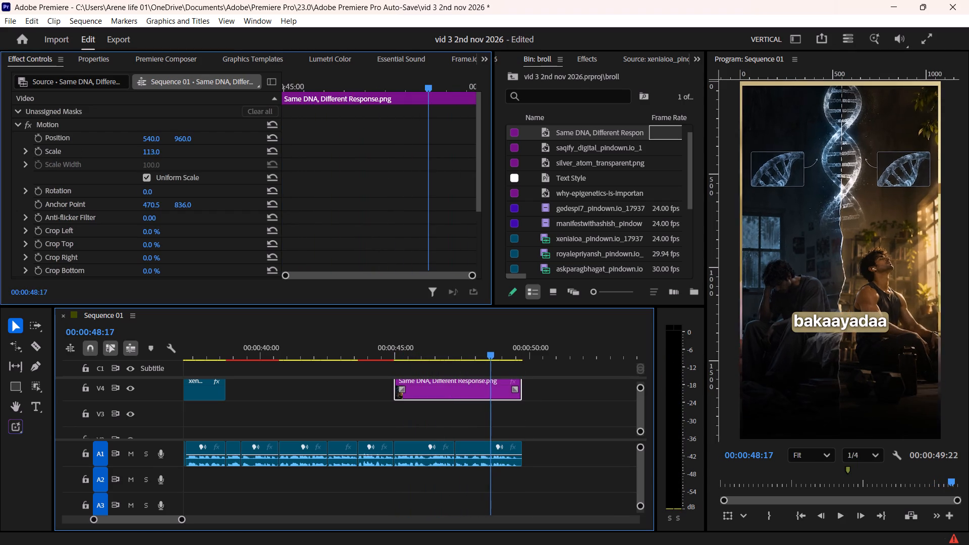
{"action": "left_click_drag", "start_coordinate": [168, 149], "coordinate": [186, 145]}
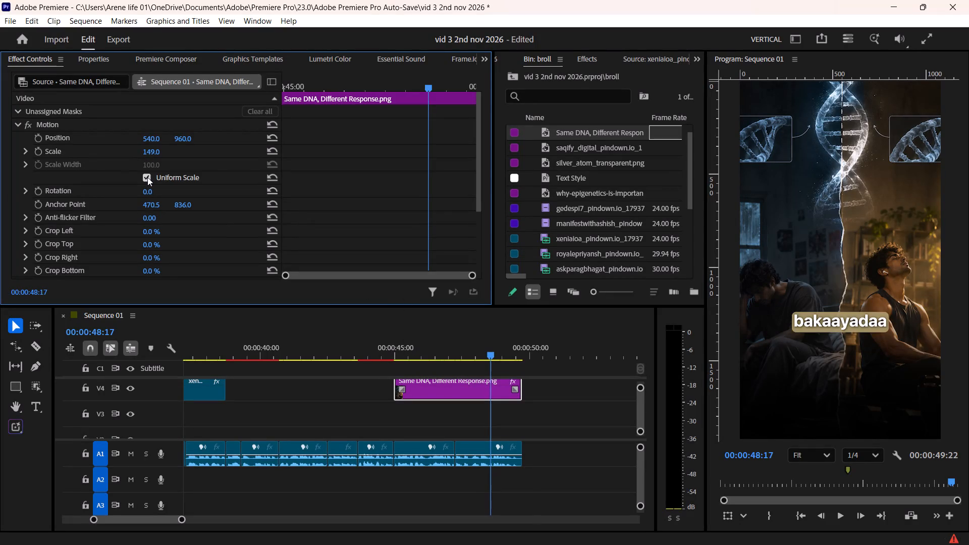
Animate a slow zoom-out on the DNA image with Scale keyframes: 169 at the clip's start and 149 near its end.
{"action": "left_click", "coordinate": [41, 151]}
{"action": "left_click_drag", "start_coordinate": [428, 155], "coordinate": [440, 154]}
{"action": "left_click_drag", "start_coordinate": [440, 154], "coordinate": [471, 151]}
{"action": "left_click_drag", "start_coordinate": [364, 88], "coordinate": [357, 88]}
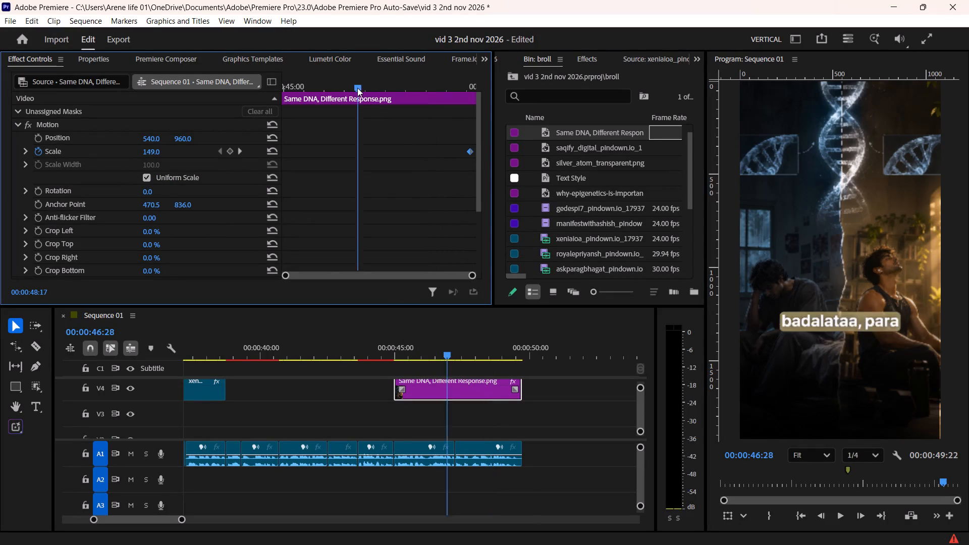
{"action": "left_click_drag", "start_coordinate": [357, 88], "coordinate": [286, 108]}
{"action": "left_click_drag", "start_coordinate": [152, 151], "coordinate": [160, 149]}
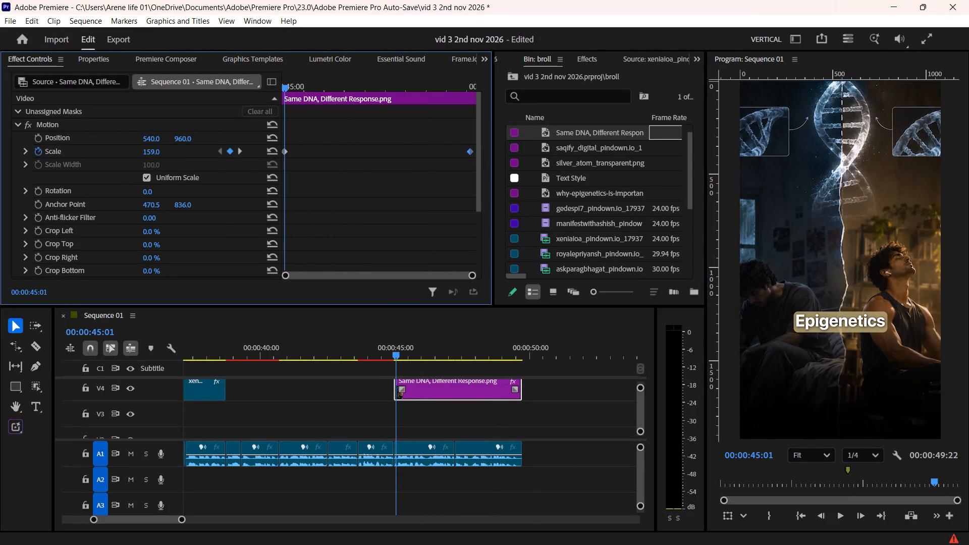
{"action": "left_click_drag", "start_coordinate": [160, 149], "coordinate": [165, 147]}
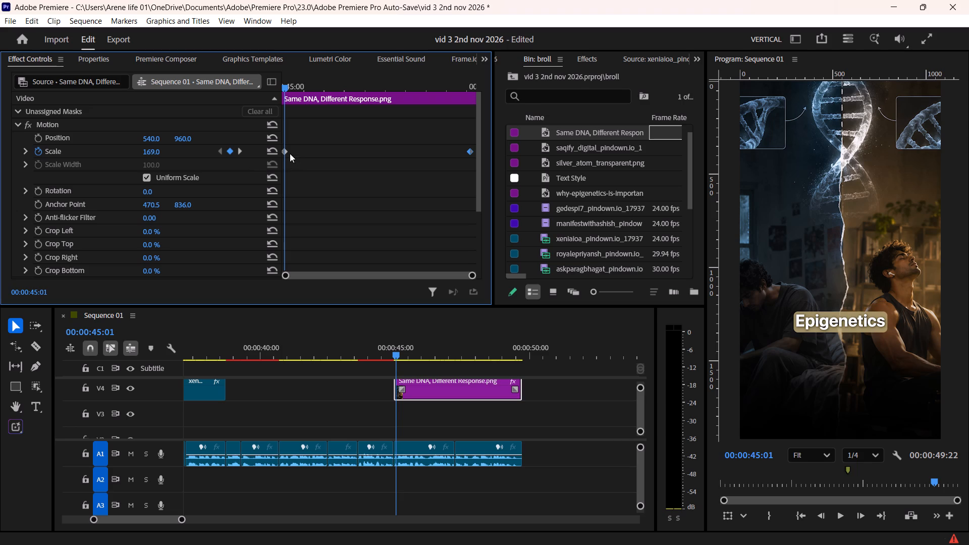
Play back the Same DNA, Different Response image's zoom-out and the cut into it from 00:00:44:05, and save the project.
{"action": "key", "text": "space"}
{"action": "scroll", "coordinate": [486, 416], "scroll_direction": "down", "scroll_amount": 3, "text": "alt"}
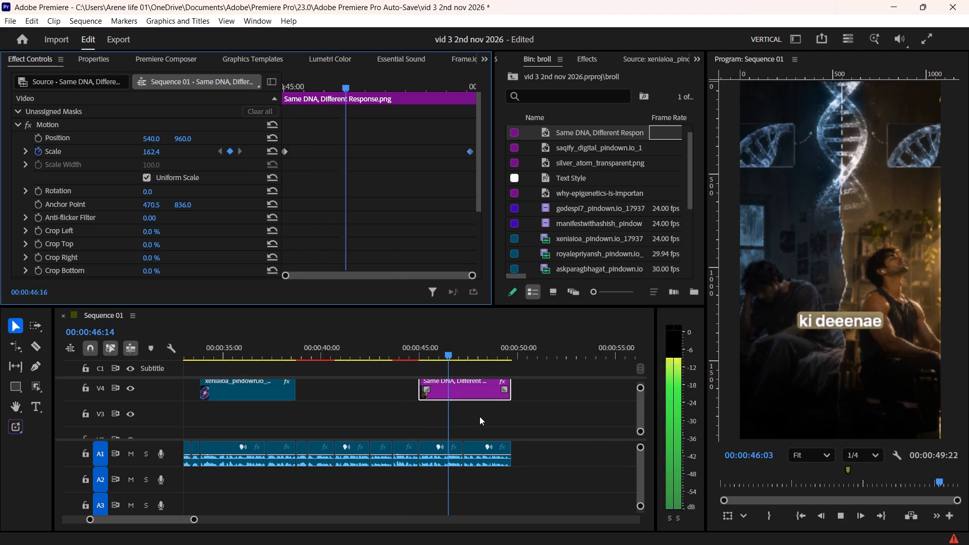
{"action": "scroll", "coordinate": [466, 416], "scroll_direction": "up", "scroll_amount": 3, "text": "alt"}
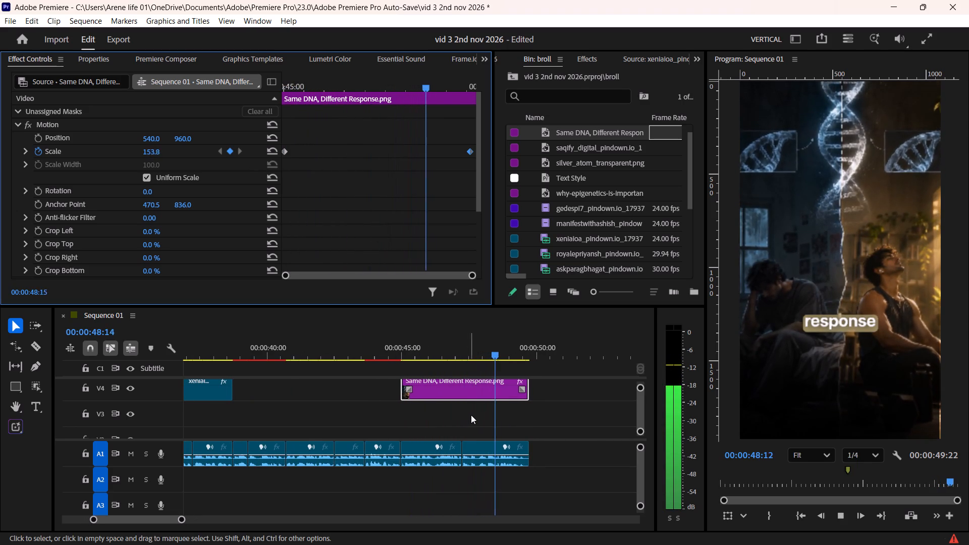
{"action": "left_click", "coordinate": [519, 346]}
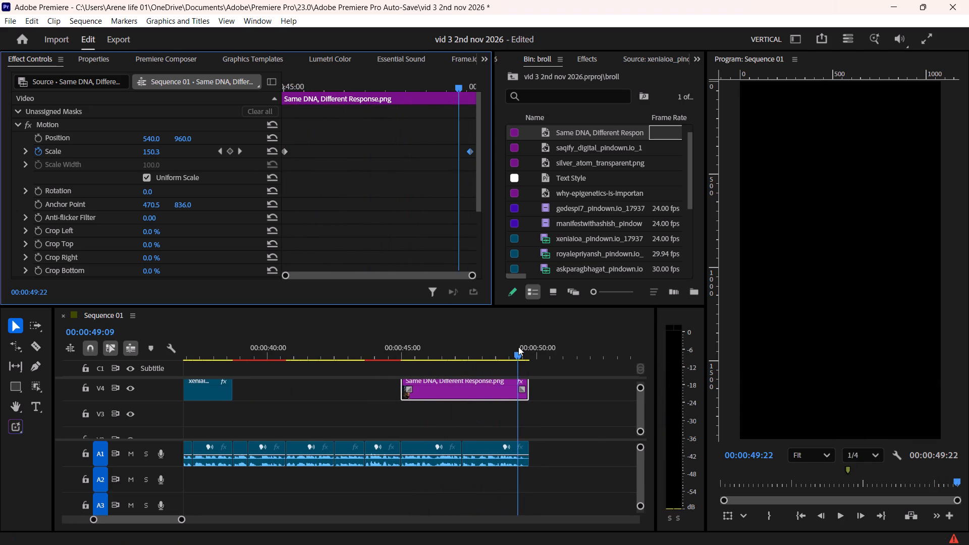
{"action": "left_click_drag", "start_coordinate": [394, 340], "coordinate": [381, 346]}
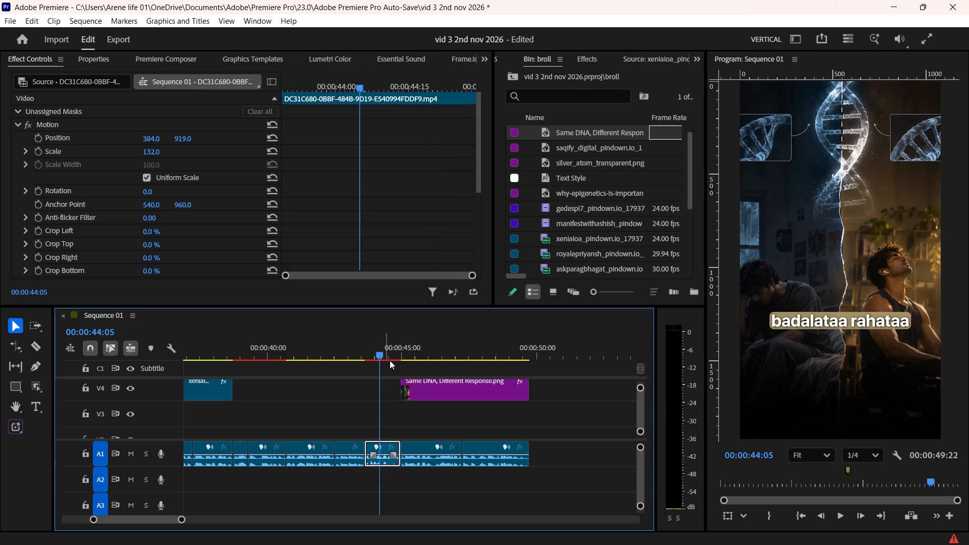
{"action": "key", "text": "ctrl+s"}
{"action": "key", "text": "space"}
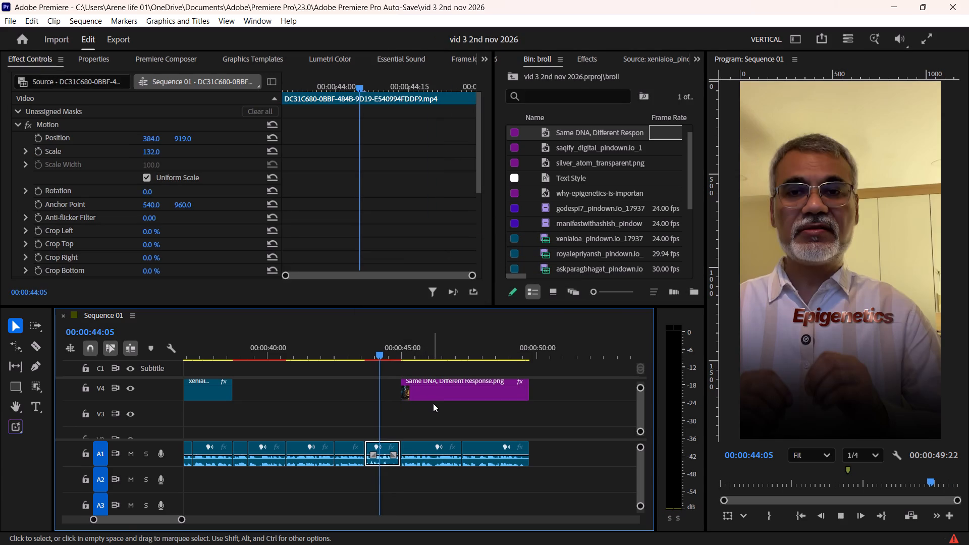
{"action": "key", "text": "space"}
Enlarge the Epigenetic title on V6 at 00:00:44:03 by setting its Scale to 36, and save the project.
{"action": "left_click", "coordinate": [379, 346]}
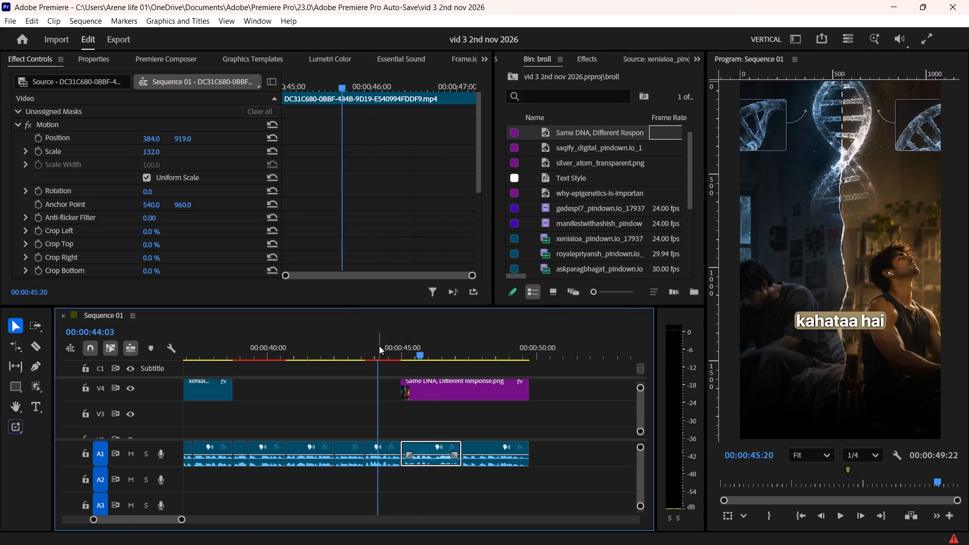
{"action": "scroll", "coordinate": [377, 397], "scroll_direction": "up", "scroll_amount": 7, "text": "ctrl"}
{"action": "left_click", "coordinate": [385, 414]}
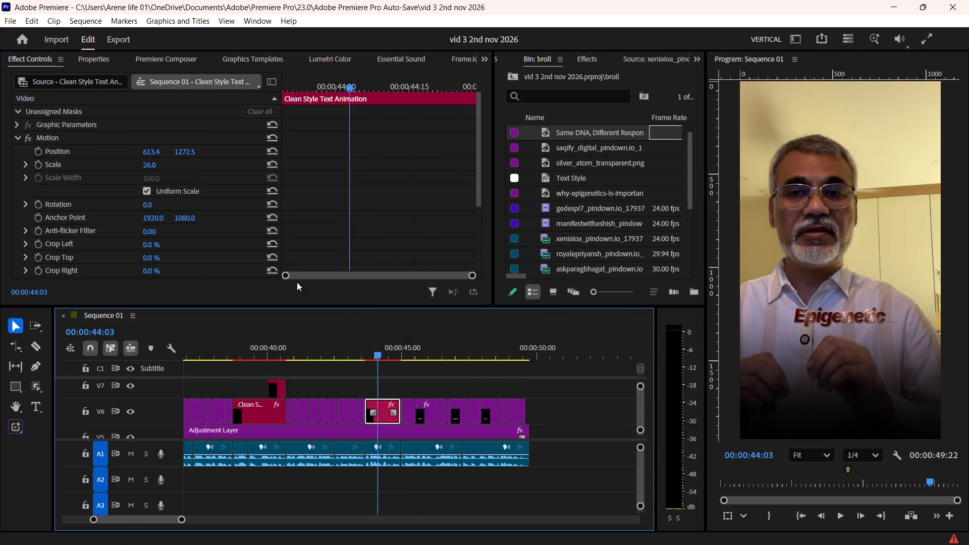
{"action": "left_click_drag", "start_coordinate": [148, 165], "coordinate": [155, 164]}
{"action": "scroll", "coordinate": [388, 391], "scroll_direction": "down", "scroll_amount": 4, "text": "alt"}
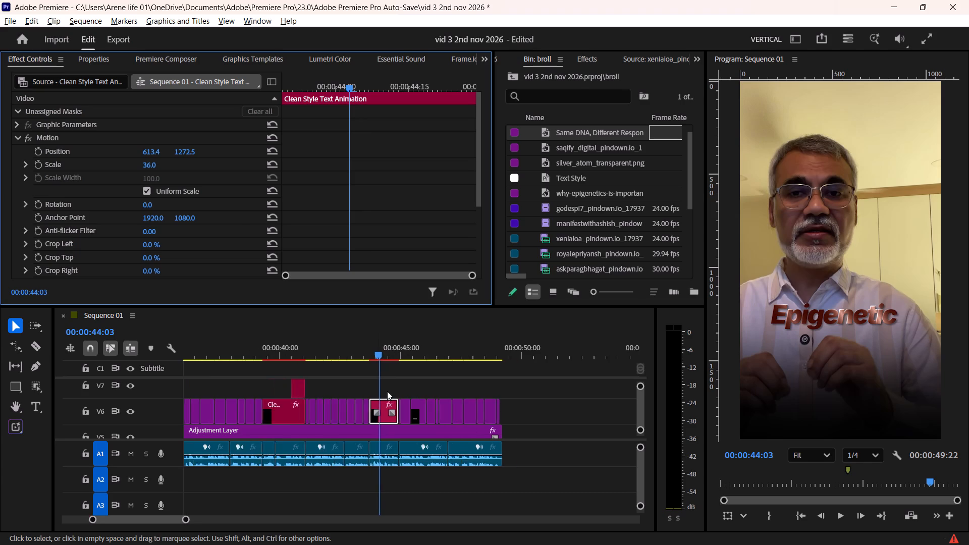
{"action": "scroll", "coordinate": [387, 391], "scroll_direction": "down", "scroll_amount": 2, "text": "alt"}
{"action": "key", "text": "ctrl+s"}
{"action": "key", "text": "ctrl+s"}
Review the sequence from the beginning, checking the opening wallet visuals, the styled titles and the first captions.
{"action": "left_click_drag", "start_coordinate": [737, 481], "coordinate": [707, 487]}
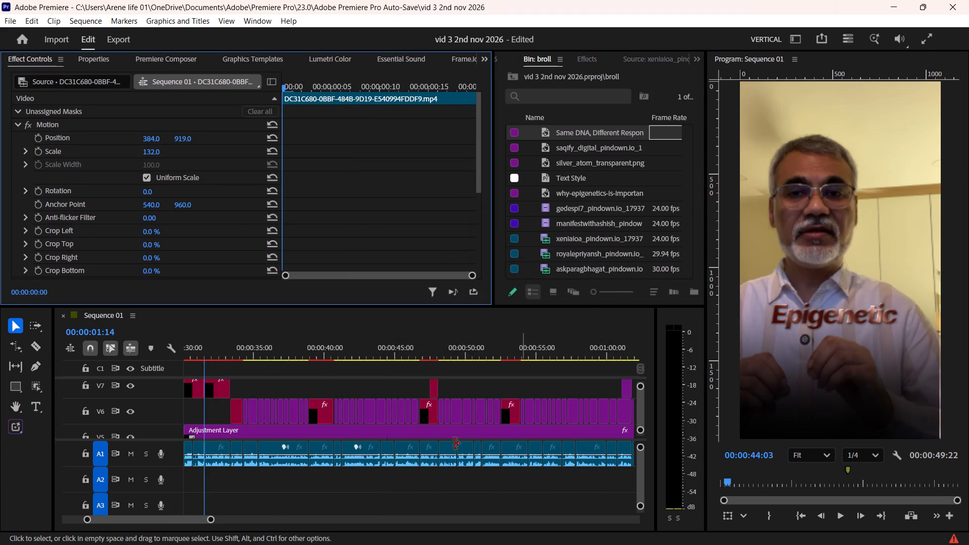
{"action": "scroll", "coordinate": [211, 403], "scroll_direction": "up", "scroll_amount": 4}
{"action": "key", "text": "space"}
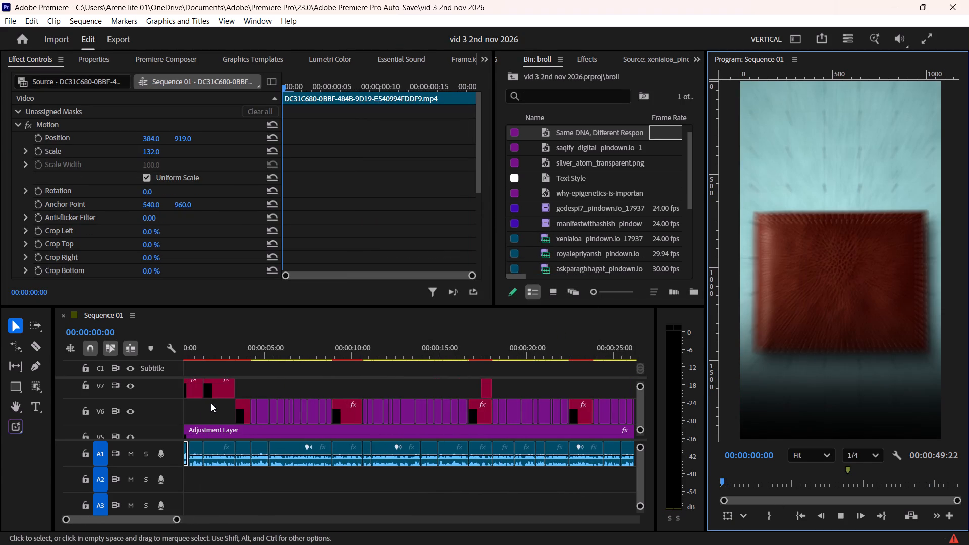
{"action": "scroll", "coordinate": [211, 403], "scroll_direction": "down", "scroll_amount": 2}
{"action": "scroll", "coordinate": [210, 409], "scroll_direction": "up", "scroll_amount": 3}
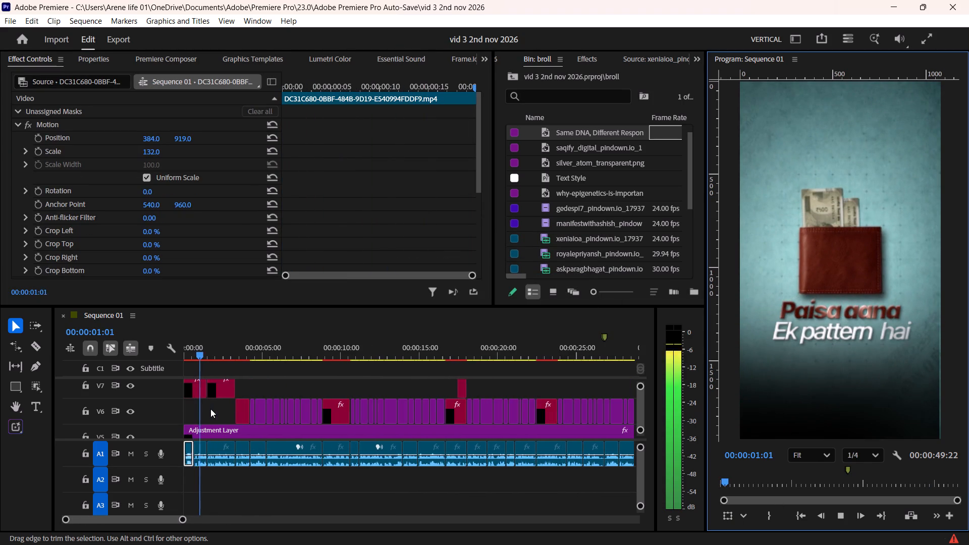
{"action": "key", "text": "space"}
{"action": "key", "text": "space"}
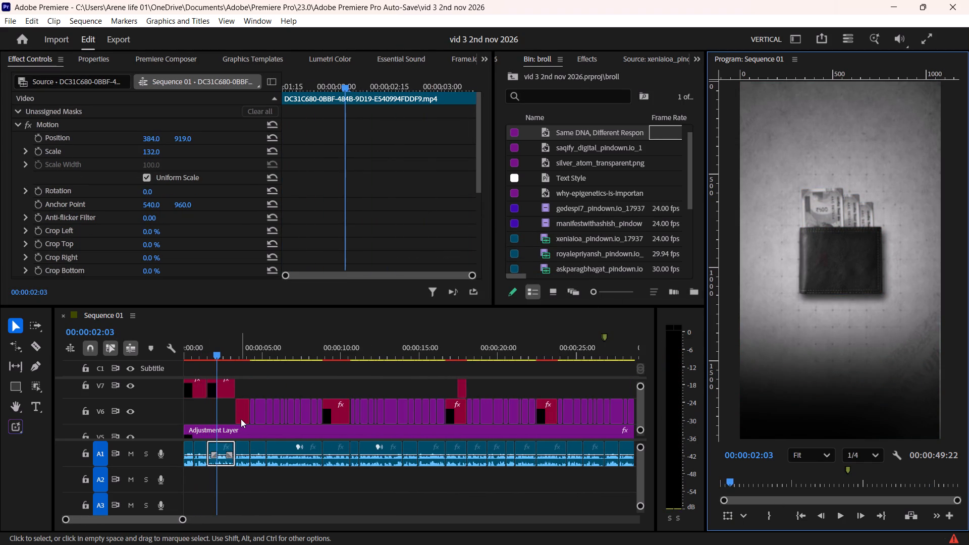
{"action": "scroll", "coordinate": [241, 419], "scroll_direction": "up", "scroll_amount": 5, "text": "alt"}
{"action": "scroll", "coordinate": [241, 419], "scroll_direction": "up", "scroll_amount": 2}
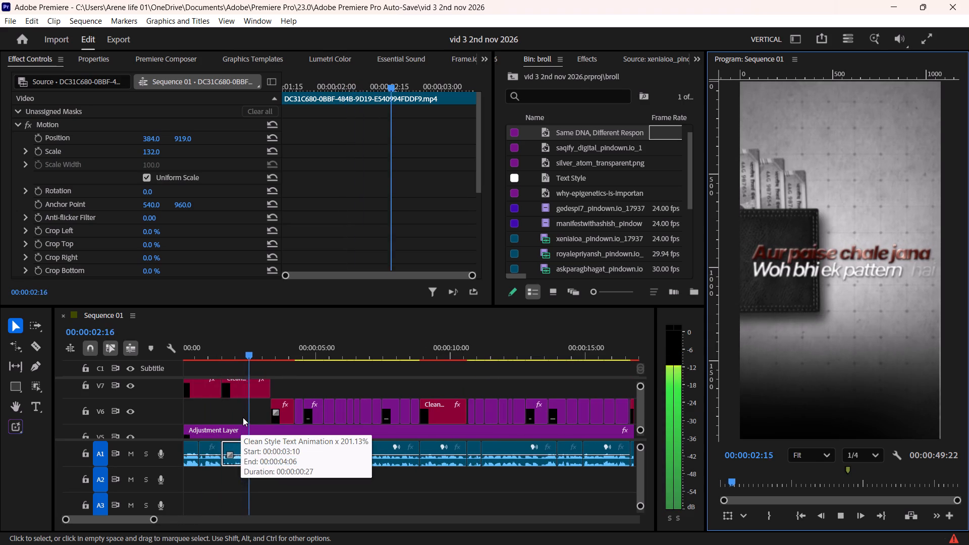
{"action": "key", "text": "space"}
{"action": "key", "text": "space"}
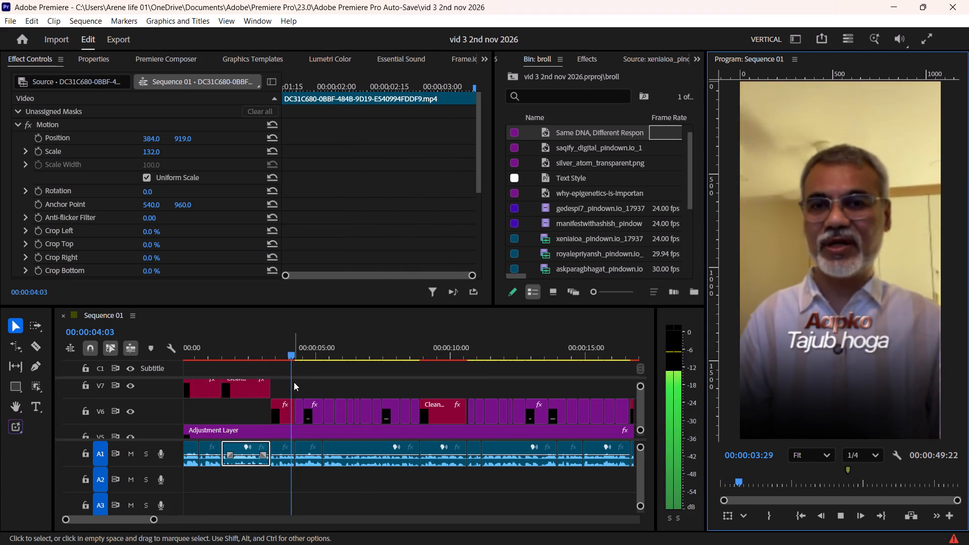
{"action": "key", "text": "space"}
{"action": "key", "text": "space"}
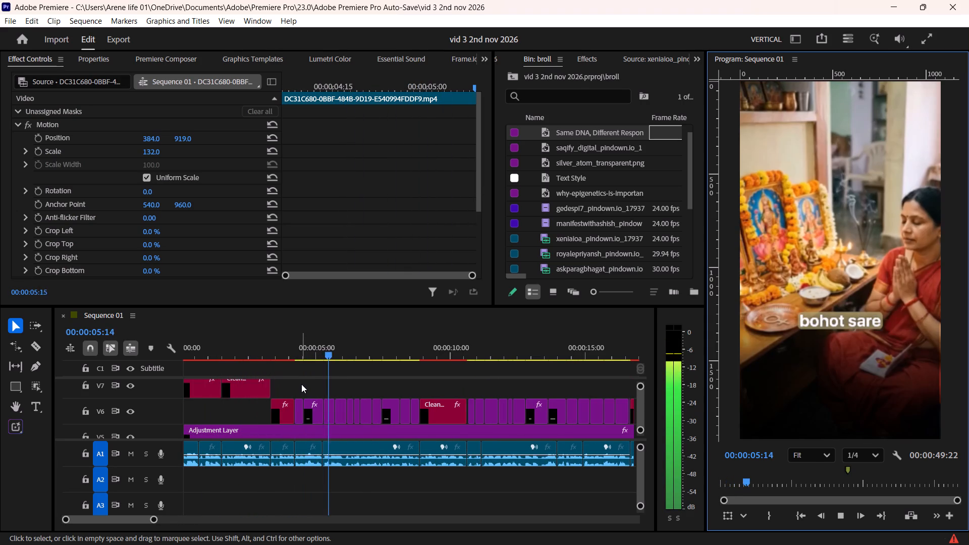
{"action": "key", "text": "space"}
Review the captions and b-roll from about 00:00:05:10 up to the "Uske bawajood" title near 00:00:09:21.
{"action": "scroll", "coordinate": [301, 384], "scroll_direction": "up", "scroll_amount": 4, "text": "alt"}
{"action": "left_click_drag", "start_coordinate": [353, 353], "coordinate": [339, 363]}
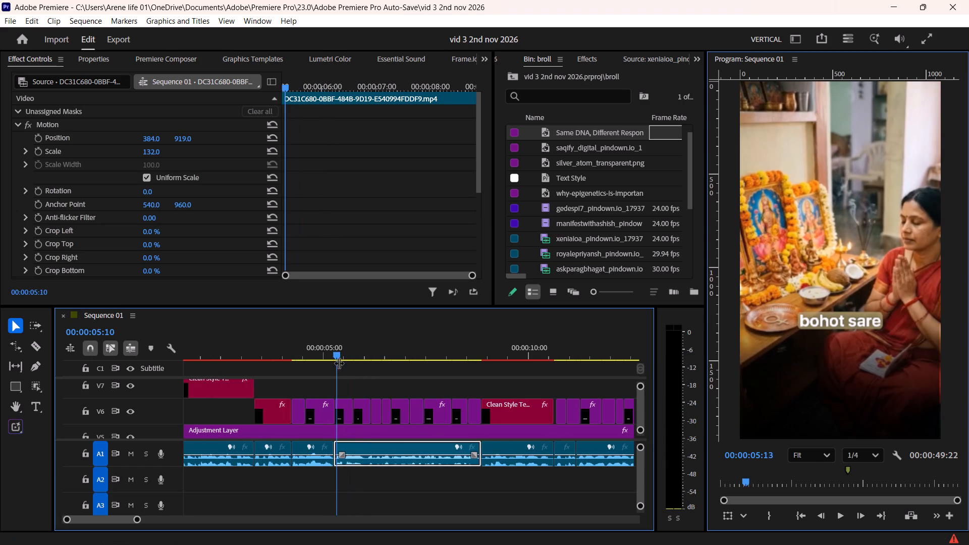
{"action": "left_click_drag", "start_coordinate": [339, 363], "coordinate": [372, 362]}
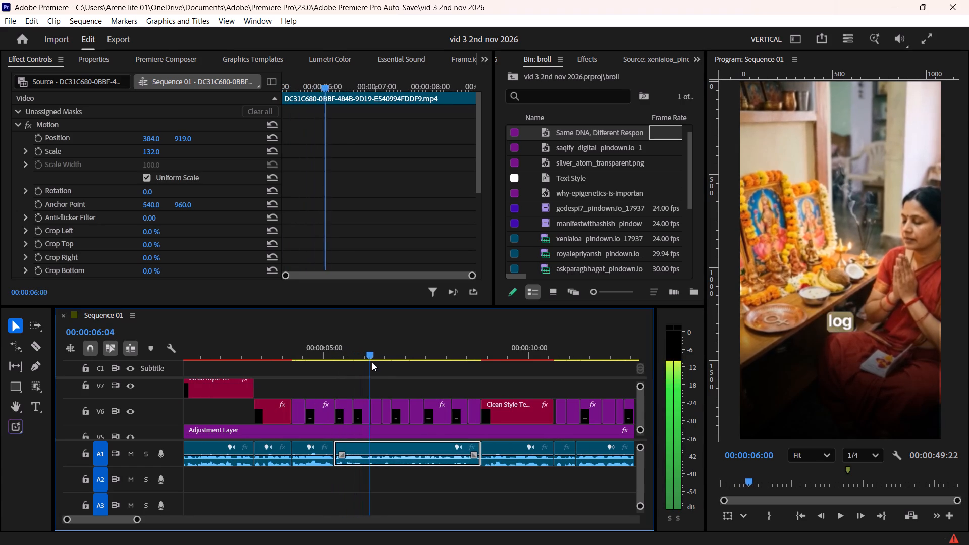
{"action": "left_click_drag", "start_coordinate": [372, 362], "coordinate": [436, 365]}
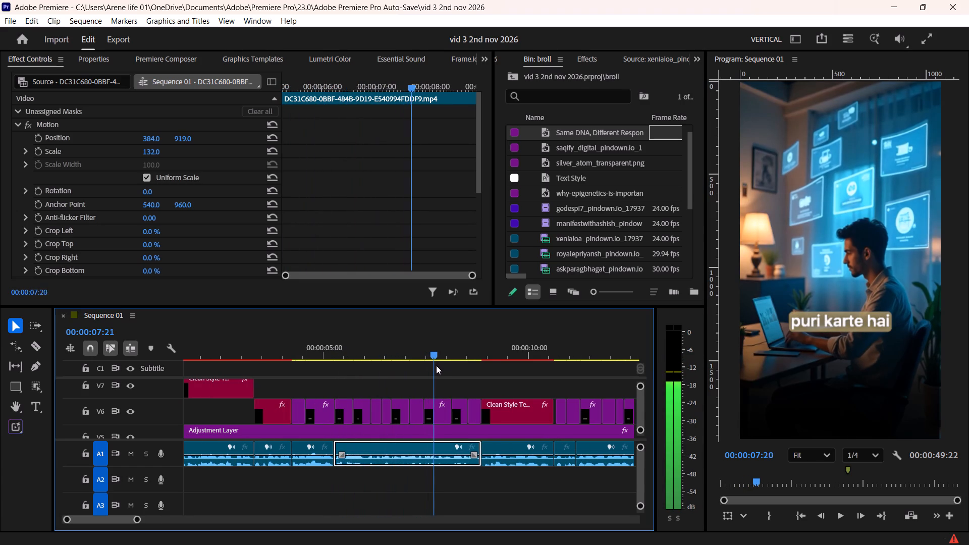
{"action": "left_click_drag", "start_coordinate": [436, 365], "coordinate": [440, 366]}
{"action": "key", "text": "space"}
{"action": "scroll", "coordinate": [452, 408], "scroll_direction": "down", "scroll_amount": 2}
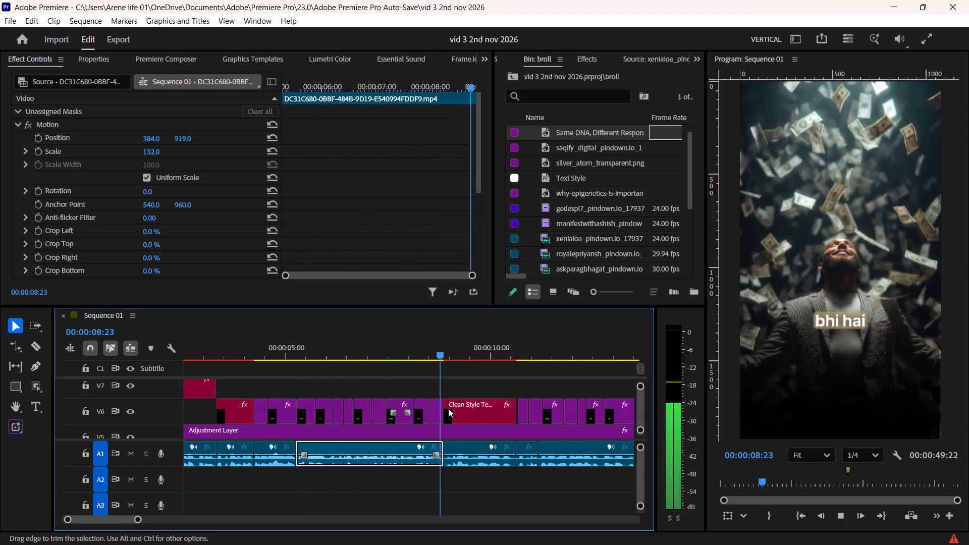
{"action": "key", "text": "space"}
{"action": "scroll", "coordinate": [448, 408], "scroll_direction": "down", "scroll_amount": 1}
{"action": "key", "text": "space"}
{"action": "key", "text": "space"}
{"action": "left_click_drag", "start_coordinate": [413, 356], "coordinate": [402, 358]}
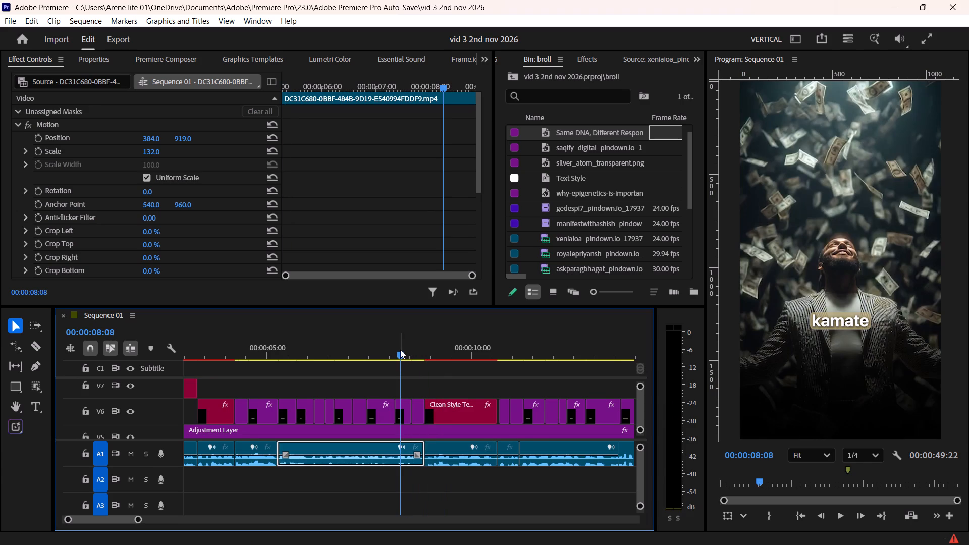
{"action": "key", "text": "space"}
{"action": "scroll", "coordinate": [416, 372], "scroll_direction": "down", "scroll_amount": 6}
{"action": "key", "text": "space"}
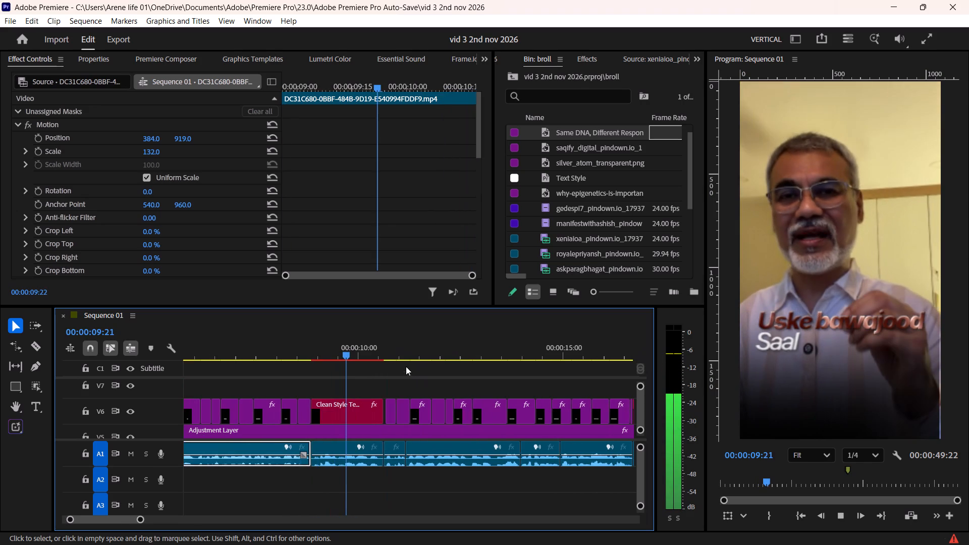
Extend the start of the "mein haatha" caption on V6 back to the preceding title's end and play it back.
{"action": "left_click_drag", "start_coordinate": [386, 404], "coordinate": [382, 408]}
{"action": "key", "text": "space"}
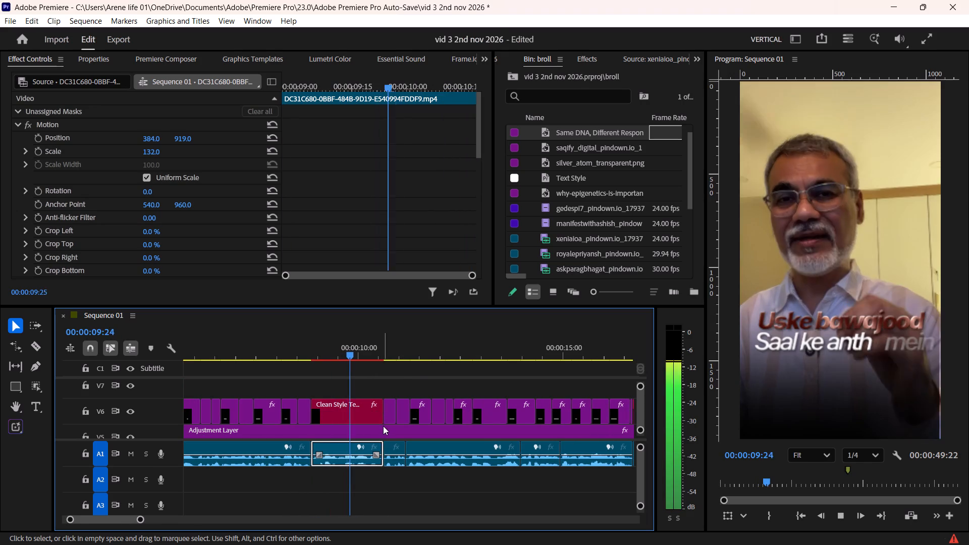
{"action": "scroll", "coordinate": [383, 426], "scroll_direction": "down", "scroll_amount": 3}
{"action": "key", "text": "space"}
{"action": "scroll", "coordinate": [354, 422], "scroll_direction": "up", "scroll_amount": 8, "text": "alt"}
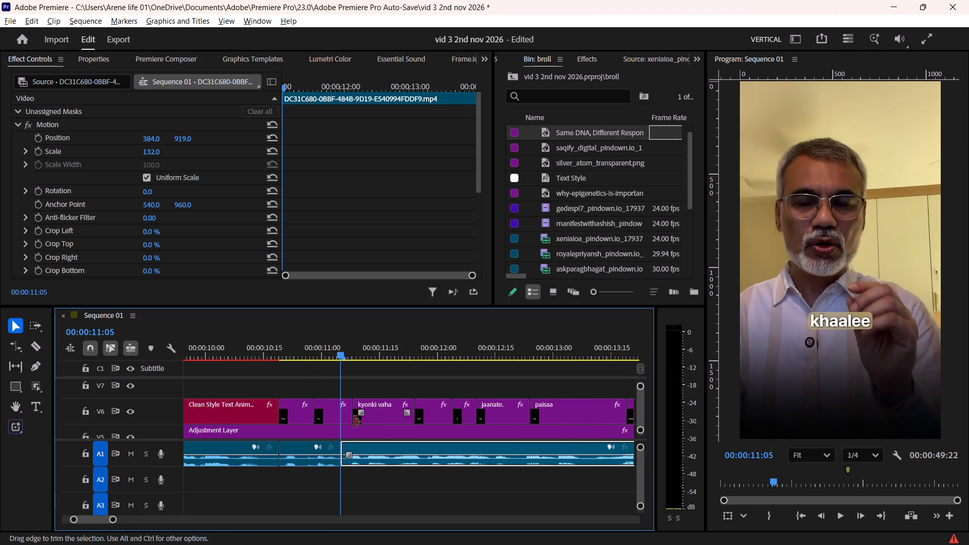
{"action": "scroll", "coordinate": [354, 422], "scroll_direction": "up", "scroll_amount": 5, "text": "alt"}
Change the "mein haatha" caption text at 00:00:10:25 to "haath".
{"action": "left_click", "coordinate": [283, 356]}
{"action": "left_click", "coordinate": [265, 409]}
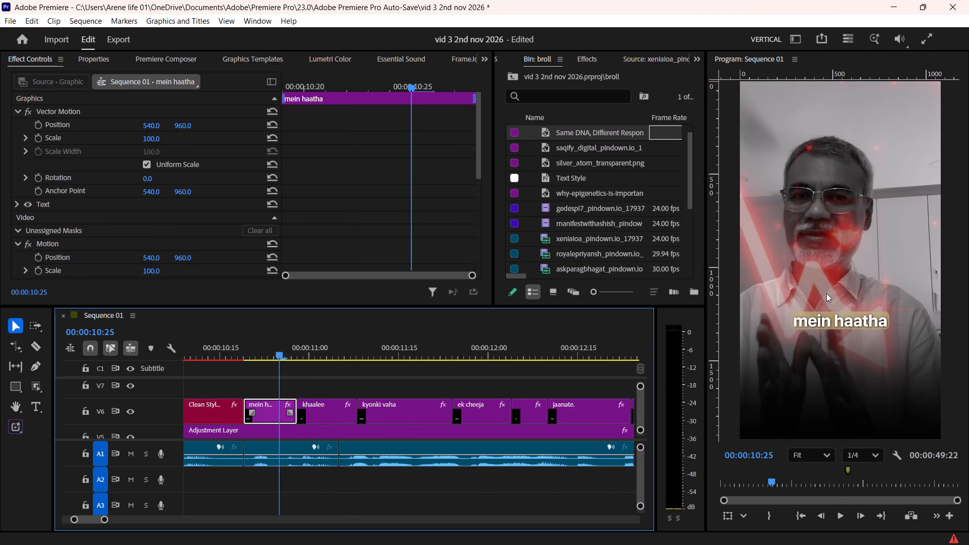
{"action": "double_click", "coordinate": [836, 323]}
{"action": "type", "text": "haath"}
Trim the end of the "khaalee" caption back to the talking-head cut at 00:00:11:05.
{"action": "left_click", "coordinate": [326, 351]}
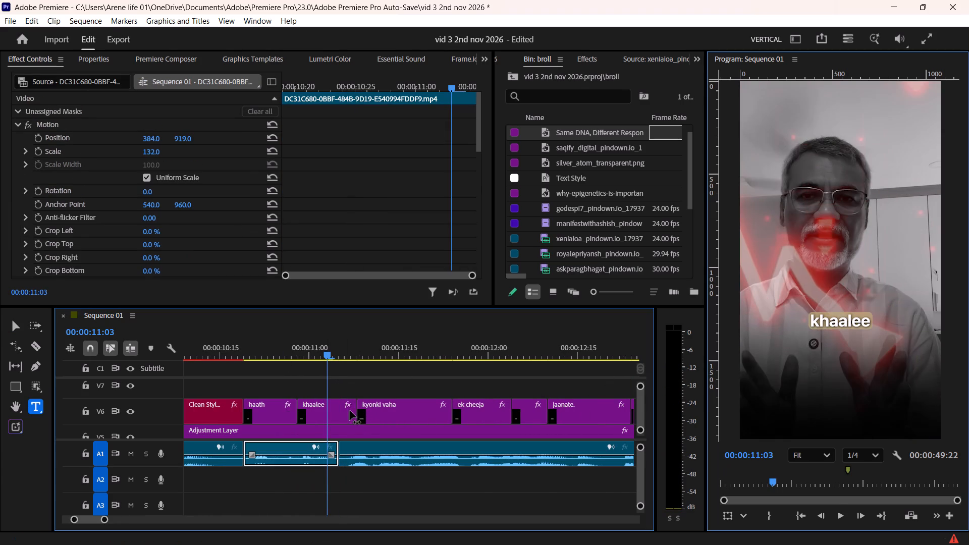
{"action": "left_click_drag", "start_coordinate": [353, 402], "coordinate": [331, 414]}
{"action": "left_click_drag", "start_coordinate": [332, 406], "coordinate": [338, 406]}
Correct the "khaalee" caption's spelling to "khali".
{"action": "left_click", "coordinate": [318, 409]}
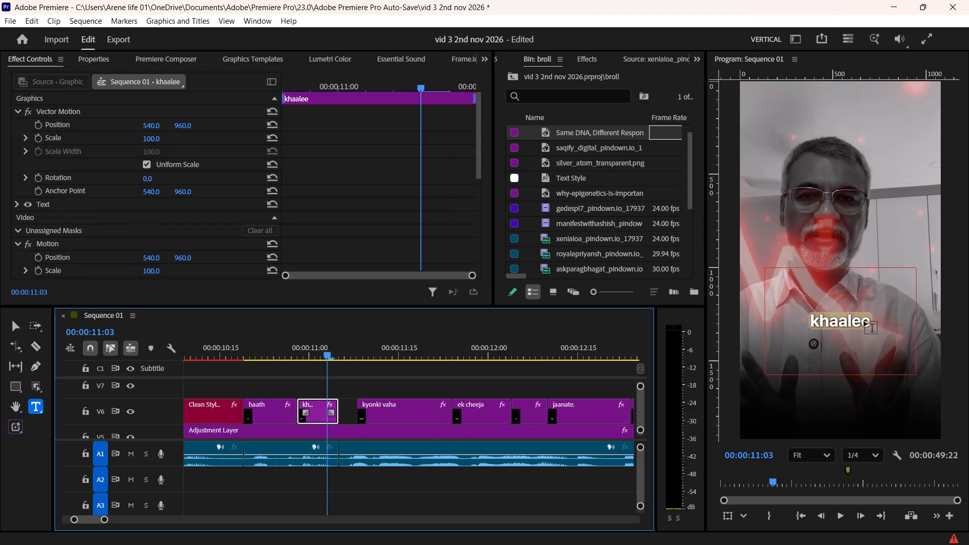
{"action": "left_click", "coordinate": [857, 321]}
{"action": "key", "text": "Right"}
{"action": "key", "text": "BackSpace"}
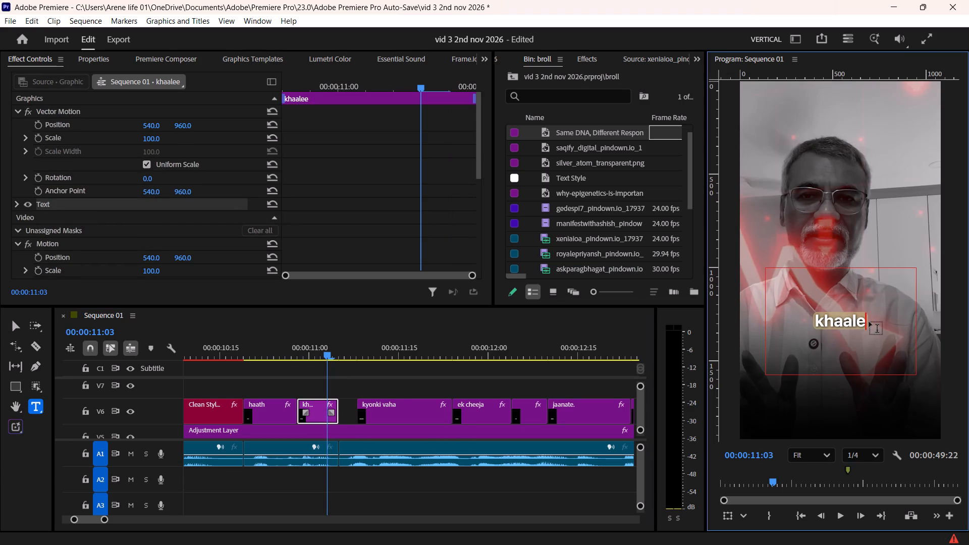
{"action": "key", "text": "BackSpace"}
{"action": "key", "text": "i"}
{"action": "key", "text": "Left"}
{"action": "key", "text": "Left"}
{"action": "key", "text": "Left"}
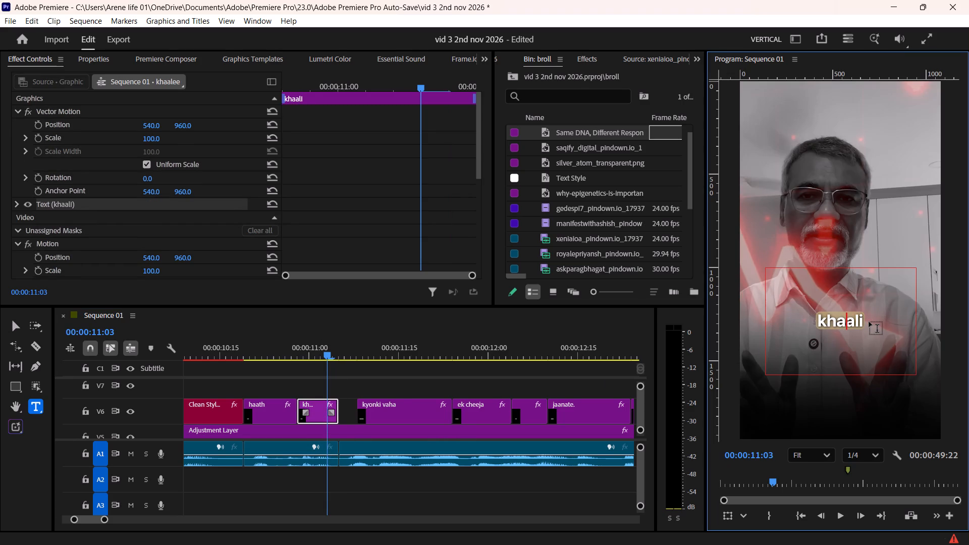
{"action": "key", "text": "BackSpace"}
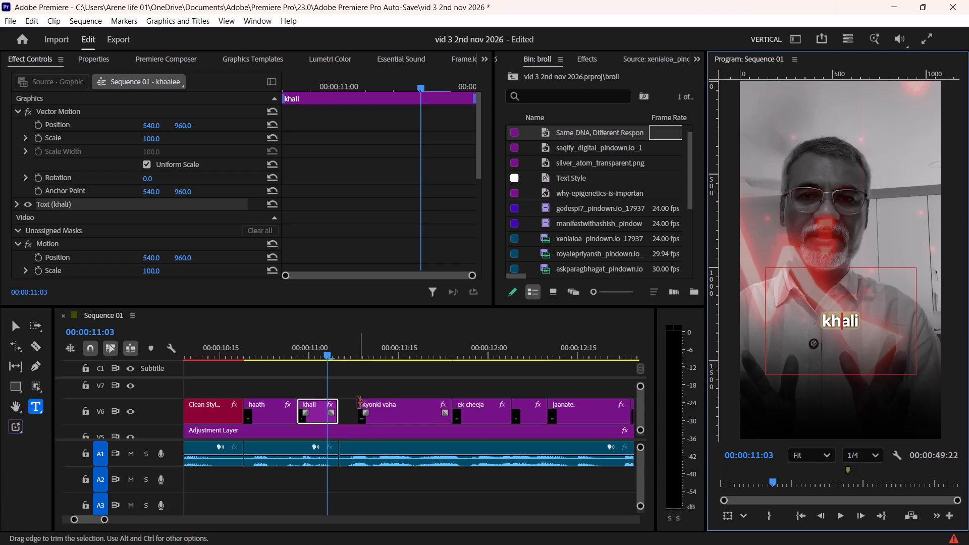
Extend the start of the "kyonki vaha" caption back to the "khali" caption's end and play it back.
{"action": "left_click_drag", "start_coordinate": [357, 402], "coordinate": [333, 411]}
{"action": "key", "text": "space"}
{"action": "key", "text": "space"}
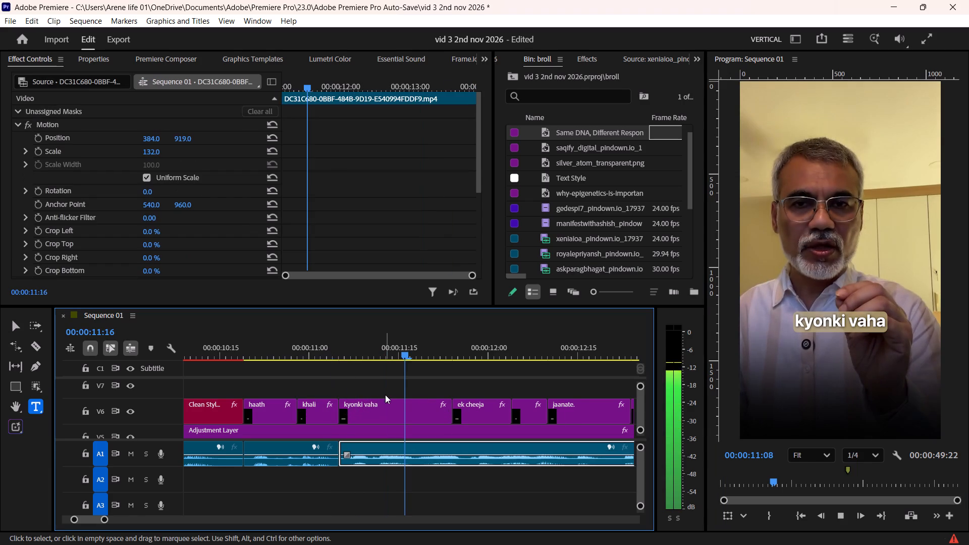
{"action": "key", "text": "space"}
{"action": "key", "text": "space"}
Change the "kyonki vaha" caption text to "kyuki woh".
{"action": "left_click", "coordinate": [426, 351]}
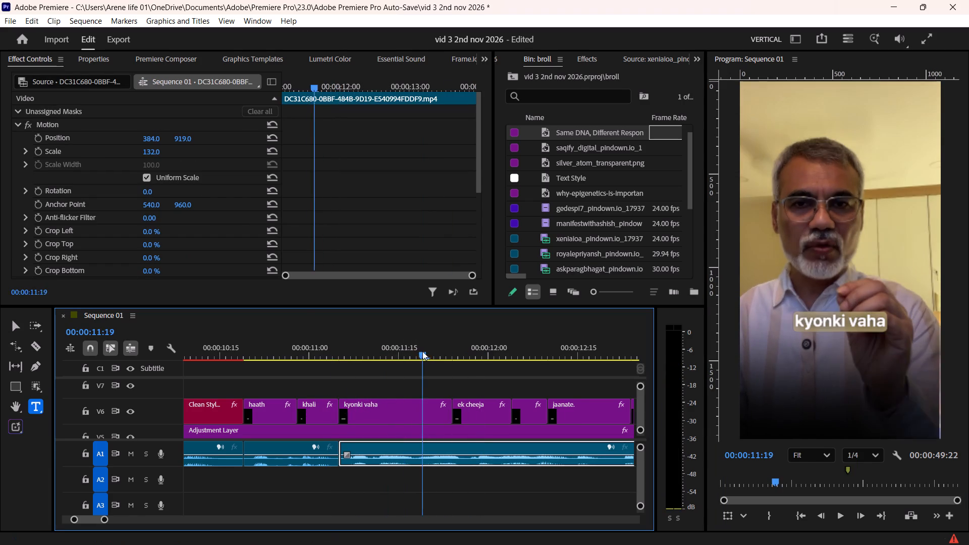
{"action": "left_click", "coordinate": [412, 415]}
{"action": "left_click", "coordinate": [832, 323]}
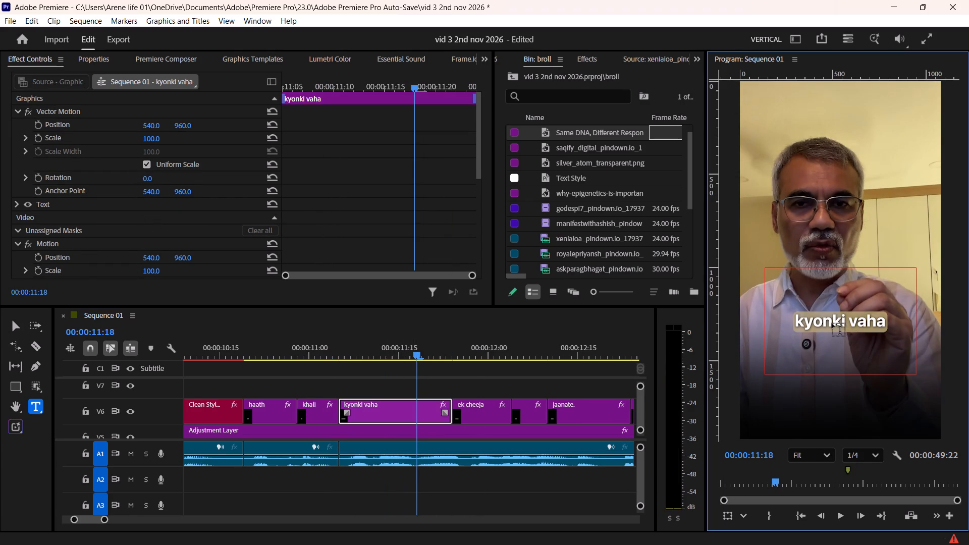
{"action": "key", "text": "BackSpace"}
{"action": "key", "text": "BackSpace"}
{"action": "key", "text": "u"}
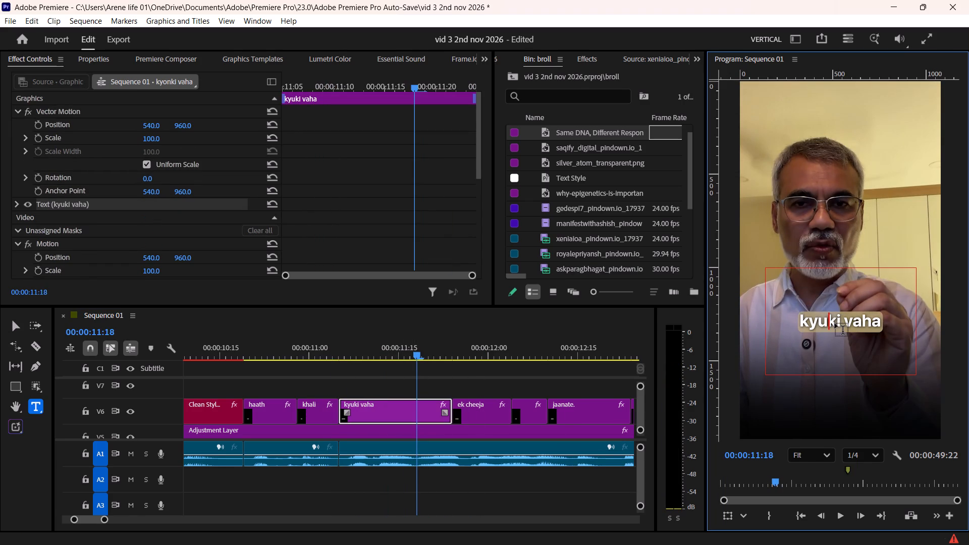
{"action": "key", "text": "Right"}
{"action": "key", "text": "Right"}
{"action": "key", "text": "Right"}
{"action": "key", "text": "Right"}
{"action": "key", "text": "Right"}
{"action": "key", "text": "Right"}
{"action": "key", "text": "Right"}
{"action": "key", "text": "Right"}
{"action": "key", "text": "Right"}
{"action": "key", "text": "Right"}
{"action": "key", "text": "Right"}
{"action": "key", "text": "Right"}
{"action": "key", "text": "Right"}
{"action": "key", "text": "BackSpace"}
{"action": "key", "text": "BackSpace"}
{"action": "key", "text": "BackSpace"}
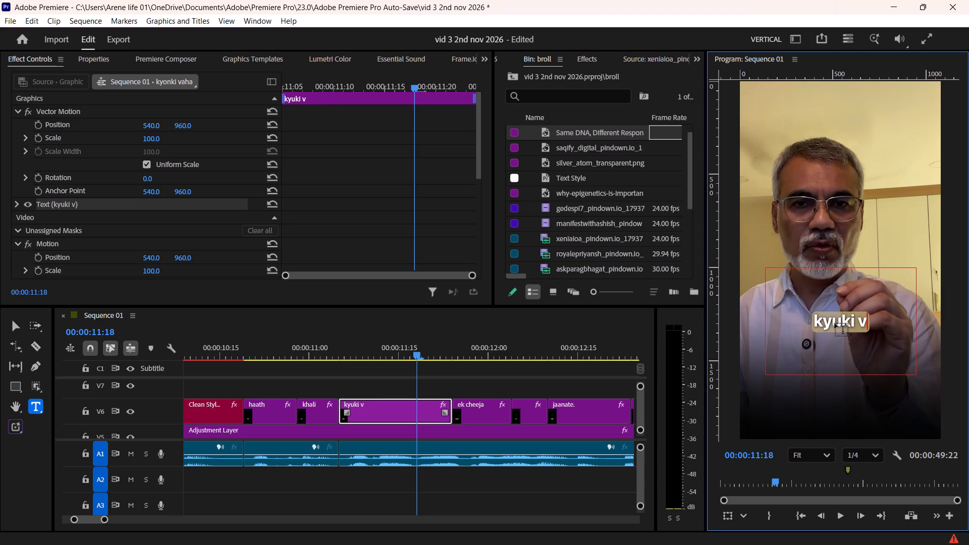
{"action": "key", "text": "BackSpace"}
{"action": "type", "text": "woh"}
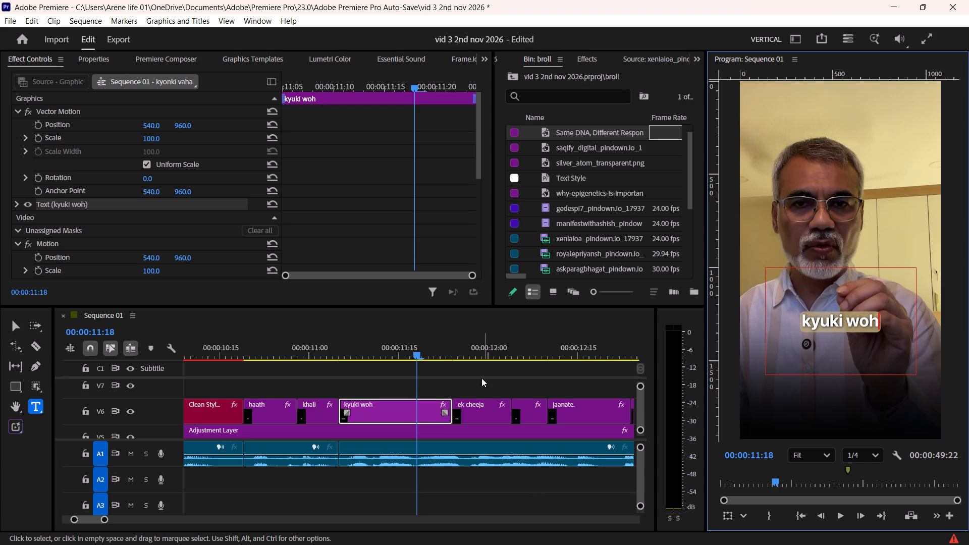
Play on to the "ek cheeja" caption and correct its text to "ek cheej".
{"action": "left_click", "coordinate": [474, 378]}
{"action": "key", "text": "space"}
{"action": "key", "text": "space"}
{"action": "left_click", "coordinate": [481, 404]}
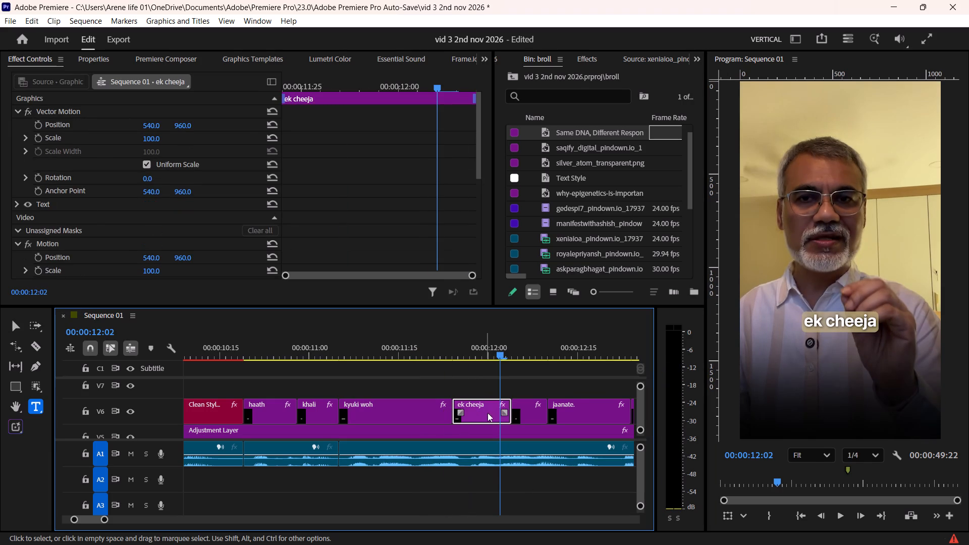
{"action": "left_click", "coordinate": [876, 319]}
{"action": "key", "text": "BackSpace"}
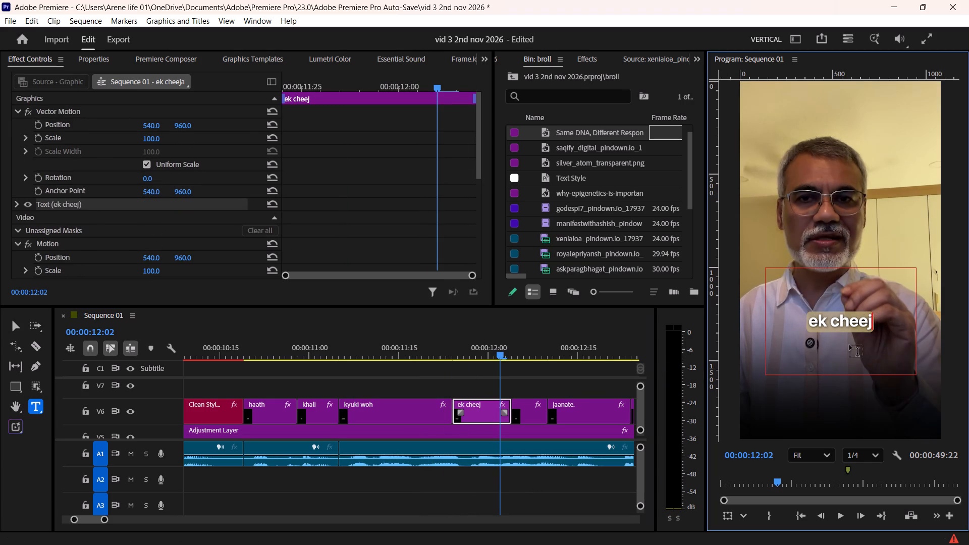
Play the next stretch, return to the "nahin" caption at 00:00:12:07 and correct it to "nahi".
{"action": "left_click", "coordinate": [532, 389]}
{"action": "key", "text": "space"}
{"action": "key", "text": "space"}
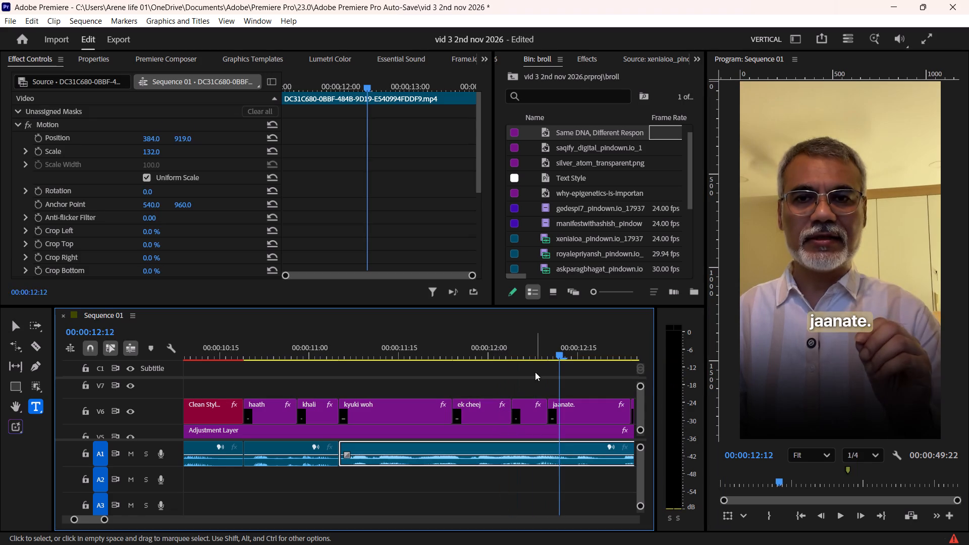
{"action": "left_click", "coordinate": [530, 349]}
{"action": "left_click", "coordinate": [525, 426]}
{"action": "left_click", "coordinate": [532, 417]}
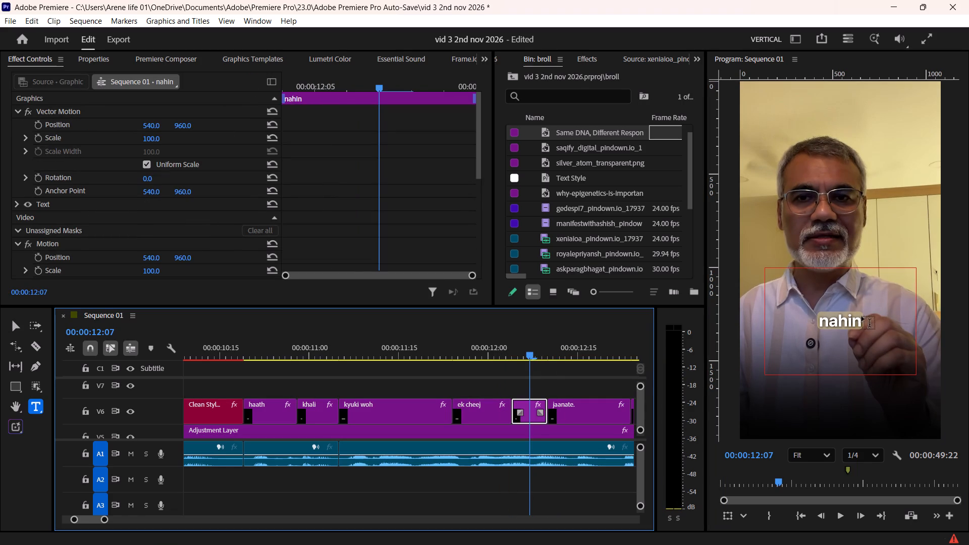
{"action": "left_click", "coordinate": [859, 319]}
{"action": "key", "text": "BackSpace"}
Change the "jaanate." caption text to "jante", without the full stop.
{"action": "left_click", "coordinate": [581, 341]}
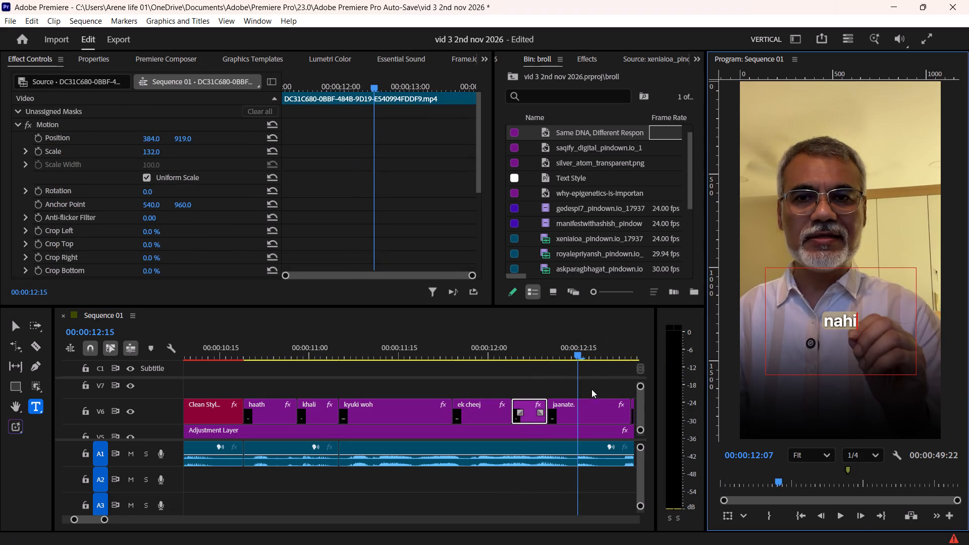
{"action": "left_click", "coordinate": [589, 404]}
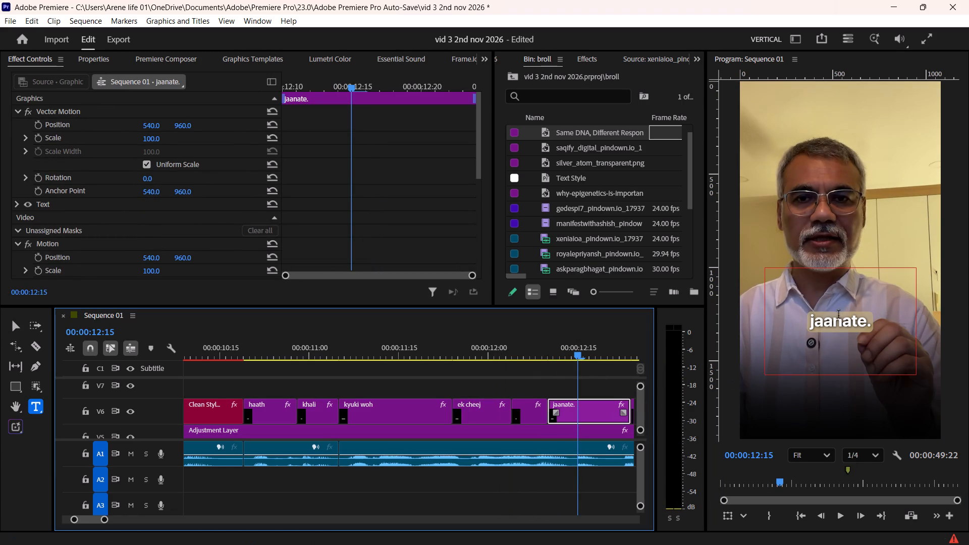
{"action": "left_click", "coordinate": [832, 325]}
{"action": "key", "text": "BackSpace"}
{"action": "left_click", "coordinate": [845, 325]}
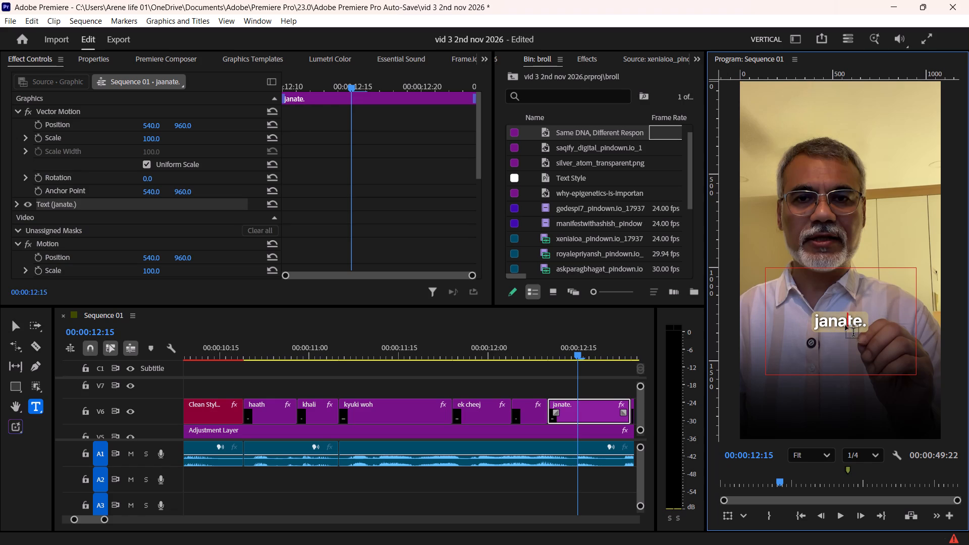
{"action": "key", "text": "BackSpace"}
{"action": "left_click", "coordinate": [862, 321]}
{"action": "key", "text": "BackSpace"}
Play through the shot of the distressed man and correct the "paisaa" caption to "paisa".
{"action": "scroll", "coordinate": [572, 398], "scroll_direction": "down", "scroll_amount": 5}
{"action": "left_click", "coordinate": [513, 380]}
{"action": "key", "text": "space"}
{"action": "key", "text": "space"}
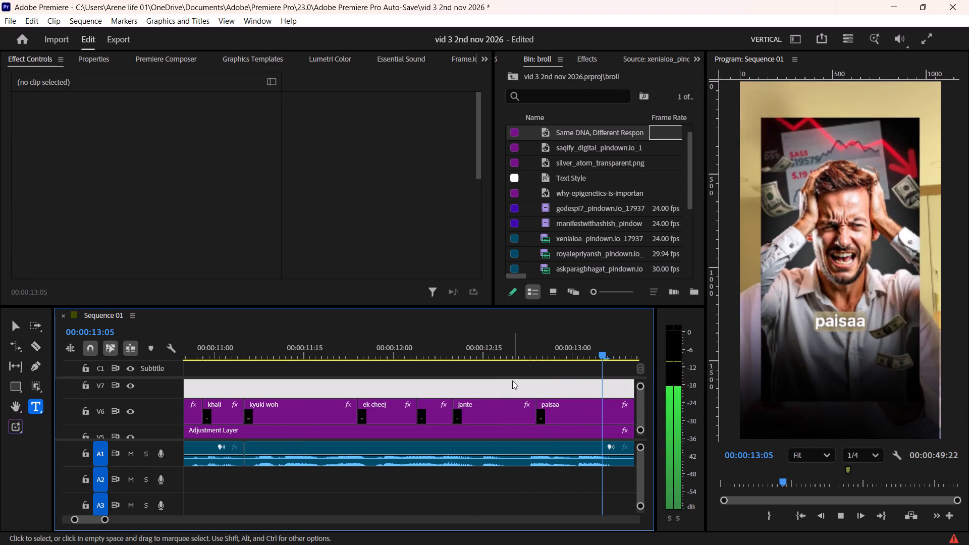
{"action": "left_click", "coordinate": [524, 351]}
{"action": "key", "text": "space"}
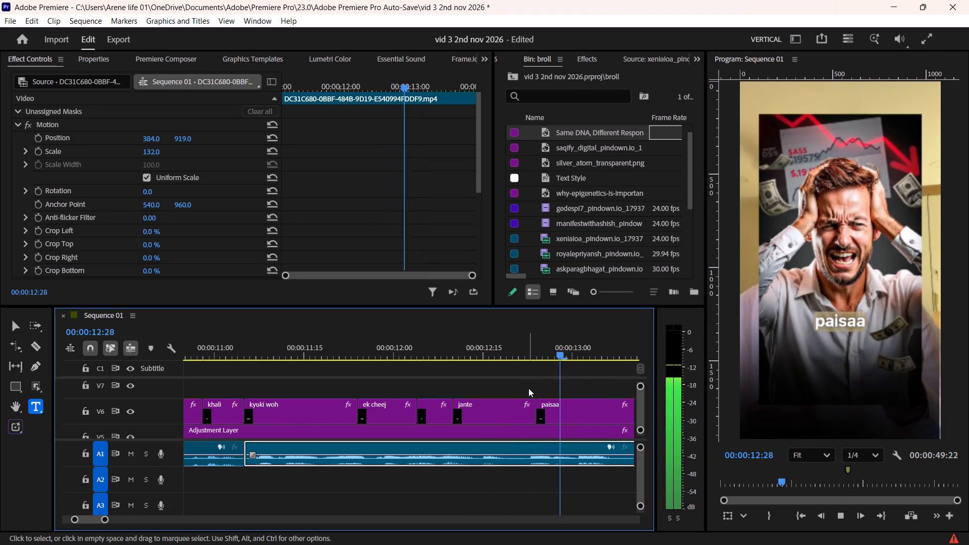
{"action": "key", "text": "space"}
{"action": "left_click", "coordinate": [577, 414]}
{"action": "scroll", "coordinate": [577, 414], "scroll_direction": "down", "scroll_amount": 5}
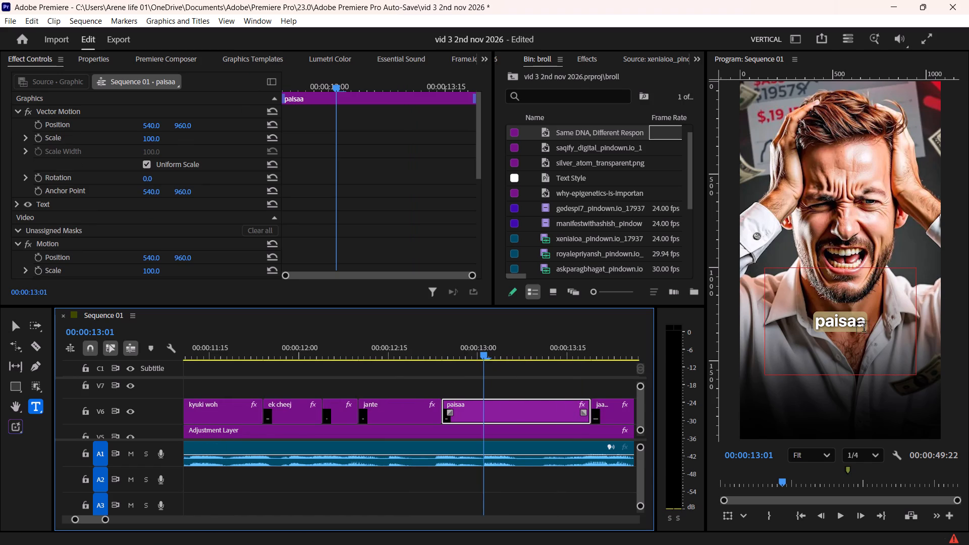
{"action": "left_click", "coordinate": [856, 321]}
{"action": "key", "text": "BackSpace"}
Play on to the "jaanaa unakaa" caption and correct its text to "jana unka".
{"action": "left_click", "coordinate": [547, 384]}
{"action": "scroll", "coordinate": [544, 386], "scroll_direction": "down", "scroll_amount": 5}
{"action": "key", "text": "space"}
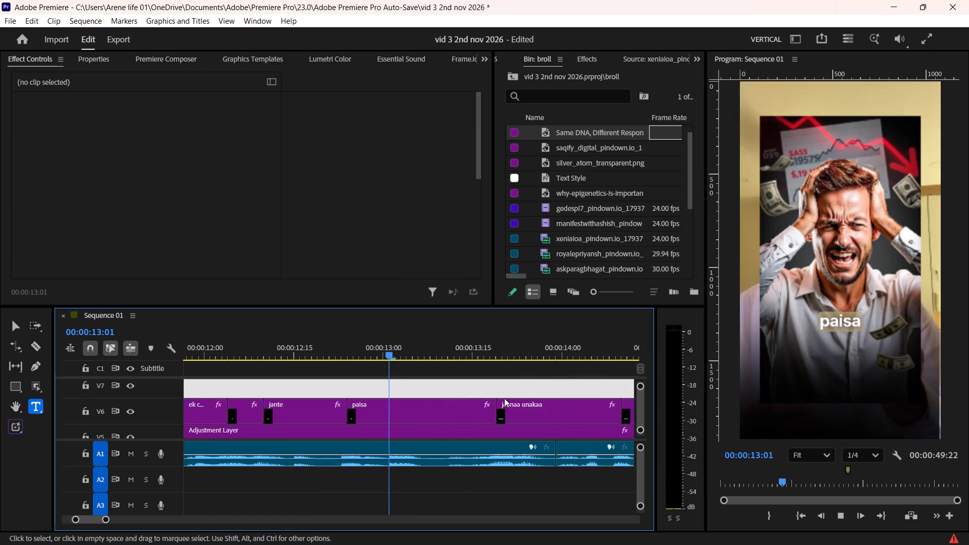
{"action": "scroll", "coordinate": [492, 407], "scroll_direction": "down", "scroll_amount": 3}
{"action": "key", "text": "space"}
{"action": "left_click", "coordinate": [516, 416]}
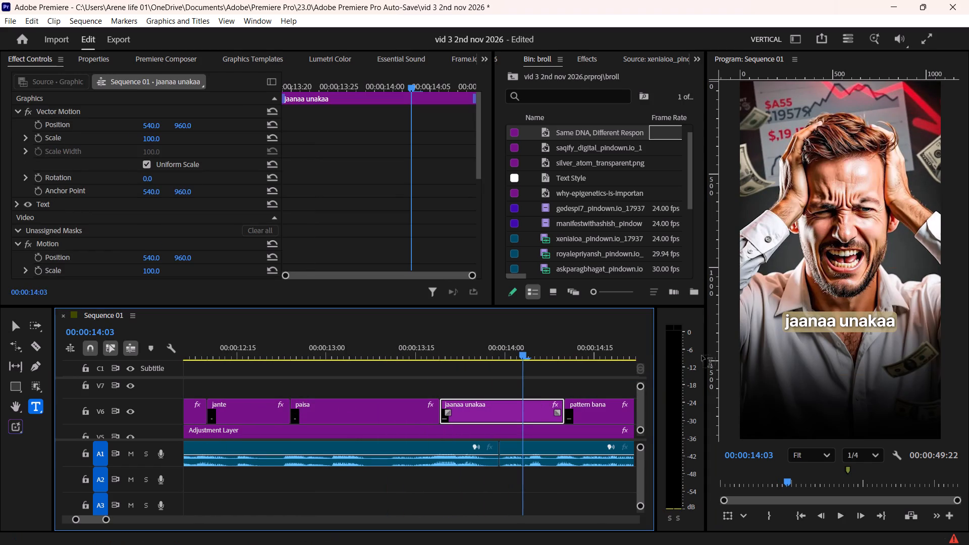
{"action": "left_click", "coordinate": [825, 320]}
{"action": "key", "text": "BackSpace"}
{"action": "left_click", "coordinate": [801, 322]}
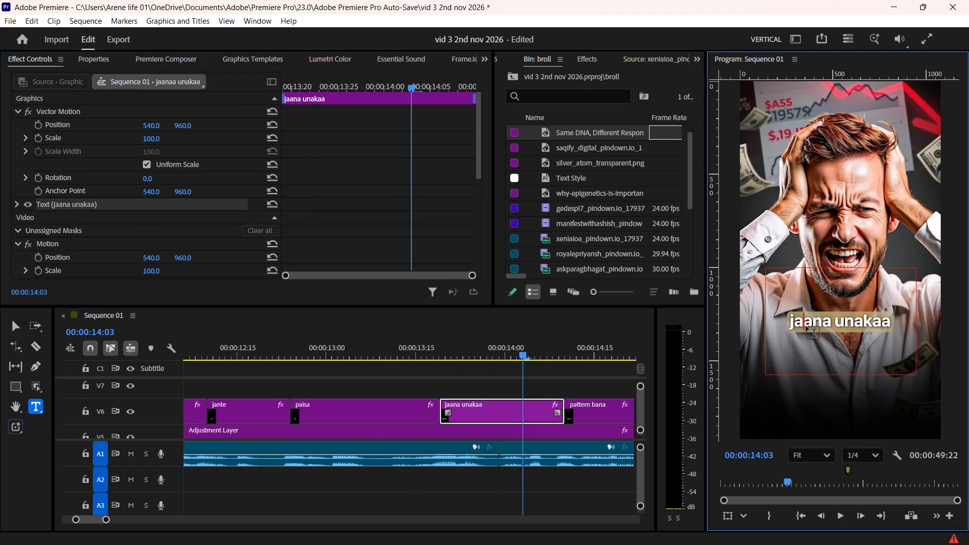
{"action": "key", "text": "BackSpace"}
{"action": "left_click", "coordinate": [857, 323]}
{"action": "key", "text": "BackSpace"}
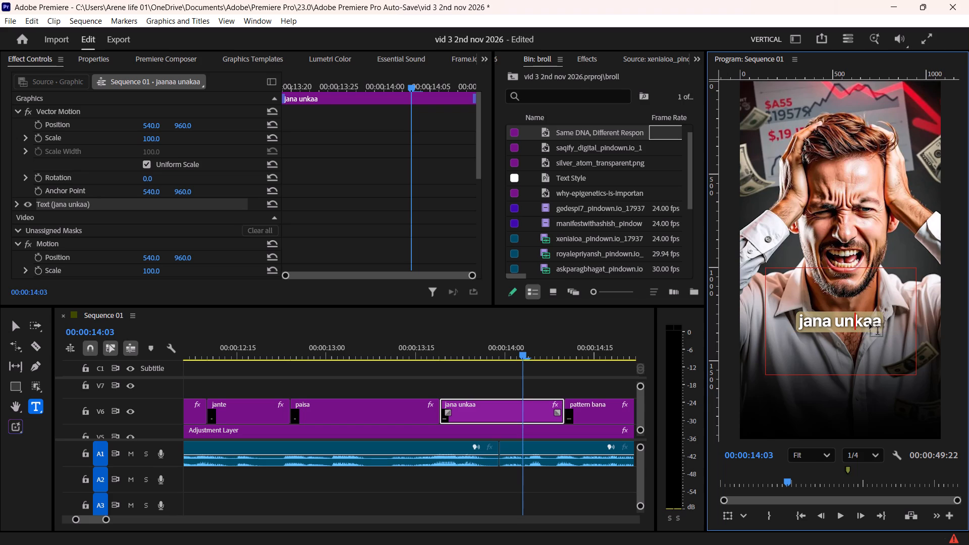
{"action": "left_click", "coordinate": [870, 324]}
{"action": "key", "text": "BackSpace"}
Review the playback around the "pattern bana" caption and shorten its text to "pattern ban".
{"action": "left_click", "coordinate": [555, 386]}
{"action": "key", "text": "space"}
{"action": "scroll", "coordinate": [555, 386], "scroll_direction": "down", "scroll_amount": 4}
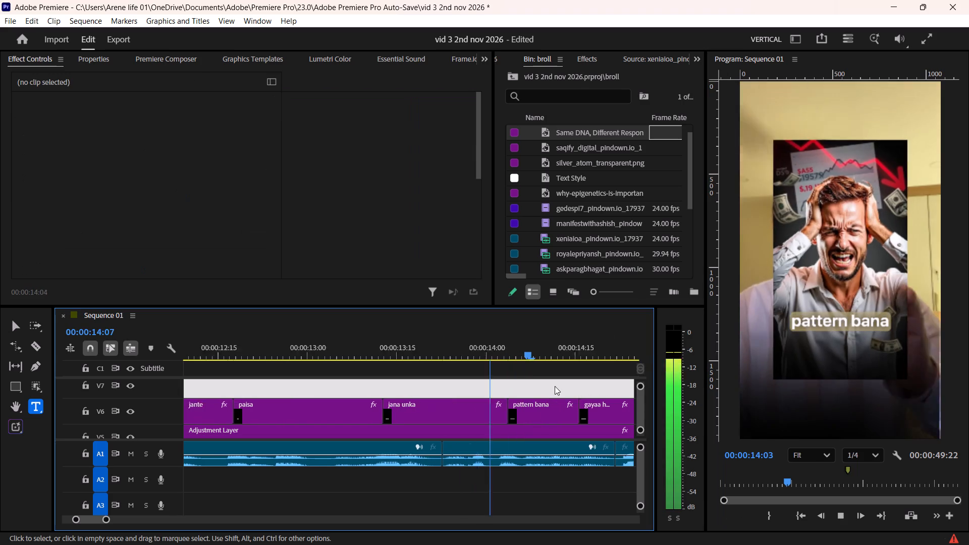
{"action": "key", "text": "space"}
{"action": "left_click", "coordinate": [534, 414]}
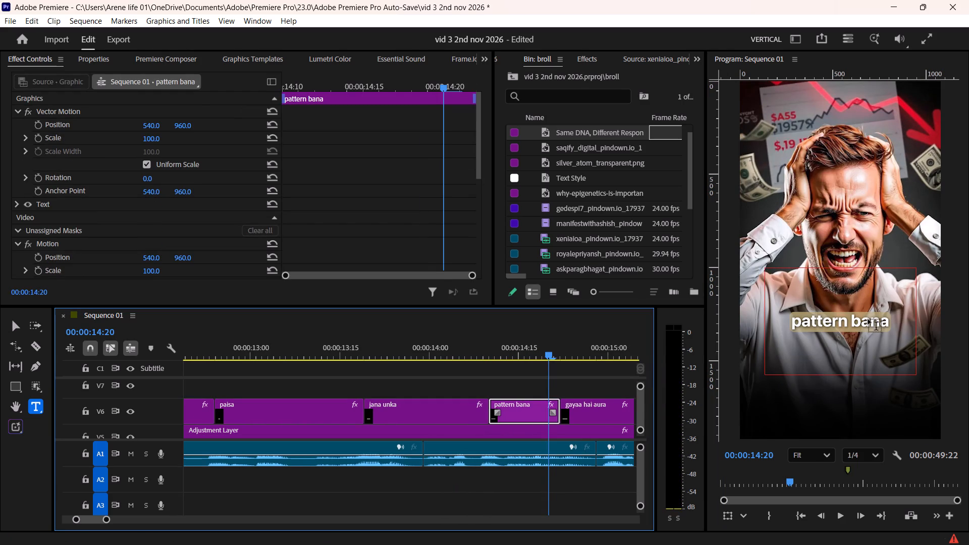
{"action": "key", "text": "space"}
{"action": "key", "text": "space"}
{"action": "left_click", "coordinate": [527, 352]}
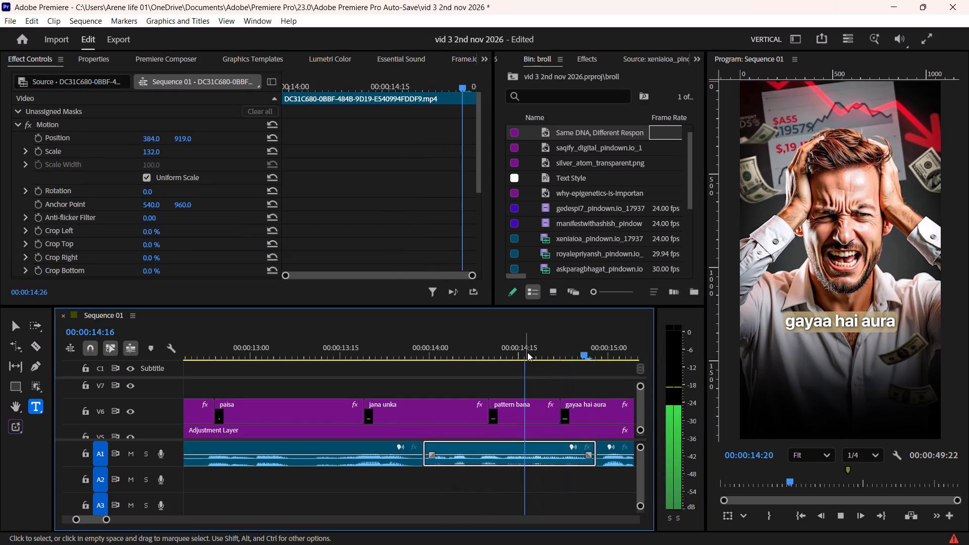
{"action": "left_click", "coordinate": [534, 407]}
{"action": "left_click", "coordinate": [887, 321]}
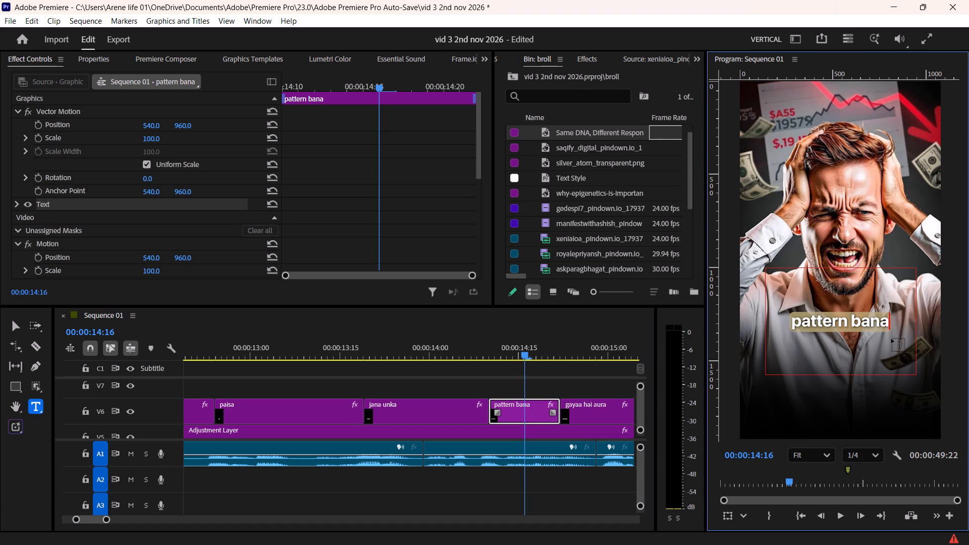
{"action": "key", "text": "BackSpace"}
Play on and split the "gayaa hai aura" caption at the talking-head cut at 00:00:14:28.
{"action": "left_click", "coordinate": [570, 388]}
{"action": "key", "text": "space"}
{"action": "scroll", "coordinate": [570, 392], "scroll_direction": "down", "scroll_amount": 3}
{"action": "key", "text": "space"}
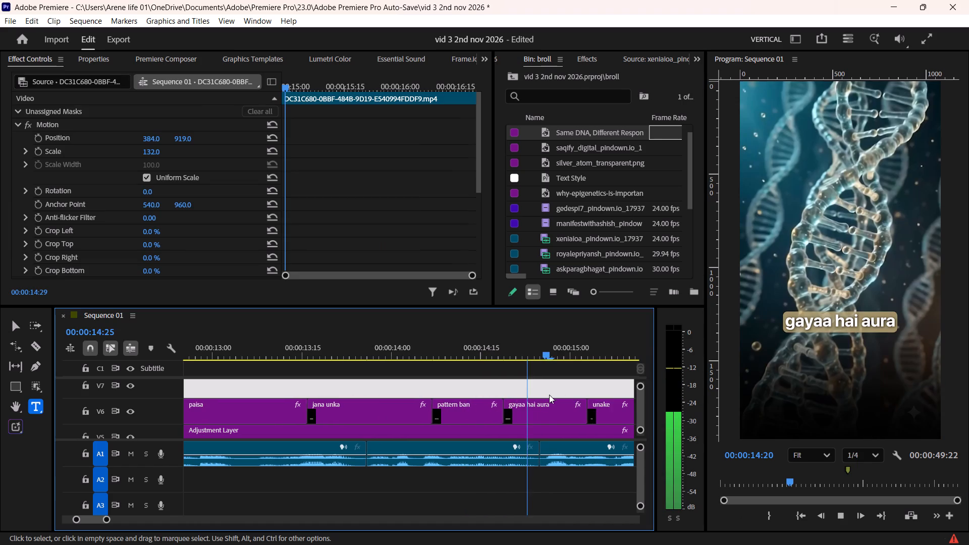
{"action": "scroll", "coordinate": [535, 390], "scroll_direction": "up", "scroll_amount": 8, "text": "alt"}
{"action": "left_click_drag", "start_coordinate": [555, 350], "coordinate": [549, 362], "text": "shift"}
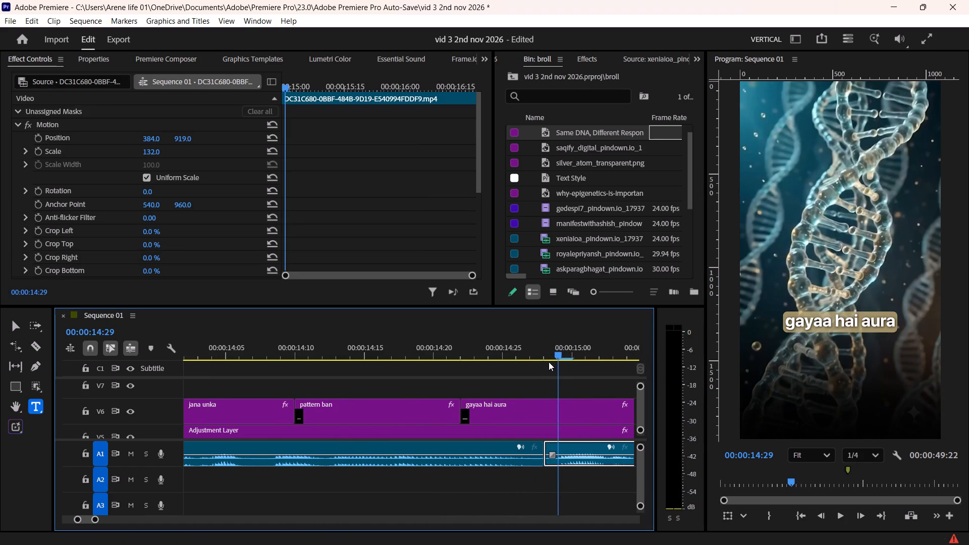
{"action": "left_click_drag", "start_coordinate": [549, 362], "coordinate": [543, 368], "text": "shift"}
{"action": "left_click", "coordinate": [554, 411]}
{"action": "key", "text": "F1"}
Change the text of the first half of the split "gayaa hai aura" caption to "gaya hai".
{"action": "left_click", "coordinate": [519, 351]}
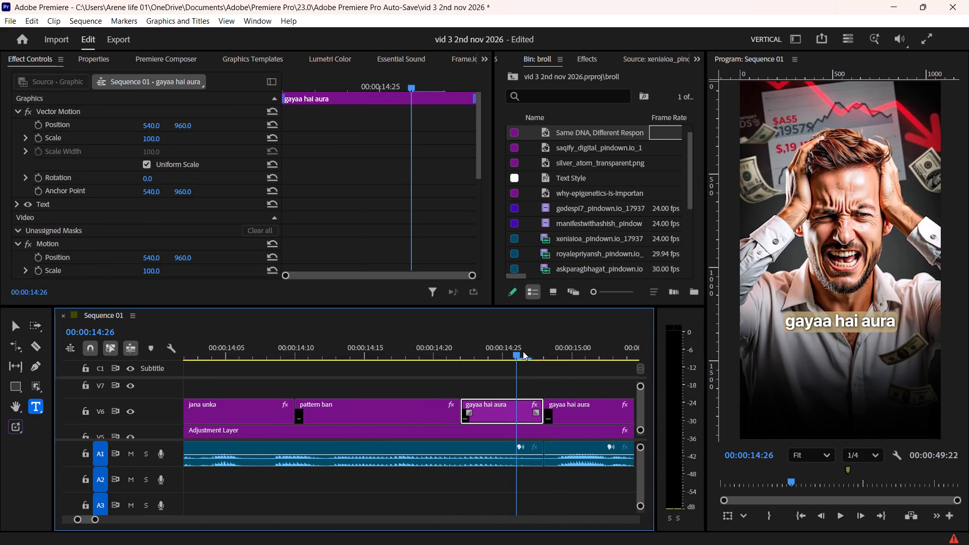
{"action": "left_click", "coordinate": [892, 320]}
{"action": "key", "text": "BackSpace"}
{"action": "key", "text": "BackSpace"}
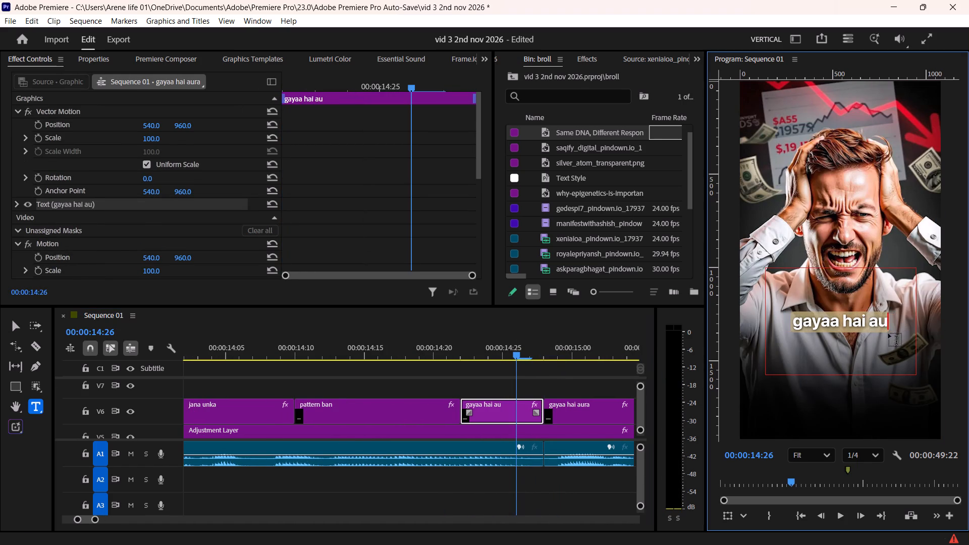
{"action": "key", "text": "BackSpace"}
{"action": "key", "text": "BackSpace"}
{"action": "key", "text": "BackSpace"}
{"action": "left_click", "coordinate": [846, 322]}
{"action": "key", "text": "BackSpace"}
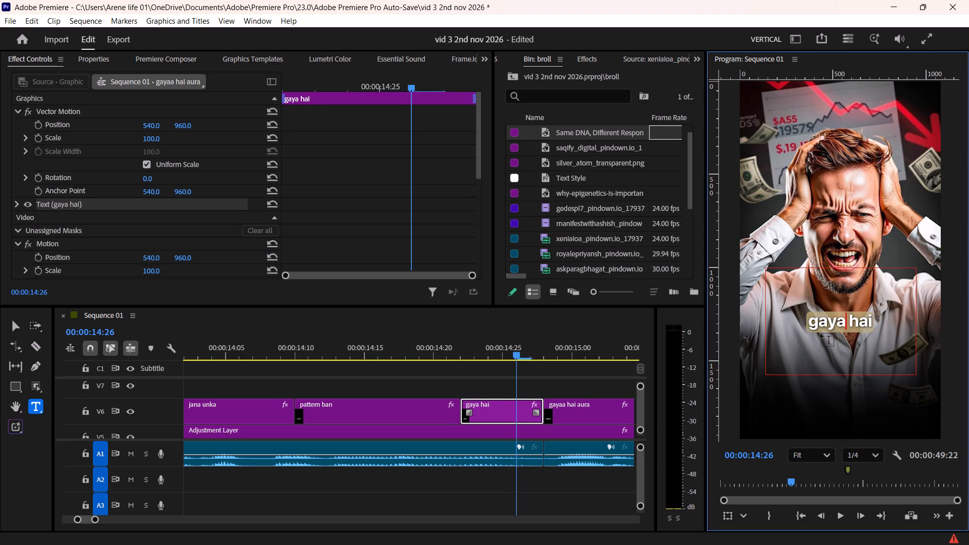
Change the text of the second half of the split caption, over the DNA footage, to "aur".
{"action": "left_click", "coordinate": [555, 386]}
{"action": "left_click", "coordinate": [562, 346]}
{"action": "left_click", "coordinate": [579, 402]}
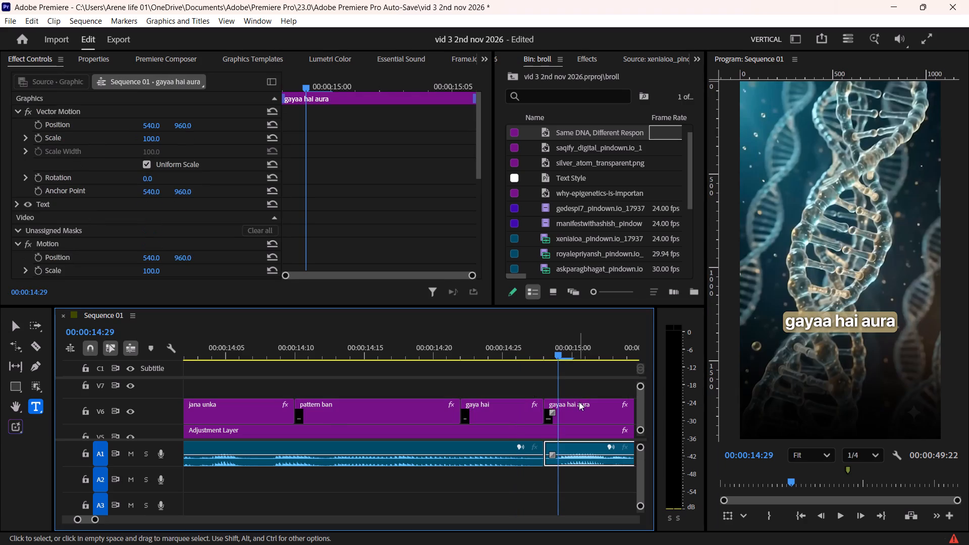
{"action": "left_click", "coordinate": [862, 323]}
{"action": "key", "text": "BackSpace"}
{"action": "key", "text": "BackSpace"}
{"action": "key", "text": "BackSpace"}
{"action": "key", "text": "BackSpace"}
{"action": "key", "text": "BackSpace"}
{"action": "key", "text": "BackSpace"}
{"action": "key", "text": "BackSpace"}
{"action": "key", "text": "BackSpace"}
{"action": "key", "text": "BackSpace"}
{"action": "key", "text": "BackSpace"}
{"action": "key", "text": "BackSpace"}
{"action": "key", "text": "BackSpace"}
{"action": "key", "text": "BackSpace"}
{"action": "key", "text": "BackSpace"}
{"action": "key", "text": "BackSpace"}
{"action": "key", "text": "BackSpace"}
{"action": "key", "text": "BackSpace"}
{"action": "key", "text": "BackSpace"}
{"action": "key", "text": "BackSpace"}
{"action": "key", "text": "BackSpace"}
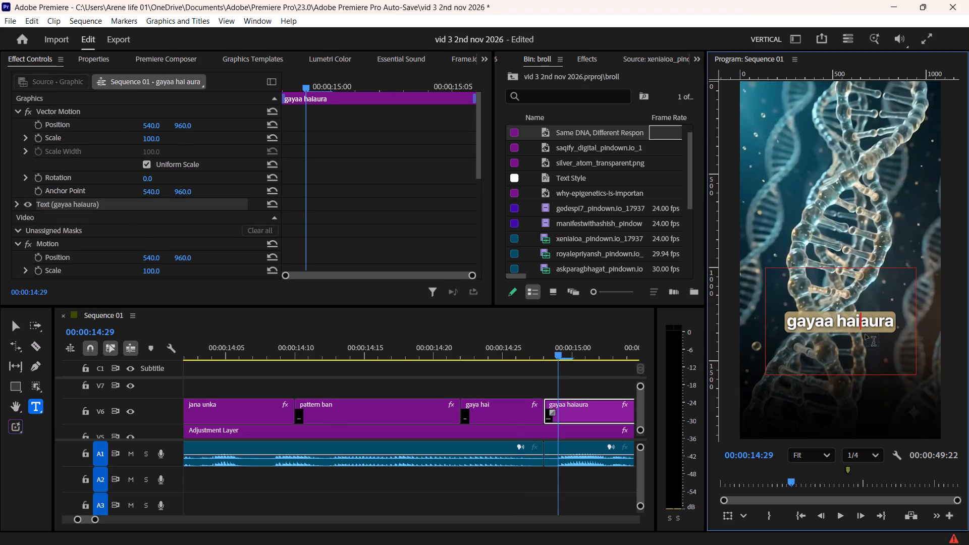
{"action": "left_click", "coordinate": [857, 321]}
{"action": "key", "text": "BackSpace"}
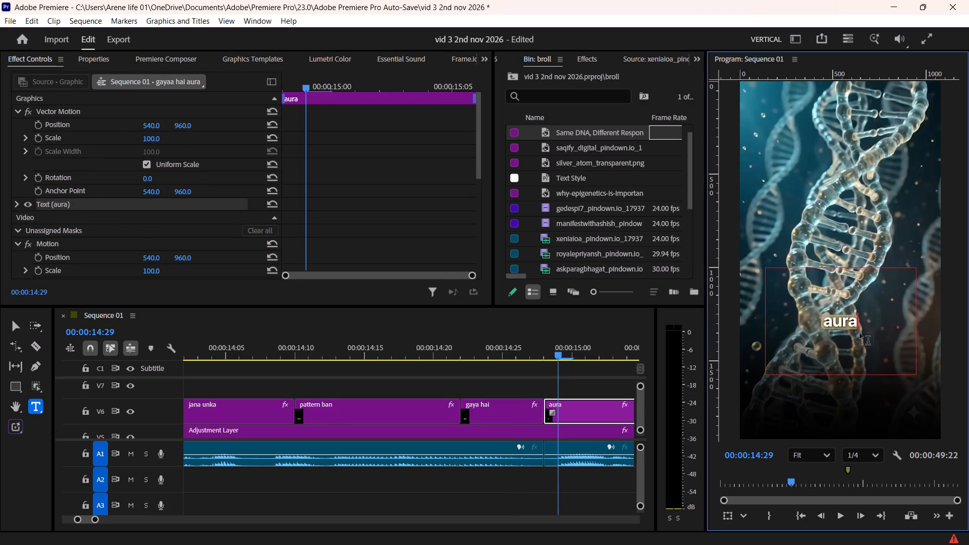
Play on from the "aur" caption and correct the following "unake" caption to "unke".
{"action": "left_click", "coordinate": [555, 393]}
{"action": "scroll", "coordinate": [573, 390], "scroll_direction": "down", "scroll_amount": 8}
{"action": "scroll", "coordinate": [520, 397], "scroll_direction": "down", "scroll_amount": 5, "text": "alt"}
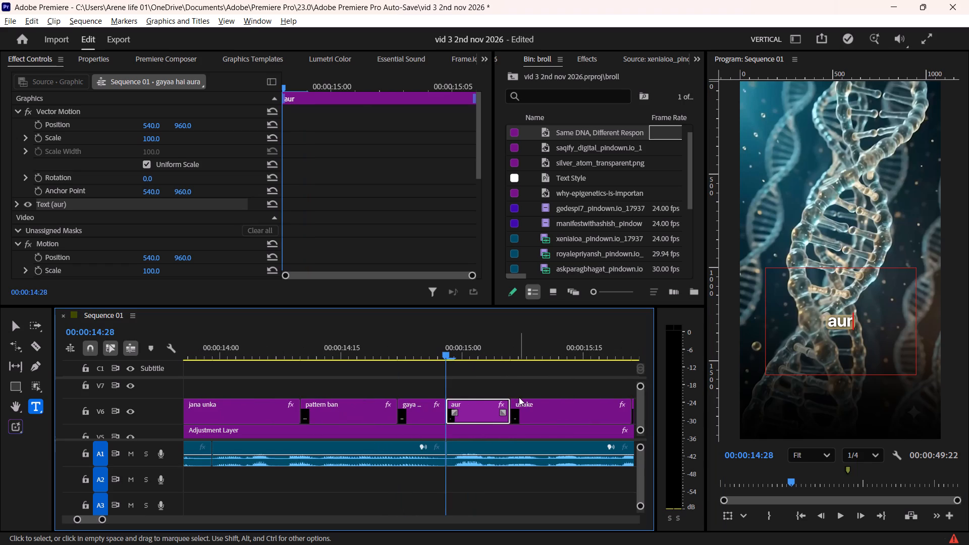
{"action": "left_click", "coordinate": [499, 387]}
{"action": "key", "text": "space"}
{"action": "scroll", "coordinate": [503, 386], "scroll_direction": "down", "scroll_amount": 4}
{"action": "key", "text": "space"}
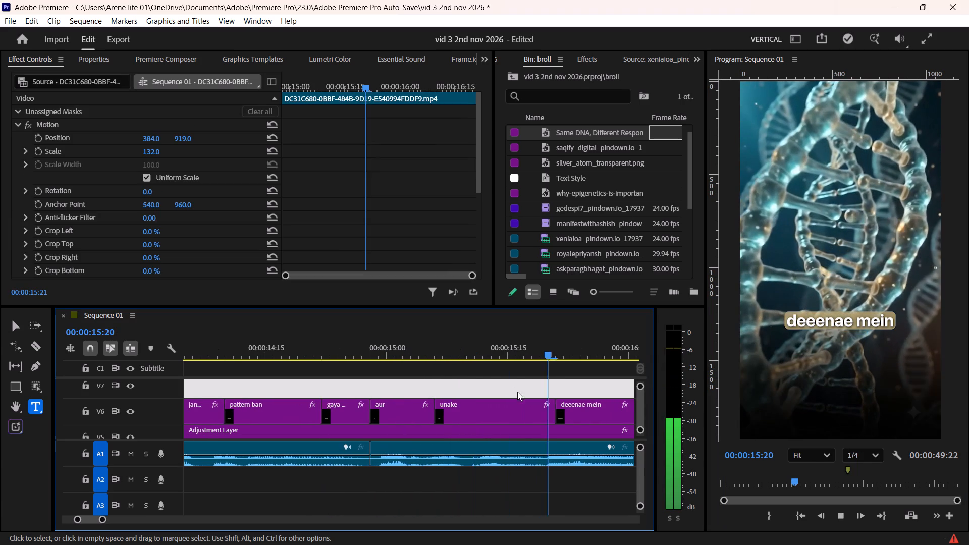
{"action": "left_click", "coordinate": [509, 352]}
{"action": "left_click", "coordinate": [501, 409]}
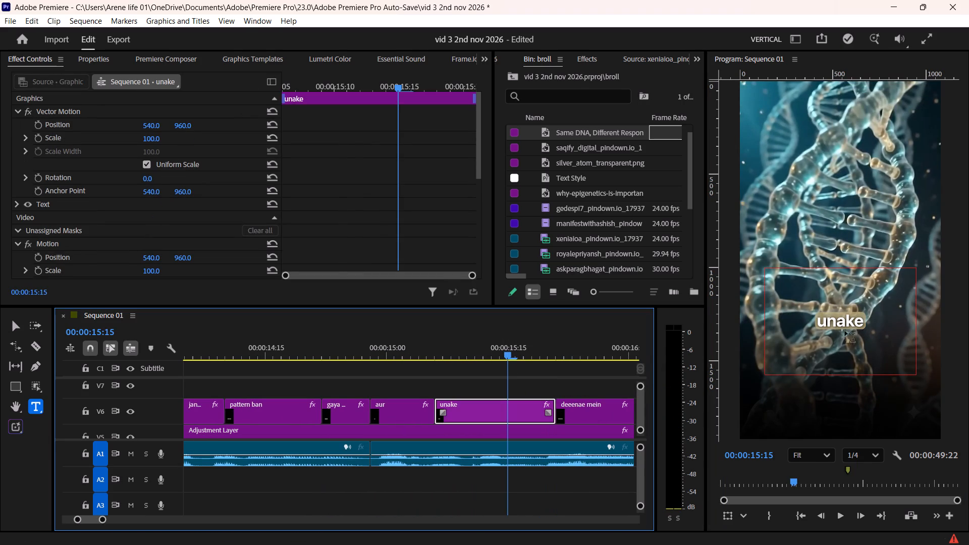
{"action": "left_click", "coordinate": [842, 321]}
{"action": "key", "text": "BackSpace"}
Play on to the "deeenae mein" caption and replace its text with "DNA mein".
{"action": "left_click", "coordinate": [538, 384]}
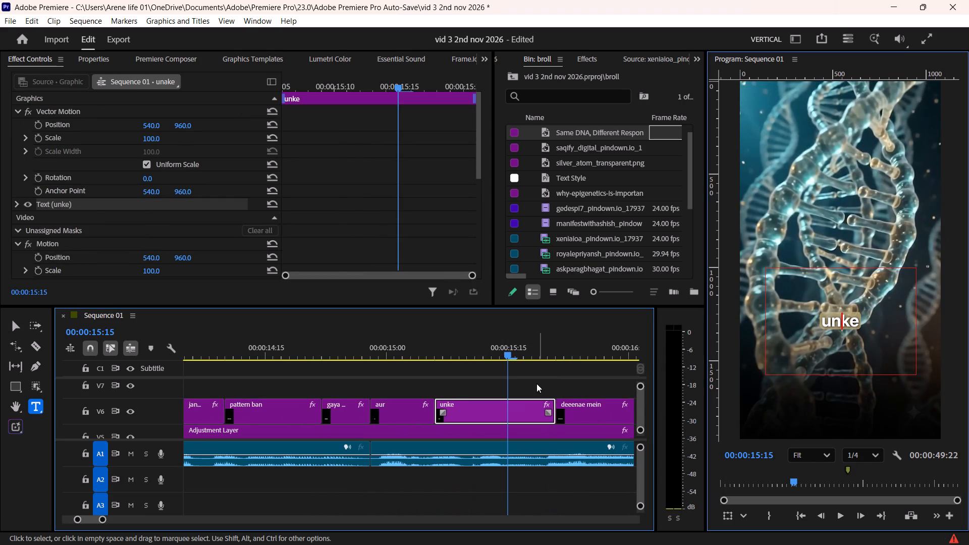
{"action": "key", "text": "space"}
{"action": "scroll", "coordinate": [536, 384], "scroll_direction": "down", "scroll_amount": 4}
{"action": "key", "text": "space"}
{"action": "left_click", "coordinate": [514, 416]}
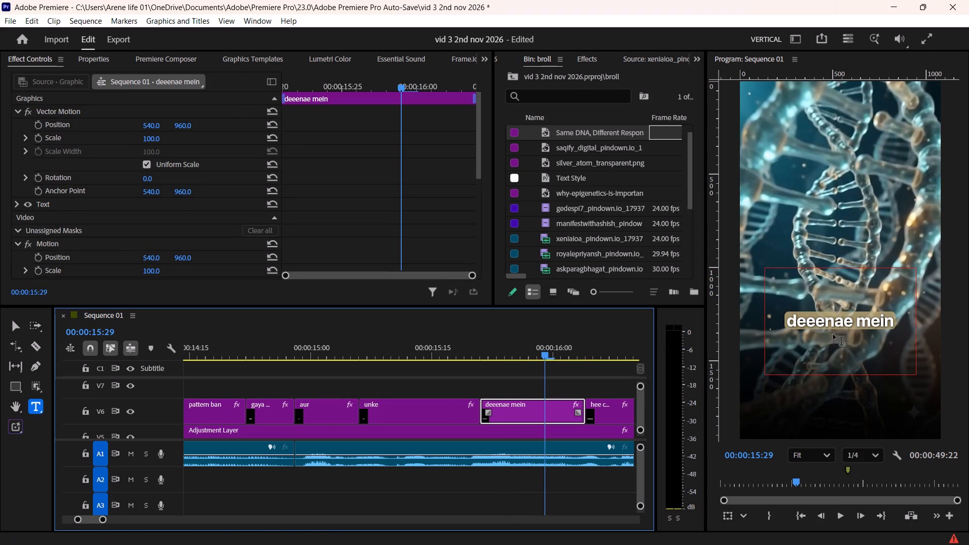
{"action": "left_click_drag", "start_coordinate": [850, 320], "coordinate": [792, 331]}
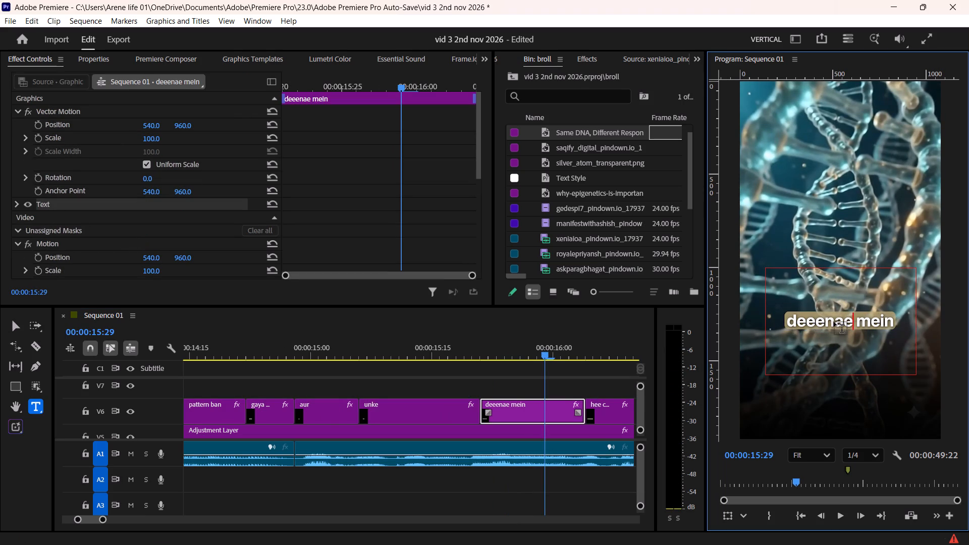
{"action": "key", "text": "ctrl+a"}
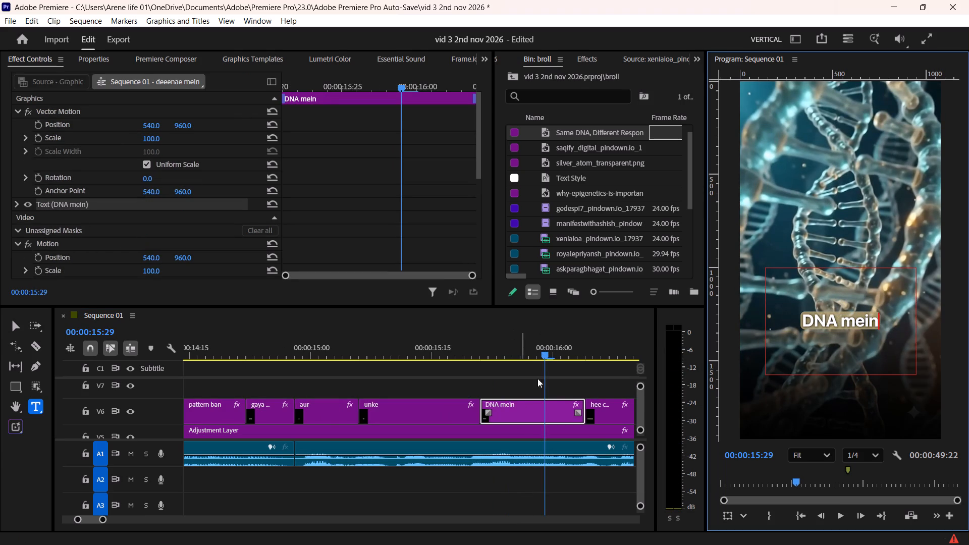
Play into the "hee chalaa gayaa" caption, return to the "DNA mein" caption and extend its text to "DNA mein hi".
{"action": "left_click", "coordinate": [559, 389]}
{"action": "scroll", "coordinate": [558, 391], "scroll_direction": "down", "scroll_amount": 3}
{"action": "key", "text": "space"}
{"action": "key", "text": "space"}
{"action": "scroll", "coordinate": [548, 404], "scroll_direction": "down", "scroll_amount": 2}
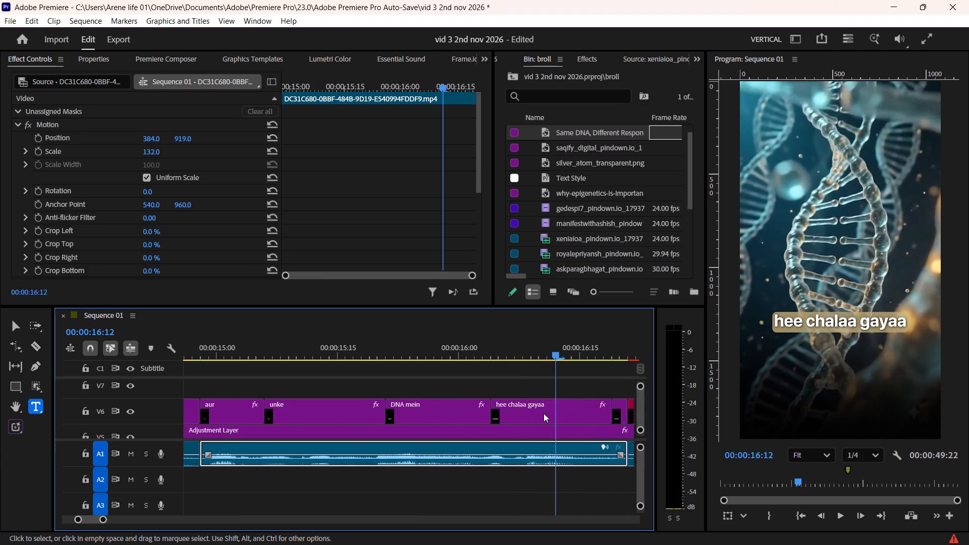
{"action": "left_click", "coordinate": [539, 414]}
{"action": "left_click", "coordinate": [470, 337]}
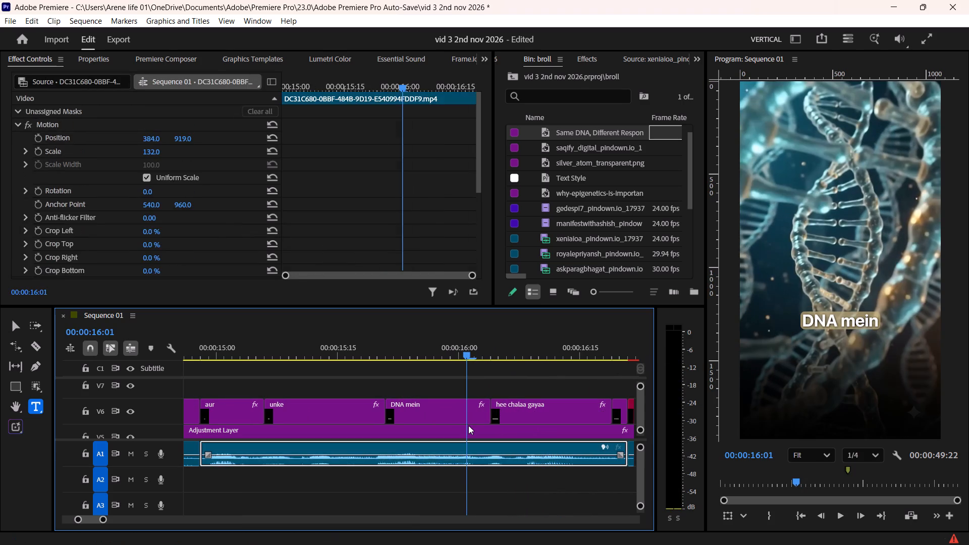
{"action": "left_click", "coordinate": [468, 425]}
{"action": "left_click", "coordinate": [465, 411]}
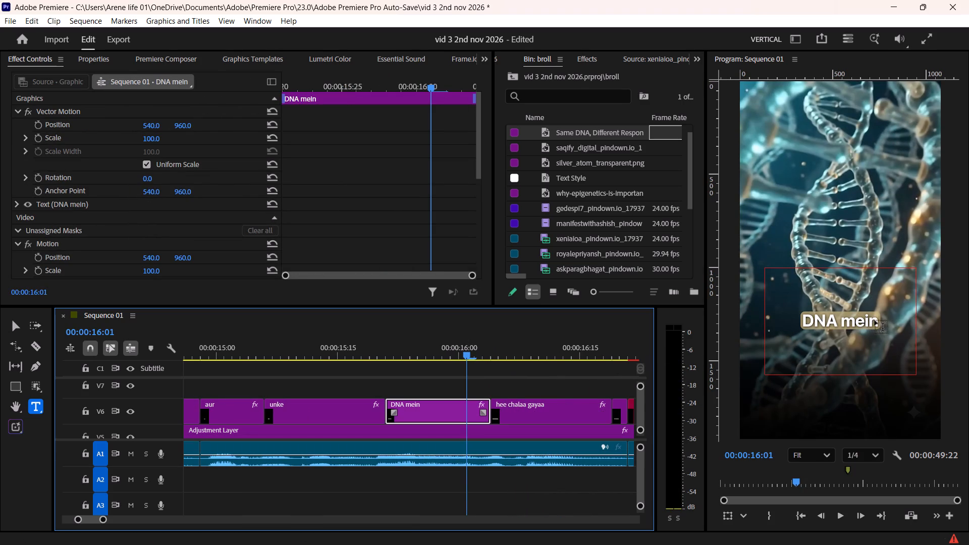
{"action": "left_click", "coordinate": [876, 320]}
{"action": "key", "text": "space"}
{"action": "type", "text": "hi"}
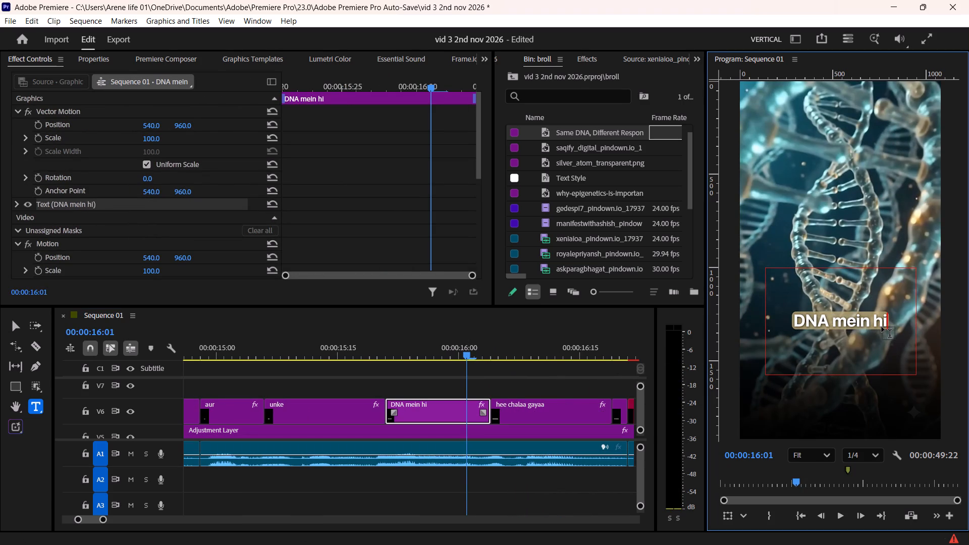
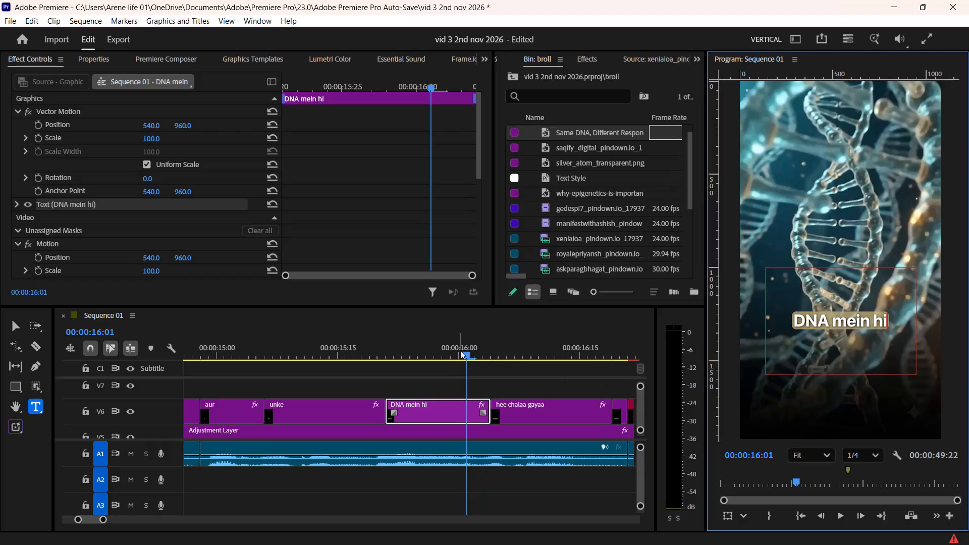
Play on into the "hee chalaa gayaa" caption and change its text to "chala gaya".
{"action": "left_click_drag", "start_coordinate": [496, 347], "coordinate": [501, 347]}
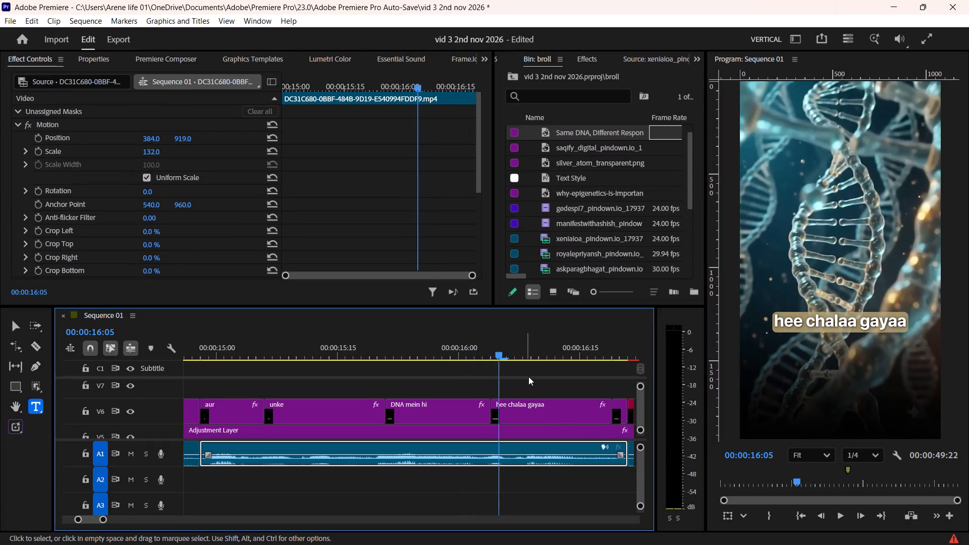
{"action": "key", "text": "space"}
{"action": "key", "text": "space"}
{"action": "left_click", "coordinate": [536, 407]}
{"action": "left_click", "coordinate": [807, 321]}
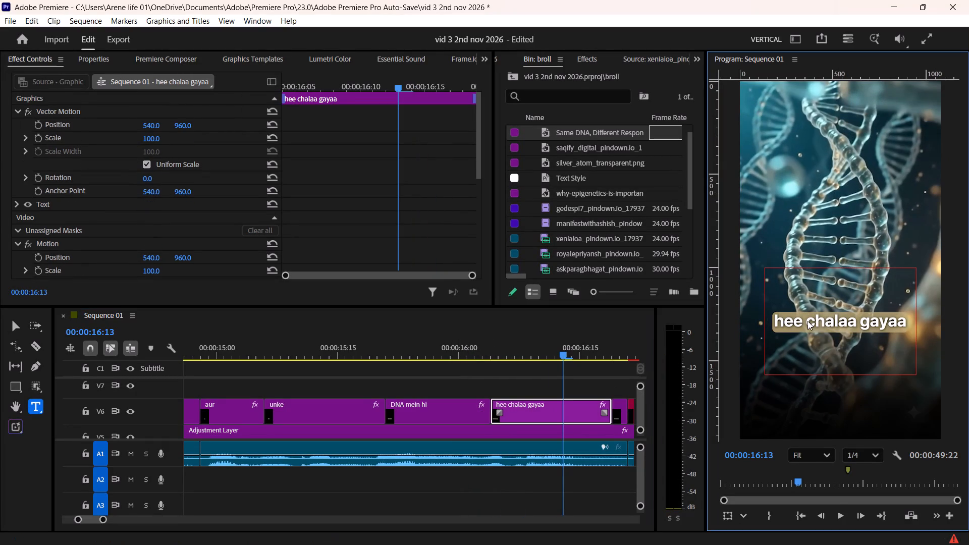
{"action": "key", "text": "BackSpace"}
{"action": "key", "text": "BackSpace"}
{"action": "key", "text": "BackSpace"}
{"action": "key", "text": "BackSpace"}
{"action": "key", "text": "BackSpace"}
{"action": "key", "text": "BackSpace"}
{"action": "key", "text": "BackSpace"}
{"action": "key", "text": "BackSpace"}
{"action": "key", "text": "BackSpace"}
{"action": "key", "text": "BackSpace"}
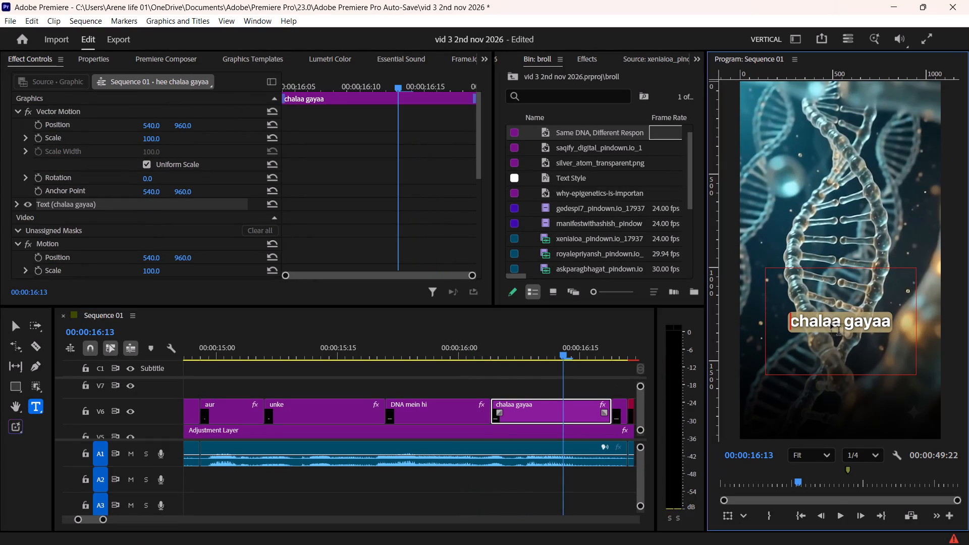
{"action": "left_click", "coordinate": [831, 324]}
{"action": "key", "text": "BackSpace"}
{"action": "left_click", "coordinate": [875, 321]}
{"action": "key", "text": "BackSpace"}
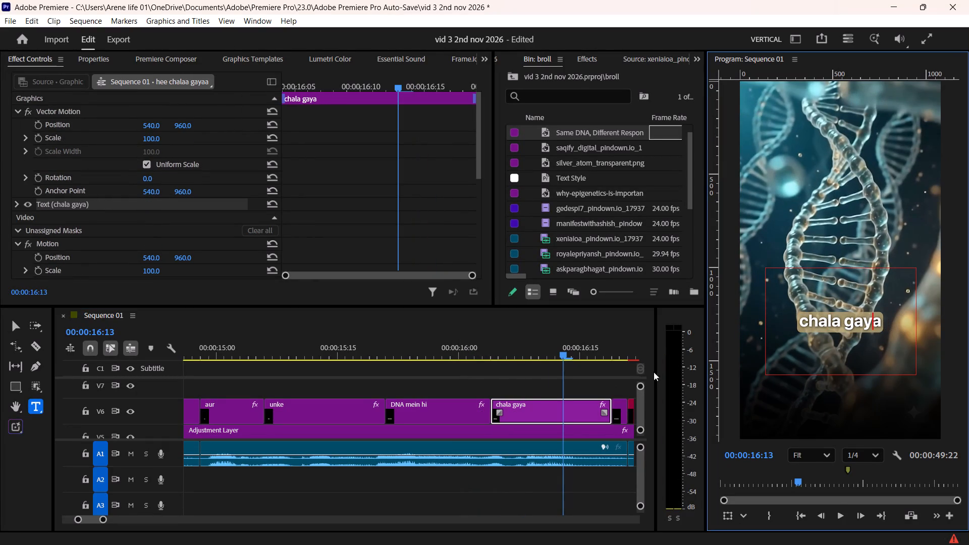
{"action": "left_click", "coordinate": [575, 381]}
Delete the short leftover caption after "chala gaya", extend "chala gaya" up to the "Hamara" title and save the project.
{"action": "scroll", "coordinate": [575, 383], "scroll_direction": "down", "scroll_amount": 5}
{"action": "key", "text": "space"}
{"action": "key", "text": "space"}
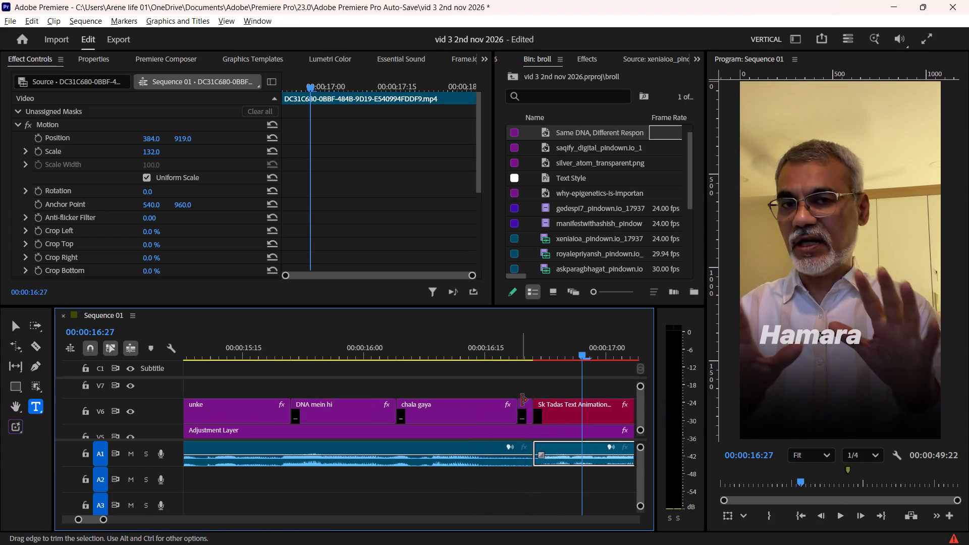
{"action": "left_click", "coordinate": [525, 413]}
{"action": "key", "text": "Delete"}
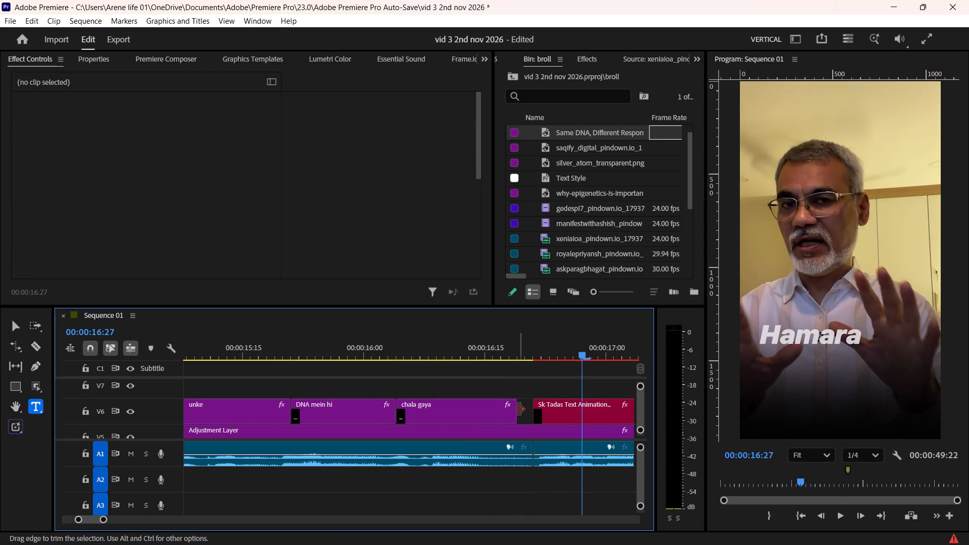
{"action": "left_click_drag", "start_coordinate": [515, 408], "coordinate": [531, 407]}
{"action": "left_click", "coordinate": [505, 353]}
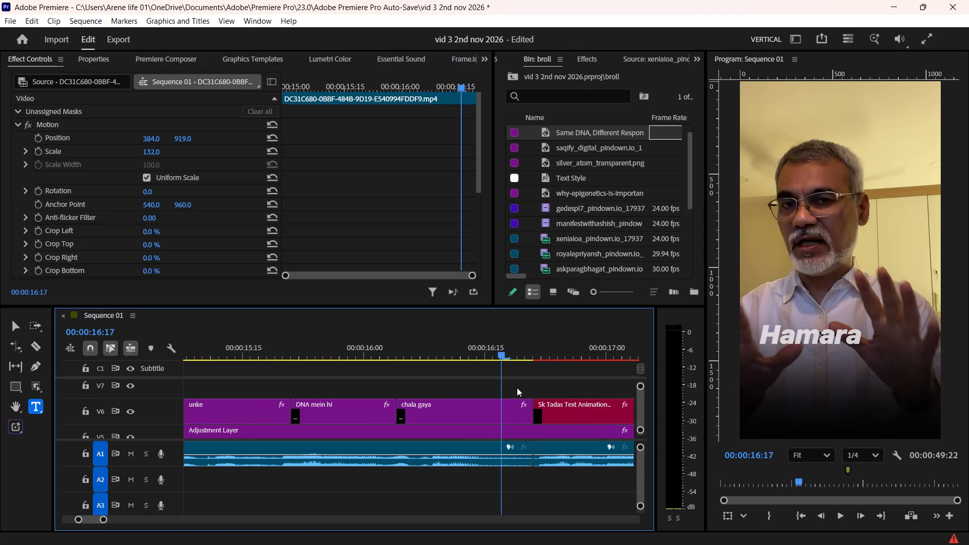
{"action": "left_click", "coordinate": [518, 392]}
{"action": "key", "text": "ctrl+s"}
Play through the "Hamara DNA" title and set the "adopt karta hai" title's horizontal position to 531.2.
{"action": "key", "text": "space"}
{"action": "scroll", "coordinate": [518, 392], "scroll_direction": "down", "scroll_amount": 5}
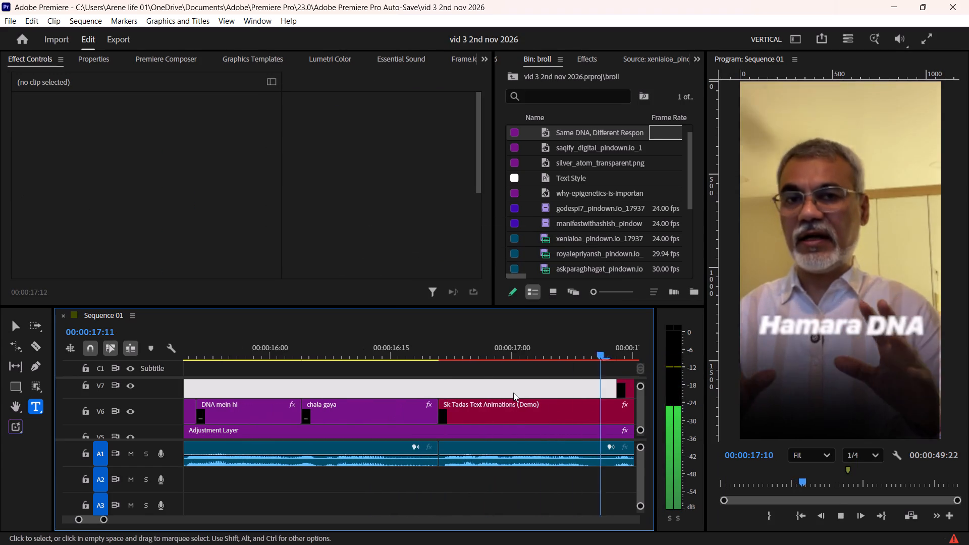
{"action": "scroll", "coordinate": [513, 393], "scroll_direction": "down", "scroll_amount": 4}
{"action": "key", "text": "space"}
{"action": "left_click_drag", "start_coordinate": [320, 352], "coordinate": [312, 358]}
{"action": "left_click", "coordinate": [306, 386]}
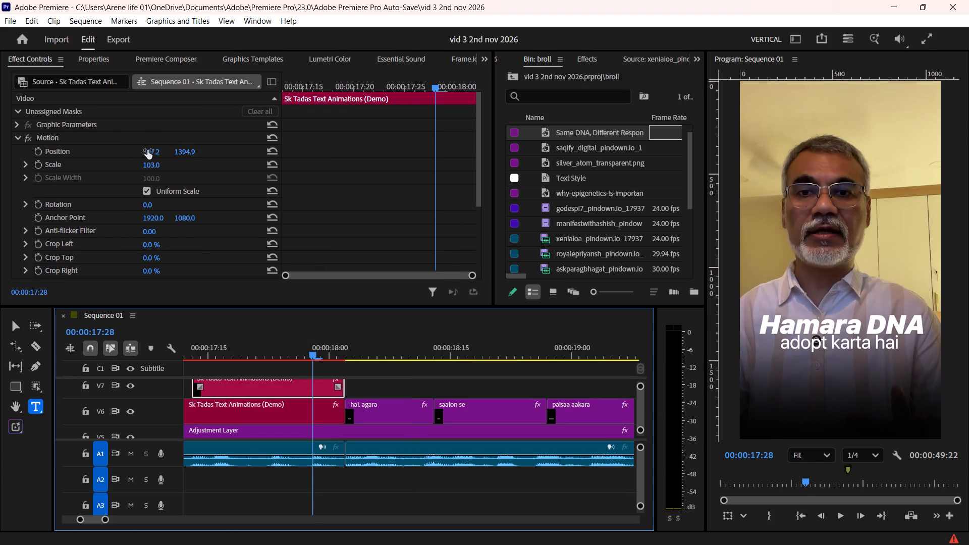
{"action": "left_click", "coordinate": [149, 150]}
Play on to the "hai. agara" caption and change its text to "agar".
{"action": "key", "text": "space"}
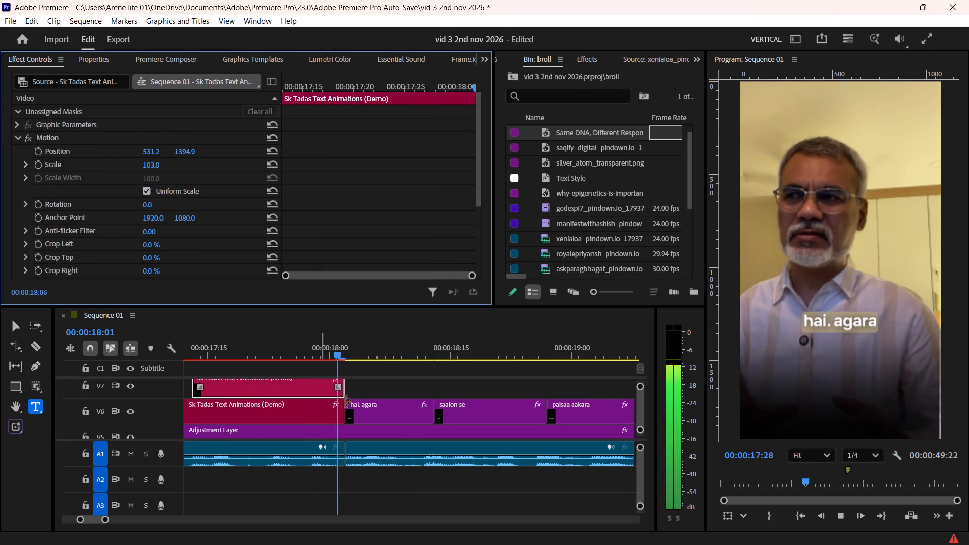
{"action": "key", "text": "space"}
{"action": "left_click", "coordinate": [391, 351]}
{"action": "left_click", "coordinate": [388, 407]}
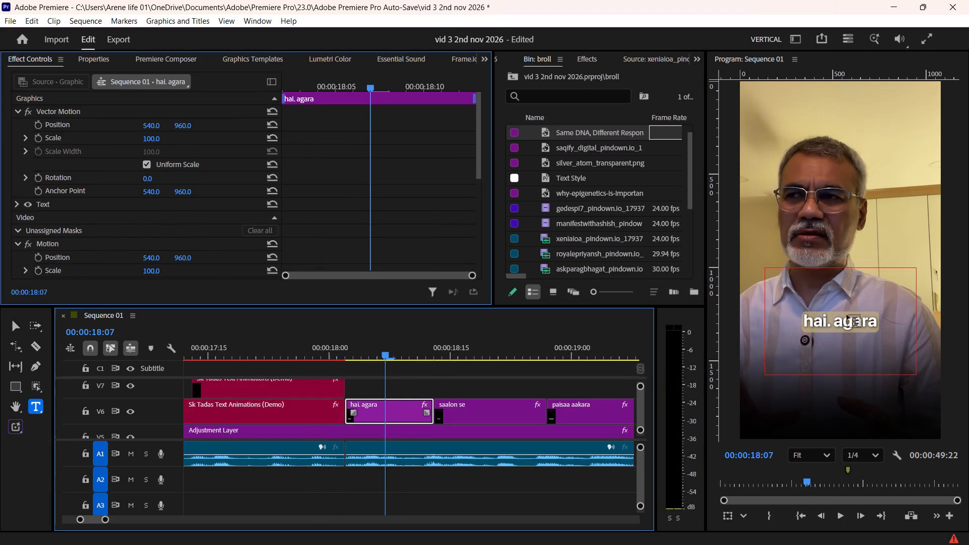
{"action": "left_click", "coordinate": [837, 321]}
{"action": "key", "text": "BackSpace"}
{"action": "key", "text": "BackSpace"}
{"action": "key", "text": "BackSpace"}
{"action": "key", "text": "BackSpace"}
{"action": "key", "text": "BackSpace"}
{"action": "key", "text": "BackSpace"}
{"action": "key", "text": "BackSpace"}
{"action": "key", "text": "BackSpace"}
{"action": "key", "text": "BackSpace"}
{"action": "key", "text": "BackSpace"}
{"action": "key", "text": "BackSpace"}
{"action": "key", "text": "BackSpace"}
{"action": "key", "text": "BackSpace"}
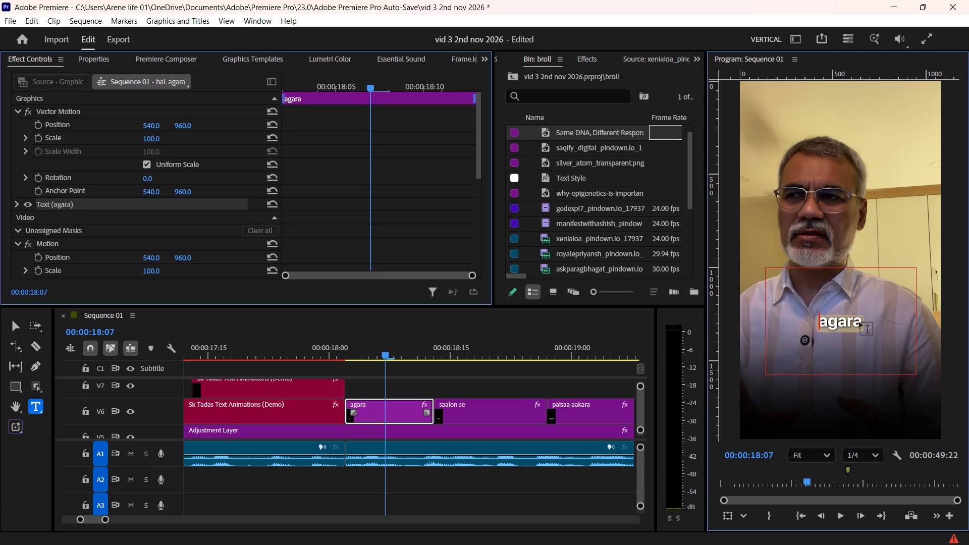
{"action": "left_click", "coordinate": [860, 322]}
{"action": "key", "text": "BackSpace"}
{"action": "left_click", "coordinate": [422, 389]}
Play on to the "saalon se" caption and correct it to "saalo se".
{"action": "key", "text": "space"}
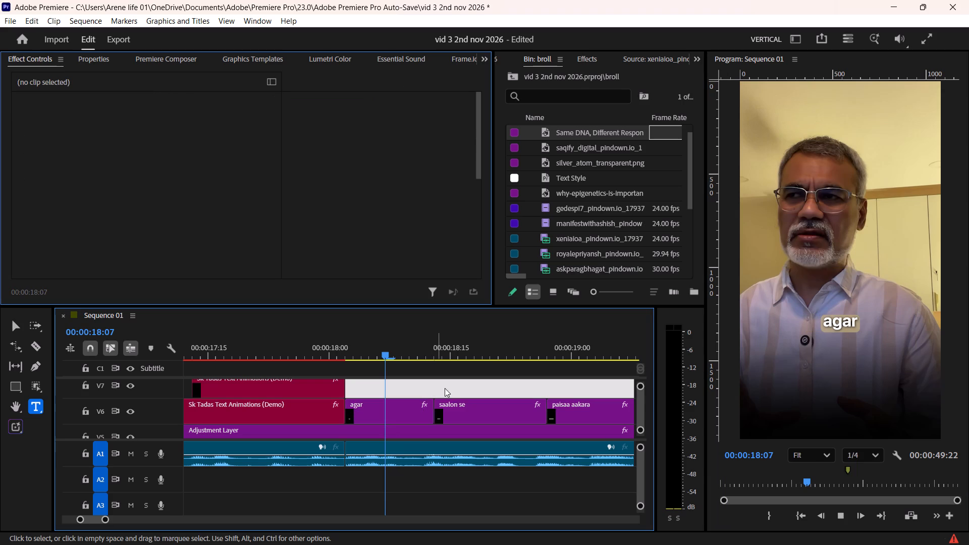
{"action": "key", "text": "space"}
{"action": "left_click", "coordinate": [495, 408]}
{"action": "left_click", "coordinate": [857, 320]}
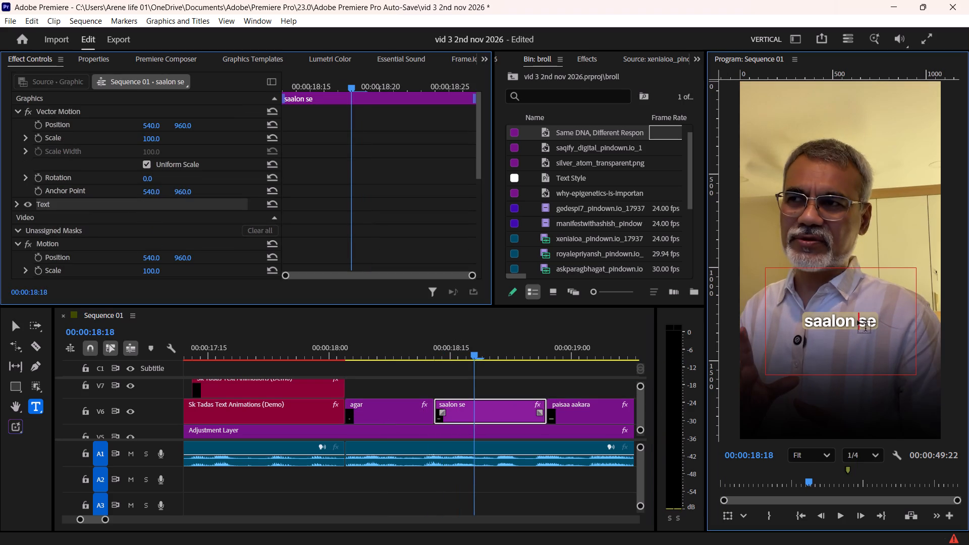
{"action": "key", "text": "BackSpace"}
{"action": "key", "text": "BackSpace"}
{"action": "key", "text": "space"}
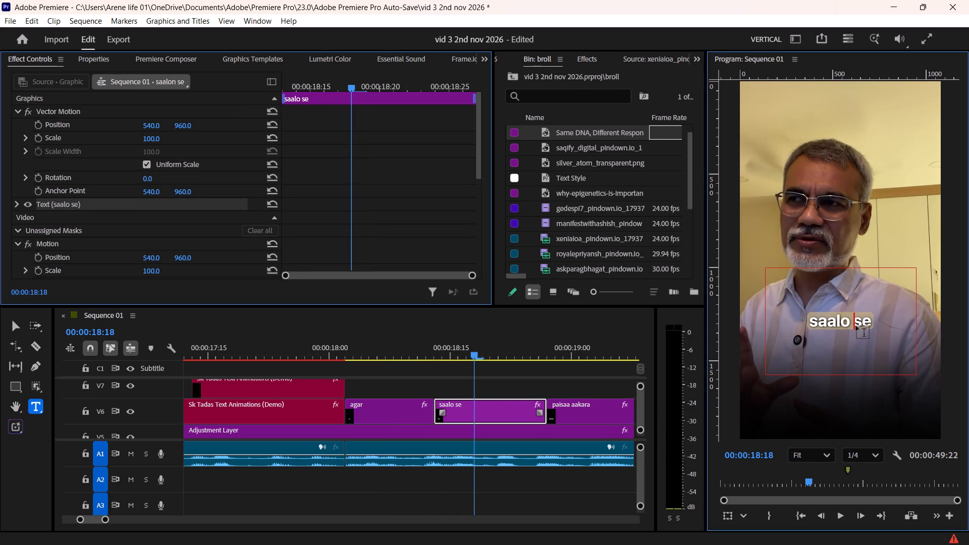
{"action": "left_click", "coordinate": [507, 383]}
Play through the "paisaa aakara" caption and split it at 00:00:19:10, where the audio cut falls.
{"action": "key", "text": "space"}
{"action": "scroll", "coordinate": [510, 391], "scroll_direction": "down", "scroll_amount": 4}
{"action": "key", "text": "space"}
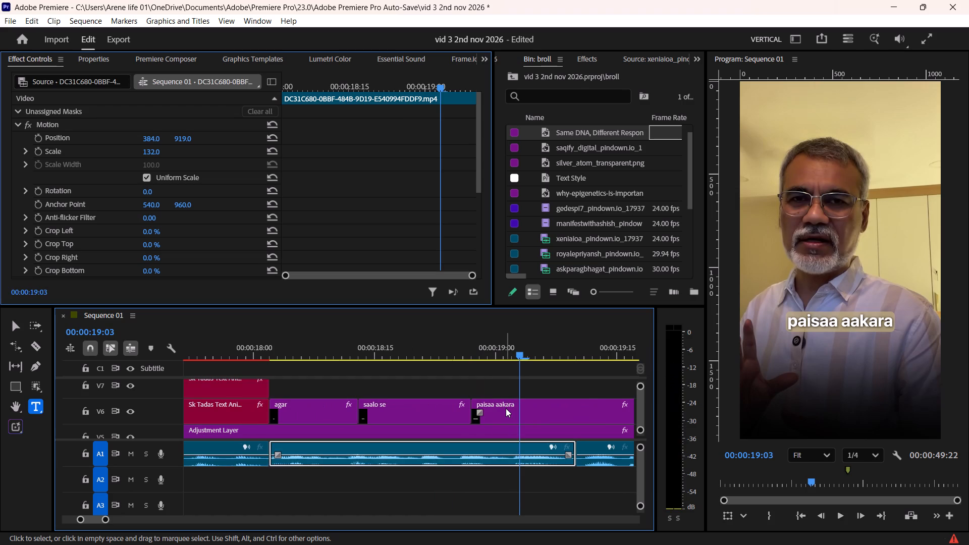
{"action": "scroll", "coordinate": [506, 408], "scroll_direction": "down", "scroll_amount": 4}
{"action": "key", "text": "space"}
{"action": "key", "text": "space"}
{"action": "left_click_drag", "start_coordinate": [510, 355], "coordinate": [502, 373], "text": "shift"}
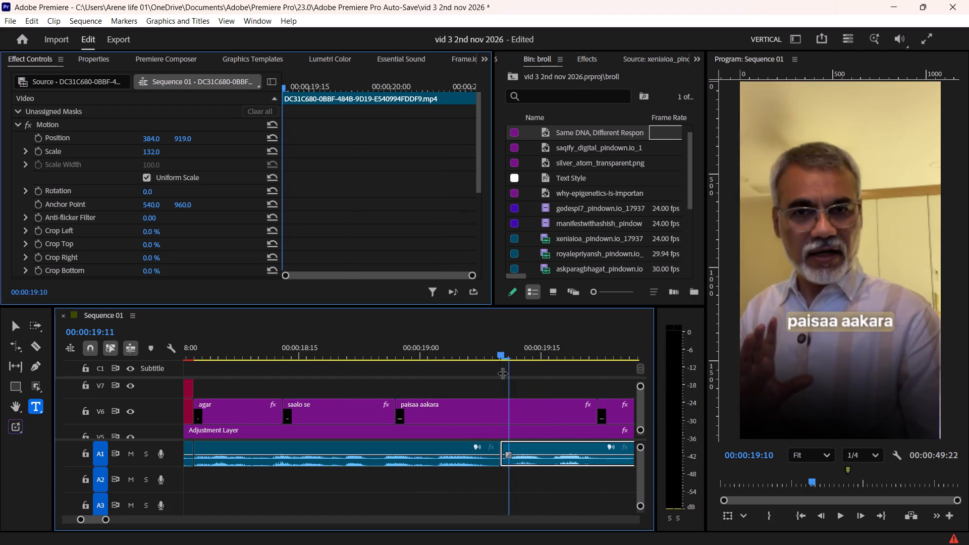
{"action": "left_click_drag", "start_coordinate": [502, 373], "coordinate": [419, 409], "text": "shift"}
{"action": "key", "text": "space"}
{"action": "key", "text": "space"}
{"action": "left_click", "coordinate": [502, 347], "text": "shift"}
{"action": "left_click", "coordinate": [513, 409]}
{"action": "key", "text": "F1"}
Change the text of the first half of the split "paisaa aakara" caption to "paisa".
{"action": "left_click", "coordinate": [481, 344]}
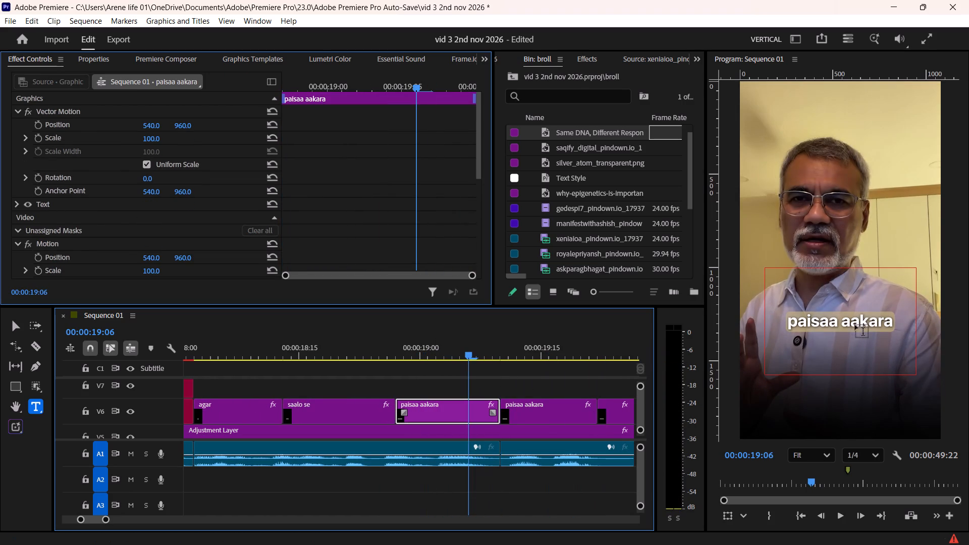
{"action": "left_click", "coordinate": [844, 324]}
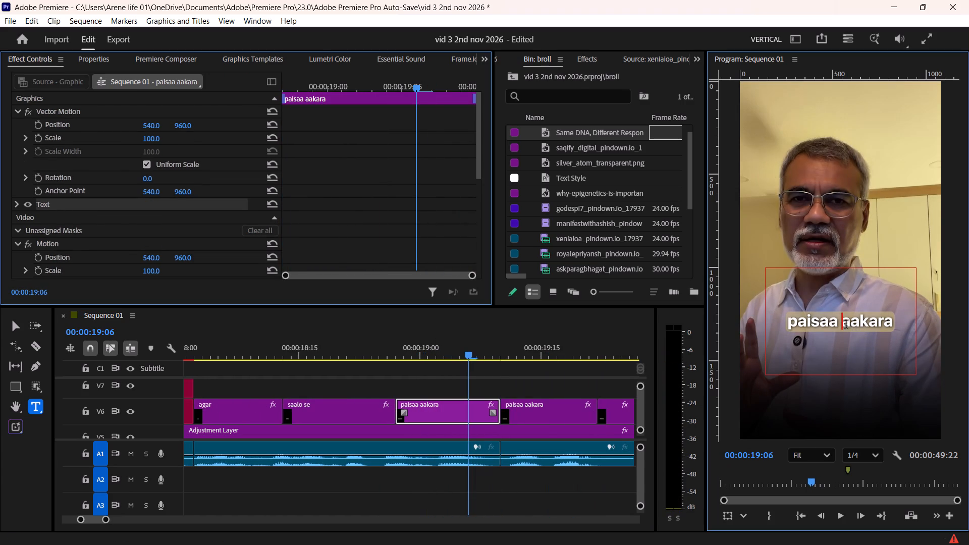
{"action": "key", "text": "shift+Right"}
{"action": "key", "text": "shift+Right"}
{"action": "key", "text": "shift+Right"}
{"action": "key", "text": "shift+Right"}
{"action": "key", "text": "shift+Right"}
{"action": "key", "text": "shift+Right"}
{"action": "key", "text": "shift+Right"}
{"action": "key", "text": "shift+Right"}
{"action": "key", "text": "shift+Right"}
{"action": "key", "text": "shift+Right"}
{"action": "key", "text": "shift+Right"}
{"action": "key", "text": "shift+Right"}
{"action": "key", "text": "shift+Right"}
{"action": "key", "text": "shift+Right"}
{"action": "key", "text": "shift+Right"}
{"action": "key", "text": "shift+Right"}
{"action": "key", "text": "shift+Right"}
{"action": "key", "text": "shift+Right"}
{"action": "key", "text": "shift+Right"}
{"action": "key", "text": "shift+Right"}
{"action": "key", "text": "BackSpace"}
{"action": "key", "text": "BackSpace"}
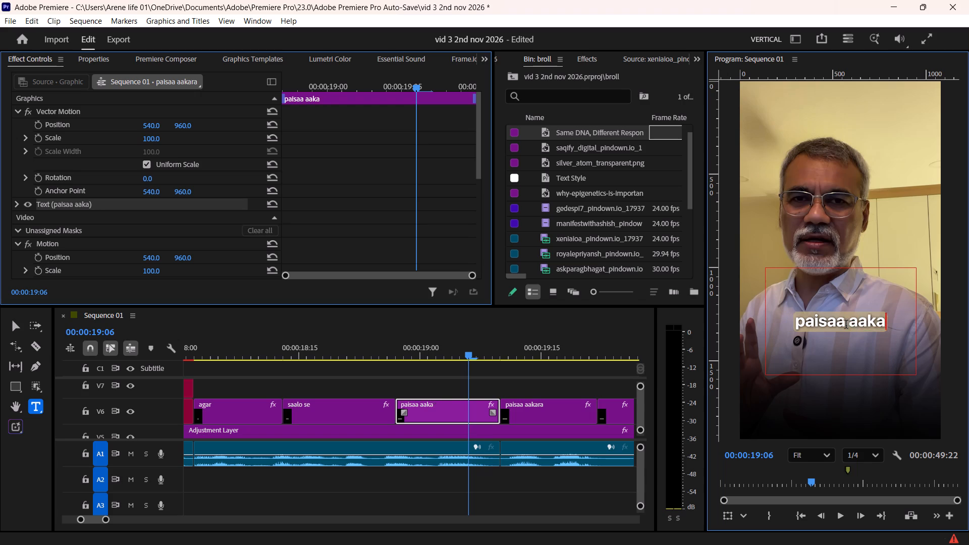
{"action": "key", "text": "BackSpace"}
{"action": "key", "text": "BackSpace"}
{"action": "key", "text": "BackSpace"}
{"action": "key", "text": "BackSpace"}
{"action": "key", "text": "BackSpace"}
{"action": "key", "text": "BackSpace"}
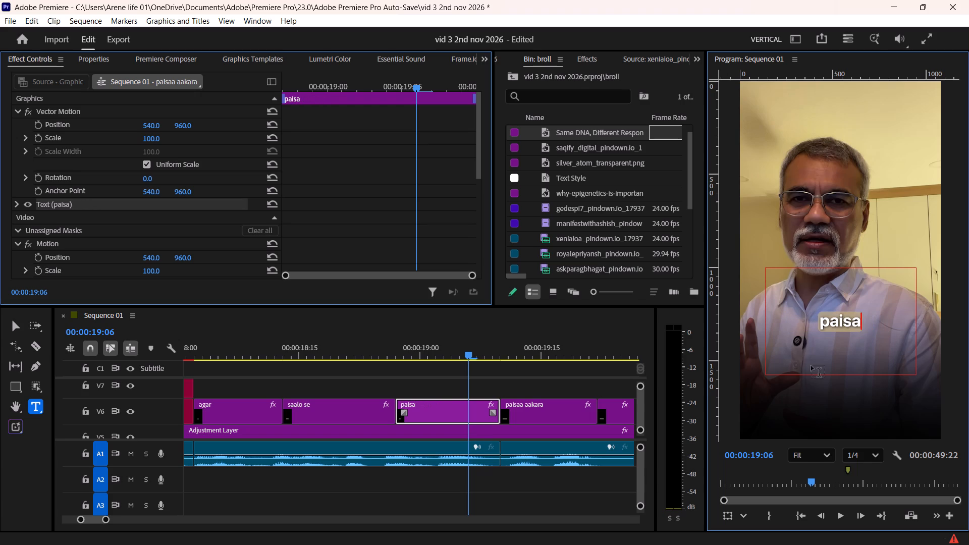
Change the text of the second half of the split "paisaa aakara" caption to "aakar".
{"action": "left_click", "coordinate": [529, 340]}
{"action": "left_click", "coordinate": [553, 410]}
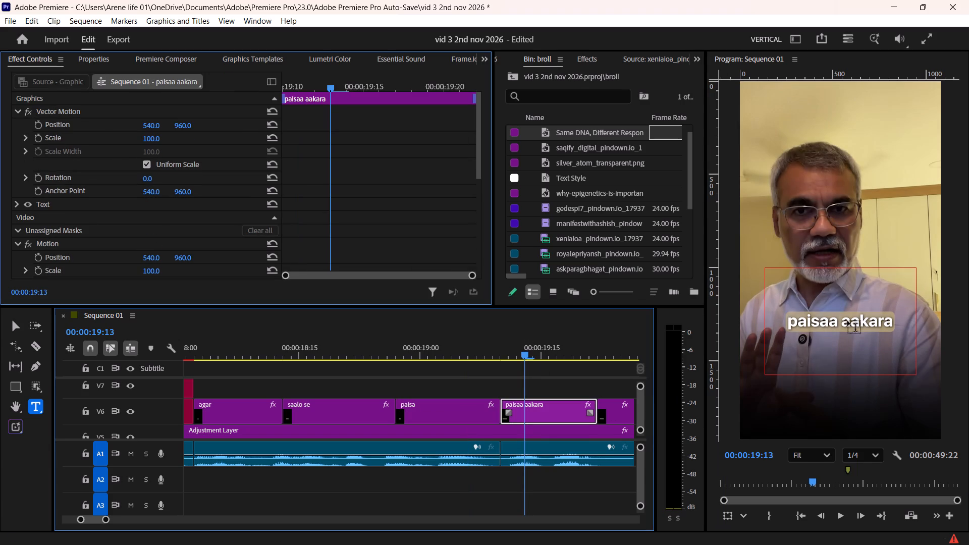
{"action": "left_click", "coordinate": [843, 322]}
{"action": "key", "text": "BackSpace"}
{"action": "key", "text": "BackSpace"}
{"action": "key", "text": "BackSpace"}
{"action": "key", "text": "BackSpace"}
{"action": "key", "text": "BackSpace"}
{"action": "key", "text": "BackSpace"}
{"action": "key", "text": "BackSpace"}
{"action": "key", "text": "BackSpace"}
{"action": "key", "text": "BackSpace"}
{"action": "key", "text": "BackSpace"}
{"action": "key", "text": "BackSpace"}
{"action": "key", "text": "BackSpace"}
{"action": "key", "text": "BackSpace"}
{"action": "key", "text": "BackSpace"}
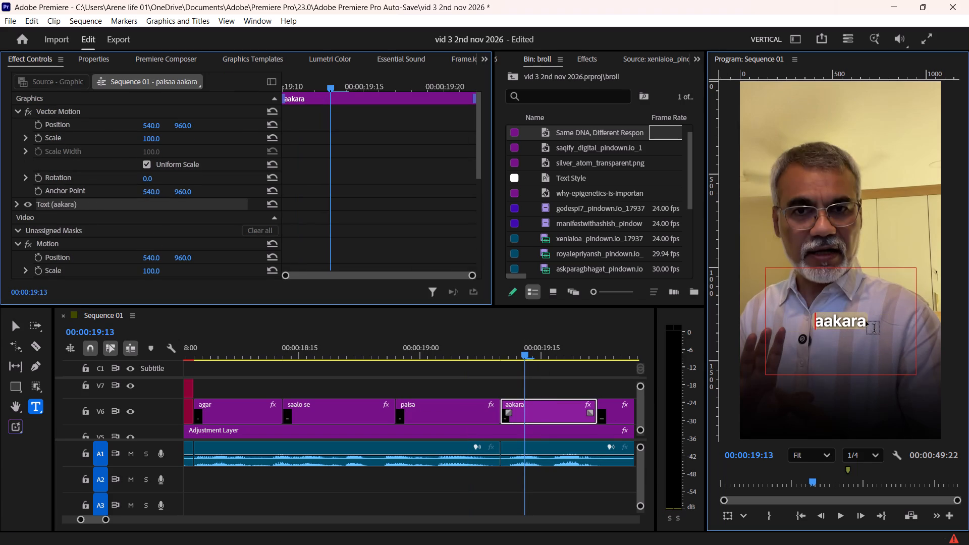
{"action": "left_click", "coordinate": [864, 321]}
{"action": "key", "text": "BackSpace"}
{"action": "left_click", "coordinate": [571, 385]}
Play on to the "nikala rahaa" caption and change its text to "nikal raha hai".
{"action": "key", "text": "space"}
{"action": "scroll", "coordinate": [571, 391], "scroll_direction": "down", "scroll_amount": 2}
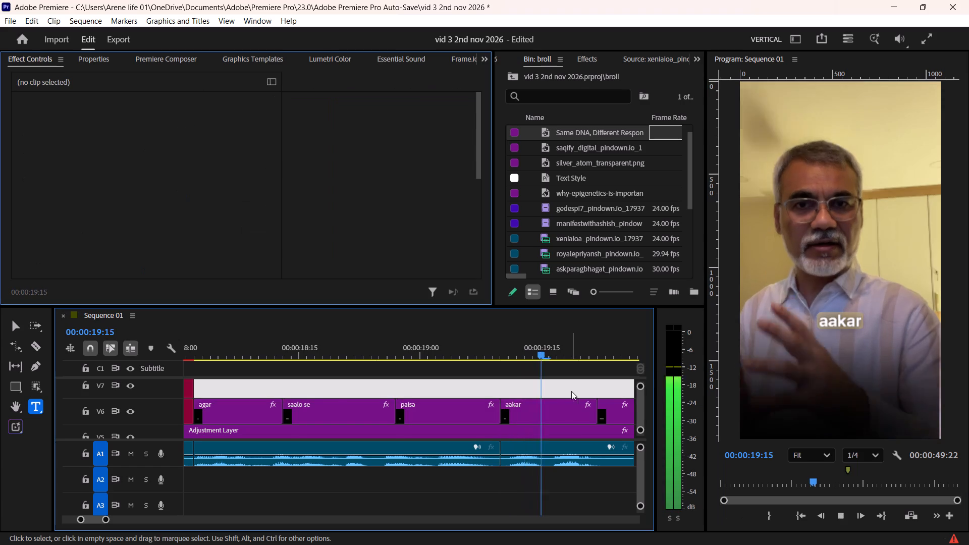
{"action": "scroll", "coordinate": [571, 391], "scroll_direction": "down", "scroll_amount": 3}
{"action": "key", "text": "space"}
{"action": "scroll", "coordinate": [547, 409], "scroll_direction": "down", "scroll_amount": 4}
{"action": "key", "text": "space"}
{"action": "key", "text": "space"}
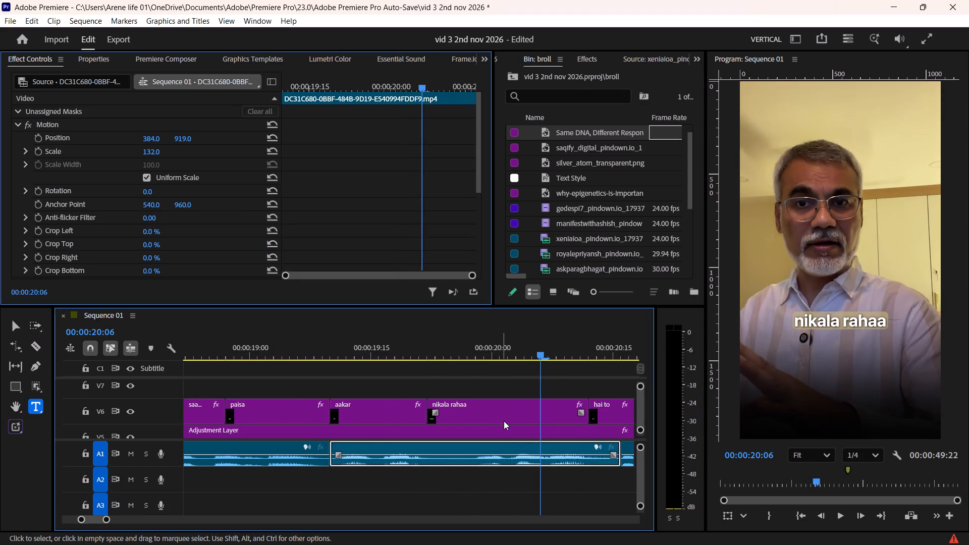
{"action": "left_click", "coordinate": [504, 423]}
{"action": "left_click", "coordinate": [838, 320]}
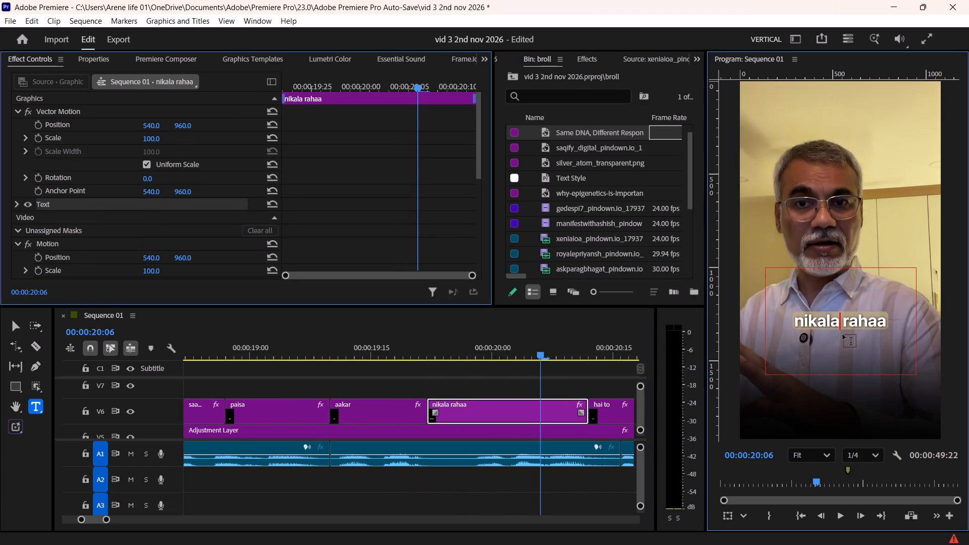
{"action": "key", "text": "BackSpace"}
{"action": "left_click", "coordinate": [871, 320]}
{"action": "key", "text": "BackSpace"}
{"action": "left_click", "coordinate": [587, 385]}
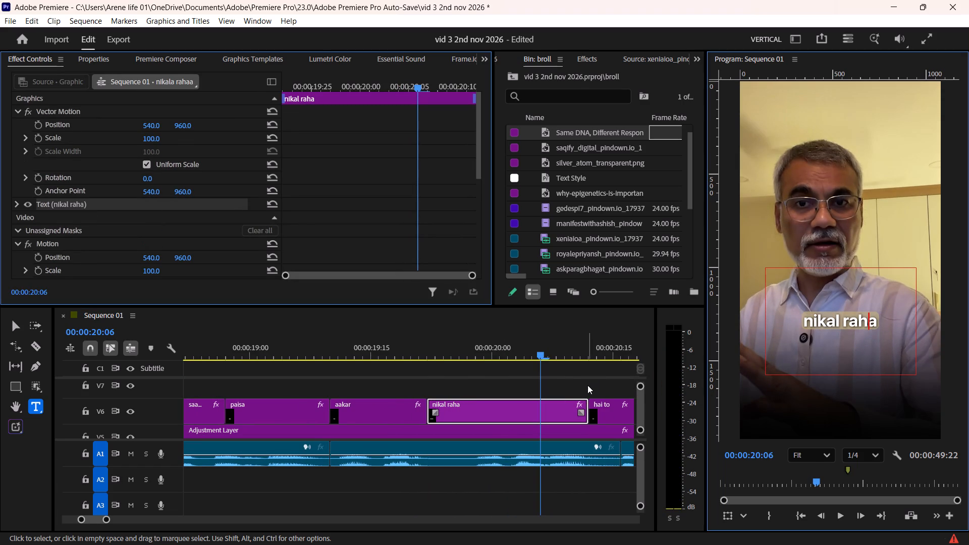
{"action": "left_click_drag", "start_coordinate": [586, 402], "coordinate": [573, 404]}
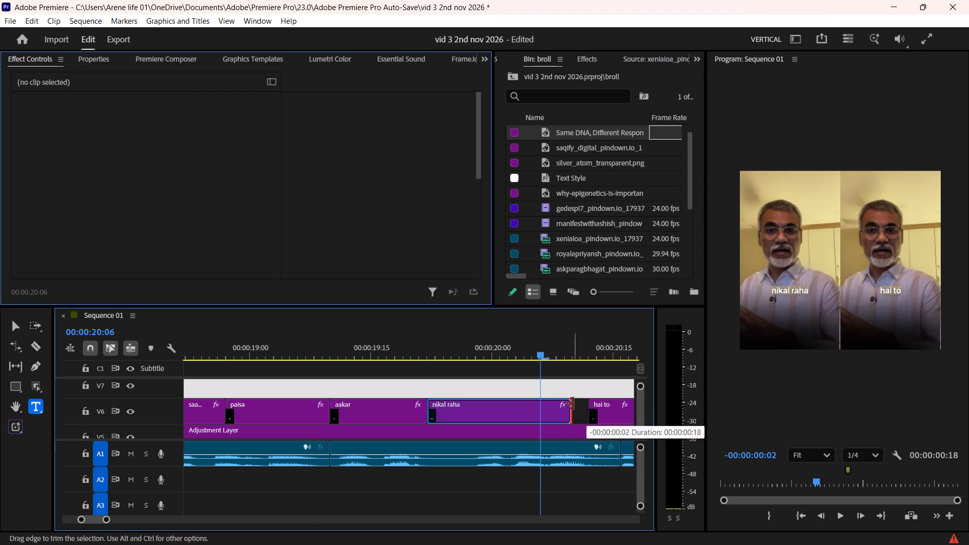
{"action": "left_click_drag", "start_coordinate": [573, 404], "coordinate": [591, 402]}
{"action": "left_click", "coordinate": [553, 407]}
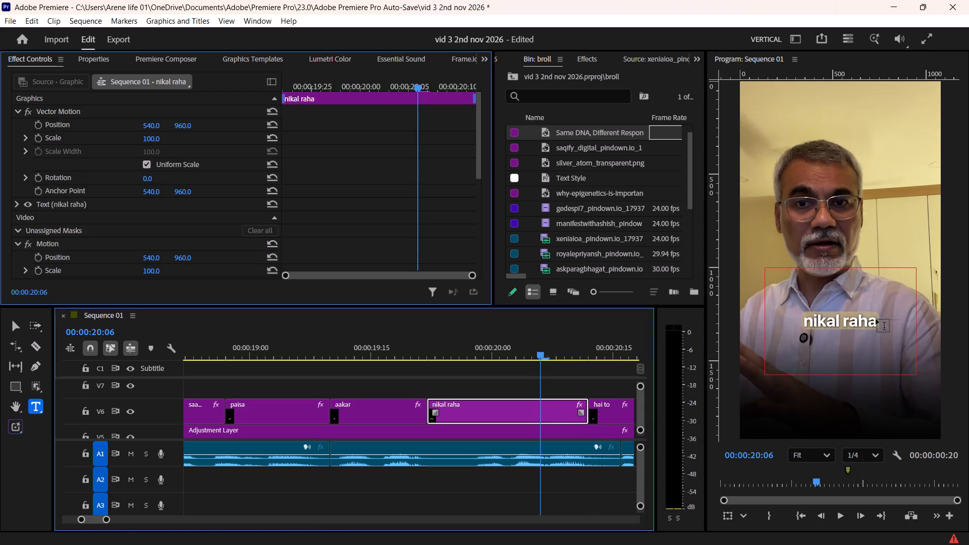
{"action": "left_click", "coordinate": [876, 319]}
{"action": "key", "text": "space"}
{"action": "type", "text": "hai"}
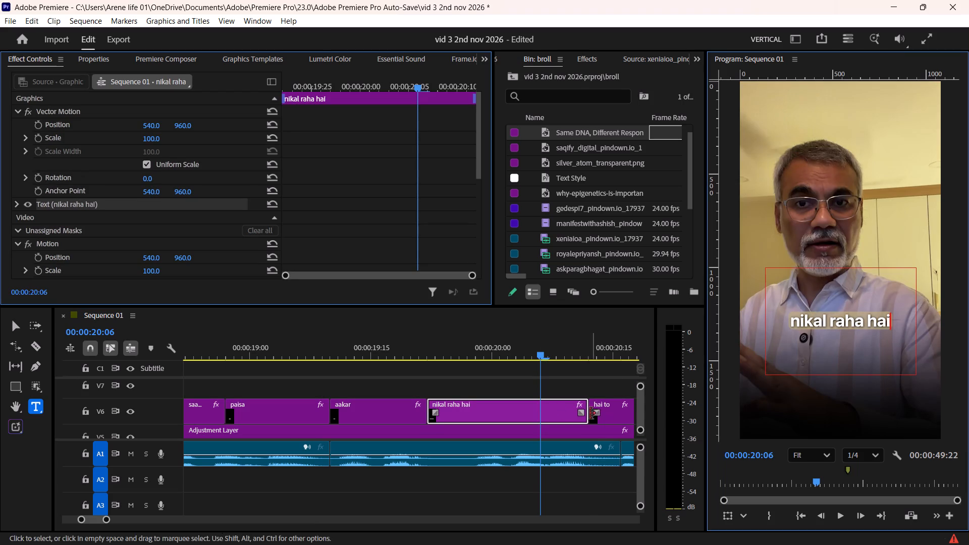
Trim the start of the "hai to" caption to the audio cut and extend "nikal raha hai" to meet it.
{"action": "left_click", "coordinate": [609, 350]}
{"action": "scroll", "coordinate": [604, 398], "scroll_direction": "down", "scroll_amount": 4}
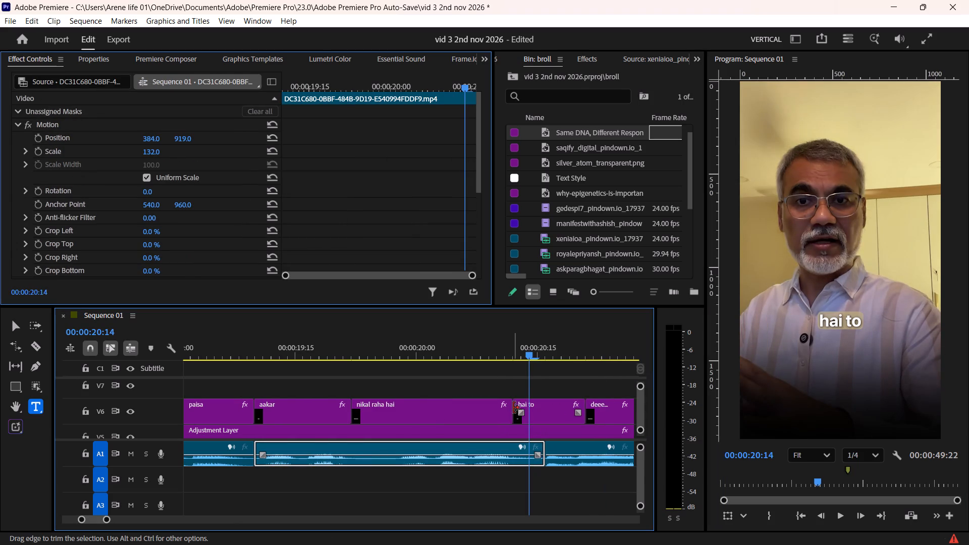
{"action": "left_click_drag", "start_coordinate": [515, 407], "coordinate": [544, 408]}
{"action": "left_click_drag", "start_coordinate": [511, 406], "coordinate": [554, 406]}
Play on, trim the start of the "deeenae usee" caption by two frames and extend "hai to" to meet it.
{"action": "scroll", "coordinate": [552, 407], "scroll_direction": "down", "scroll_amount": 4}
{"action": "key", "text": "space"}
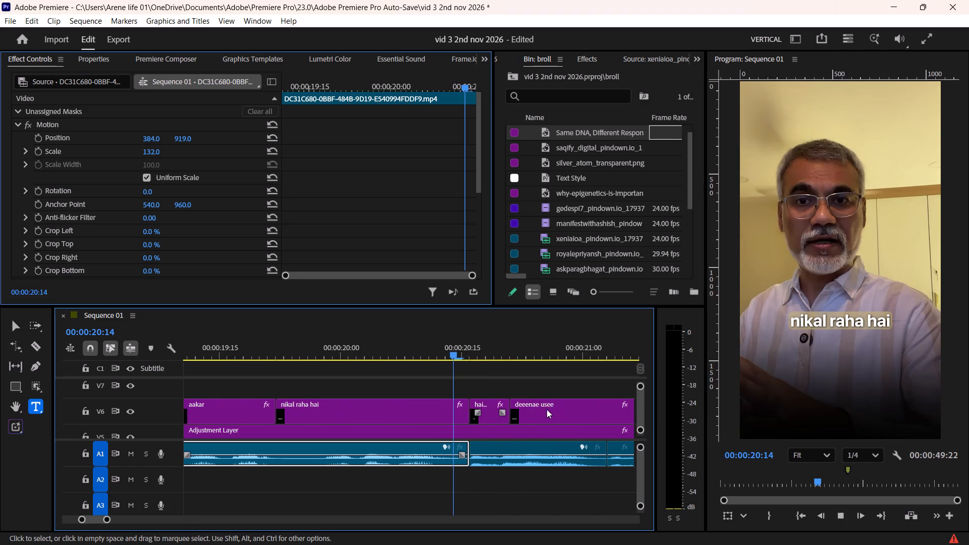
{"action": "key", "text": "space"}
{"action": "scroll", "coordinate": [519, 409], "scroll_direction": "up", "scroll_amount": 4}
{"action": "scroll", "coordinate": [518, 409], "scroll_direction": "down", "scroll_amount": 5}
{"action": "scroll", "coordinate": [506, 410], "scroll_direction": "up", "scroll_amount": 5, "text": "alt"}
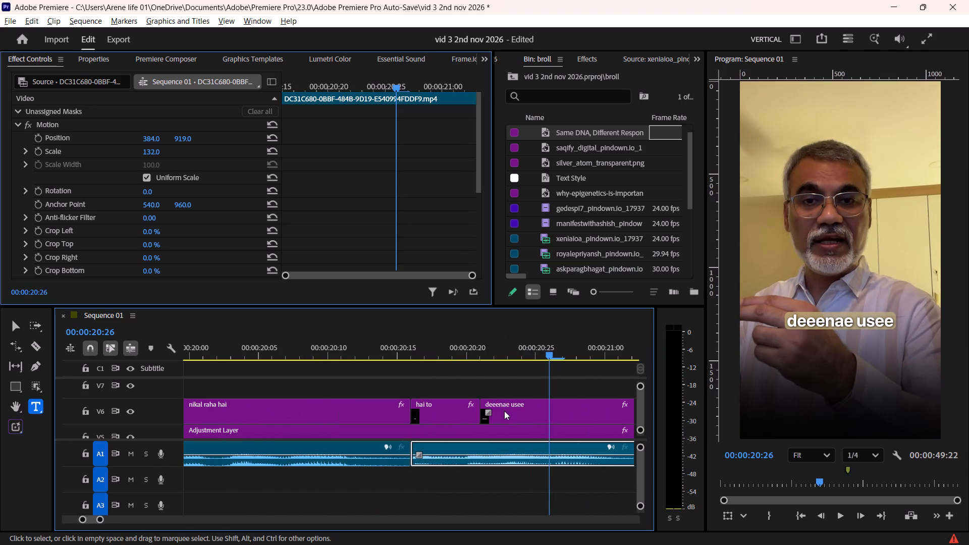
{"action": "left_click_drag", "start_coordinate": [484, 402], "coordinate": [509, 402]}
{"action": "left_click_drag", "start_coordinate": [480, 408], "coordinate": [540, 404]}
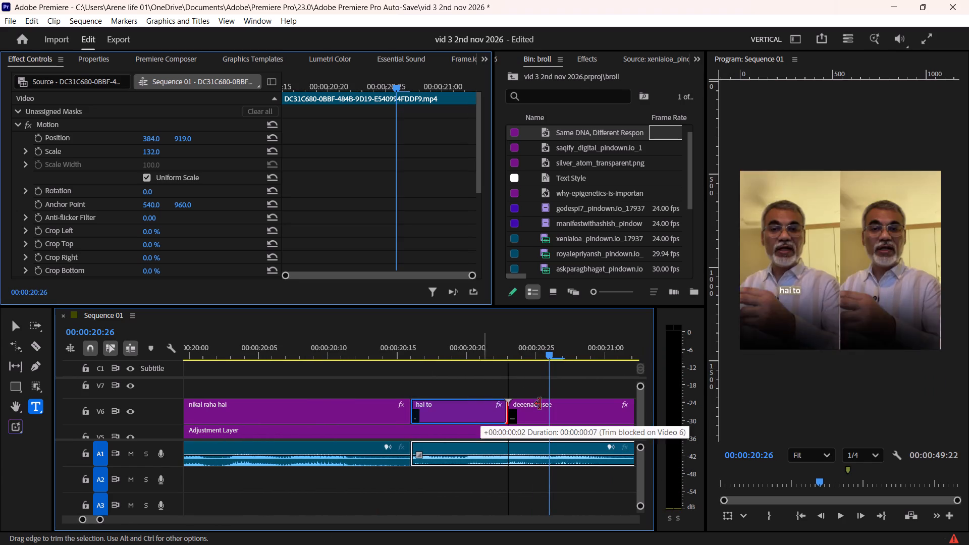
Change the text of the "hai to" caption to "toh" and save the project.
{"action": "left_click_drag", "start_coordinate": [540, 404], "coordinate": [536, 403]}
{"action": "left_click", "coordinate": [455, 356]}
{"action": "left_click", "coordinate": [457, 408]}
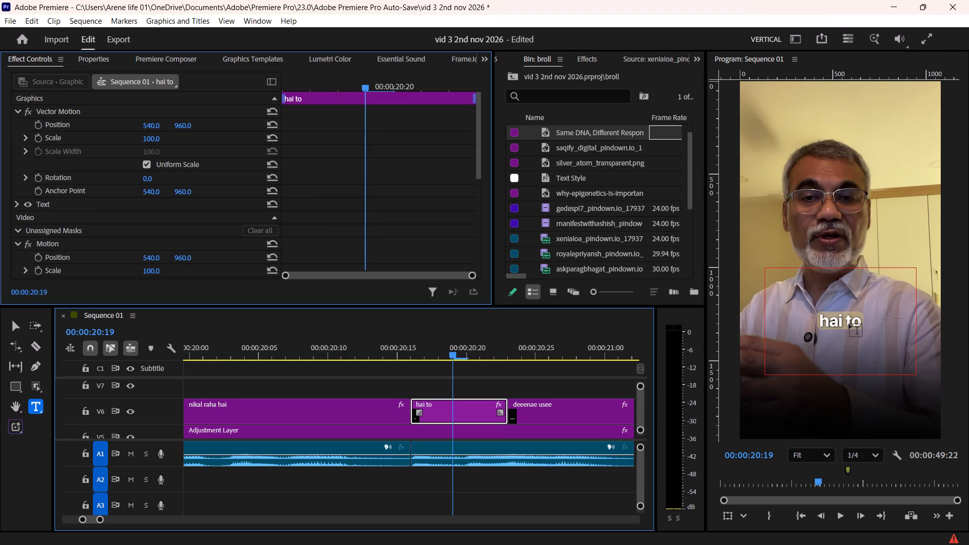
{"action": "left_click", "coordinate": [846, 323]}
{"action": "key", "text": "BackSpace"}
{"action": "key", "text": "BackSpace"}
{"action": "key", "text": "BackSpace"}
{"action": "key", "text": "BackSpace"}
{"action": "key", "text": "BackSpace"}
{"action": "key", "text": "BackSpace"}
{"action": "key", "text": "BackSpace"}
{"action": "key", "text": "BackSpace"}
{"action": "key", "text": "BackSpace"}
{"action": "key", "text": "BackSpace"}
{"action": "key", "text": "BackSpace"}
{"action": "key", "text": "BackSpace"}
{"action": "key", "text": "BackSpace"}
{"action": "key", "text": "BackSpace"}
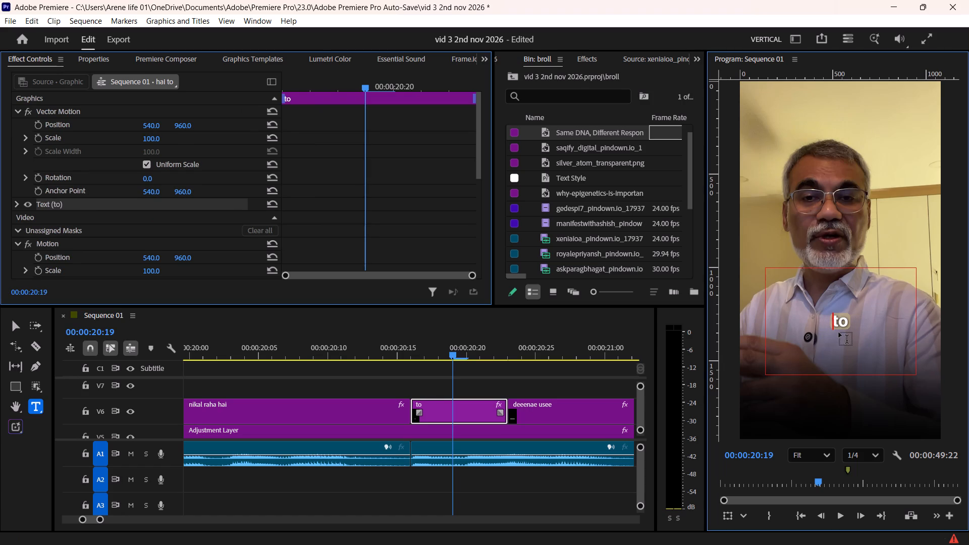
{"action": "key", "text": "Right"}
{"action": "key", "text": "Right"}
{"action": "key", "text": "h"}
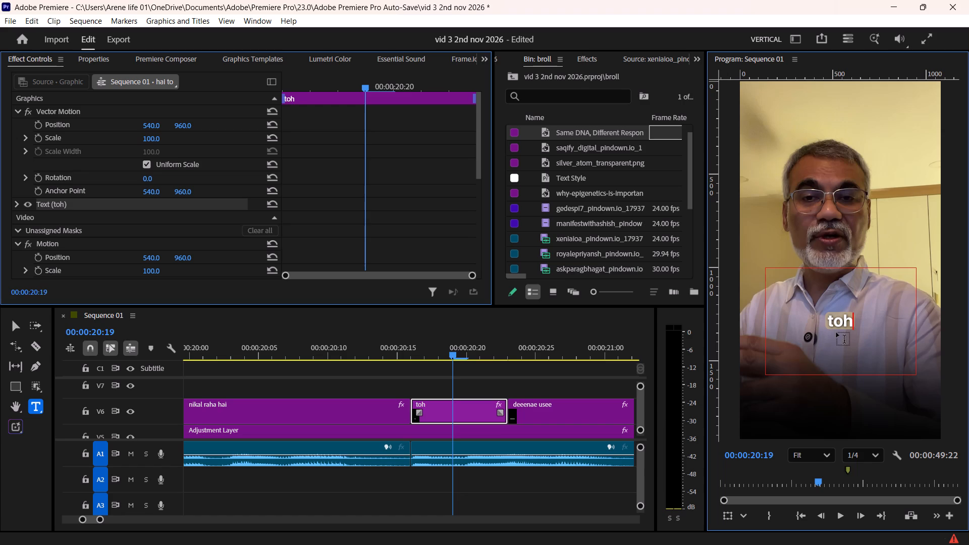
{"action": "left_click", "coordinate": [375, 347]}
{"action": "left_click", "coordinate": [416, 381]}
{"action": "key", "text": "ctrl+s"}
Play on through the "deeenae usee" caption and split it at the audio cut.
{"action": "scroll", "coordinate": [420, 392], "scroll_direction": "down", "scroll_amount": 4}
{"action": "key", "text": "space"}
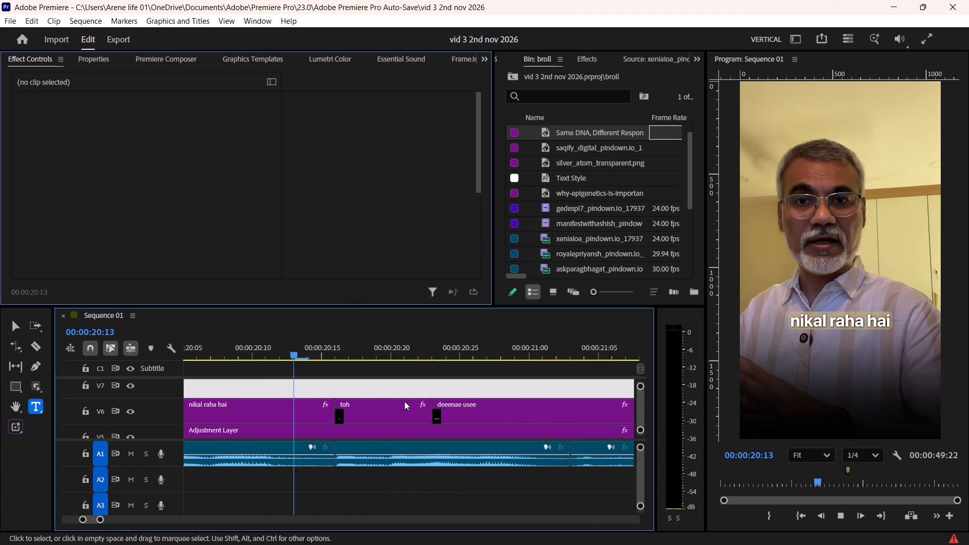
{"action": "scroll", "coordinate": [392, 401], "scroll_direction": "down", "scroll_amount": 2}
{"action": "key", "text": "space"}
{"action": "scroll", "coordinate": [470, 401], "scroll_direction": "down", "scroll_amount": 3}
{"action": "key", "text": "space"}
{"action": "key", "text": "space"}
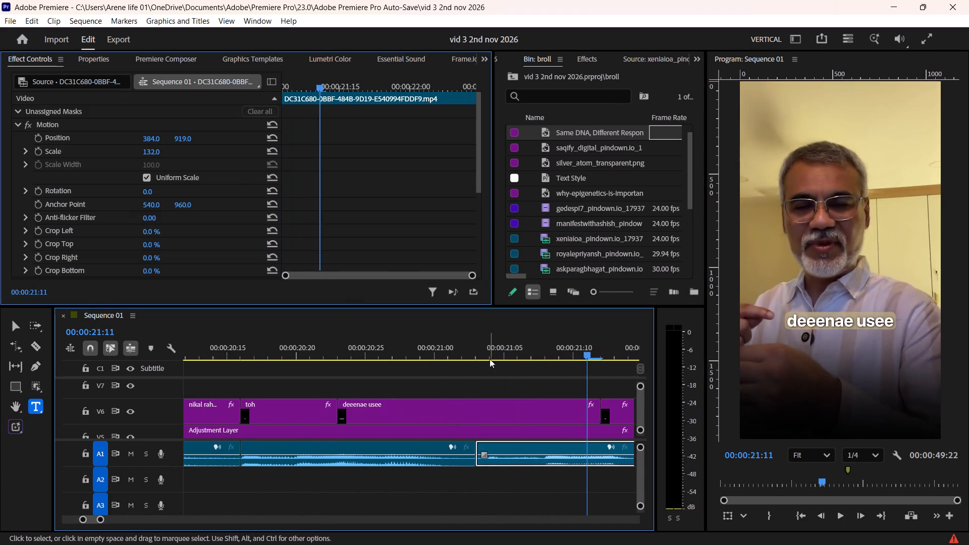
{"action": "left_click_drag", "start_coordinate": [491, 347], "coordinate": [479, 371], "text": "shift"}
{"action": "left_click", "coordinate": [488, 412]}
{"action": "key", "text": "F1"}
Change the text of the first half of the split "deeenae usee" caption to "DNA".
{"action": "left_click", "coordinate": [442, 347]}
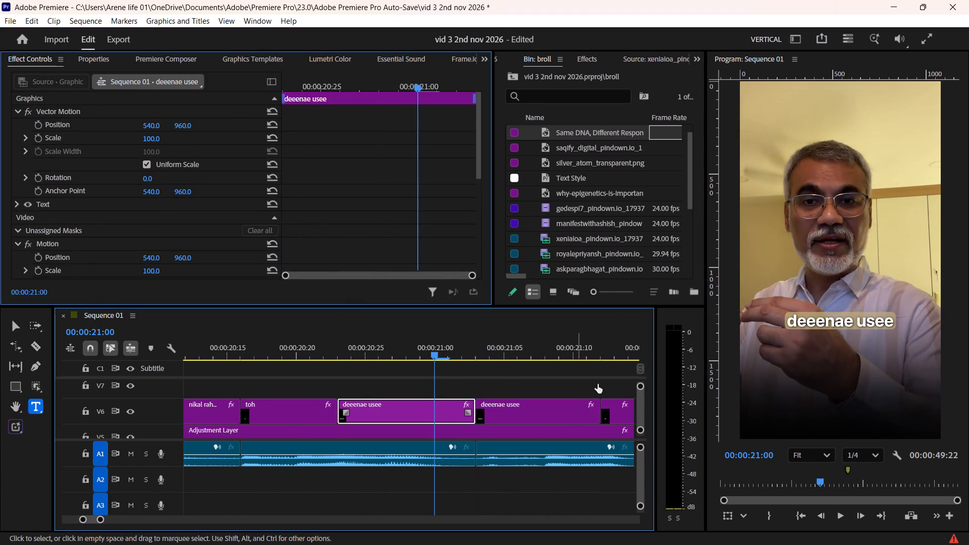
{"action": "left_click", "coordinate": [893, 320]}
{"action": "key", "text": "ctrl+a"}
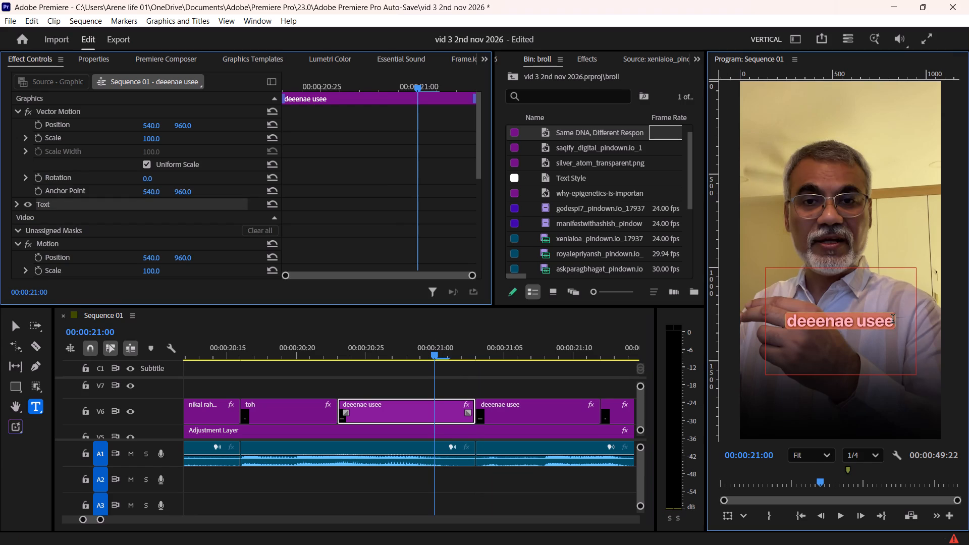
{"action": "left_click", "coordinate": [507, 374]}
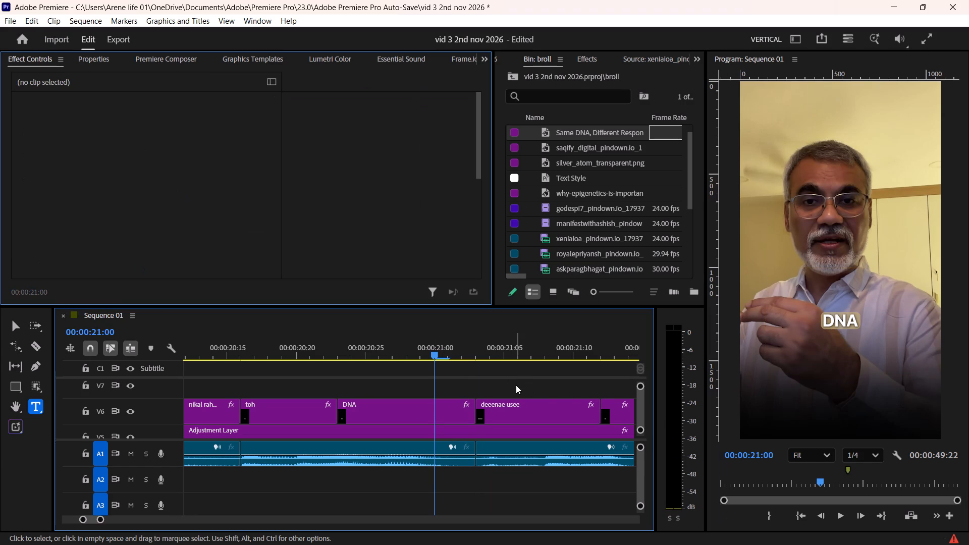
Play on to the second half of the split "deeenae usee" caption and change its text to "ussi".
{"action": "key", "text": "space"}
{"action": "key", "text": "space"}
{"action": "left_click", "coordinate": [535, 410]}
{"action": "left_click", "coordinate": [866, 324]}
{"action": "key", "text": "ctrl+a"}
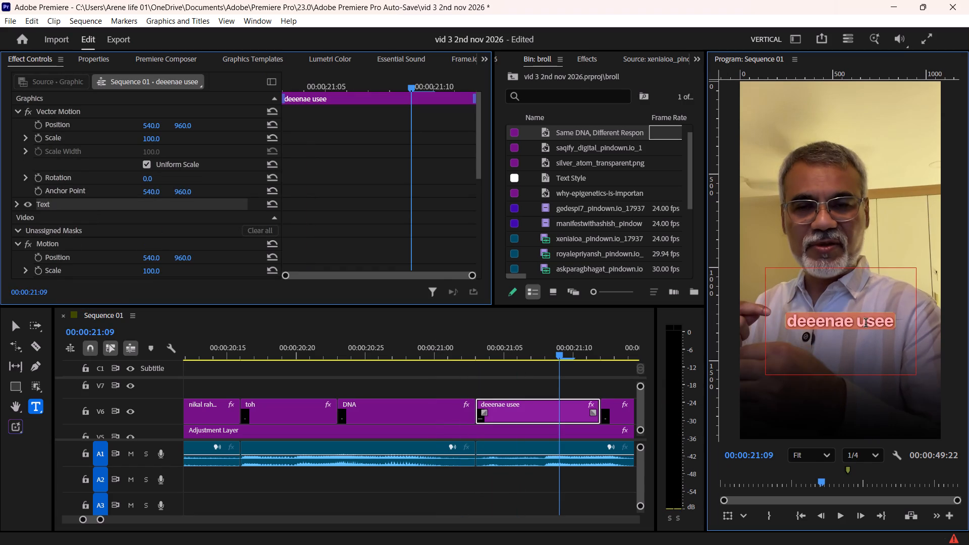
{"action": "type", "text": "USSI"}
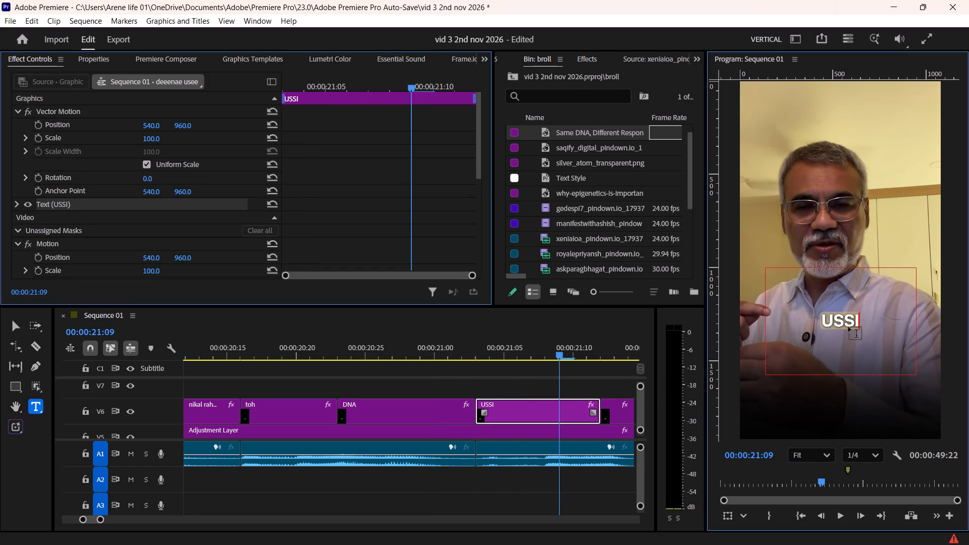
{"action": "key", "text": "ctrl+a"}
{"action": "type", "text": "ussi"}
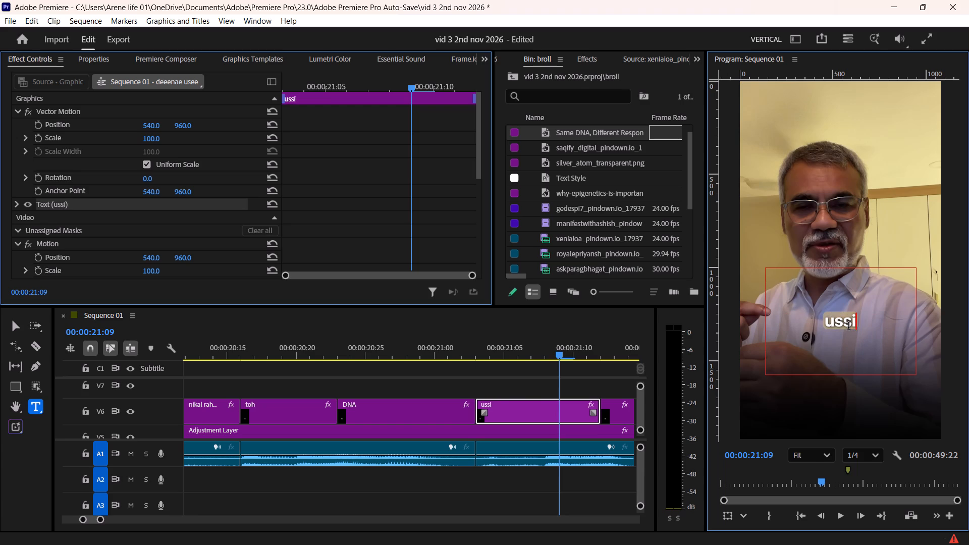
Play on past "mein" and "comfortable" to the "ho jaataa" caption and correct its text to "ho jaata".
{"action": "scroll", "coordinate": [522, 429], "scroll_direction": "down", "scroll_amount": 9}
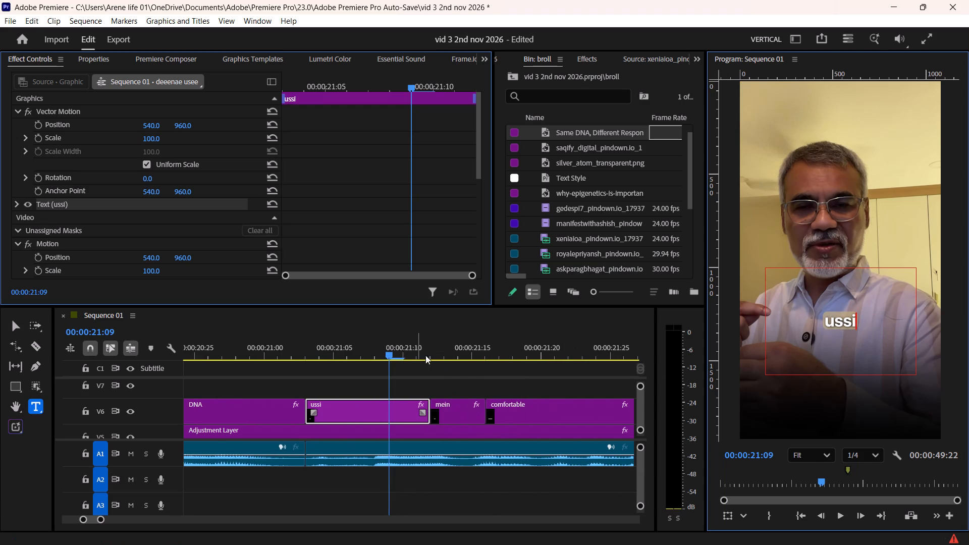
{"action": "left_click", "coordinate": [400, 381]}
{"action": "key", "text": "space"}
{"action": "key", "text": "space"}
{"action": "scroll", "coordinate": [446, 398], "scroll_direction": "down", "scroll_amount": 2}
{"action": "key", "text": "space"}
{"action": "scroll", "coordinate": [446, 398], "scroll_direction": "down", "scroll_amount": 2}
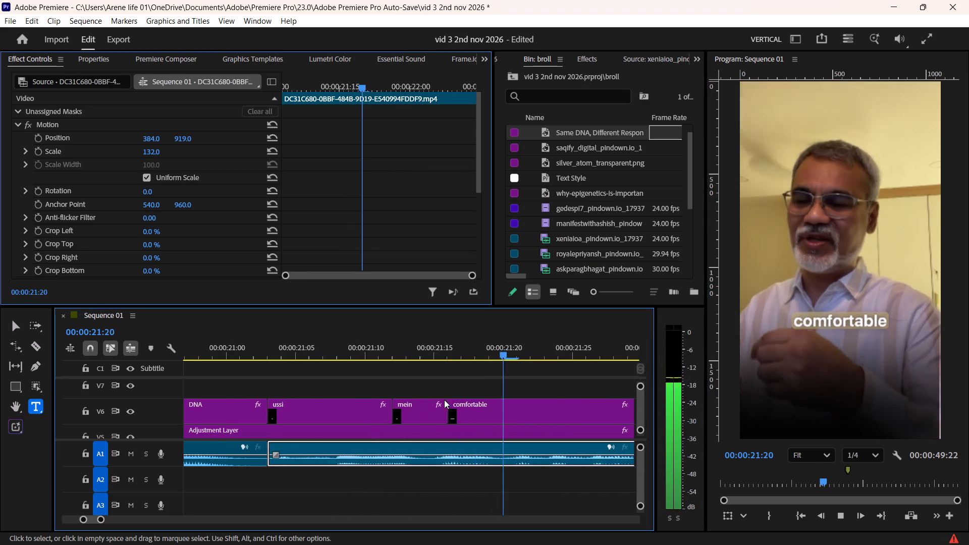
{"action": "scroll", "coordinate": [444, 400], "scroll_direction": "down", "scroll_amount": 2}
{"action": "key", "text": "space"}
{"action": "scroll", "coordinate": [443, 400], "scroll_direction": "down", "scroll_amount": 10}
{"action": "key", "text": "space"}
{"action": "key", "text": "space"}
{"action": "left_click", "coordinate": [489, 415]}
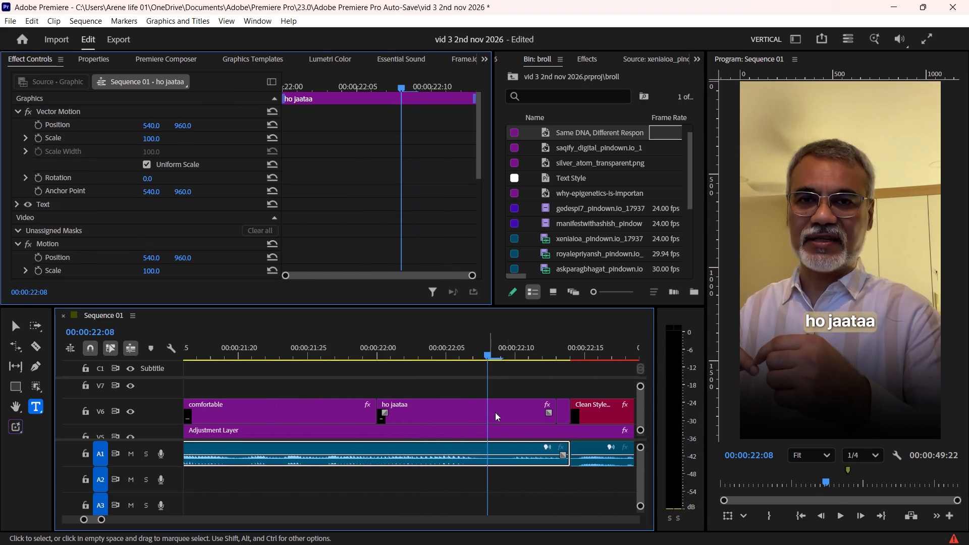
{"action": "left_click", "coordinate": [869, 320]}
{"action": "key", "text": "BackSpace"}
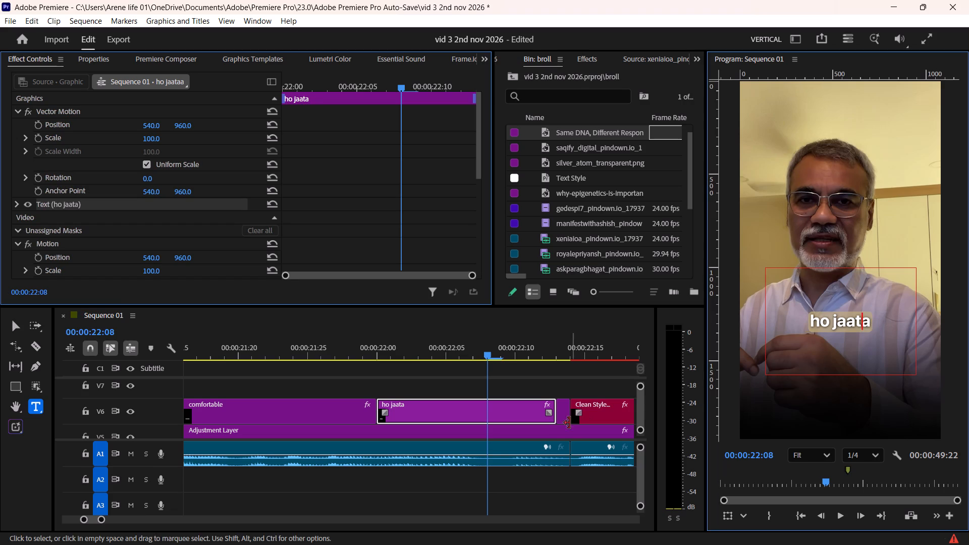
Check the short caption that follows, and add "hai" to the end of the "ho jaata" caption.
{"action": "left_click", "coordinate": [566, 347]}
{"action": "left_click", "coordinate": [562, 353]}
{"action": "left_click_drag", "start_coordinate": [564, 352], "coordinate": [566, 350]}
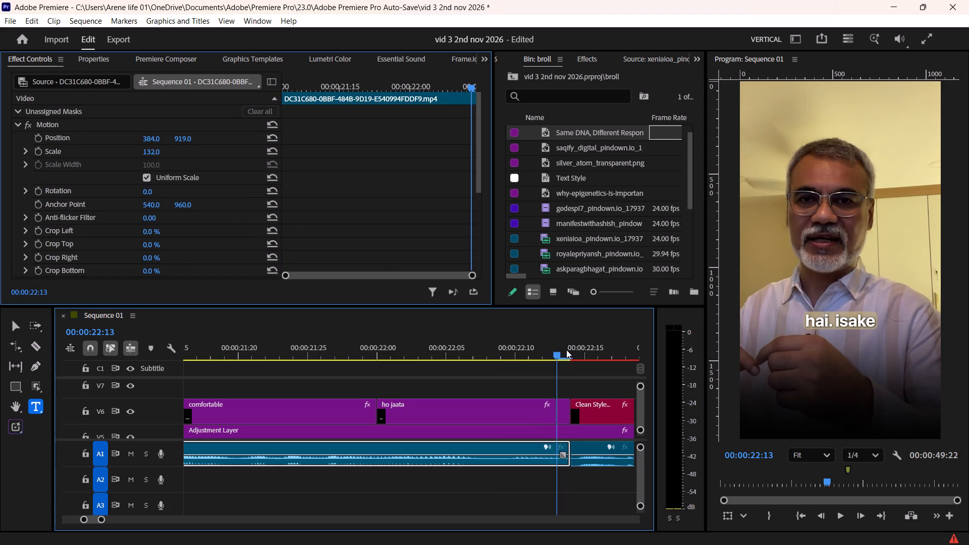
{"action": "left_click_drag", "start_coordinate": [566, 350], "coordinate": [519, 365]}
{"action": "left_click", "coordinate": [515, 414]}
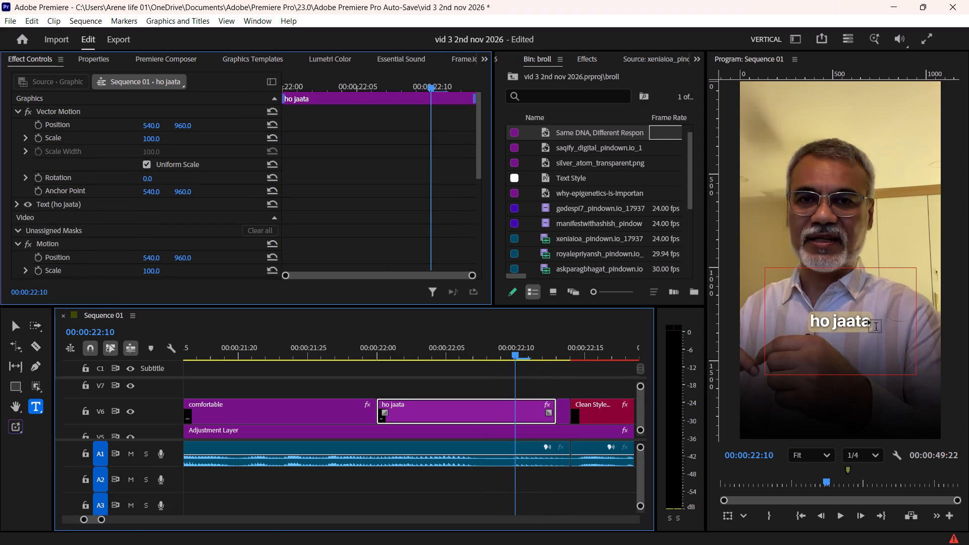
{"action": "left_click", "coordinate": [868, 320]}
{"action": "key", "text": "space"}
{"action": "type", "text": "hai"}
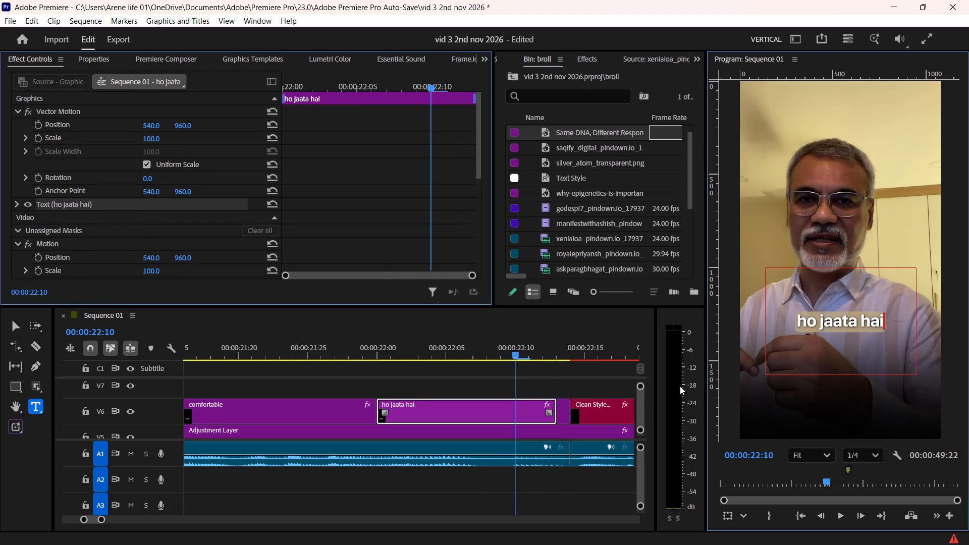
Delete the short "hai. isake" caption and extend "ho jaata hai" to the start of the Clean Style Text Animation title.
{"action": "left_click", "coordinate": [566, 413]}
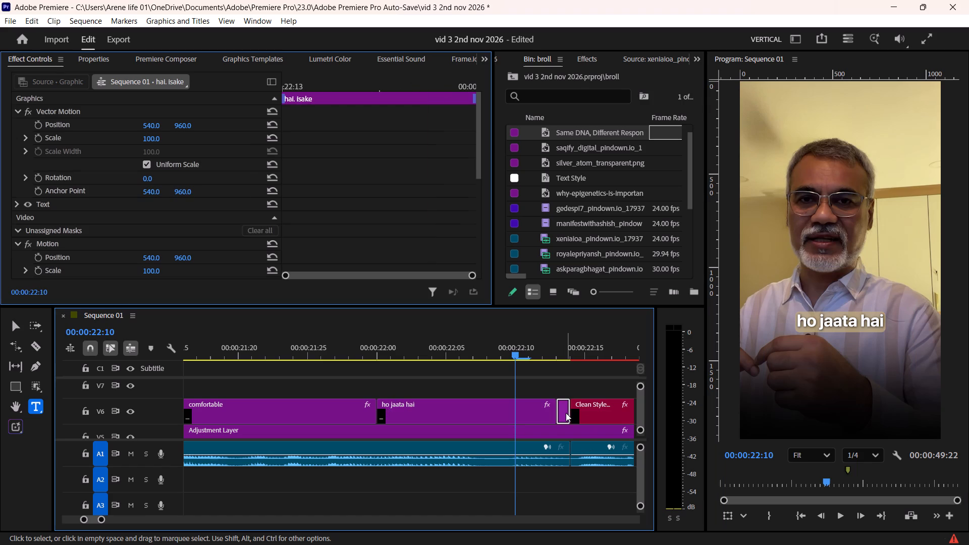
{"action": "key", "text": "Delete"}
{"action": "left_click_drag", "start_coordinate": [556, 404], "coordinate": [571, 407]}
{"action": "left_click", "coordinate": [541, 393]}
Play on past the "Iske peeche" title to the "hai. usako" caption and change its text to "usko".
{"action": "key", "text": "space"}
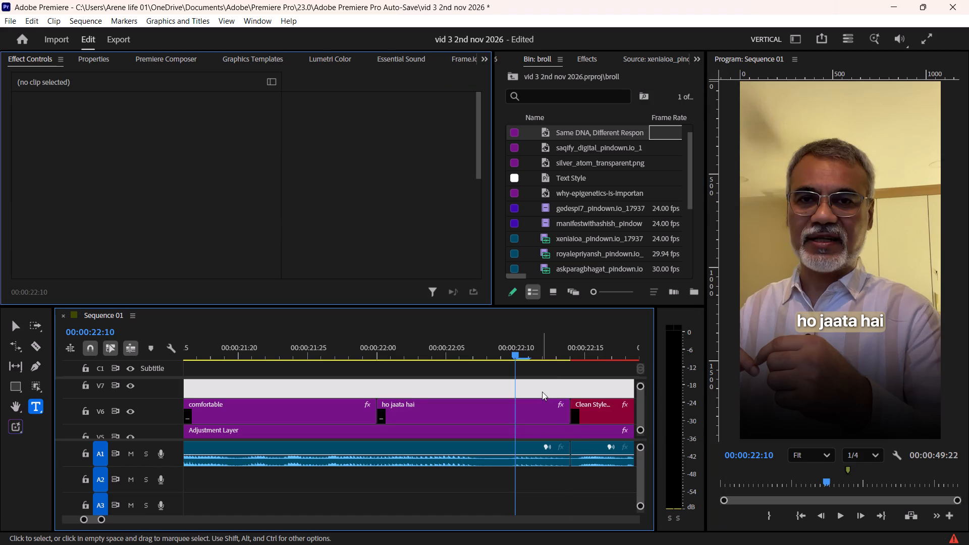
{"action": "scroll", "coordinate": [542, 392], "scroll_direction": "down", "scroll_amount": 4}
{"action": "key", "text": "space"}
{"action": "scroll", "coordinate": [542, 392], "scroll_direction": "down", "scroll_amount": 10}
{"action": "key", "text": "space"}
{"action": "scroll", "coordinate": [526, 397], "scroll_direction": "down", "scroll_amount": 5, "text": "alt"}
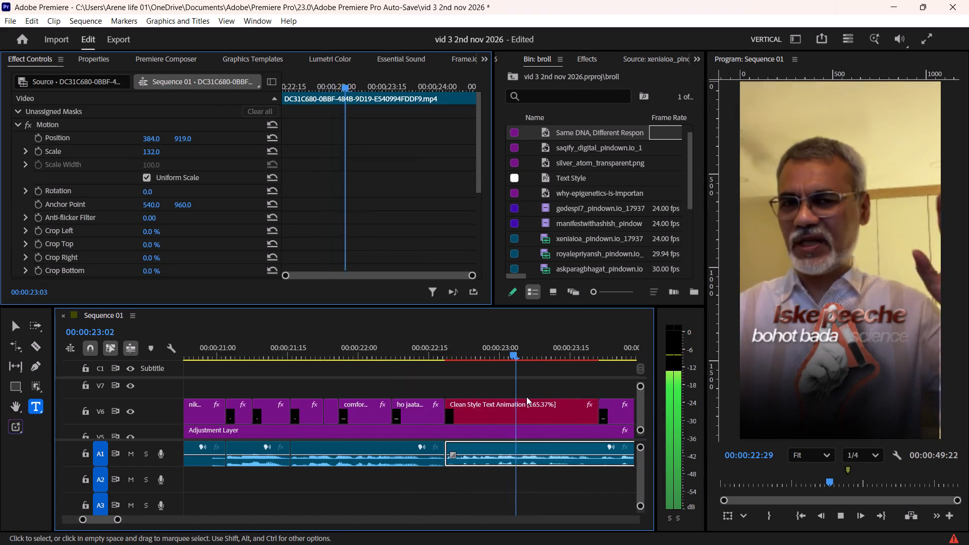
{"action": "scroll", "coordinate": [526, 397], "scroll_direction": "down", "scroll_amount": 6}
{"action": "key", "text": "space"}
{"action": "left_click", "coordinate": [542, 352]}
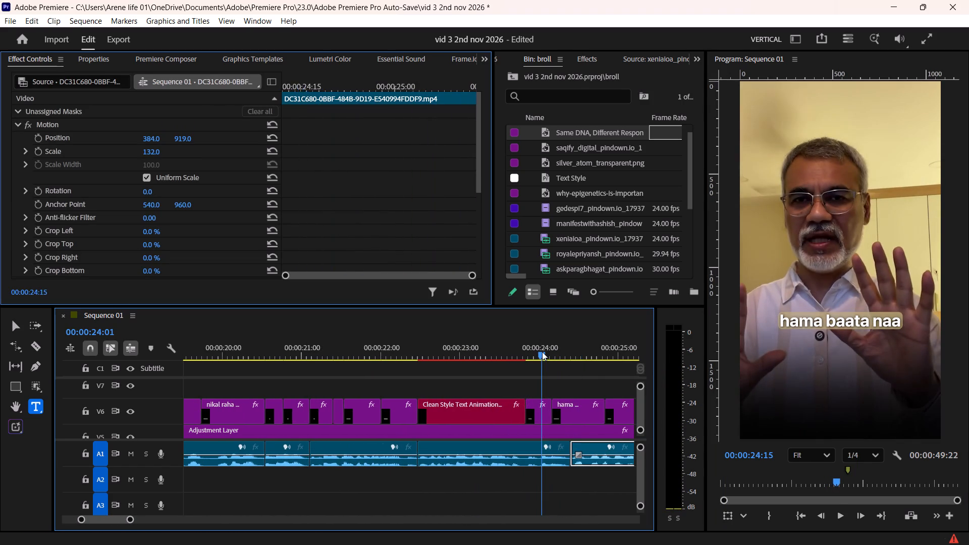
{"action": "left_click", "coordinate": [543, 418]}
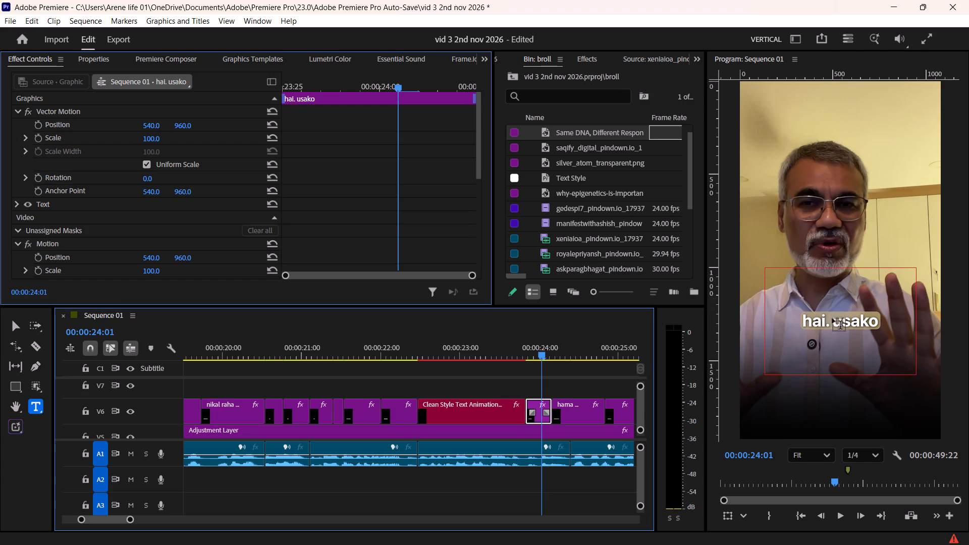
{"action": "left_click", "coordinate": [832, 318]}
{"action": "key", "text": "BackSpace"}
{"action": "key", "text": "BackSpace"}
{"action": "key", "text": "BackSpace"}
{"action": "key", "text": "BackSpace"}
{"action": "key", "text": "BackSpace"}
{"action": "key", "text": "BackSpace"}
{"action": "key", "text": "BackSpace"}
{"action": "key", "text": "BackSpace"}
{"action": "key", "text": "BackSpace"}
{"action": "key", "text": "BackSpace"}
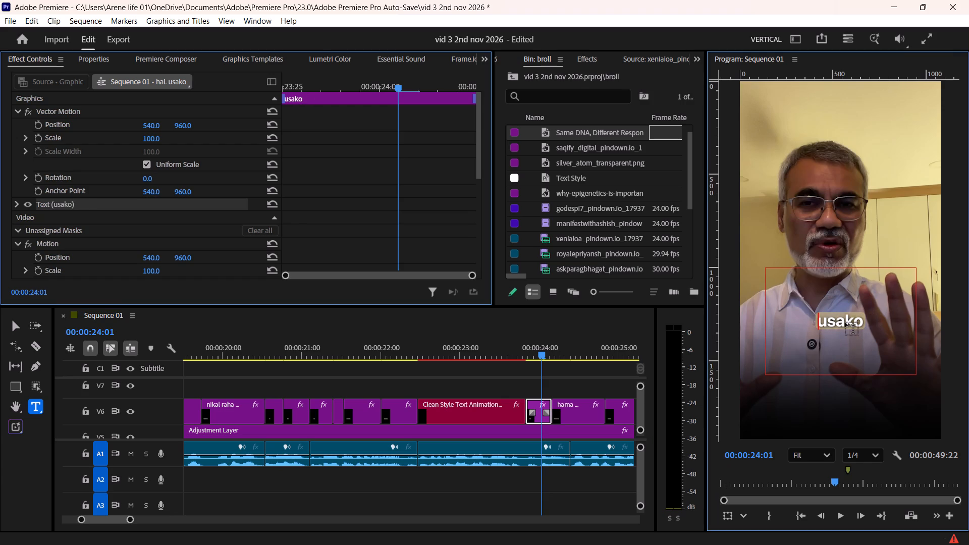
{"action": "left_click", "coordinate": [845, 322]}
{"action": "key", "text": "BackSpace"}
Change the text of the "hama baata naa" caption to "ham baata naa".
{"action": "left_click", "coordinate": [565, 349]}
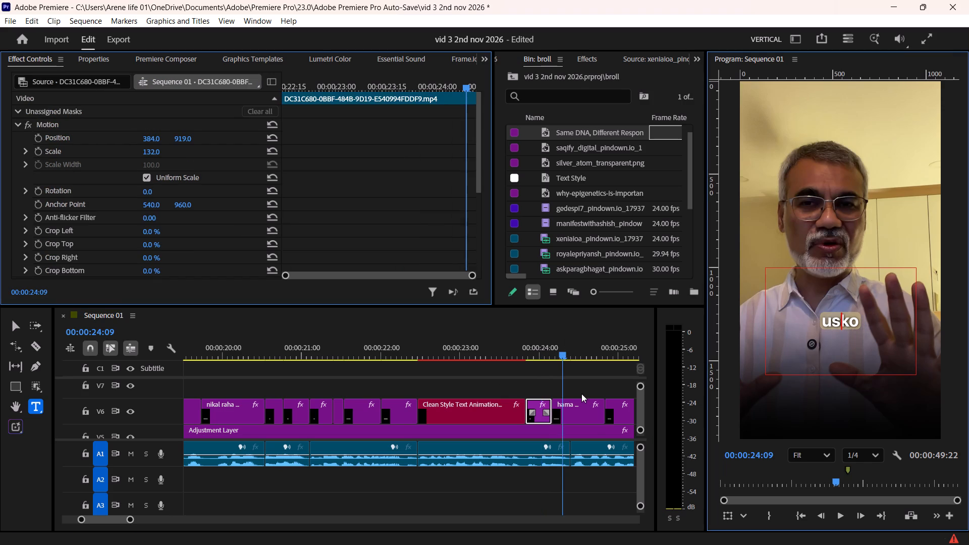
{"action": "left_click", "coordinate": [580, 414]}
{"action": "left_click", "coordinate": [823, 320]}
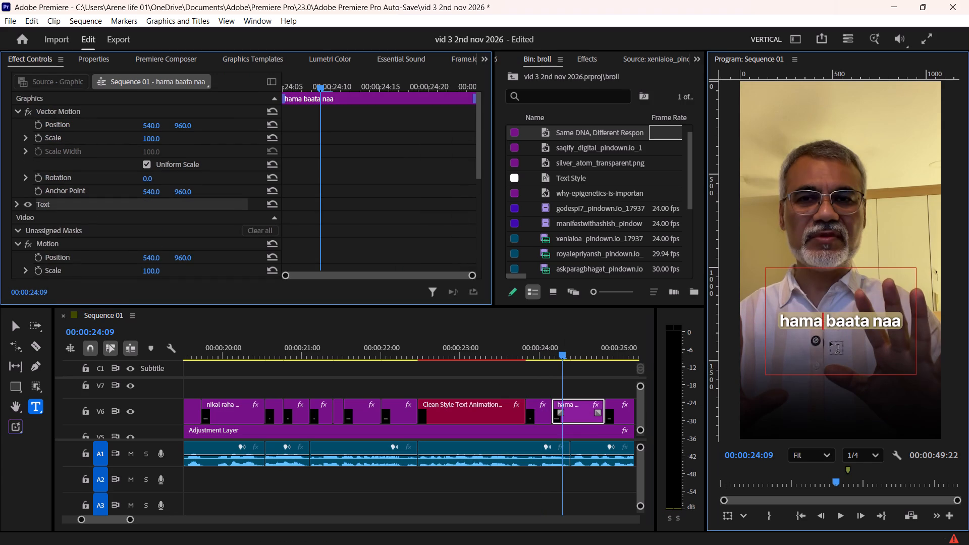
{"action": "key", "text": "BackSpace"}
{"action": "left_click", "coordinate": [586, 379]}
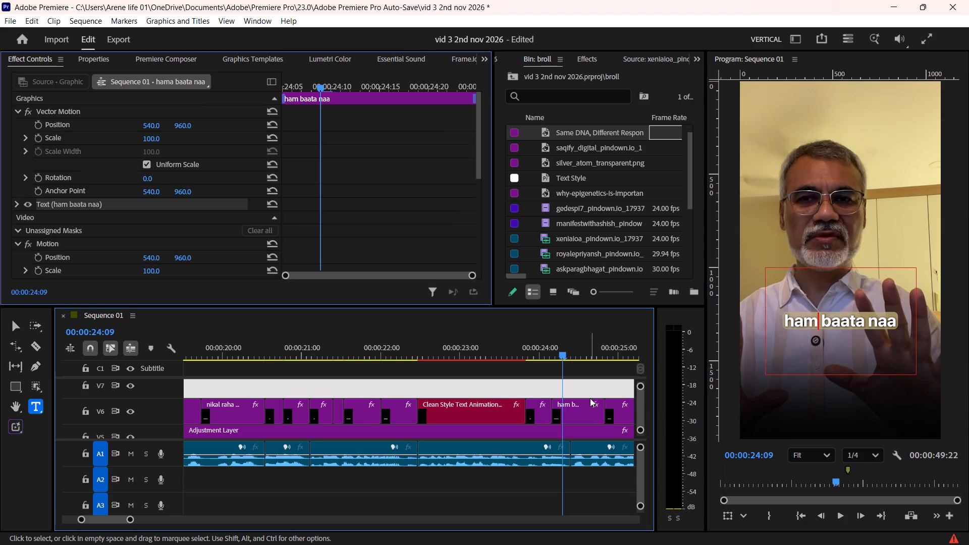
Replay the "ham baata naa" section and split that caption at the audio cut at 00:00:24:12.
{"action": "key", "text": "space"}
{"action": "scroll", "coordinate": [590, 399], "scroll_direction": "down", "scroll_amount": 4}
{"action": "key", "text": "space"}
{"action": "scroll", "coordinate": [537, 407], "scroll_direction": "up", "scroll_amount": 4, "text": "alt"}
{"action": "scroll", "coordinate": [513, 407], "scroll_direction": "up", "scroll_amount": 4}
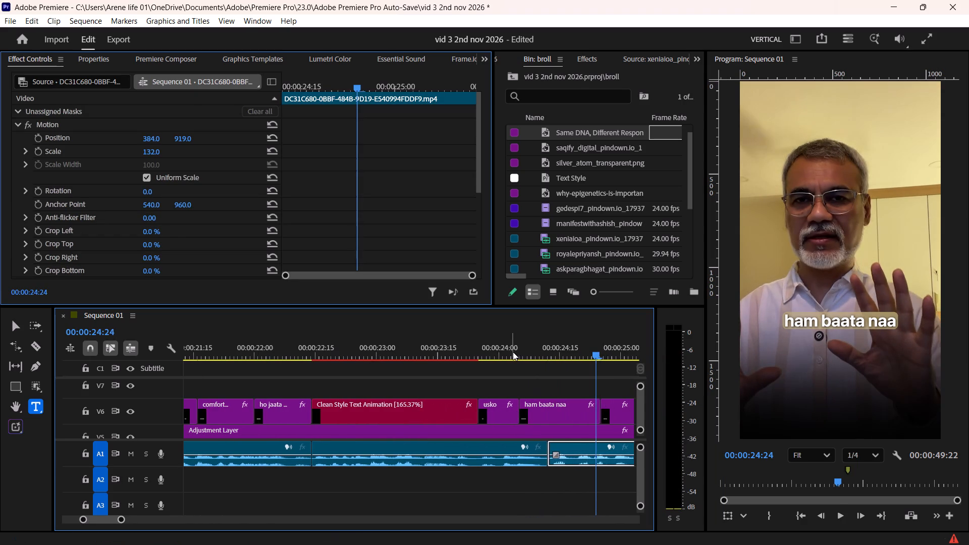
{"action": "left_click", "coordinate": [512, 352]}
{"action": "key", "text": "space"}
{"action": "key", "text": "space"}
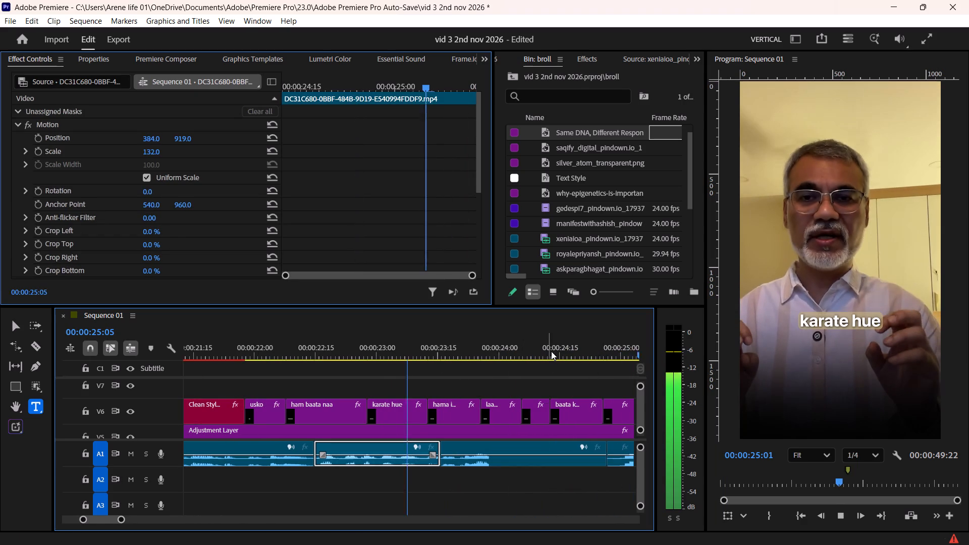
{"action": "scroll", "coordinate": [396, 395], "scroll_direction": "up", "scroll_amount": 9}
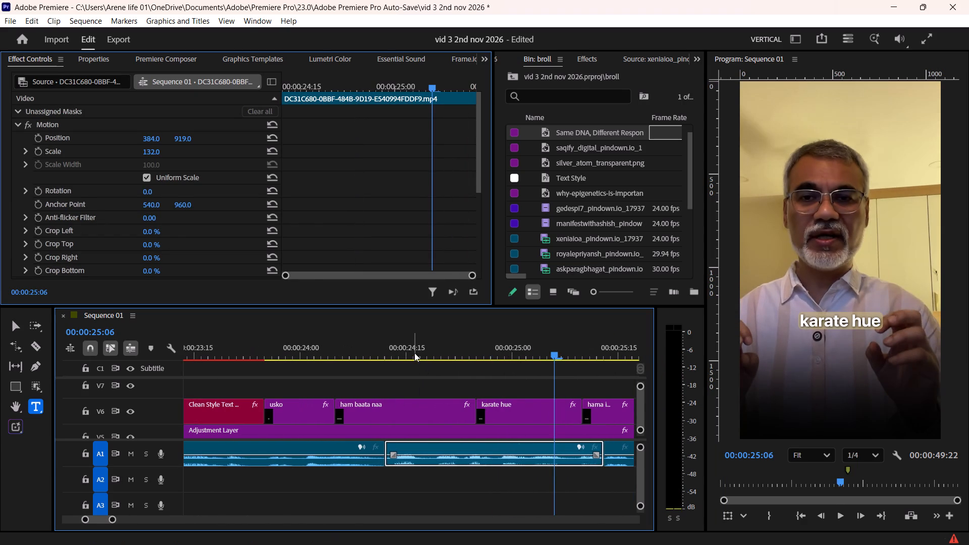
{"action": "left_click_drag", "start_coordinate": [413, 349], "coordinate": [381, 368], "text": "shift"}
{"action": "left_click", "coordinate": [402, 412]}
{"action": "key", "text": "F1"}
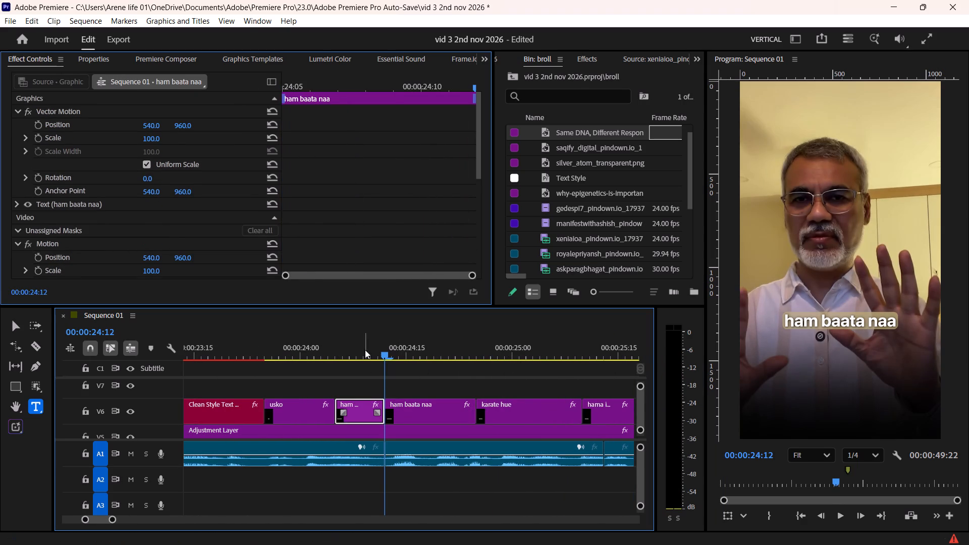
Change the text of the first half of the split "ham baata naa" caption to "ham".
{"action": "left_click", "coordinate": [365, 350]}
{"action": "left_click", "coordinate": [897, 321]}
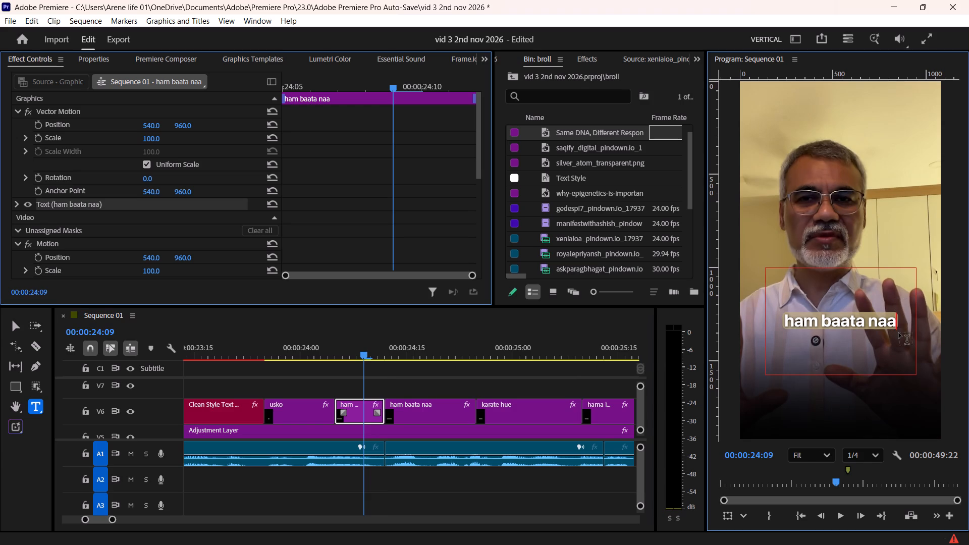
{"action": "key", "text": "BackSpace"}
{"action": "key", "text": "BackSpace"}
{"action": "key", "text": "BackSpace"}
{"action": "key", "text": "BackSpace"}
{"action": "key", "text": "BackSpace"}
{"action": "key", "text": "BackSpace"}
{"action": "key", "text": "BackSpace"}
{"action": "key", "text": "BackSpace"}
{"action": "key", "text": "BackSpace"}
{"action": "key", "text": "BackSpace"}
{"action": "key", "text": "BackSpace"}
{"action": "key", "text": "BackSpace"}
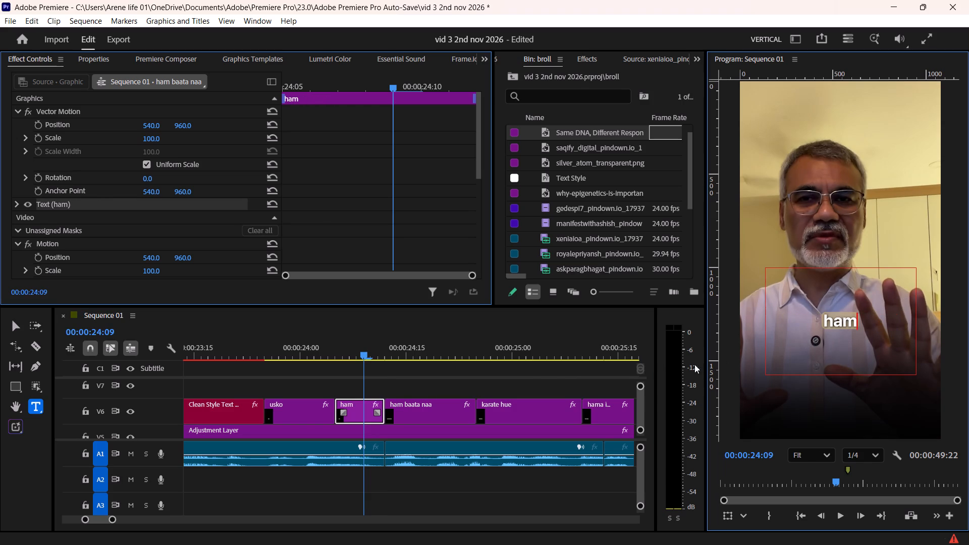
Replay the "ham" section and change the text of the split caption's second half, "ham baata naa", to "baat nai".
{"action": "left_click", "coordinate": [416, 350]}
{"action": "left_click", "coordinate": [419, 404]}
{"action": "left_click", "coordinate": [294, 352]}
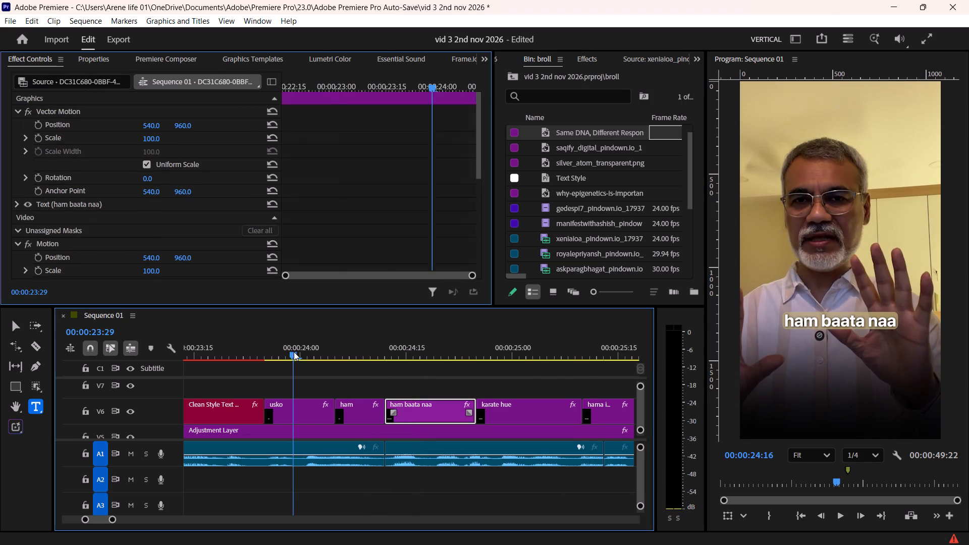
{"action": "key", "text": "space"}
{"action": "key", "text": "space"}
{"action": "key", "text": "space"}
{"action": "key", "text": "space"}
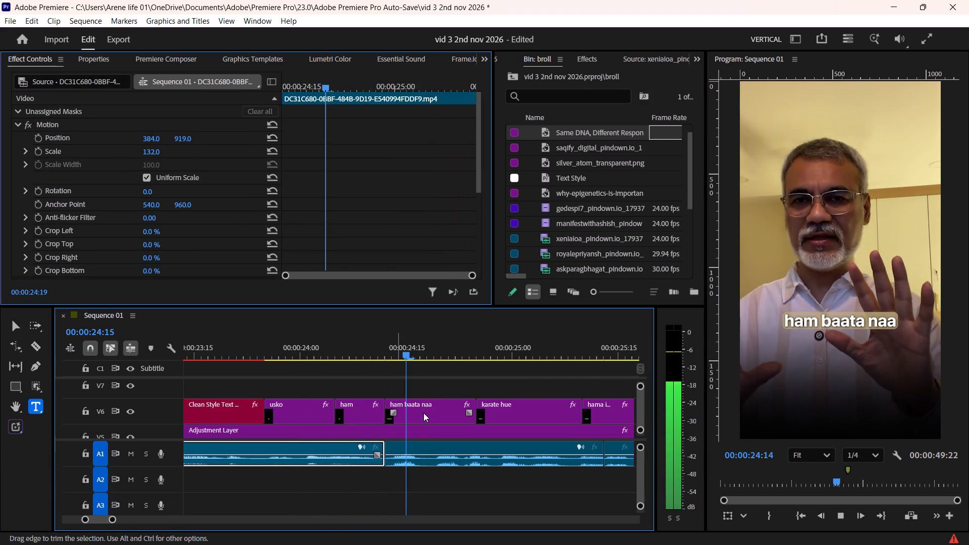
{"action": "left_click", "coordinate": [423, 413]}
{"action": "left_click", "coordinate": [823, 321]}
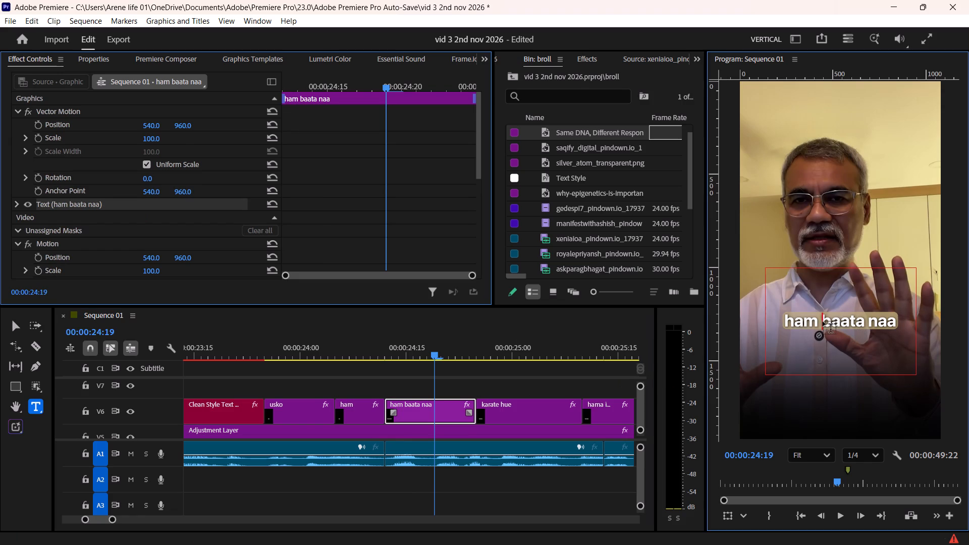
{"action": "key", "text": "BackSpace"}
{"action": "key", "text": "BackSpace"}
{"action": "key", "text": "BackSpace"}
{"action": "key", "text": "BackSpace"}
{"action": "key", "text": "BackSpace"}
{"action": "key", "text": "BackSpace"}
{"action": "key", "text": "BackSpace"}
{"action": "key", "text": "BackSpace"}
{"action": "key", "text": "BackSpace"}
{"action": "key", "text": "BackSpace"}
{"action": "key", "text": "BackSpace"}
{"action": "left_click", "coordinate": [848, 321]}
{"action": "key", "text": "BackSpace"}
{"action": "key", "text": "BackSpace"}
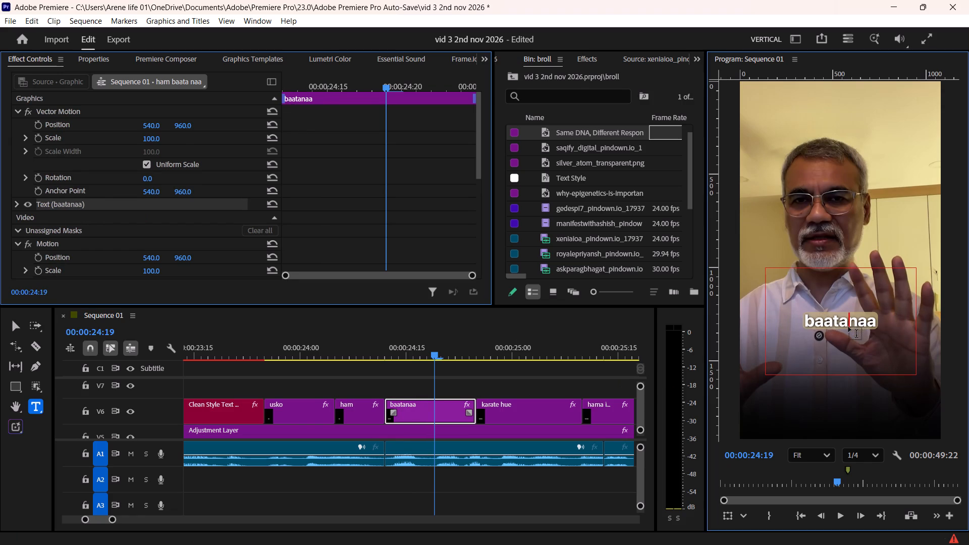
{"action": "key", "text": "space"}
{"action": "left_click", "coordinate": [872, 323]}
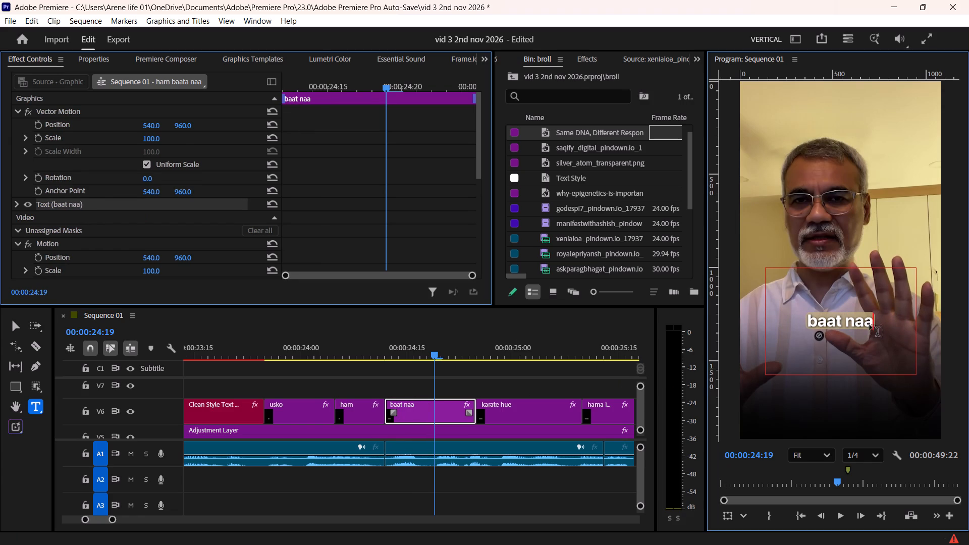
{"action": "key", "text": "BackSpace"}
{"action": "key", "text": "i"}
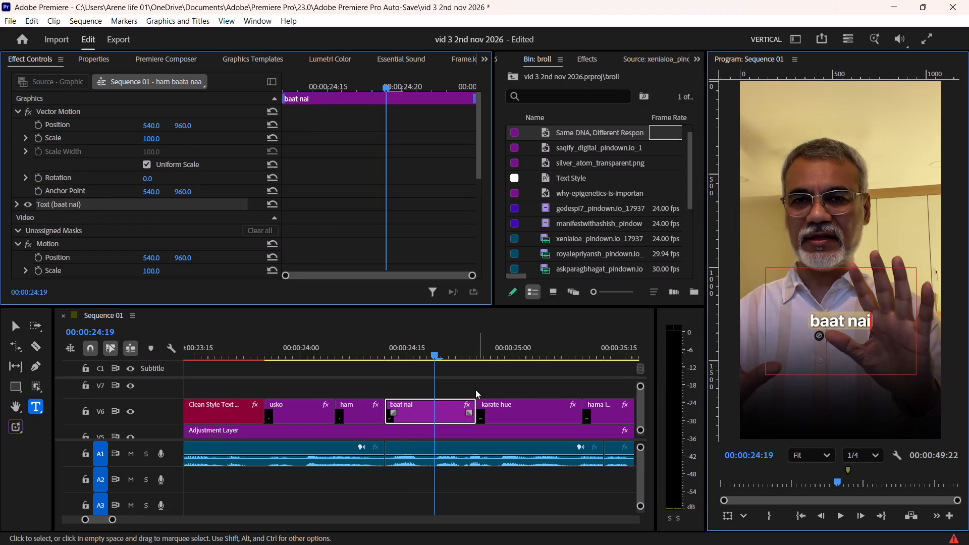
{"action": "left_click", "coordinate": [463, 380]}
Play on to the "karate hue" caption and change its text to "karte hue".
{"action": "key", "text": "space"}
{"action": "key", "text": "space"}
{"action": "left_click", "coordinate": [512, 411]}
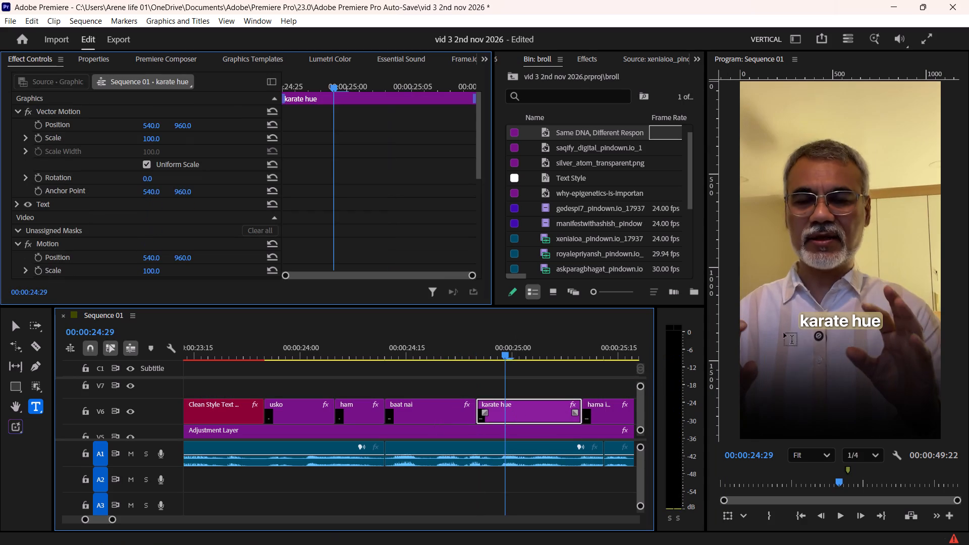
{"action": "left_click", "coordinate": [834, 322]}
{"action": "key", "text": "BackSpace"}
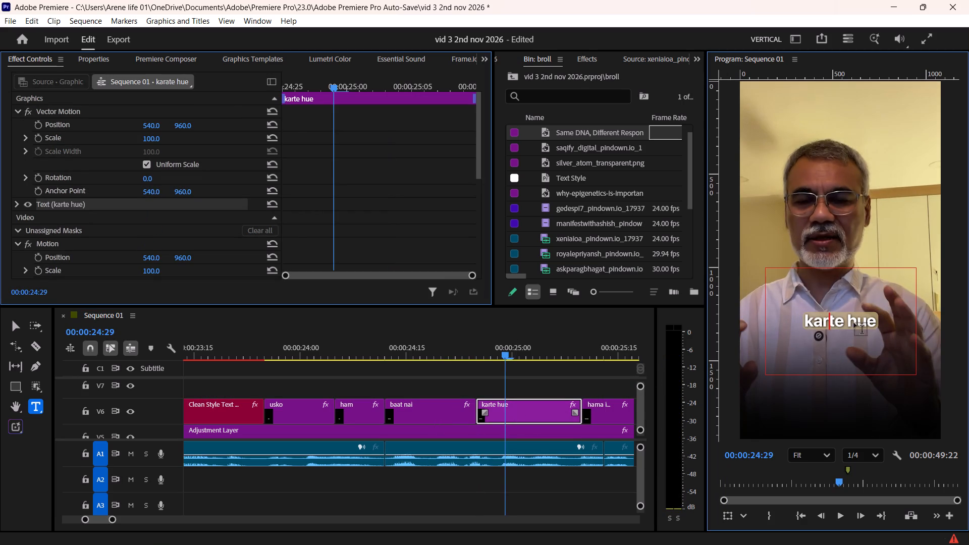
{"action": "left_click", "coordinate": [547, 385]}
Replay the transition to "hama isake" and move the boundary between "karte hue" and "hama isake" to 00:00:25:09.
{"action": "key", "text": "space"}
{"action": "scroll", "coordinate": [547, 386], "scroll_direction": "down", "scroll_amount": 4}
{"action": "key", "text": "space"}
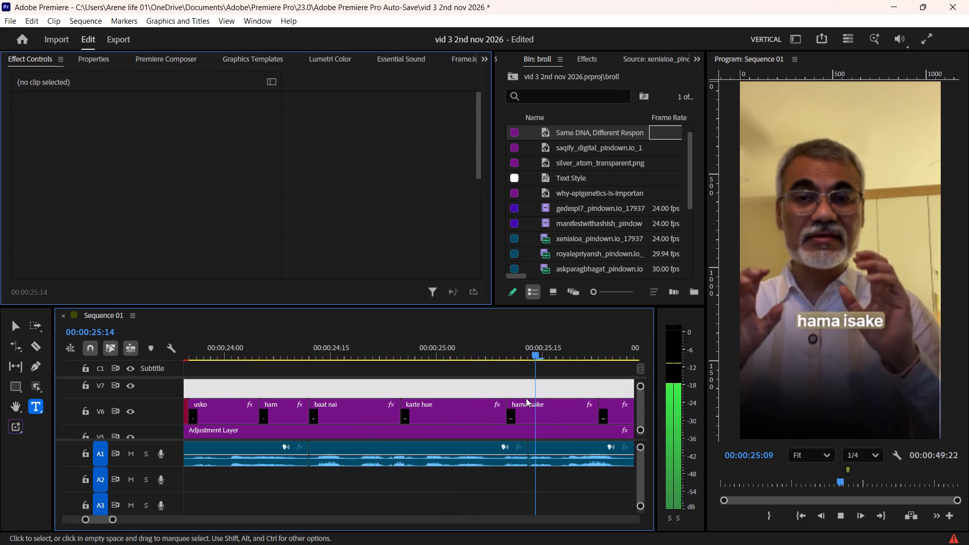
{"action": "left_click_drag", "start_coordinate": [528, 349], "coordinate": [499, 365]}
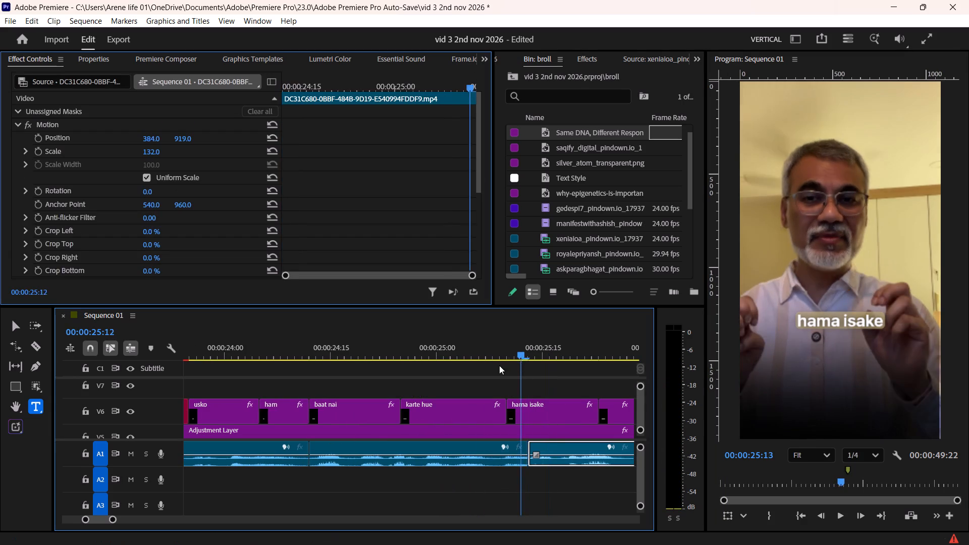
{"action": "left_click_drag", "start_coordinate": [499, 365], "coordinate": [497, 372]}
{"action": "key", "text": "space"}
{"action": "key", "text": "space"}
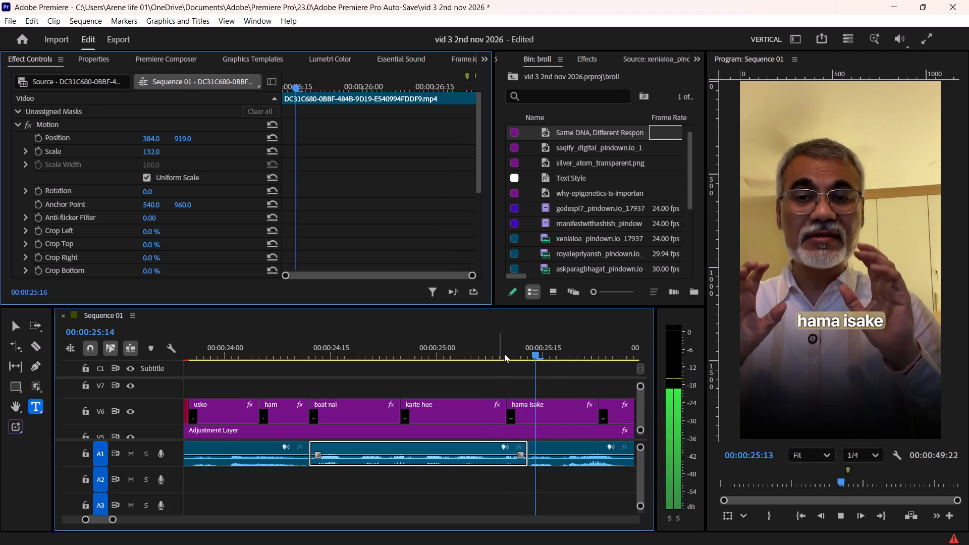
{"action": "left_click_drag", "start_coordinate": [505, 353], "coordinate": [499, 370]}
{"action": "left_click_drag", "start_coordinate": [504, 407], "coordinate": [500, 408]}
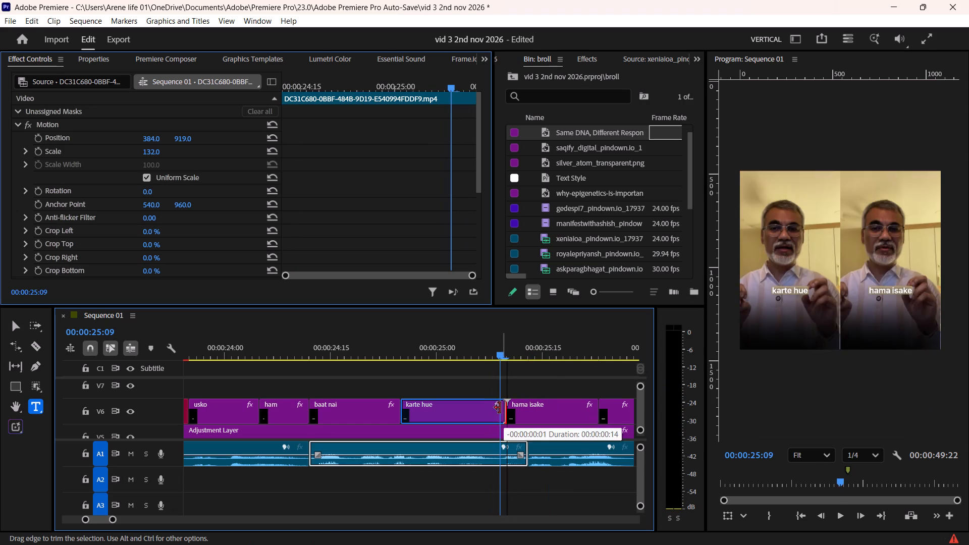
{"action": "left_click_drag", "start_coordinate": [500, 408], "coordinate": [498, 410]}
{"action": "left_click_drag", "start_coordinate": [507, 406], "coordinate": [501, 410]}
Play on through the following captions up to "hain. hara" to check their wording and timing.
{"action": "scroll", "coordinate": [503, 411], "scroll_direction": "down", "scroll_amount": 7, "text": "alt"}
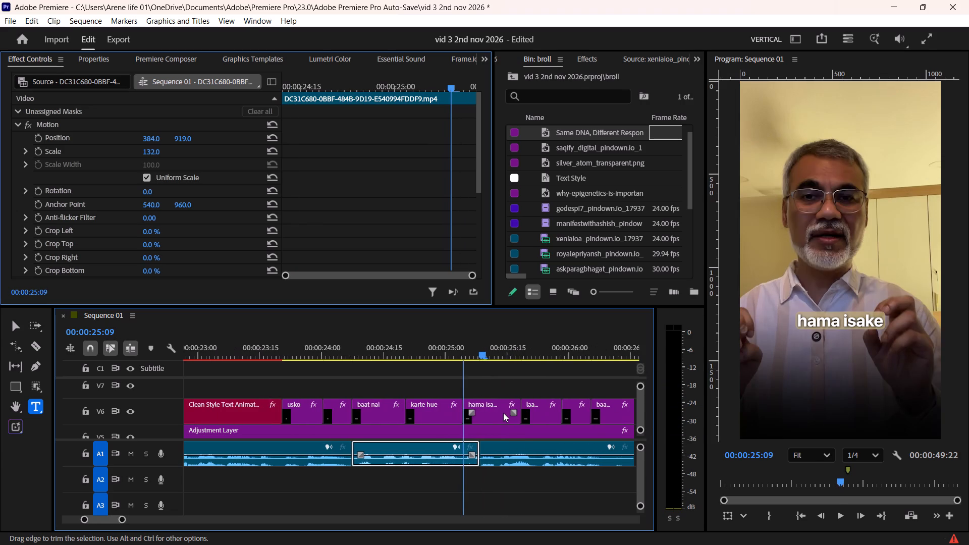
{"action": "key", "text": "space"}
{"action": "scroll", "coordinate": [498, 414], "scroll_direction": "down", "scroll_amount": 5, "text": "alt"}
{"action": "key", "text": "space"}
{"action": "key", "text": "space"}
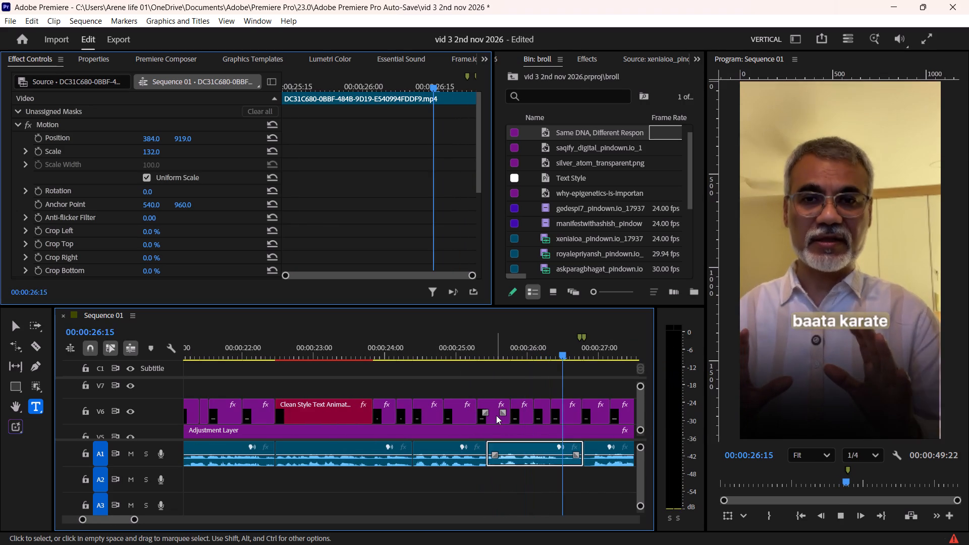
{"action": "scroll", "coordinate": [496, 415], "scroll_direction": "down", "scroll_amount": 4}
{"action": "key", "text": "space"}
{"action": "scroll", "coordinate": [496, 415], "scroll_direction": "up", "scroll_amount": 5, "text": "alt"}
{"action": "scroll", "coordinate": [496, 414], "scroll_direction": "up", "scroll_amount": 3}
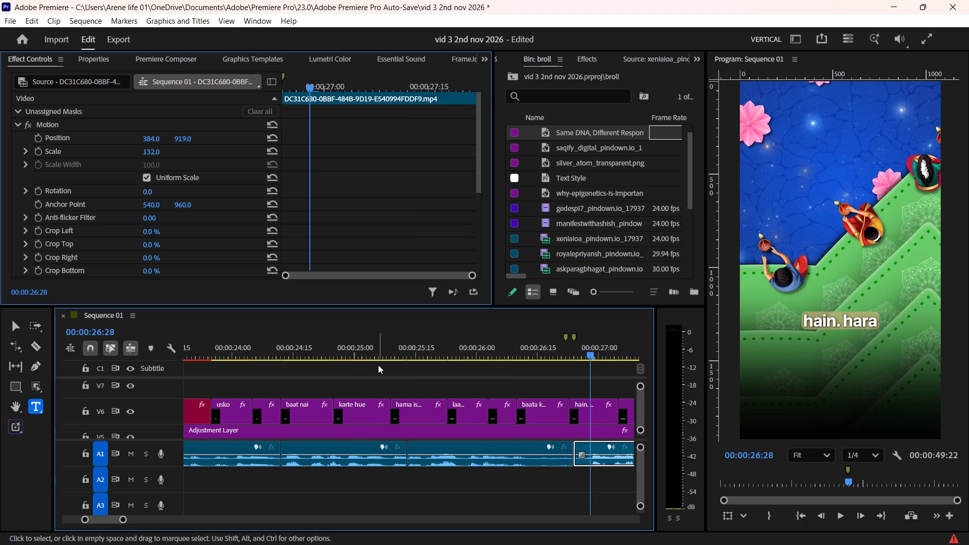
Replay the "hama isake" section and split that caption at the audio cut at 00:00:25:13.
{"action": "left_click_drag", "start_coordinate": [354, 351], "coordinate": [335, 357]}
{"action": "key", "text": "space"}
{"action": "key", "text": "space"}
{"action": "scroll", "coordinate": [380, 399], "scroll_direction": "up", "scroll_amount": 5, "text": "alt"}
{"action": "left_click_drag", "start_coordinate": [447, 354], "coordinate": [439, 367], "text": "shift"}
{"action": "key", "text": "space"}
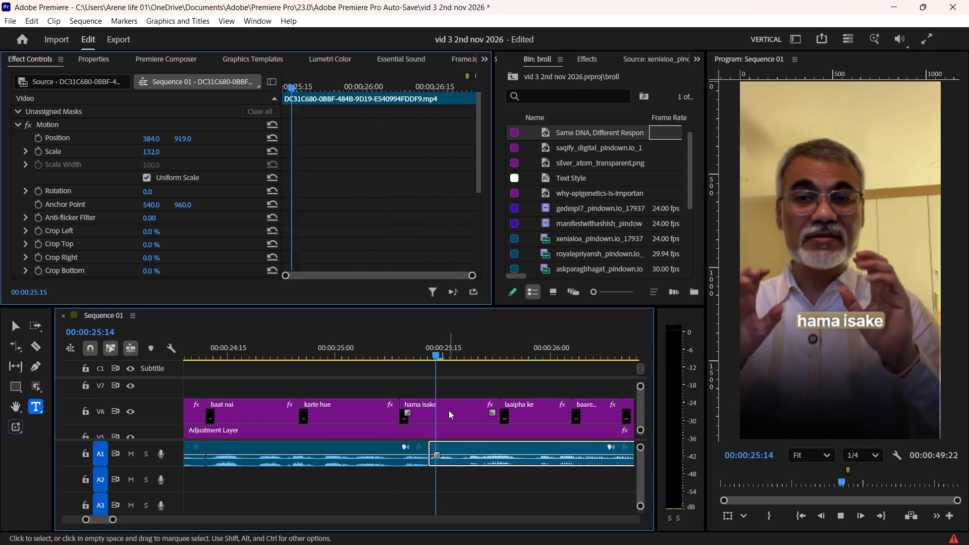
{"action": "key", "text": "space"}
{"action": "left_click_drag", "start_coordinate": [439, 345], "coordinate": [436, 366], "text": "shift"}
{"action": "left_click", "coordinate": [446, 414]}
{"action": "key", "text": "F1"}
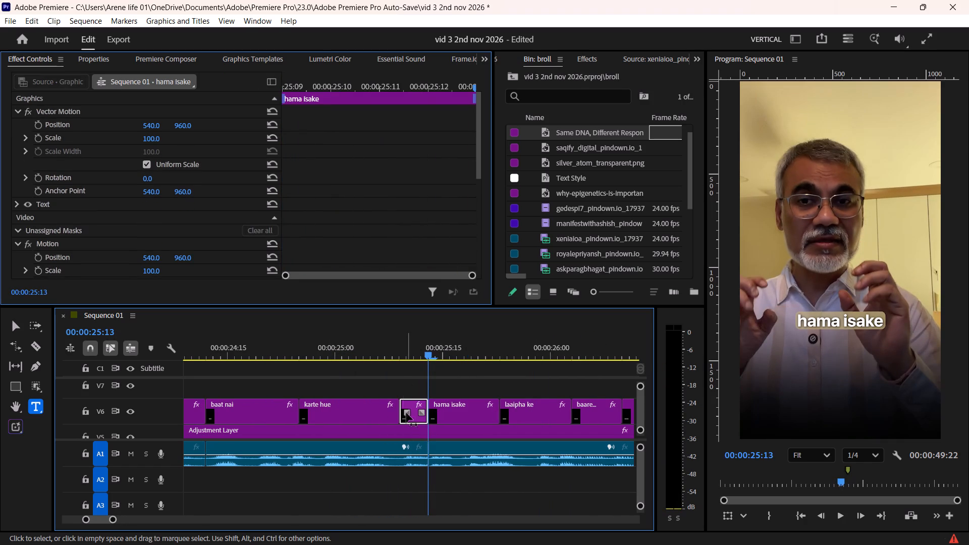
Shorten the end of "karte hue" by about three frames and extend the first "hama isake" half back to meet it.
{"action": "left_click_drag", "start_coordinate": [396, 404], "coordinate": [376, 415]}
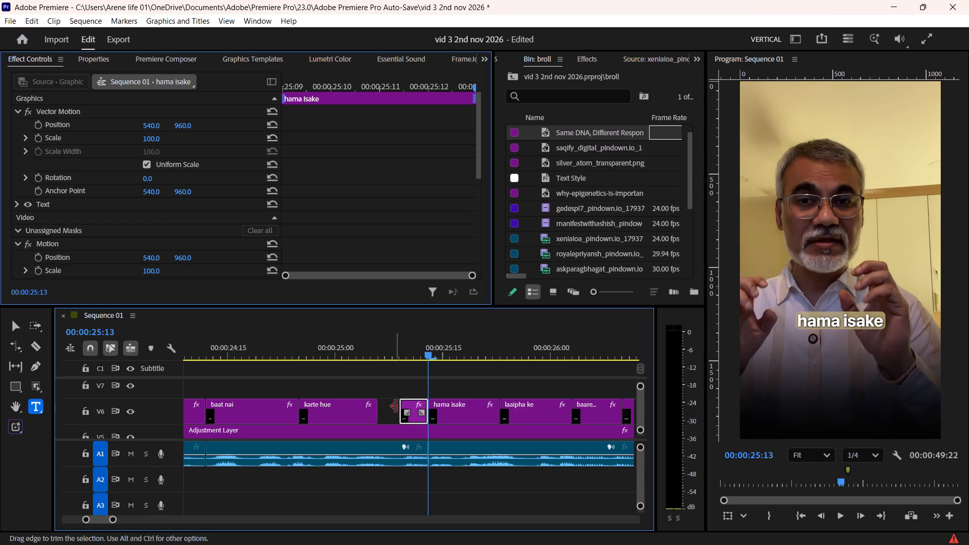
{"action": "left_click_drag", "start_coordinate": [400, 407], "coordinate": [372, 416]}
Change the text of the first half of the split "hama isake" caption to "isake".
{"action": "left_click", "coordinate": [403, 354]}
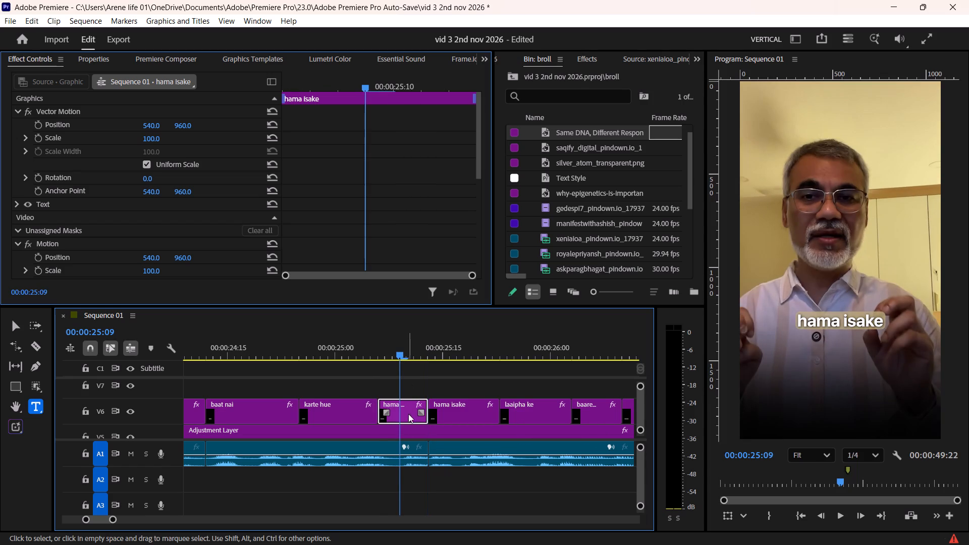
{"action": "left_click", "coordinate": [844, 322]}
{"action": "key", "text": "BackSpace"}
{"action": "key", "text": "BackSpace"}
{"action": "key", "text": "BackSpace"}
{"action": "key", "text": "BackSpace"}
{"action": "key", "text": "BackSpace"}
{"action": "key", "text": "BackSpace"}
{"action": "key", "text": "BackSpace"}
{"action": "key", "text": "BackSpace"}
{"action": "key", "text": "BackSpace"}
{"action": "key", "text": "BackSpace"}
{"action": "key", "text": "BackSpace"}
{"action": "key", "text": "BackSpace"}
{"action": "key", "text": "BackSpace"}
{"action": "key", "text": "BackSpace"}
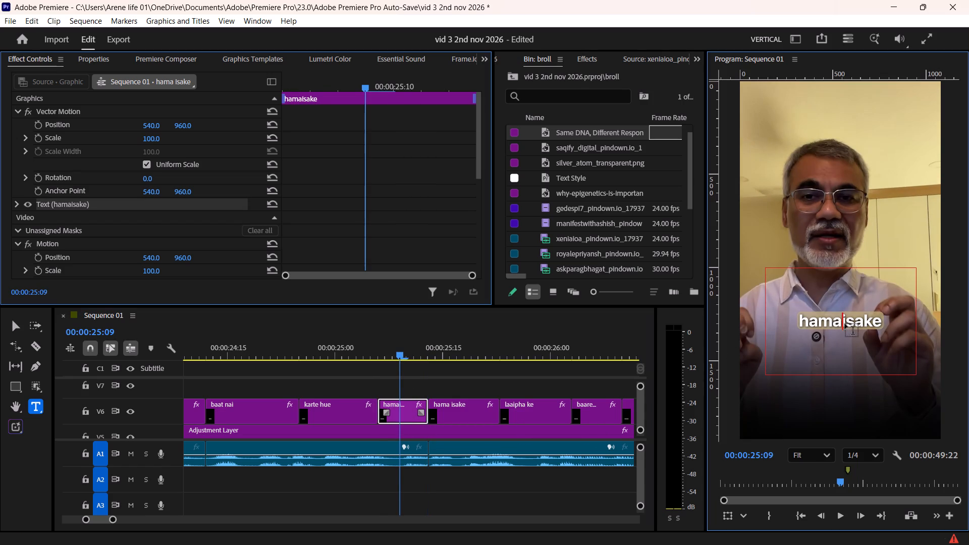
Replay from "karte hue" and change the text of the short "isake" caption to "ham".
{"action": "left_click", "coordinate": [348, 344]}
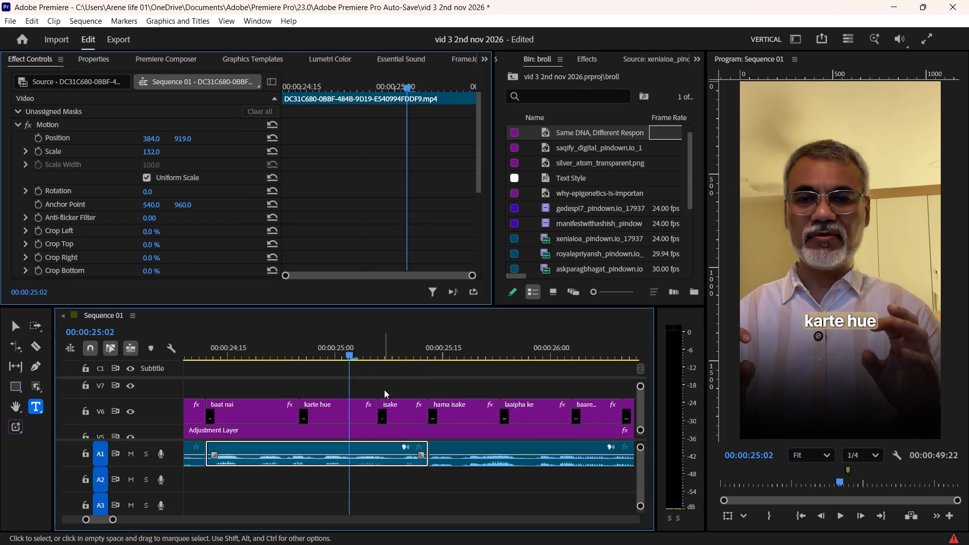
{"action": "key", "text": "space"}
{"action": "key", "text": "space"}
{"action": "left_click", "coordinate": [407, 411]}
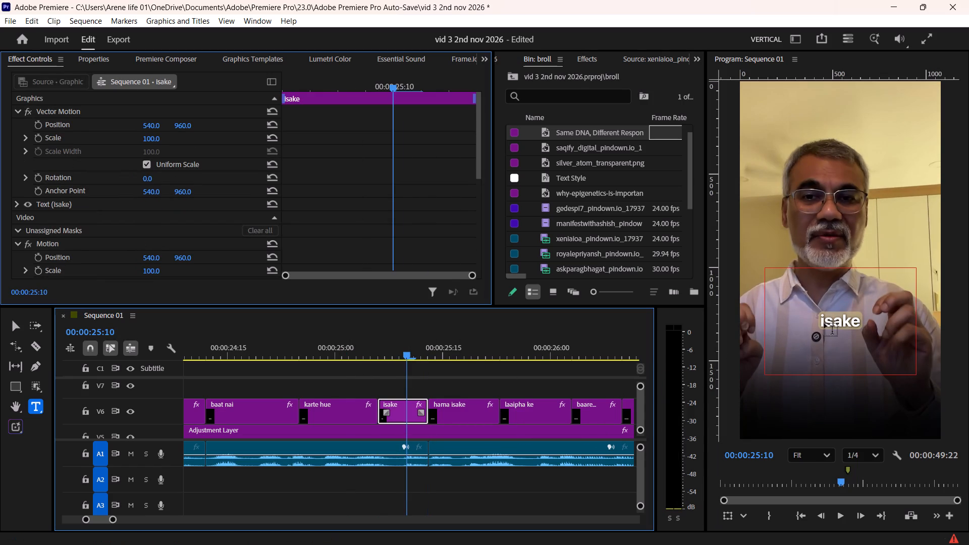
{"action": "left_click", "coordinate": [821, 321]}
{"action": "key", "text": "ctrl+a"}
{"action": "type", "text": "ham"}
Change the text of the second half of the split caption, "hama isake", to "iske".
{"action": "left_click", "coordinate": [451, 358]}
{"action": "left_click", "coordinate": [454, 404]}
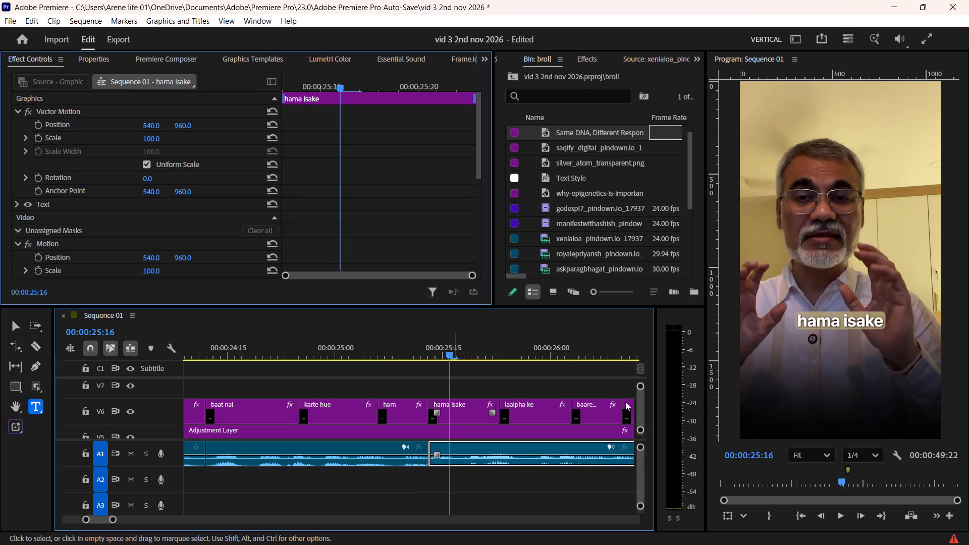
{"action": "left_click", "coordinate": [842, 317]}
{"action": "key", "text": "BackSpace"}
{"action": "key", "text": "BackSpace"}
{"action": "key", "text": "BackSpace"}
{"action": "key", "text": "BackSpace"}
{"action": "key", "text": "BackSpace"}
{"action": "key", "text": "BackSpace"}
{"action": "key", "text": "BackSpace"}
{"action": "key", "text": "BackSpace"}
{"action": "key", "text": "BackSpace"}
{"action": "key", "text": "BackSpace"}
{"action": "key", "text": "BackSpace"}
{"action": "key", "text": "BackSpace"}
{"action": "key", "text": "BackSpace"}
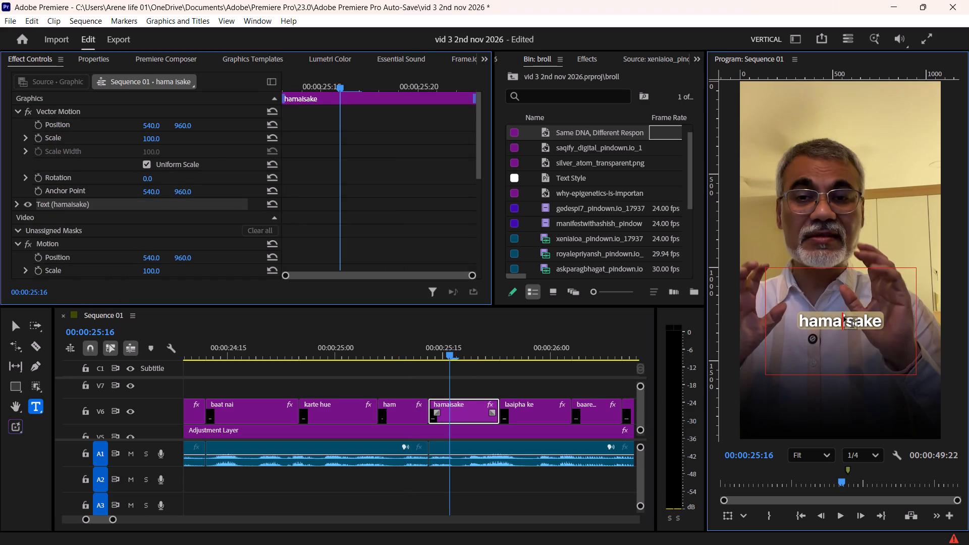
{"action": "key", "text": "Right"}
{"action": "key", "text": "Right"}
{"action": "key", "text": "Right"}
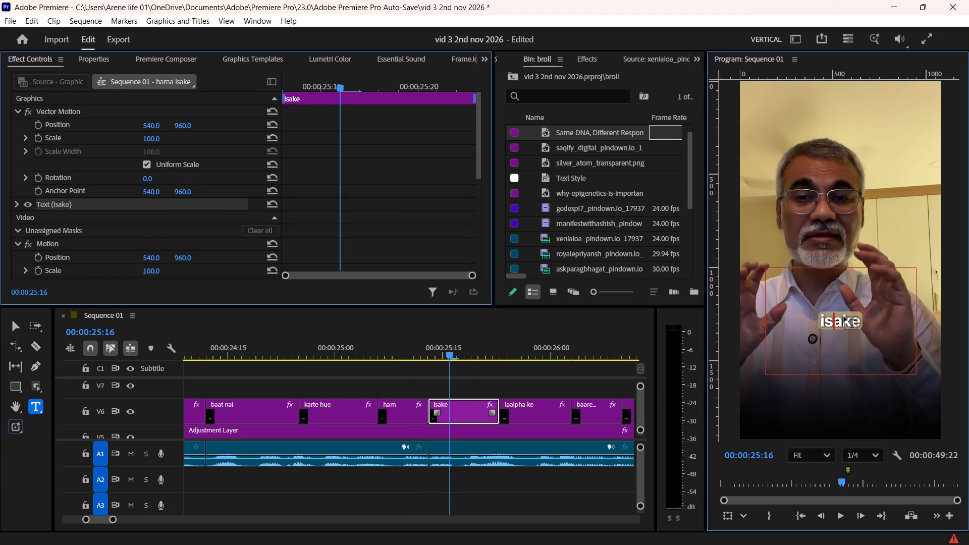
{"action": "key", "text": "BackSpace"}
{"action": "left_click", "coordinate": [504, 385]}
Play on to the "laaipha ke" caption and change its text to "life ke".
{"action": "key", "text": "space"}
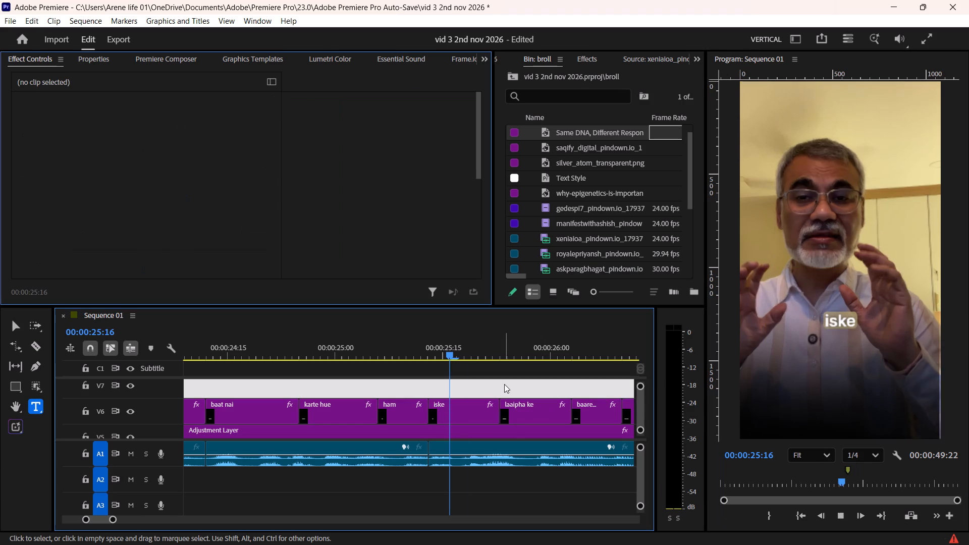
{"action": "scroll", "coordinate": [504, 387], "scroll_direction": "down", "scroll_amount": 1}
{"action": "key", "text": "space"}
{"action": "left_click", "coordinate": [504, 409]}
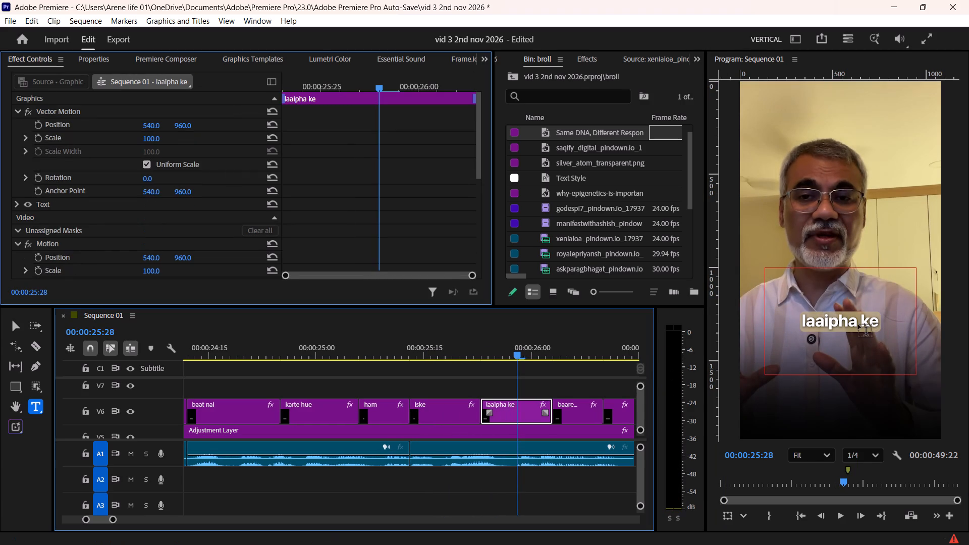
{"action": "left_click", "coordinate": [858, 324]}
{"action": "key", "text": "ctrl+a"}
{"action": "type", "text": "life ke"}
{"action": "left_click", "coordinate": [542, 383]}
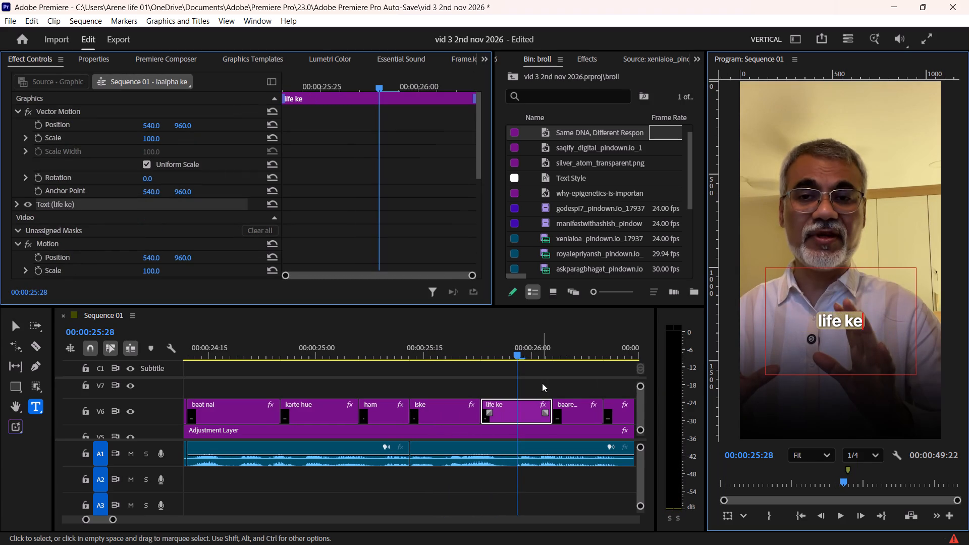
Play on past "life ke" and change the text of the "baare mein" caption to "bare mein".
{"action": "key", "text": "space"}
{"action": "scroll", "coordinate": [542, 384], "scroll_direction": "down", "scroll_amount": 3}
{"action": "key", "text": "space"}
{"action": "left_click", "coordinate": [514, 410]}
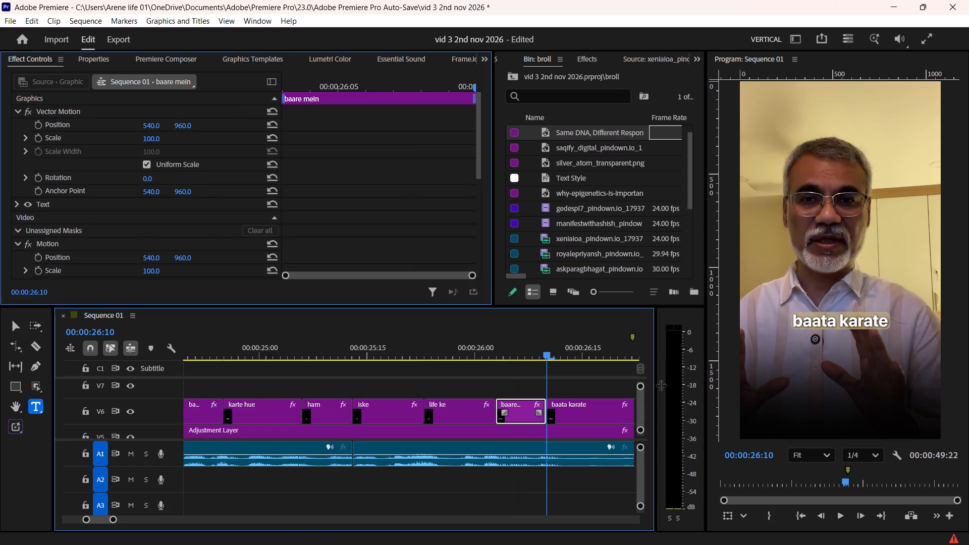
{"action": "left_click", "coordinate": [516, 353]}
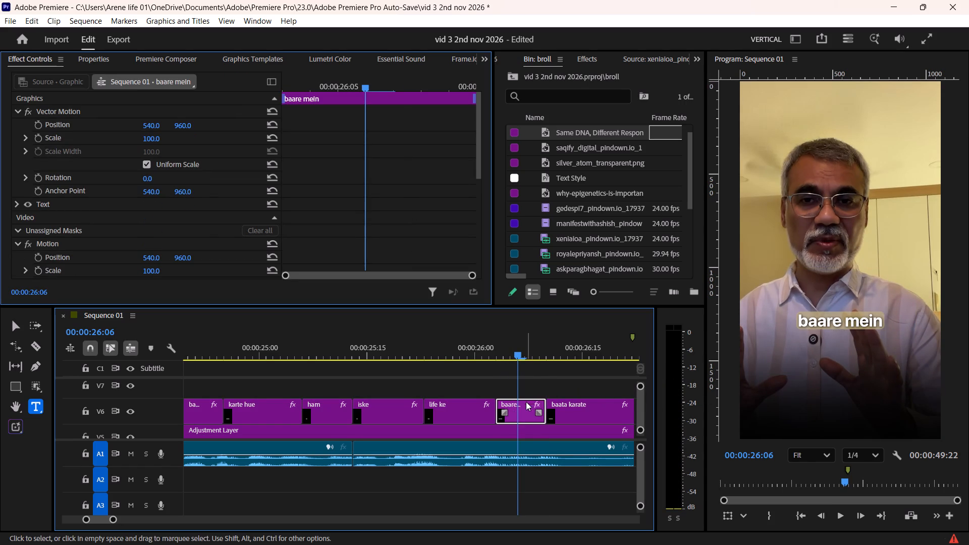
{"action": "left_click", "coordinate": [823, 322]}
{"action": "key", "text": "BackSpace"}
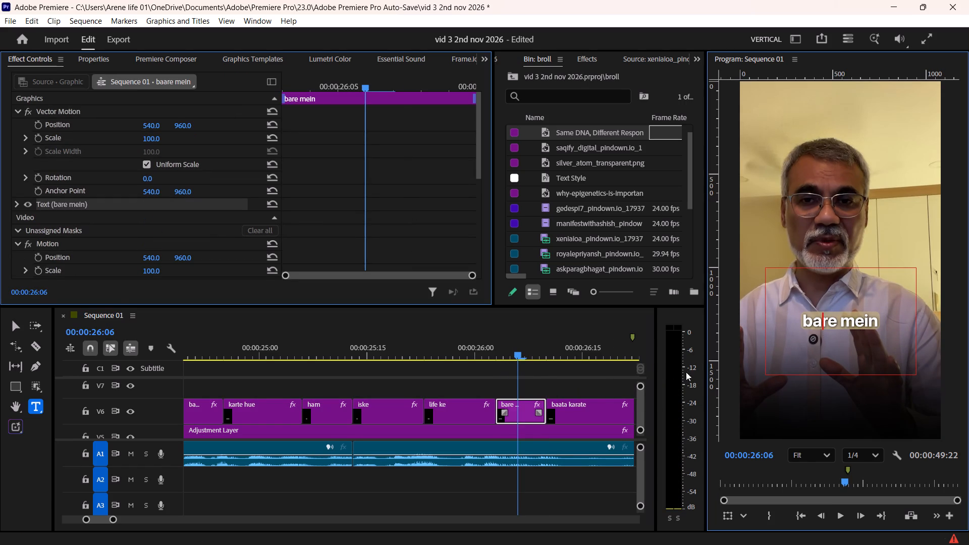
Replay from the "life ke" caption and change the text of the "baata karate" caption to "baat karte".
{"action": "left_click", "coordinate": [471, 351]}
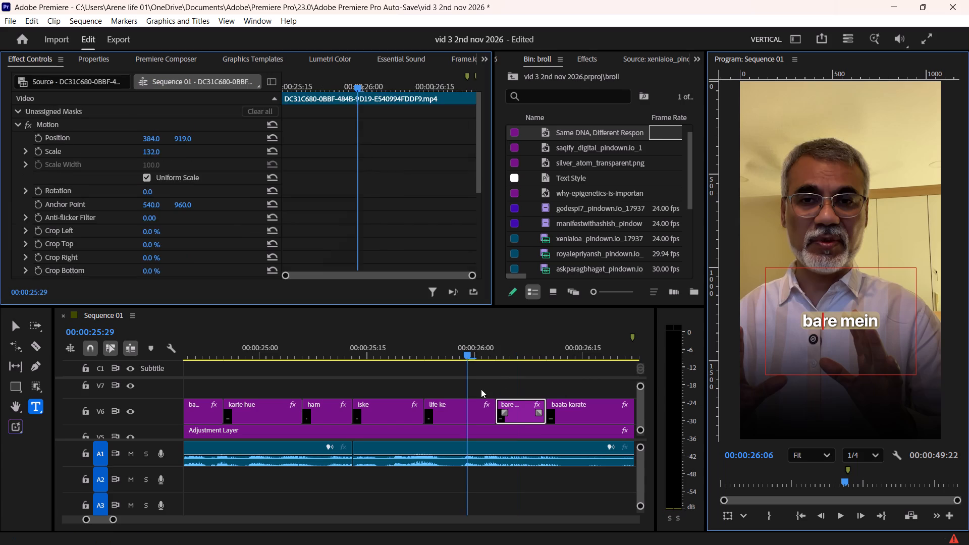
{"action": "left_click", "coordinate": [481, 384]}
{"action": "key", "text": "space"}
{"action": "scroll", "coordinate": [486, 386], "scroll_direction": "down", "scroll_amount": 3}
{"action": "key", "text": "space"}
{"action": "scroll", "coordinate": [495, 392], "scroll_direction": "down", "scroll_amount": 3}
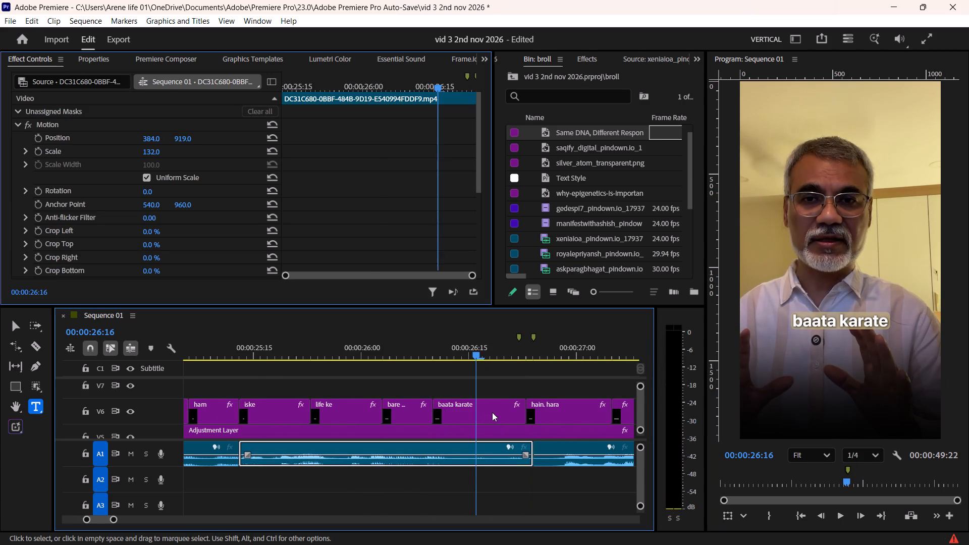
{"action": "left_click", "coordinate": [492, 412]}
{"action": "left_click", "coordinate": [835, 323]}
{"action": "key", "text": "BackSpace"}
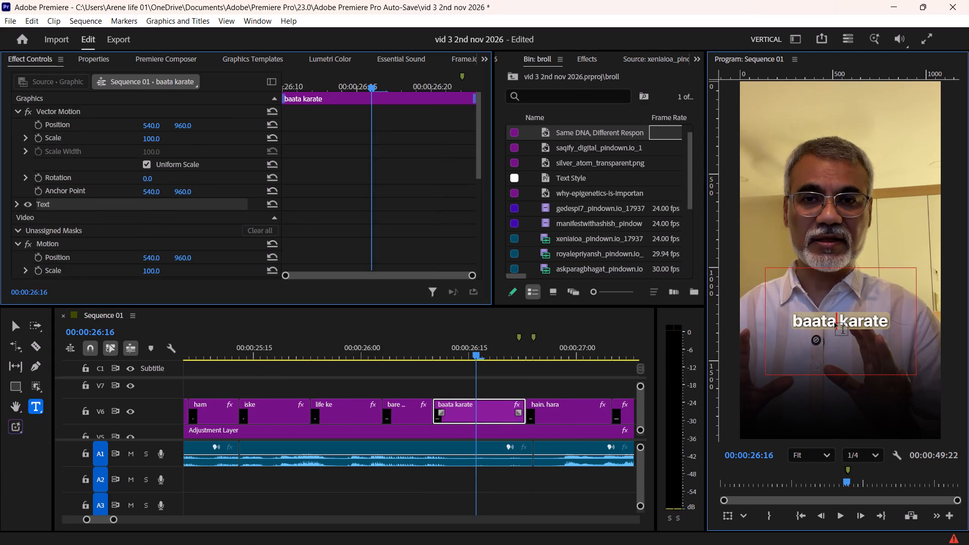
{"action": "left_click", "coordinate": [866, 325]}
{"action": "key", "text": "BackSpace"}
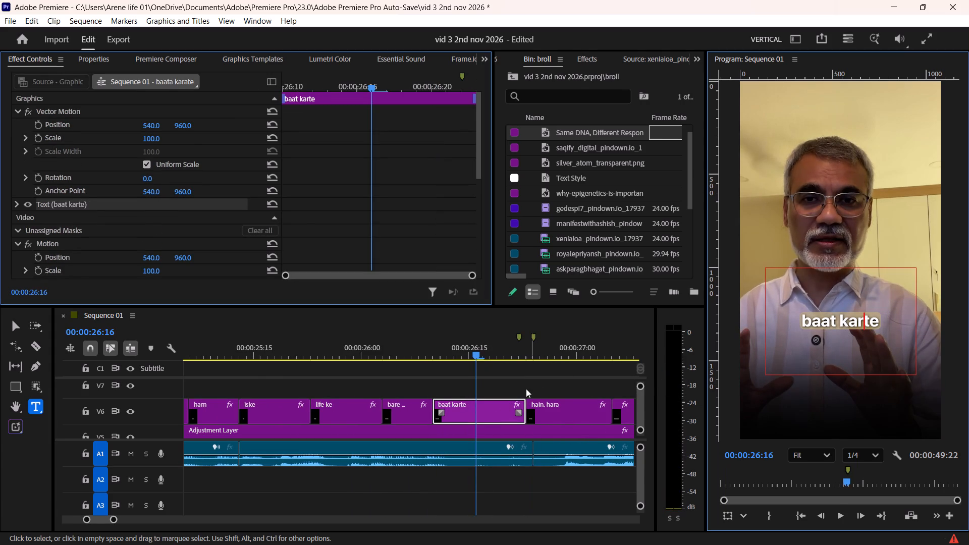
Add "hai" to the end of the "baat karte" caption so it reads "baat karte hai".
{"action": "key", "text": "Right"}
{"action": "key", "text": "Right"}
{"action": "key", "text": "Right"}
{"action": "key", "text": "Right"}
{"action": "key", "text": "space"}
{"action": "type", "text": "hai"}
{"action": "left_click", "coordinate": [563, 382]}
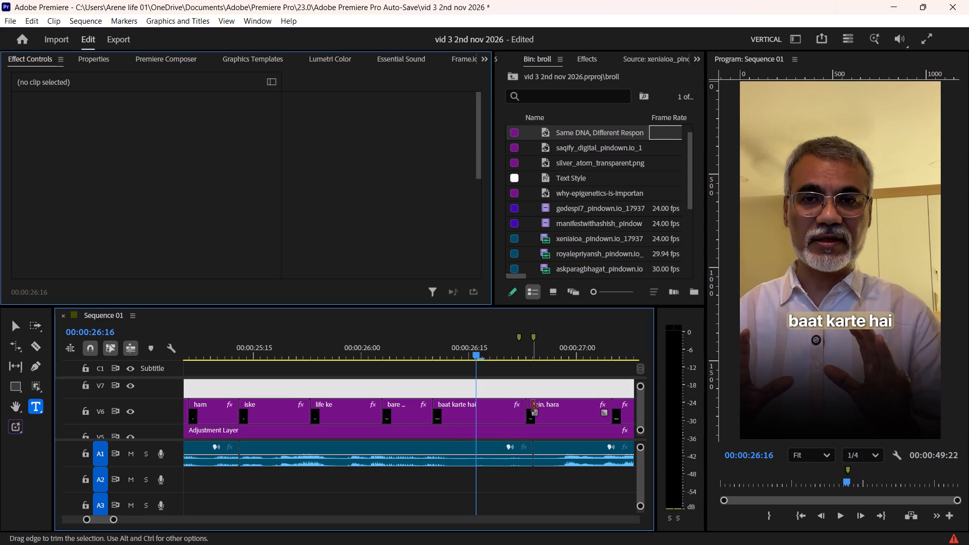
Trim the start of the "hain. hara" caption to the audio cut and extend "baat karte hai" to meet it.
{"action": "left_click_drag", "start_coordinate": [530, 406], "coordinate": [535, 405]}
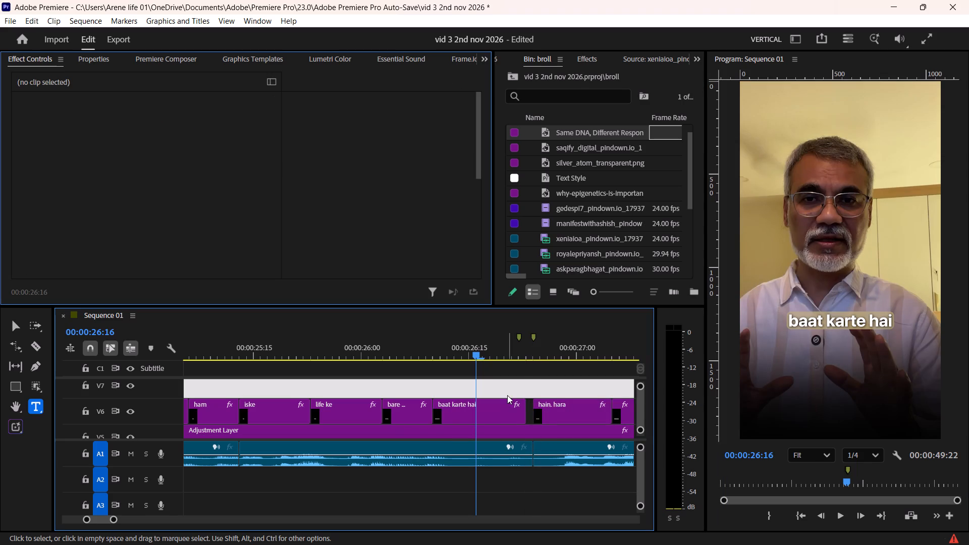
{"action": "left_click_drag", "start_coordinate": [523, 402], "coordinate": [532, 405]}
{"action": "left_click", "coordinate": [514, 388]}
Play on past "baat karte hai" and change the text of the "hain. hara" caption to "har".
{"action": "key", "text": "space"}
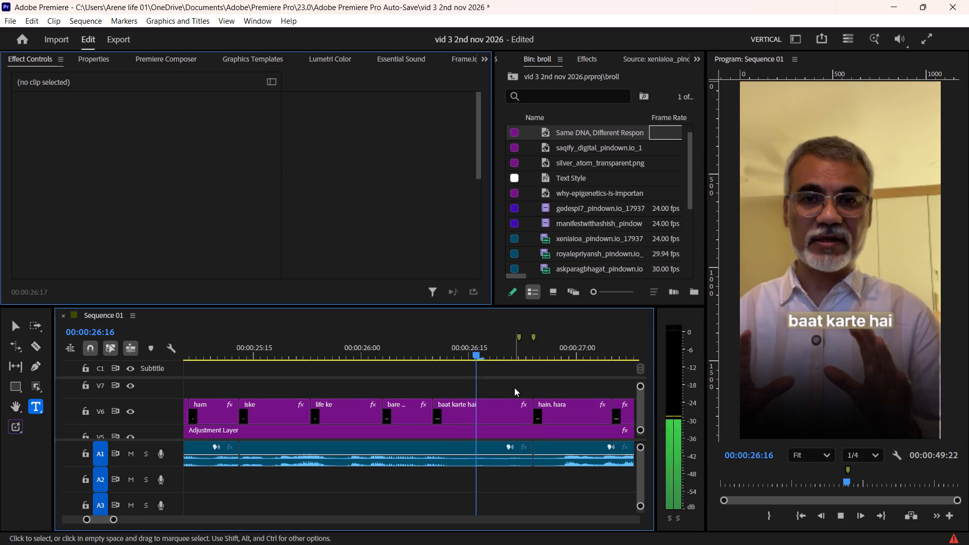
{"action": "scroll", "coordinate": [514, 388], "scroll_direction": "down", "scroll_amount": 4}
{"action": "key", "text": "space"}
{"action": "scroll", "coordinate": [514, 388], "scroll_direction": "down", "scroll_amount": 3}
{"action": "left_click", "coordinate": [492, 414]}
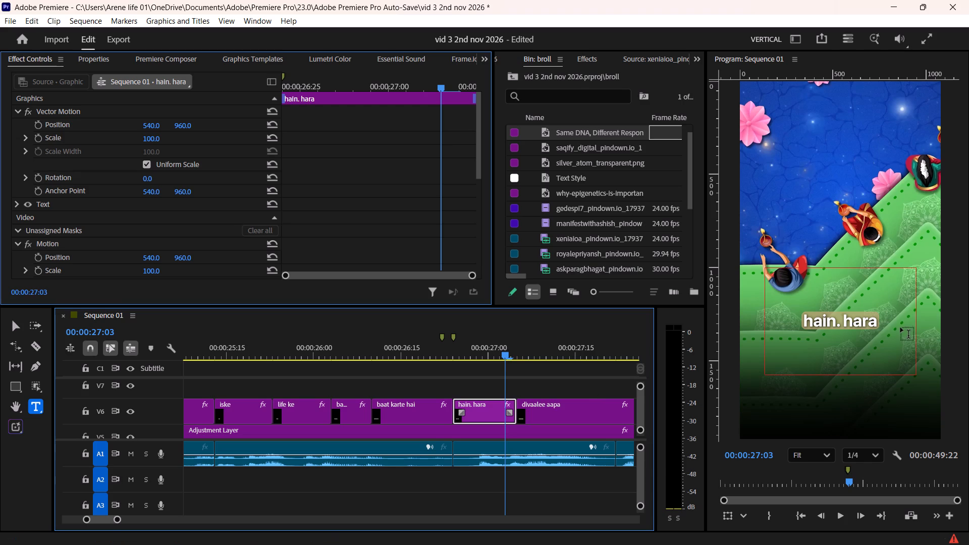
{"action": "left_click", "coordinate": [841, 322]}
{"action": "key", "text": "ctrl+a"}
{"action": "type", "text": "har"}
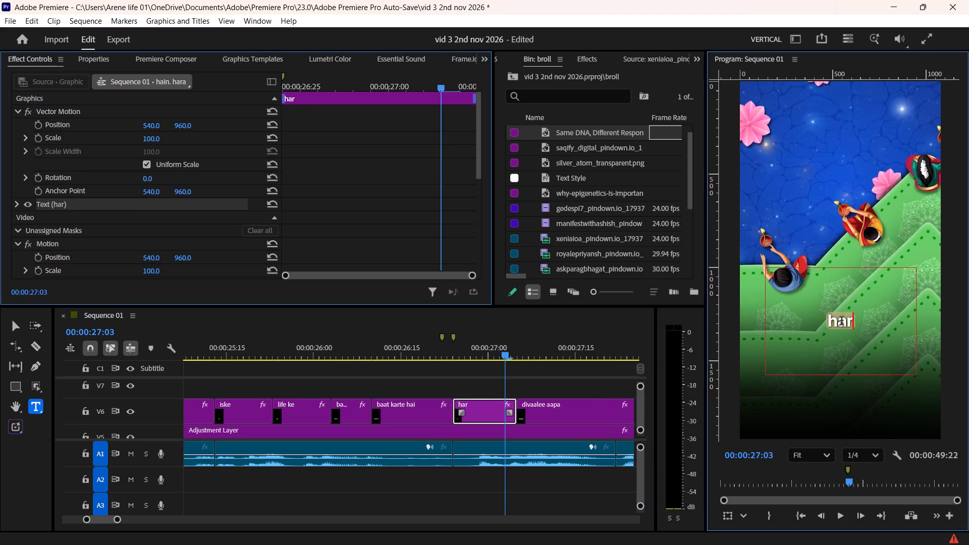
Change the text of the following caption, "divaalee aapa", to "diwali aap".
{"action": "left_click", "coordinate": [546, 356]}
{"action": "left_click", "coordinate": [569, 417]}
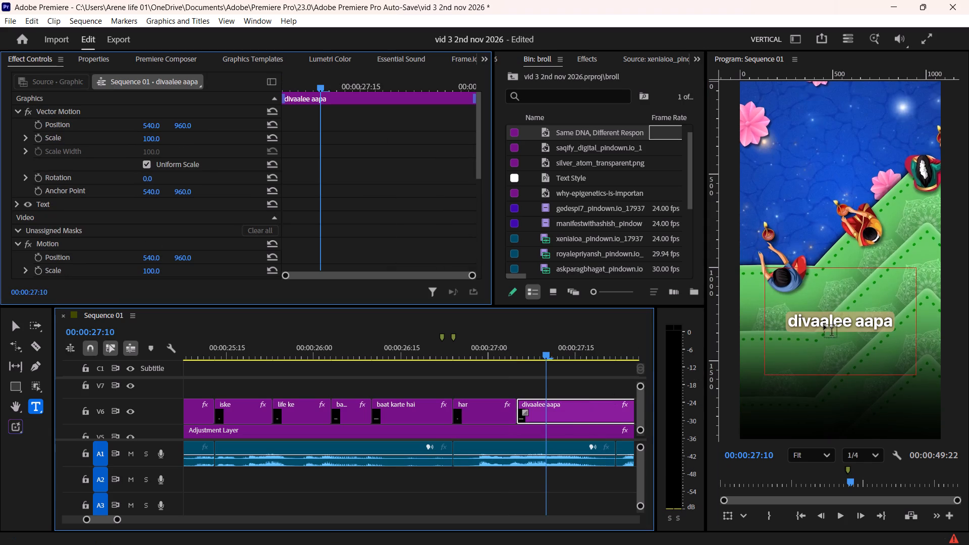
{"action": "left_click", "coordinate": [852, 321]}
{"action": "key", "text": "ctrl+a"}
{"action": "key", "text": "a"}
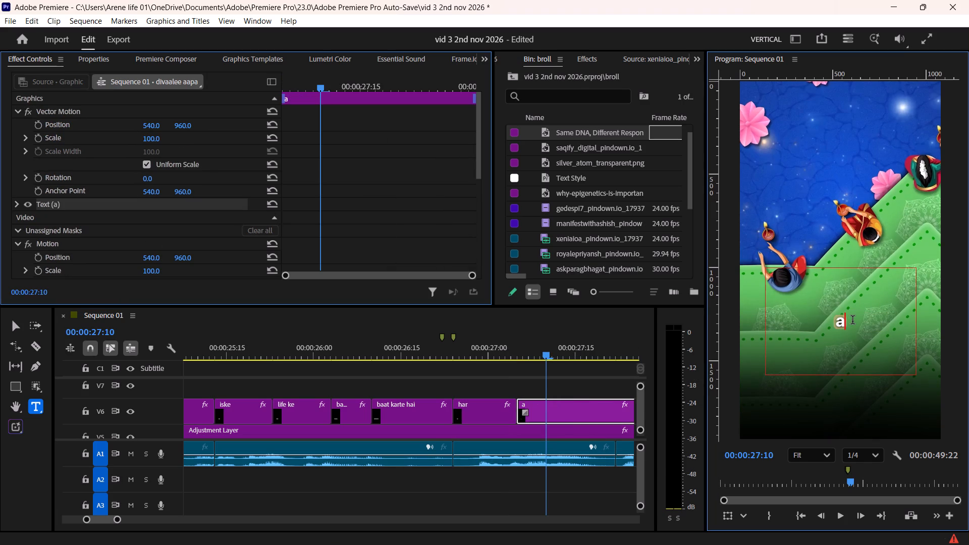
{"action": "key", "text": "BackSpace"}
{"action": "key", "text": "BackSpace"}
{"action": "type", "text": "diwali aap"}
{"action": "left_click", "coordinate": [580, 394]}
Play through the "diwali aap" caption and split it at the audio cut at 00:00:27:22.
{"action": "scroll", "coordinate": [578, 394], "scroll_direction": "down", "scroll_amount": 3}
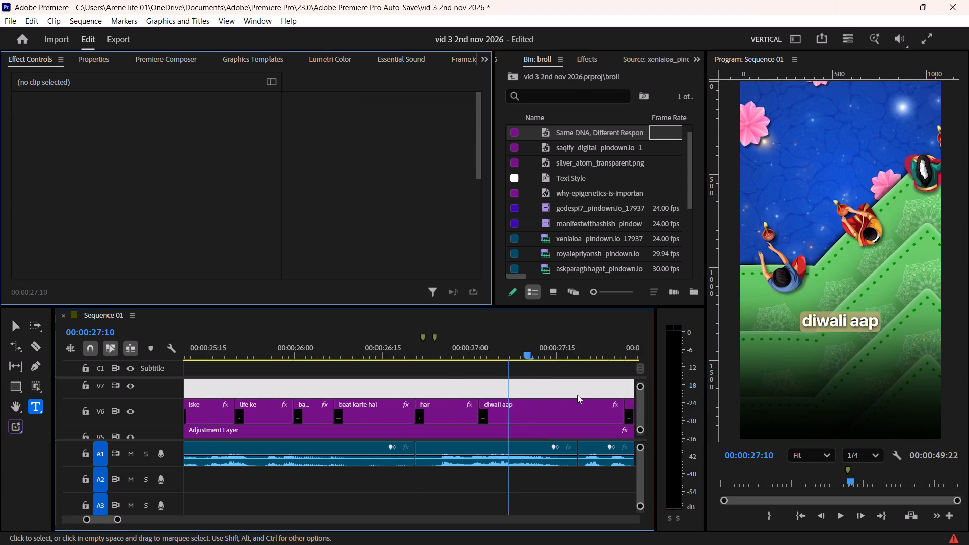
{"action": "scroll", "coordinate": [577, 395], "scroll_direction": "down", "scroll_amount": 2}
{"action": "key", "text": "space"}
{"action": "scroll", "coordinate": [535, 397], "scroll_direction": "down", "scroll_amount": 2}
{"action": "key", "text": "space"}
{"action": "left_click_drag", "start_coordinate": [482, 344], "coordinate": [446, 361]}
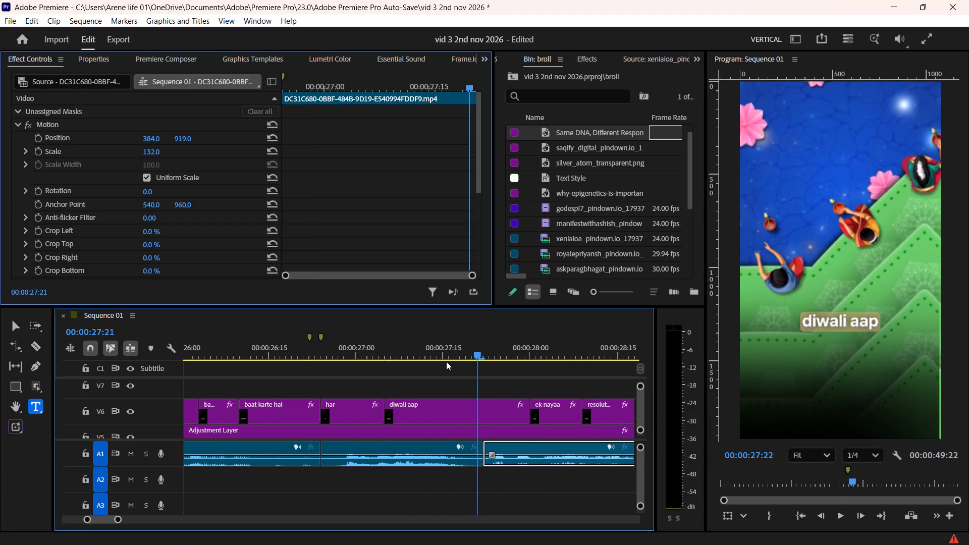
{"action": "left_click_drag", "start_coordinate": [446, 361], "coordinate": [414, 376]}
{"action": "key", "text": "space"}
{"action": "key", "text": "space"}
{"action": "left_click_drag", "start_coordinate": [490, 351], "coordinate": [484, 359], "text": "shift"}
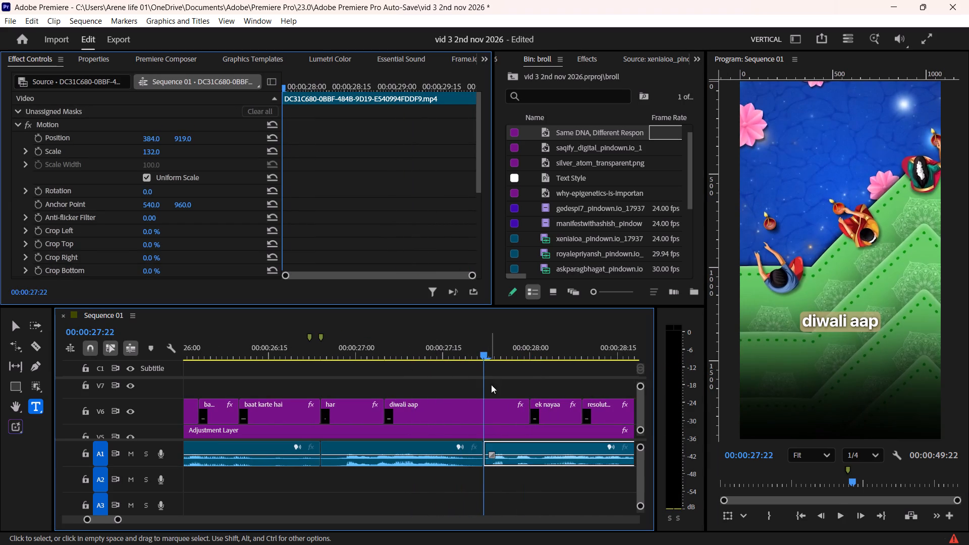
{"action": "left_click", "coordinate": [495, 411]}
{"action": "key", "text": "F1"}
Shorten the text of the first half of the split "diwali aap" caption to "diwali".
{"action": "left_click", "coordinate": [467, 356]}
{"action": "left_click", "coordinate": [871, 319]}
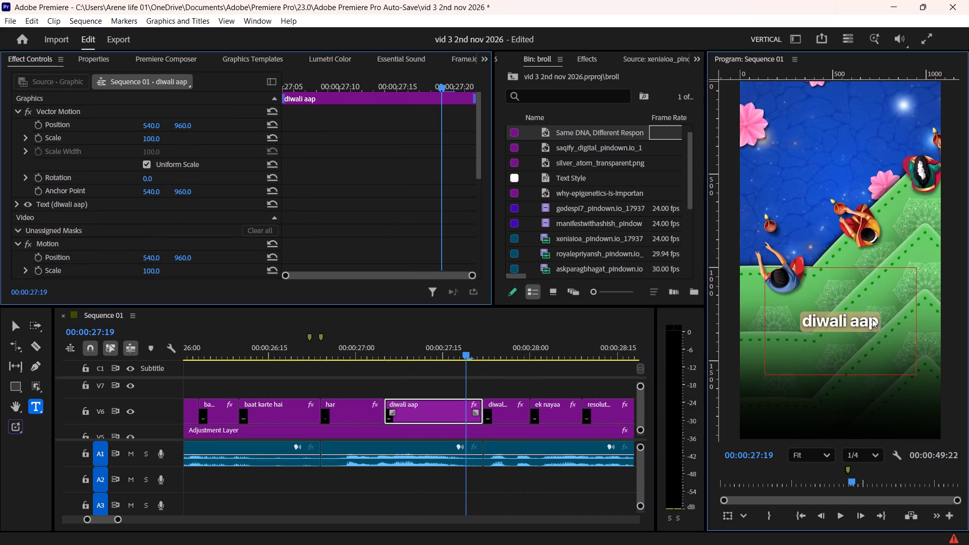
{"action": "left_click", "coordinate": [875, 319]}
{"action": "key", "text": "BackSpace"}
{"action": "key", "text": "BackSpace"}
{"action": "key", "text": "BackSpace"}
{"action": "key", "text": "BackSpace"}
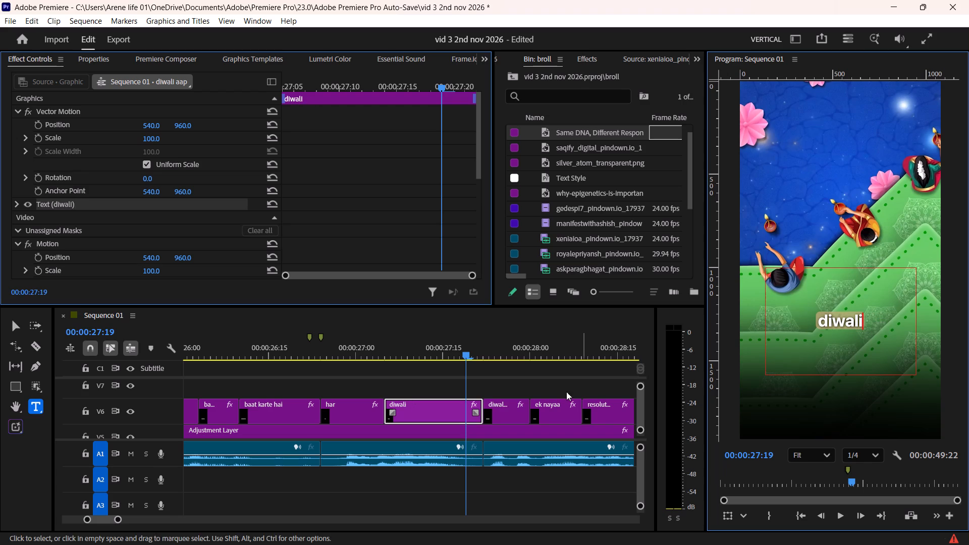
Shorten the text of the second half of the split "diwali aap" caption to "aap".
{"action": "left_click", "coordinate": [508, 355]}
{"action": "left_click", "coordinate": [512, 416]}
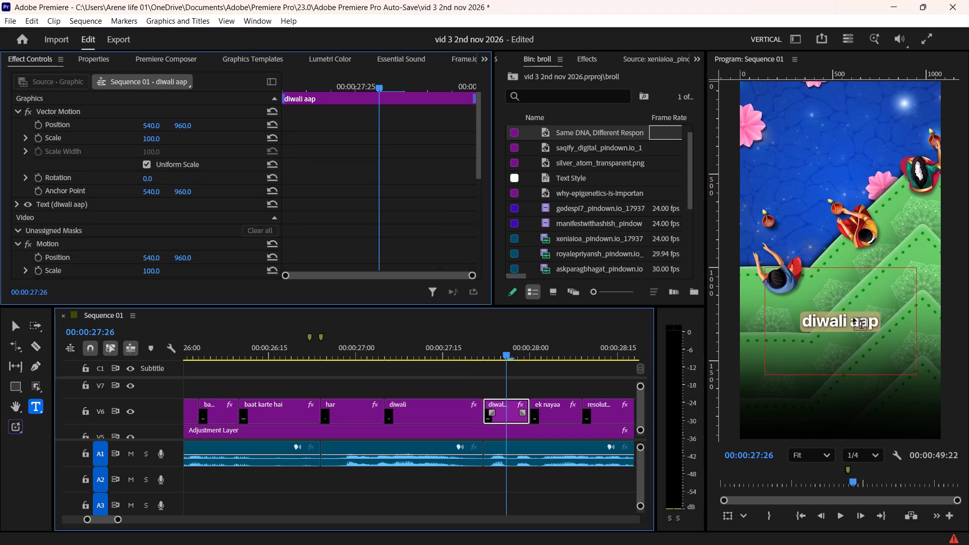
{"action": "left_click", "coordinate": [851, 320]}
{"action": "key", "text": "BackSpace"}
{"action": "key", "text": "BackSpace"}
{"action": "key", "text": "BackSpace"}
{"action": "key", "text": "BackSpace"}
{"action": "key", "text": "BackSpace"}
{"action": "key", "text": "BackSpace"}
{"action": "key", "text": "BackSpace"}
{"action": "key", "text": "BackSpace"}
{"action": "key", "text": "BackSpace"}
{"action": "key", "text": "BackSpace"}
{"action": "key", "text": "BackSpace"}
{"action": "key", "text": "BackSpace"}
{"action": "key", "text": "BackSpace"}
{"action": "key", "text": "BackSpace"}
{"action": "key", "text": "BackSpace"}
{"action": "key", "text": "BackSpace"}
{"action": "key", "text": "BackSpace"}
{"action": "key", "text": "BackSpace"}
{"action": "key", "text": "BackSpace"}
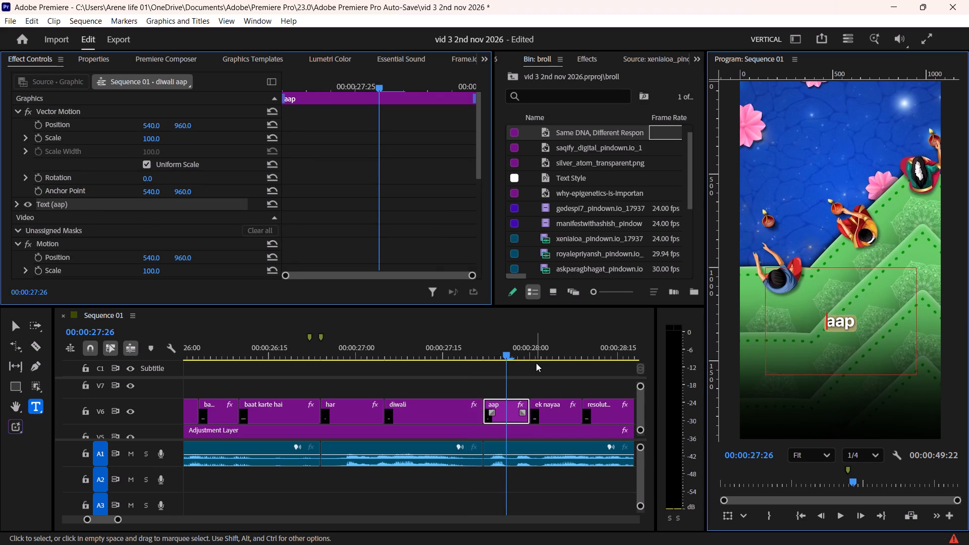
{"action": "left_click", "coordinate": [545, 386]}
Play on past "aap" and change the text of the "ek nayaa" caption to "ek naya".
{"action": "key", "text": "space"}
{"action": "scroll", "coordinate": [543, 390], "scroll_direction": "down", "scroll_amount": 1}
{"action": "key", "text": "space"}
{"action": "left_click", "coordinate": [529, 407]}
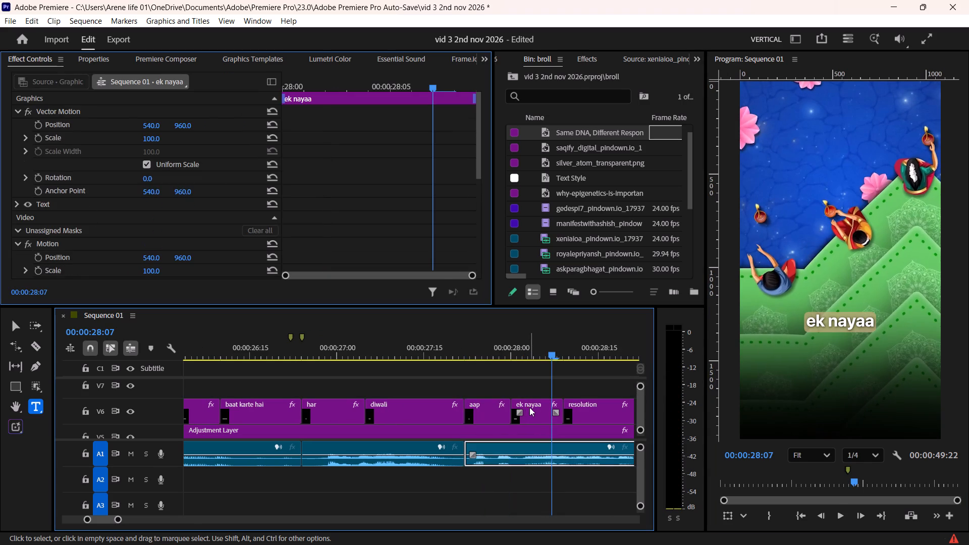
{"action": "left_click", "coordinate": [865, 323]}
{"action": "key", "text": "BackSpace"}
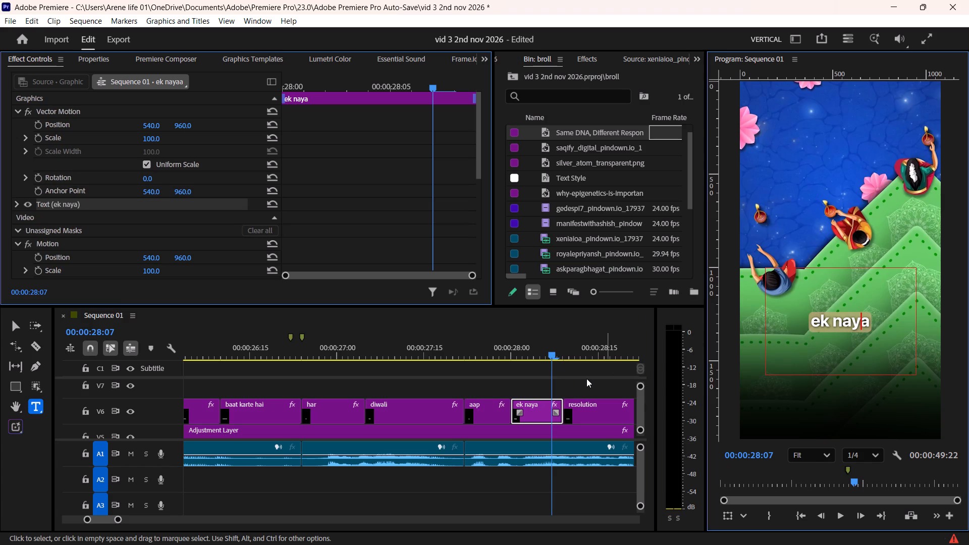
{"action": "left_click", "coordinate": [585, 379]}
Play on past "resolution" and change the text of the "lete hain" caption to "lete hai".
{"action": "key", "text": "space"}
{"action": "scroll", "coordinate": [583, 390], "scroll_direction": "down", "scroll_amount": 4}
{"action": "key", "text": "space"}
{"action": "scroll", "coordinate": [539, 404], "scroll_direction": "down", "scroll_amount": 4}
{"action": "key", "text": "space"}
{"action": "key", "text": "space"}
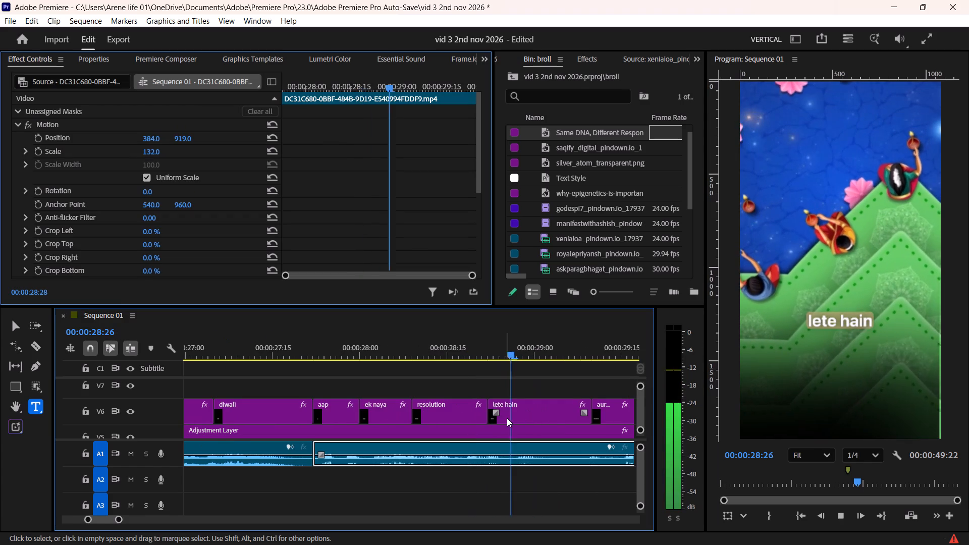
{"action": "scroll", "coordinate": [528, 413], "scroll_direction": "down", "scroll_amount": 3}
{"action": "key", "text": "space"}
{"action": "key", "text": "space"}
{"action": "left_click", "coordinate": [497, 414]}
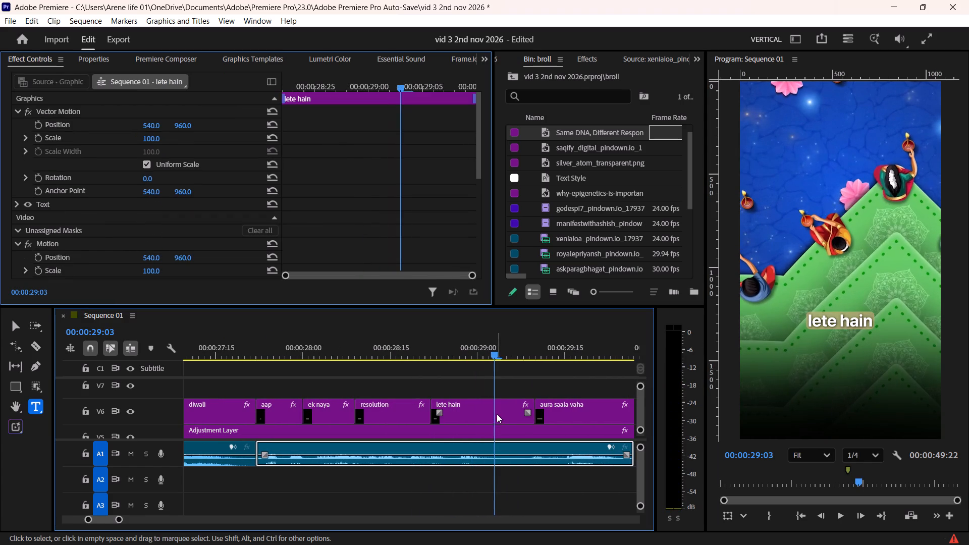
{"action": "left_click", "coordinate": [871, 319]}
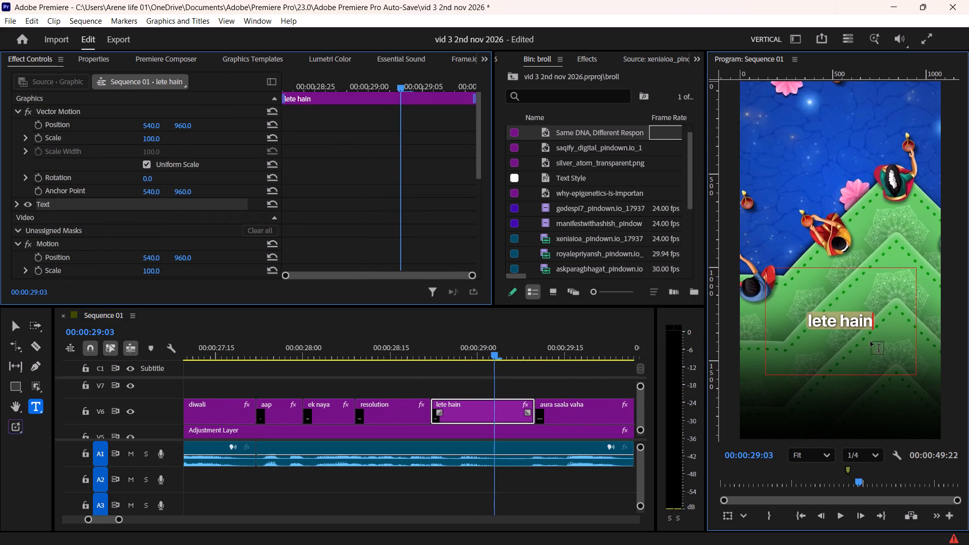
{"action": "key", "text": "BackSpace"}
{"action": "left_click", "coordinate": [533, 385]}
Play through the "aura saala vaha" caption and split it at the audio cut at 00:00:29:27.
{"action": "key", "text": "space"}
{"action": "scroll", "coordinate": [534, 390], "scroll_direction": "down", "scroll_amount": 3}
{"action": "key", "text": "space"}
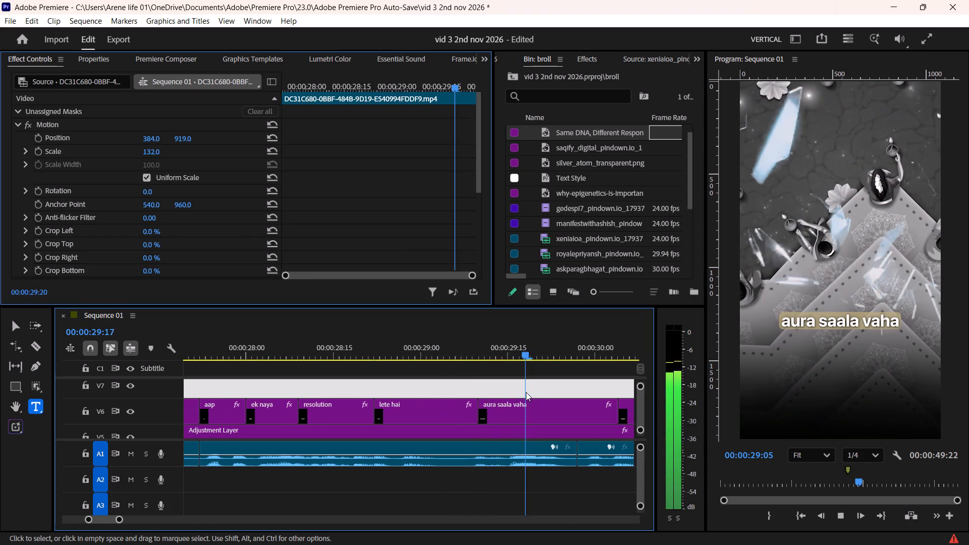
{"action": "scroll", "coordinate": [526, 392], "scroll_direction": "down", "scroll_amount": 2}
{"action": "key", "text": "space"}
{"action": "key", "text": "space"}
{"action": "key", "text": "space"}
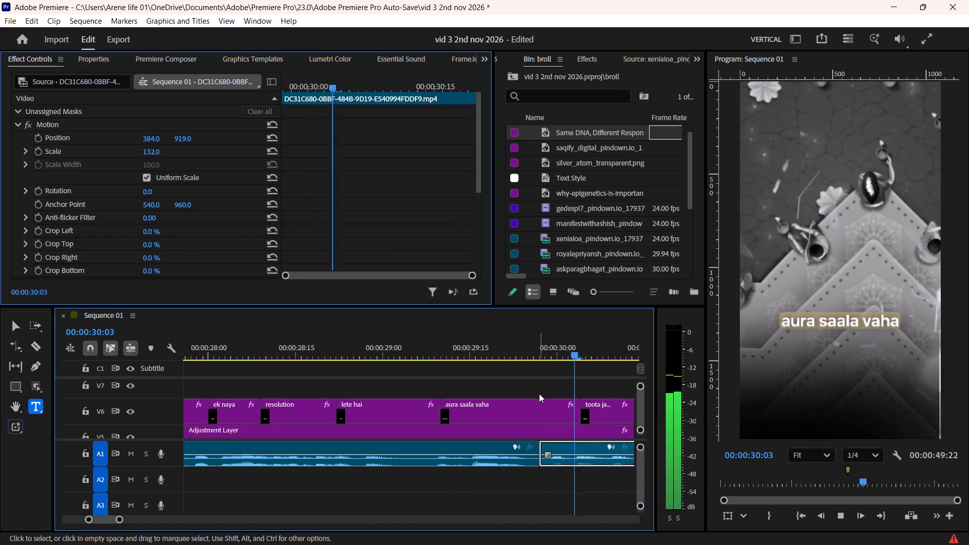
{"action": "key", "text": "space"}
{"action": "left_click_drag", "start_coordinate": [543, 347], "coordinate": [537, 363]}
{"action": "left_click", "coordinate": [547, 413]}
{"action": "key", "text": "F1"}
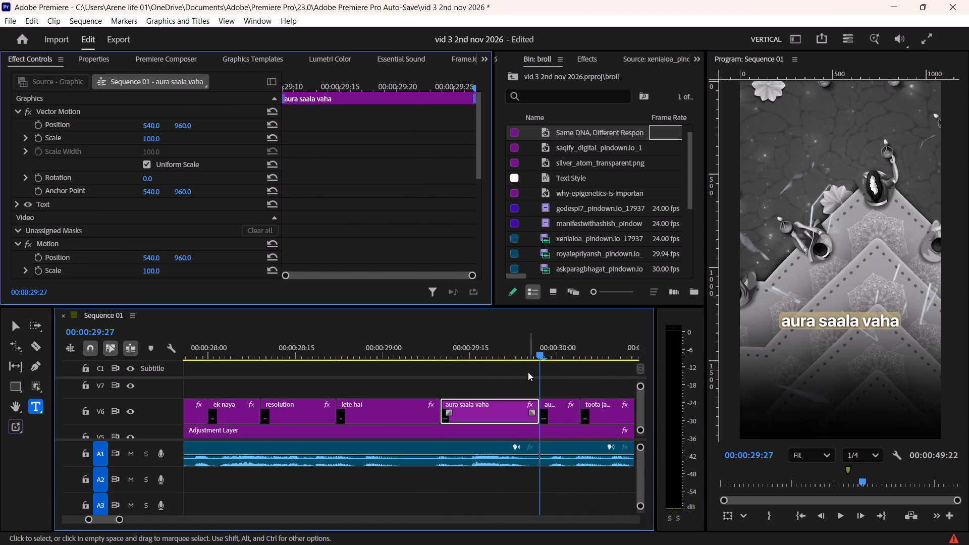
Change the text of the first half of the split "aura saala vaha" caption to "har saal".
{"action": "left_click", "coordinate": [512, 350]}
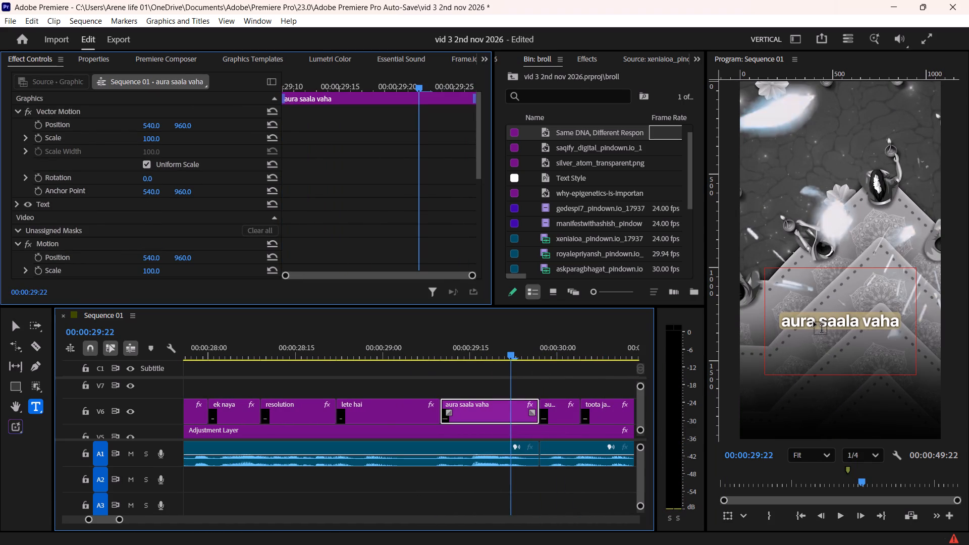
{"action": "left_click", "coordinate": [814, 322]}
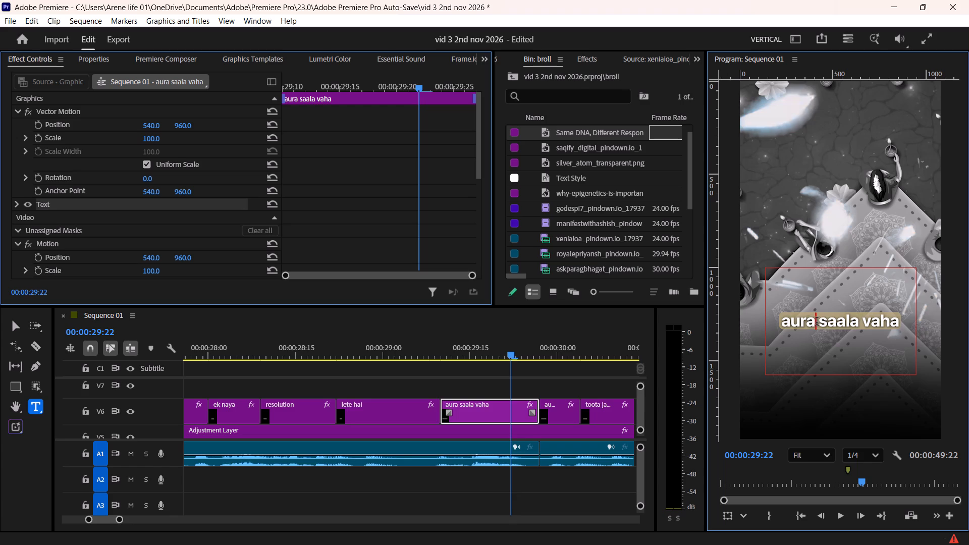
{"action": "key", "text": "ctrl+a"}
{"action": "key", "text": "j"}
{"action": "key", "text": "BackSpace"}
{"action": "type", "text": "har saal"}
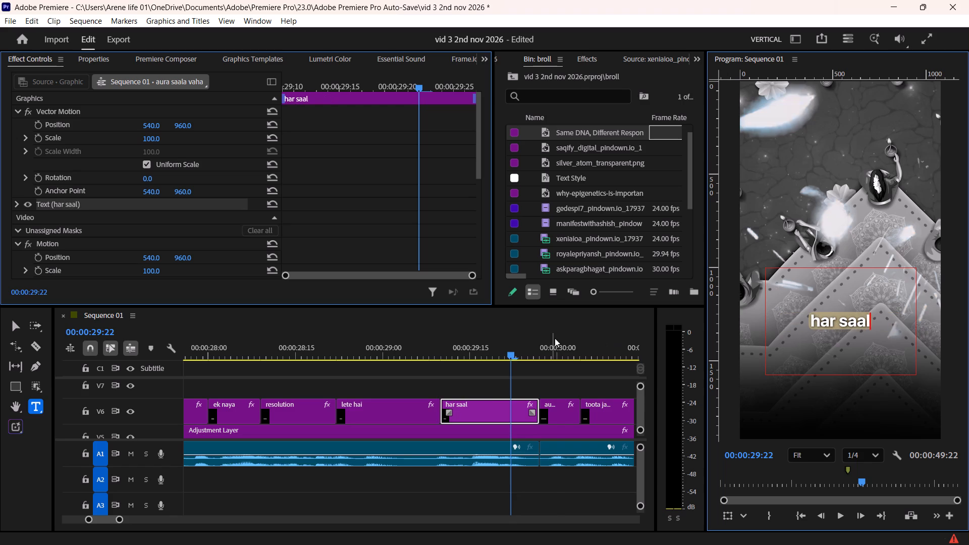
Change the text of the second half of the split "aura saala vaha" caption to "woh".
{"action": "left_click", "coordinate": [558, 357]}
{"action": "left_click", "coordinate": [557, 414]}
{"action": "left_click", "coordinate": [832, 326]}
{"action": "key", "text": "ctrl+a"}
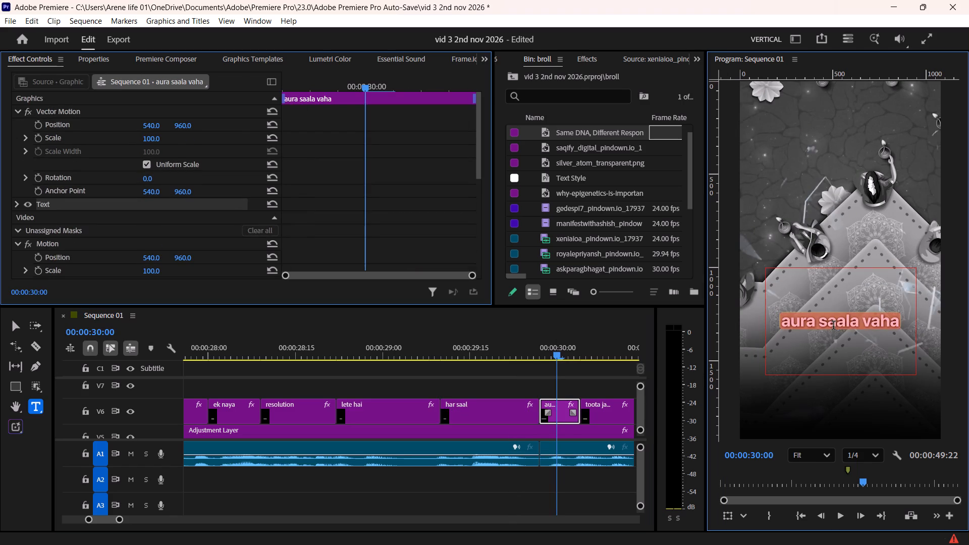
{"action": "type", "text": "woh"}
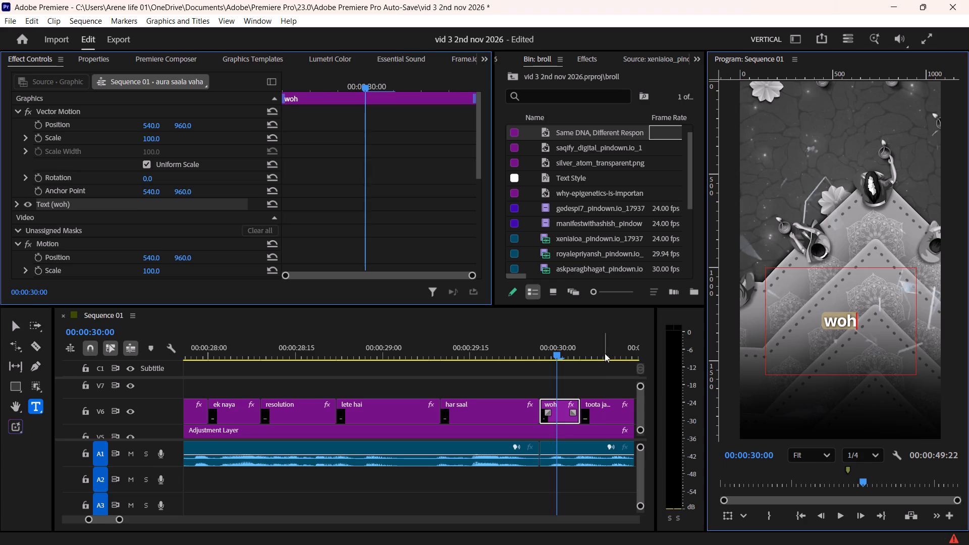
Change the text of the "toota jaataa" caption after "woh" to "toot jata hai".
{"action": "left_click", "coordinate": [605, 353]}
{"action": "scroll", "coordinate": [608, 404], "scroll_direction": "down", "scroll_amount": 4}
{"action": "left_click", "coordinate": [554, 410]}
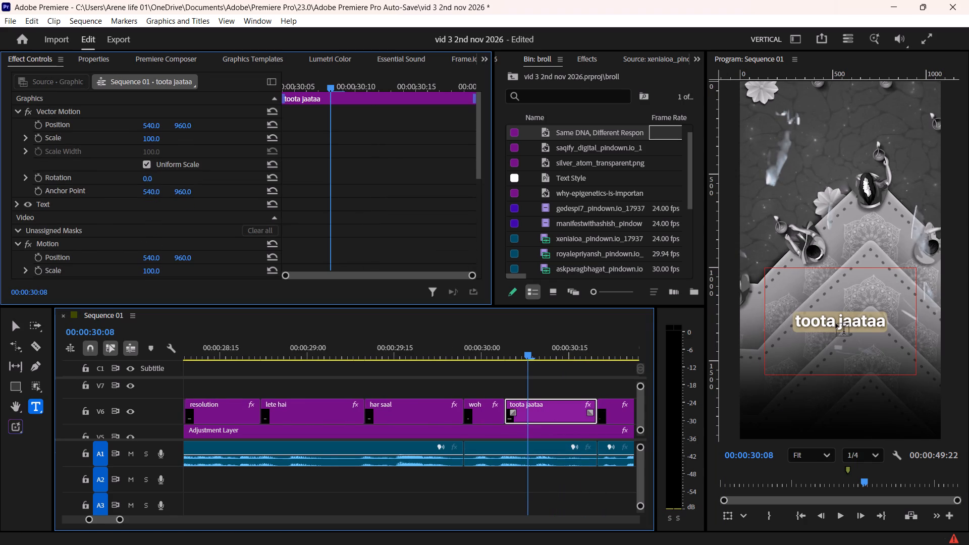
{"action": "left_click", "coordinate": [836, 323]}
{"action": "key", "text": "BackSpace"}
{"action": "left_click", "coordinate": [856, 325]}
{"action": "key", "text": "BackSpace"}
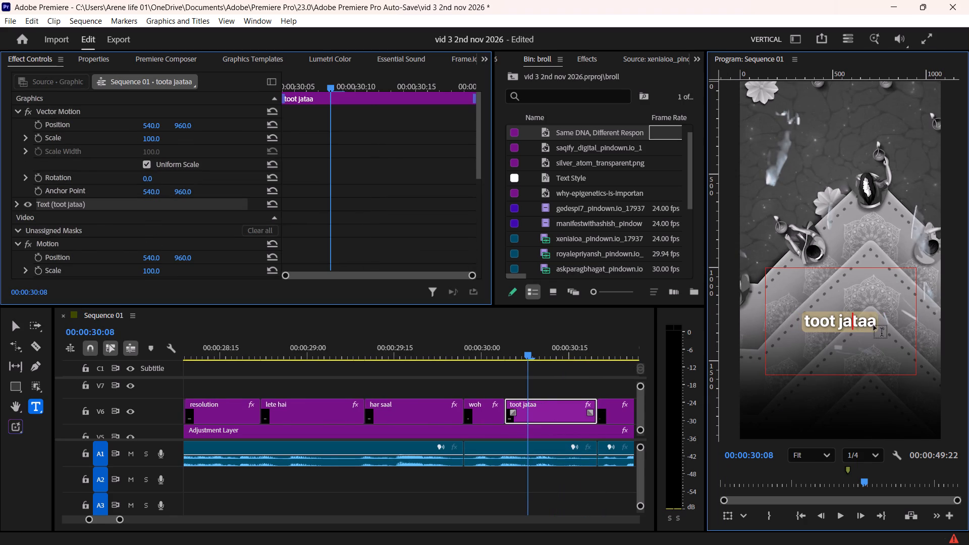
{"action": "left_click", "coordinate": [869, 322]}
{"action": "key", "text": "BackSpace"}
{"action": "scroll", "coordinate": [601, 387], "scroll_direction": "down", "scroll_amount": 5}
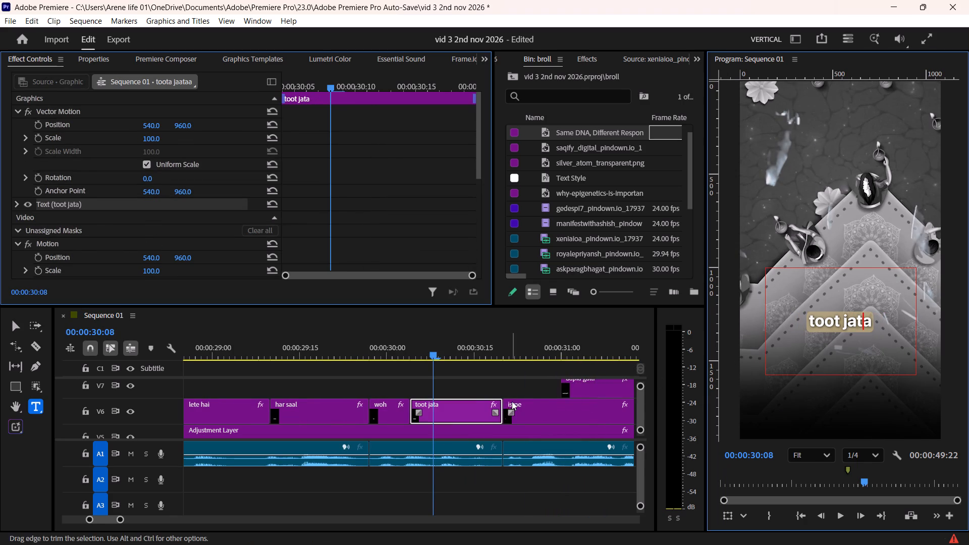
{"action": "key", "text": "Right"}
{"action": "key", "text": "space"}
{"action": "type", "text": "hai"}
{"action": "left_click", "coordinate": [482, 388]}
Play through the captions following "toot jata hai" up to the "deeenae" caption to check their text and timing.
{"action": "key", "text": "space"}
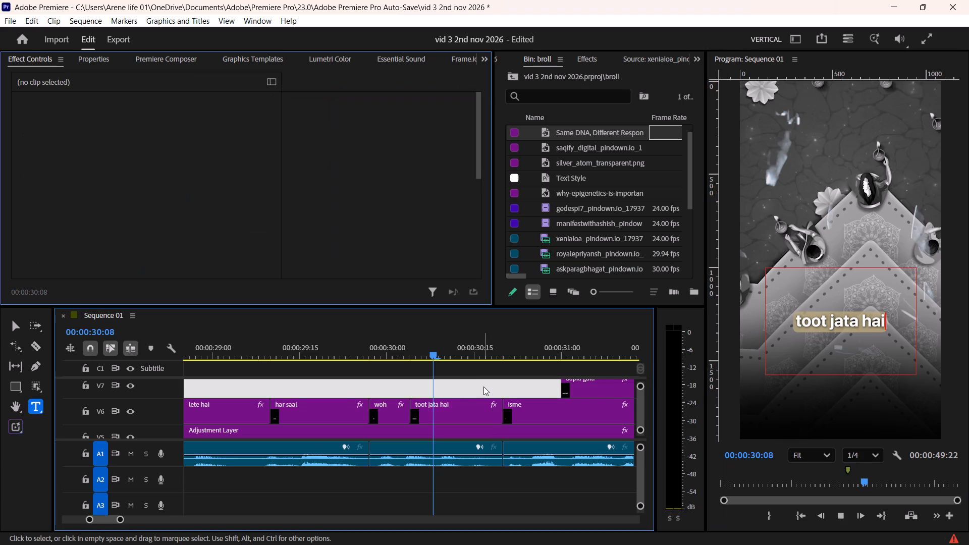
{"action": "scroll", "coordinate": [483, 387], "scroll_direction": "down", "scroll_amount": 10}
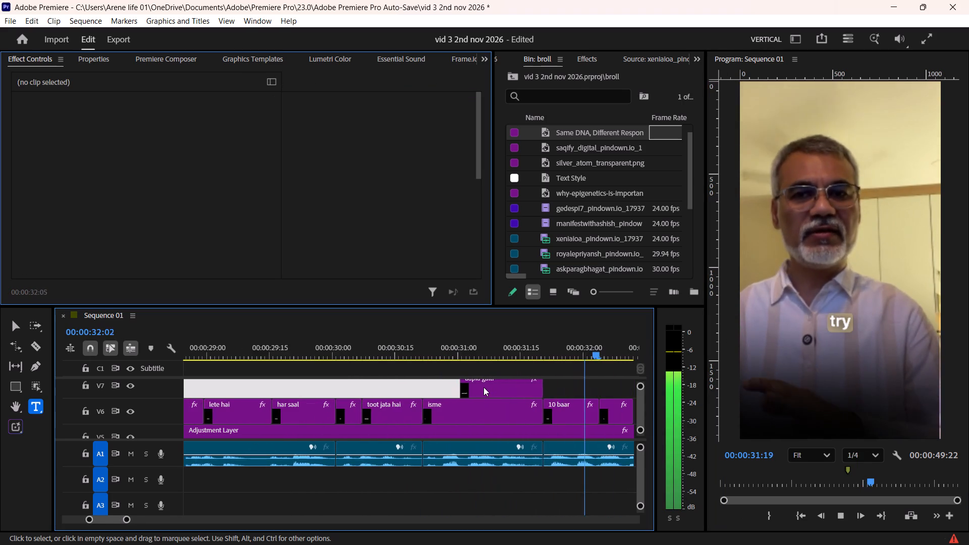
{"action": "scroll", "coordinate": [515, 386], "scroll_direction": "down", "scroll_amount": 9}
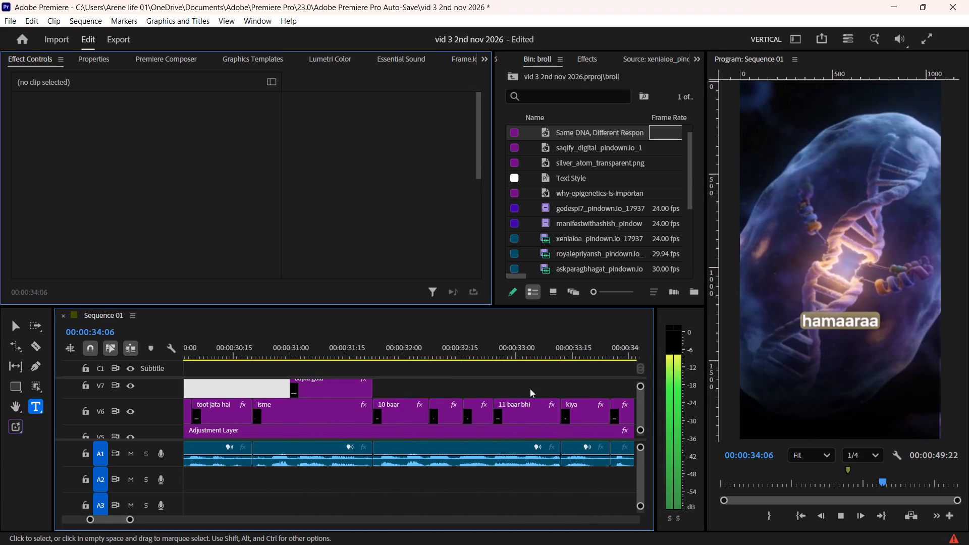
{"action": "scroll", "coordinate": [519, 388], "scroll_direction": "down", "scroll_amount": 2}
{"action": "key", "text": "space"}
{"action": "scroll", "coordinate": [345, 406], "scroll_direction": "up", "scroll_amount": 3}
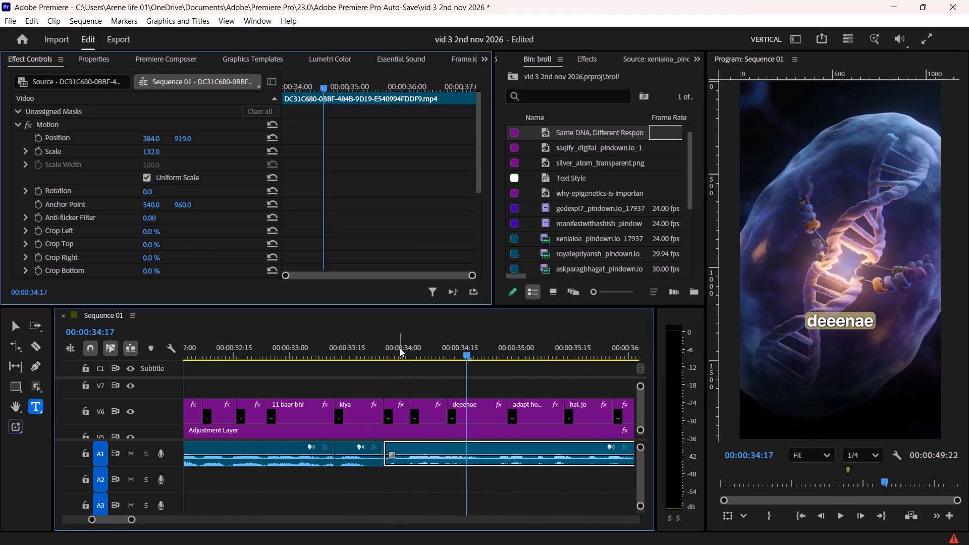
Replay the section and change the text of the "kiyaa. para" caption to "par".
{"action": "left_click_drag", "start_coordinate": [397, 347], "coordinate": [355, 354]}
{"action": "key", "text": "space"}
{"action": "key", "text": "space"}
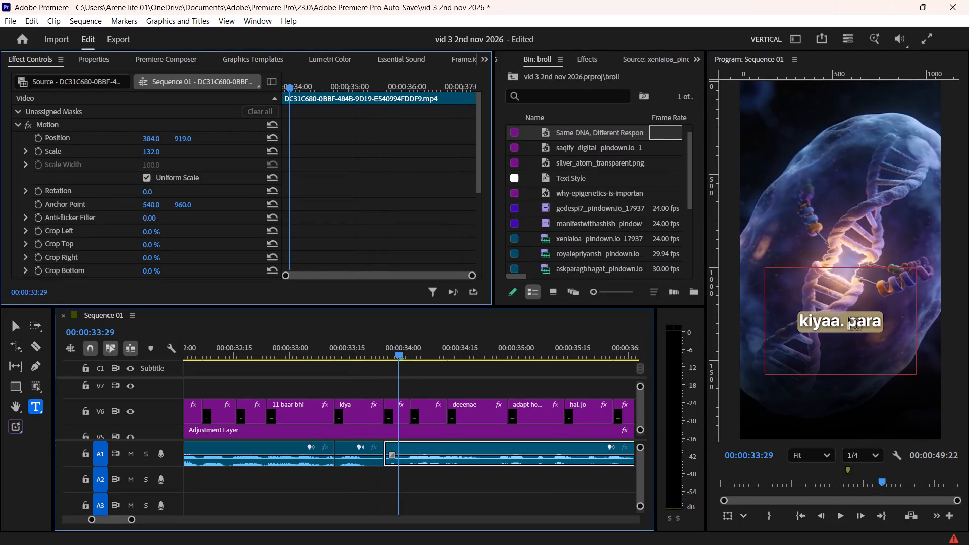
{"action": "left_click", "coordinate": [847, 319]}
{"action": "key", "text": "BackSpace"}
{"action": "key", "text": "BackSpace"}
{"action": "key", "text": "BackSpace"}
{"action": "key", "text": "BackSpace"}
{"action": "key", "text": "BackSpace"}
{"action": "key", "text": "BackSpace"}
{"action": "key", "text": "BackSpace"}
{"action": "key", "text": "BackSpace"}
{"action": "key", "text": "BackSpace"}
{"action": "key", "text": "BackSpace"}
{"action": "key", "text": "BackSpace"}
{"action": "key", "text": "BackSpace"}
{"action": "key", "text": "BackSpace"}
{"action": "key", "text": "BackSpace"}
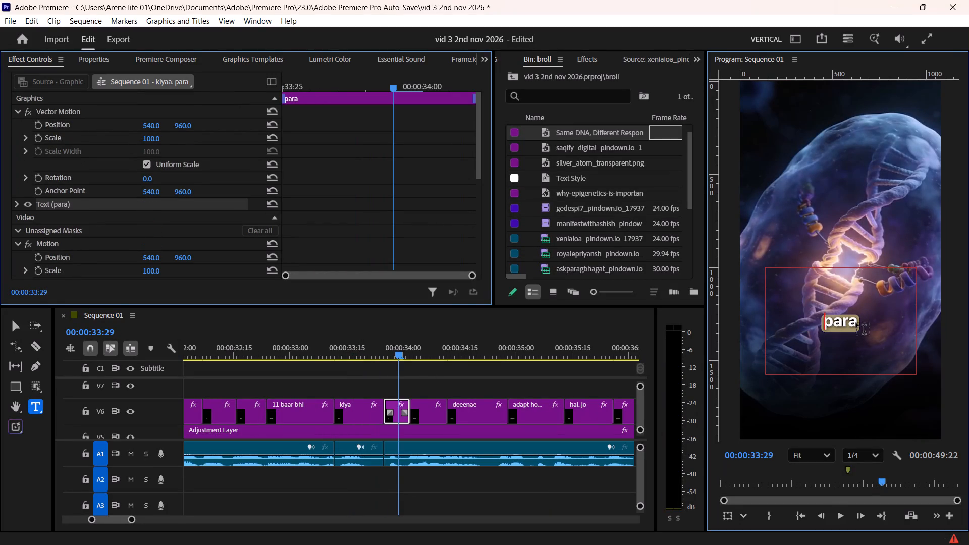
{"action": "left_click", "coordinate": [856, 323]}
{"action": "key", "text": "BackSpace"}
Change the text of the "hamaaraa" caption to "hamara".
{"action": "left_click", "coordinate": [430, 354]}
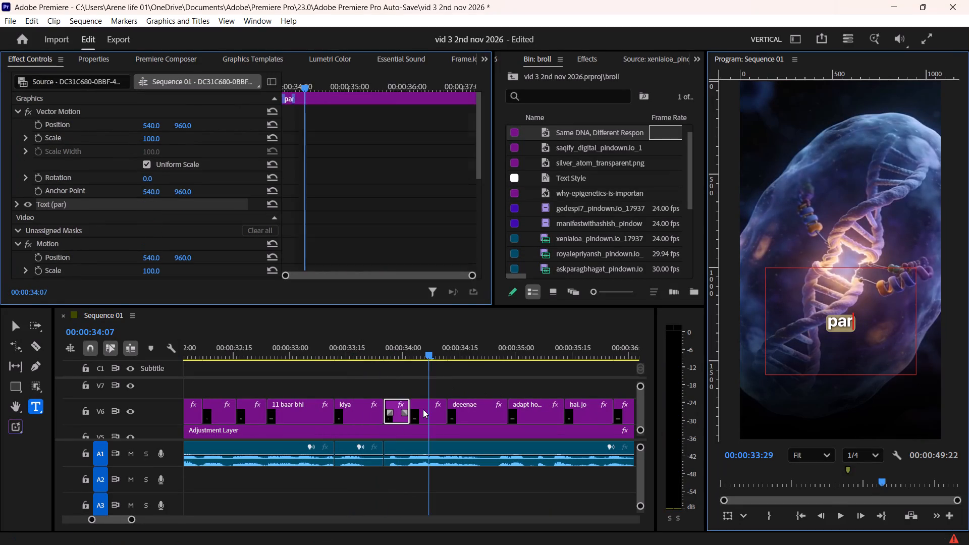
{"action": "left_click", "coordinate": [423, 409]}
{"action": "left_click", "coordinate": [846, 319]}
{"action": "key", "text": "BackSpace"}
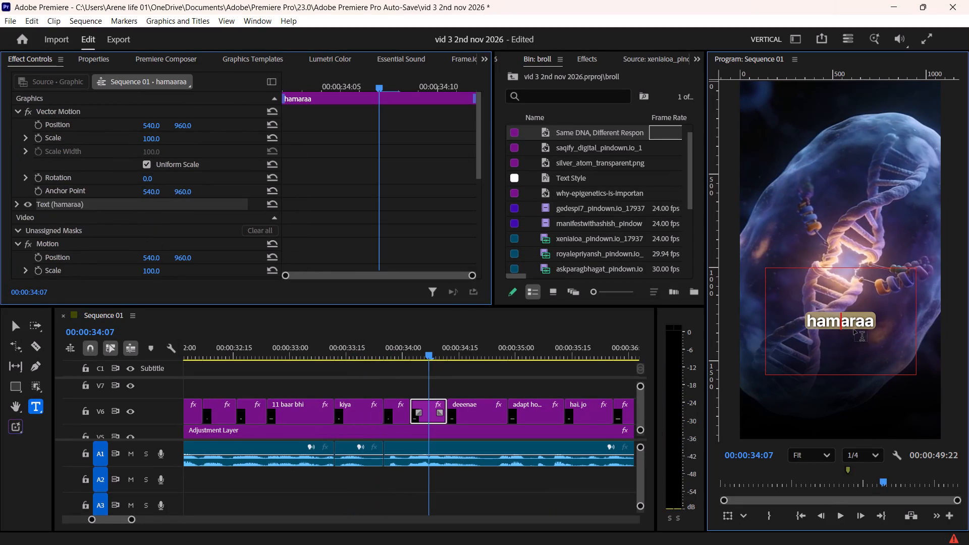
{"action": "left_click", "coordinate": [864, 322]}
{"action": "key", "text": "BackSpace"}
{"action": "left_click", "coordinate": [476, 385]}
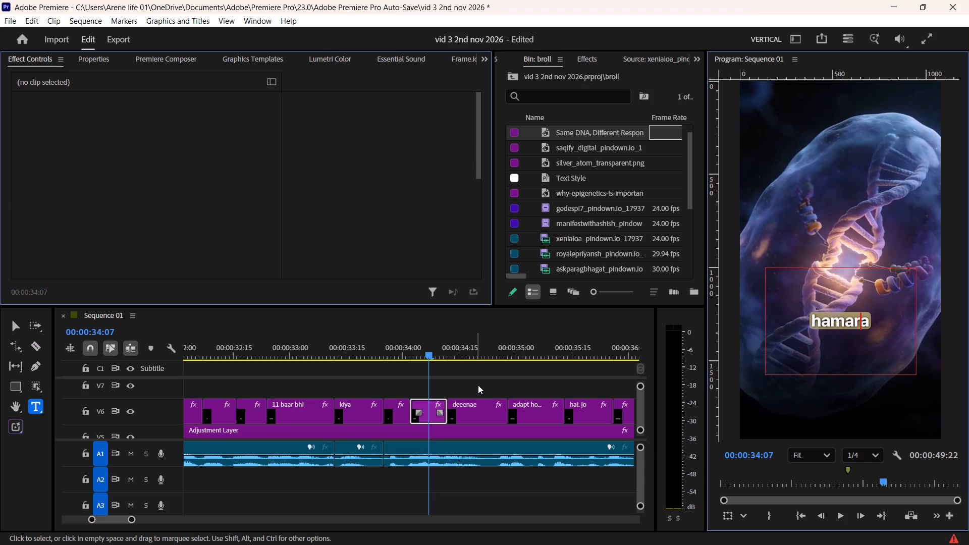
Change the text of the "deeenae" caption to "DNA" and save the project.
{"action": "left_click", "coordinate": [472, 351]}
{"action": "left_click", "coordinate": [483, 411]}
{"action": "left_click", "coordinate": [858, 322]}
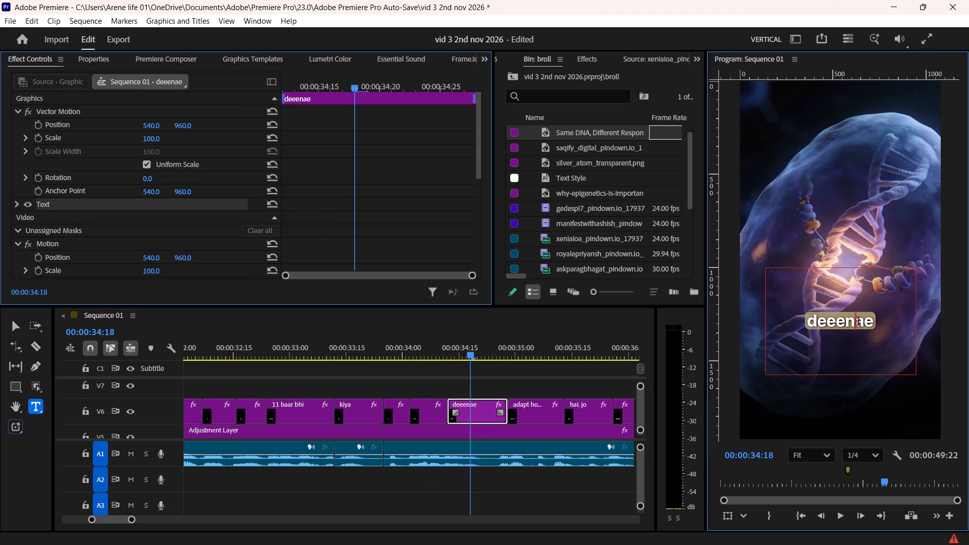
{"action": "key", "text": "ctrl+a"}
{"action": "type", "text": "DNA"}
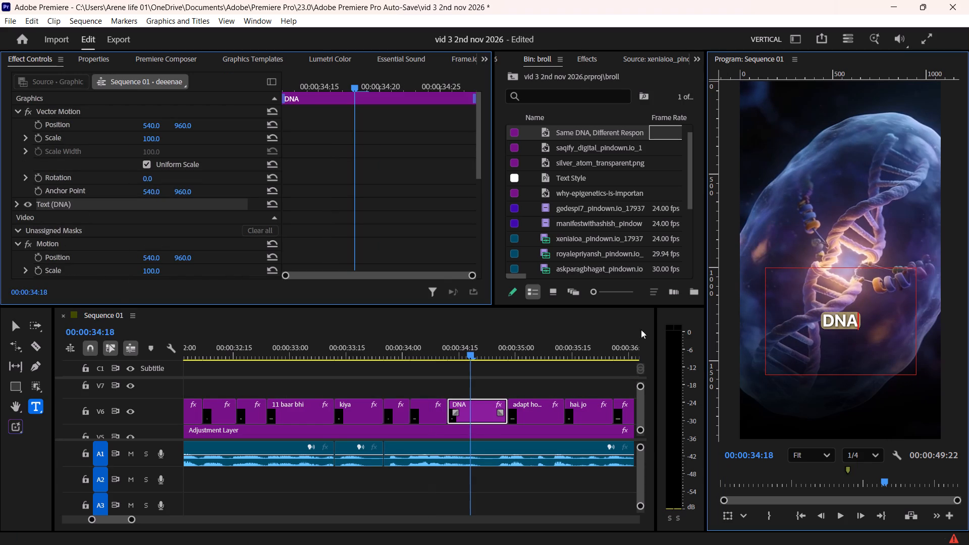
{"action": "left_click", "coordinate": [528, 359]}
{"action": "left_click", "coordinate": [515, 395]}
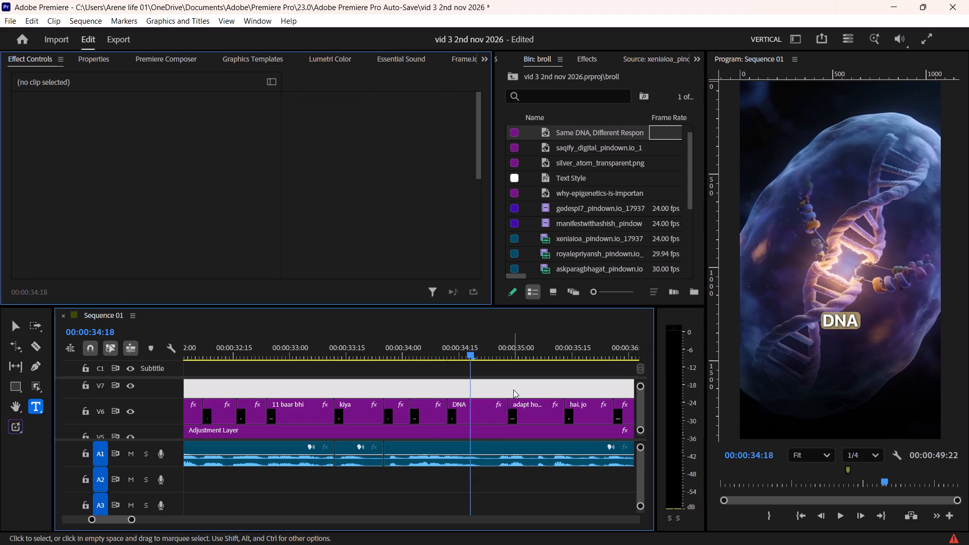
{"action": "key", "text": "space"}
{"action": "key", "text": "space"}
{"action": "key", "text": "ctrl+s"}
{"action": "key", "text": "ctrl+s"}
Change the text of the "adapt hotaa" caption to "adapt hota".
{"action": "key", "text": "space"}
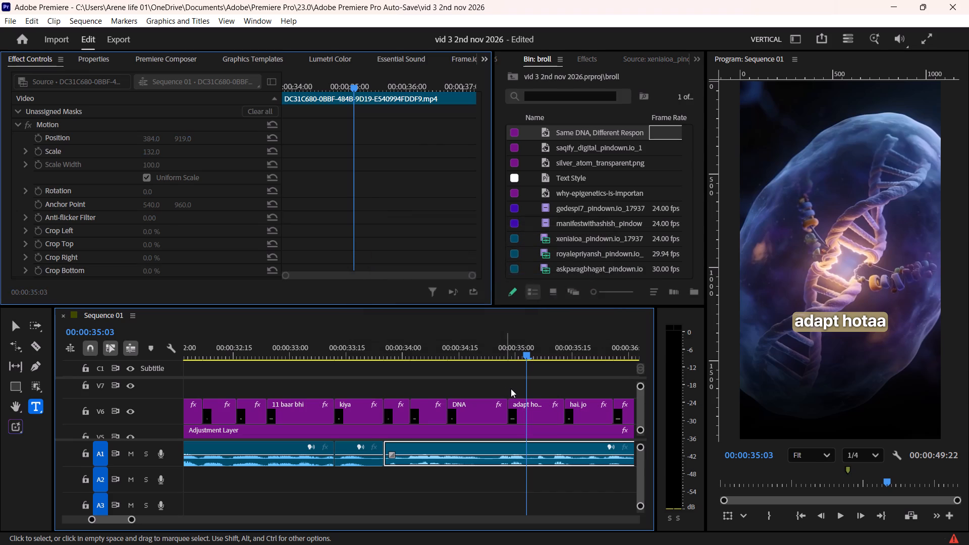
{"action": "key", "text": "space"}
{"action": "left_click", "coordinate": [524, 354]}
{"action": "left_click", "coordinate": [531, 415]}
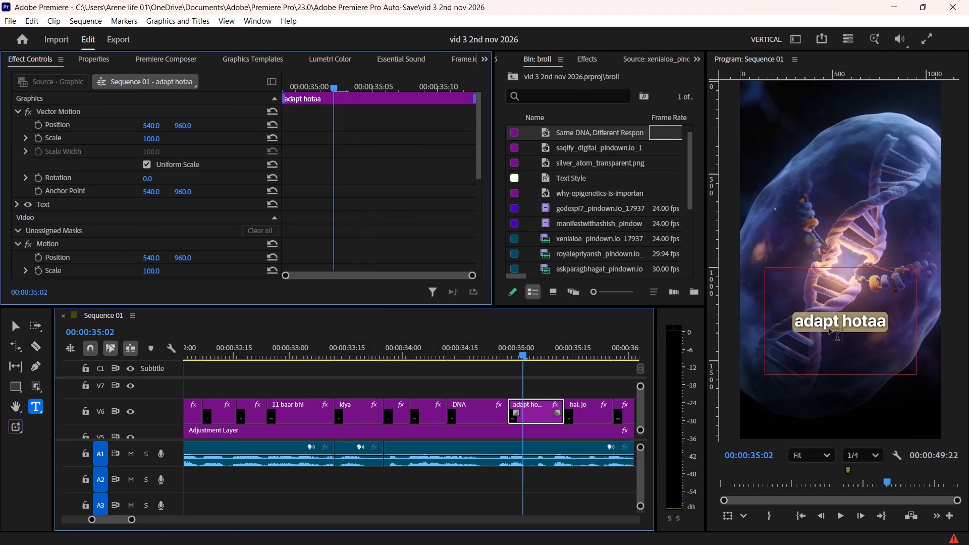
{"action": "left_click", "coordinate": [874, 320]}
{"action": "key", "text": "BackSpace"}
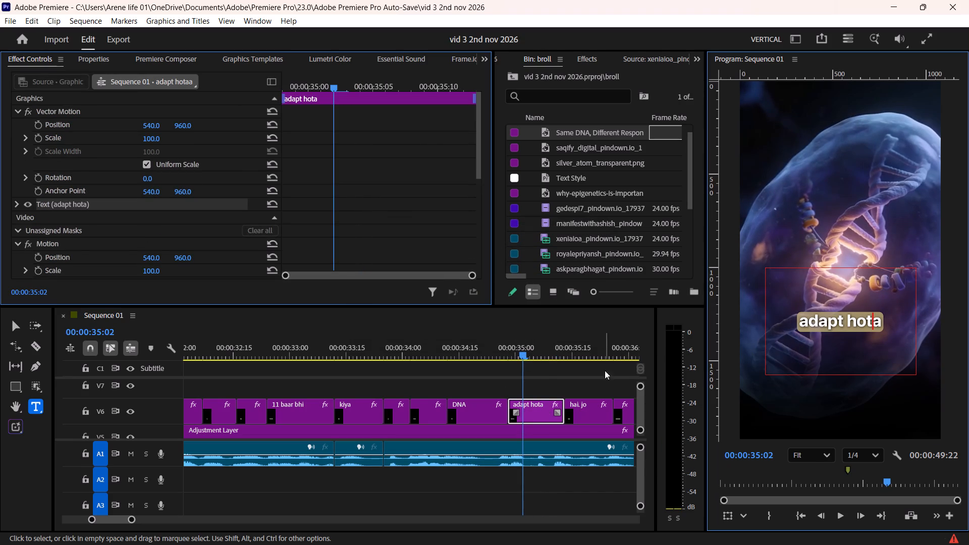
Play on into the "hai. jo" caption and extend the text of the "adapt hota" caption to "adapt hota hai".
{"action": "left_click", "coordinate": [539, 384]}
{"action": "key", "text": "space"}
{"action": "key", "text": "space"}
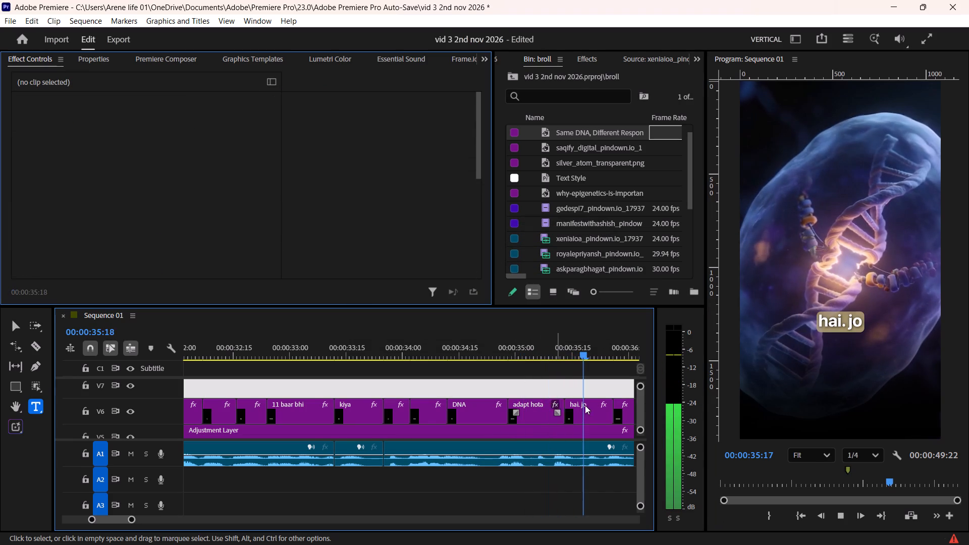
{"action": "scroll", "coordinate": [585, 405], "scroll_direction": "down", "scroll_amount": 2}
{"action": "left_click", "coordinate": [509, 351]}
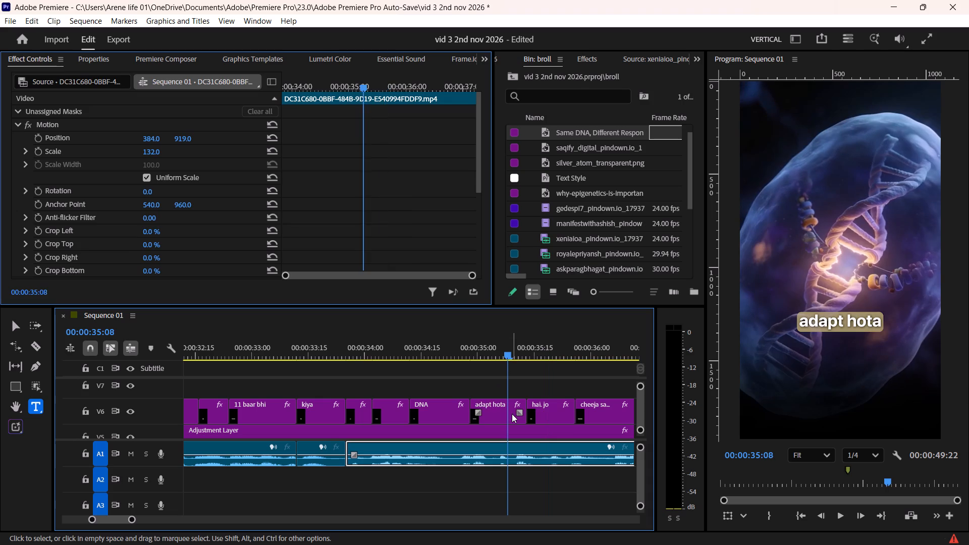
{"action": "left_click", "coordinate": [512, 414]}
{"action": "left_click", "coordinate": [879, 319]}
{"action": "key", "text": "space"}
{"action": "type", "text": "HAI"}
{"action": "key", "text": "BackSpace"}
{"action": "key", "text": "BackSpace"}
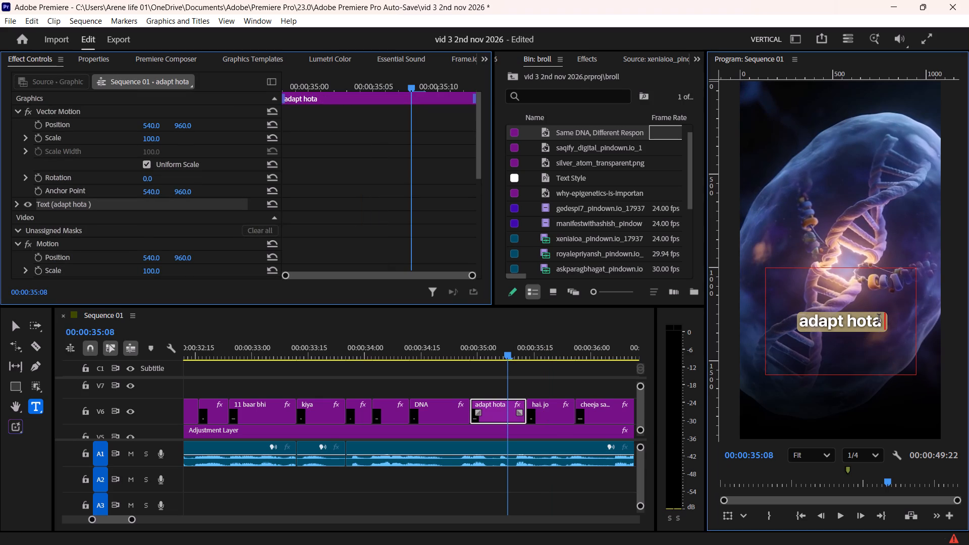
{"action": "type", "text": "hai"}
Change the text of the "hai. jo" caption to "joh" and save the project.
{"action": "left_click", "coordinate": [551, 348]}
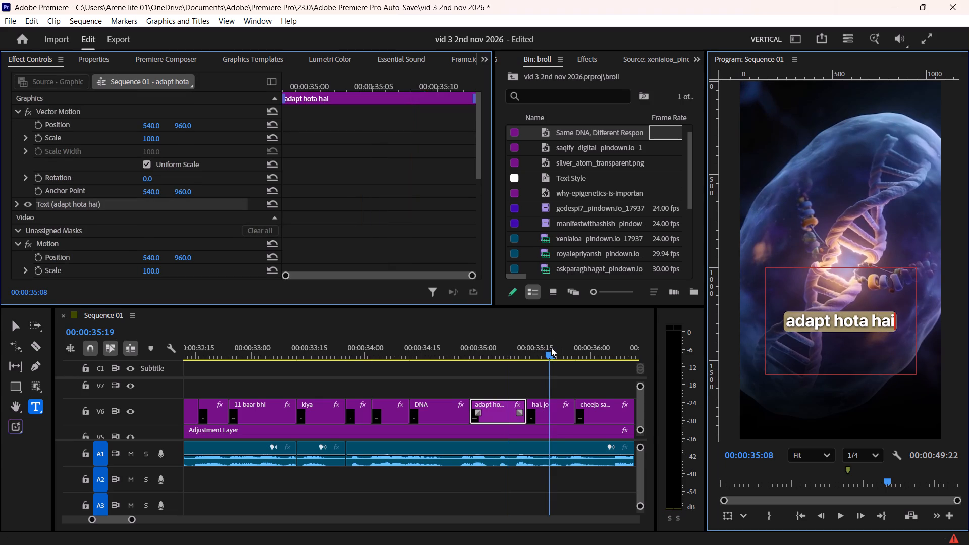
{"action": "left_click", "coordinate": [554, 405]}
{"action": "left_click", "coordinate": [847, 318]}
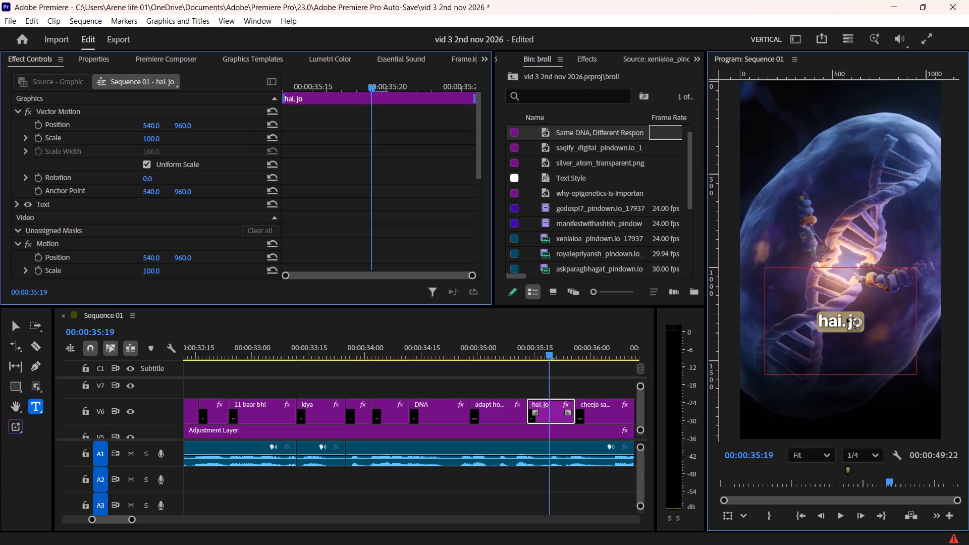
{"action": "key", "text": "BackSpace"}
{"action": "key", "text": "BackSpace"}
{"action": "key", "text": "BackSpace"}
{"action": "key", "text": "BackSpace"}
{"action": "key", "text": "BackSpace"}
{"action": "key", "text": "BackSpace"}
{"action": "key", "text": "Right"}
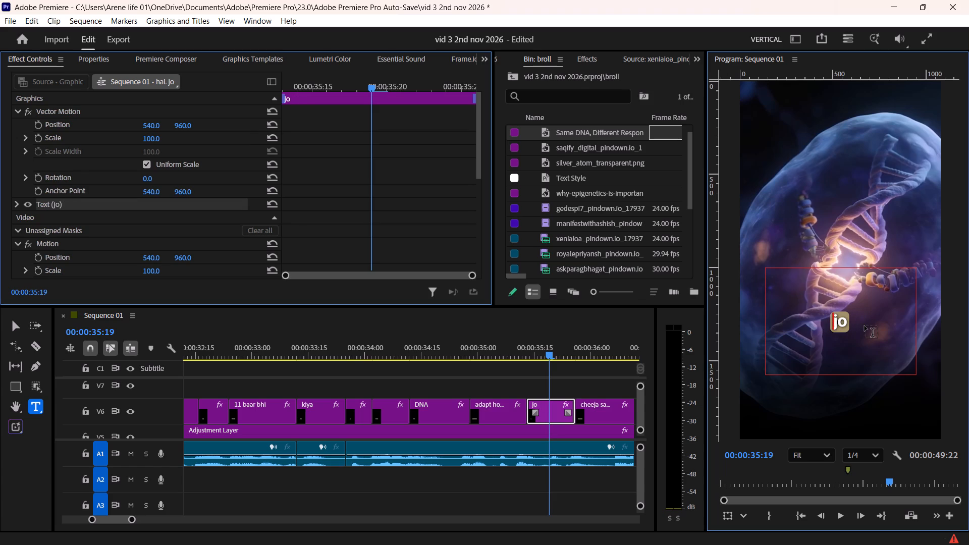
{"action": "key", "text": "Right"}
{"action": "key", "text": "Right"}
{"action": "key", "text": "h"}
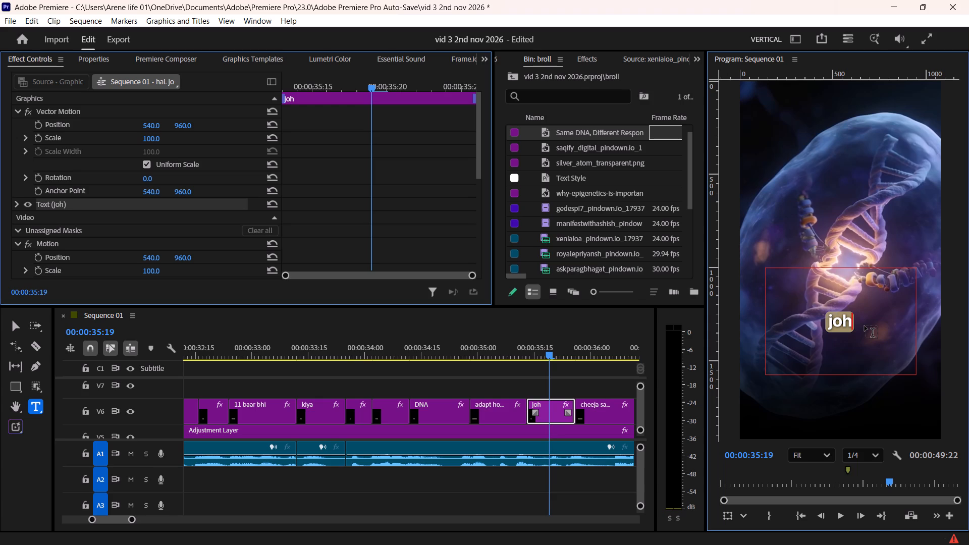
{"action": "left_click", "coordinate": [519, 347]}
{"action": "left_click", "coordinate": [536, 387]}
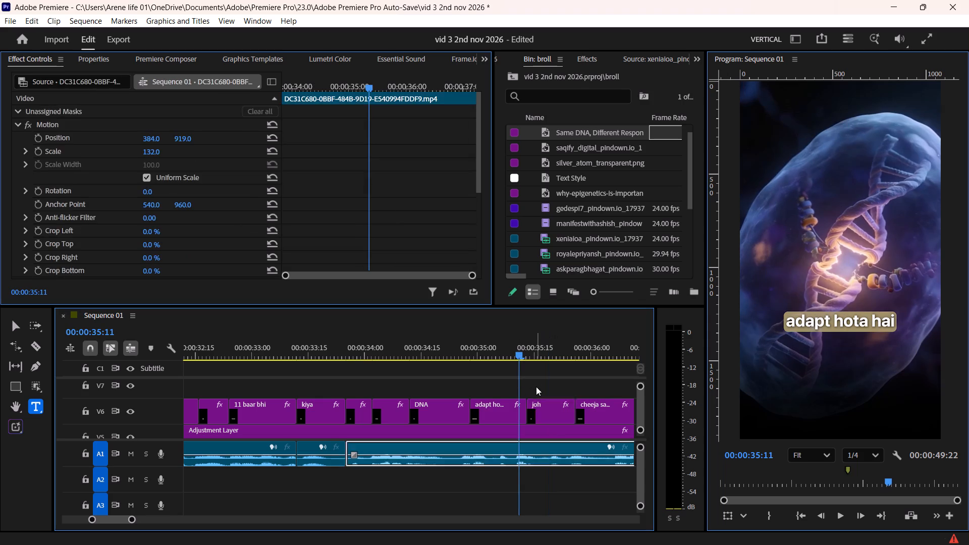
{"action": "key", "text": "ctrl+s"}
Play through the "cheeja saalon" caption and split it at 00:00:36:06, where the second word starts.
{"action": "scroll", "coordinate": [534, 392], "scroll_direction": "down", "scroll_amount": 5}
{"action": "key", "text": "space"}
{"action": "scroll", "coordinate": [494, 400], "scroll_direction": "down", "scroll_amount": 2}
{"action": "key", "text": "space"}
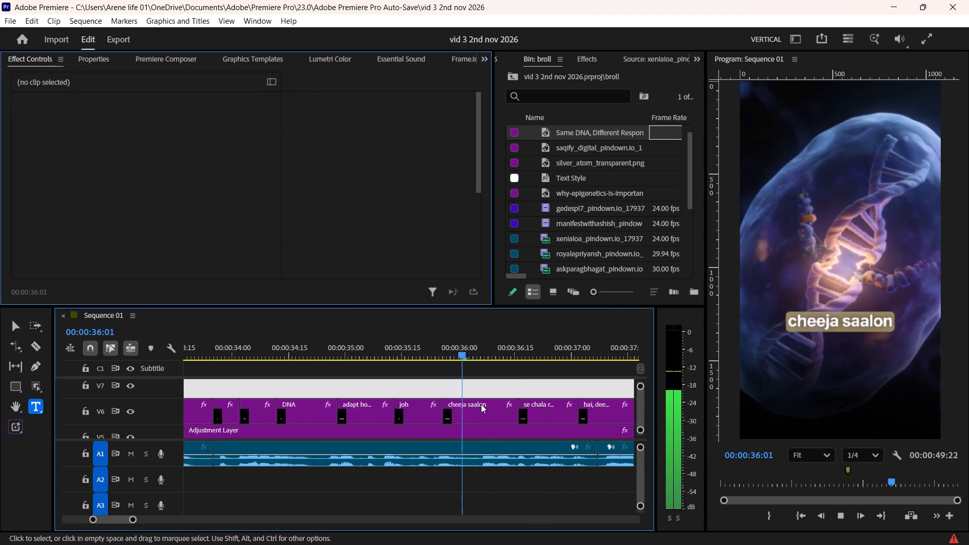
{"action": "key", "text": "space"}
{"action": "key", "text": "space"}
{"action": "left_click_drag", "start_coordinate": [486, 350], "coordinate": [480, 366]}
{"action": "left_click", "coordinate": [486, 414]}
{"action": "left_click", "coordinate": [476, 350]}
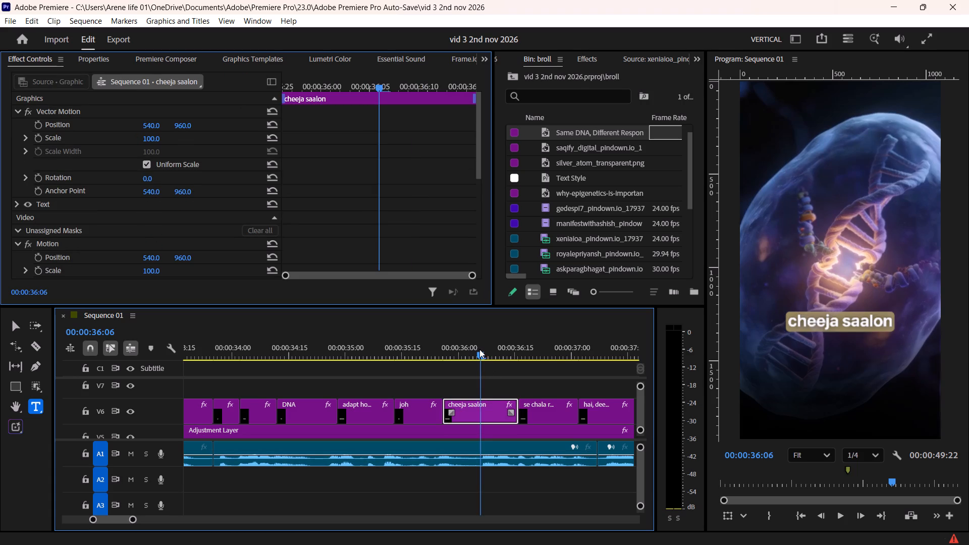
{"action": "key", "text": "F1"}
Change the text of the first half of the split "cheeja saalon" caption to "cheej".
{"action": "left_click", "coordinate": [471, 352]}
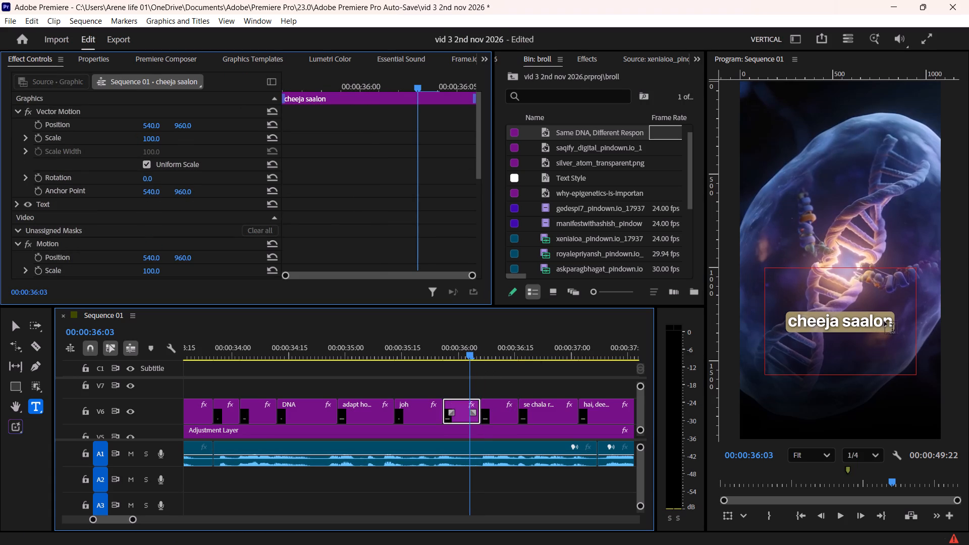
{"action": "left_click", "coordinate": [889, 324]}
{"action": "key", "text": "BackSpace"}
{"action": "key", "text": "BackSpace"}
{"action": "key", "text": "BackSpace"}
{"action": "key", "text": "BackSpace"}
{"action": "key", "text": "BackSpace"}
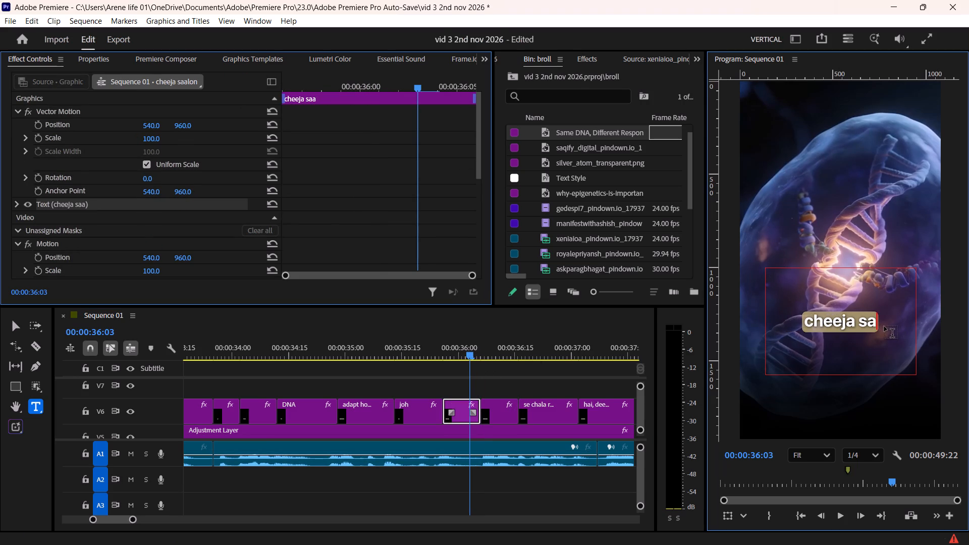
{"action": "key", "text": "BackSpace"}
{"action": "key", "text": "BackSpace"}
{"action": "key", "text": "BackSpace"}
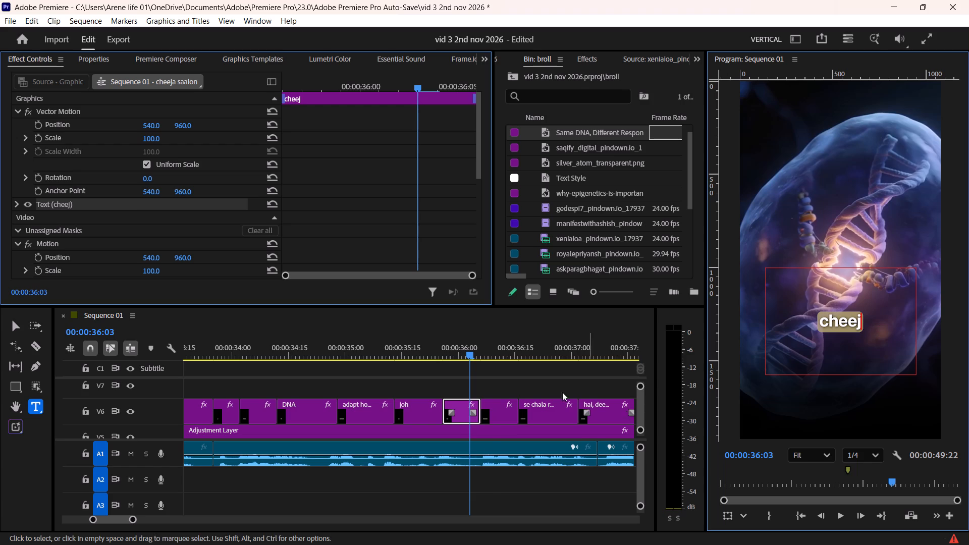
Change the text of the second half of the split "cheeja saalon" caption to "saalo".
{"action": "left_click", "coordinate": [494, 345]}
{"action": "left_click", "coordinate": [502, 414]}
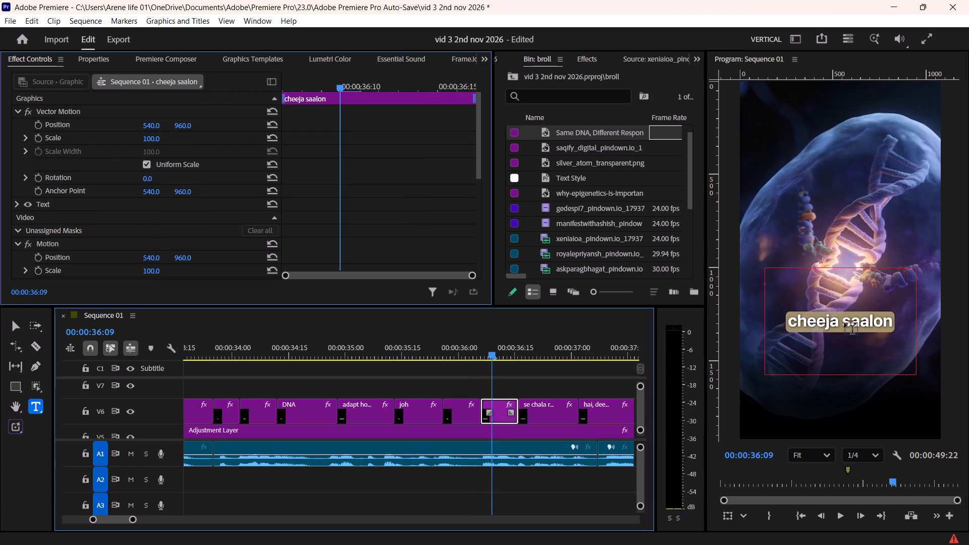
{"action": "left_click", "coordinate": [843, 323]}
{"action": "key", "text": "BackSpace"}
{"action": "key", "text": "BackSpace"}
{"action": "key", "text": "BackSpace"}
{"action": "key", "text": "BackSpace"}
{"action": "key", "text": "BackSpace"}
{"action": "key", "text": "BackSpace"}
{"action": "key", "text": "BackSpace"}
{"action": "key", "text": "BackSpace"}
{"action": "key", "text": "BackSpace"}
{"action": "key", "text": "BackSpace"}
{"action": "key", "text": "BackSpace"}
{"action": "key", "text": "BackSpace"}
{"action": "key", "text": "BackSpace"}
{"action": "key", "text": "BackSpace"}
{"action": "key", "text": "BackSpace"}
{"action": "key", "text": "BackSpace"}
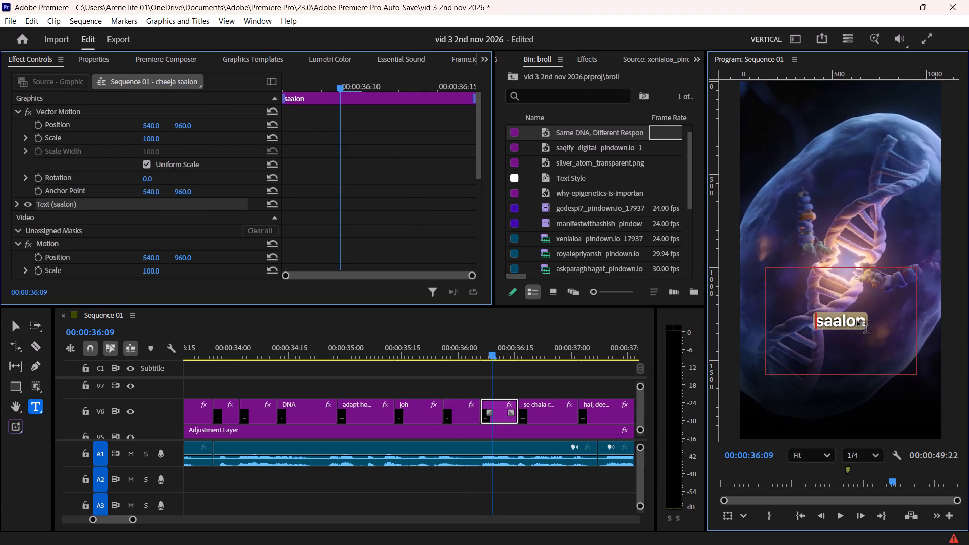
{"action": "left_click", "coordinate": [862, 320]}
{"action": "key", "text": "BackSpace"}
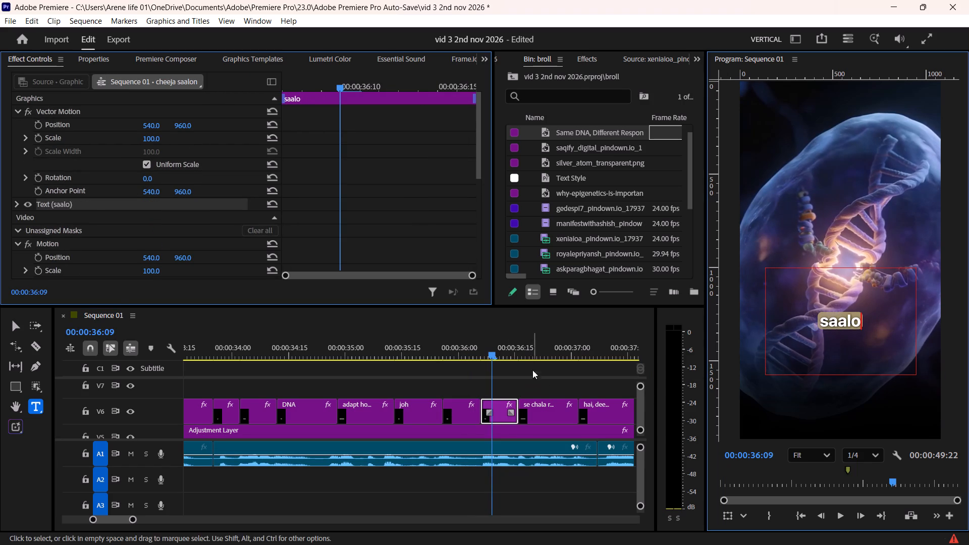
Play the "se chala rahee" caption and change its text to "se chal rahi".
{"action": "left_click", "coordinate": [530, 352]}
{"action": "key", "text": "space"}
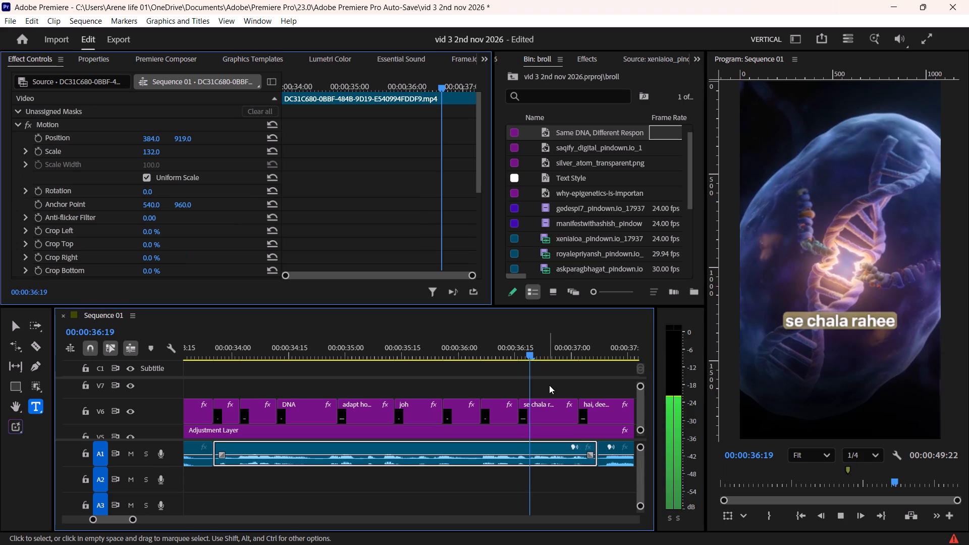
{"action": "key", "text": "space"}
{"action": "left_click", "coordinate": [549, 350]}
{"action": "left_click", "coordinate": [550, 412]}
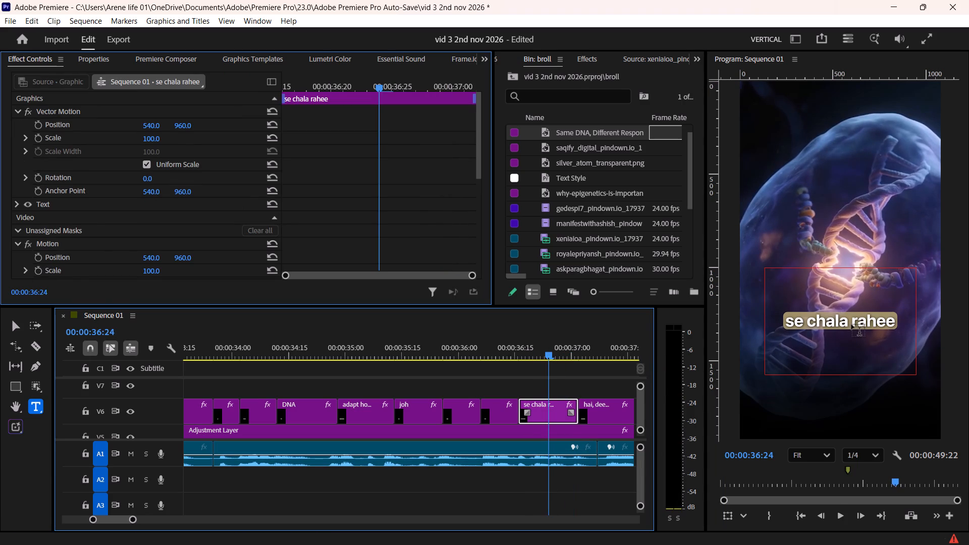
{"action": "left_click", "coordinate": [849, 321]}
{"action": "key", "text": "BackSpace"}
{"action": "left_click", "coordinate": [889, 321]}
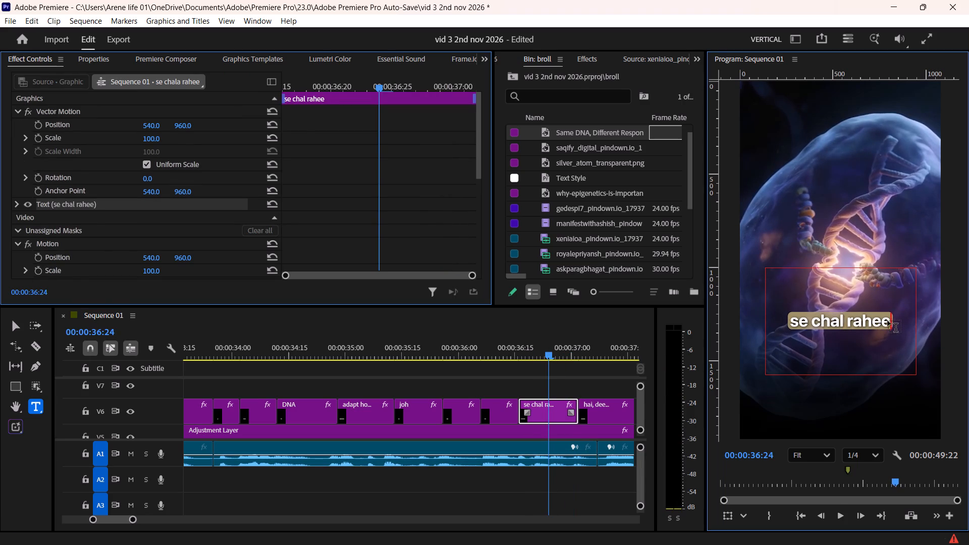
{"action": "key", "text": "BackSpace"}
{"action": "key", "text": "BackSpace"}
{"action": "key", "text": "i"}
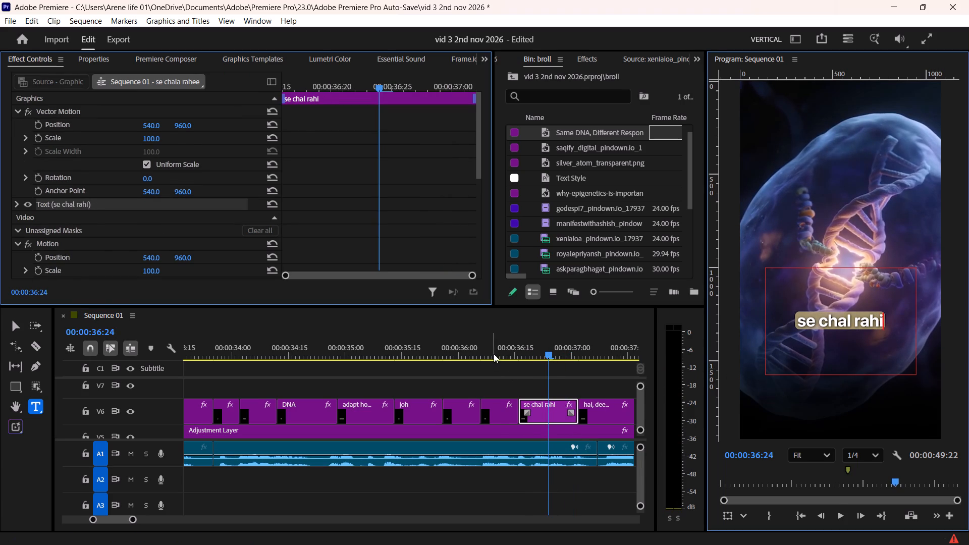
Play on from the "saalo" caption at 00:00:36:10 and change that caption's text to "salo se".
{"action": "left_click", "coordinate": [496, 350]}
{"action": "left_click", "coordinate": [536, 387]}
{"action": "key", "text": "space"}
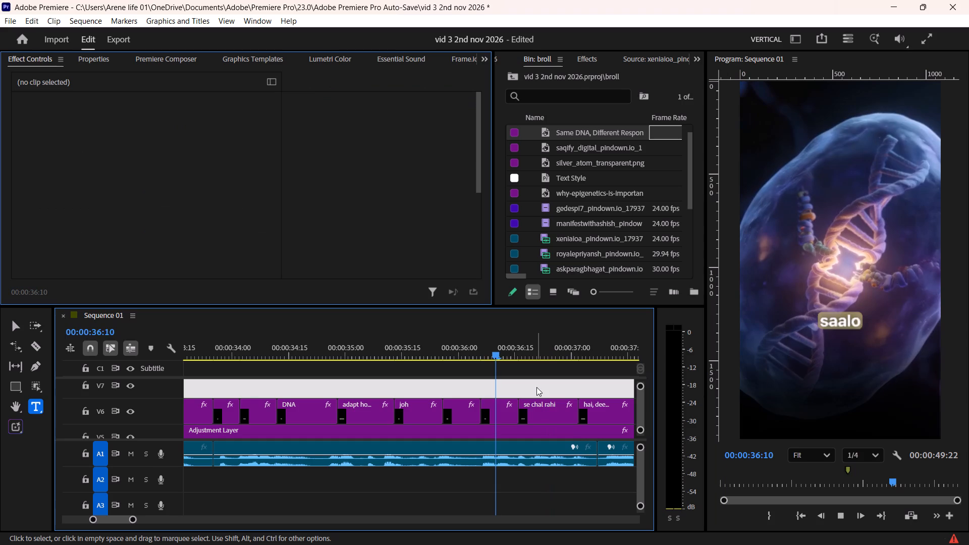
{"action": "scroll", "coordinate": [536, 387], "scroll_direction": "down", "scroll_amount": 4}
{"action": "key", "text": "space"}
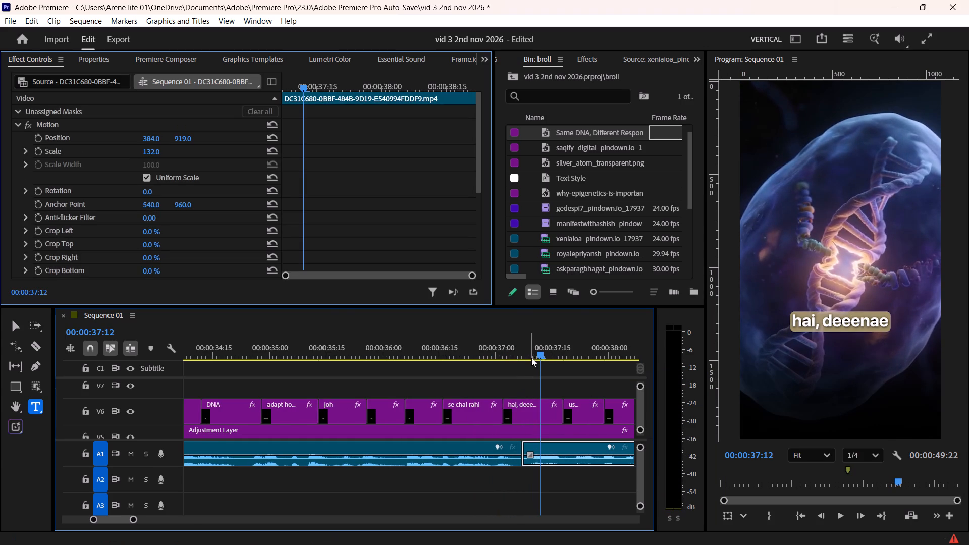
{"action": "left_click_drag", "start_coordinate": [532, 348], "coordinate": [529, 353]}
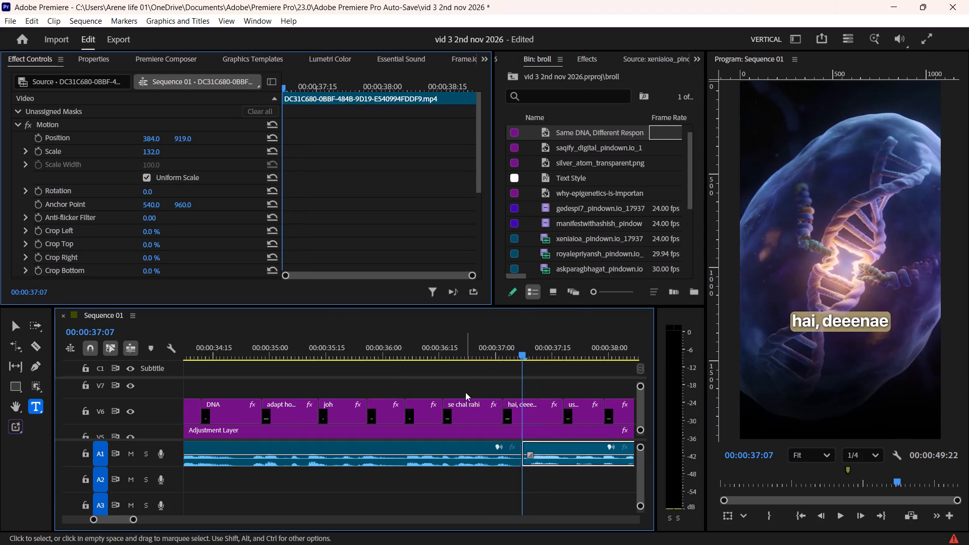
{"action": "left_click", "coordinate": [426, 350]}
{"action": "left_click", "coordinate": [422, 417]}
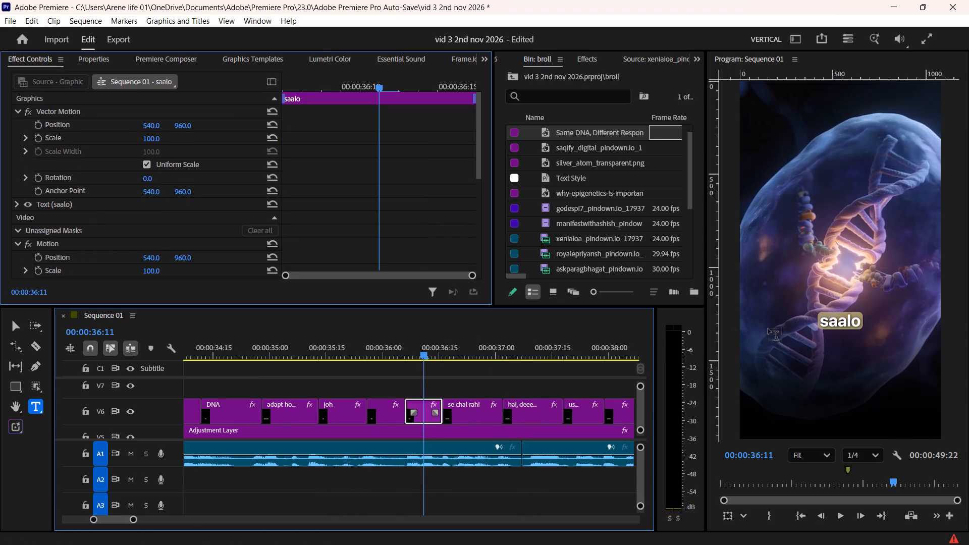
{"action": "left_click", "coordinate": [859, 321]}
{"action": "key", "text": "space"}
{"action": "type", "text": "se"}
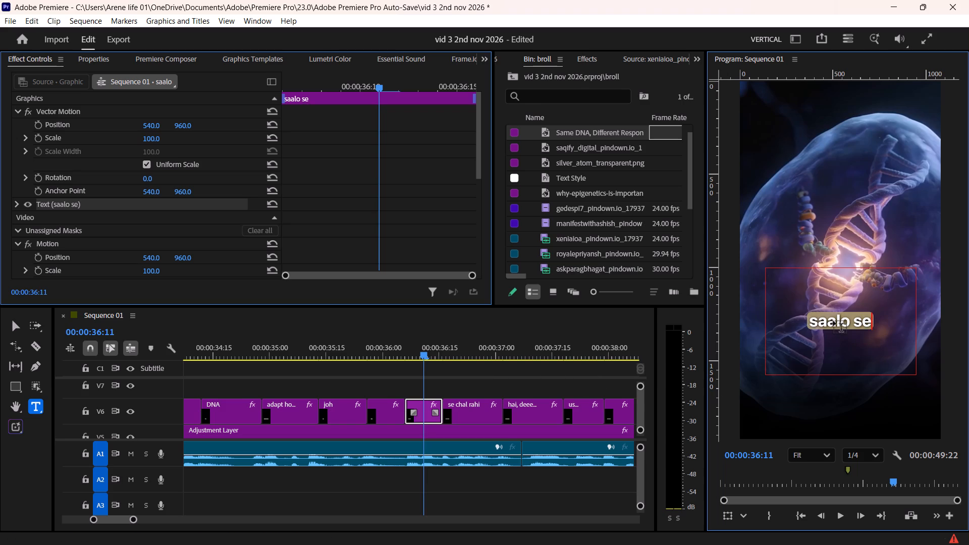
{"action": "left_click", "coordinate": [833, 321]}
{"action": "key", "text": "BackSpace"}
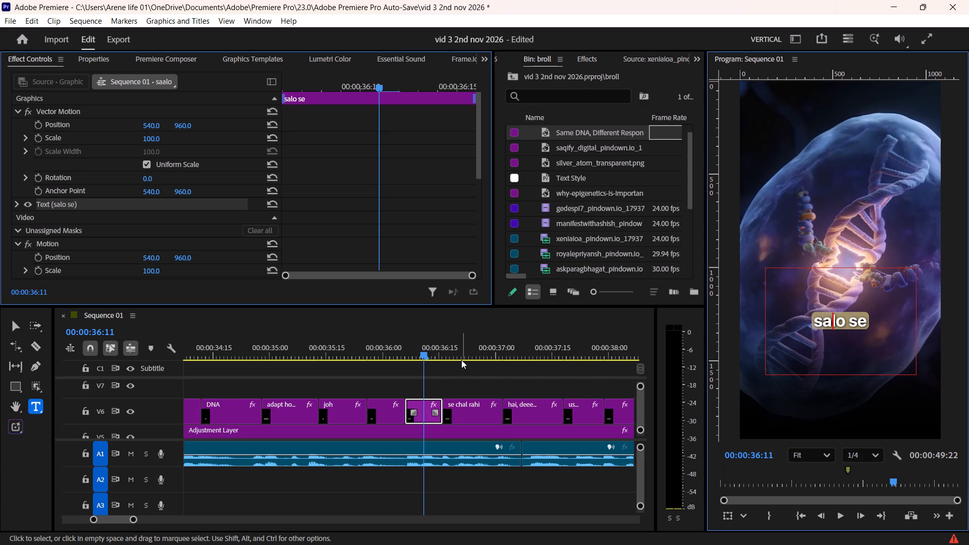
Change the text of the "se chal rahi" caption to "chal rahi hai".
{"action": "left_click", "coordinate": [462, 351]}
{"action": "left_click", "coordinate": [461, 414]}
{"action": "left_click", "coordinate": [821, 316]}
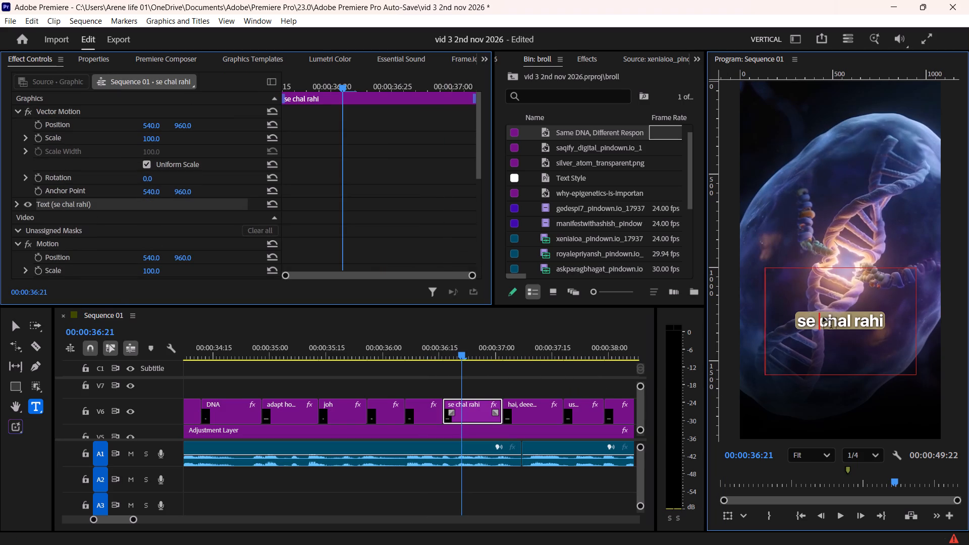
{"action": "key", "text": "BackSpace"}
{"action": "key", "text": "BackSpace"}
{"action": "key", "text": "BackSpace"}
{"action": "key", "text": "BackSpace"}
{"action": "key", "text": "BackSpace"}
{"action": "key", "text": "BackSpace"}
{"action": "key", "text": "BackSpace"}
{"action": "key", "text": "BackSpace"}
{"action": "key", "text": "BackSpace"}
{"action": "key", "text": "BackSpace"}
{"action": "key", "text": "BackSpace"}
{"action": "key", "text": "BackSpace"}
{"action": "key", "text": "BackSpace"}
{"action": "key", "text": "BackSpace"}
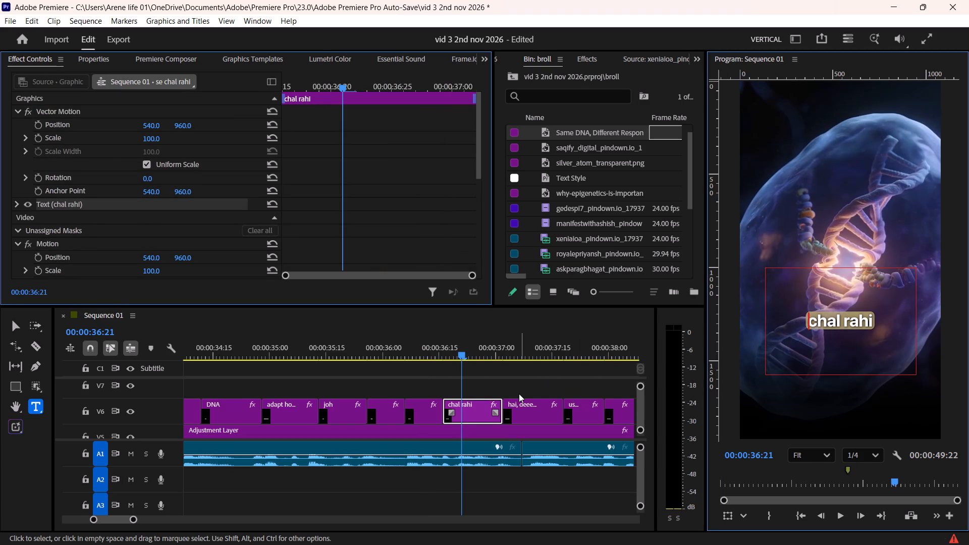
{"action": "key", "text": "Right"}
{"action": "key", "text": "Right"}
{"action": "key", "text": "Right"}
{"action": "key", "text": "Right"}
{"action": "key", "text": "Right"}
{"action": "key", "text": "Right"}
{"action": "key", "text": "Right"}
{"action": "key", "text": "Right"}
{"action": "key", "text": "Right"}
{"action": "key", "text": "Right"}
{"action": "key", "text": "Right"}
{"action": "key", "text": "Right"}
{"action": "key", "text": "Right"}
{"action": "key", "text": "Right"}
{"action": "key", "text": "Right"}
{"action": "key", "text": "Right"}
{"action": "key", "text": "space"}
{"action": "type", "text": "hai"}
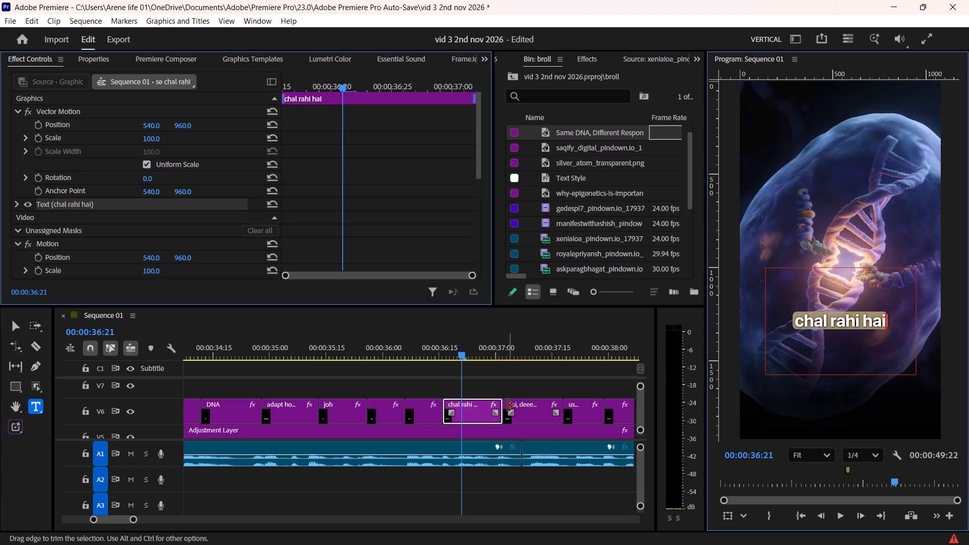
Trim the start of the "hai, deeenae" caption to the audio cut near 00:00:37:07 and extend the "chal rahi hai" caption to meet it.
{"action": "left_click_drag", "start_coordinate": [507, 405], "coordinate": [521, 407]}
{"action": "left_click_drag", "start_coordinate": [504, 406], "coordinate": [513, 406]}
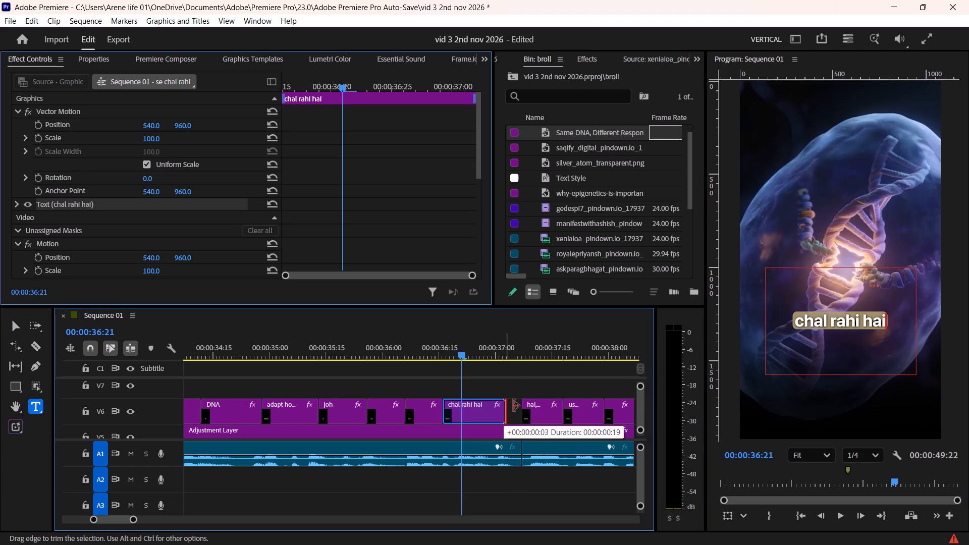
{"action": "left_click_drag", "start_coordinate": [513, 406], "coordinate": [524, 403]}
Play the "hai, deeenae" caption and change its text to "DNA".
{"action": "left_click", "coordinate": [513, 382]}
{"action": "key", "text": "space"}
{"action": "scroll", "coordinate": [512, 383], "scroll_direction": "down", "scroll_amount": 3}
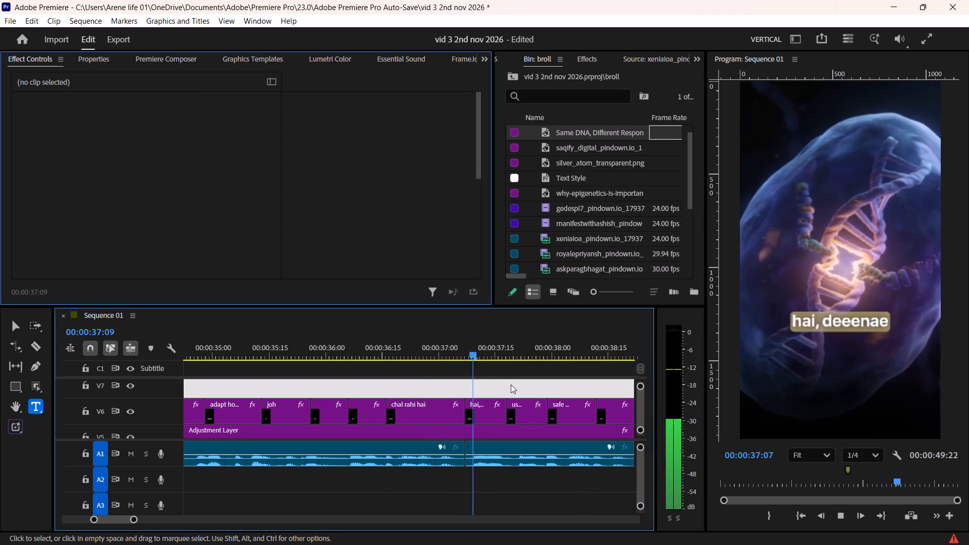
{"action": "key", "text": "space"}
{"action": "left_click", "coordinate": [489, 412]}
{"action": "key", "text": "space"}
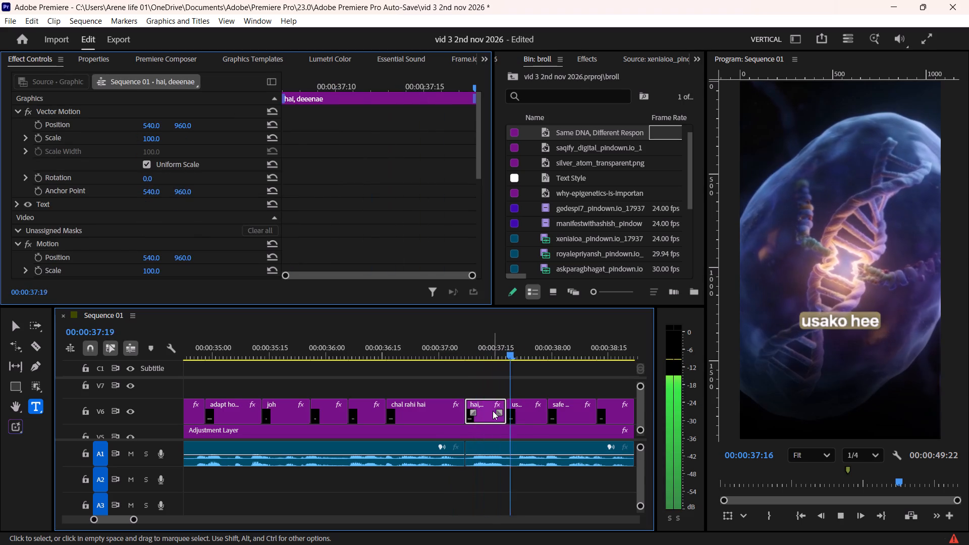
{"action": "key", "text": "space"}
{"action": "left_click", "coordinate": [487, 351]}
{"action": "left_click", "coordinate": [482, 421]}
{"action": "left_click", "coordinate": [834, 321]}
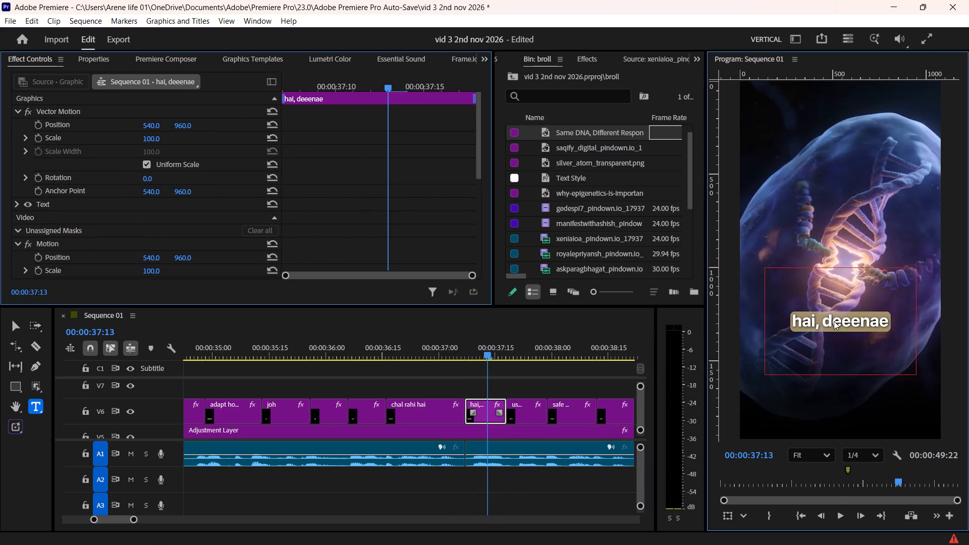
{"action": "key", "text": "ctrl+a"}
{"action": "type", "text": "DNA"}
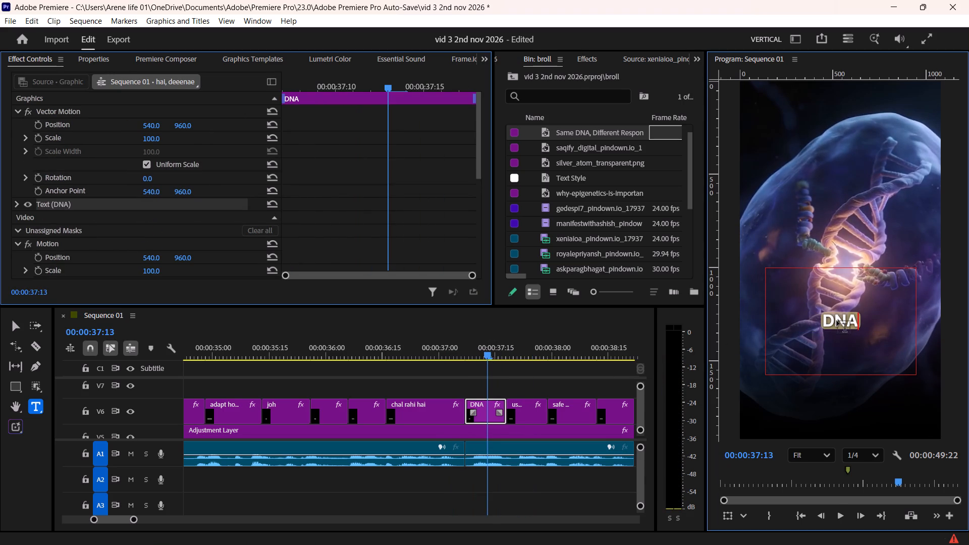
Play the "usako hee" caption and change its text to "usko hi".
{"action": "left_click", "coordinate": [503, 385]}
{"action": "key", "text": "space"}
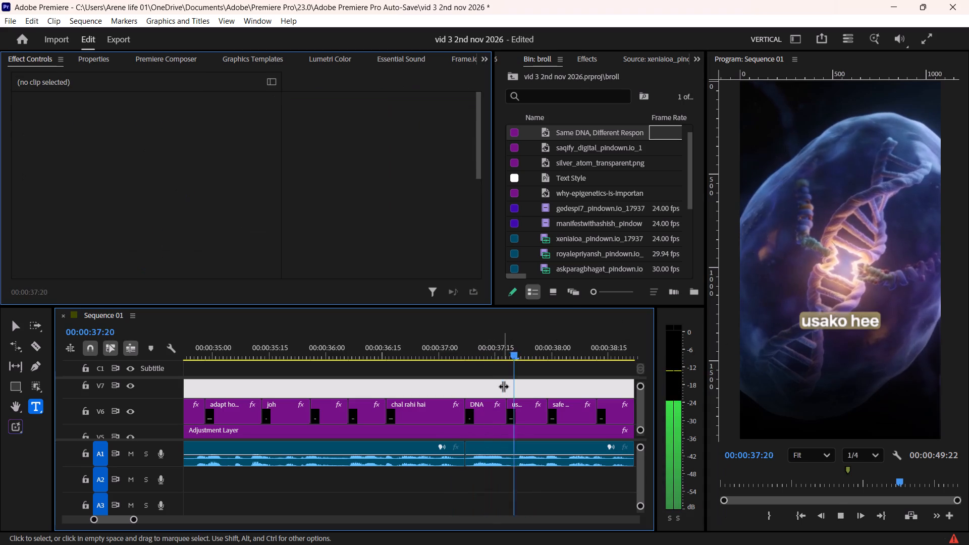
{"action": "key", "text": "space"}
{"action": "scroll", "coordinate": [503, 386], "scroll_direction": "down", "scroll_amount": 2}
{"action": "left_click", "coordinate": [487, 420]}
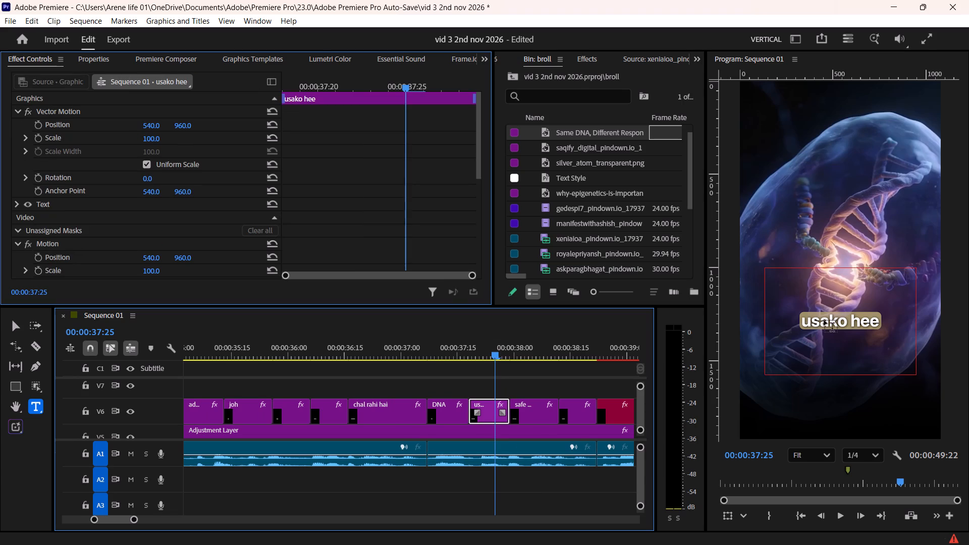
{"action": "left_click", "coordinate": [824, 320]}
{"action": "key", "text": "BackSpace"}
{"action": "left_click", "coordinate": [872, 321]}
{"action": "key", "text": "BackSpace"}
{"action": "key", "text": "BackSpace"}
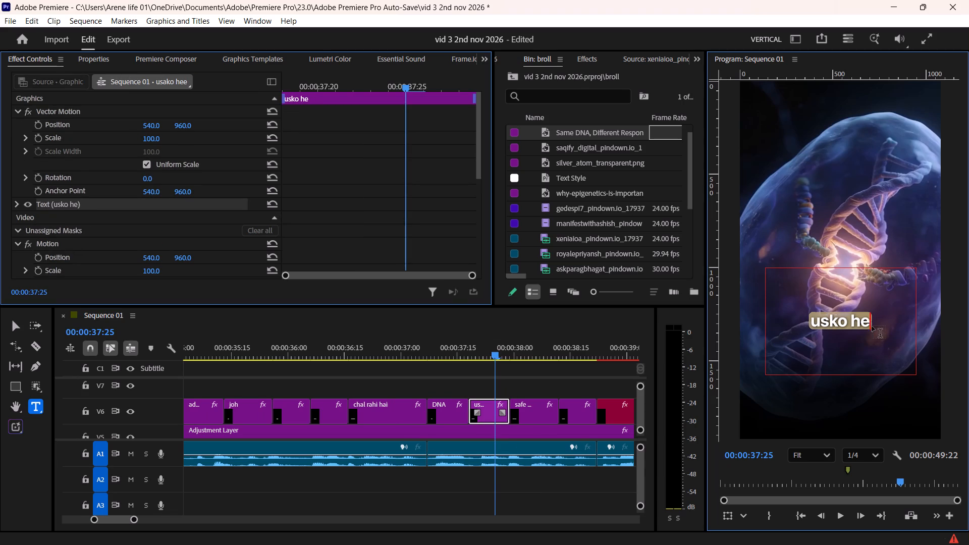
{"action": "key", "text": "i"}
Play the "safe maana" caption and change its text to "safe maan".
{"action": "left_click", "coordinate": [533, 389]}
{"action": "key", "text": "space"}
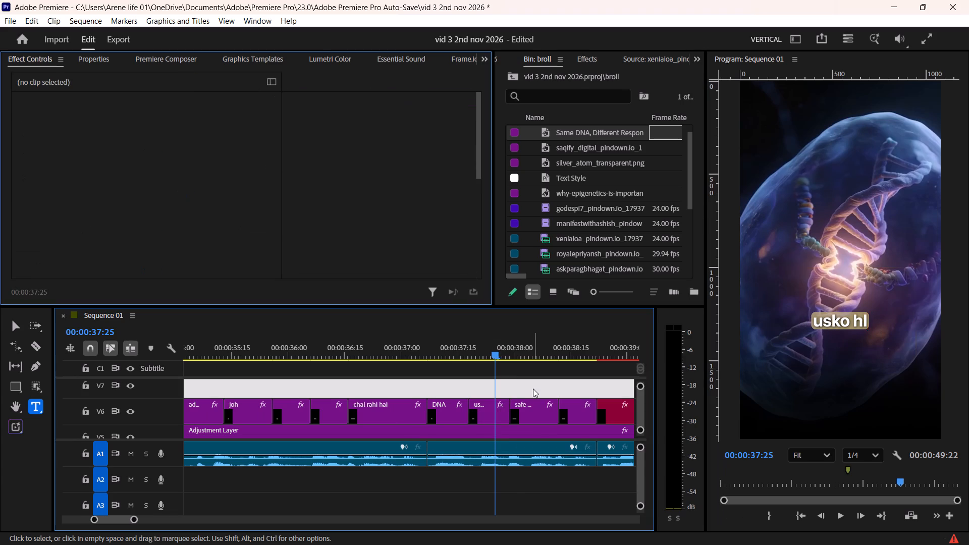
{"action": "key", "text": "space"}
{"action": "left_click", "coordinate": [528, 412]}
{"action": "key", "text": "space"}
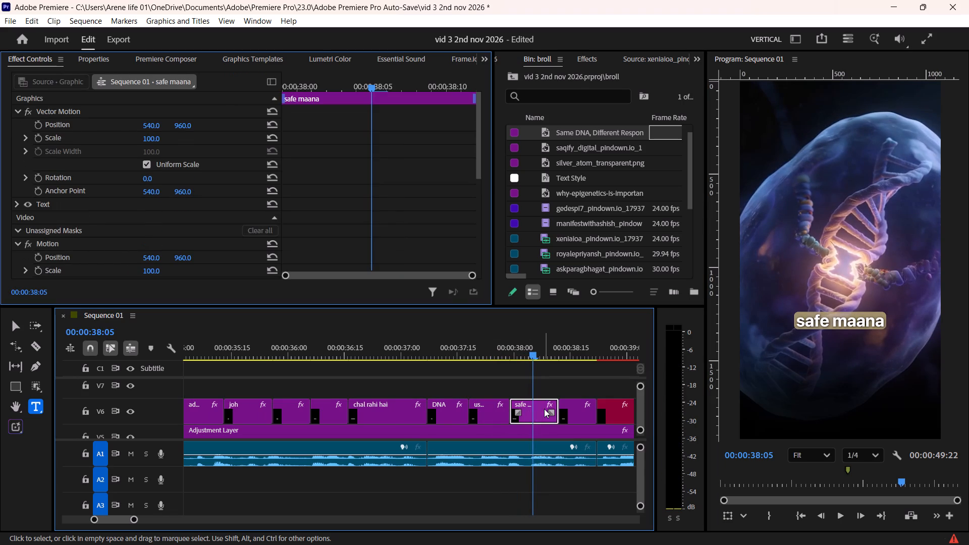
{"action": "key", "text": "space"}
{"action": "left_click", "coordinate": [537, 352]}
{"action": "left_click", "coordinate": [537, 417]}
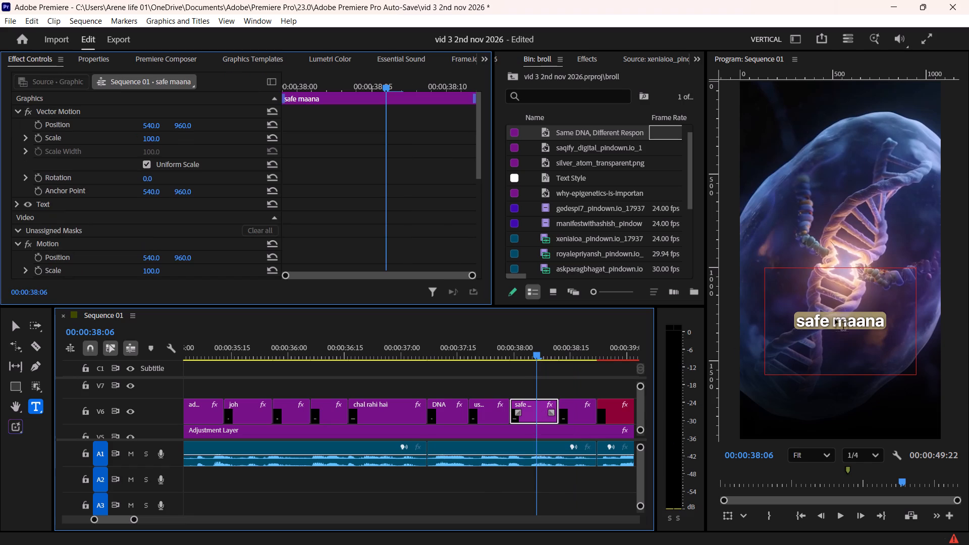
{"action": "left_click", "coordinate": [881, 321]}
{"action": "key", "text": "BackSpace"}
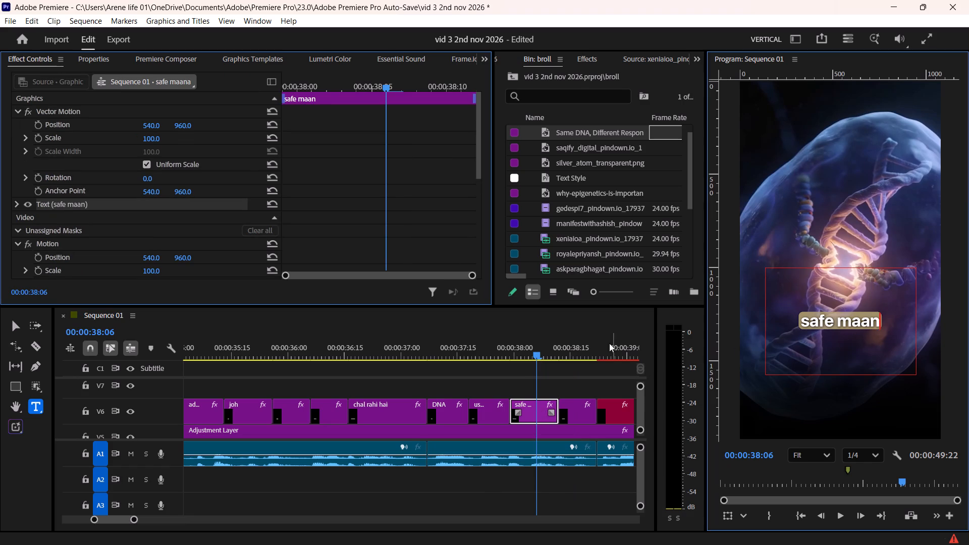
Change the text of the "letaa hai." caption to "leta hai", without the full stop.
{"action": "left_click", "coordinate": [576, 356]}
{"action": "left_click", "coordinate": [576, 408]}
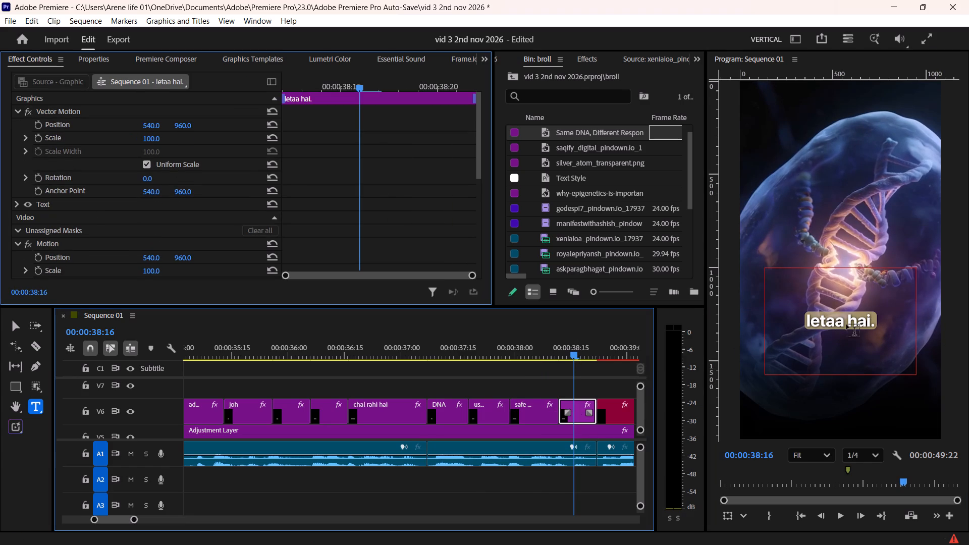
{"action": "left_click", "coordinate": [844, 325]}
{"action": "key", "text": "BackSpace"}
{"action": "left_click", "coordinate": [867, 323]}
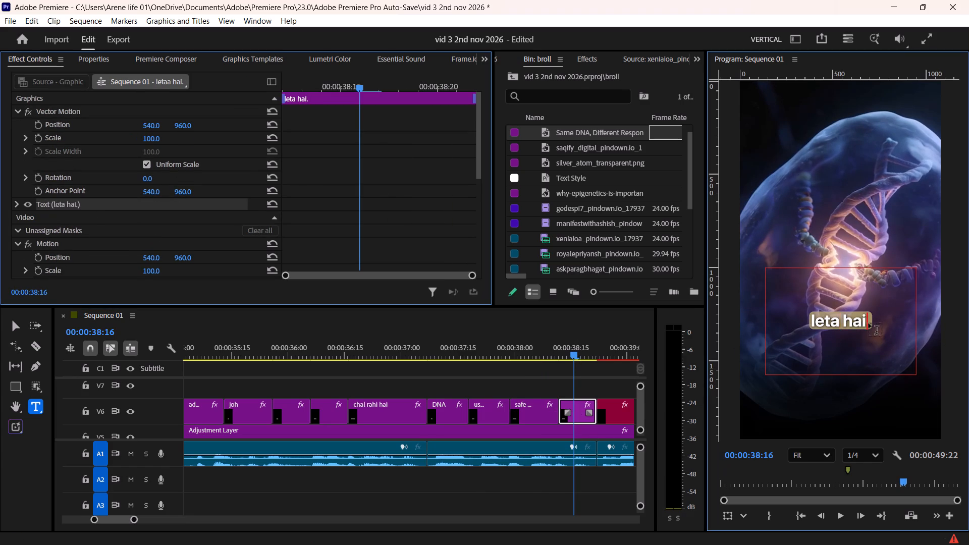
{"action": "key", "text": "BackSpace"}
{"action": "key", "text": "i"}
{"action": "key", "text": "Right"}
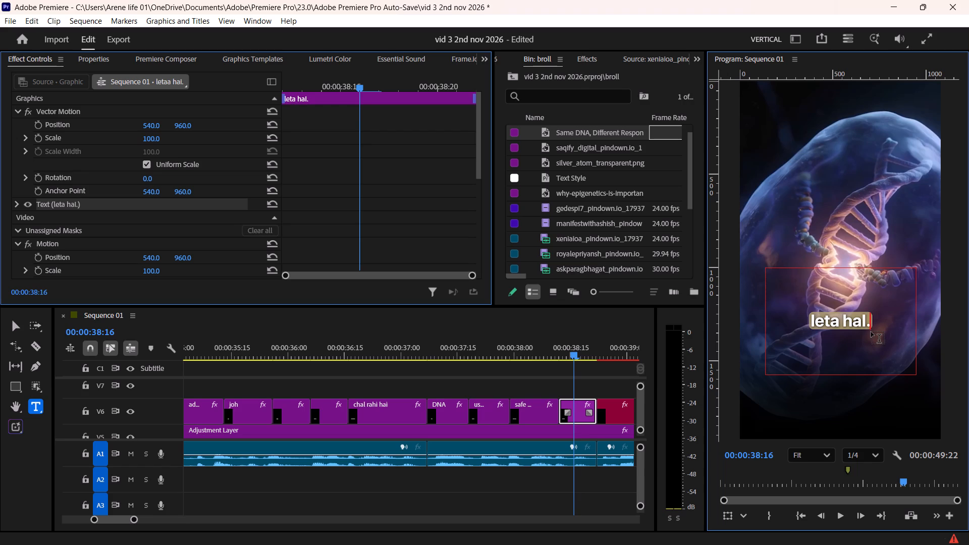
{"action": "key", "text": "BackSpace"}
{"action": "key", "text": "BackSpace"}
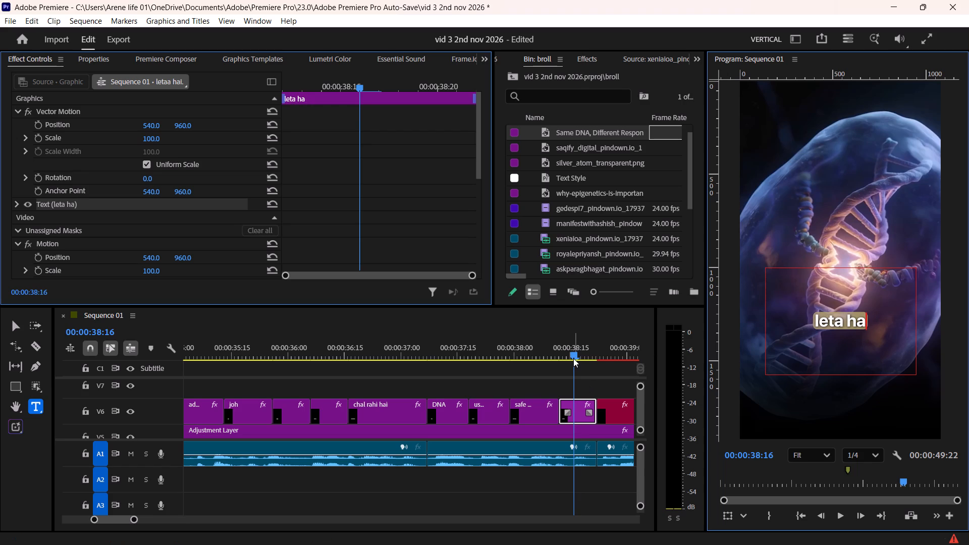
{"action": "key", "text": "i"}
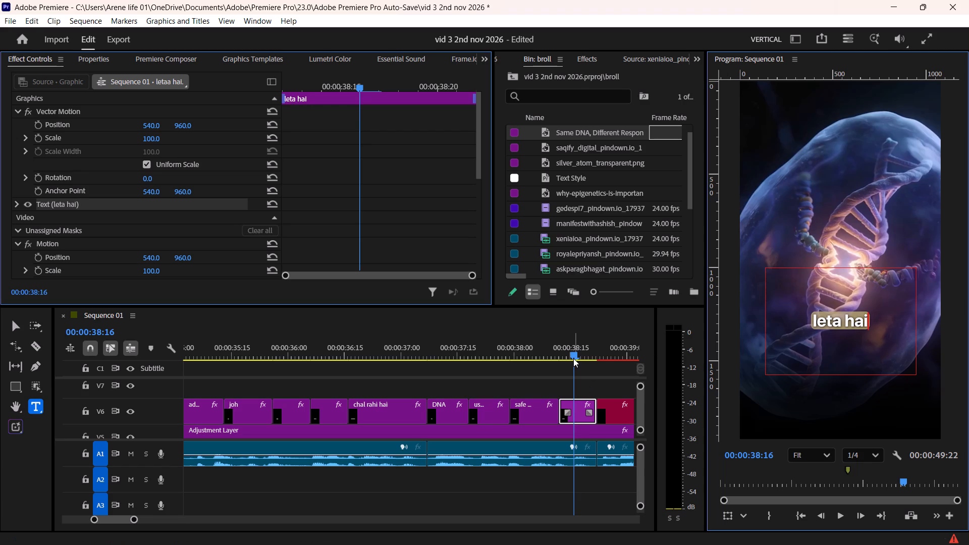
Play through the "Isse ham Homeostasis" animated title section up to the captions that follow it.
{"action": "left_click", "coordinate": [596, 388]}
{"action": "key", "text": "space"}
{"action": "scroll", "coordinate": [594, 388], "scroll_direction": "down", "scroll_amount": 3}
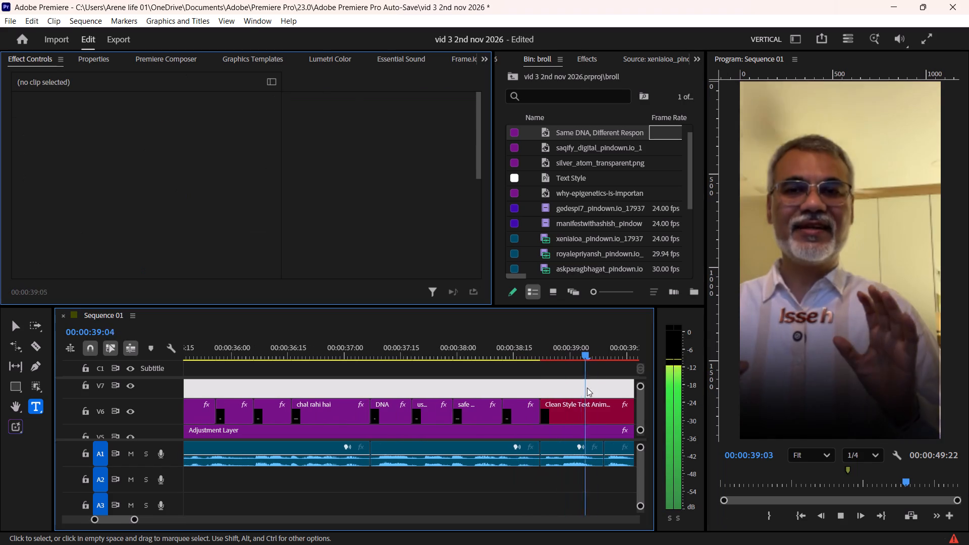
{"action": "scroll", "coordinate": [576, 401], "scroll_direction": "down", "scroll_amount": 7, "text": "alt"}
{"action": "scroll", "coordinate": [534, 397], "scroll_direction": "down", "scroll_amount": 4, "text": "alt"}
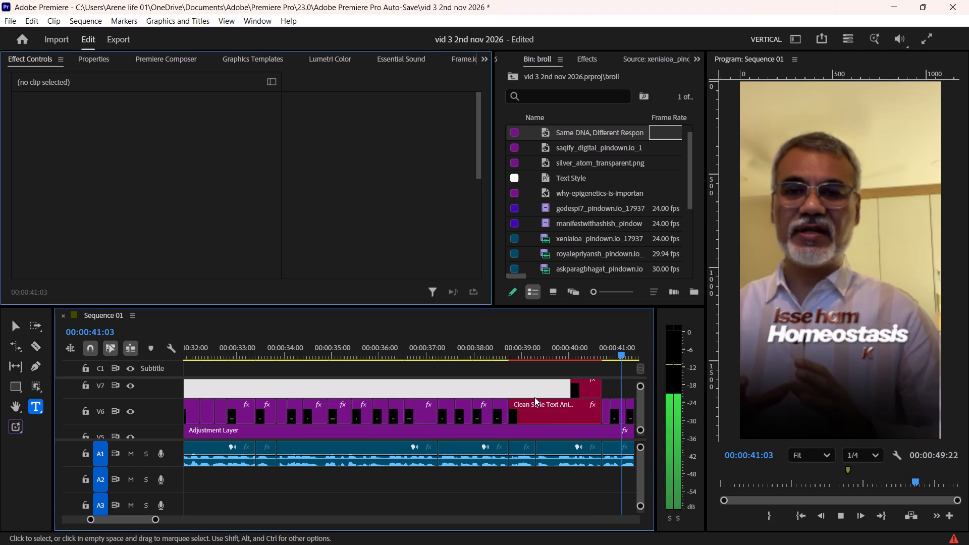
{"action": "key", "text": "space"}
{"action": "scroll", "coordinate": [534, 397], "scroll_direction": "down", "scroll_amount": 3}
{"action": "scroll", "coordinate": [542, 397], "scroll_direction": "up", "scroll_amount": 14, "text": "alt"}
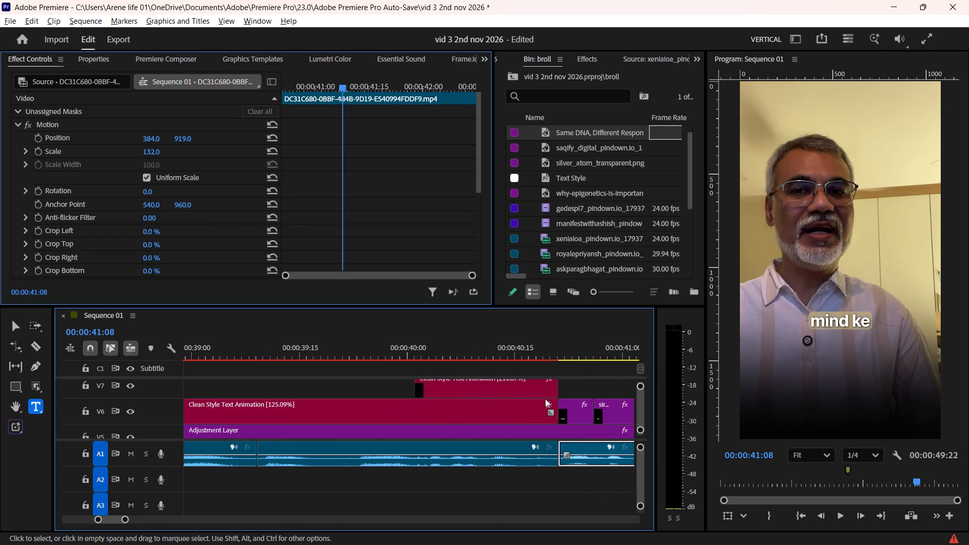
Change the text of the "kyonki yaha" caption at 00:00:40:24 to "yeh".
{"action": "left_click", "coordinate": [583, 354]}
{"action": "scroll", "coordinate": [579, 397], "scroll_direction": "down", "scroll_amount": 3}
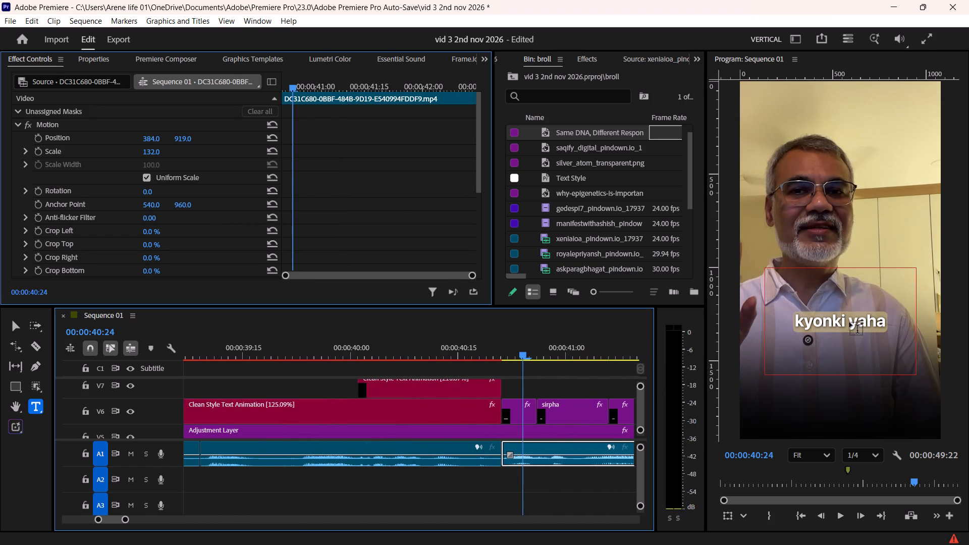
{"action": "left_click", "coordinate": [849, 322]}
{"action": "key", "text": "ctrl+a"}
{"action": "type", "text": "yeh"}
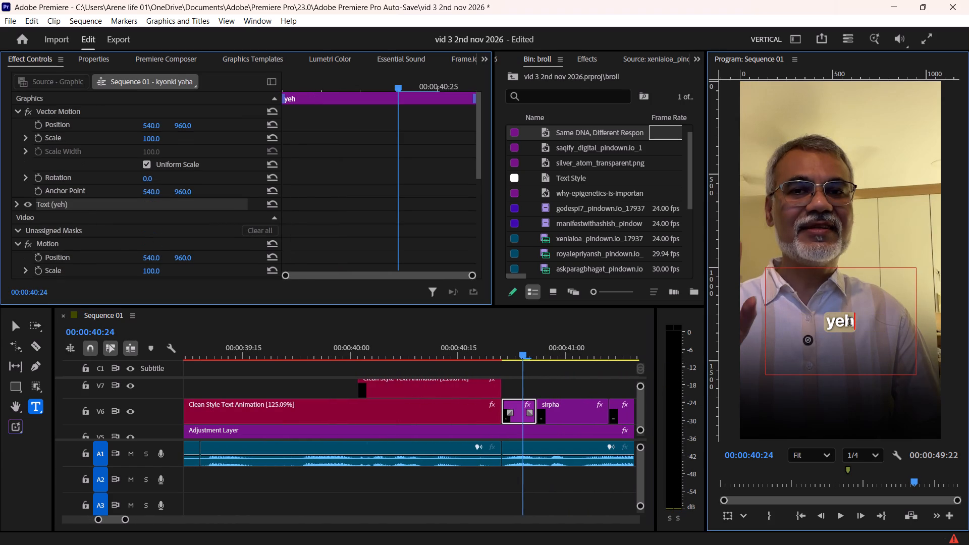
Change the text of the "sirpha" caption at 00:00:41:01 to "sirf".
{"action": "left_click", "coordinate": [572, 349]}
{"action": "left_click", "coordinate": [580, 415]}
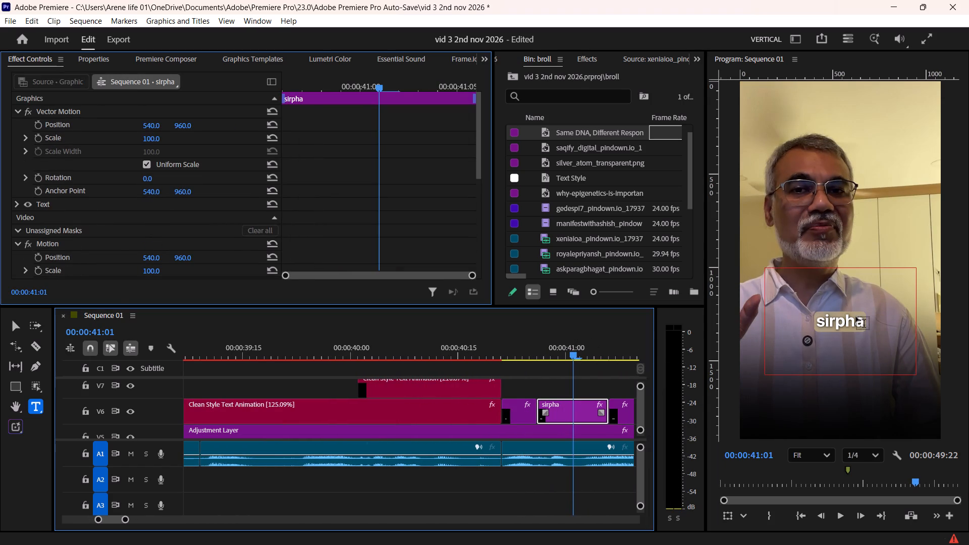
{"action": "left_click", "coordinate": [856, 317]}
{"action": "key", "text": "ctrl+a"}
{"action": "type", "text": "sirf"}
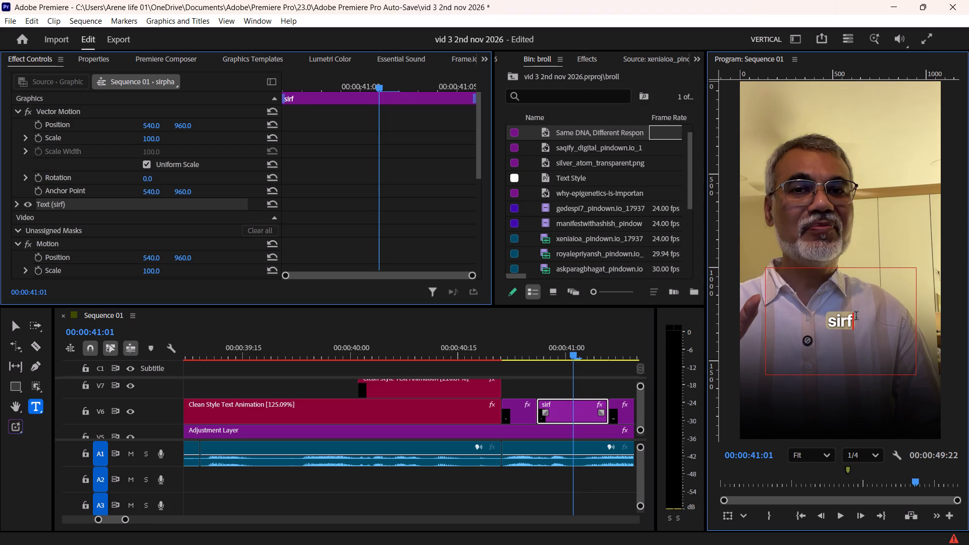
Trim the start of the "sirf" caption slightly later, extend the "yeh" caption to meet it, and play the result.
{"action": "left_click", "coordinate": [541, 385]}
{"action": "left_click_drag", "start_coordinate": [538, 403], "coordinate": [549, 404]}
{"action": "left_click_drag", "start_coordinate": [535, 409], "coordinate": [551, 408]}
{"action": "scroll", "coordinate": [596, 402], "scroll_direction": "down", "scroll_amount": 5}
{"action": "key", "text": "space"}
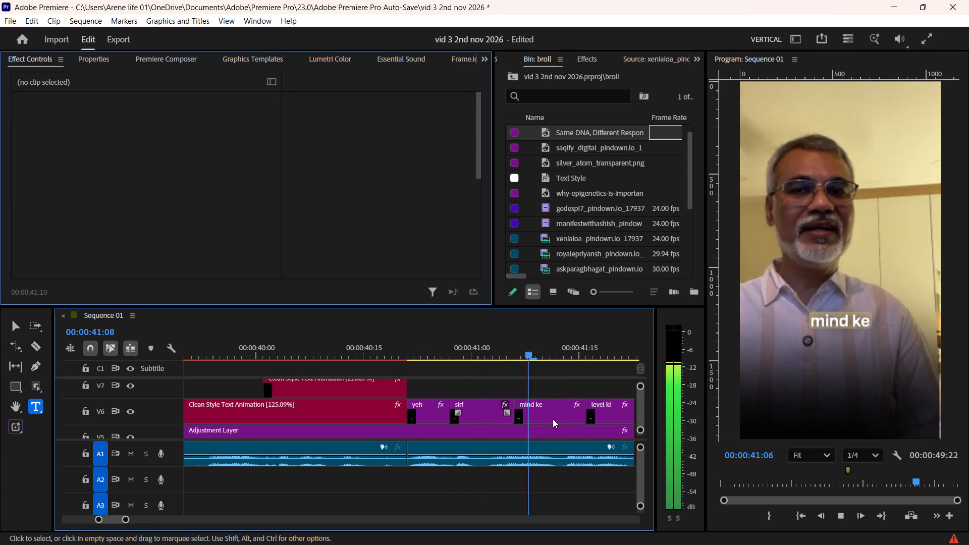
Play through the "mind ke", "level ki", "problem" and "nahin hai." captions to check their text and timing.
{"action": "key", "text": "space"}
{"action": "scroll", "coordinate": [547, 417], "scroll_direction": "down", "scroll_amount": 4}
{"action": "key", "text": "space"}
{"action": "scroll", "coordinate": [547, 417], "scroll_direction": "down", "scroll_amount": 2}
{"action": "key", "text": "space"}
{"action": "key", "text": "space"}
{"action": "scroll", "coordinate": [531, 414], "scroll_direction": "down", "scroll_amount": 3}
{"action": "key", "text": "space"}
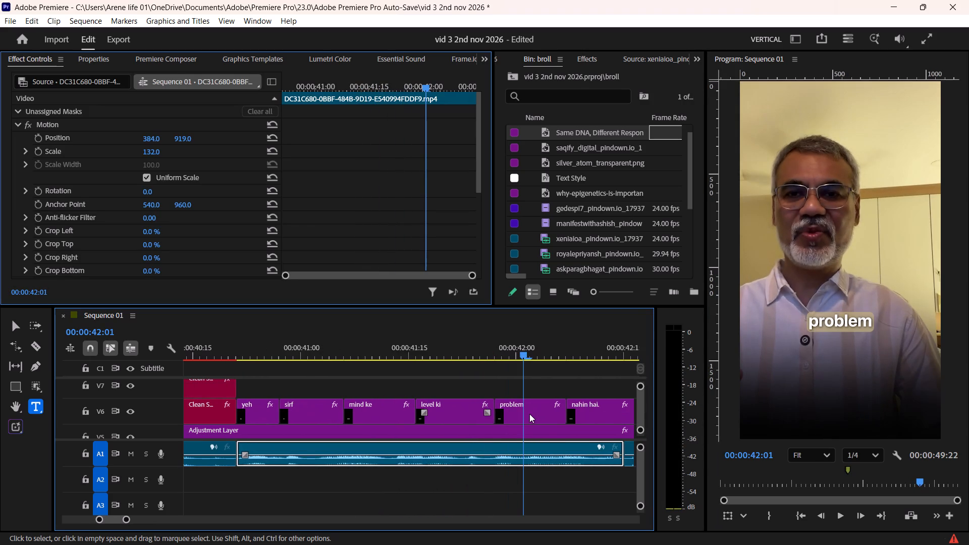
{"action": "key", "text": "space"}
{"action": "scroll", "coordinate": [487, 403], "scroll_direction": "down", "scroll_amount": 4}
{"action": "key", "text": "space"}
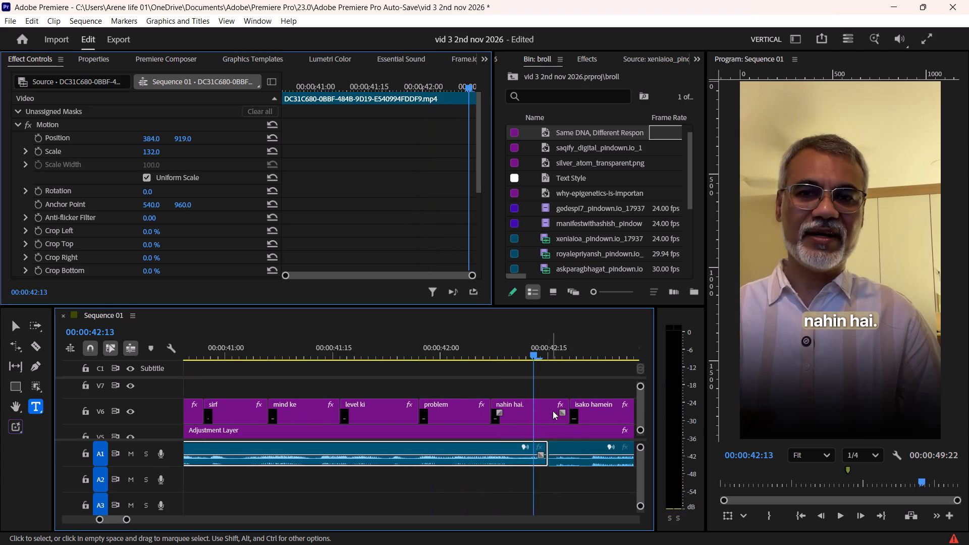
{"action": "key", "text": "space"}
{"action": "key", "text": "space"}
Trim the end of the "nahin hai." caption back to the talking-head clip cut at 00:00:42:15.
{"action": "left_click_drag", "start_coordinate": [547, 346], "coordinate": [542, 354], "text": "shift"}
{"action": "left_click_drag", "start_coordinate": [569, 403], "coordinate": [543, 421]}
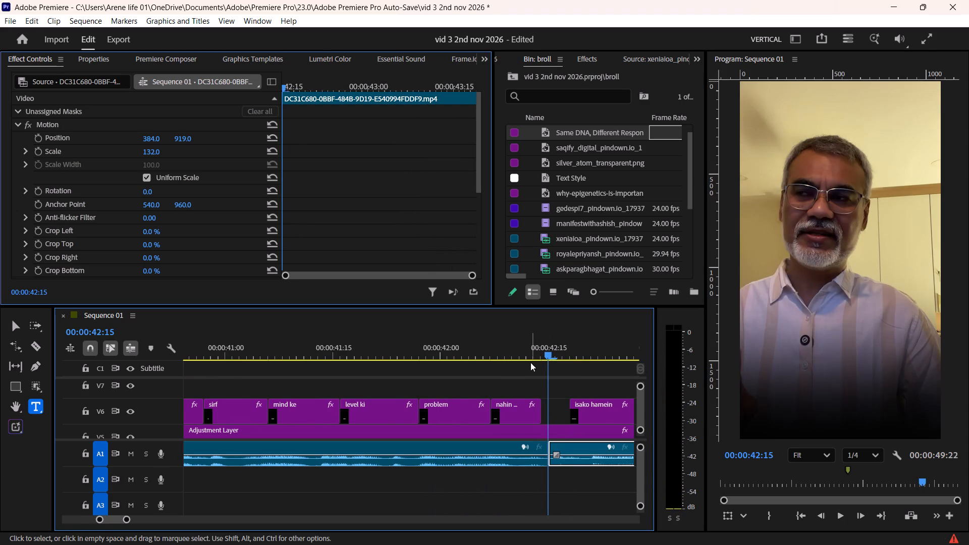
{"action": "left_click_drag", "start_coordinate": [540, 401], "coordinate": [547, 403]}
Change the text of the "nahin hai." caption to "nahi hai".
{"action": "left_click", "coordinate": [524, 343]}
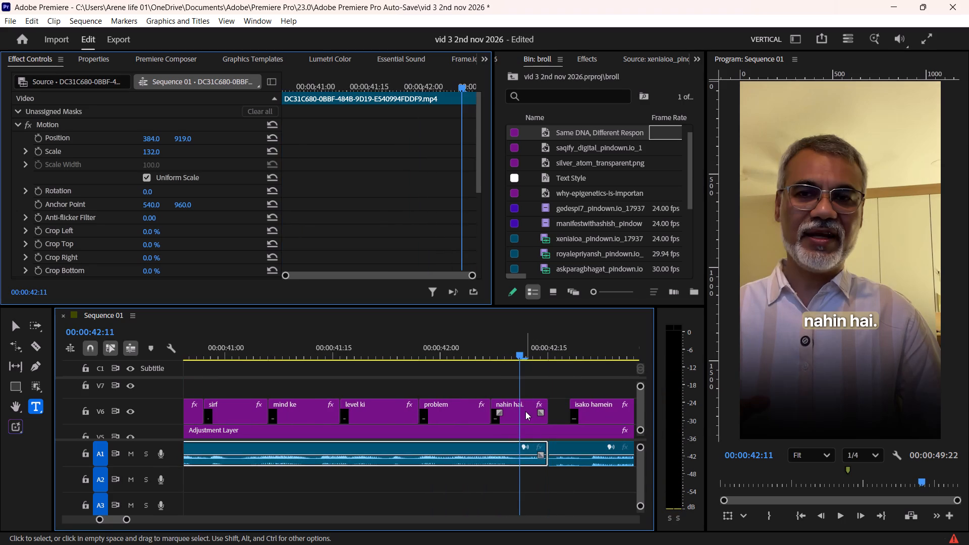
{"action": "left_click", "coordinate": [525, 411]}
{"action": "left_click", "coordinate": [844, 320]}
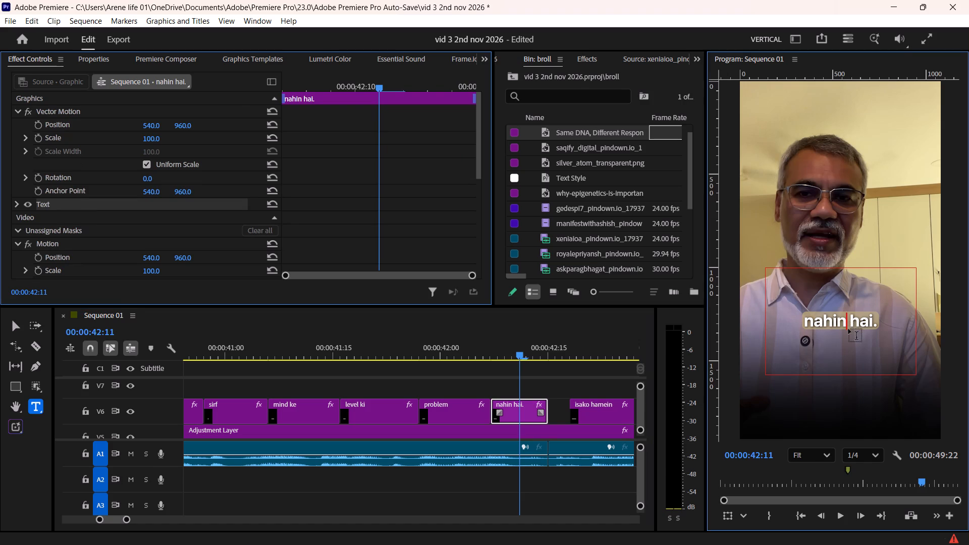
{"action": "key", "text": "BackSpace"}
{"action": "left_click", "coordinate": [873, 320]}
{"action": "key", "text": "BackSpace"}
{"action": "left_click", "coordinate": [566, 384]}
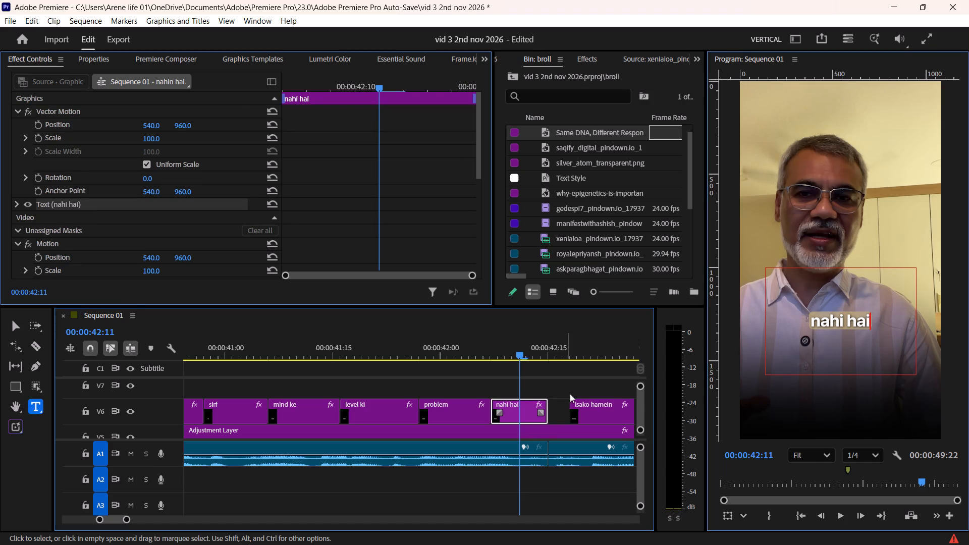
Extend the start of the "isako hamein" caption back to meet the "nahi hai" caption and play the result.
{"action": "left_click_drag", "start_coordinate": [571, 405], "coordinate": [543, 412]}
{"action": "key", "text": "space"}
{"action": "scroll", "coordinate": [548, 410], "scroll_direction": "down", "scroll_amount": 4}
{"action": "key", "text": "space"}
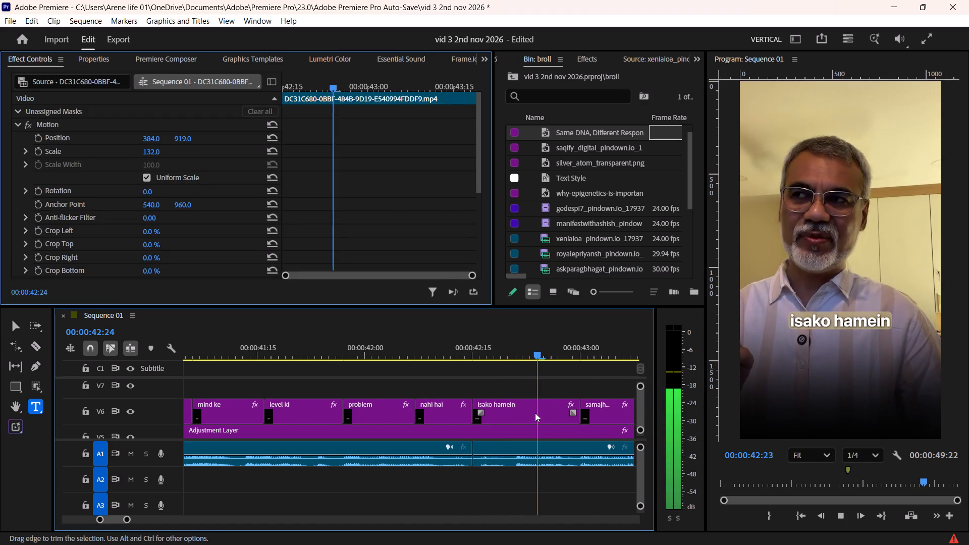
Change the text of the "isako hamein" caption to "isko hamein" and replay it.
{"action": "left_click", "coordinate": [535, 413]}
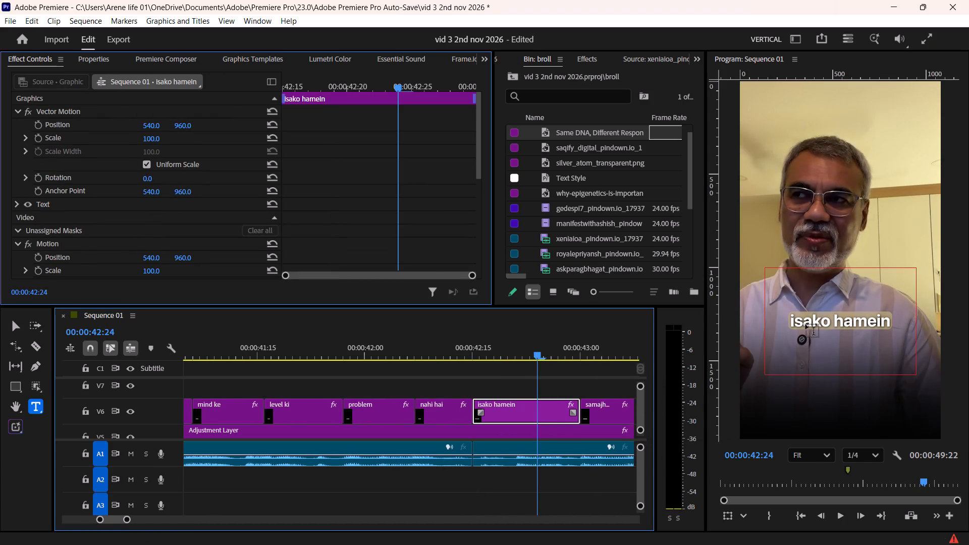
{"action": "left_click", "coordinate": [809, 322]}
{"action": "key", "text": "BackSpace"}
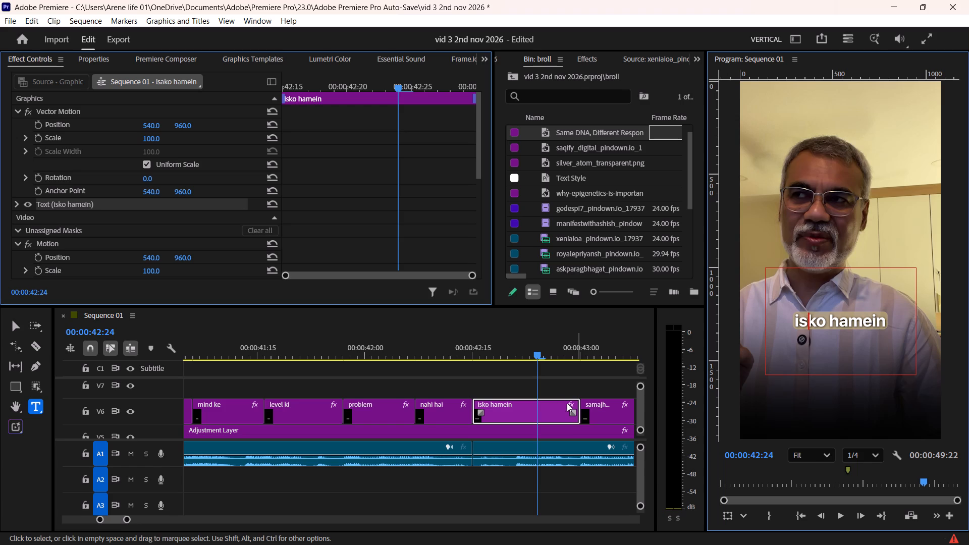
{"action": "left_click", "coordinate": [558, 383]}
{"action": "key", "text": "space"}
{"action": "key", "text": "space"}
{"action": "left_click", "coordinate": [509, 352]}
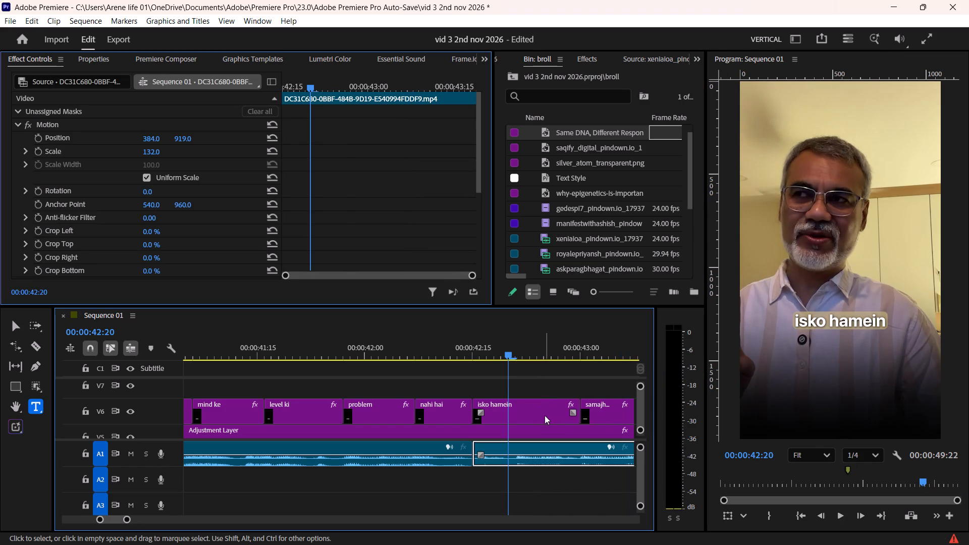
{"action": "left_click", "coordinate": [545, 415]}
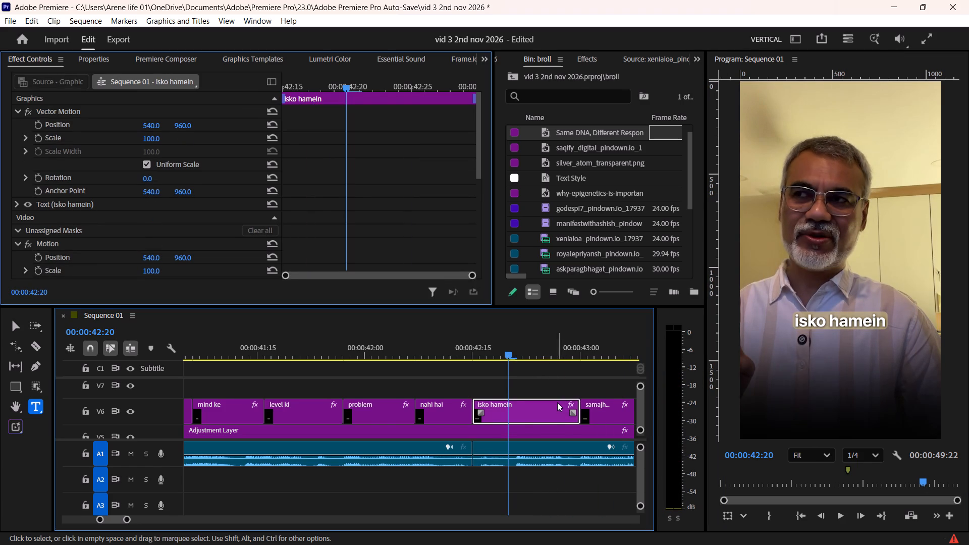
Change the text of the "samajhanaa" caption at 00:00:43:03 to "samajhna".
{"action": "scroll", "coordinate": [557, 402], "scroll_direction": "down", "scroll_amount": 4}
{"action": "key", "text": "space"}
{"action": "key", "text": "space"}
{"action": "left_click", "coordinate": [536, 410]}
{"action": "scroll", "coordinate": [536, 410], "scroll_direction": "down", "scroll_amount": 3}
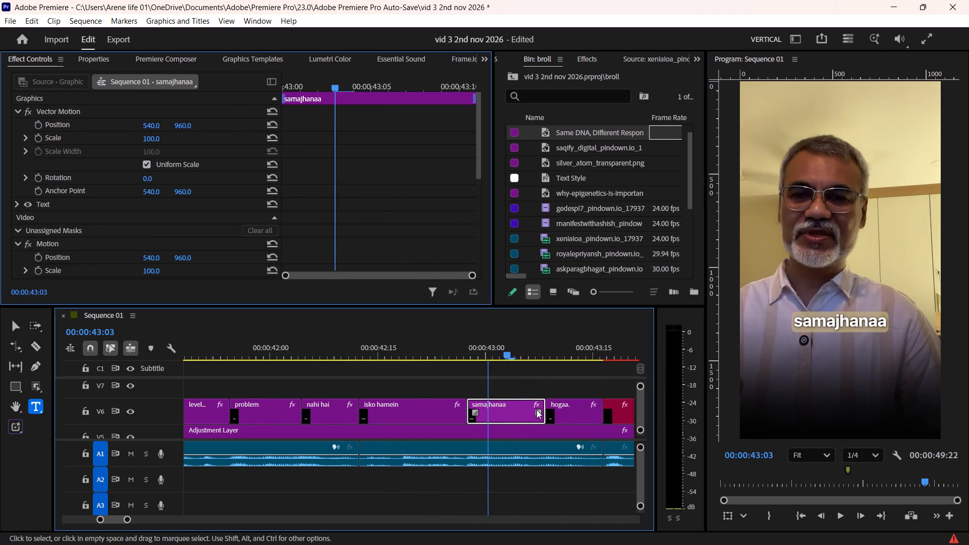
{"action": "left_click", "coordinate": [857, 319]}
{"action": "key", "text": "BackSpace"}
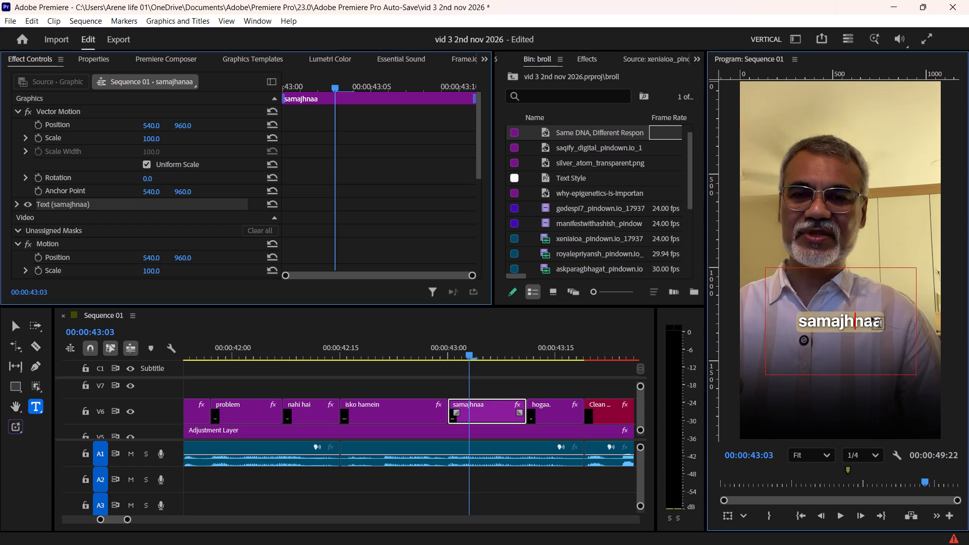
{"action": "left_click", "coordinate": [872, 317]}
{"action": "key", "text": "BackSpace"}
{"action": "left_click", "coordinate": [534, 387]}
Change the text of the "hogaa." caption at 00:00:43:16 to "hoga".
{"action": "key", "text": "space"}
{"action": "key", "text": "space"}
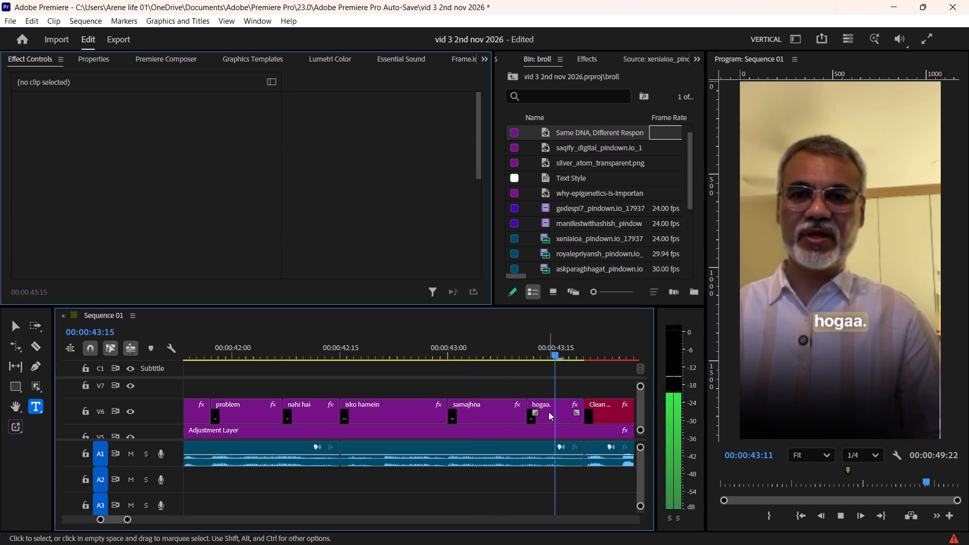
{"action": "left_click", "coordinate": [551, 408]}
{"action": "left_click", "coordinate": [862, 319]}
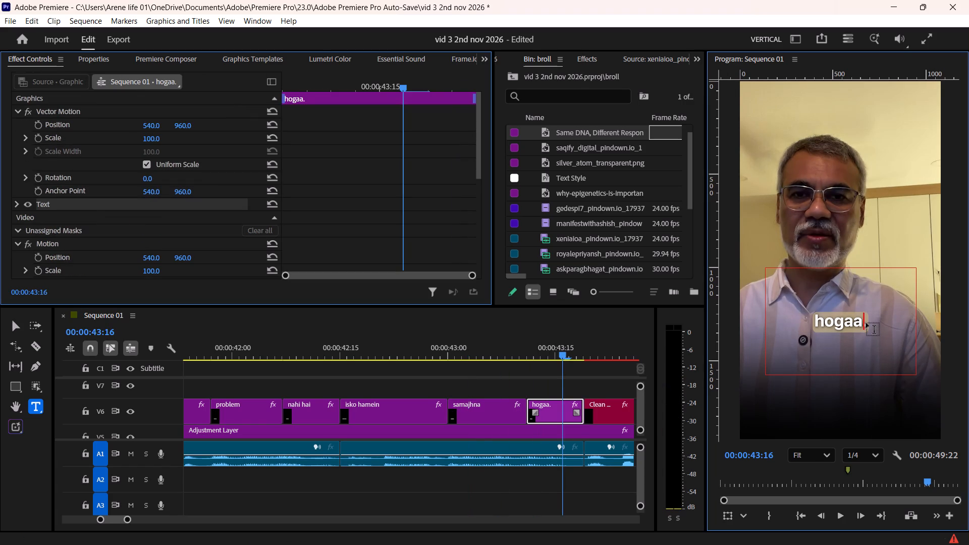
{"action": "left_click", "coordinate": [866, 323]}
{"action": "key", "text": "BackSpace"}
{"action": "key", "text": "BackSpace"}
{"action": "left_click", "coordinate": [583, 381]}
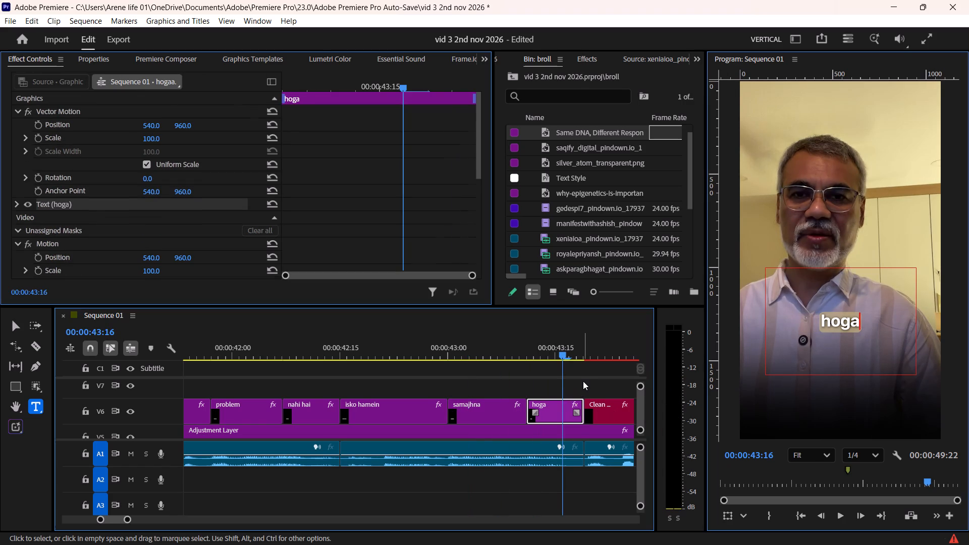
Play past the next animated title and delete the short leftover "hai yahaan?" caption at 00:00:45:00.
{"action": "key", "text": "space"}
{"action": "scroll", "coordinate": [580, 383], "scroll_direction": "down", "scroll_amount": 12}
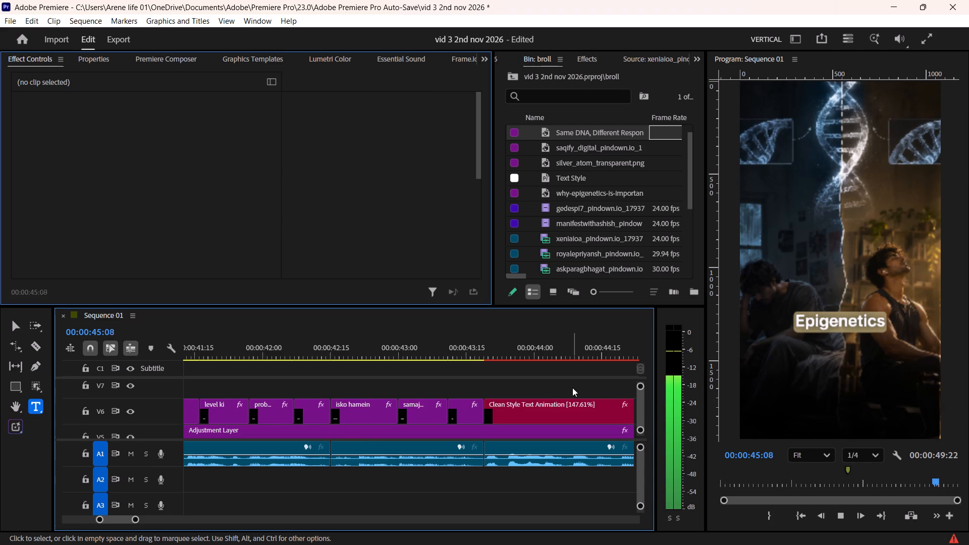
{"action": "scroll", "coordinate": [572, 388], "scroll_direction": "down", "scroll_amount": 4}
{"action": "key", "text": "space"}
{"action": "left_click_drag", "start_coordinate": [373, 341], "coordinate": [337, 368]}
{"action": "scroll", "coordinate": [335, 412], "scroll_direction": "up", "scroll_amount": 4, "text": "alt"}
{"action": "left_click", "coordinate": [337, 414]}
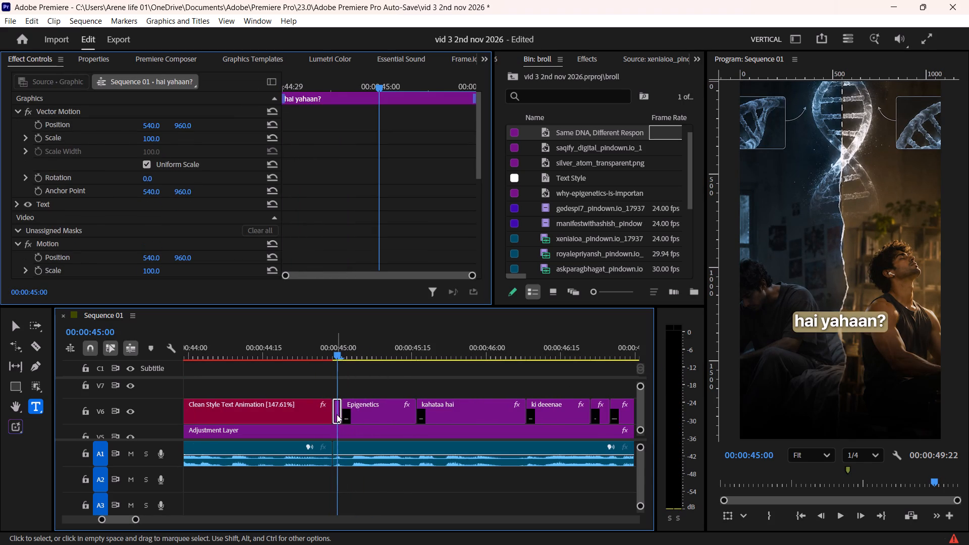
{"action": "key", "text": "Delete"}
Extend the start of the "Epigenetics" caption back to the end of the animated title and play the result.
{"action": "left_click_drag", "start_coordinate": [346, 405], "coordinate": [337, 410]}
{"action": "key", "text": "space"}
{"action": "scroll", "coordinate": [363, 407], "scroll_direction": "down", "scroll_amount": 5, "text": "alt"}
{"action": "key", "text": "space"}
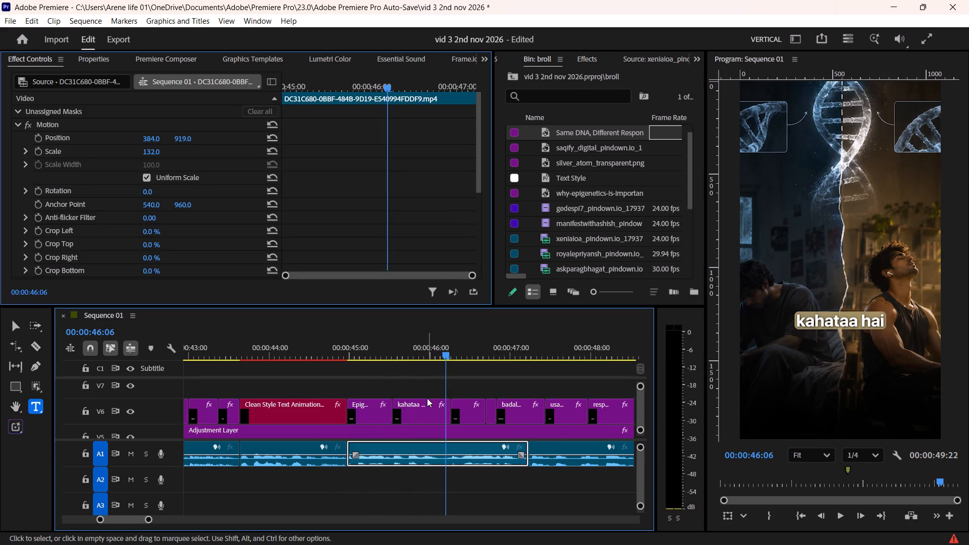
Change the text of the "kahataa hai" caption at 00:00:46:06 to "kehta hai".
{"action": "left_click", "coordinate": [427, 412]}
{"action": "left_click", "coordinate": [814, 323]}
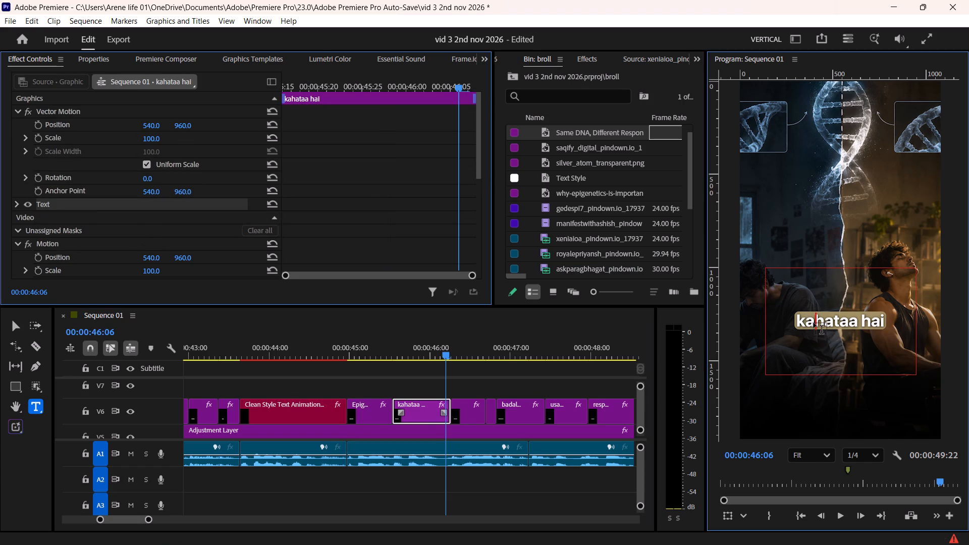
{"action": "key", "text": "BackSpace"}
{"action": "key", "text": "e"}
{"action": "key", "text": "Right"}
{"action": "key", "text": "Right"}
{"action": "key", "text": "BackSpace"}
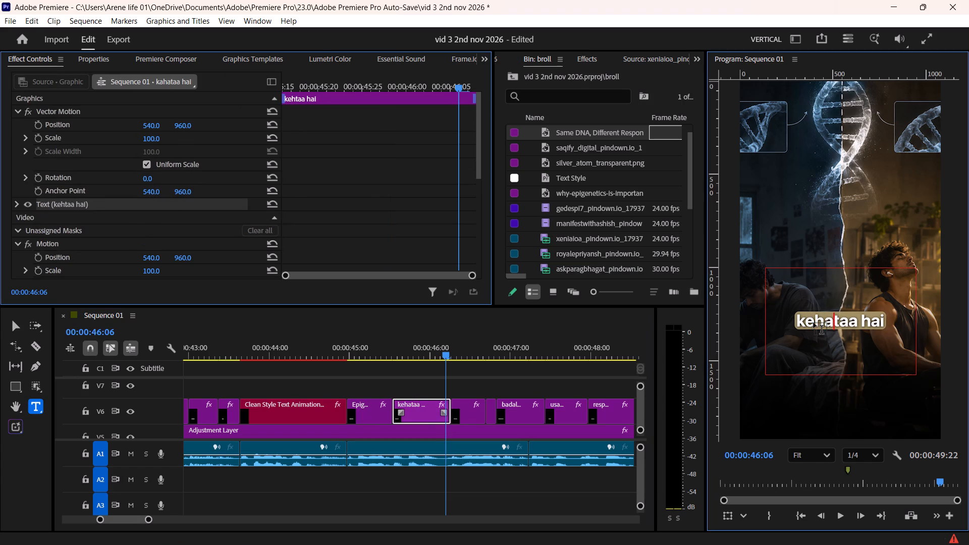
{"action": "key", "text": "Right"}
{"action": "key", "text": "Right"}
{"action": "key", "text": "BackSpace"}
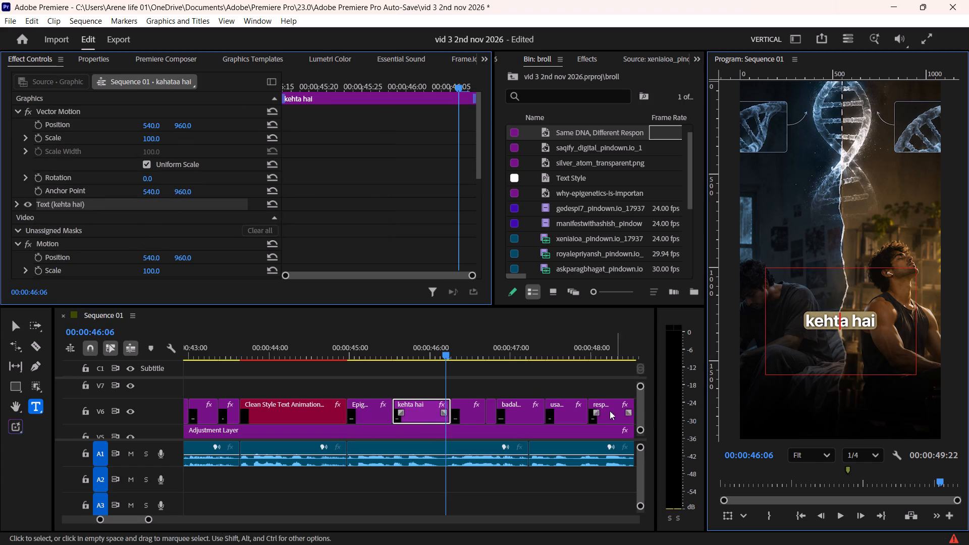
{"action": "left_click", "coordinate": [472, 383]}
Change the text of the "ki deeenae" caption at 00:00:46:18 to "ki DNA".
{"action": "key", "text": "space"}
{"action": "key", "text": "space"}
{"action": "scroll", "coordinate": [454, 381], "scroll_direction": "up", "scroll_amount": 4, "text": "alt"}
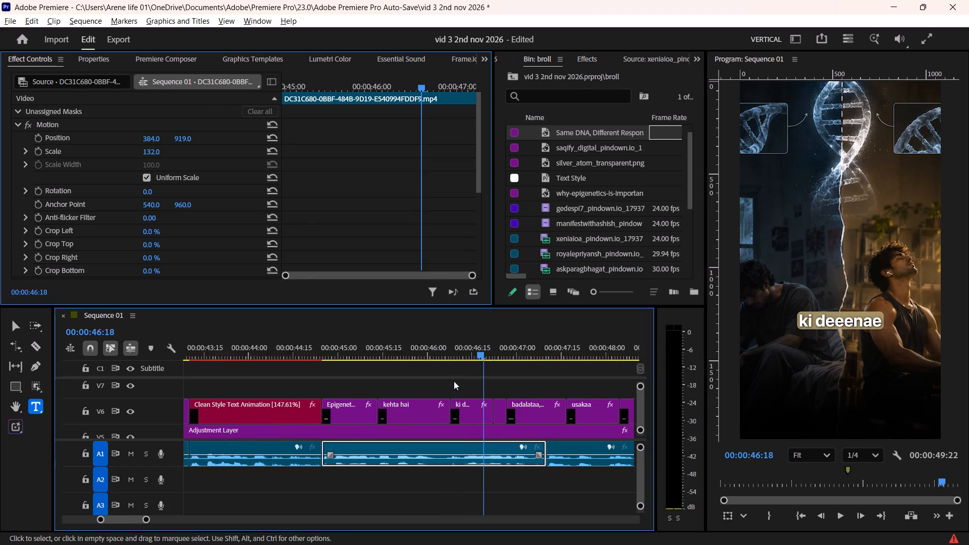
{"action": "left_click", "coordinate": [471, 413]}
{"action": "left_click", "coordinate": [881, 322]}
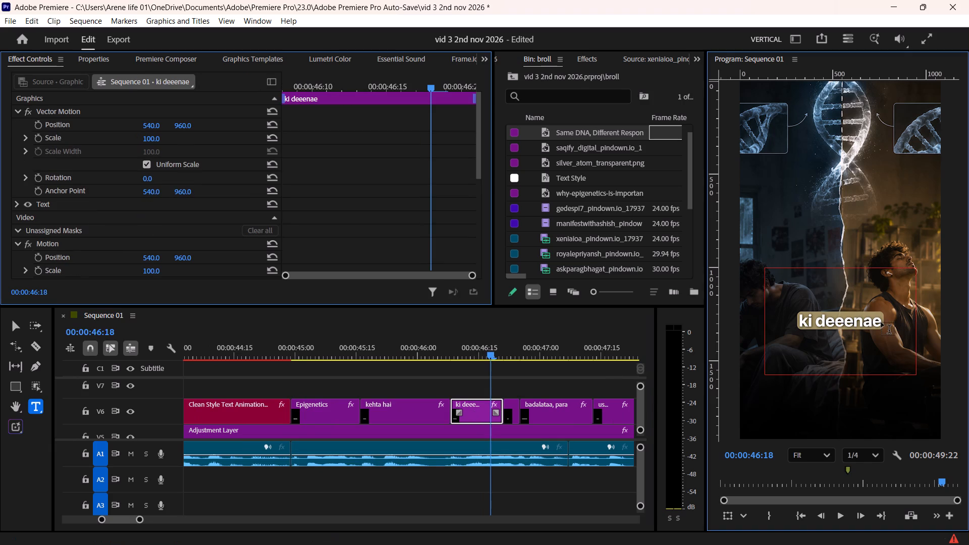
{"action": "key", "text": "BackSpace"}
{"action": "key", "text": "BackSpace"}
{"action": "key", "text": "BackSpace"}
{"action": "key", "text": "BackSpace"}
{"action": "key", "text": "BackSpace"}
{"action": "key", "text": "BackSpace"}
{"action": "key", "text": "BackSpace"}
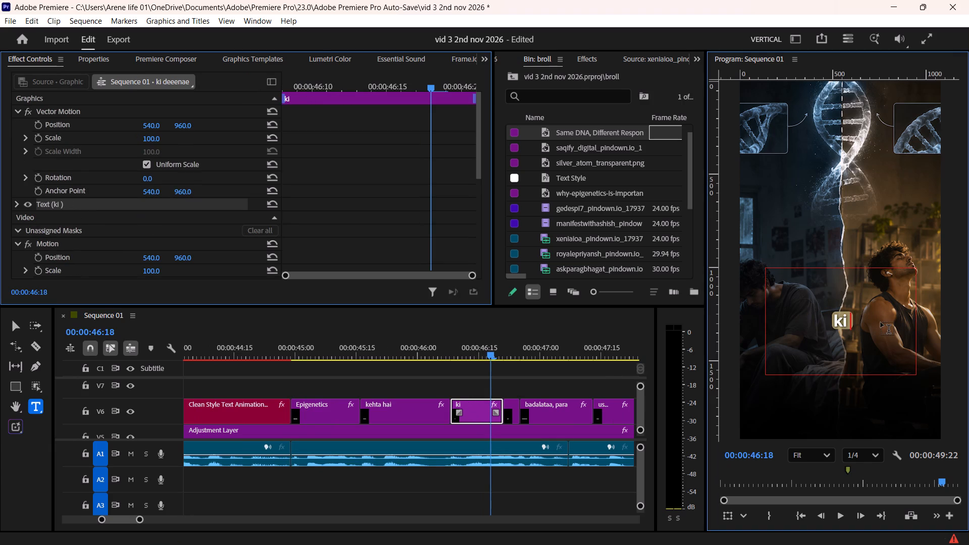
{"action": "type", "text": "DNA"}
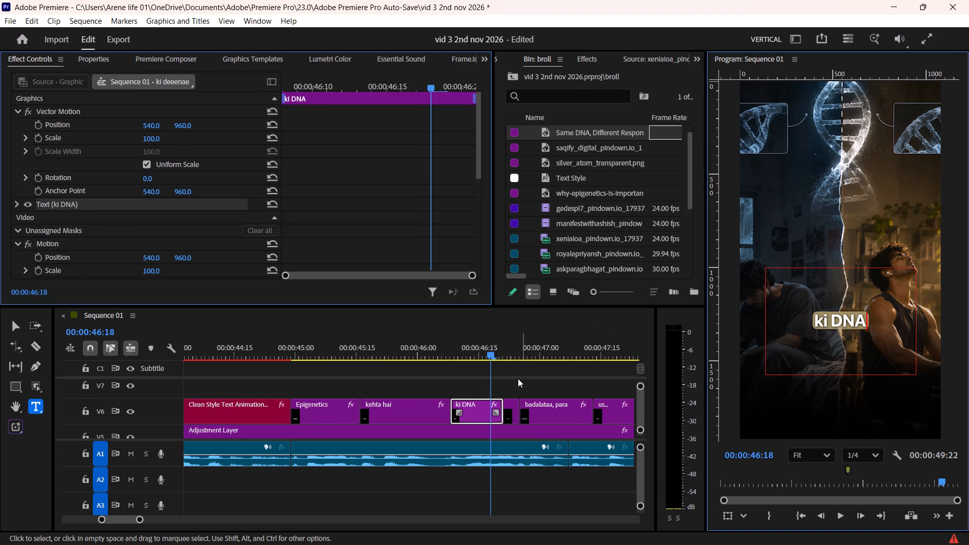
{"action": "left_click", "coordinate": [509, 387]}
Trim the start of the "badalataa, para" caption slightly later and extend the "nahin" caption to meet it.
{"action": "key", "text": "space"}
{"action": "key", "text": "space"}
{"action": "scroll", "coordinate": [509, 387], "scroll_direction": "up", "scroll_amount": 7, "text": "alt"}
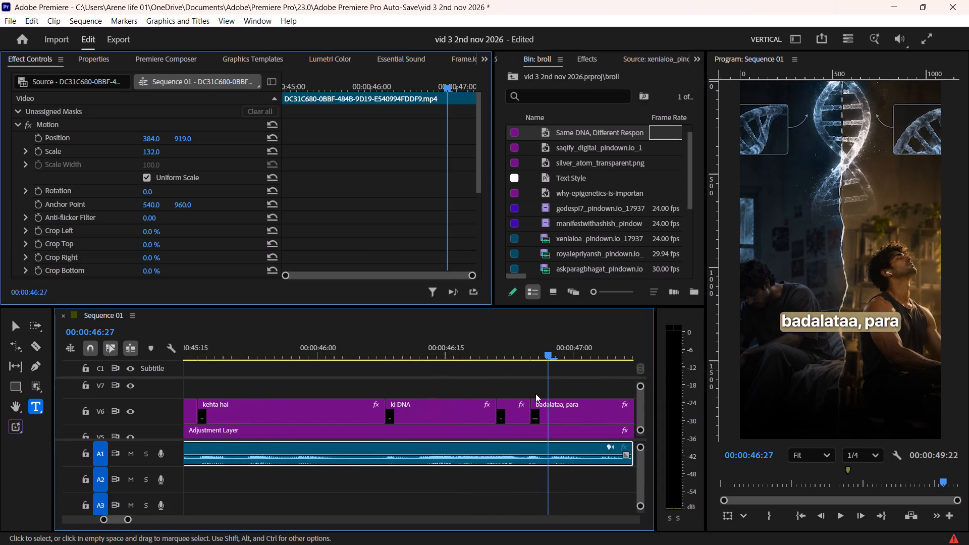
{"action": "scroll", "coordinate": [535, 394], "scroll_direction": "down", "scroll_amount": 4}
{"action": "left_click_drag", "start_coordinate": [463, 405], "coordinate": [487, 405]}
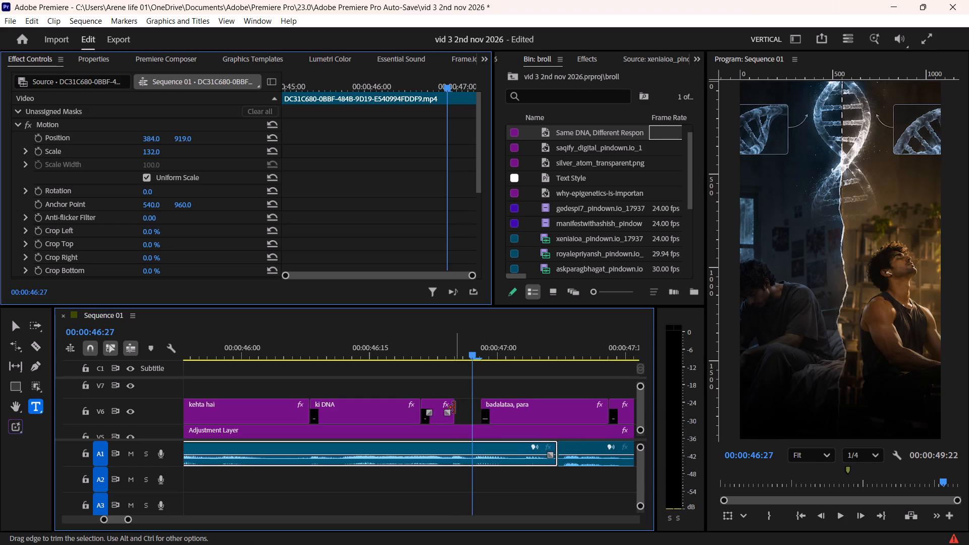
{"action": "left_click_drag", "start_coordinate": [454, 408], "coordinate": [492, 410]}
Change the text of the "nahin" caption before "badalataa, para" to "nahi".
{"action": "left_click", "coordinate": [460, 412]}
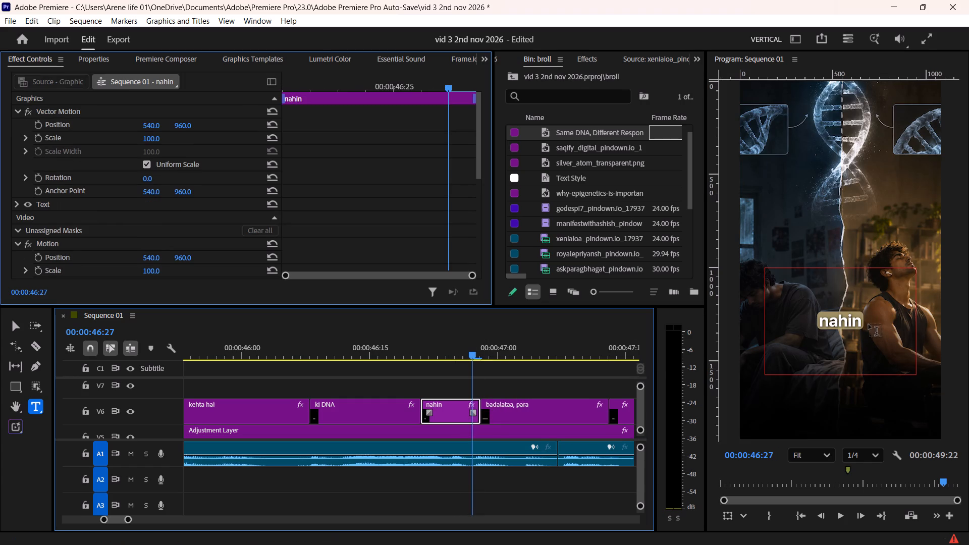
{"action": "left_click", "coordinate": [859, 318]}
{"action": "key", "text": "BackSpace"}
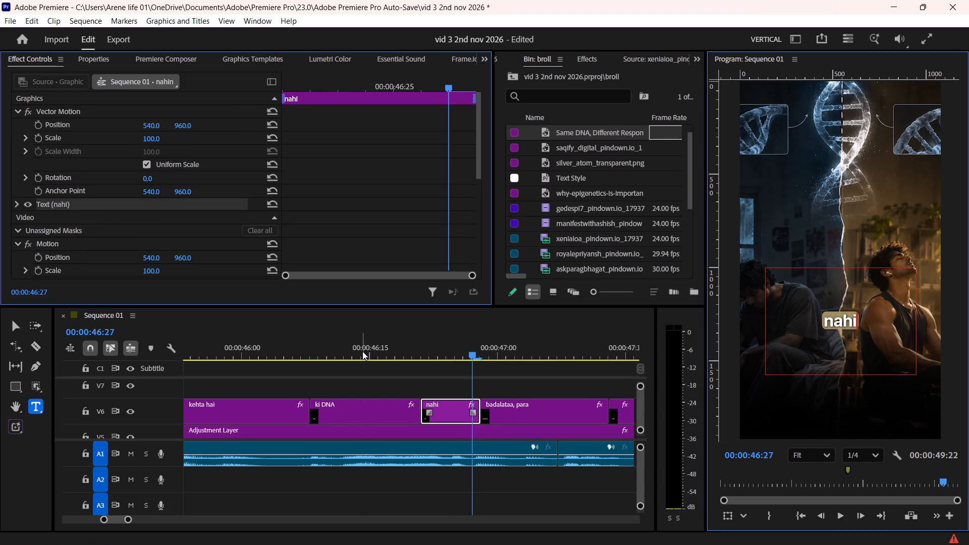
{"action": "left_click", "coordinate": [362, 351]}
{"action": "left_click", "coordinate": [372, 390]}
Play through the "badalataa, para" caption and split it at 00:00:47:07.
{"action": "key", "text": "space"}
{"action": "key", "text": "space"}
{"action": "scroll", "coordinate": [378, 390], "scroll_direction": "down", "scroll_amount": 4}
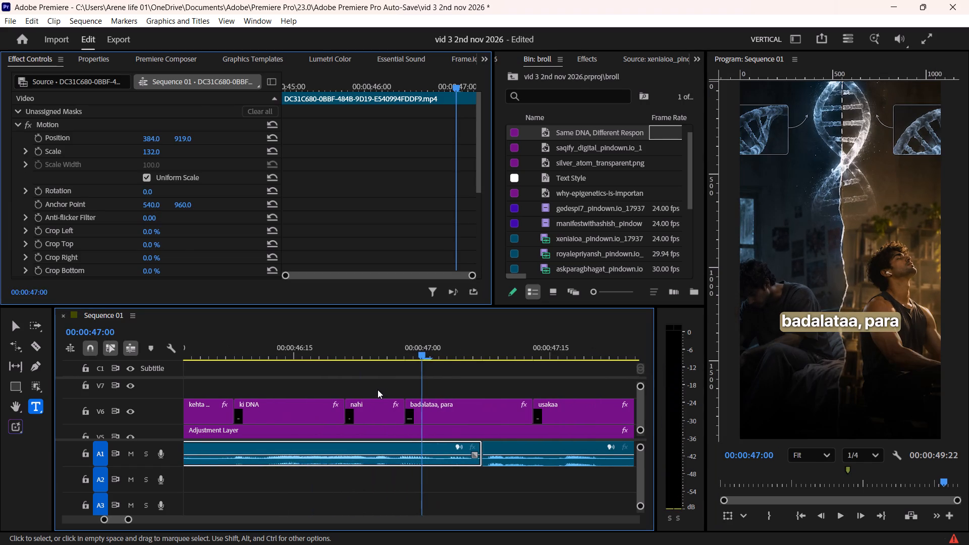
{"action": "key", "text": "space"}
{"action": "key", "text": "space"}
{"action": "left_click_drag", "start_coordinate": [498, 349], "coordinate": [484, 368], "text": "shift"}
{"action": "left_click", "coordinate": [488, 410]}
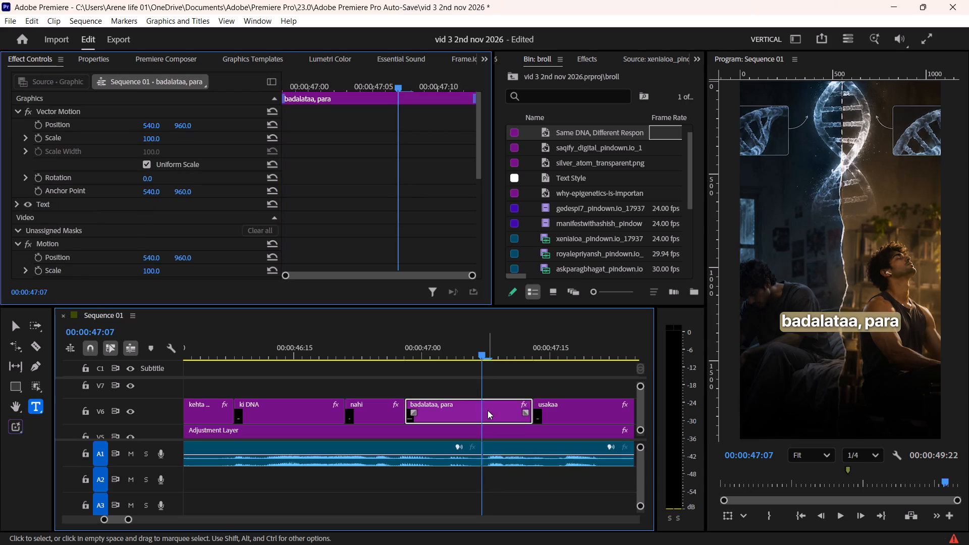
{"action": "key", "text": "F1"}
Change the text of the first part of the split "badalataa, para" caption to "badalta".
{"action": "left_click", "coordinate": [456, 349]}
{"action": "left_click", "coordinate": [895, 321]}
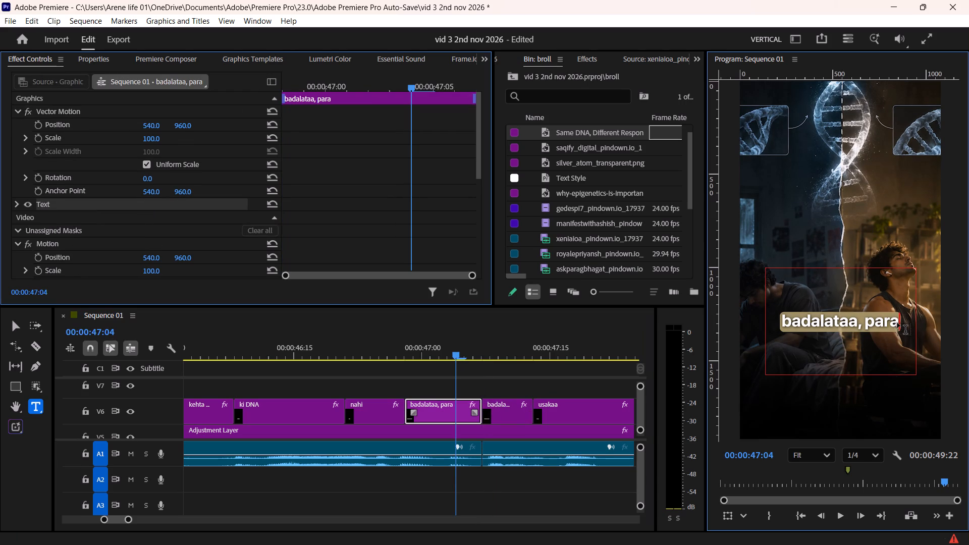
{"action": "key", "text": "BackSpace"}
{"action": "key", "text": "BackSpace"}
{"action": "key", "text": "BackSpace"}
{"action": "key", "text": "BackSpace"}
{"action": "key", "text": "BackSpace"}
{"action": "key", "text": "BackSpace"}
{"action": "key", "text": "BackSpace"}
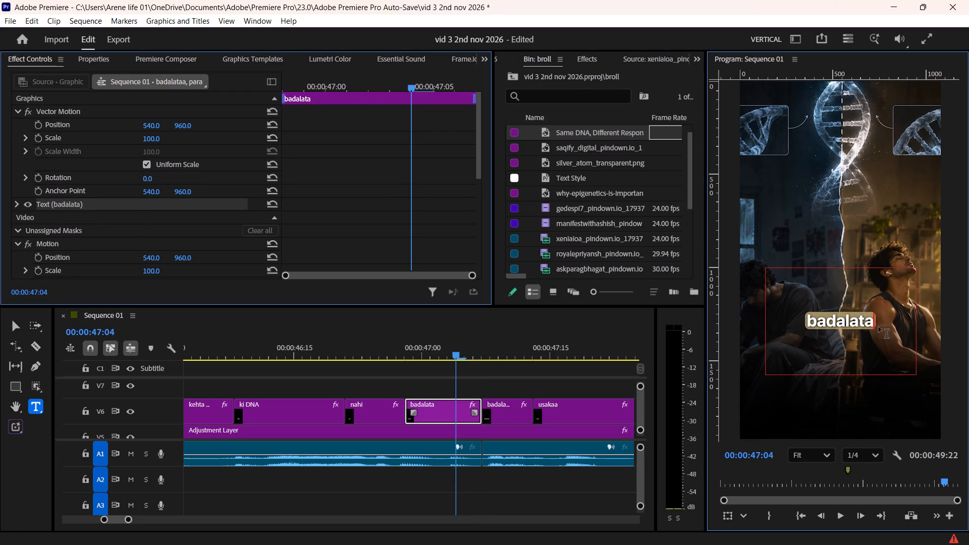
{"action": "left_click", "coordinate": [854, 321]}
{"action": "key", "text": "BackSpace"}
Change the text of the remaining "badalataa, para" caption to "par".
{"action": "left_click", "coordinate": [483, 389]}
{"action": "key", "text": "space"}
{"action": "key", "text": "space"}
{"action": "left_click", "coordinate": [506, 408]}
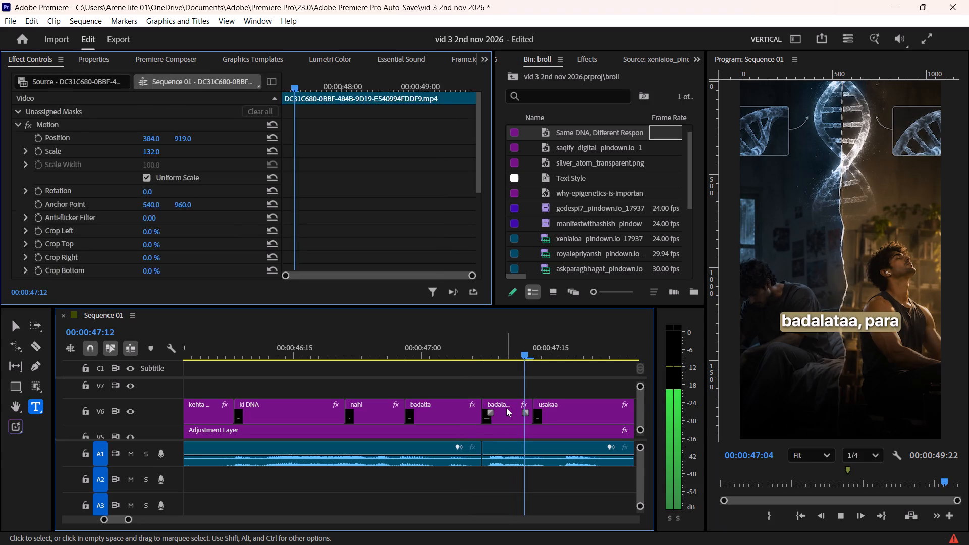
{"action": "left_click", "coordinate": [867, 324]}
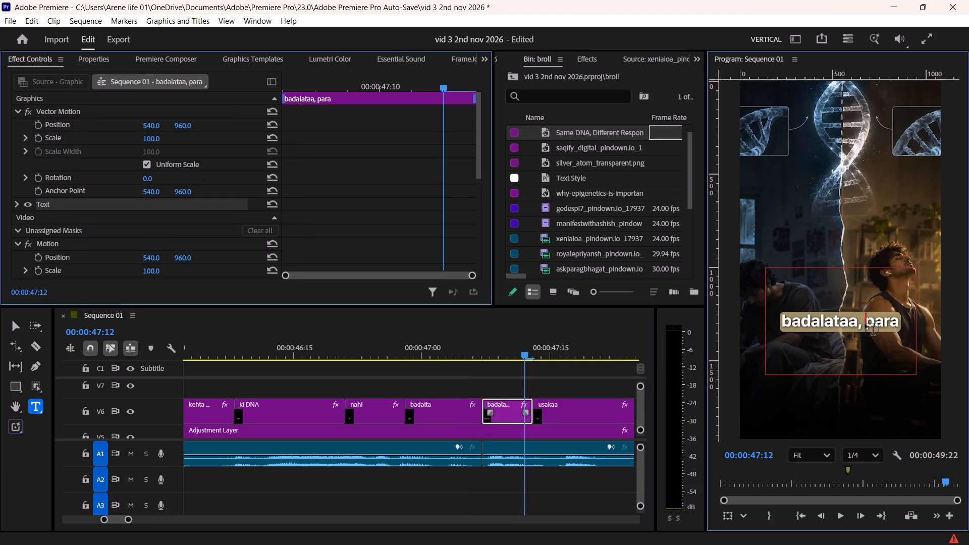
{"action": "key", "text": "BackSpace"}
{"action": "key", "text": "BackSpace"}
{"action": "key", "text": "BackSpace"}
{"action": "key", "text": "BackSpace"}
{"action": "key", "text": "BackSpace"}
{"action": "key", "text": "BackSpace"}
{"action": "key", "text": "BackSpace"}
{"action": "key", "text": "BackSpace"}
{"action": "key", "text": "BackSpace"}
{"action": "key", "text": "BackSpace"}
{"action": "key", "text": "BackSpace"}
{"action": "key", "text": "BackSpace"}
{"action": "key", "text": "BackSpace"}
{"action": "key", "text": "BackSpace"}
{"action": "key", "text": "BackSpace"}
{"action": "key", "text": "BackSpace"}
{"action": "key", "text": "BackSpace"}
{"action": "key", "text": "BackSpace"}
{"action": "key", "text": "BackSpace"}
{"action": "key", "text": "BackSpace"}
{"action": "key", "text": "BackSpace"}
{"action": "left_click", "coordinate": [856, 322]}
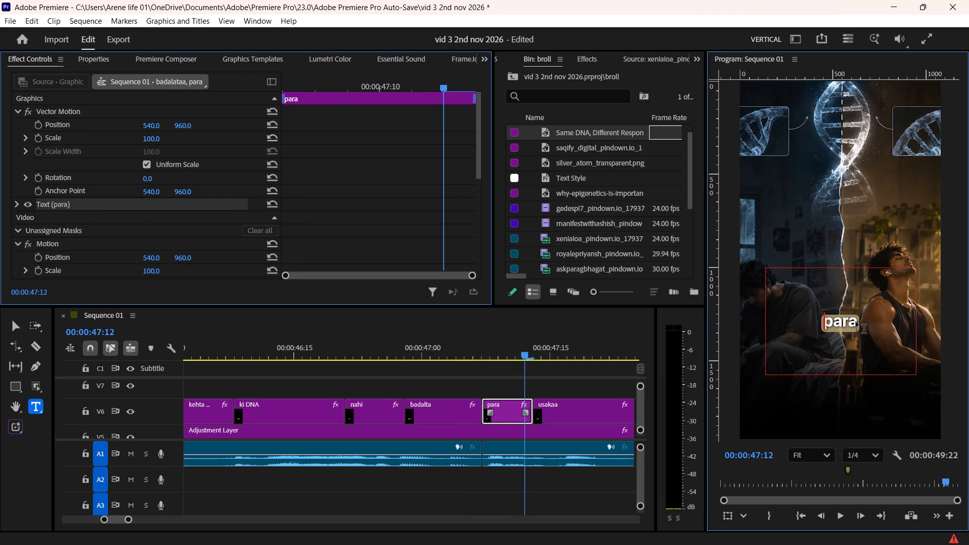
{"action": "key", "text": "BackSpace"}
{"action": "left_click", "coordinate": [542, 377]}
Play on to the "usakaa" caption and change its text to "uska".
{"action": "key", "text": "space"}
{"action": "key", "text": "space"}
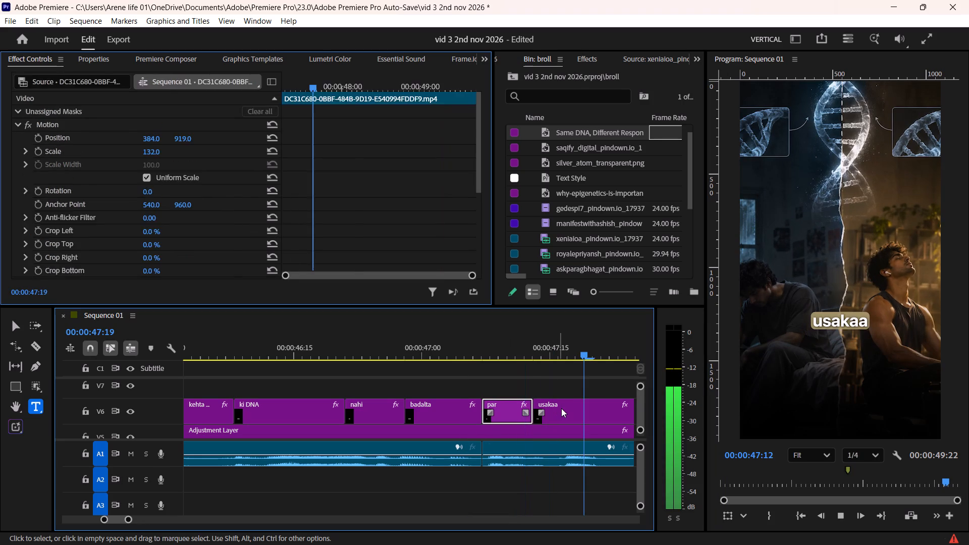
{"action": "left_click", "coordinate": [561, 408]}
{"action": "left_click", "coordinate": [838, 322]}
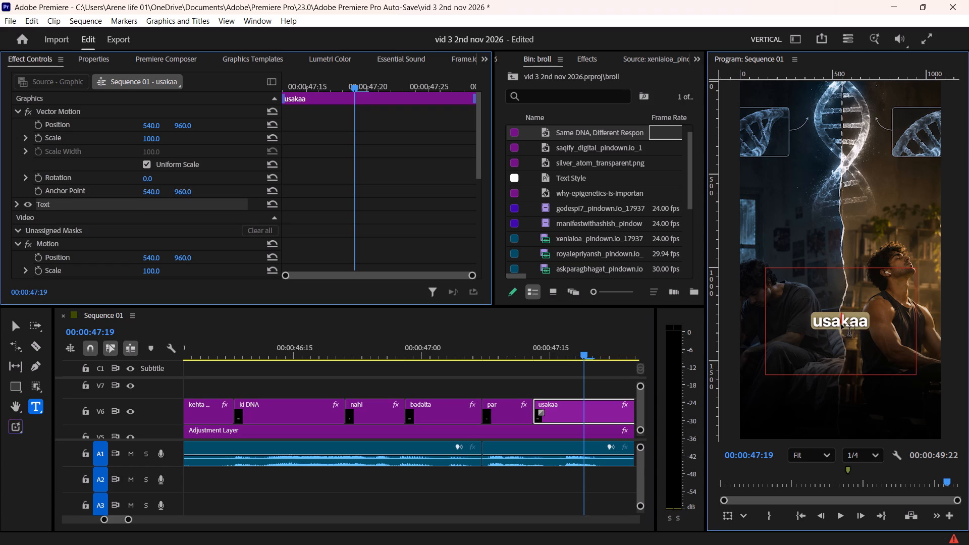
{"action": "key", "text": "BackSpace"}
{"action": "left_click", "coordinate": [854, 321]}
{"action": "key", "text": "BackSpace"}
{"action": "left_click", "coordinate": [601, 388]}
Play through the "response" caption and change the text of the following "bakaayadaa" caption to "bakayada".
{"action": "scroll", "coordinate": [599, 388], "scroll_direction": "down", "scroll_amount": 4}
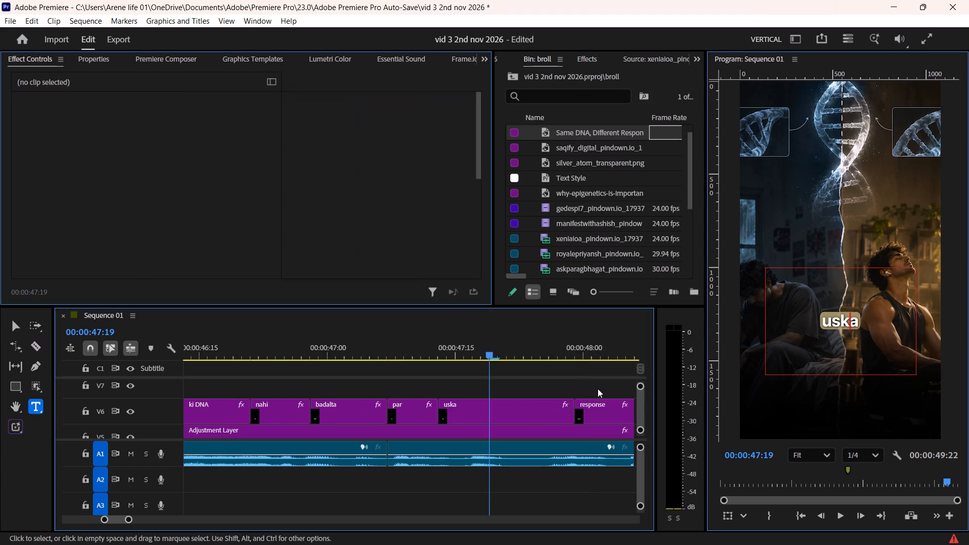
{"action": "scroll", "coordinate": [598, 389], "scroll_direction": "down", "scroll_amount": 9}
{"action": "key", "text": "space"}
{"action": "scroll", "coordinate": [545, 400], "scroll_direction": "down", "scroll_amount": 8}
{"action": "key", "text": "space"}
{"action": "left_click", "coordinate": [504, 351]}
{"action": "left_click", "coordinate": [497, 404]}
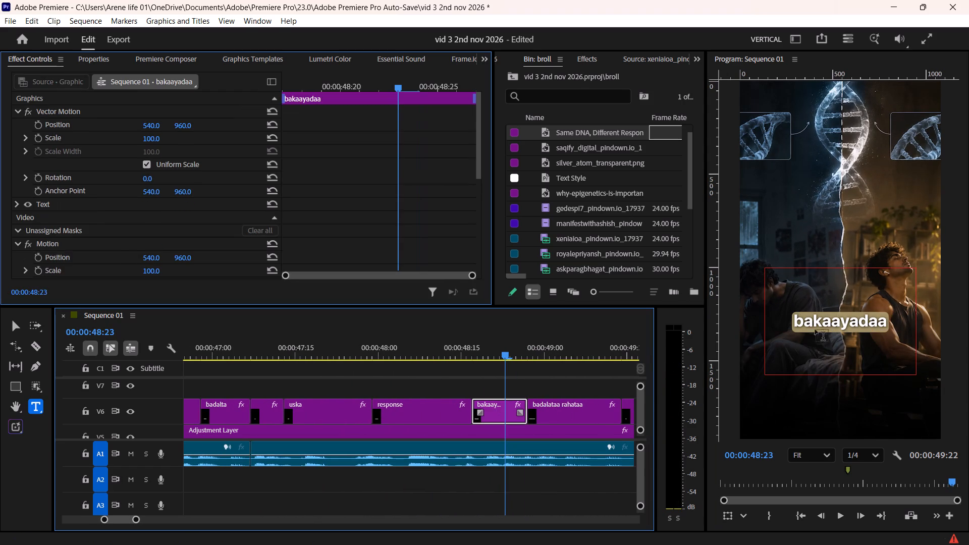
{"action": "left_click", "coordinate": [837, 316]}
{"action": "key", "text": "BackSpace"}
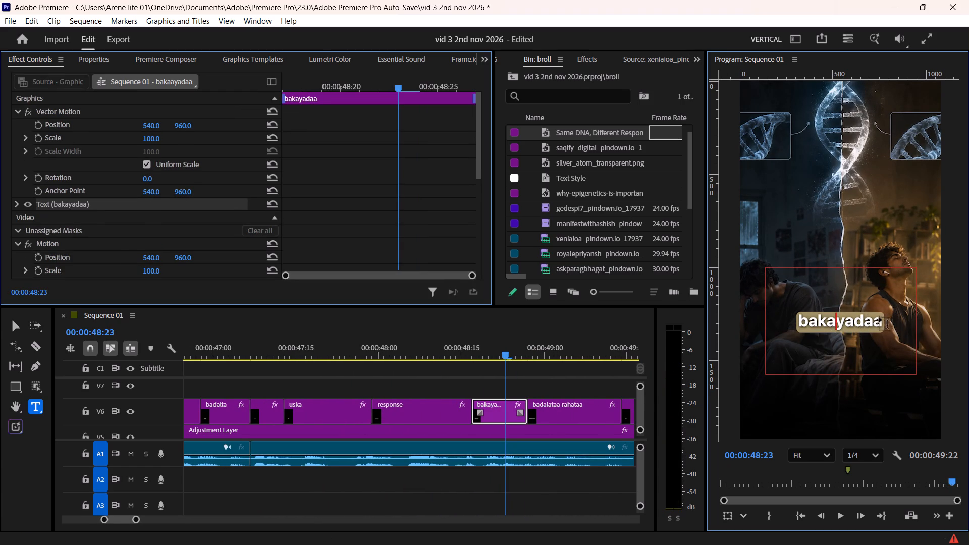
{"action": "left_click", "coordinate": [878, 320]}
{"action": "key", "text": "BackSpace"}
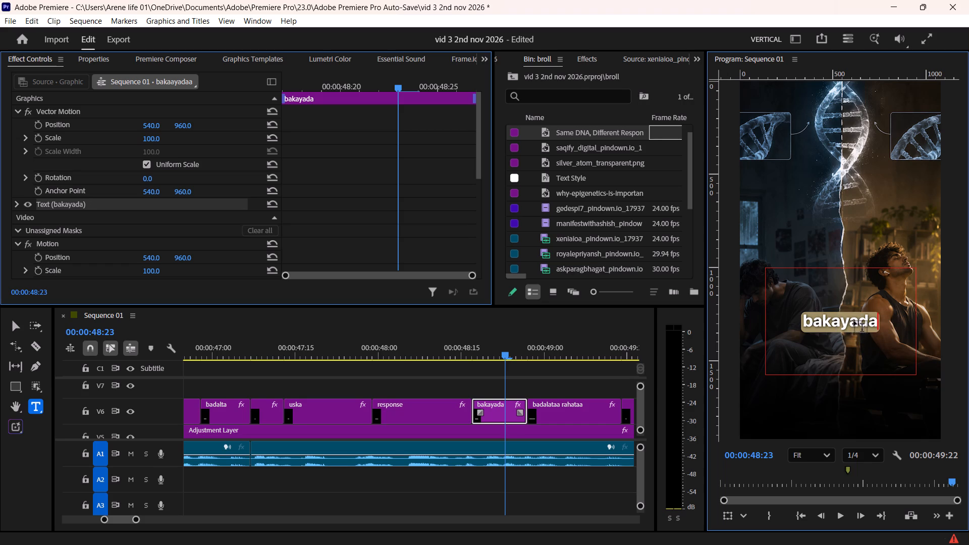
{"action": "left_click", "coordinate": [553, 385]}
Play on to the "badalataa rahataa" caption and change its text to "badalta rehta".
{"action": "key", "text": "space"}
{"action": "key", "text": "space"}
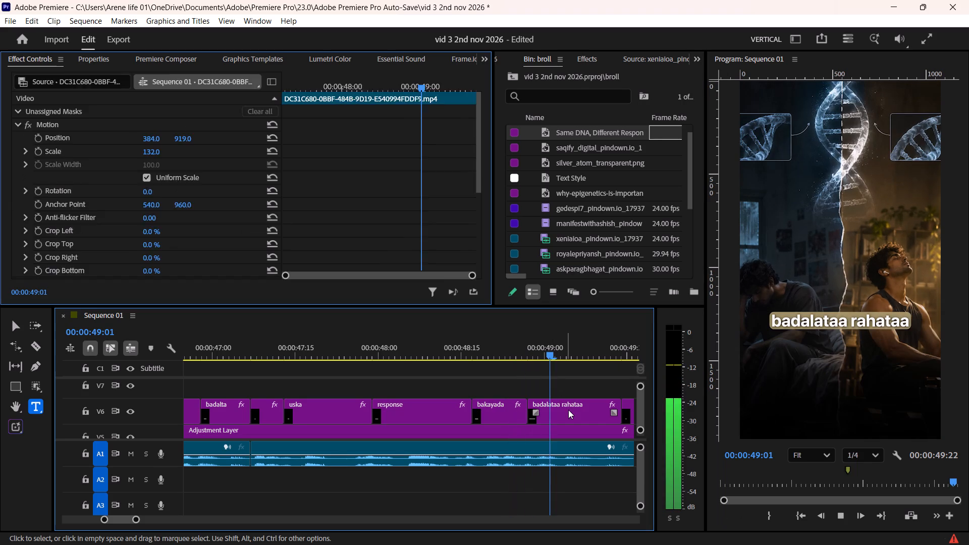
{"action": "left_click", "coordinate": [569, 410]}
{"action": "left_click", "coordinate": [824, 321]}
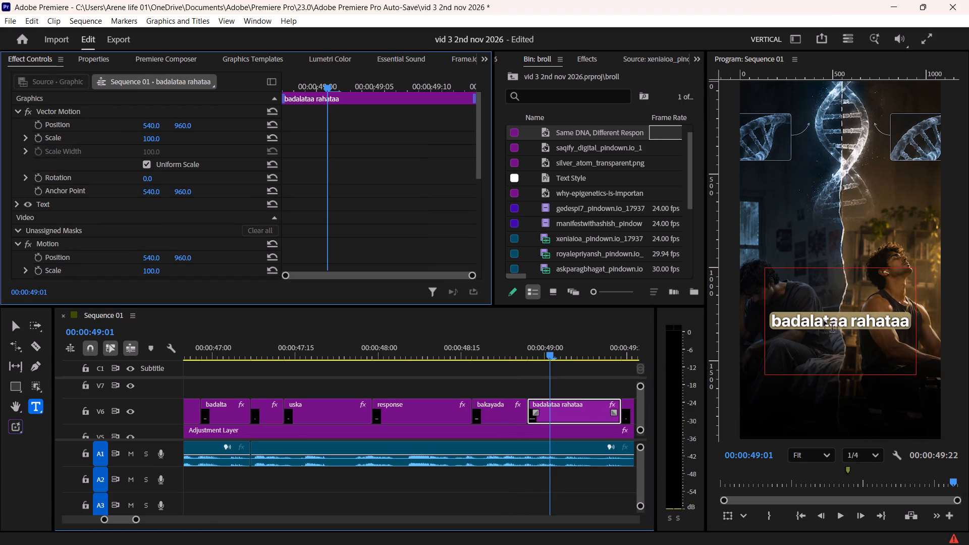
{"action": "key", "text": "BackSpace"}
{"action": "left_click", "coordinate": [843, 320]}
{"action": "key", "text": "BackSpace"}
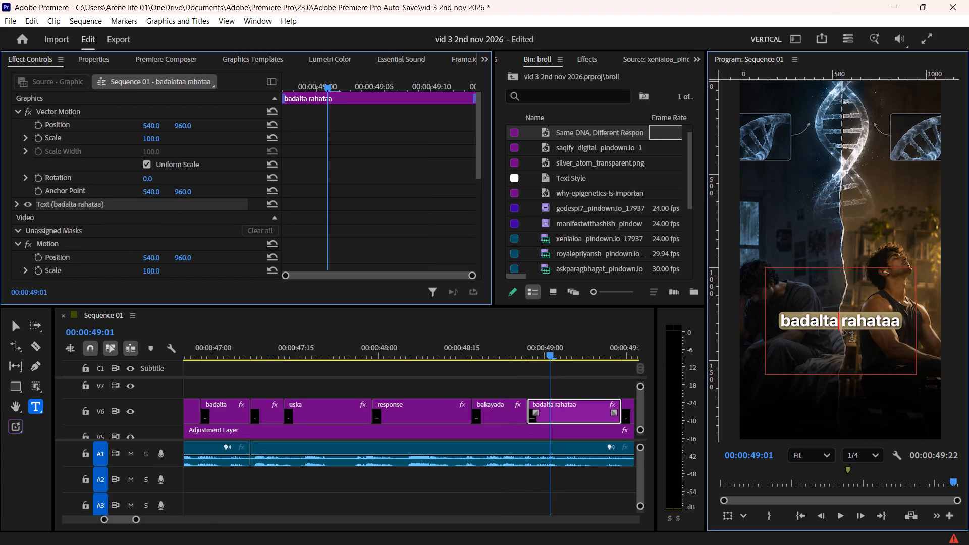
{"action": "left_click", "coordinate": [857, 324]}
{"action": "key", "text": "BackSpace"}
{"action": "key", "text": "e"}
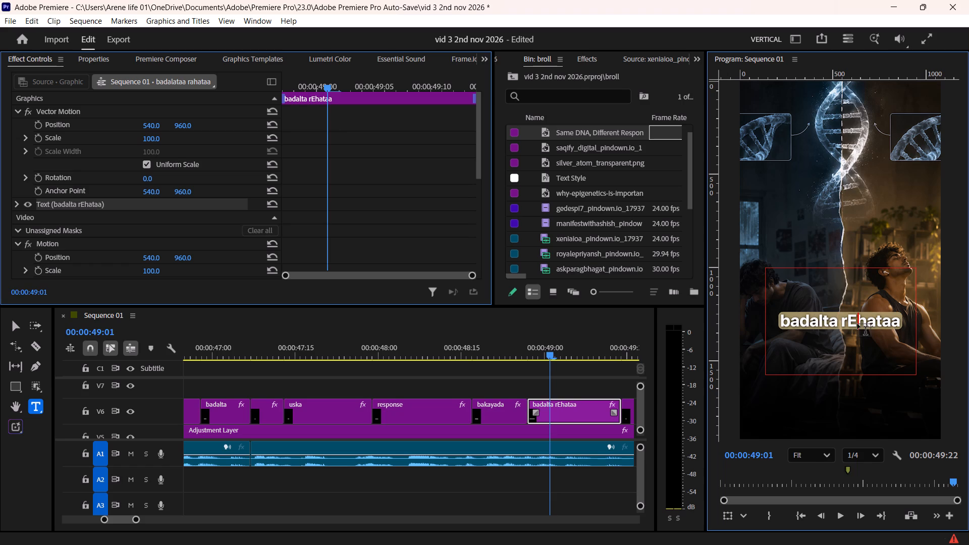
{"action": "key", "text": "Right"}
{"action": "key", "text": "Right"}
{"action": "key", "text": "BackSpace"}
{"action": "key", "text": "BackSpace"}
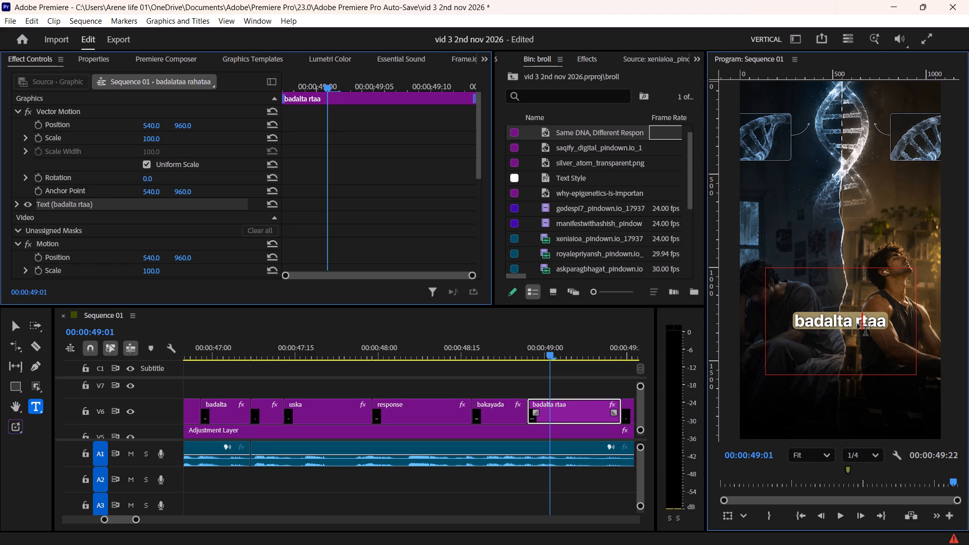
{"action": "type", "text": "eh"}
{"action": "key", "text": "Right"}
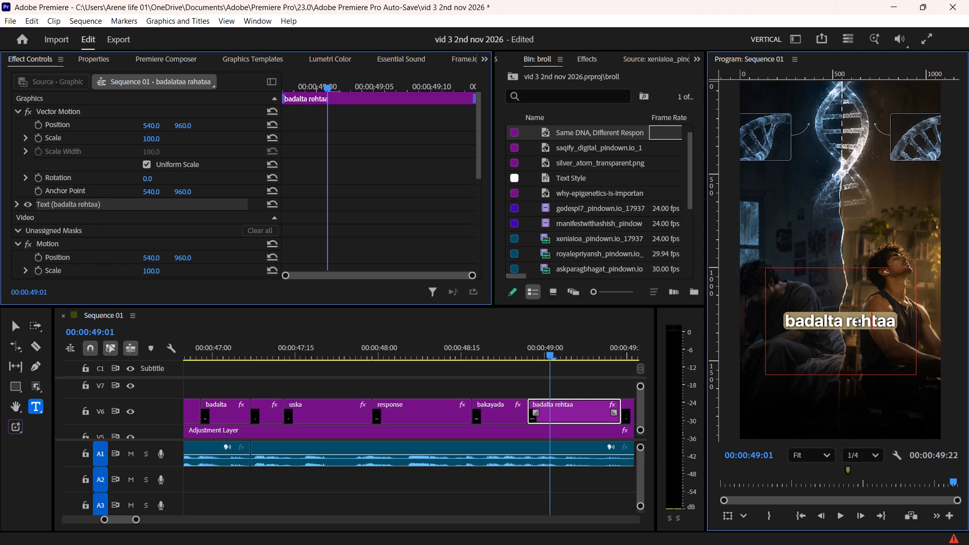
{"action": "key", "text": "Right"}
{"action": "key", "text": "BackSpace"}
Extend the end of the final "hai." caption to meet the end of the adjustment layer.
{"action": "scroll", "coordinate": [608, 425], "scroll_direction": "down", "scroll_amount": 6}
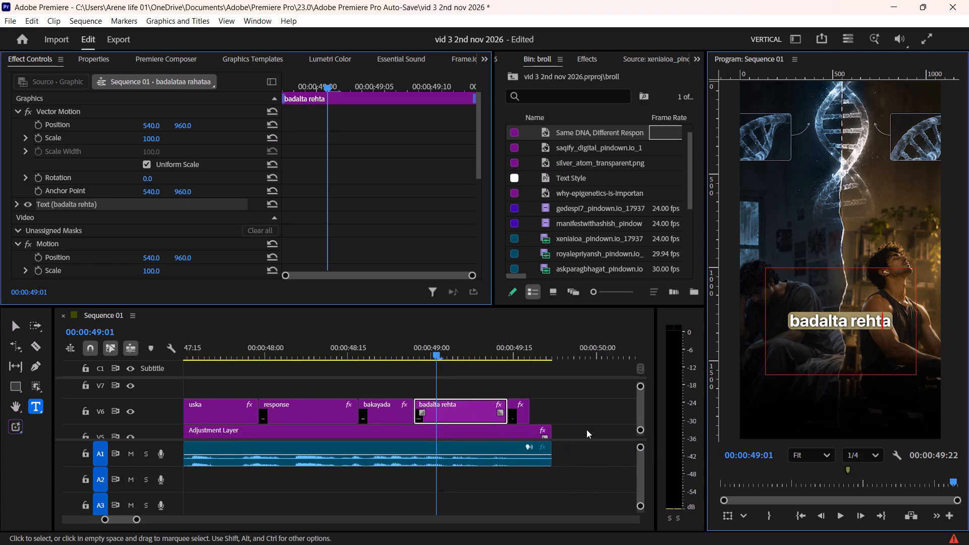
{"action": "scroll", "coordinate": [586, 429], "scroll_direction": "down", "scroll_amount": 1}
{"action": "left_click_drag", "start_coordinate": [510, 405], "coordinate": [531, 407]}
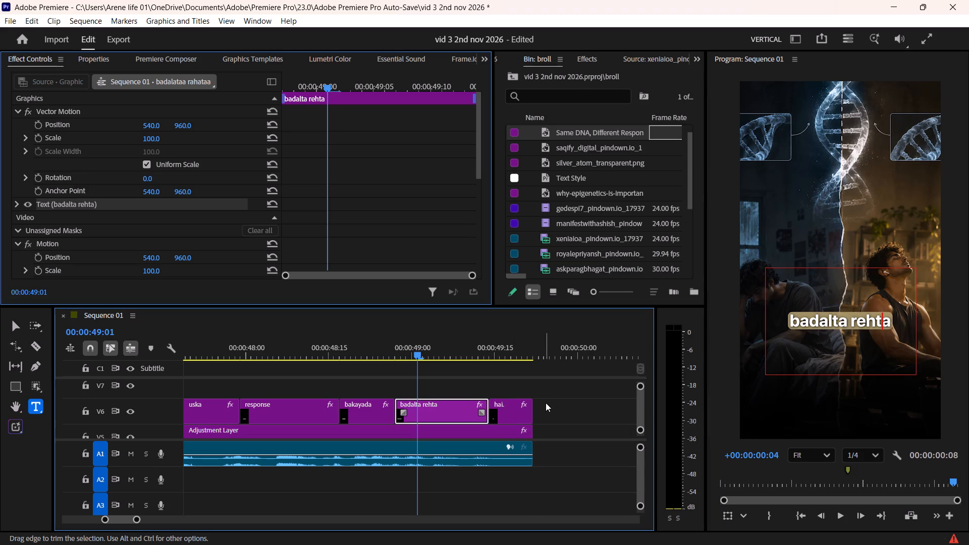
{"action": "left_click", "coordinate": [549, 402]}
Remove the full stop from the final caption so its text is "hai".
{"action": "left_click", "coordinate": [515, 345]}
{"action": "left_click", "coordinate": [512, 402]}
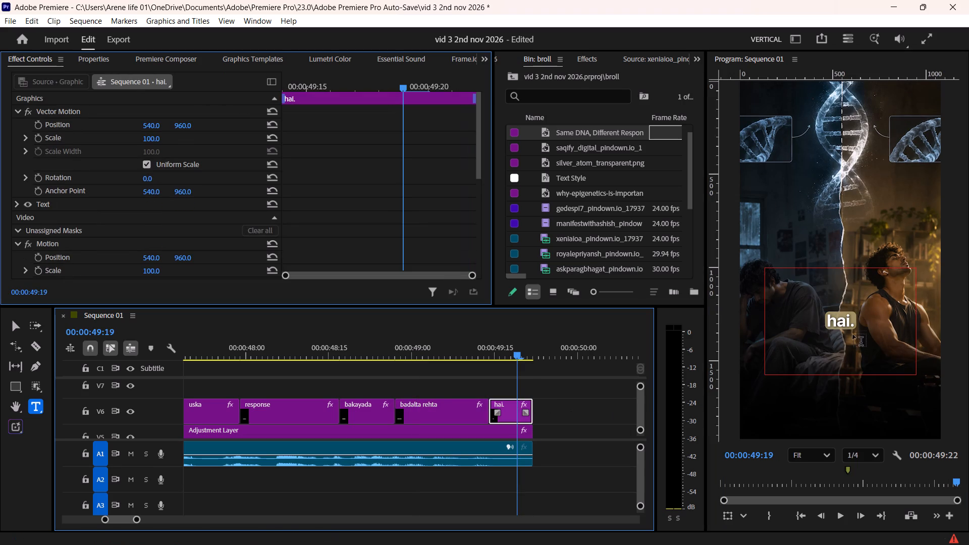
{"action": "left_click", "coordinate": [854, 322]}
{"action": "key", "text": "BackSpace"}
{"action": "left_click", "coordinate": [578, 399]}
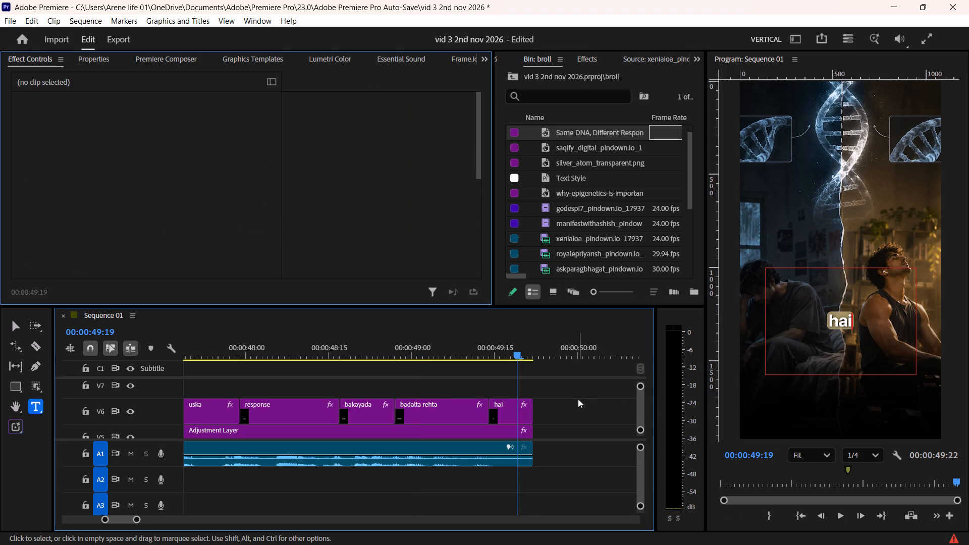
Save the project.
{"action": "key", "text": "ctrl+s"}
{"action": "key", "text": "ctrl+s"}
Show the project's top-level items and collapse the broll bin.
{"action": "scroll", "coordinate": [580, 136], "scroll_direction": "down", "scroll_amount": 5}
{"action": "scroll", "coordinate": [533, 58], "scroll_direction": "up", "scroll_amount": 1}
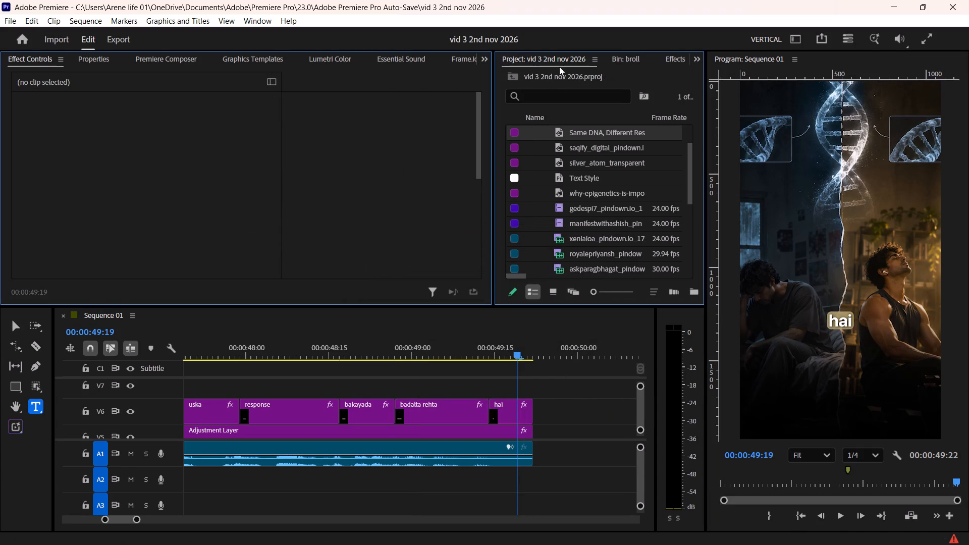
{"action": "left_click", "coordinate": [568, 61]}
{"action": "left_click", "coordinate": [615, 55]}
{"action": "left_click", "coordinate": [557, 58]}
{"action": "scroll", "coordinate": [566, 151], "scroll_direction": "up", "scroll_amount": 5}
{"action": "left_click", "coordinate": [531, 145]}
{"action": "left_click", "coordinate": [586, 217]}
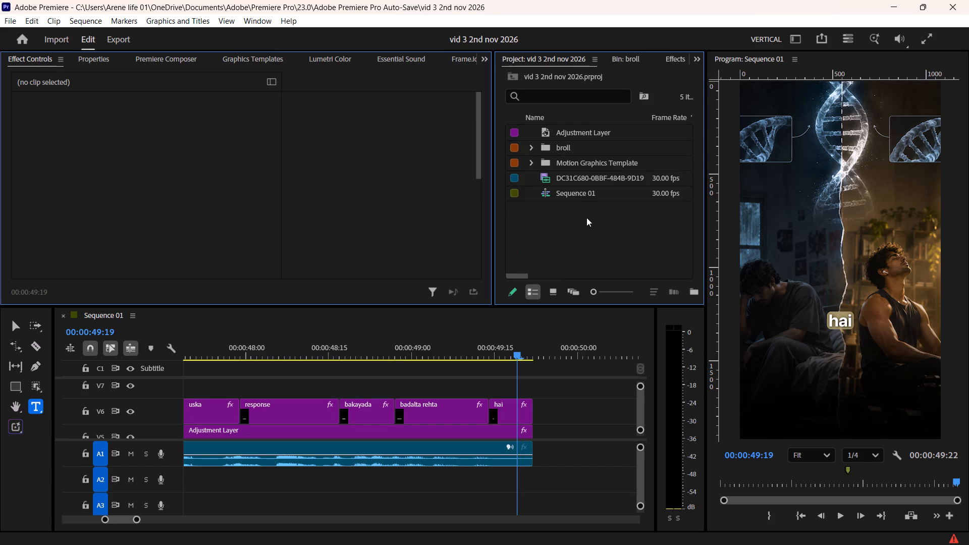